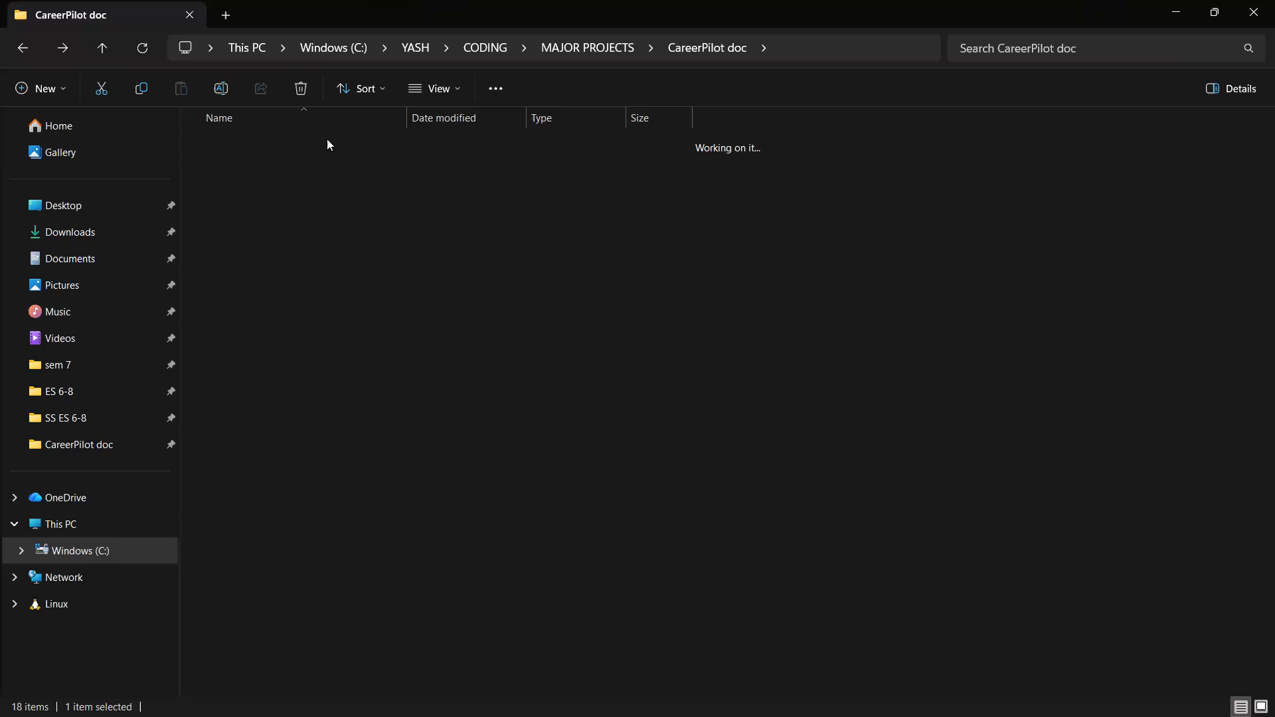
# Open the CareerPilot-table content PDF and examine its front pages and table of contents through the List of Publications entry.
pyautogui.doubleClick(241, 176)
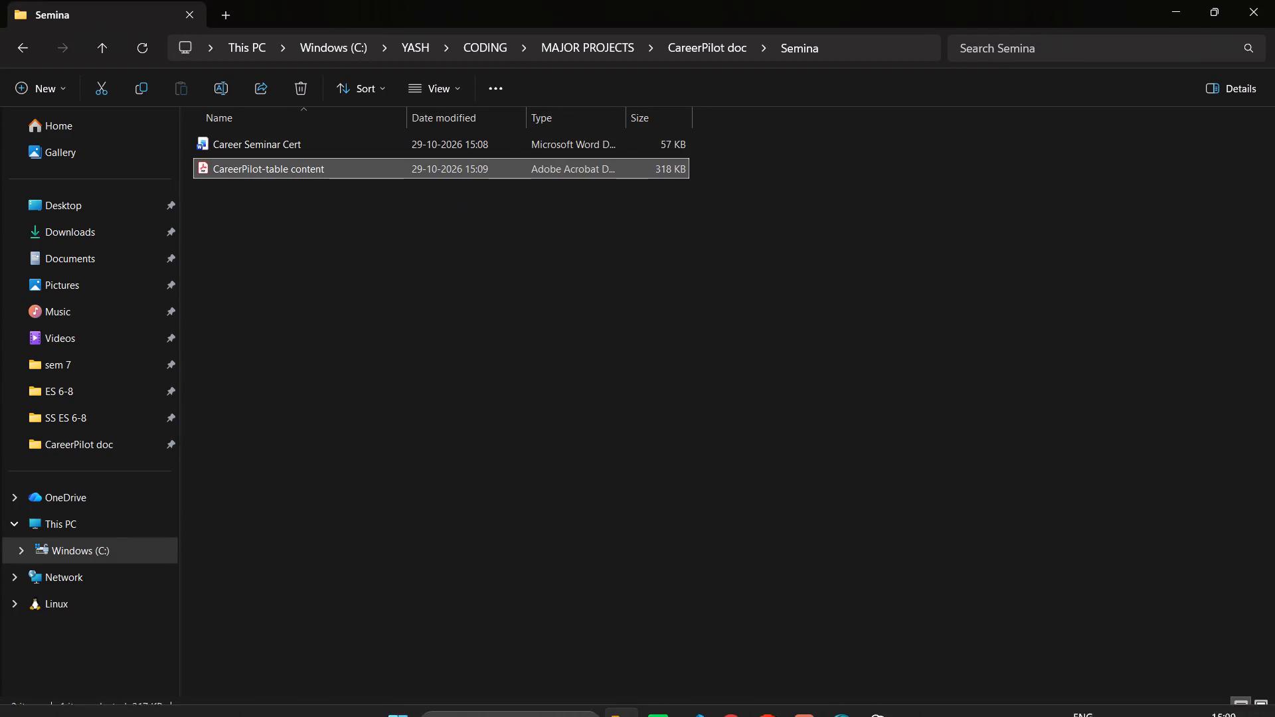
pyautogui.scroll(-3, 495, 340)
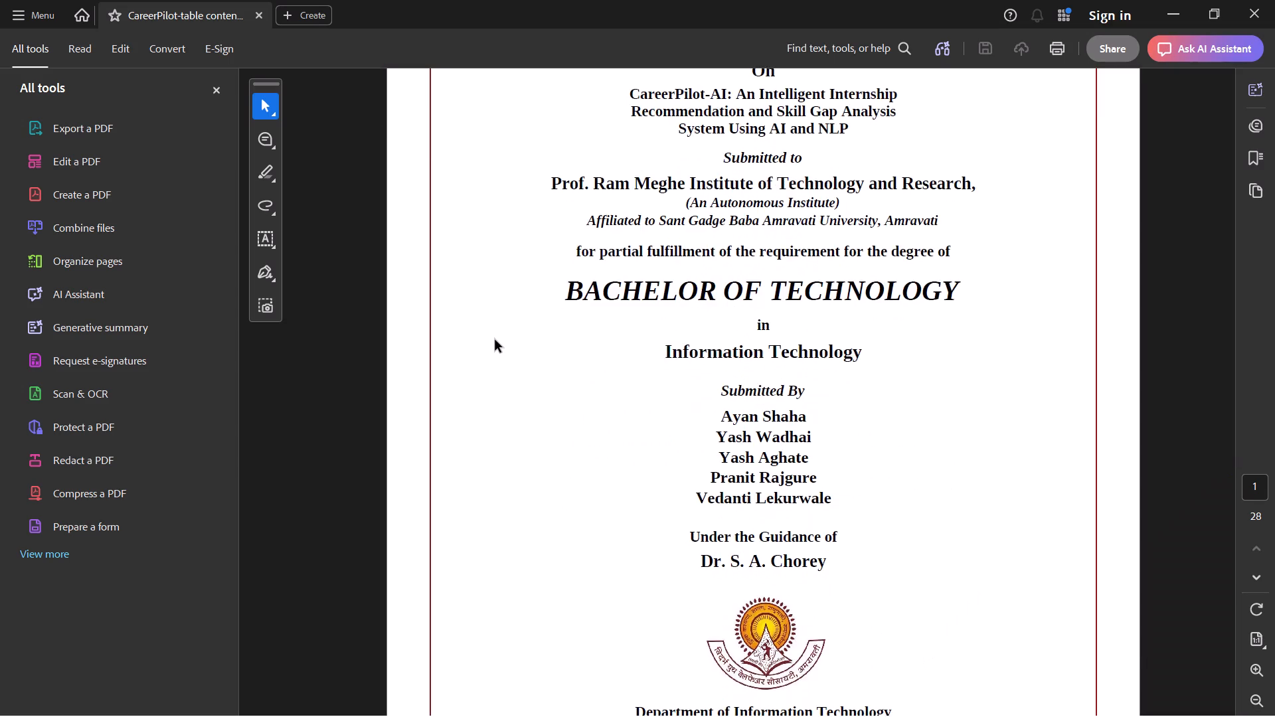
pyautogui.scroll(-10, 495, 340)
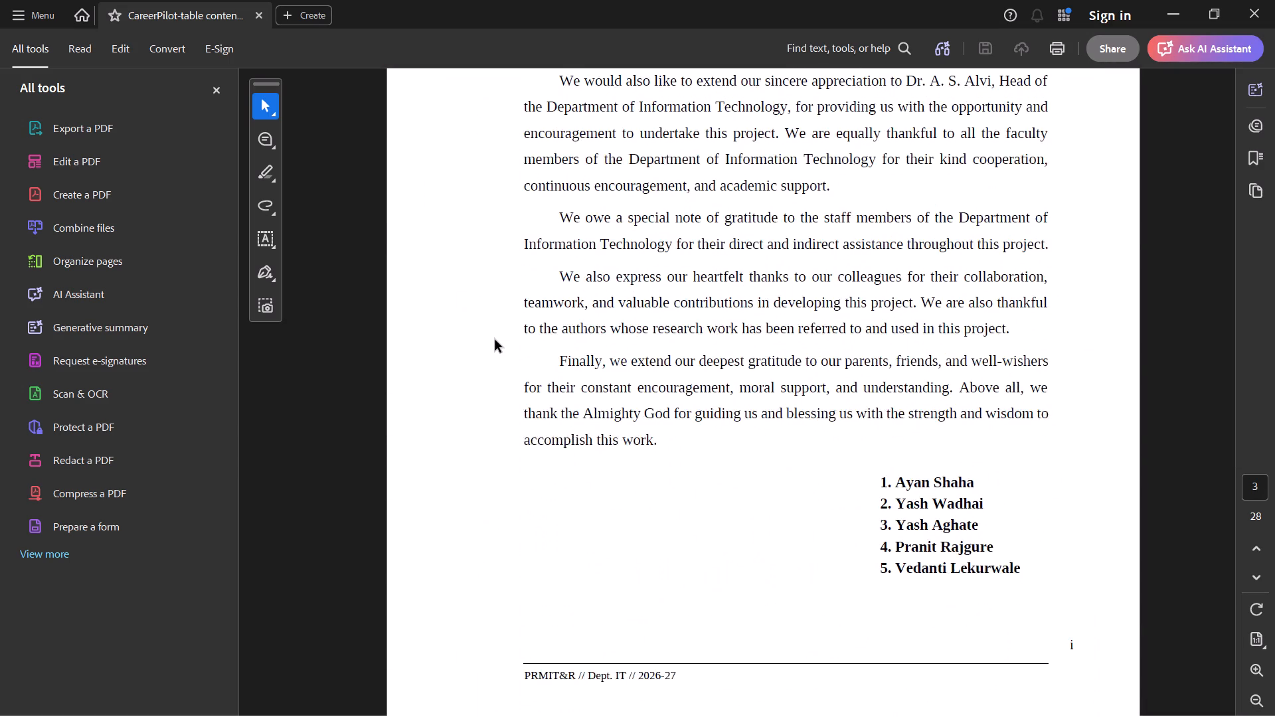
pyautogui.scroll(-9, 495, 340)
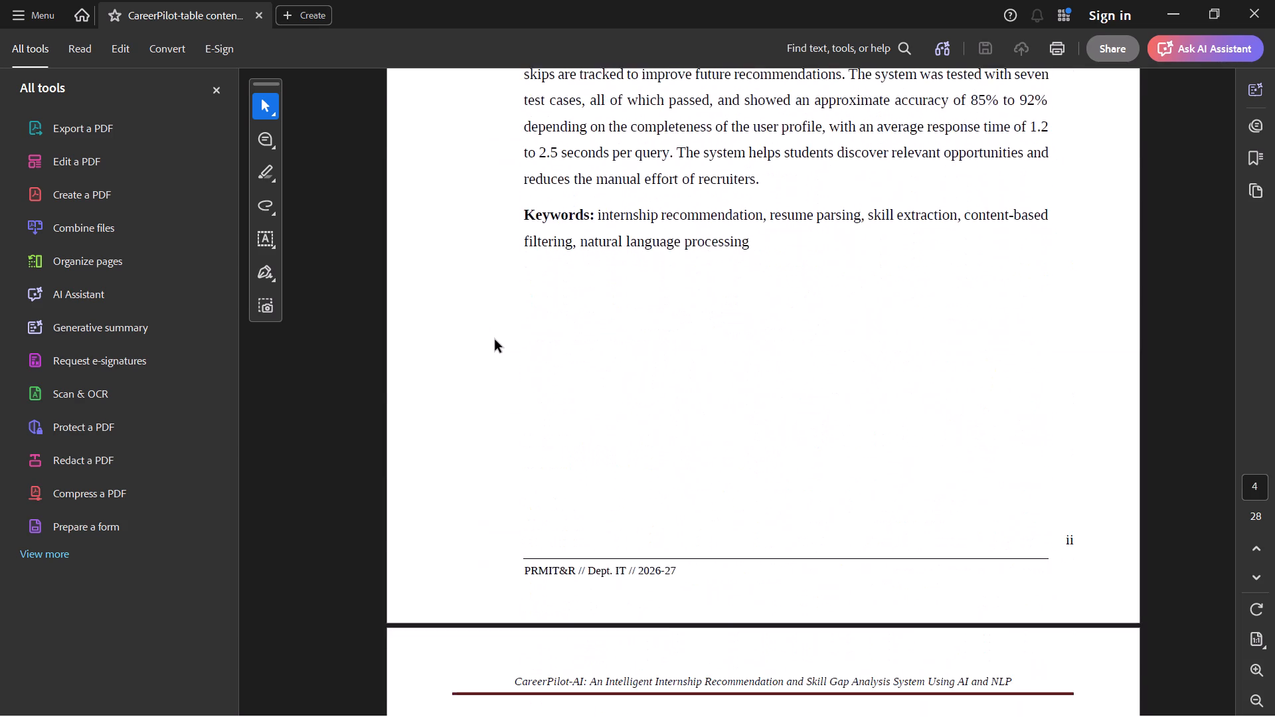
pyautogui.scroll(-8, 495, 340)
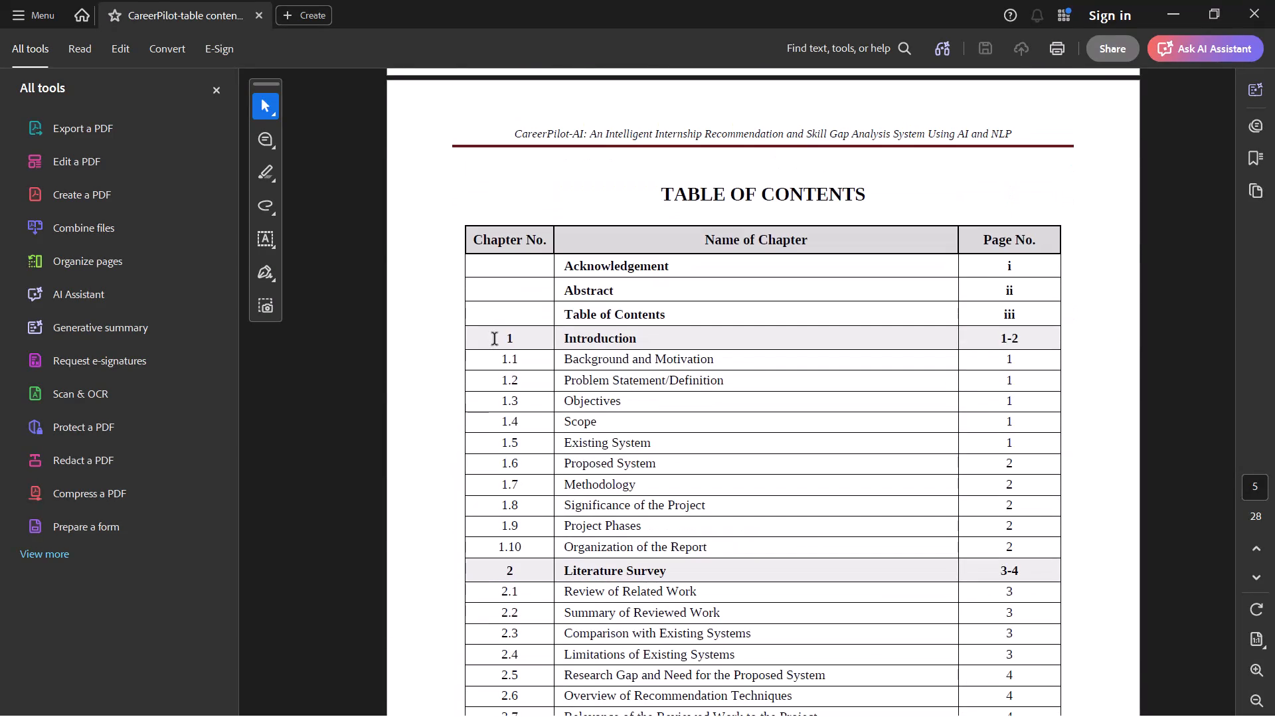
pyautogui.scroll(-1, 495, 340)
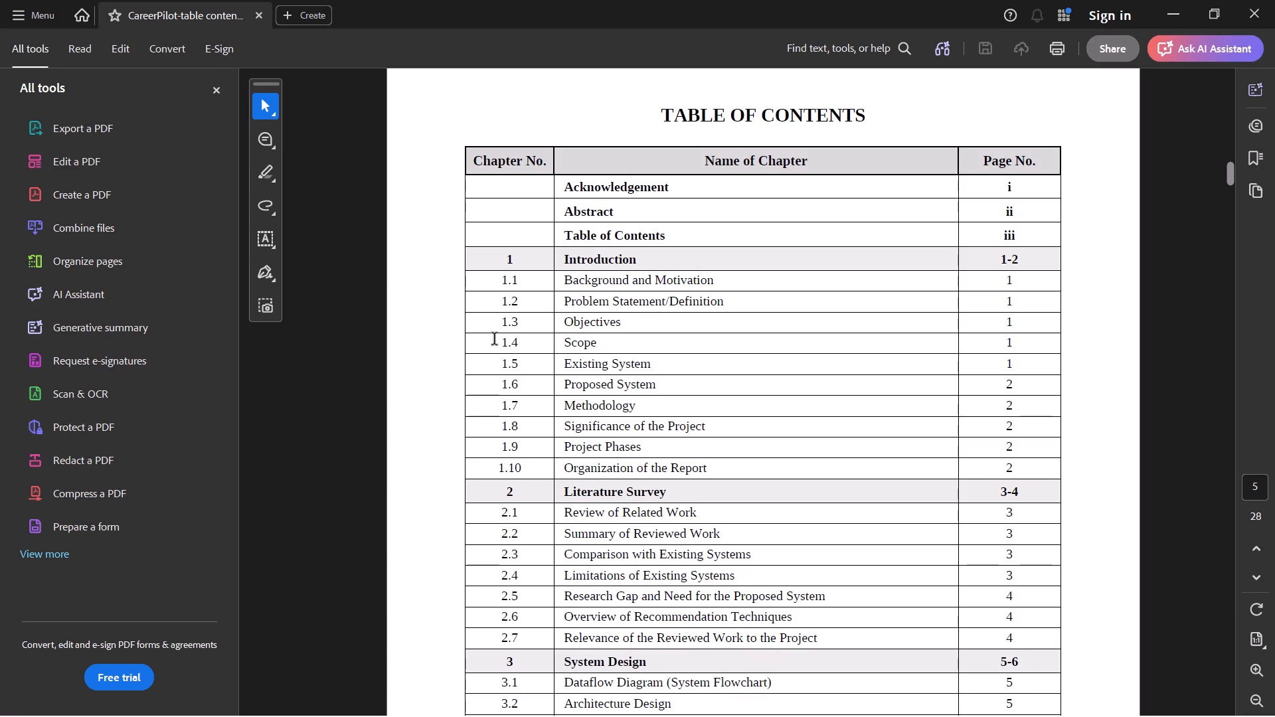
pyautogui.scroll(-5, 495, 340)
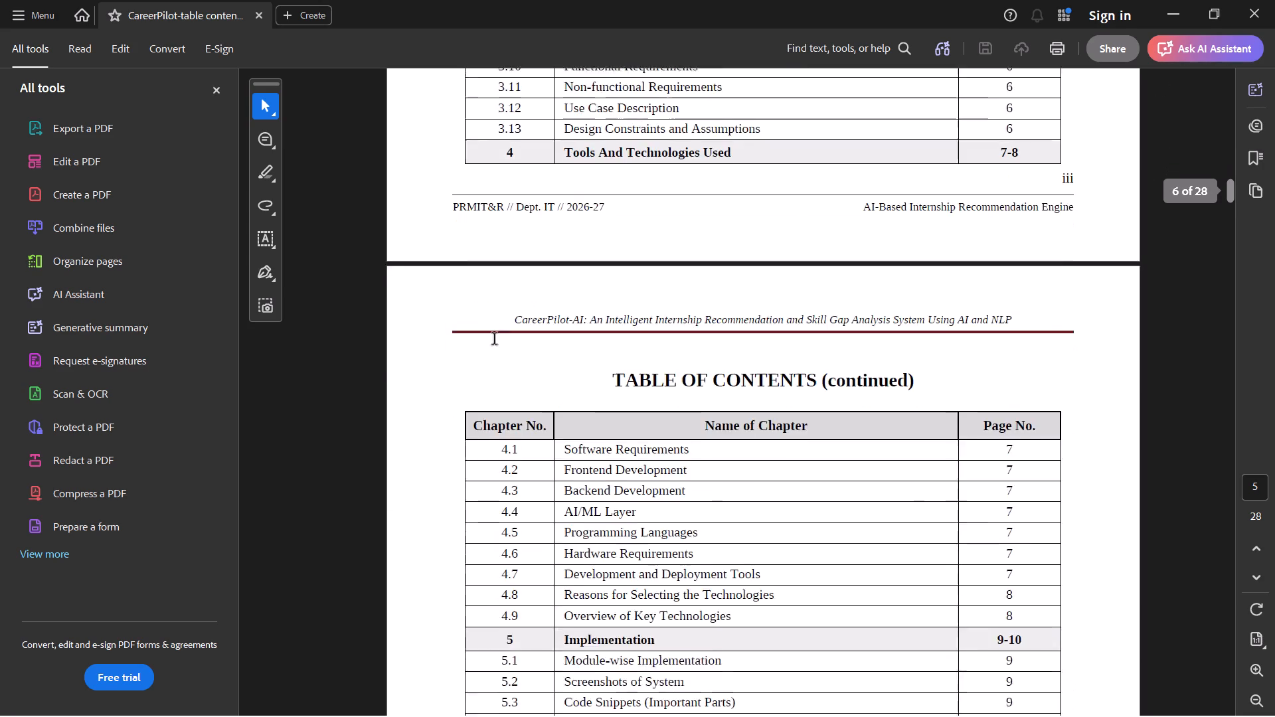
pyautogui.scroll(-5, 495, 340)
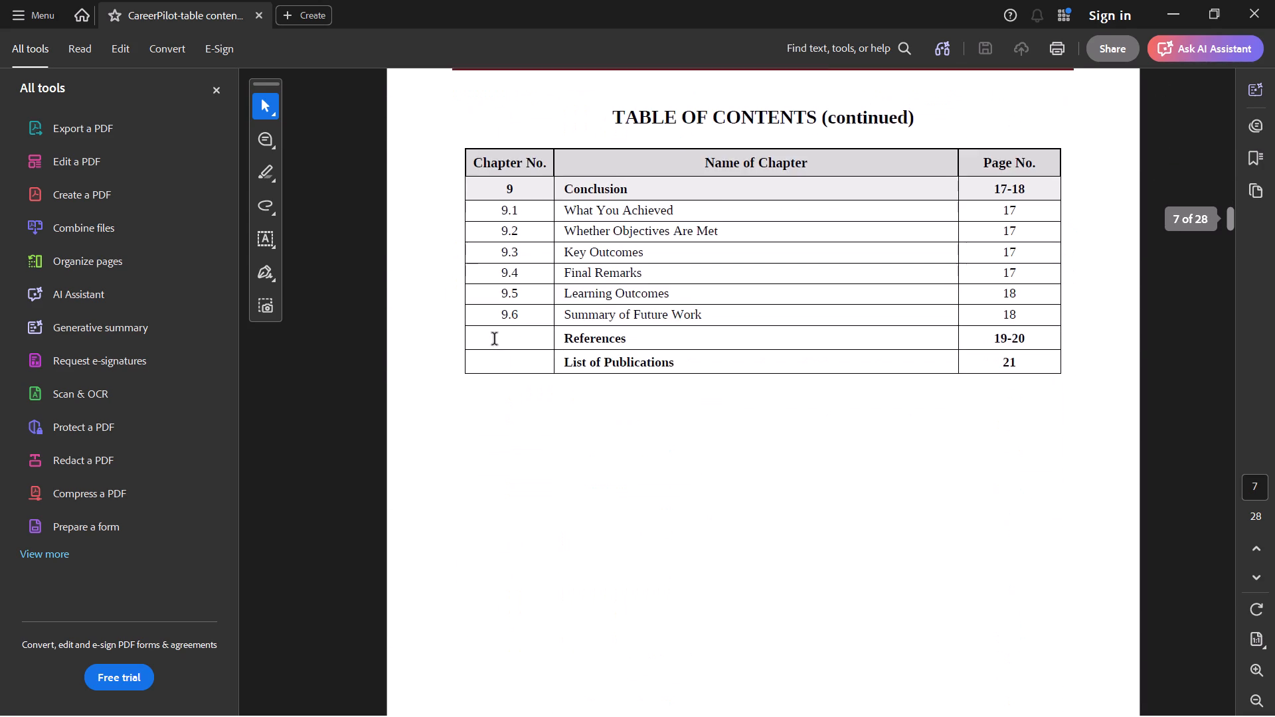
pyautogui.scroll(-1, 495, 340)
pyautogui.scroll(1, 495, 340)
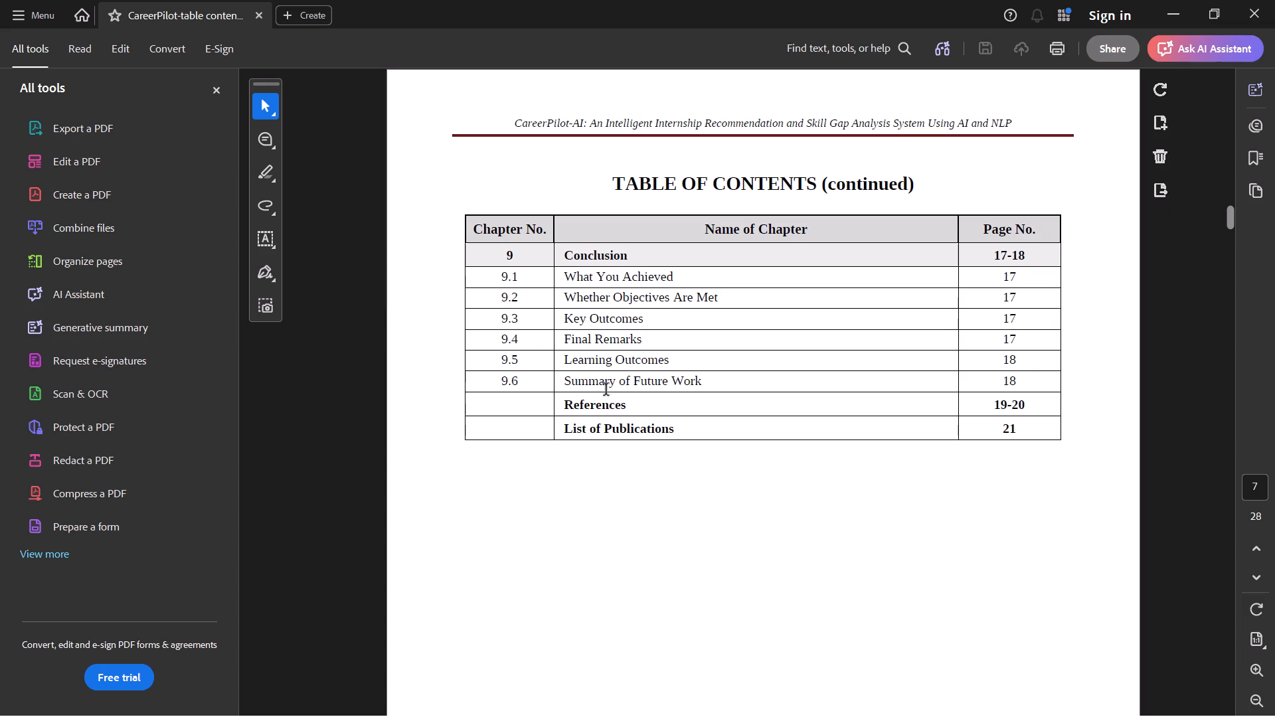
pyautogui.click(643, 397)
pyautogui.click(679, 360)
pyautogui.moveTo(598, 280); pyautogui.dragTo(646, 280)
pyautogui.moveTo(646, 280); pyautogui.dragTo(674, 287)
pyautogui.click(674, 287)
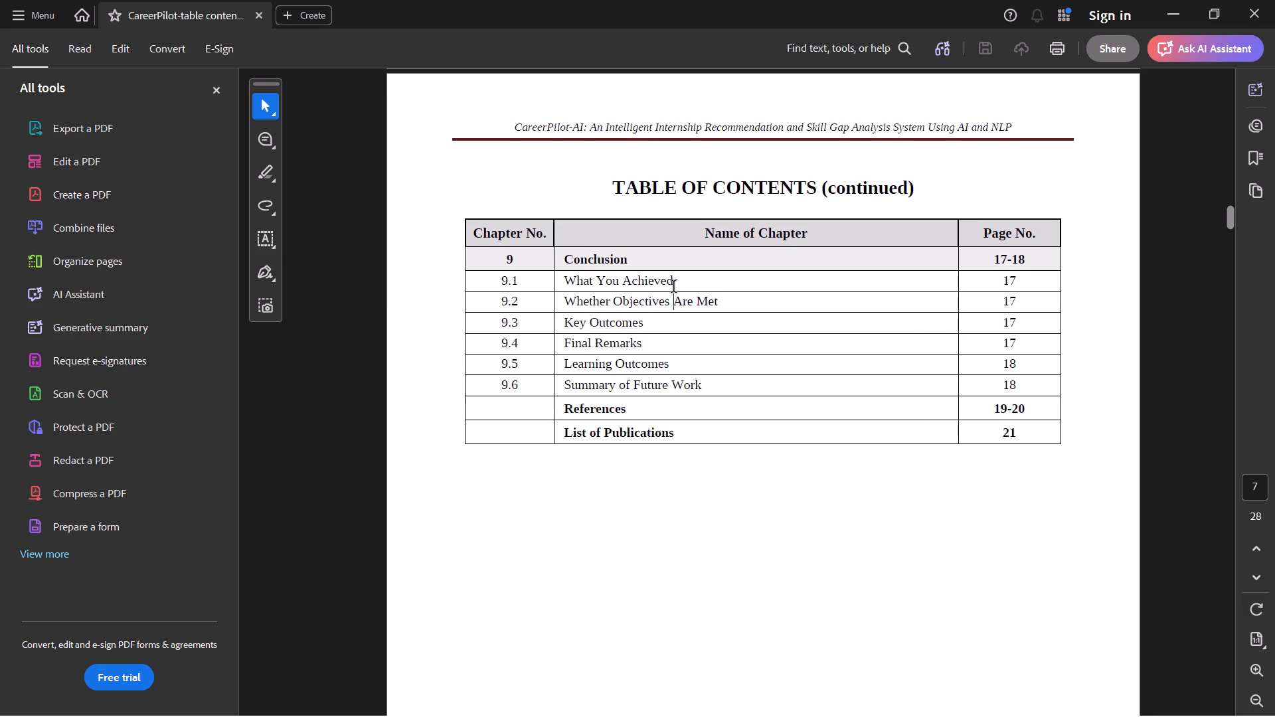
# Skim the report's chapters through to the last page and back to the beginning, checking the content and page numbering.
pyautogui.scroll(-20, 674, 287)
pyautogui.scroll(-2, 674, 287)
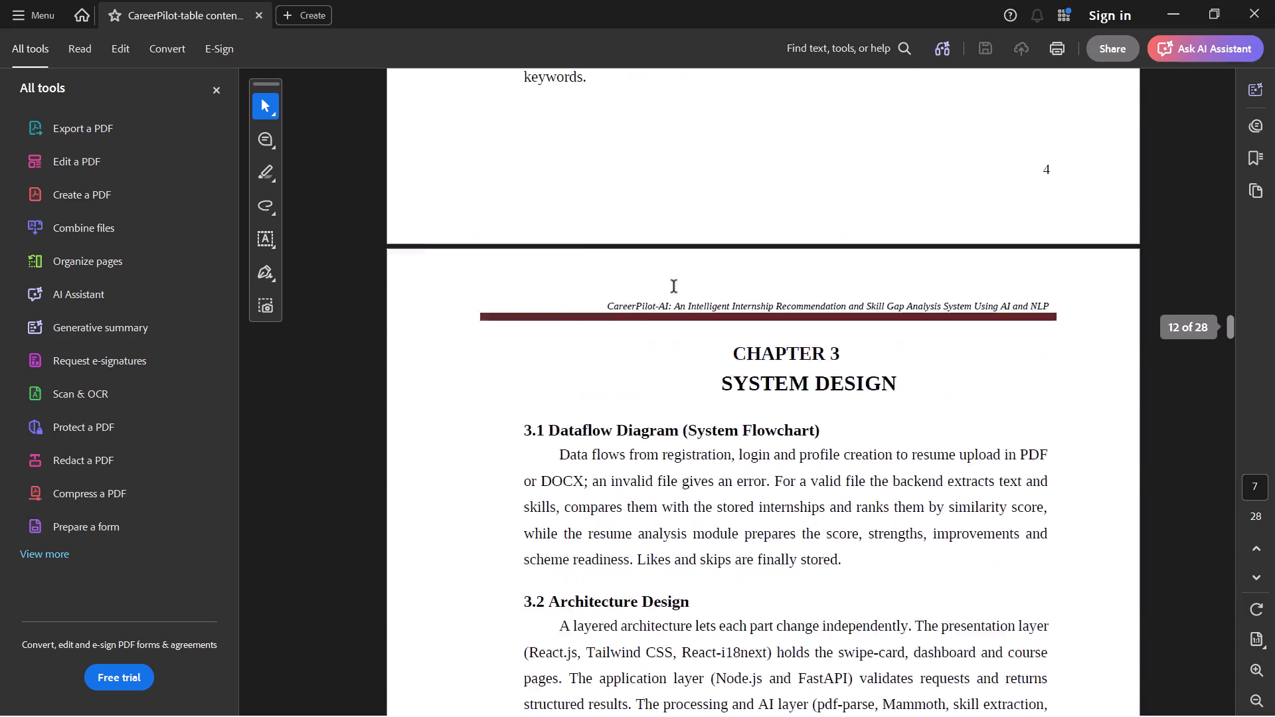
pyautogui.scroll(-18, 674, 287)
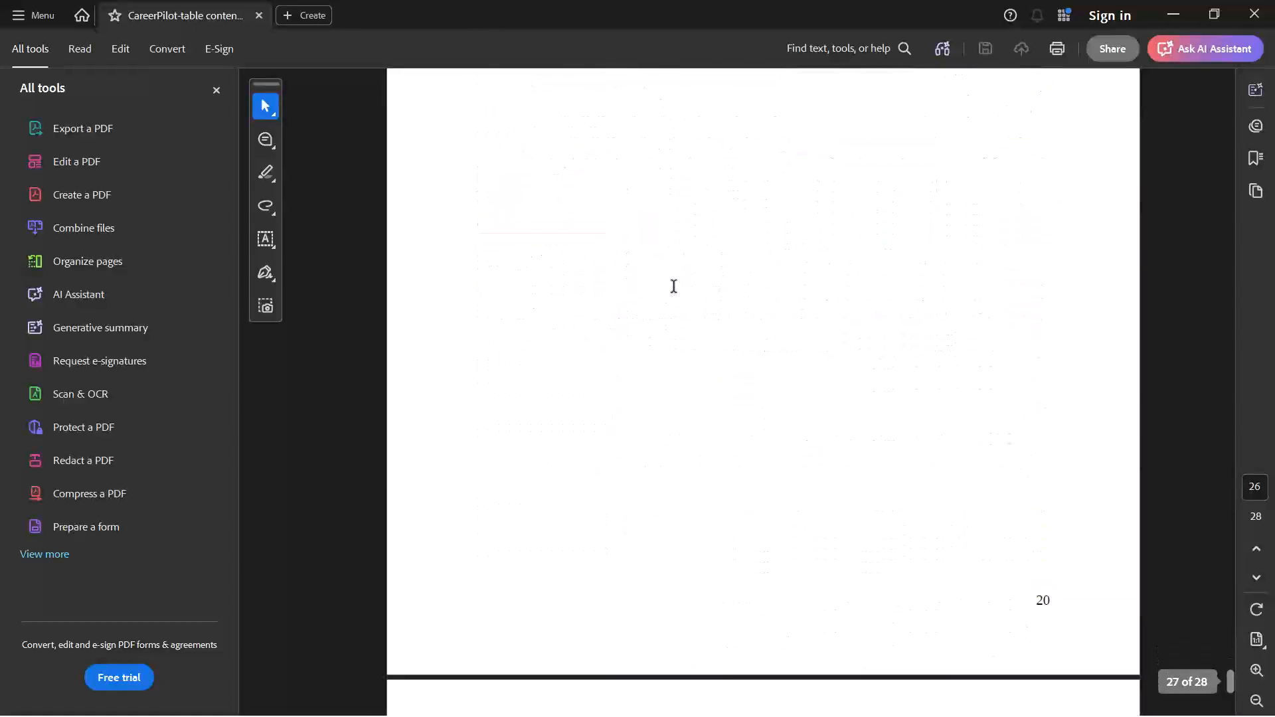
pyautogui.scroll(-1, 674, 287)
pyautogui.scroll(10, 674, 287)
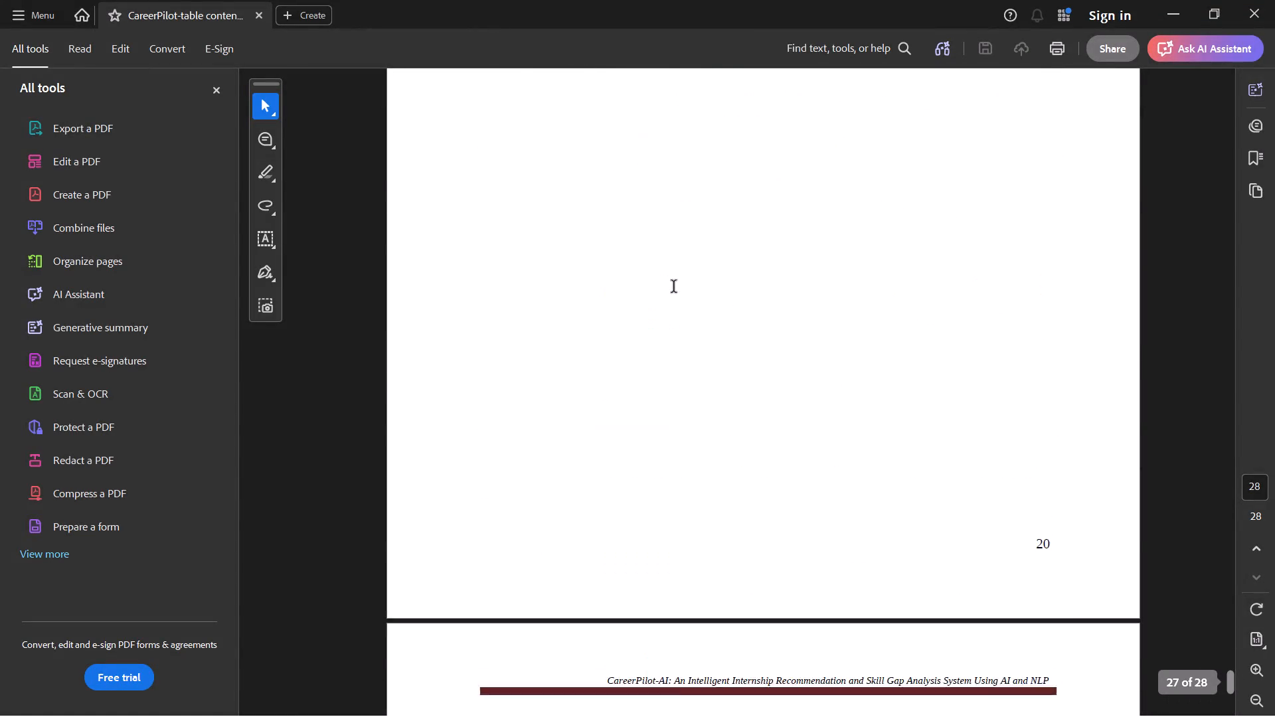
pyautogui.scroll(14, 674, 287)
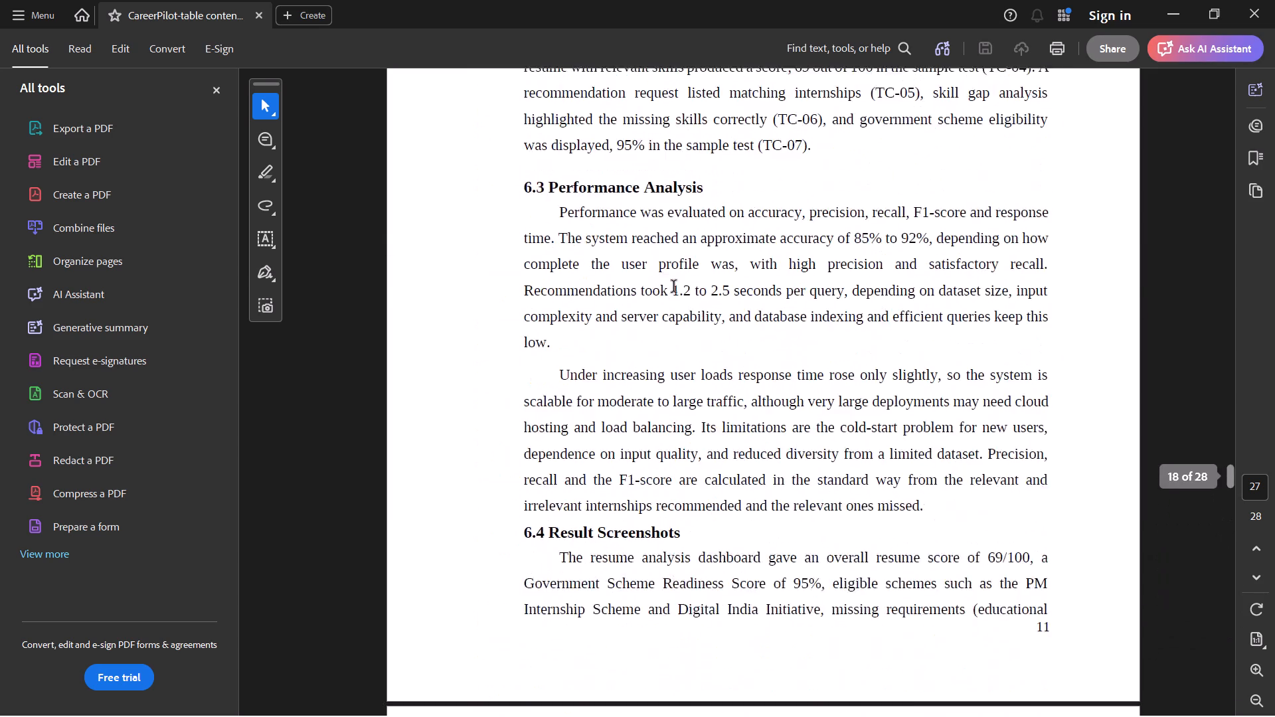
pyautogui.scroll(3, 674, 287)
pyautogui.hscroll(1, 674, 287)
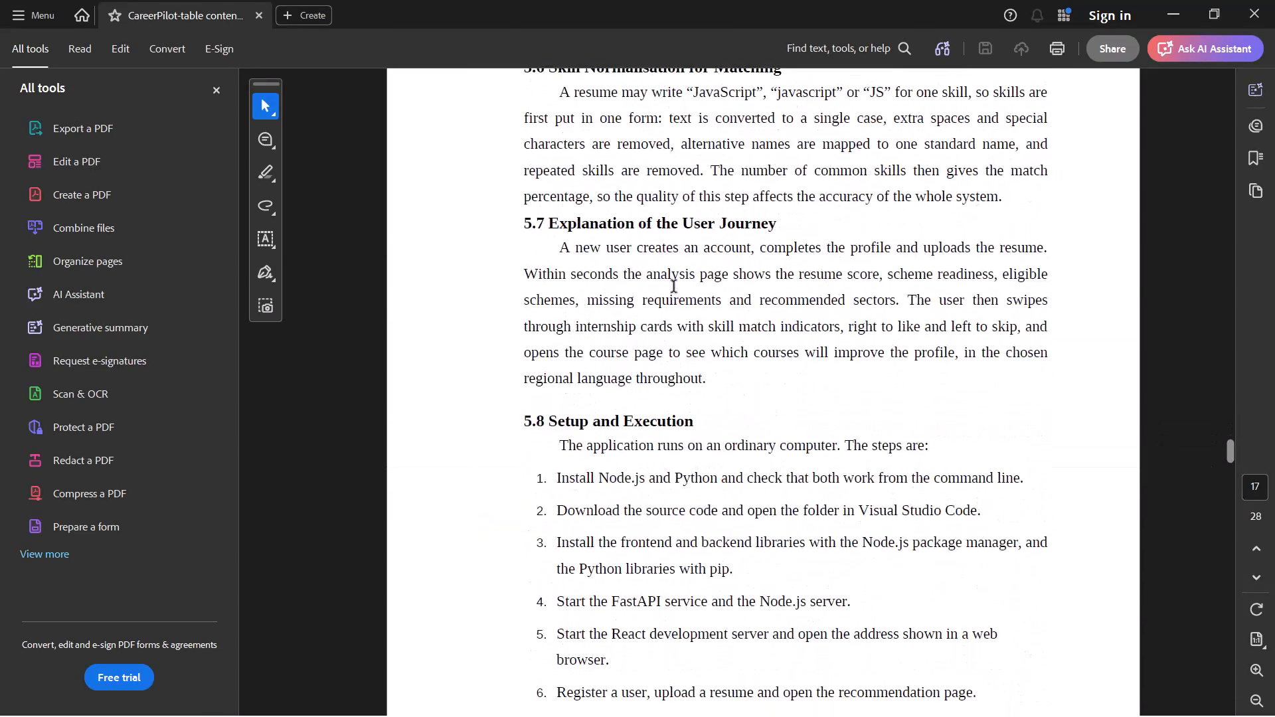
pyautogui.scroll(-1, 674, 287)
pyautogui.scroll(4, 674, 287)
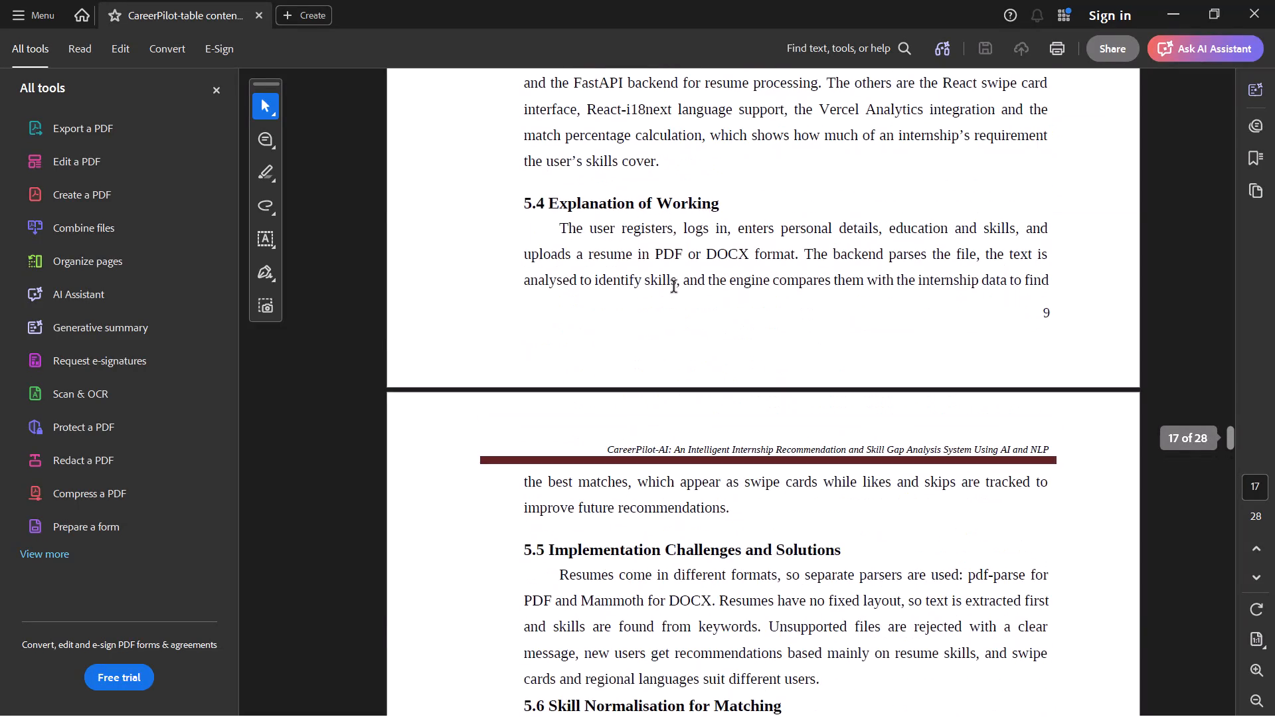
pyautogui.scroll(20, 674, 287)
pyautogui.scroll(10, 674, 287)
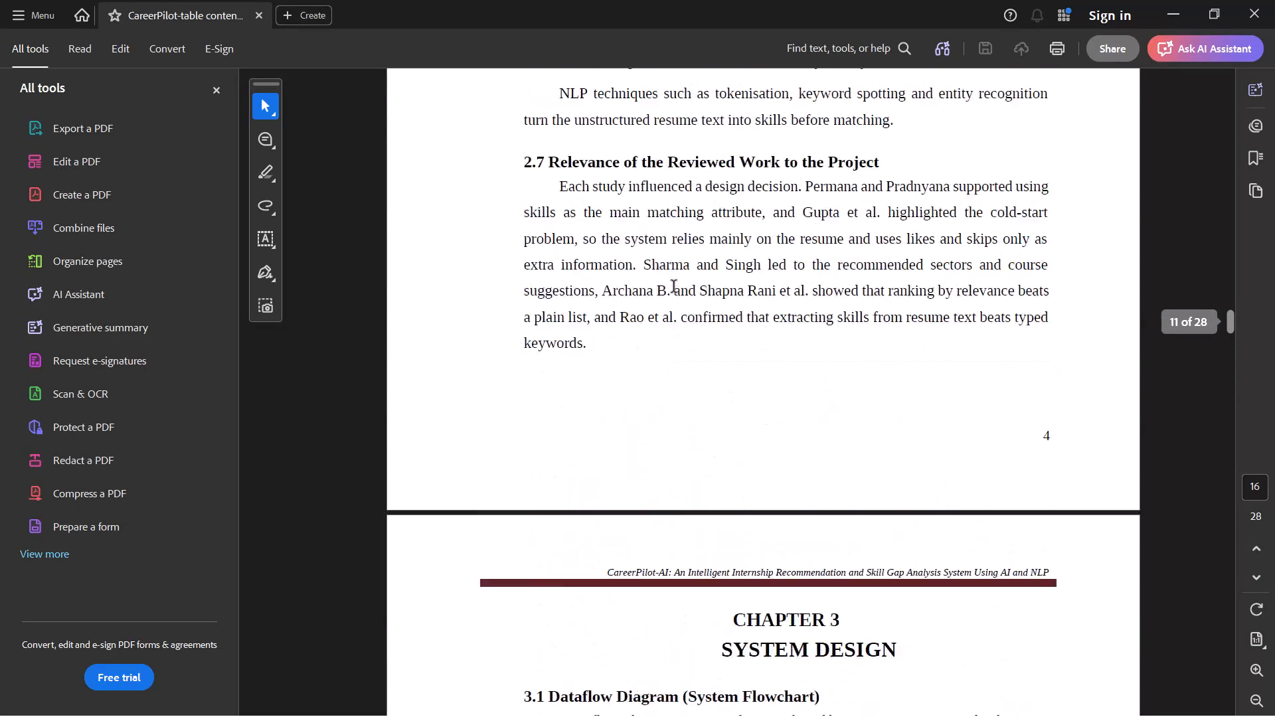
pyautogui.scroll(14, 674, 287)
# Recheck the table of contents pages up to the start of Chapter 1, and close the PDF.
pyautogui.scroll(-6, 674, 287)
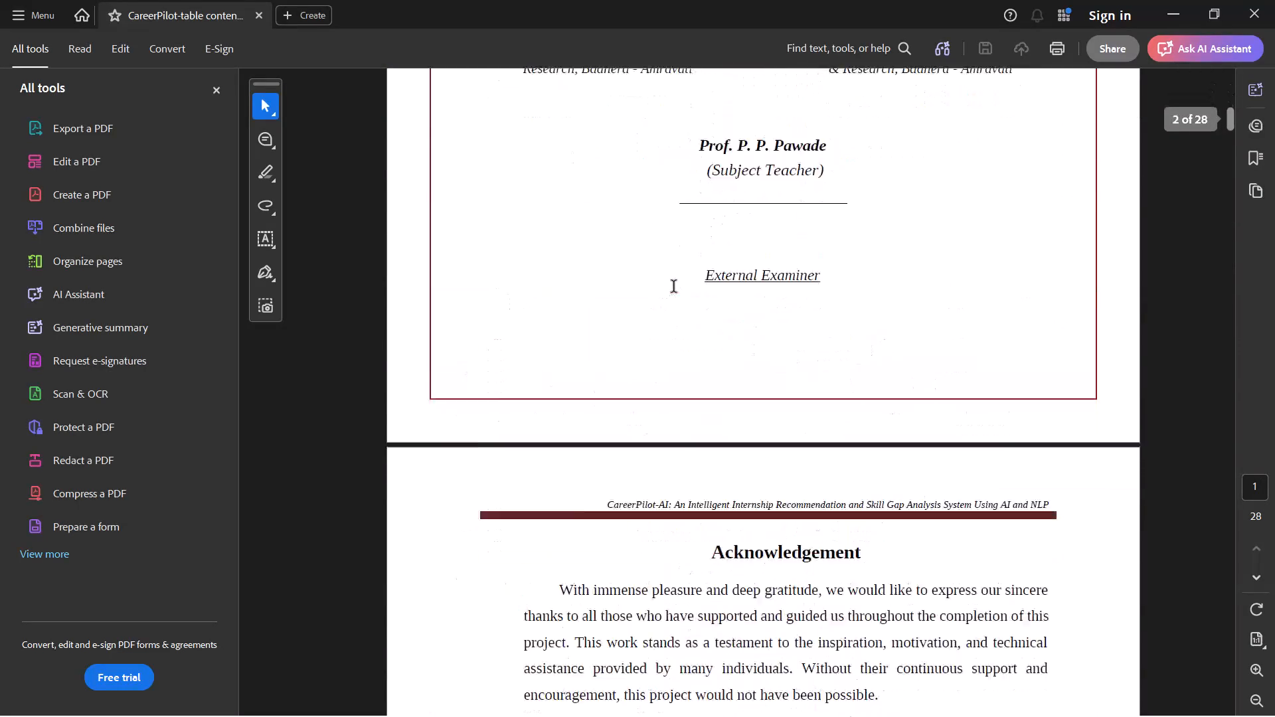
pyautogui.scroll(-13, 674, 287)
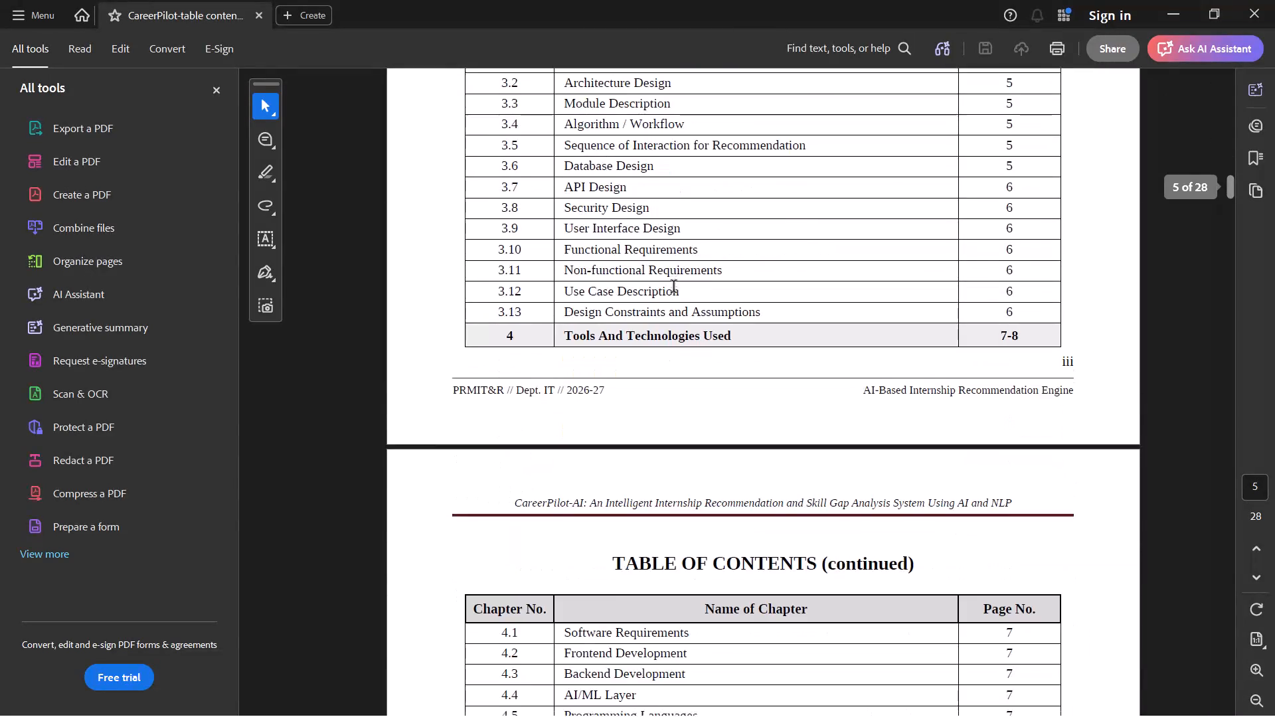
pyautogui.scroll(-2, 674, 287)
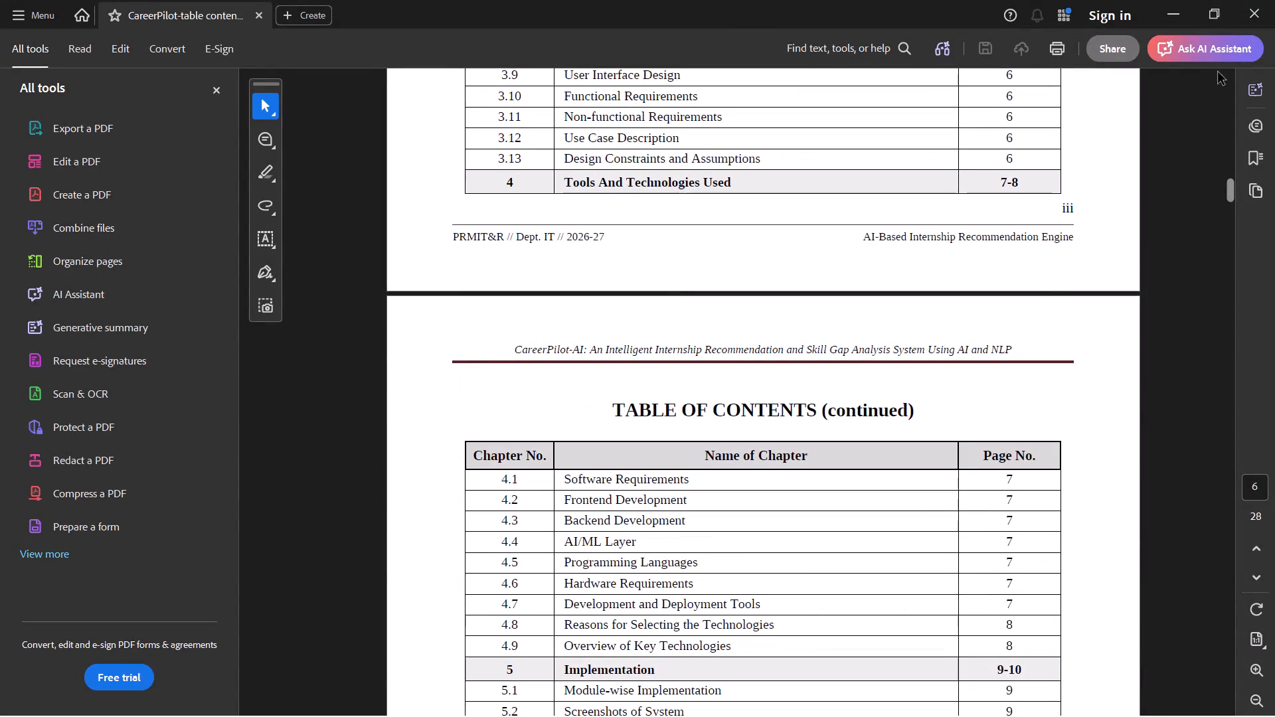
pyautogui.scroll(-3, 644, 478)
pyautogui.scroll(3, 644, 478)
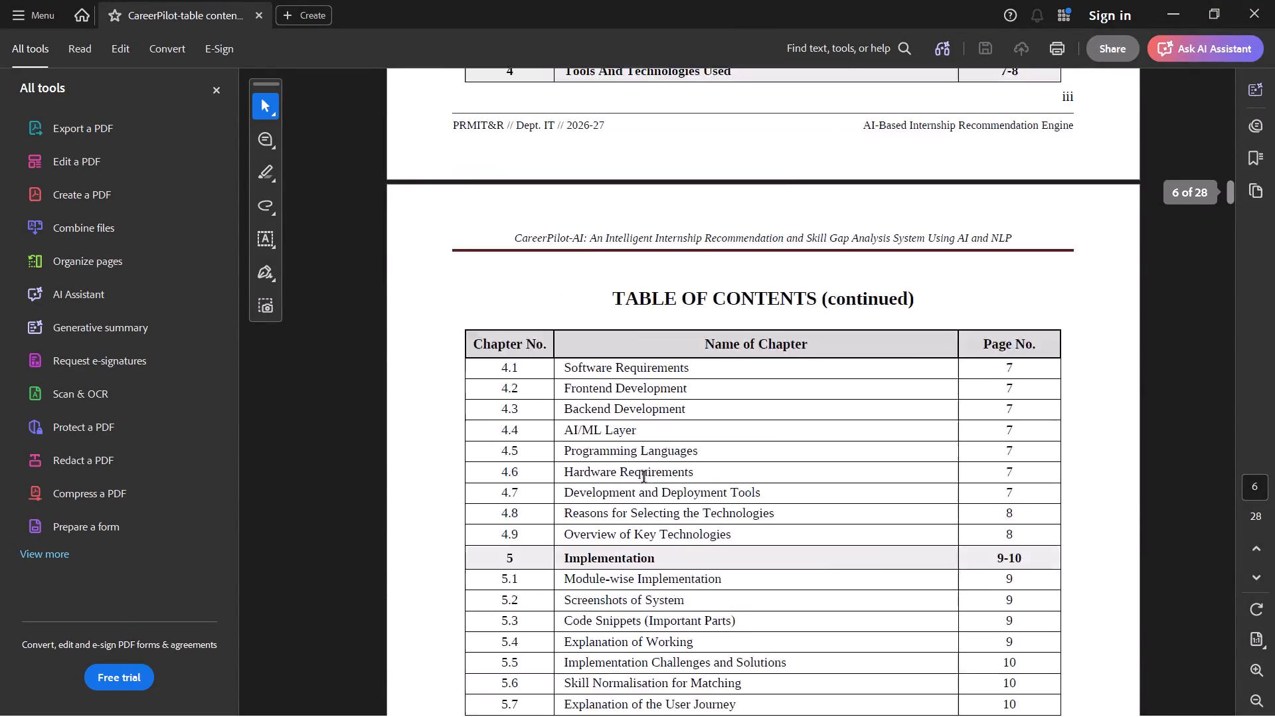
pyautogui.scroll(1, 644, 478)
pyautogui.scroll(-2, 644, 478)
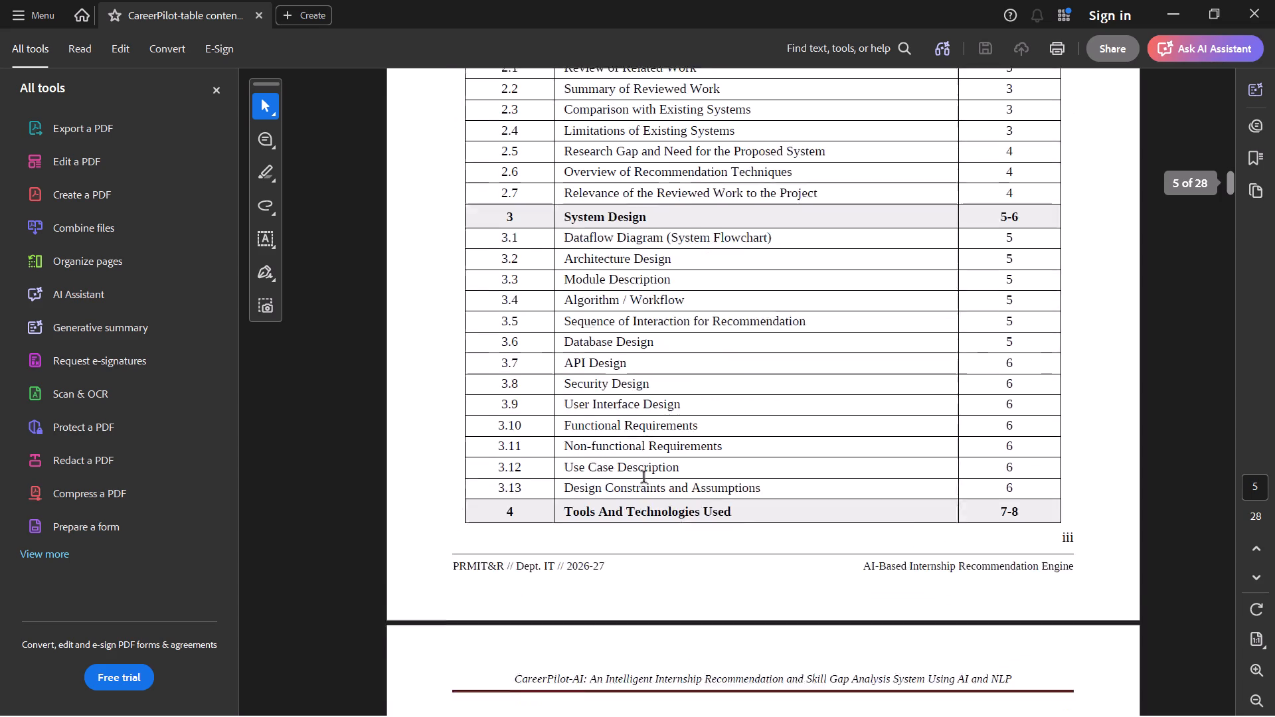
pyautogui.scroll(-3, 644, 478)
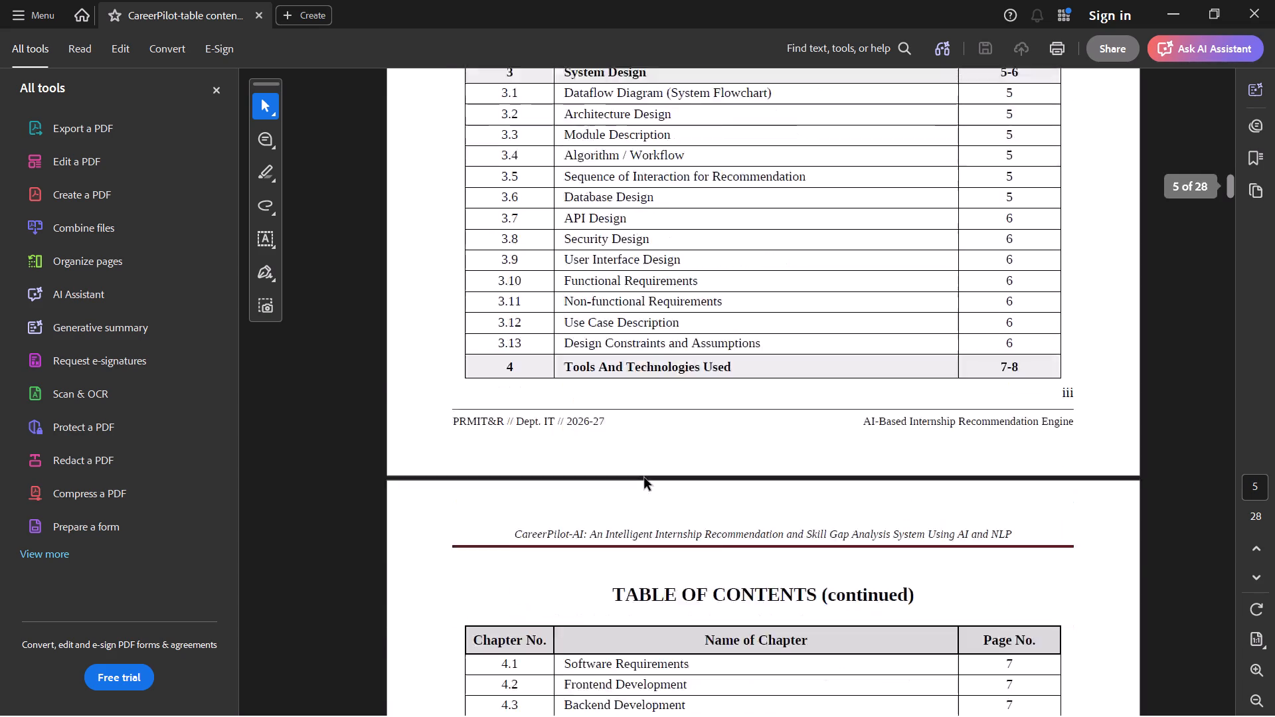
pyautogui.scroll(-11, 644, 478)
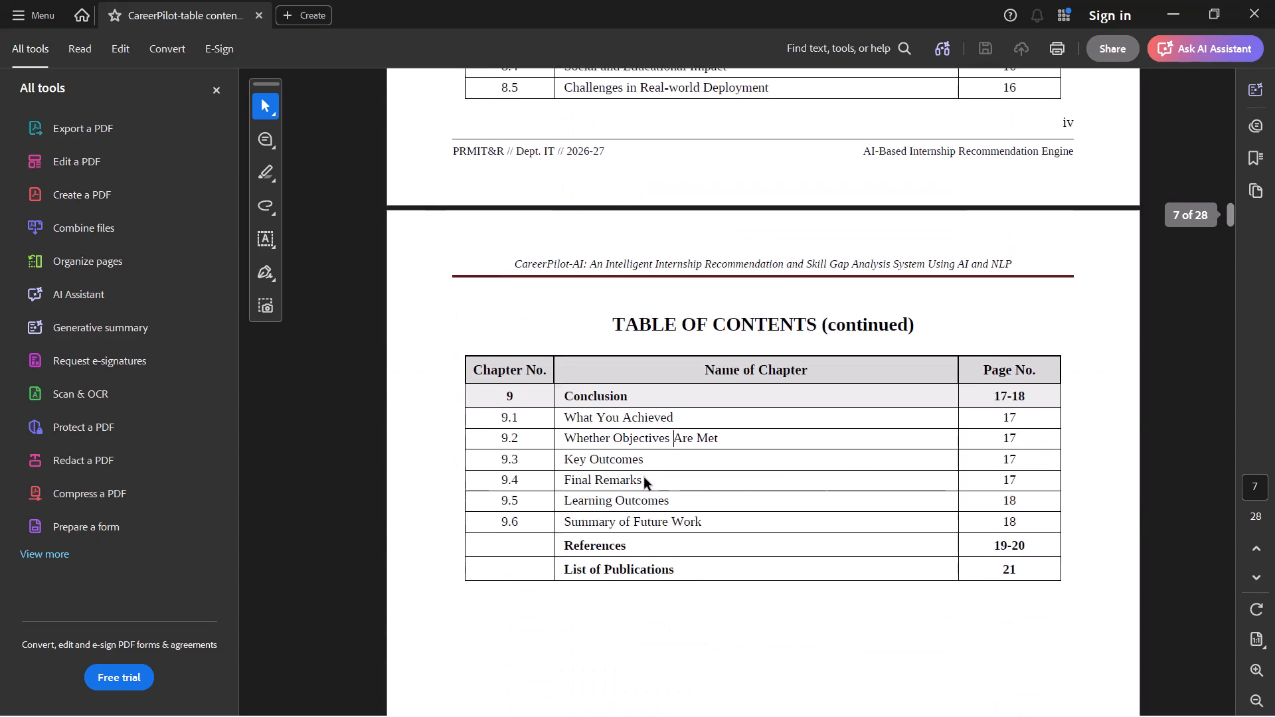
pyautogui.scroll(-1, 644, 478)
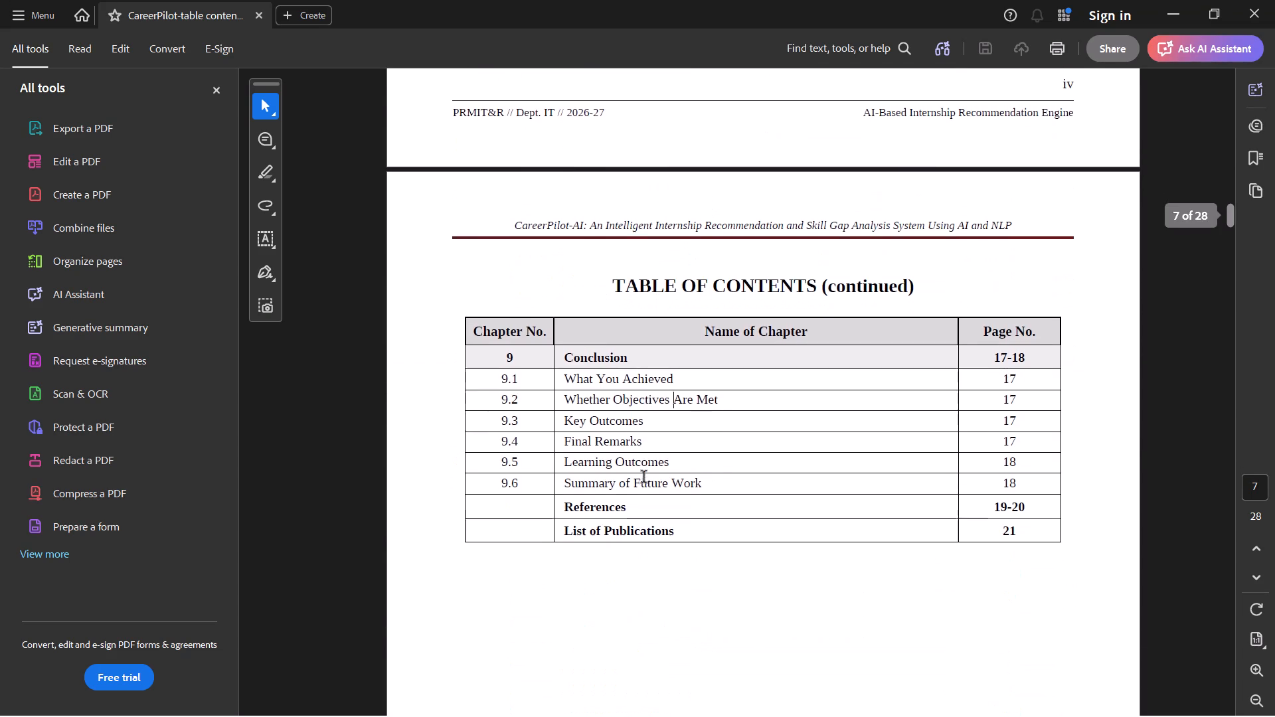
pyautogui.scroll(-2, 644, 478)
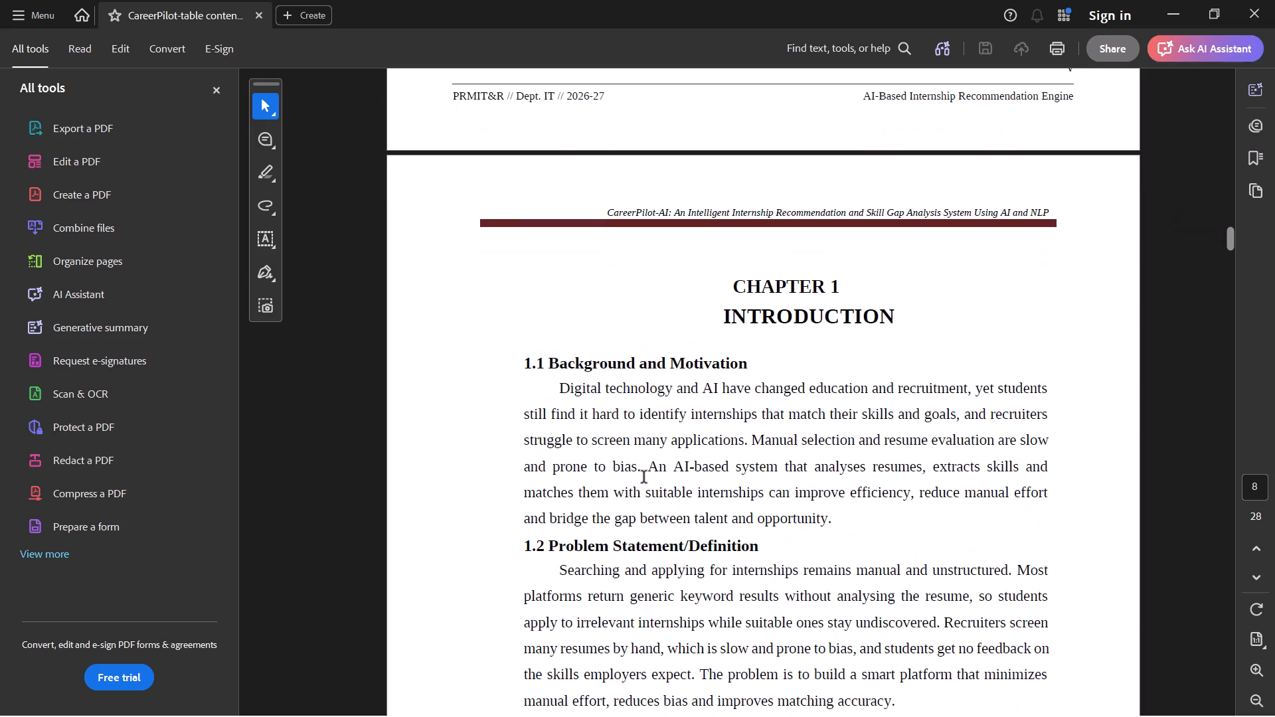
pyautogui.click(1240, 15)
# Return to the CareerPilot doc folder and delete the "contents of tABLE" PDF.
pyautogui.click(738, 328)
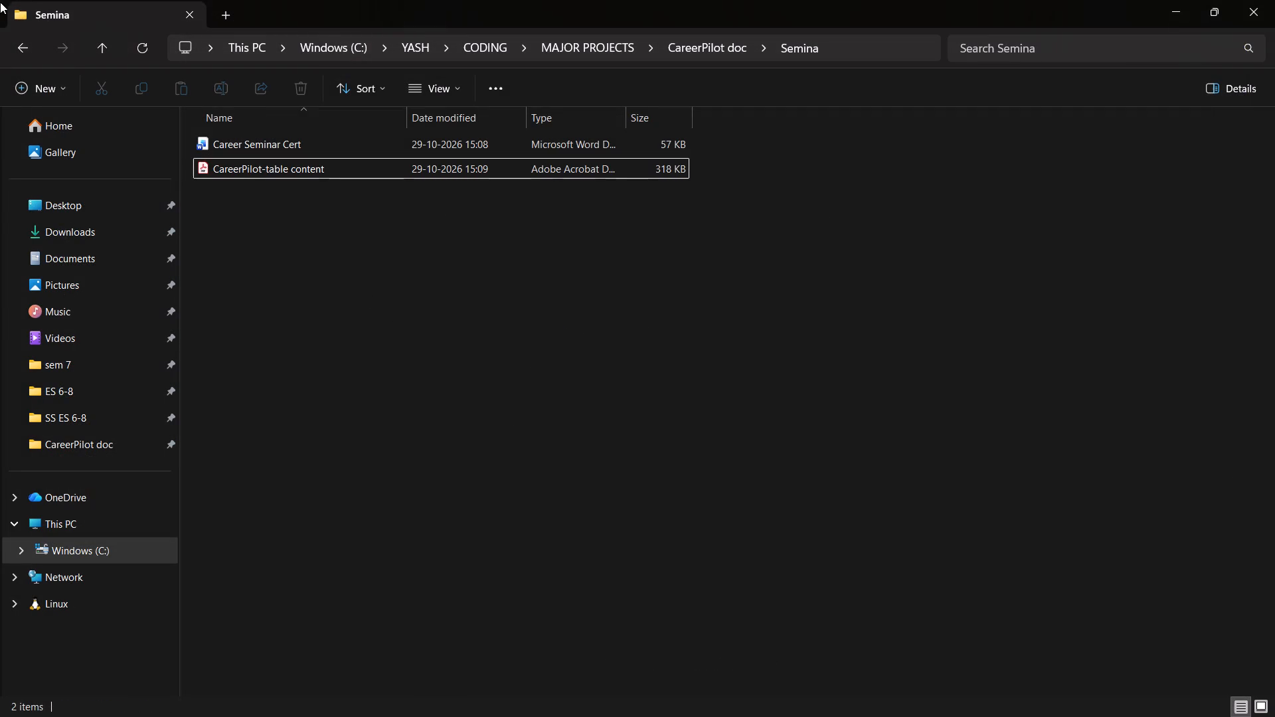
pyautogui.click(31, 42)
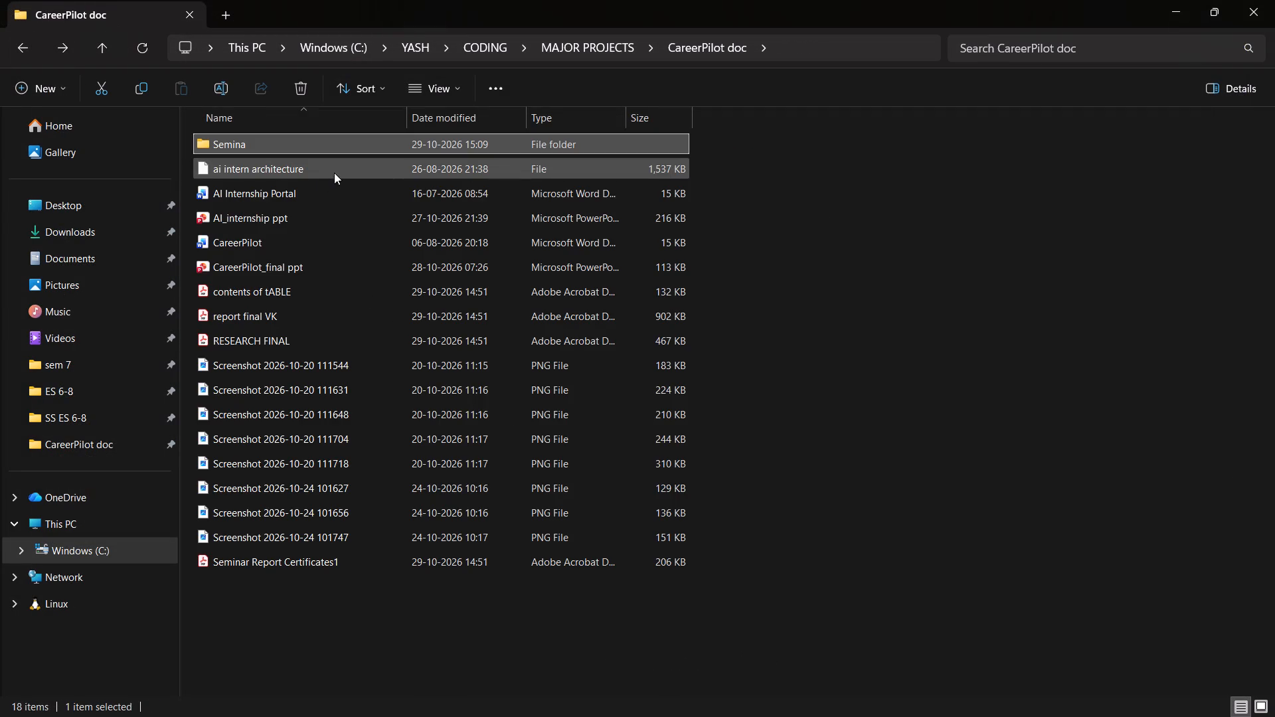
pyautogui.click(281, 297)
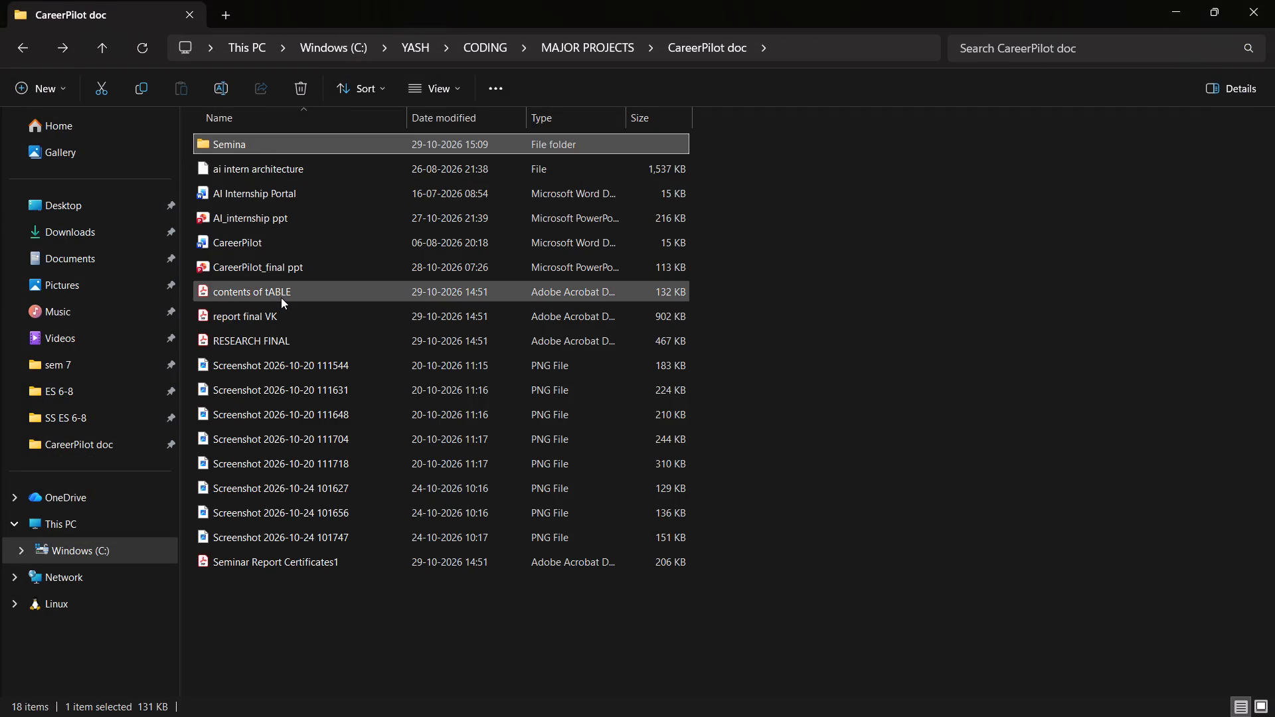
pyautogui.click(296, 90)
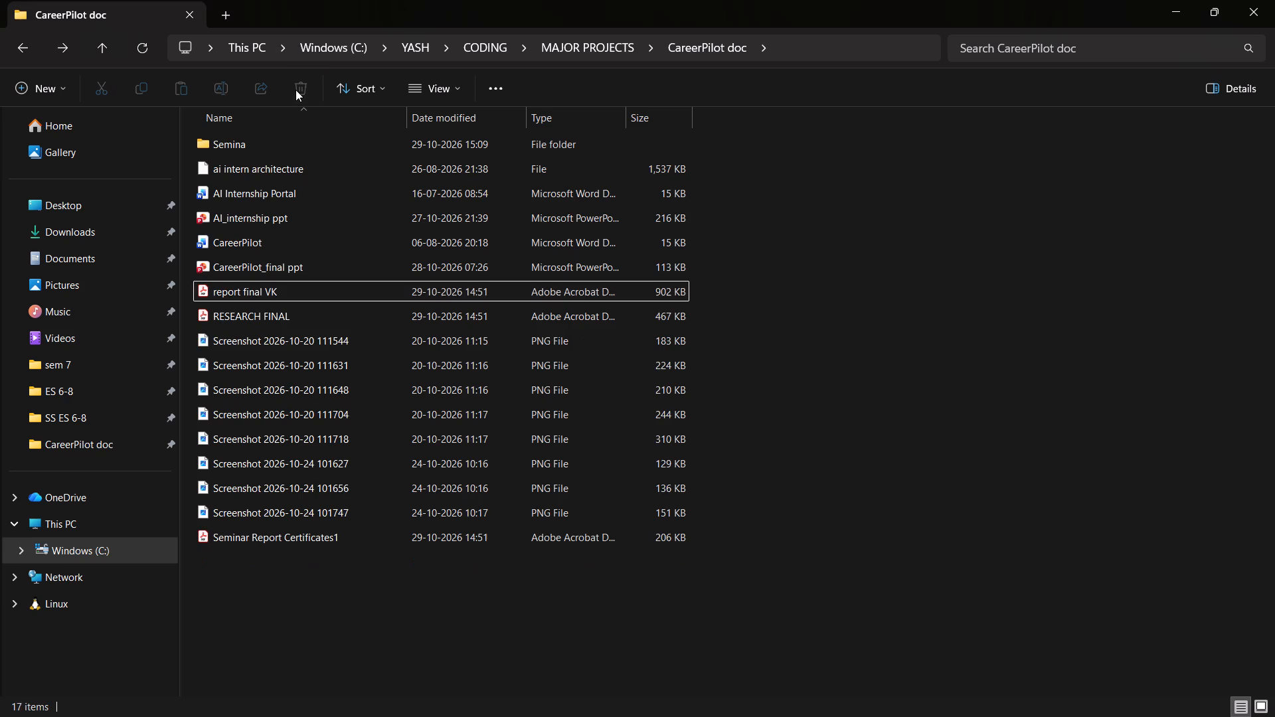
# Delete the "Seminar Report Certificates1" PDF from the CareerPilot doc folder.
pyautogui.click(257, 313)
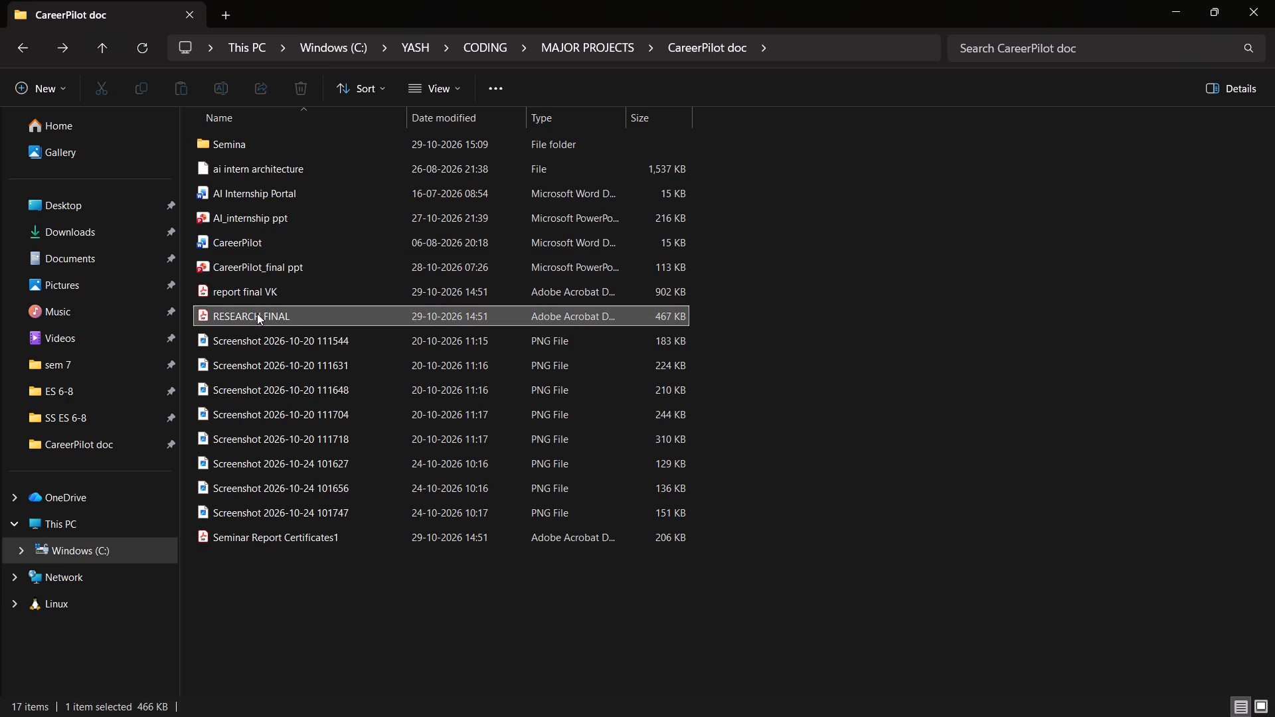
pyautogui.click(342, 527)
pyautogui.click(300, 102)
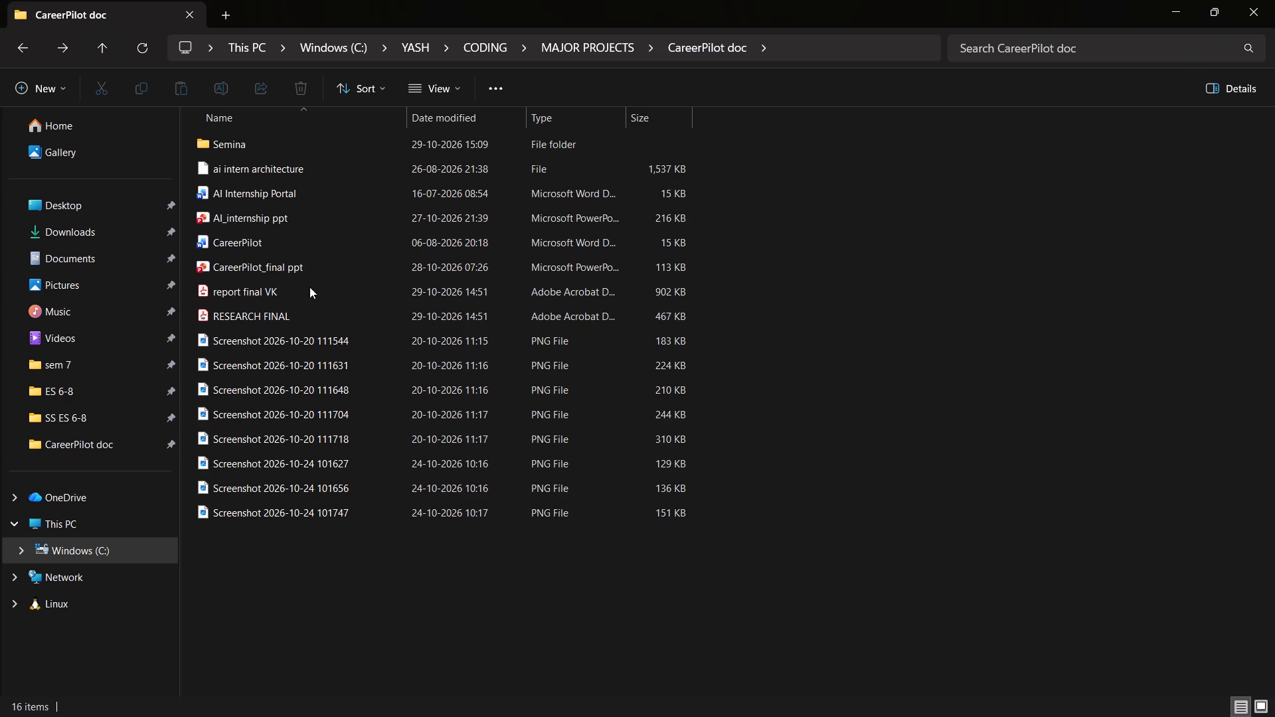
# Open the RESEARCH FINAL PDF from the CareerPilot doc folder.
pyautogui.doubleClick(304, 313)
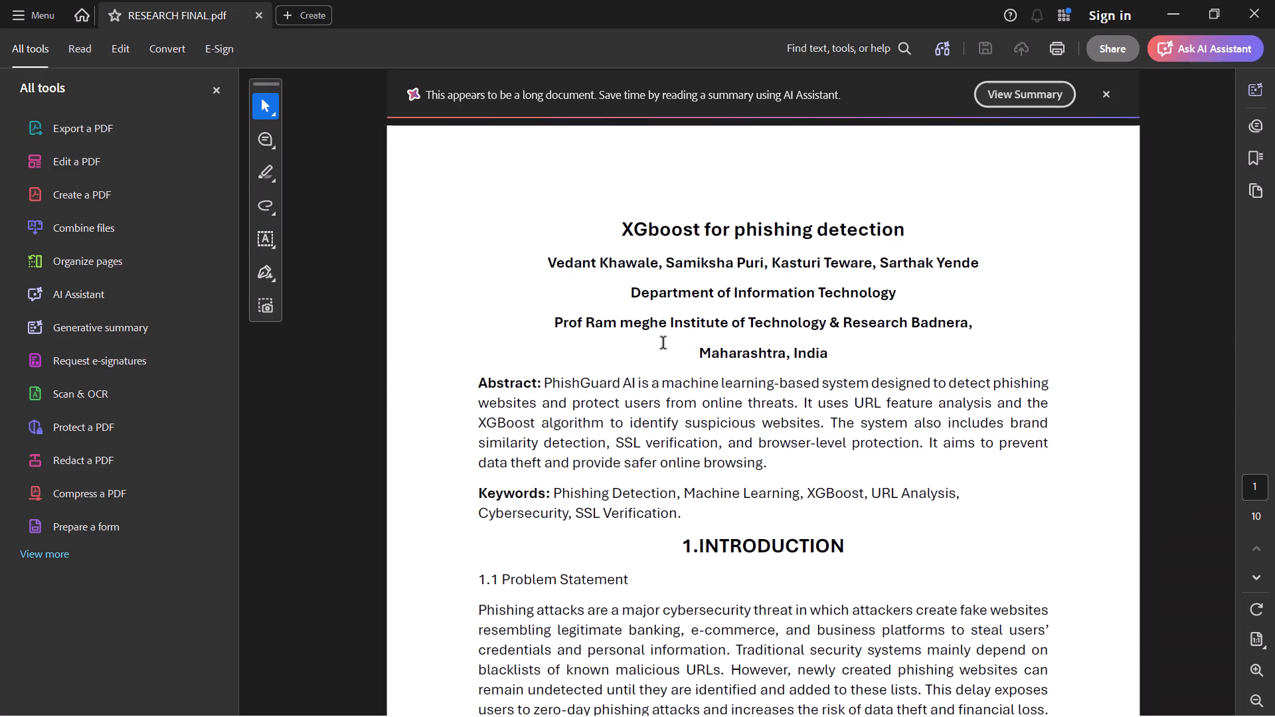
# Examine the title block, abstract, keywords and introduction on the opening pages of the RESEARCH FINAL PDF.
pyautogui.scroll(-11, 663, 344)
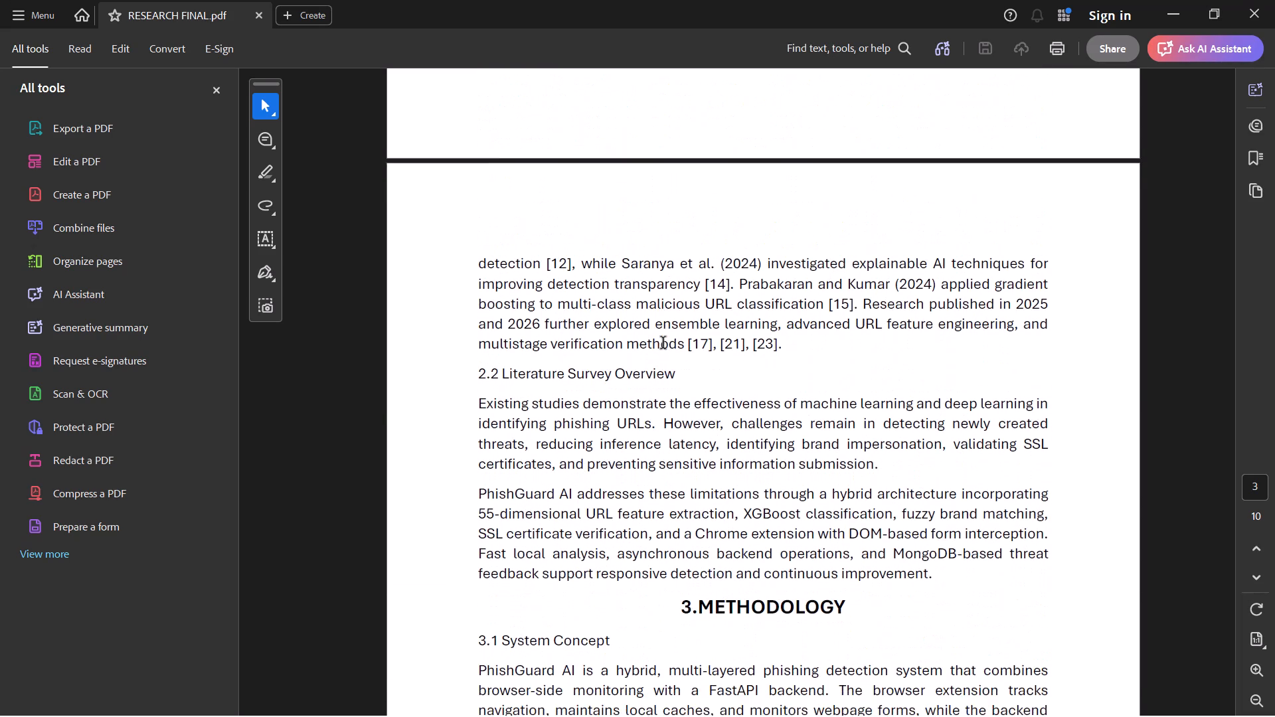
pyautogui.scroll(12, 663, 344)
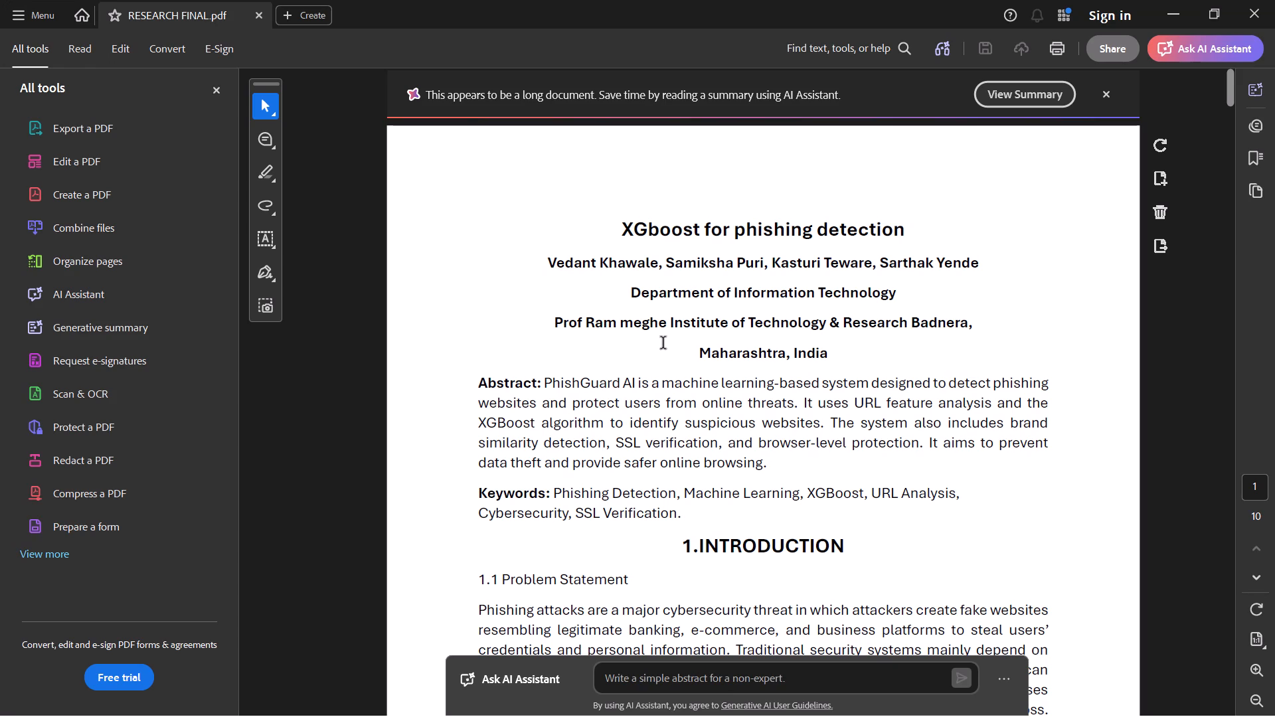
pyautogui.scroll(-2, 663, 344)
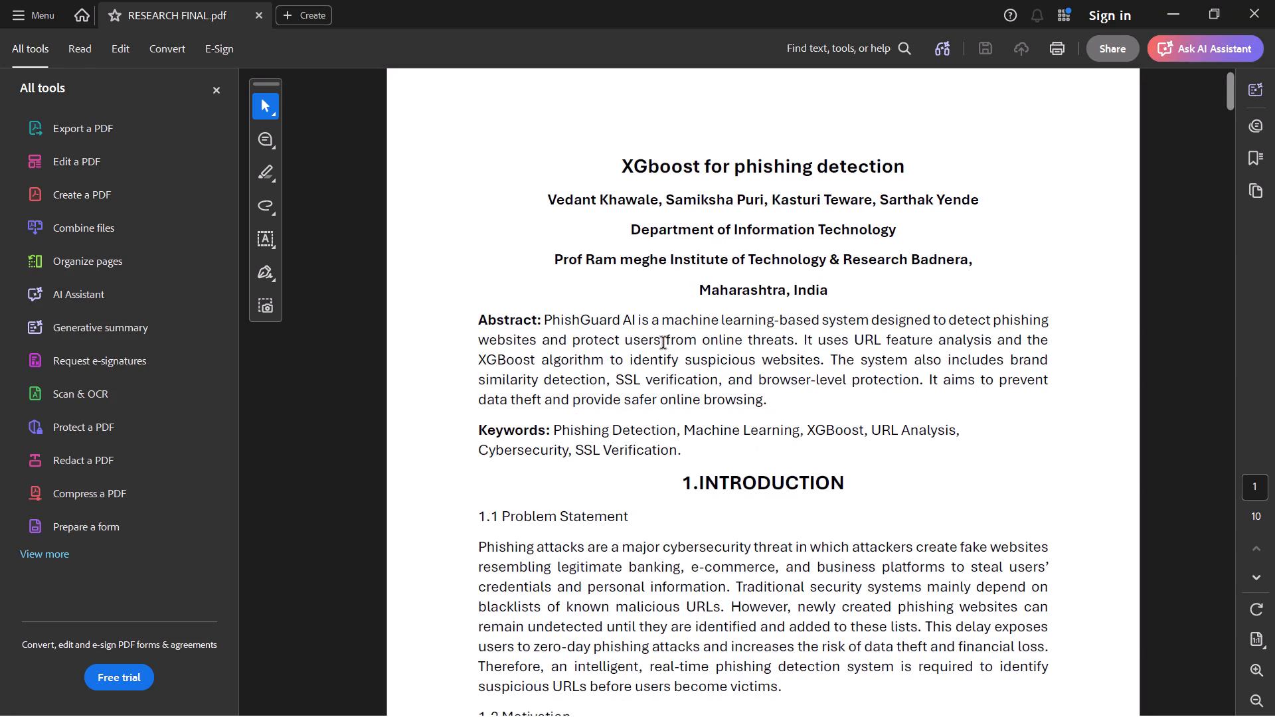
pyautogui.scroll(-1, 663, 344)
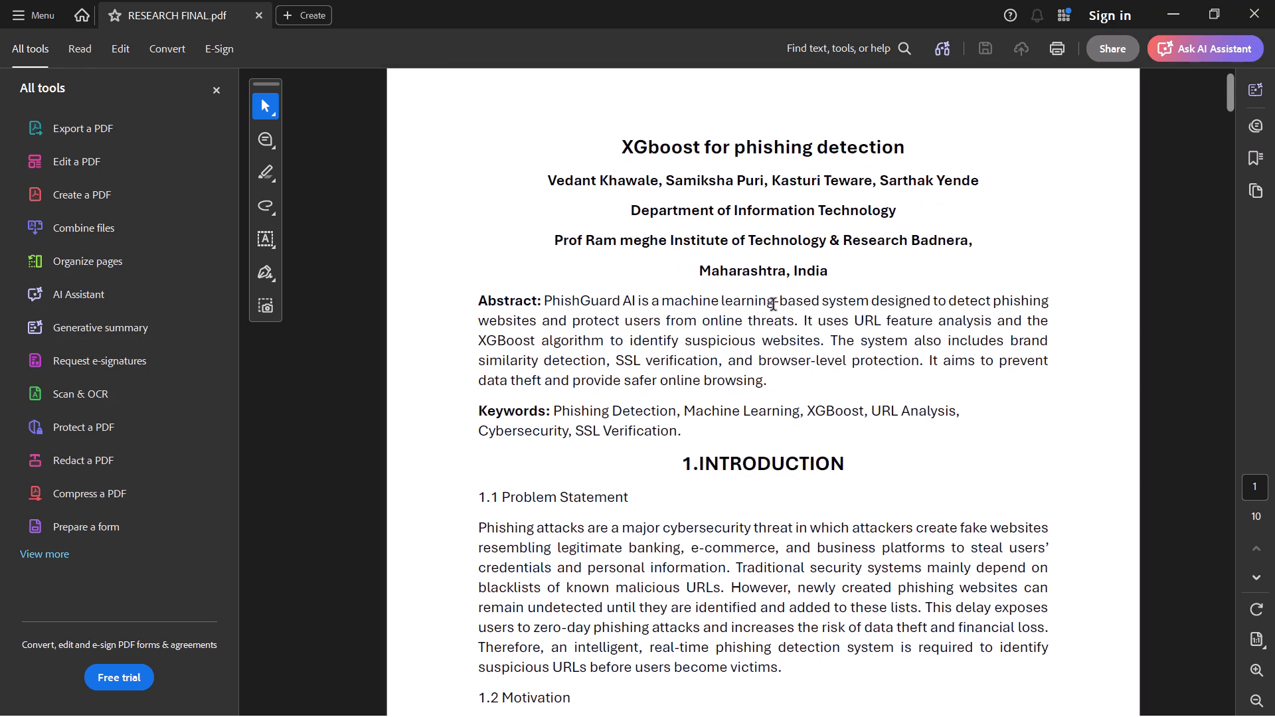
pyautogui.moveTo(699, 436); pyautogui.dragTo(688, 436)
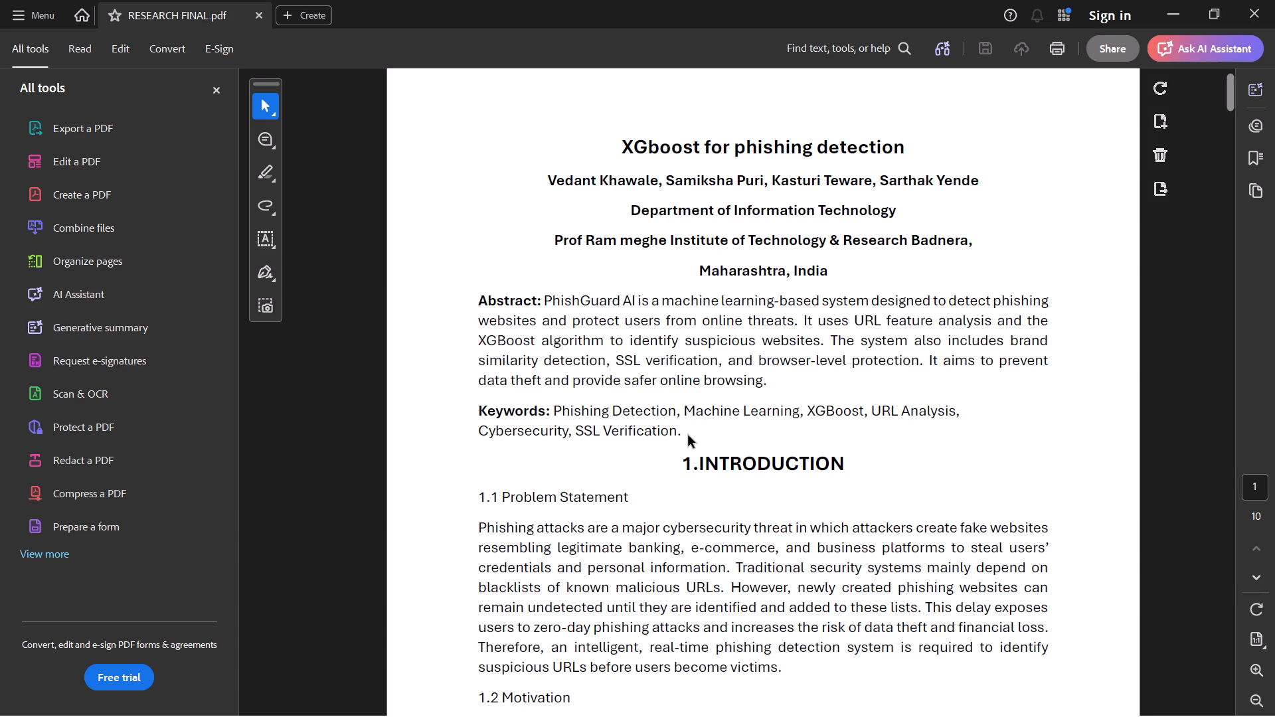
pyautogui.moveTo(688, 436); pyautogui.dragTo(681, 436)
pyautogui.click(681, 436)
pyautogui.scroll(2, 683, 438)
# Skim the RESEARCH FINAL paper from the literature survey and methodology through the conclusion to the references.
pyautogui.scroll(-6, 683, 438)
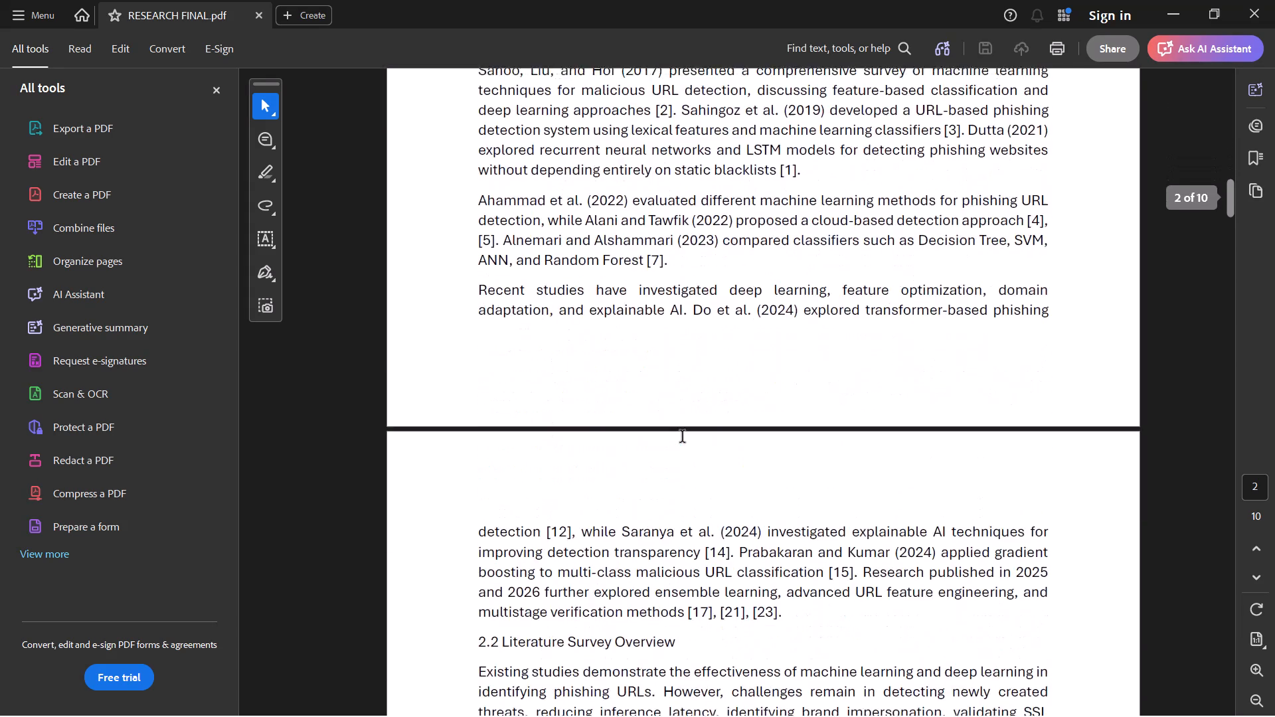
pyautogui.scroll(-8, 683, 438)
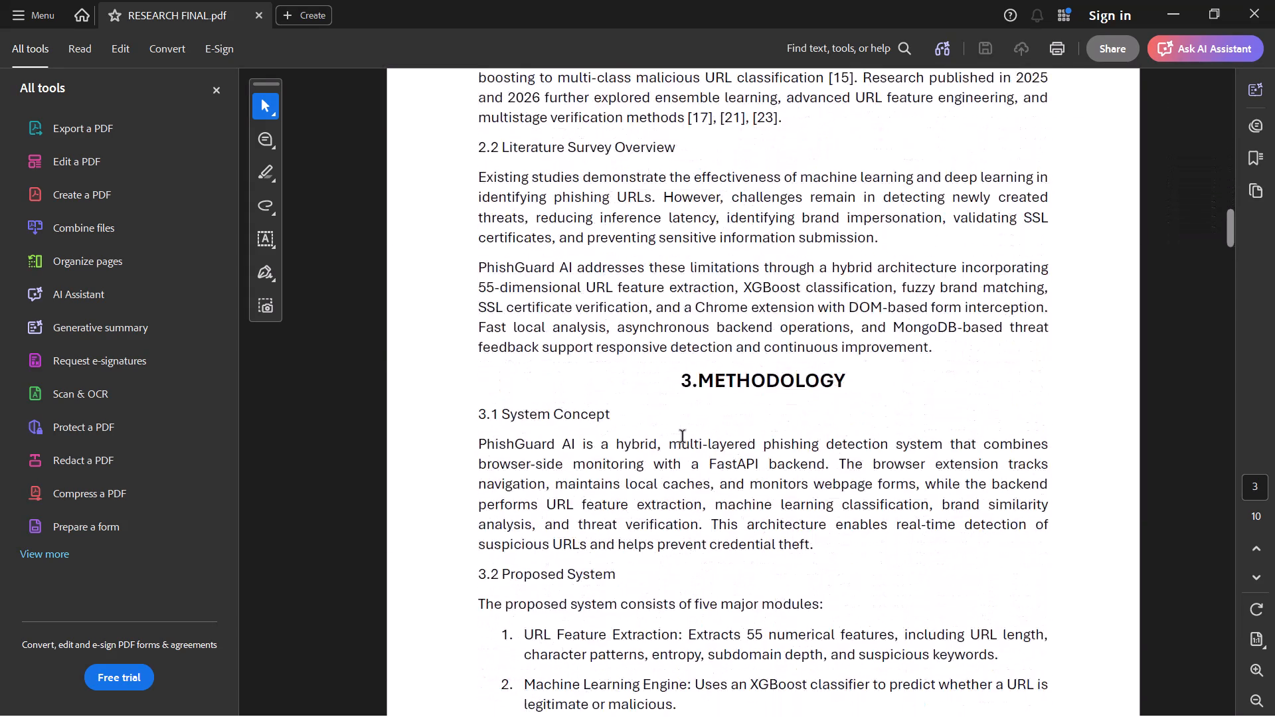
pyautogui.scroll(-8, 683, 438)
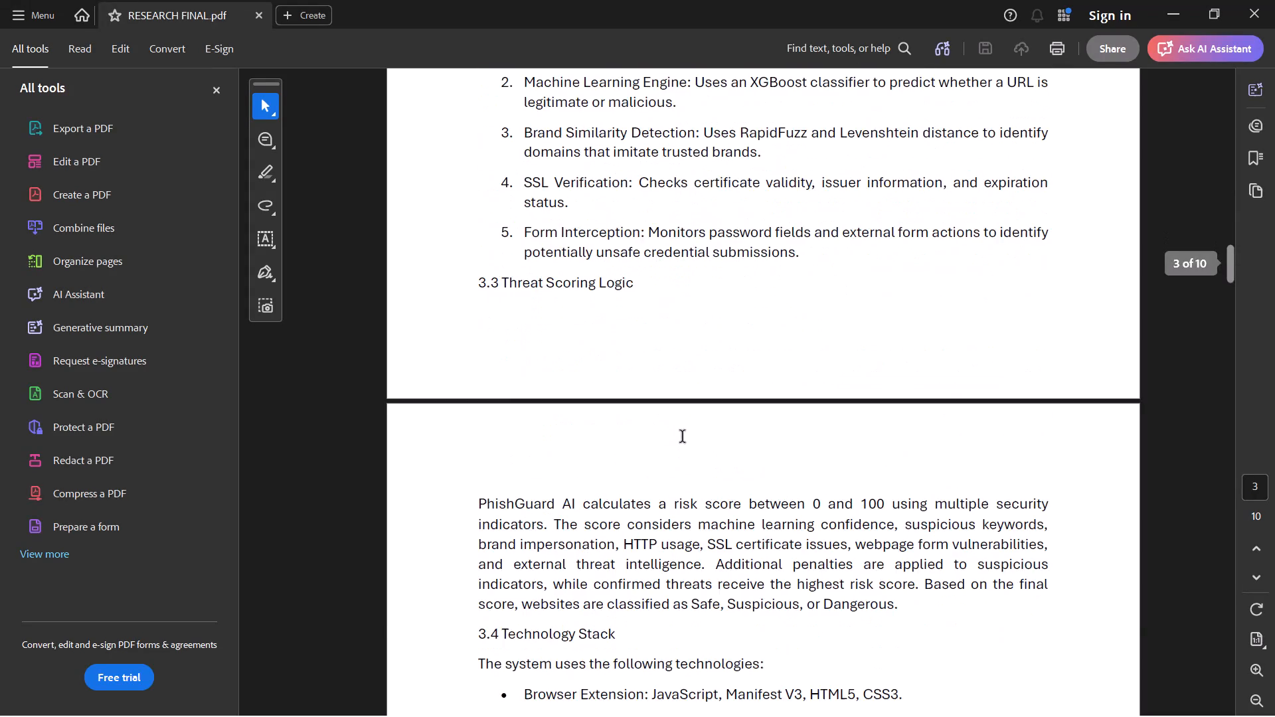
pyautogui.scroll(-9, 683, 438)
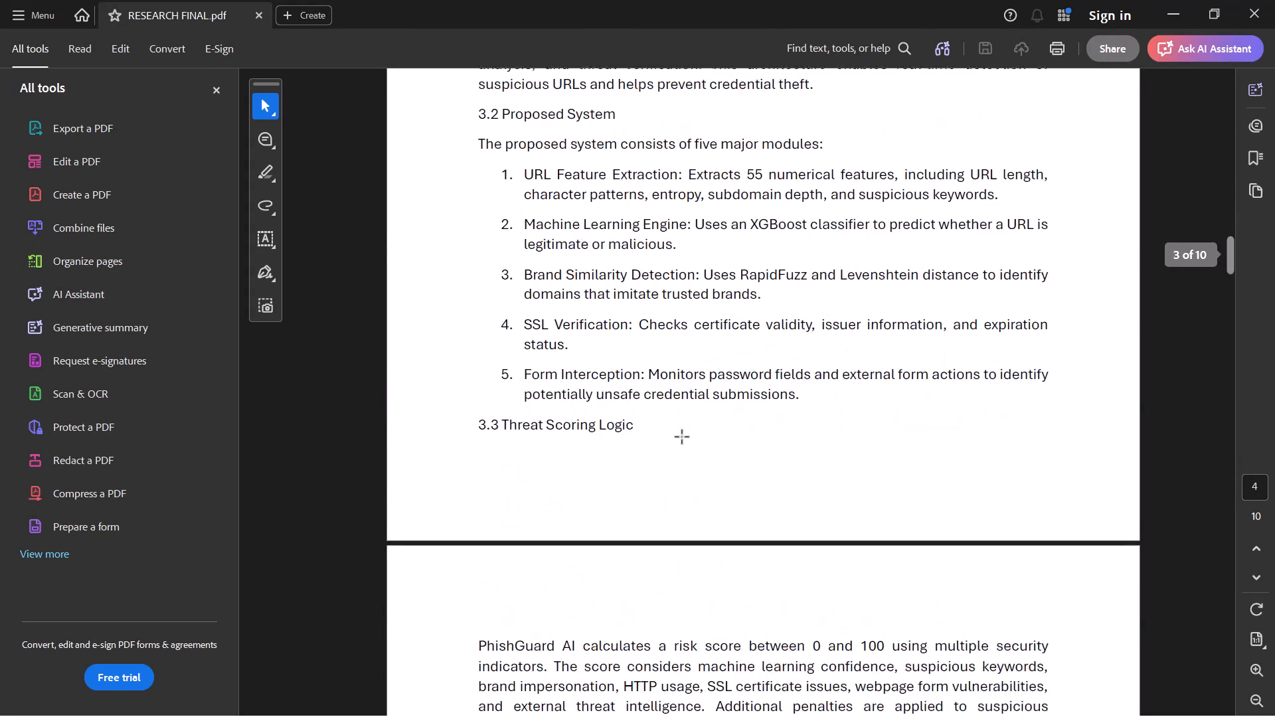
pyautogui.scroll(-9, 683, 438)
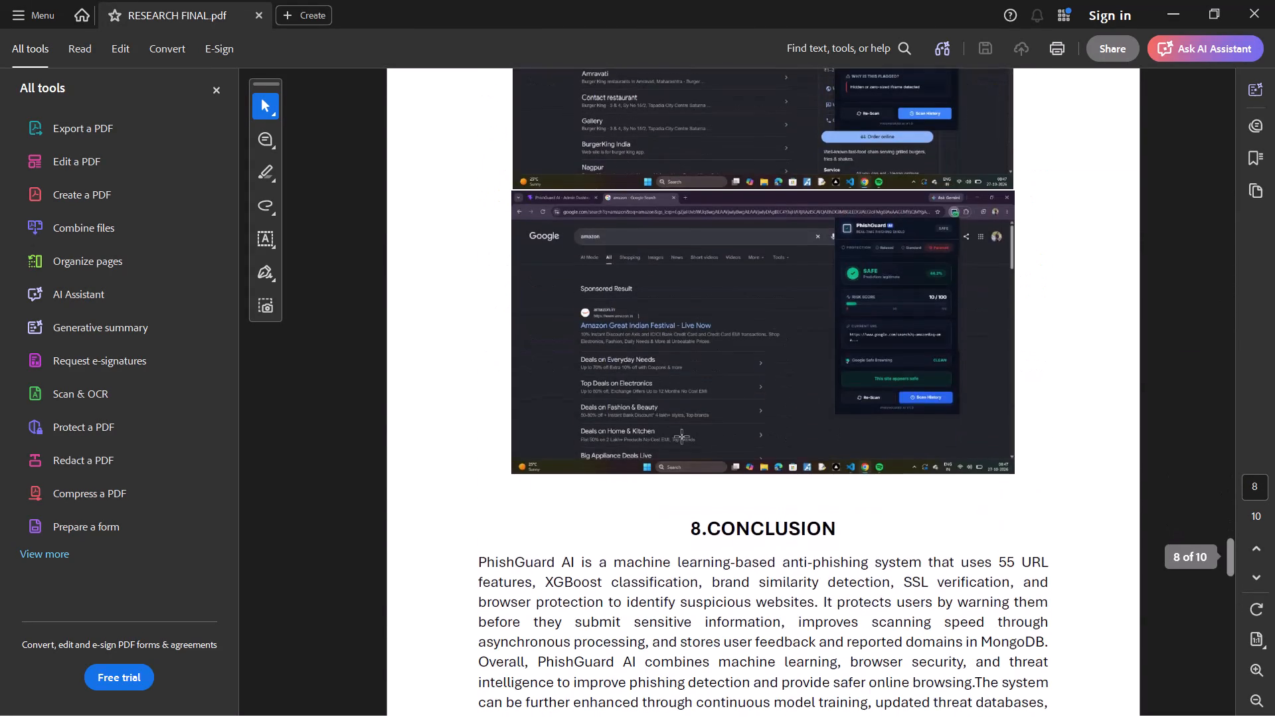
pyautogui.scroll(-9, 683, 438)
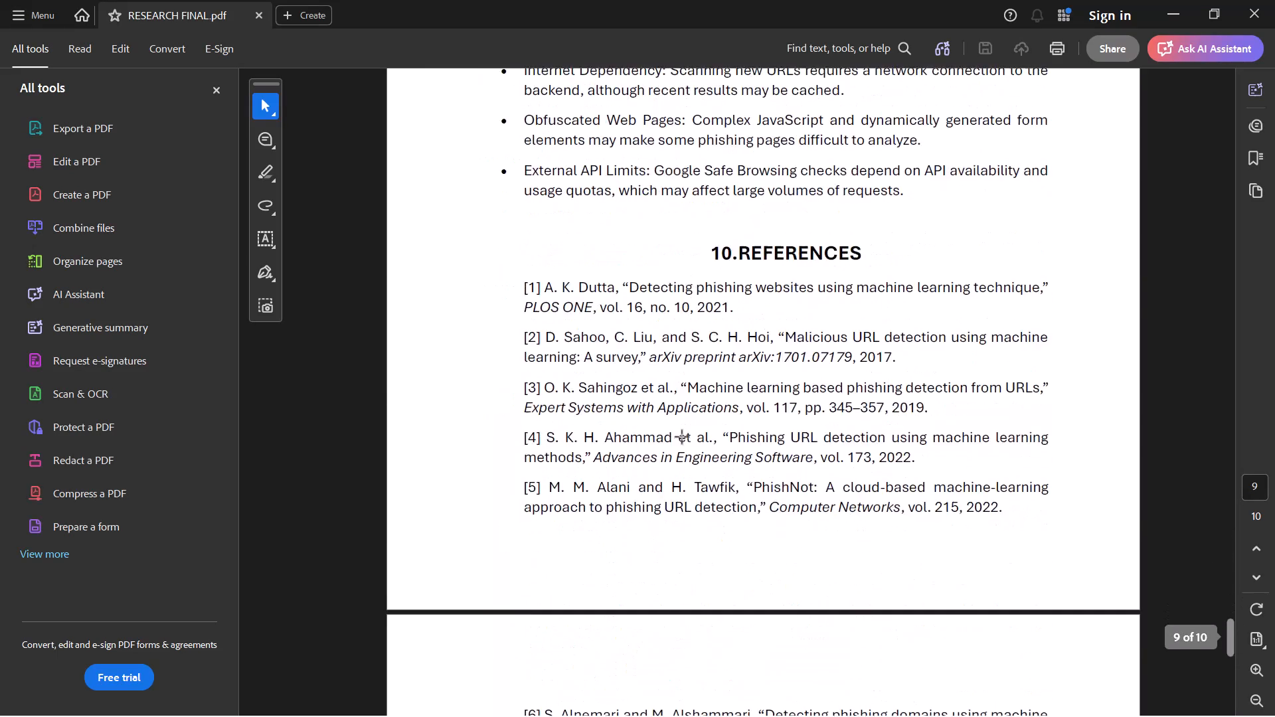
pyautogui.scroll(-5, 683, 438)
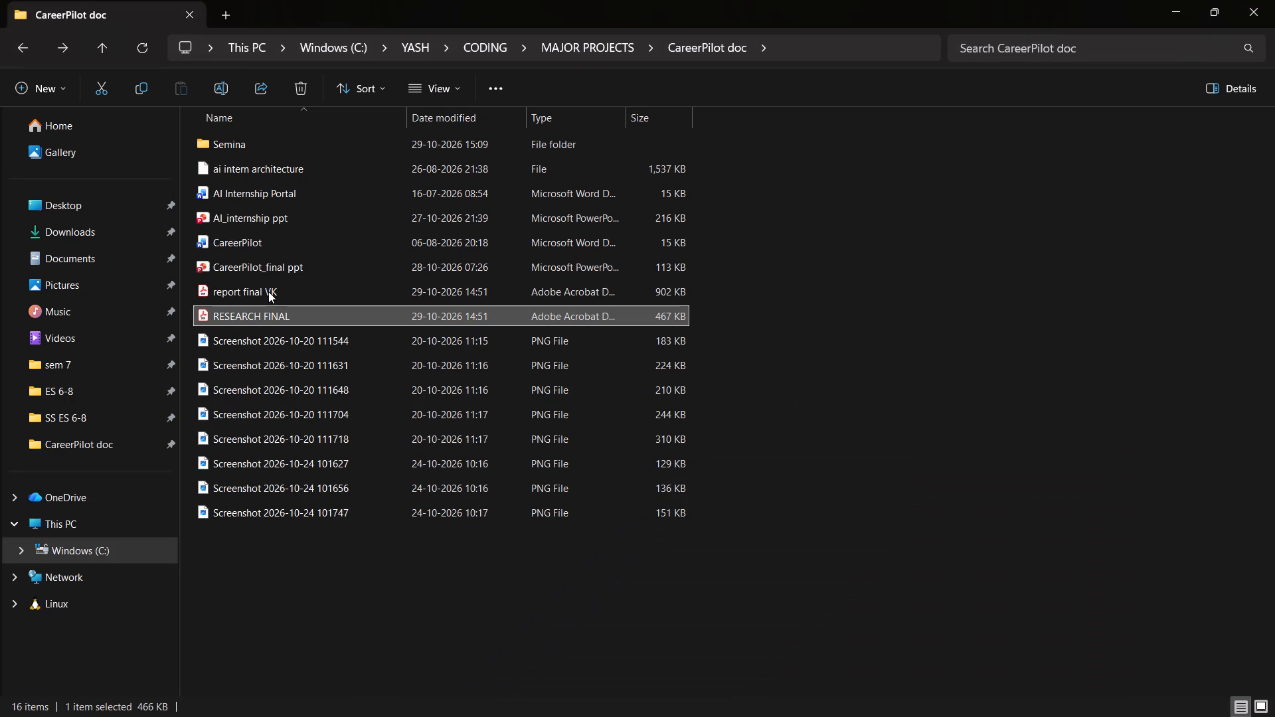
# Open the "report final VK" PDF from the CareerPilot doc folder.
pyautogui.doubleClick(268, 291)
# Examine Chapter 1 of the report, from the problem statement to the section on the seminar report's organization.
pyautogui.scroll(-3, 570, 358)
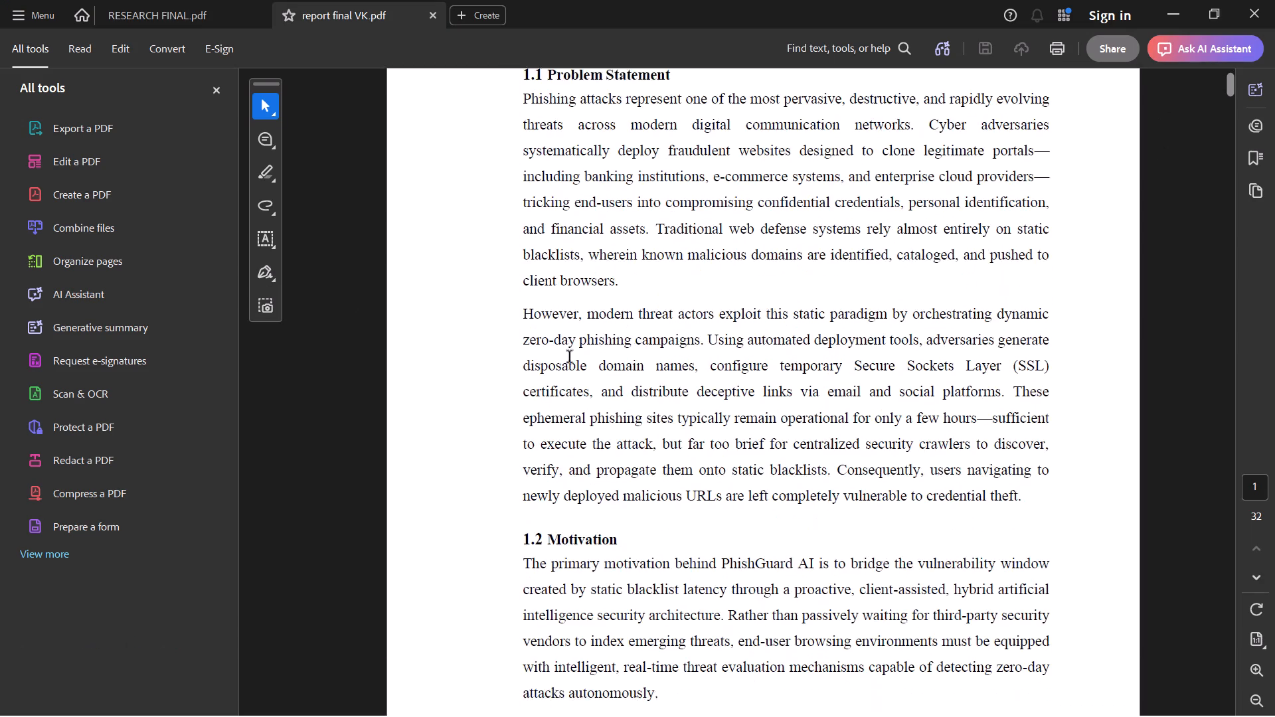
pyautogui.scroll(8, 570, 358)
pyautogui.scroll(-3, 570, 358)
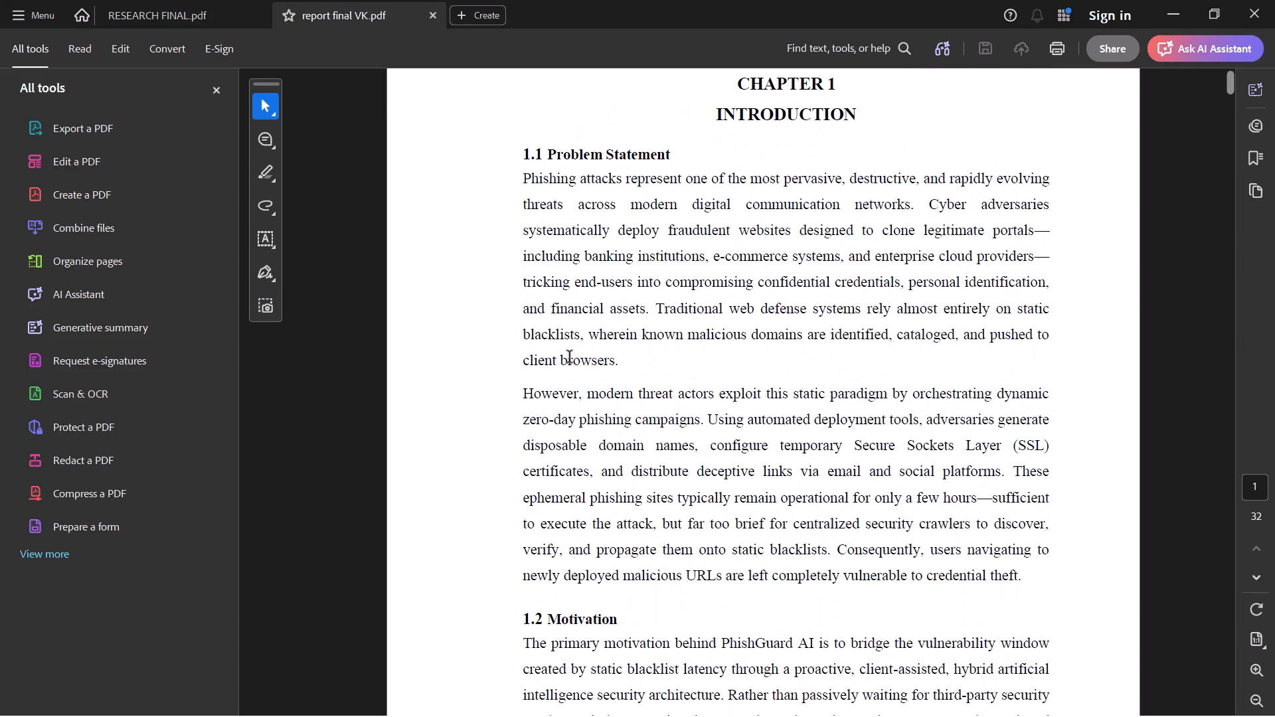
pyautogui.scroll(-10, 570, 358)
pyautogui.scroll(6, 570, 358)
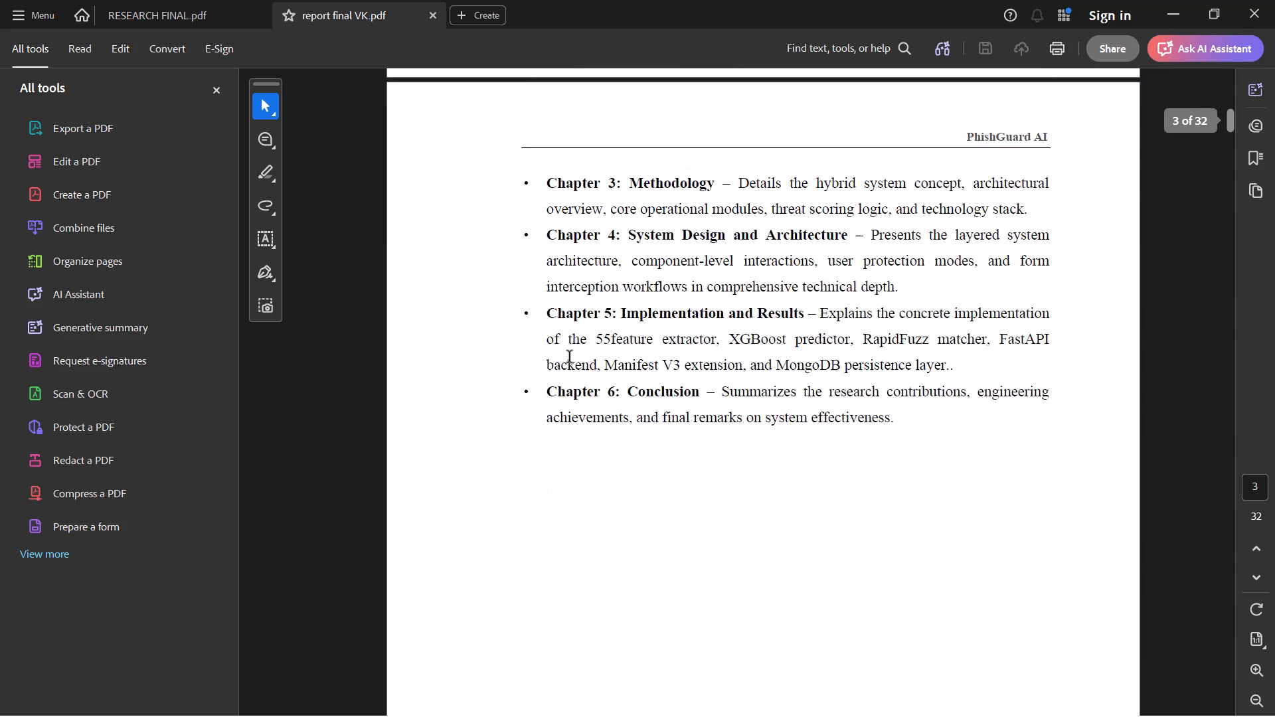
pyautogui.scroll(8, 570, 358)
pyautogui.scroll(-3, 570, 358)
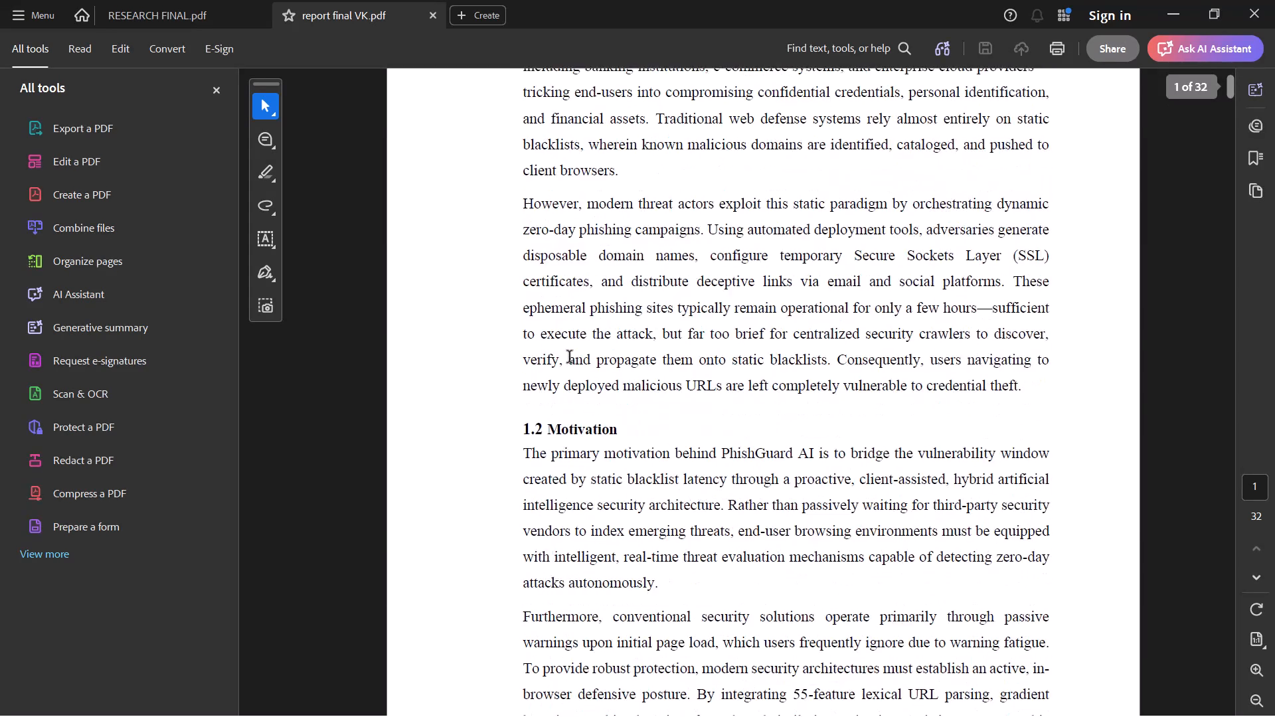
pyautogui.scroll(-11, 570, 358)
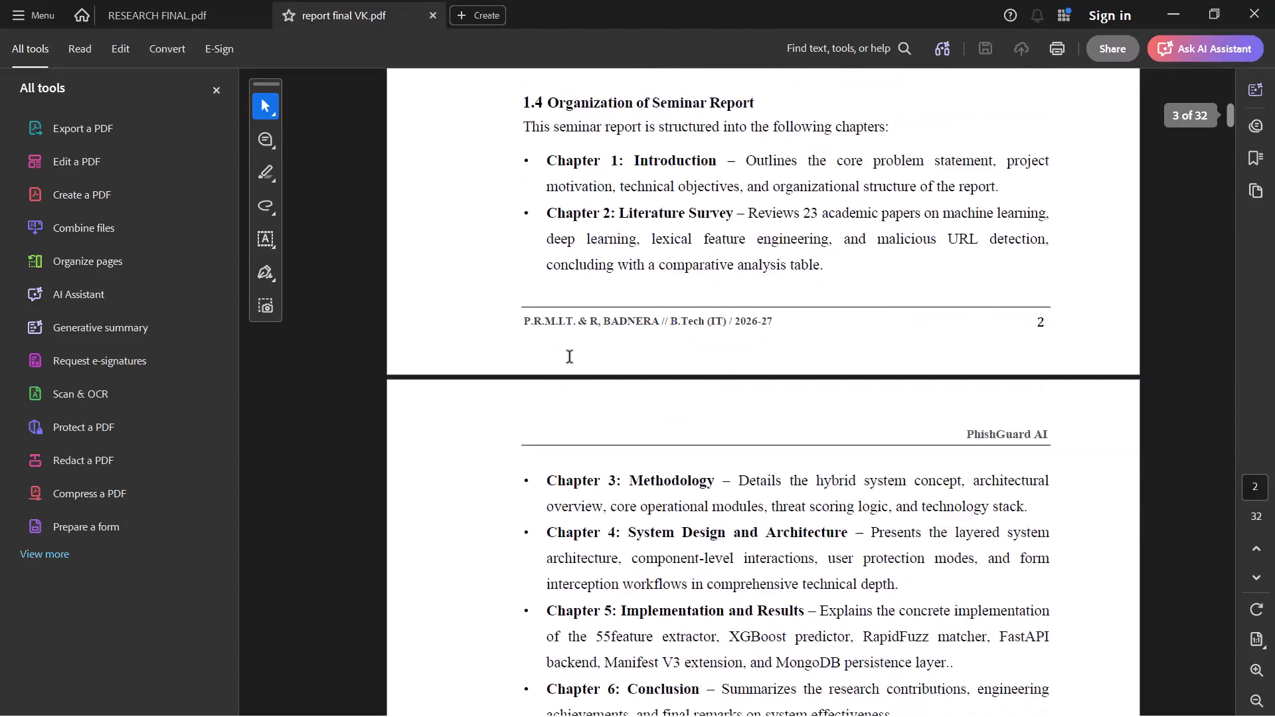
# Look over the start of Chapter 2, Literature Survey, and recheck the report's first page.
pyautogui.scroll(-10, 570, 358)
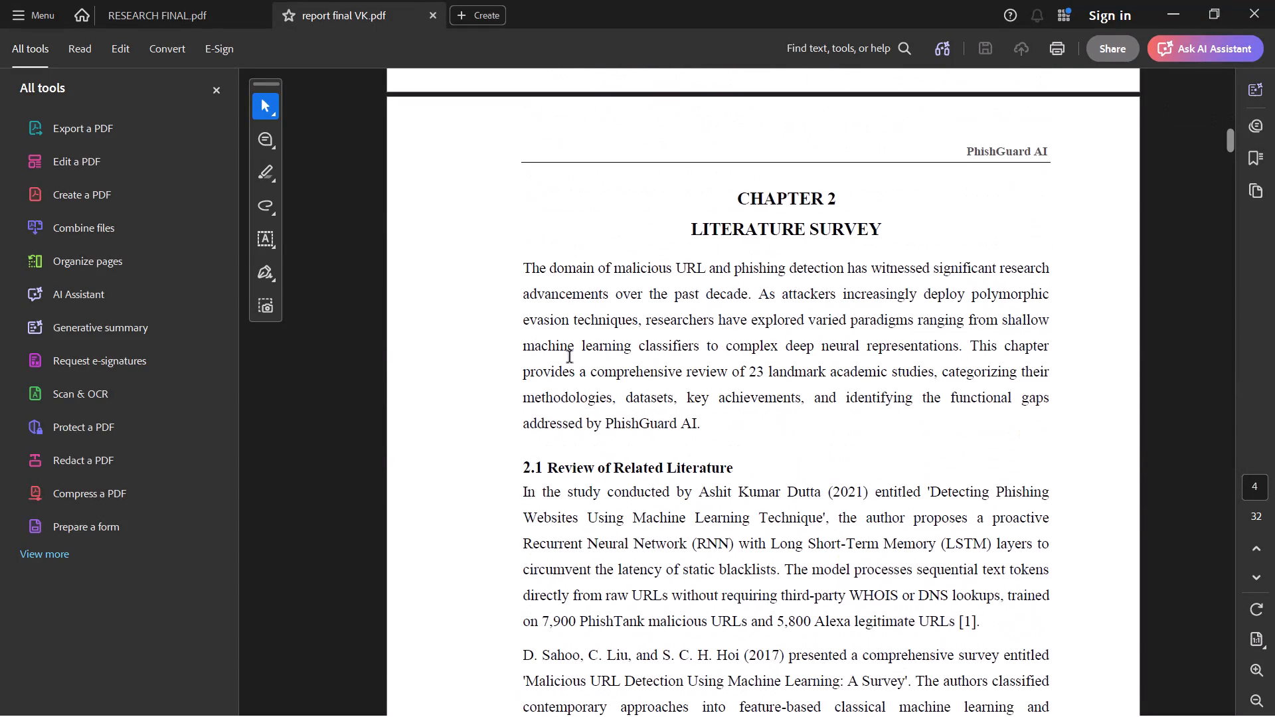
pyautogui.scroll(-2, 570, 358)
pyautogui.scroll(5, 570, 358)
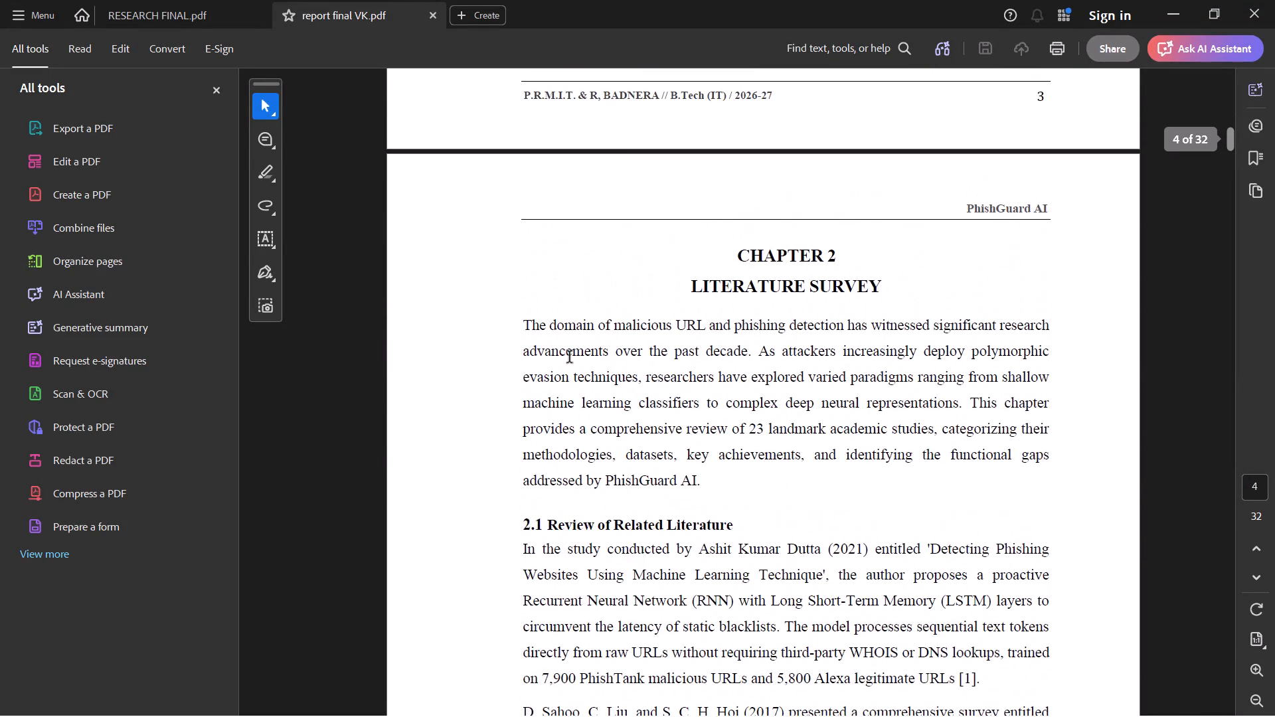
pyautogui.scroll(9, 570, 358)
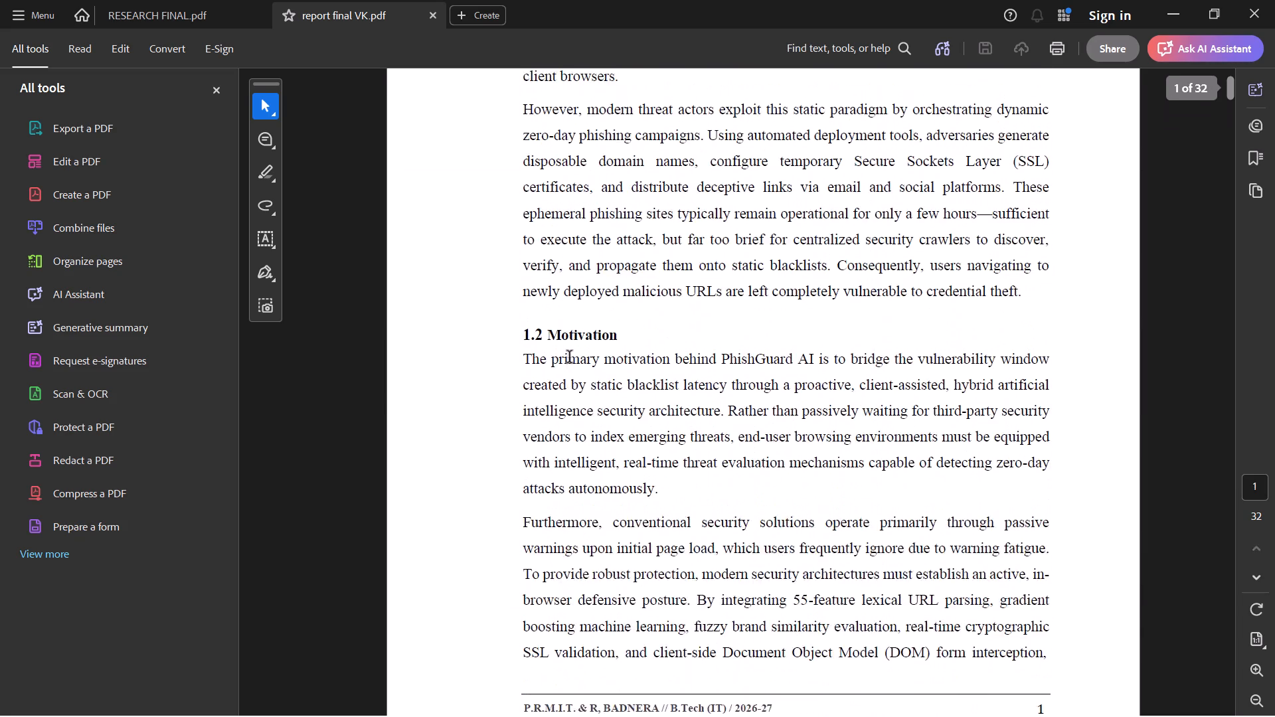
pyautogui.scroll(3, 570, 358)
pyautogui.scroll(-1, 570, 358)
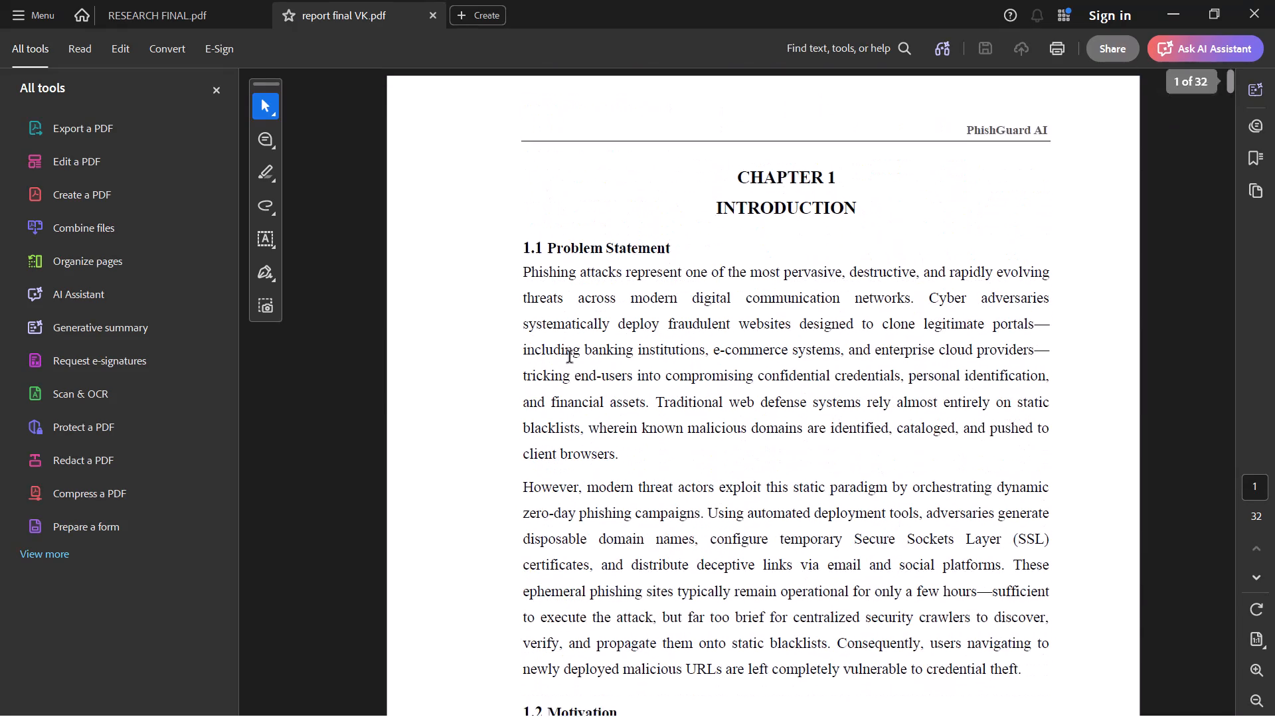
pyautogui.scroll(-1, 570, 358)
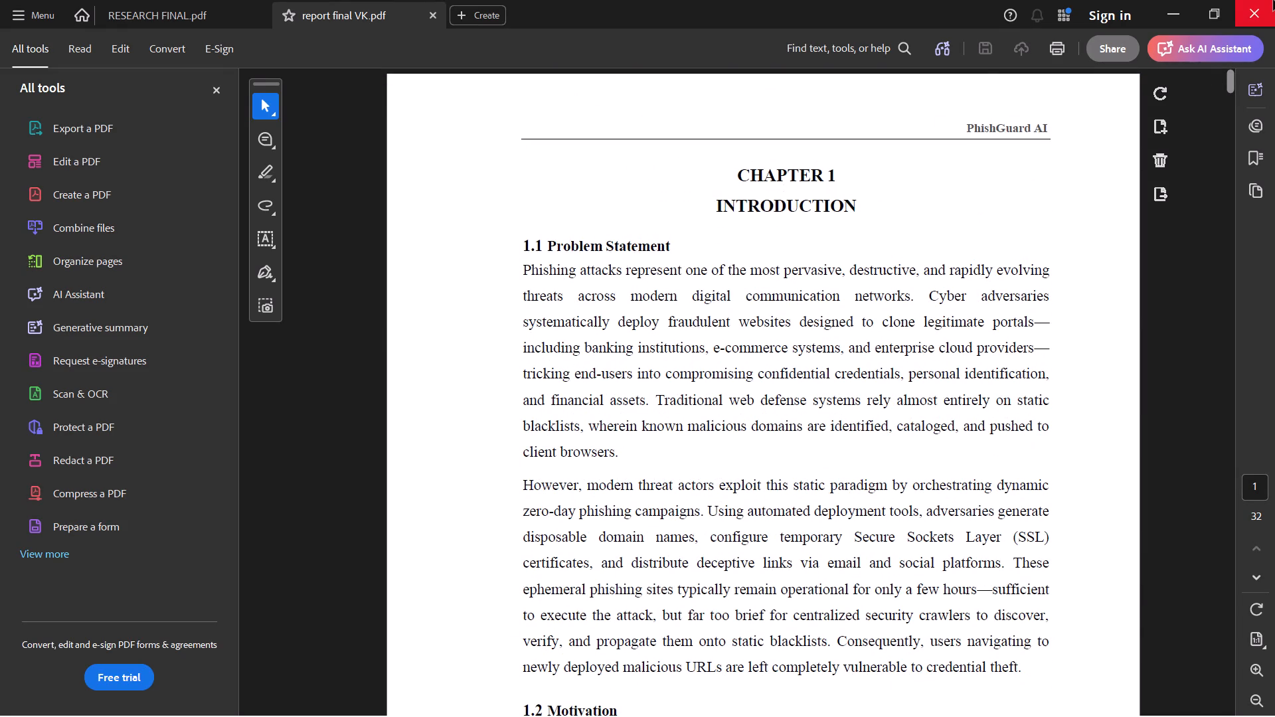
# Close Acrobat together with all open PDF documents.
pyautogui.click(1273, 0)
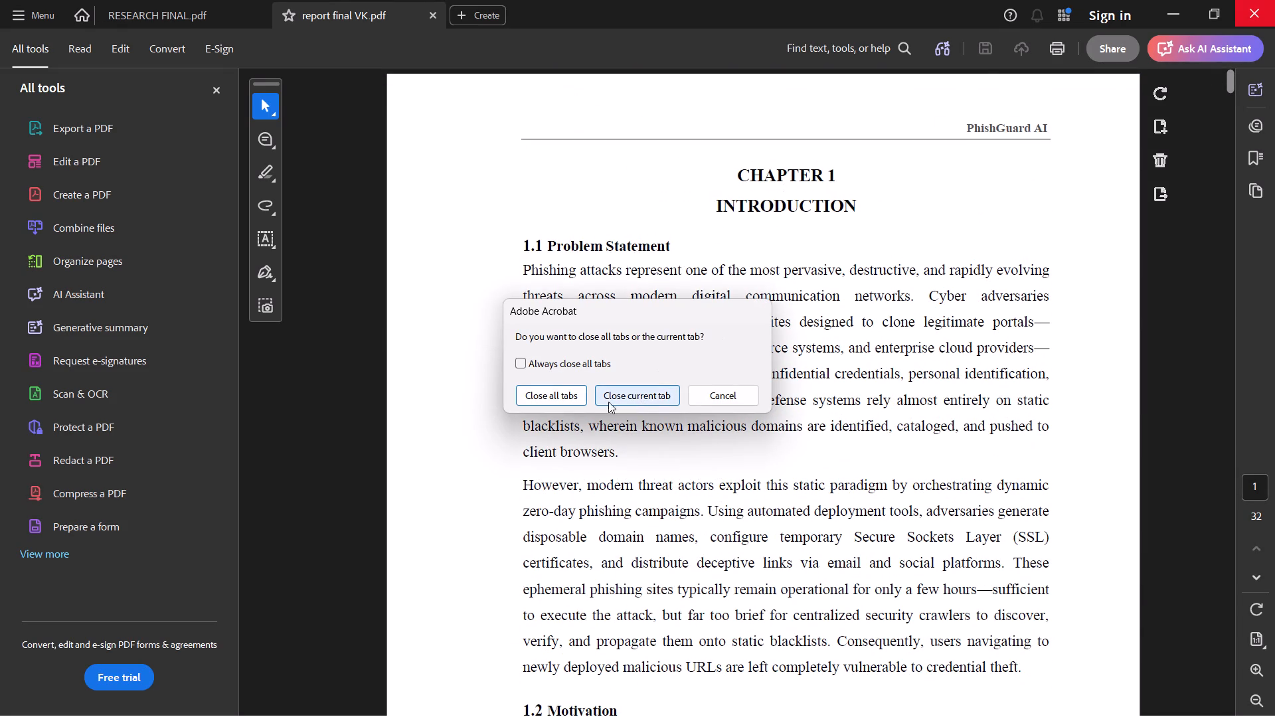
pyautogui.click(564, 404)
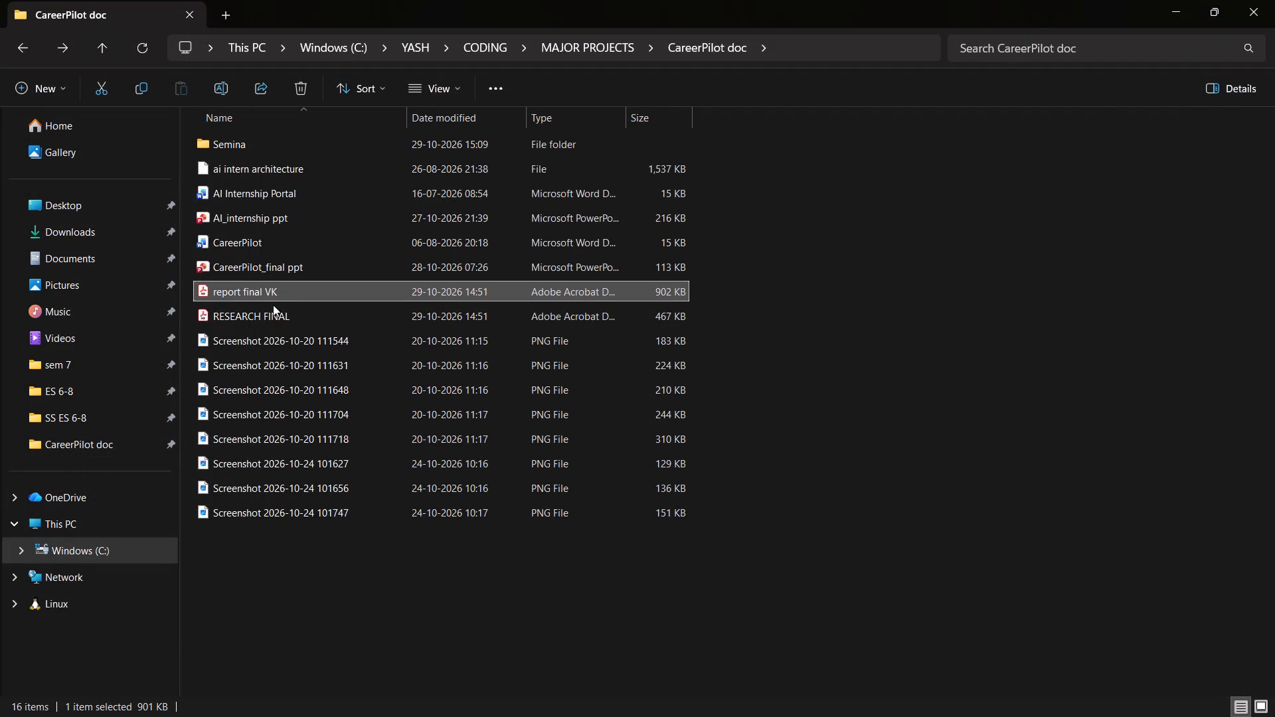
# Open the "report final VK" PDF from the CareerPilot doc folder in Word, just this once.
pyautogui.rightClick(261, 292)
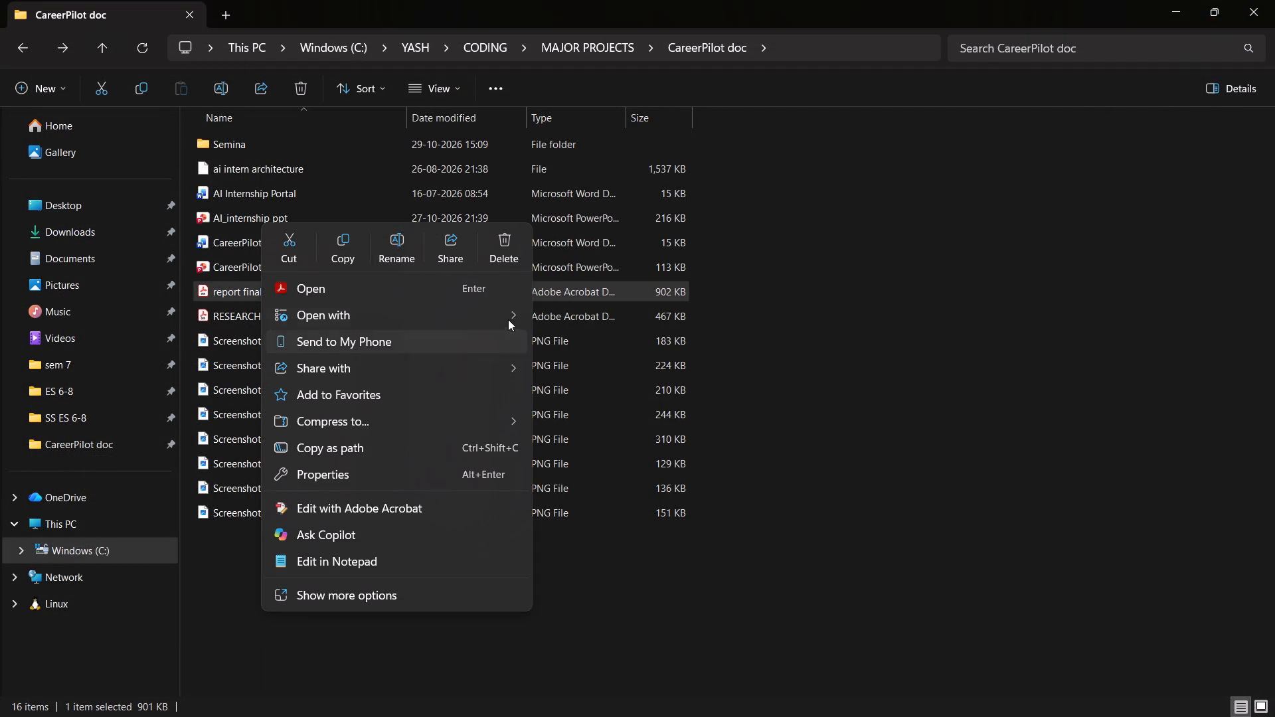
pyautogui.click(608, 494)
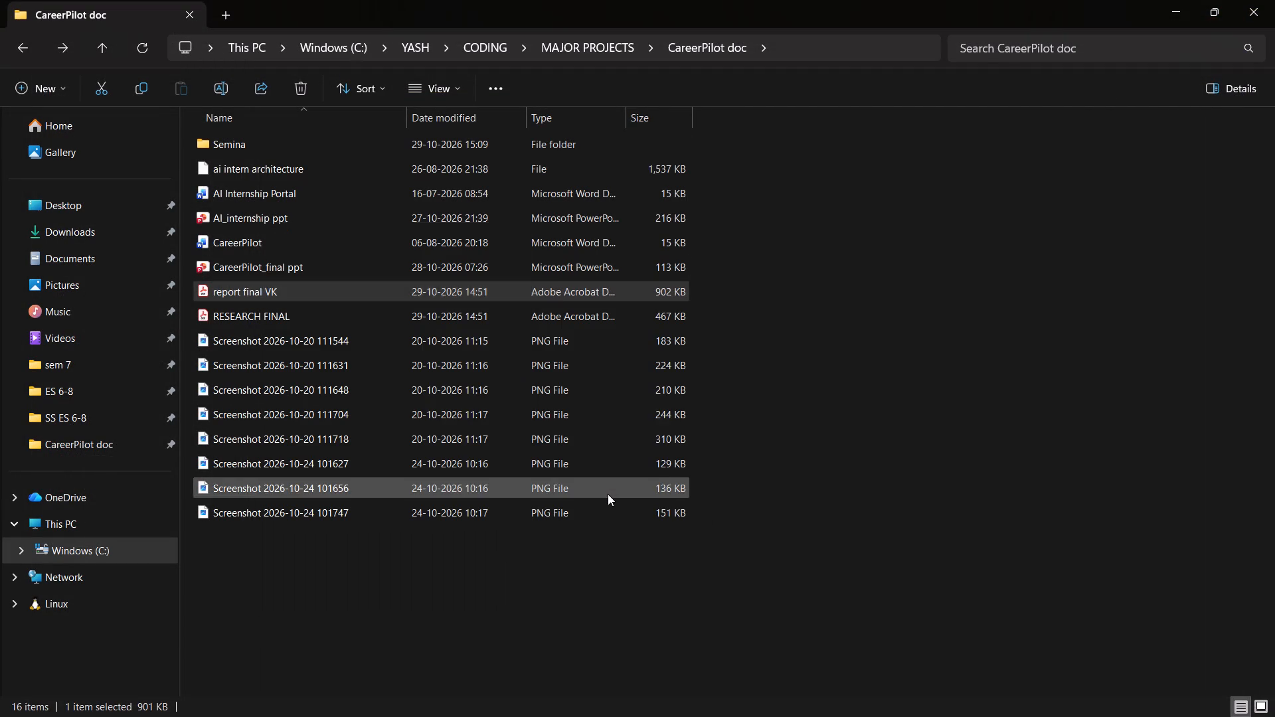
pyautogui.scroll(-2, 630, 409)
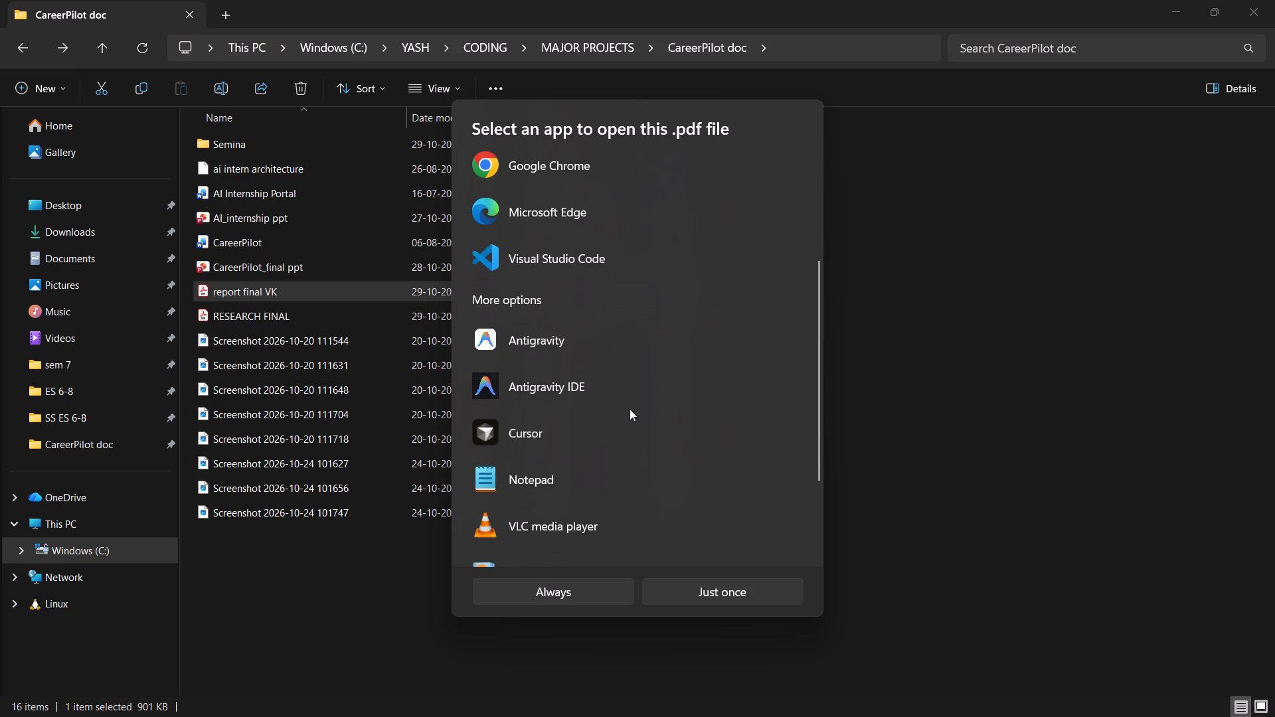
pyautogui.scroll(-2, 533, 487)
pyautogui.click(525, 472)
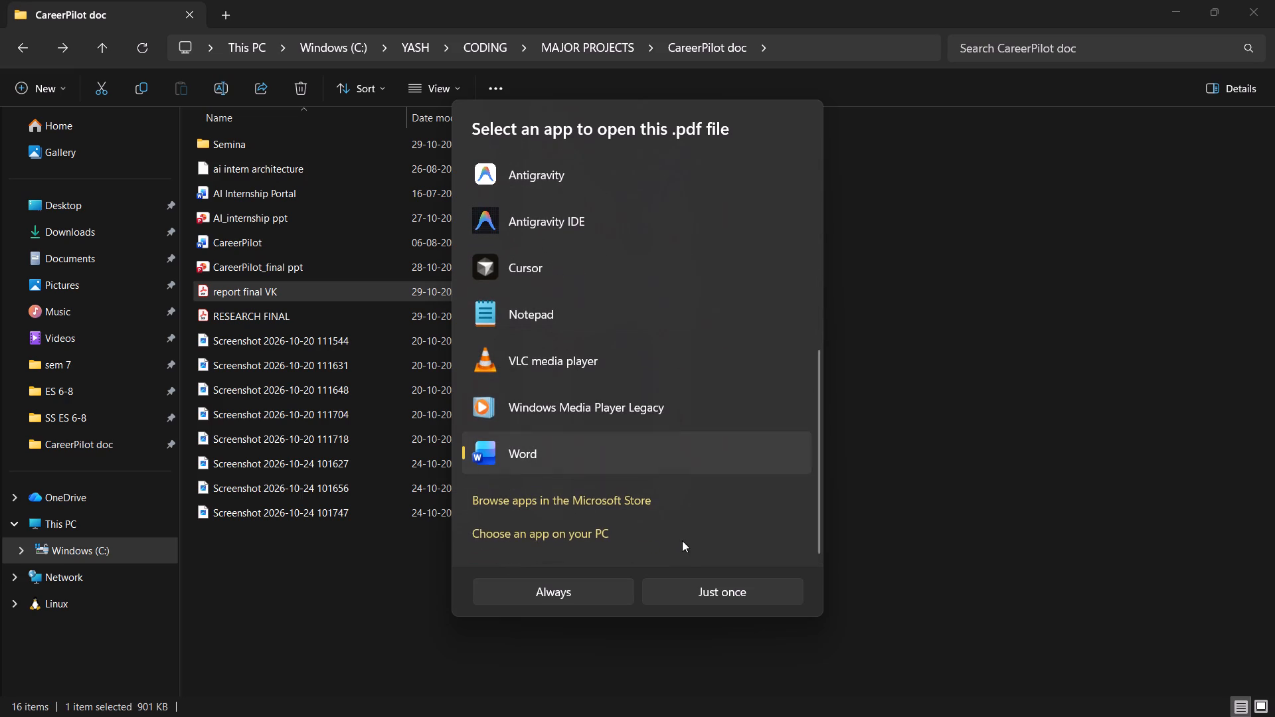
pyautogui.click(694, 591)
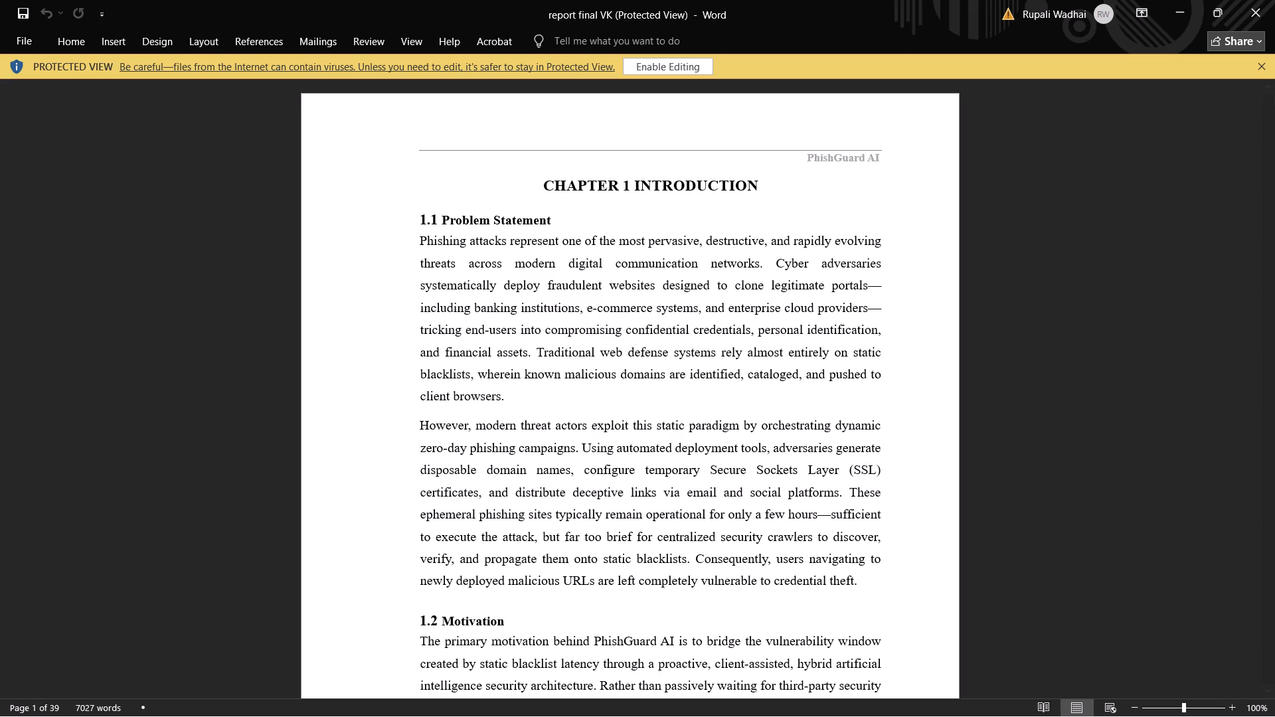
# Inspect the first page of the report converted in Word, checking the Chapter 1 text, header and footer.
pyautogui.scroll(-4, 694, 591)
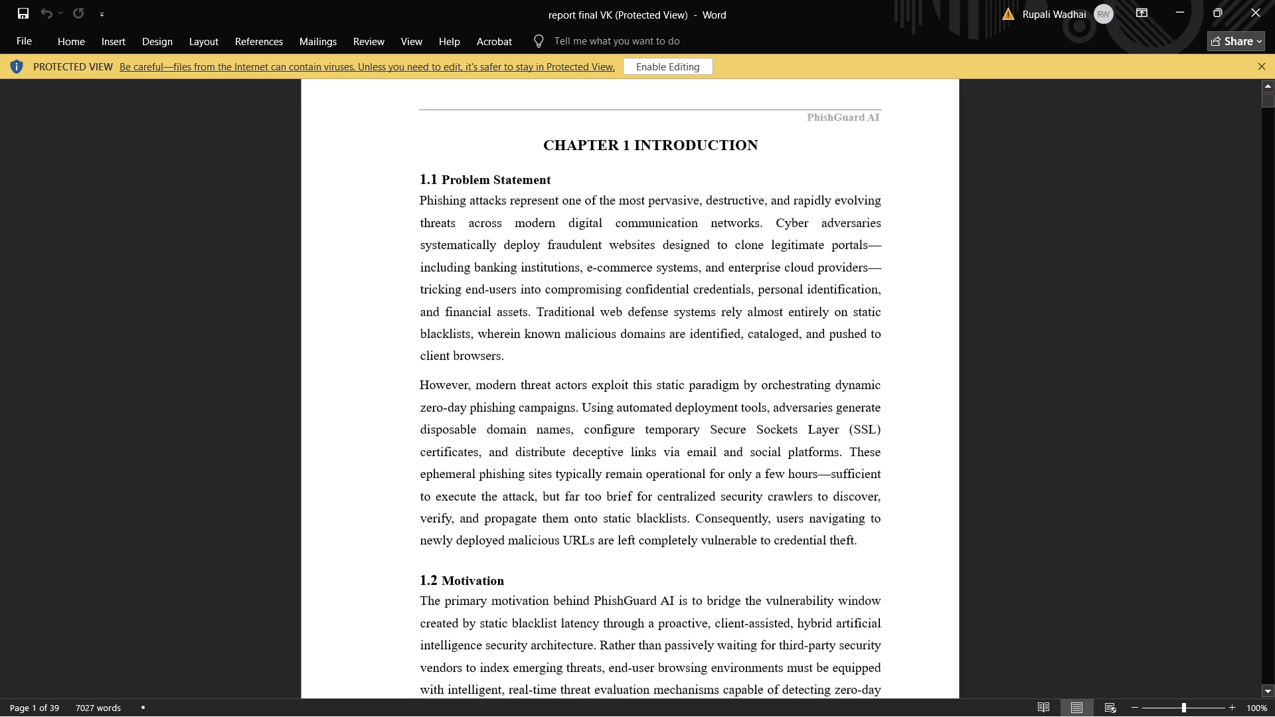
pyautogui.scroll(-2, 694, 591)
pyautogui.scroll(4, 694, 591)
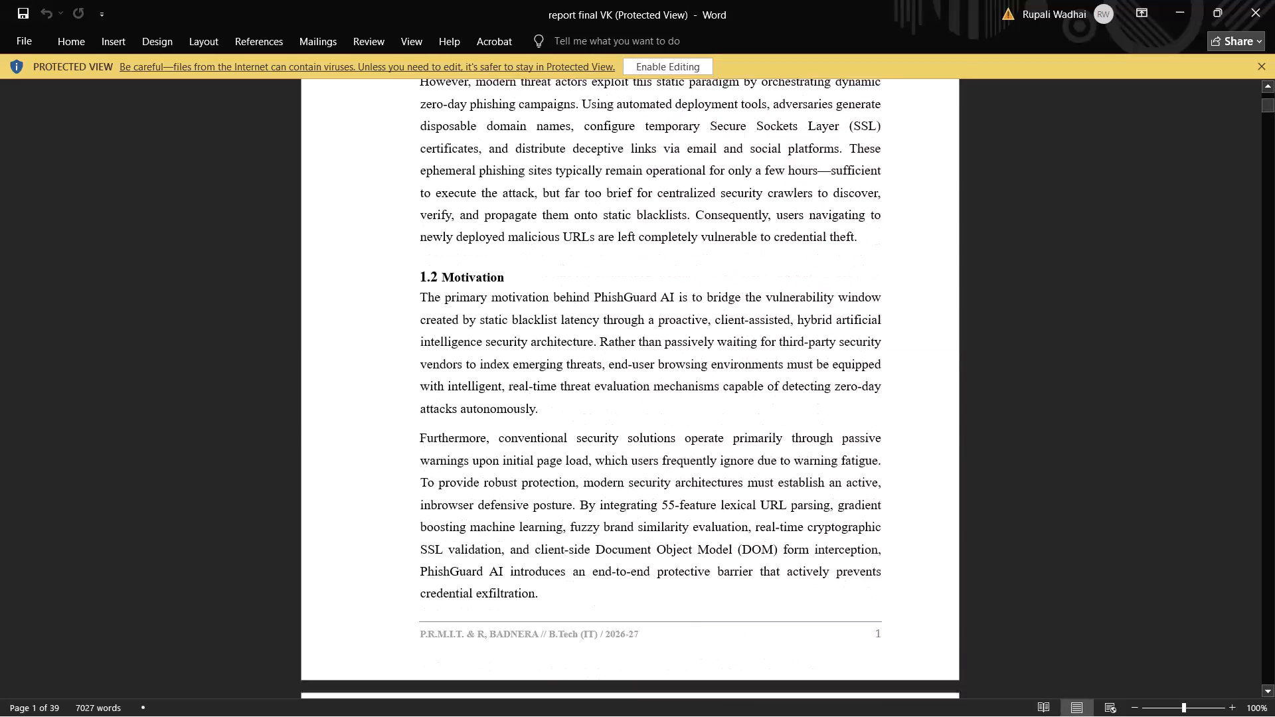
pyautogui.scroll(3, 694, 591)
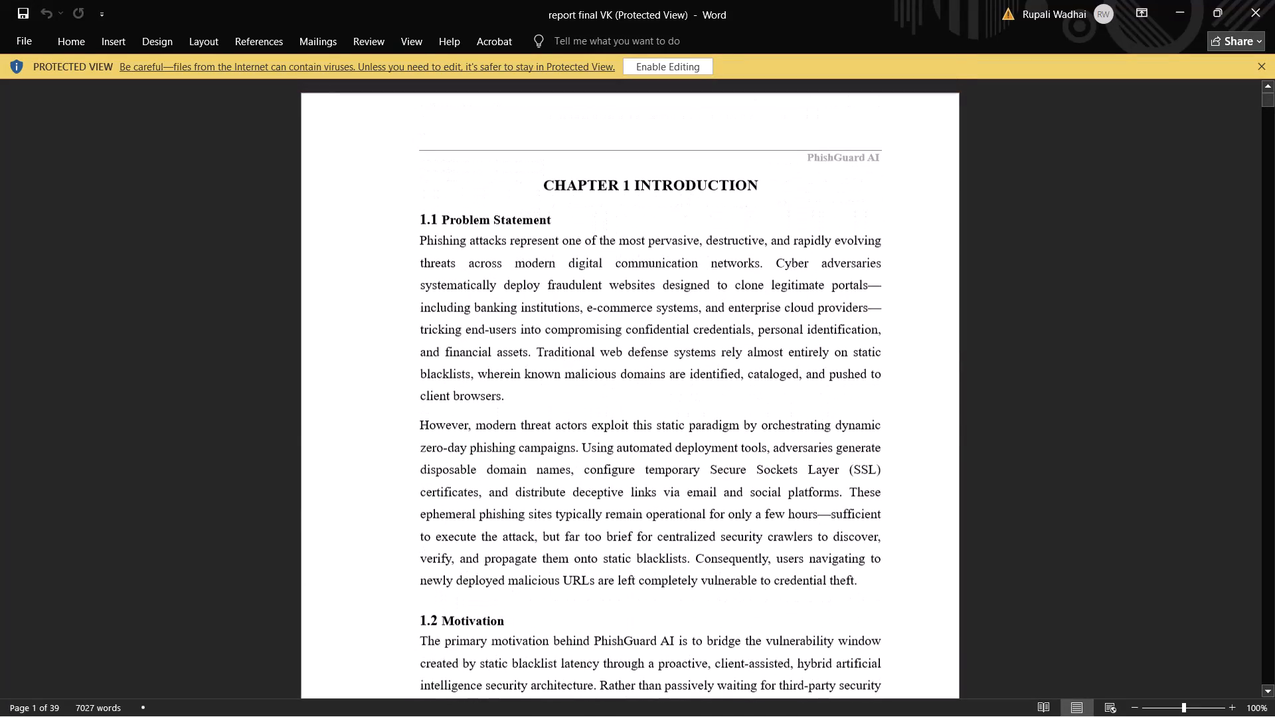
# Look over the Problem Statement and Motivation sections of Chapter 1 in the Word version of the report.
pyautogui.scroll(-1, 694, 591)
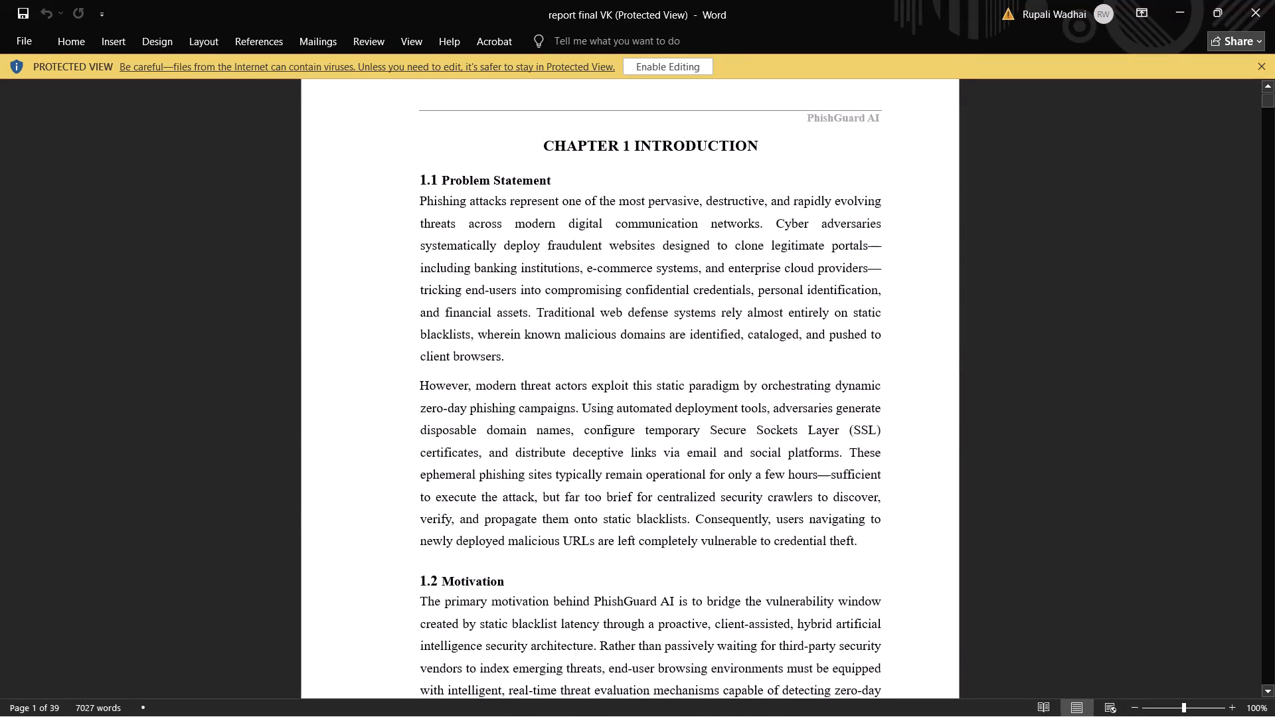
pyautogui.scroll(-3, 694, 591)
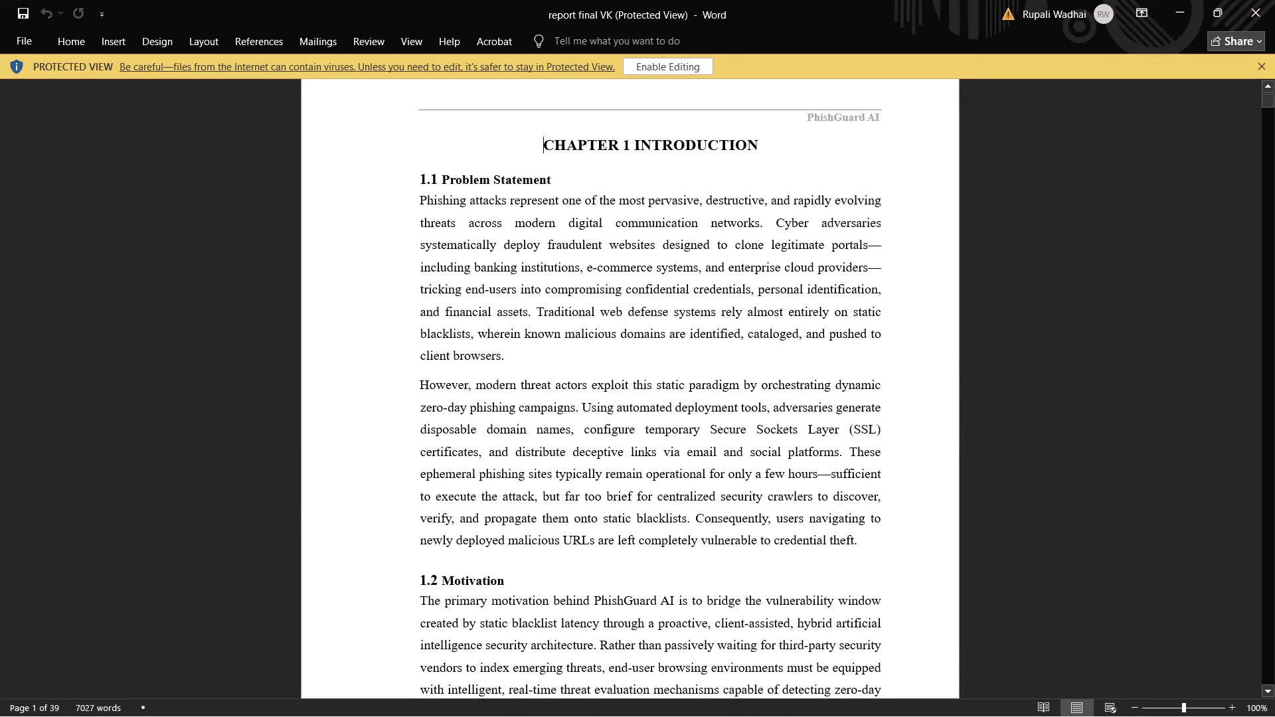
pyautogui.scroll(-4, 694, 591)
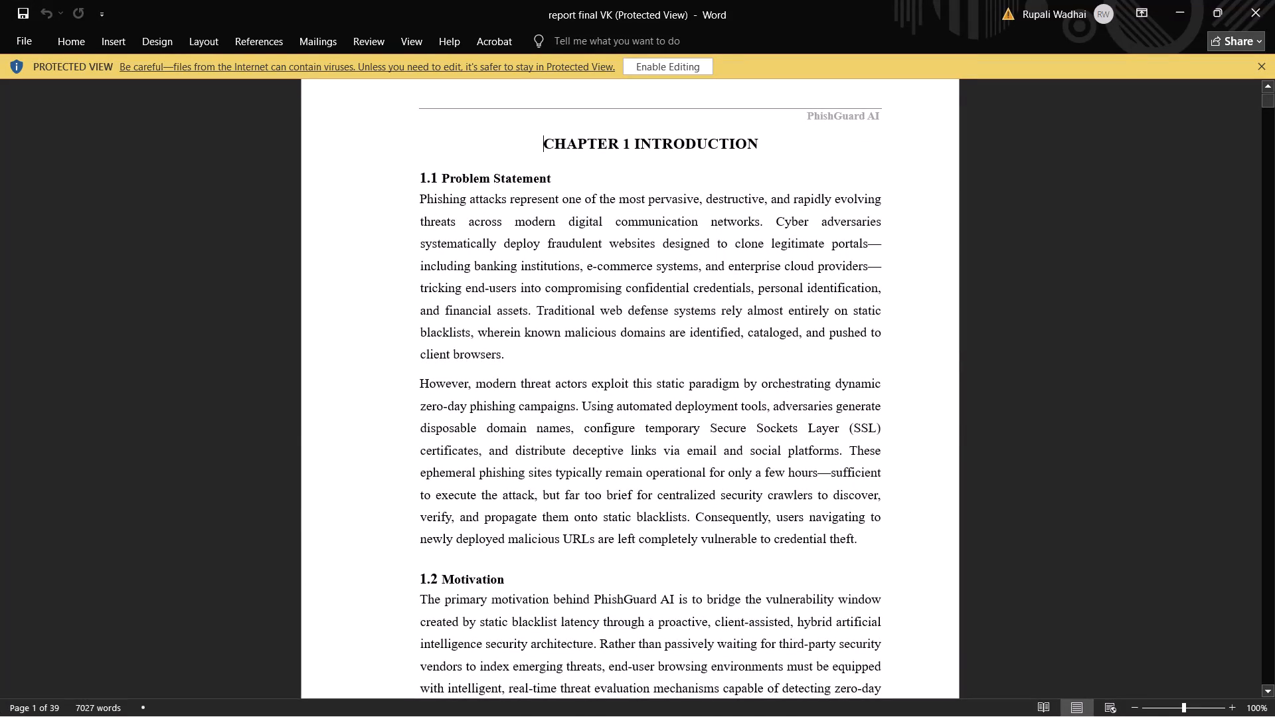
pyautogui.scroll(-4, 694, 591)
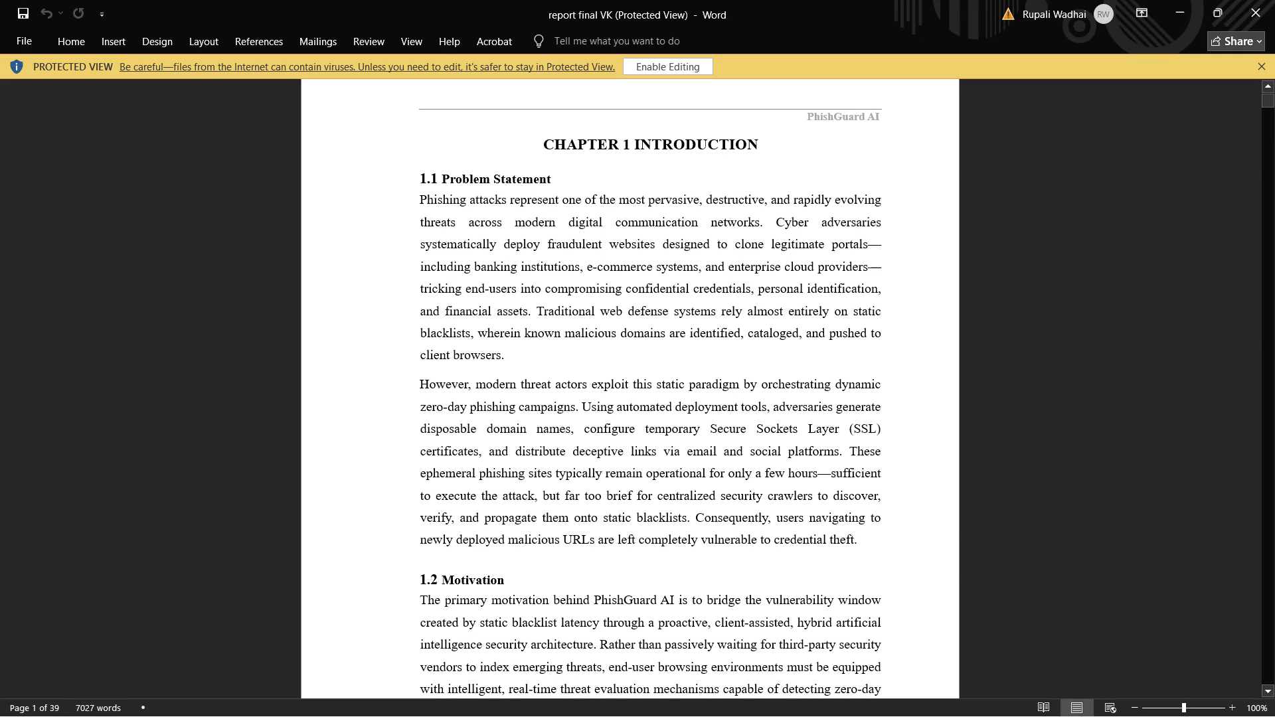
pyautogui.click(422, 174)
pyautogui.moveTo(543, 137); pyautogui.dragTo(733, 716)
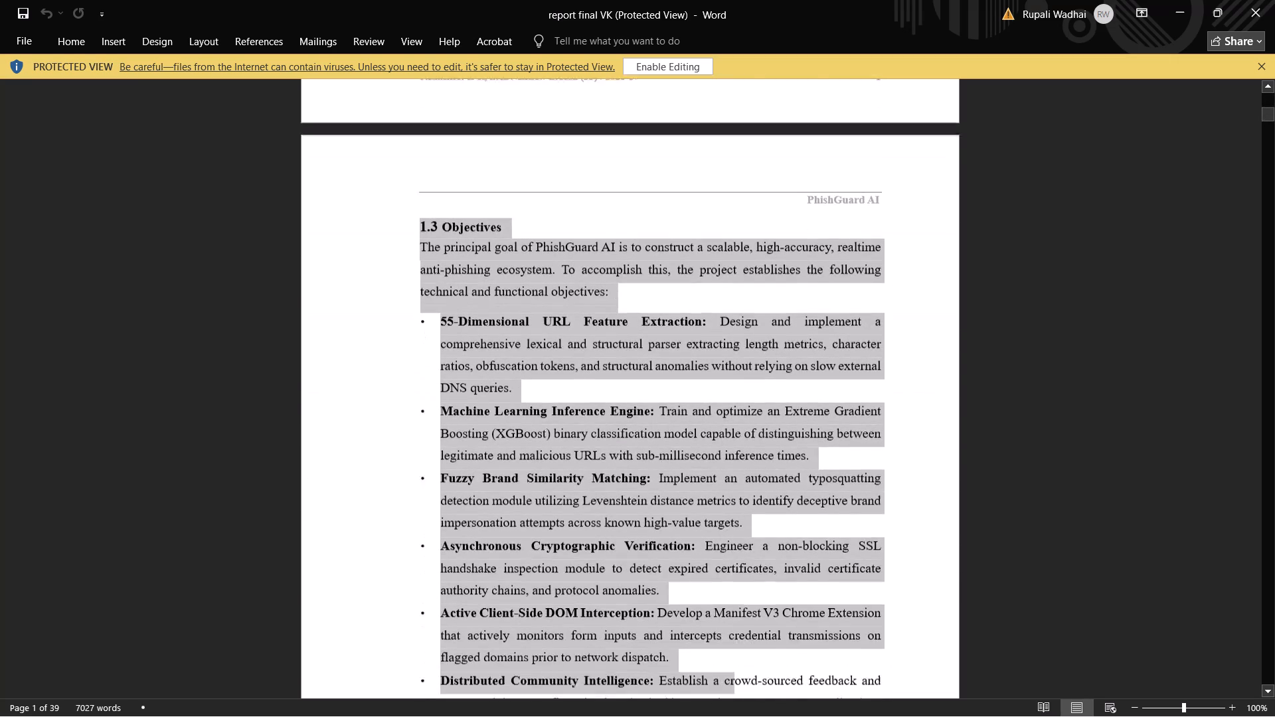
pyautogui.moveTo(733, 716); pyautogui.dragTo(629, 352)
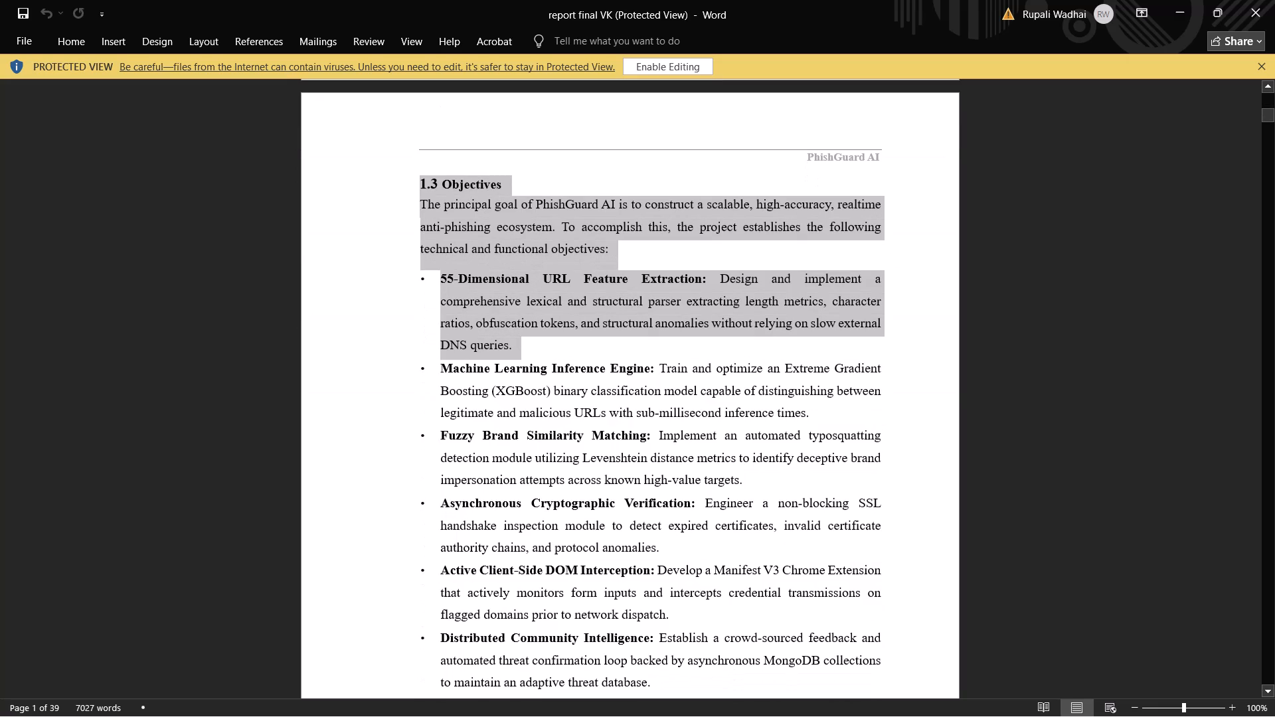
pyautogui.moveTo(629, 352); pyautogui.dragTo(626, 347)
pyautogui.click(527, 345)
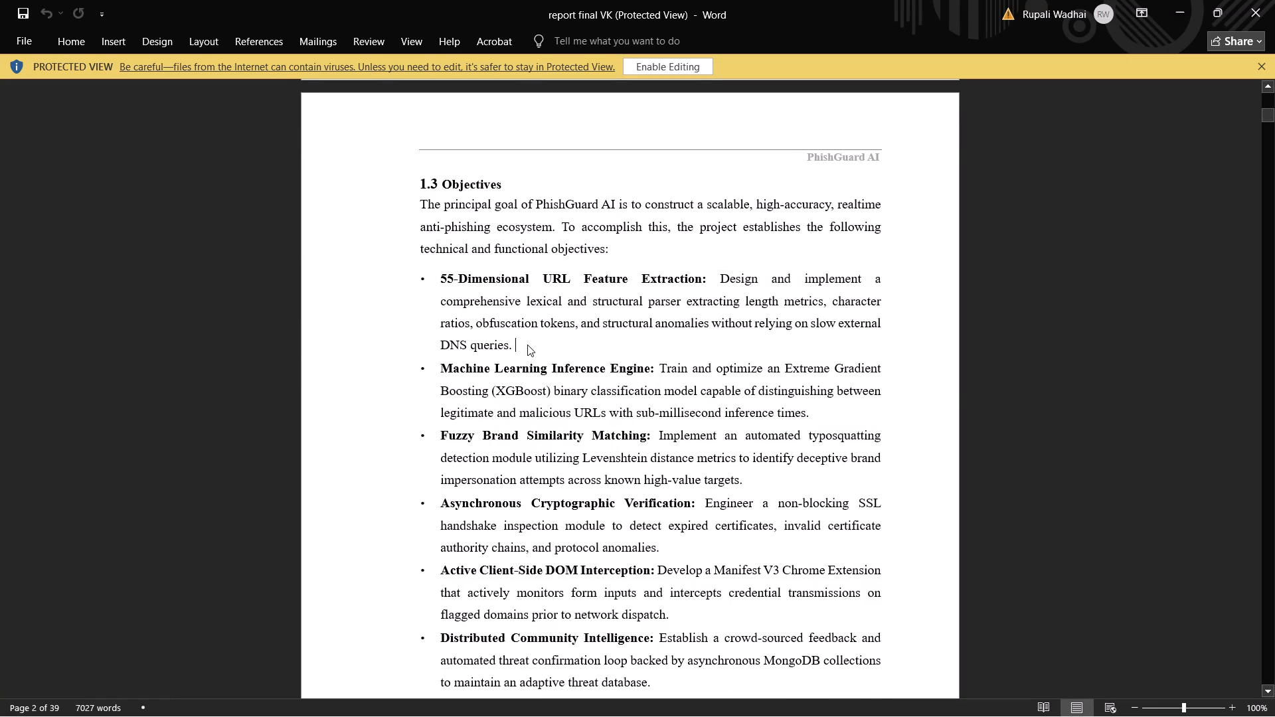
# Look through the Objectives, Organization of Seminar Report and Chapter 2 paper reviews up to section 2.2, Literature Survey Overview.
pyautogui.scroll(1, 527, 345)
pyautogui.scroll(-6, 527, 345)
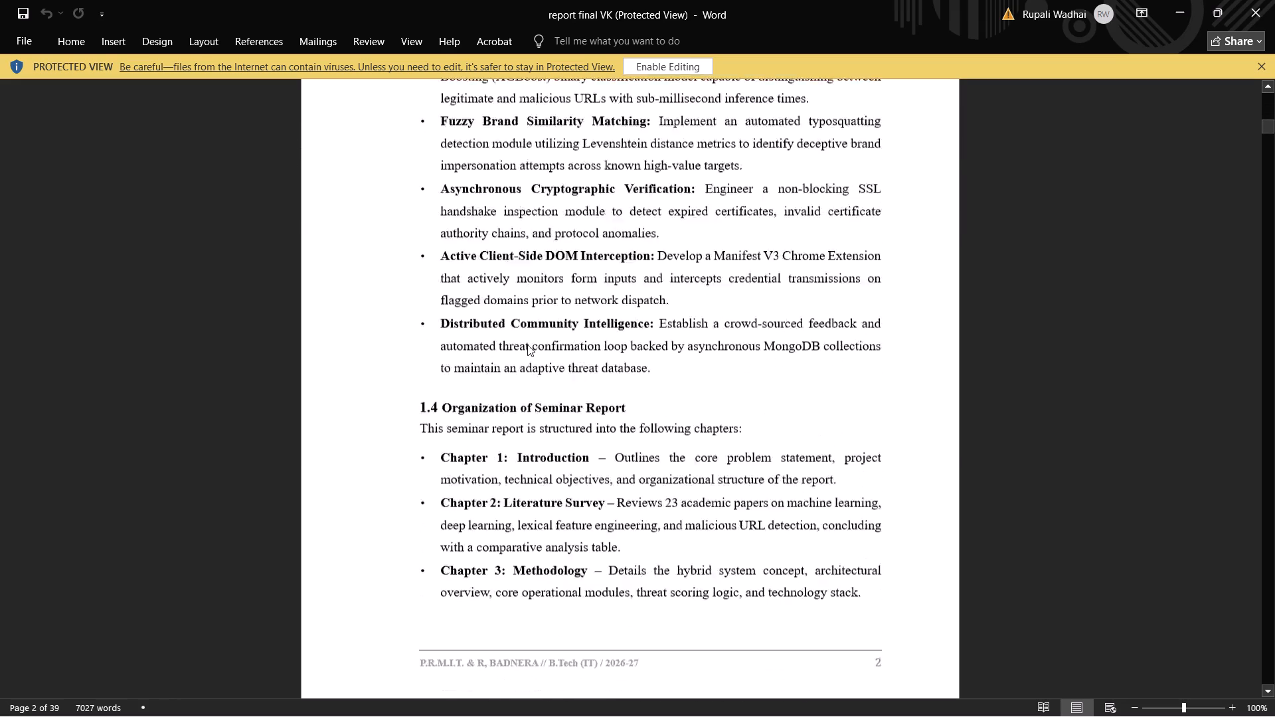
pyautogui.scroll(-6, 527, 345)
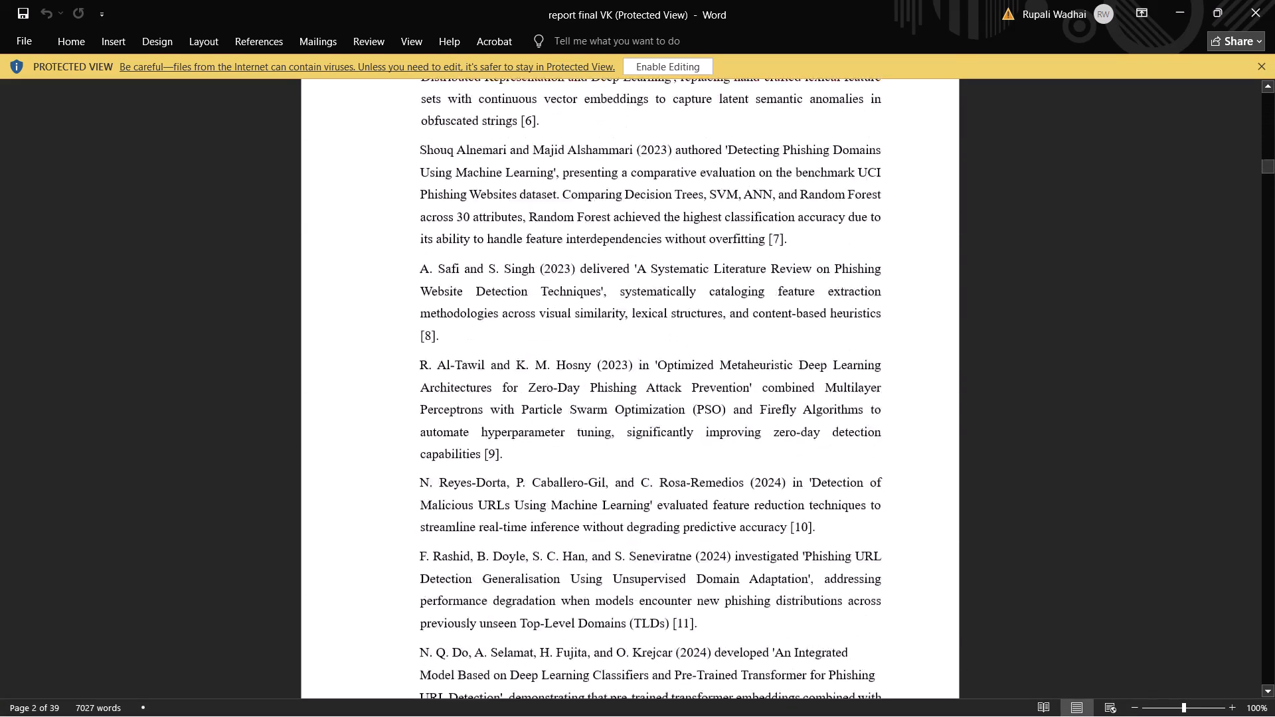
pyautogui.scroll(-7, 527, 345)
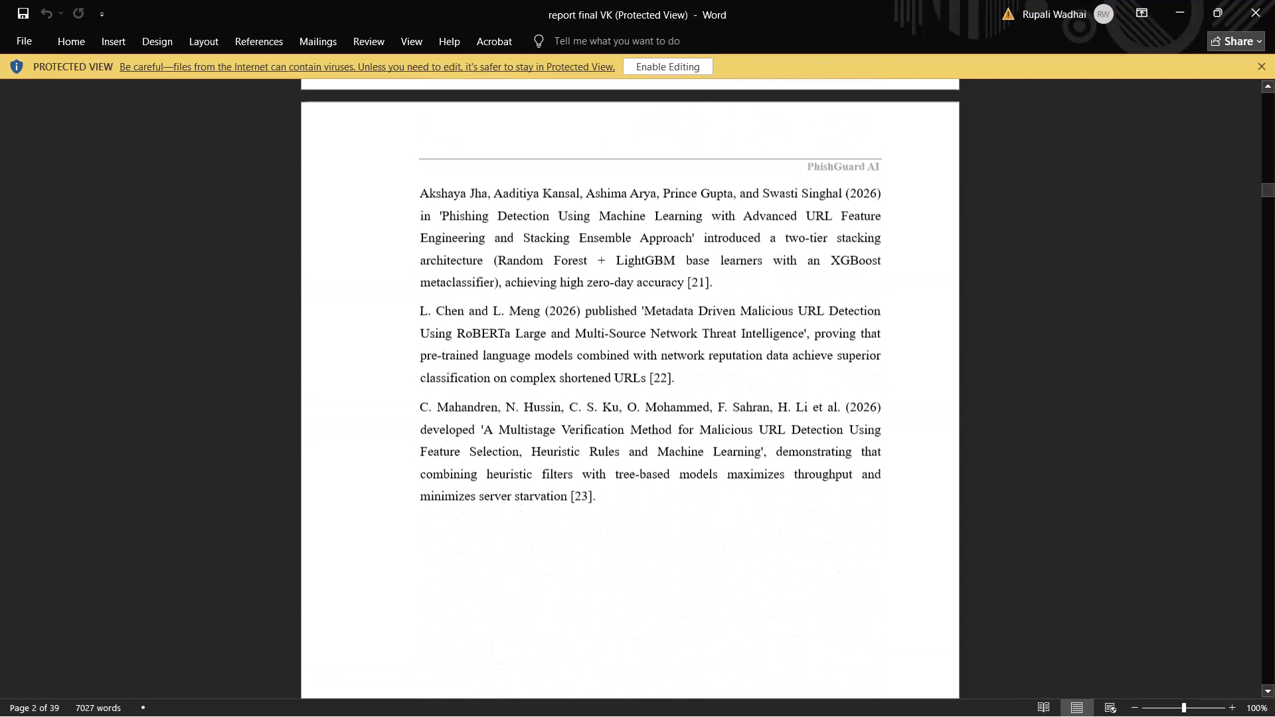
pyautogui.scroll(-6, 527, 345)
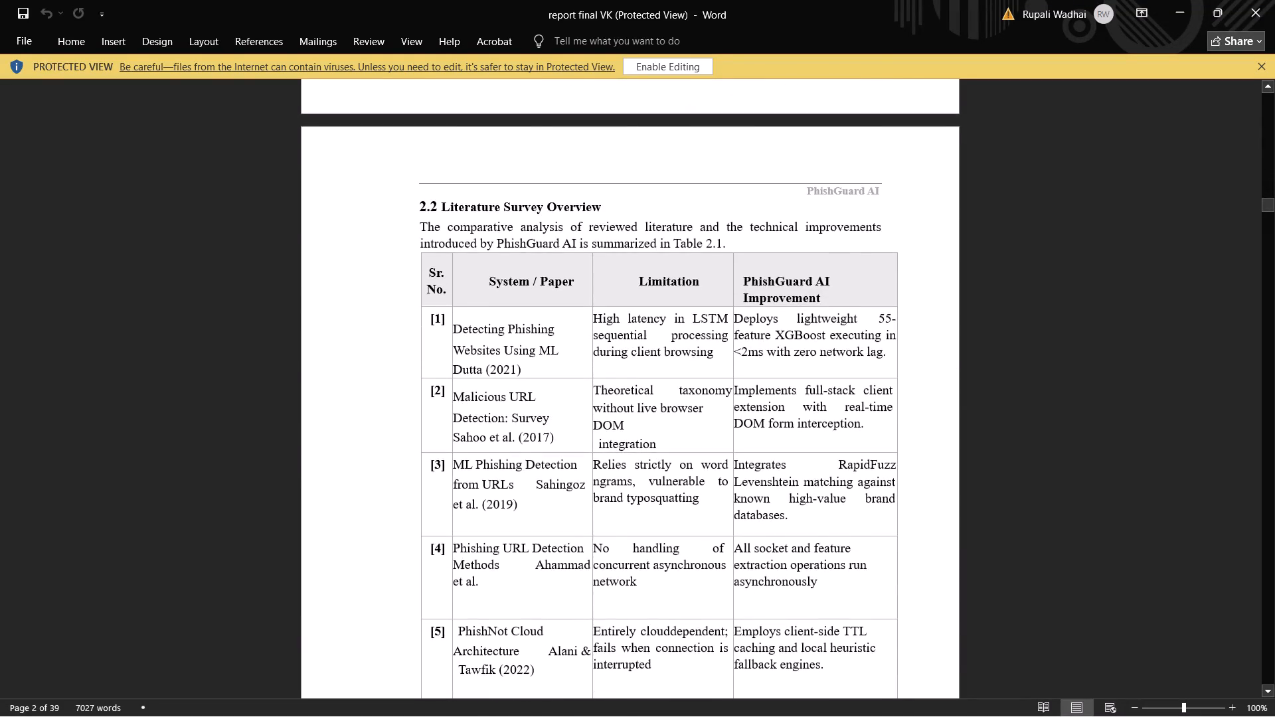
# Check the layout of the comparative literature survey table across its pages up to the start of Chapter 3.
pyautogui.scroll(-14, 527, 345)
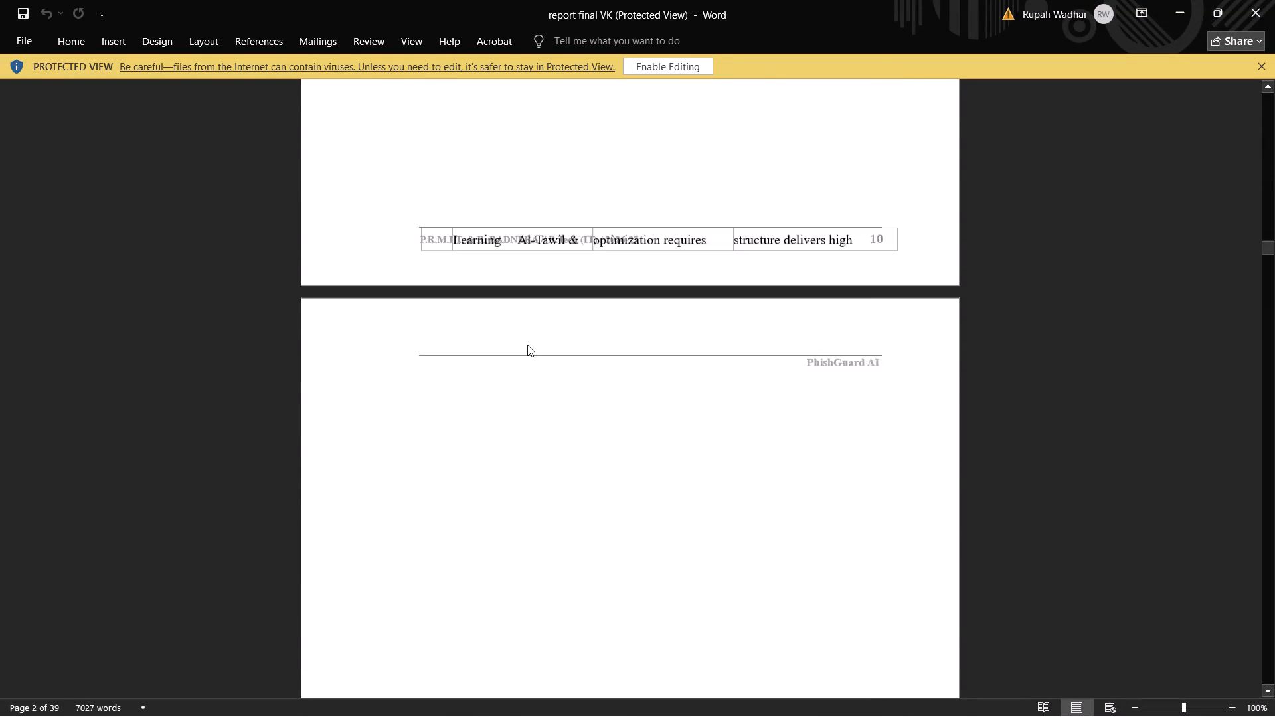
pyautogui.scroll(-13, 527, 345)
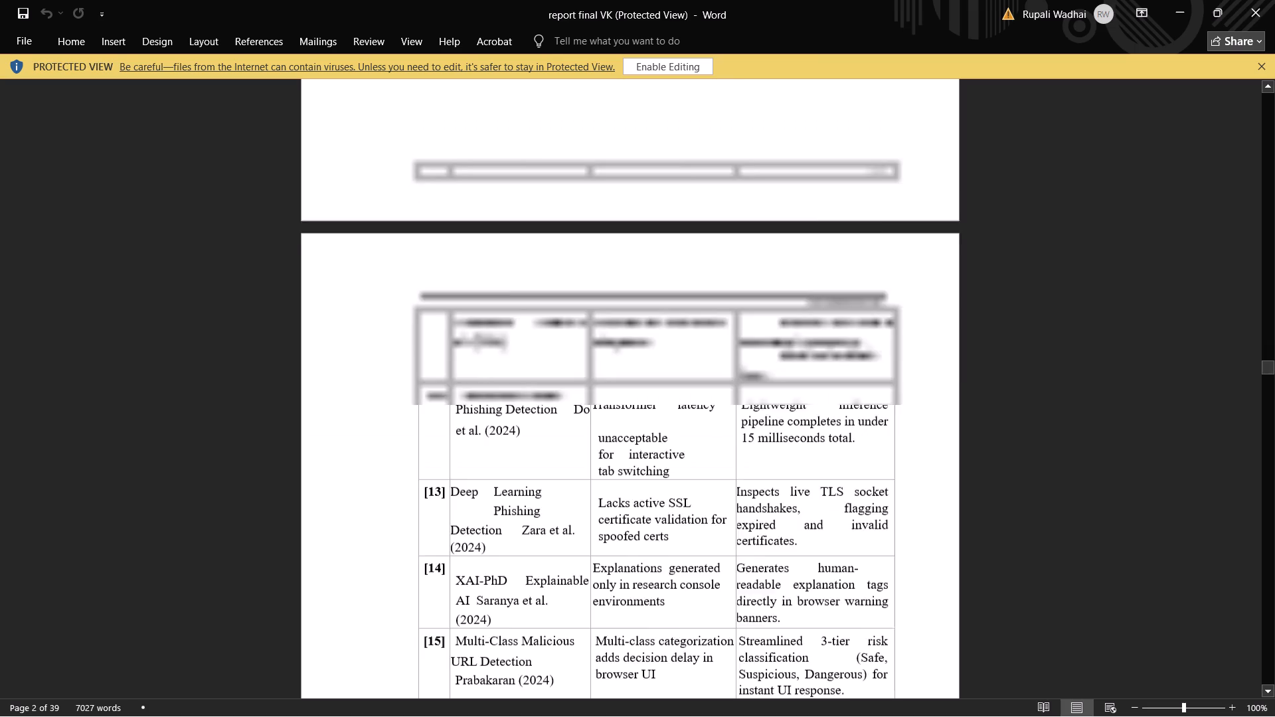
pyautogui.scroll(5, 527, 345)
pyautogui.scroll(-1, 527, 345)
pyautogui.scroll(1, 527, 345)
pyautogui.scroll(-1, 527, 345)
pyautogui.scroll(6, 527, 345)
pyautogui.scroll(-1, 527, 345)
pyautogui.scroll(1, 527, 345)
pyautogui.scroll(-3, 527, 345)
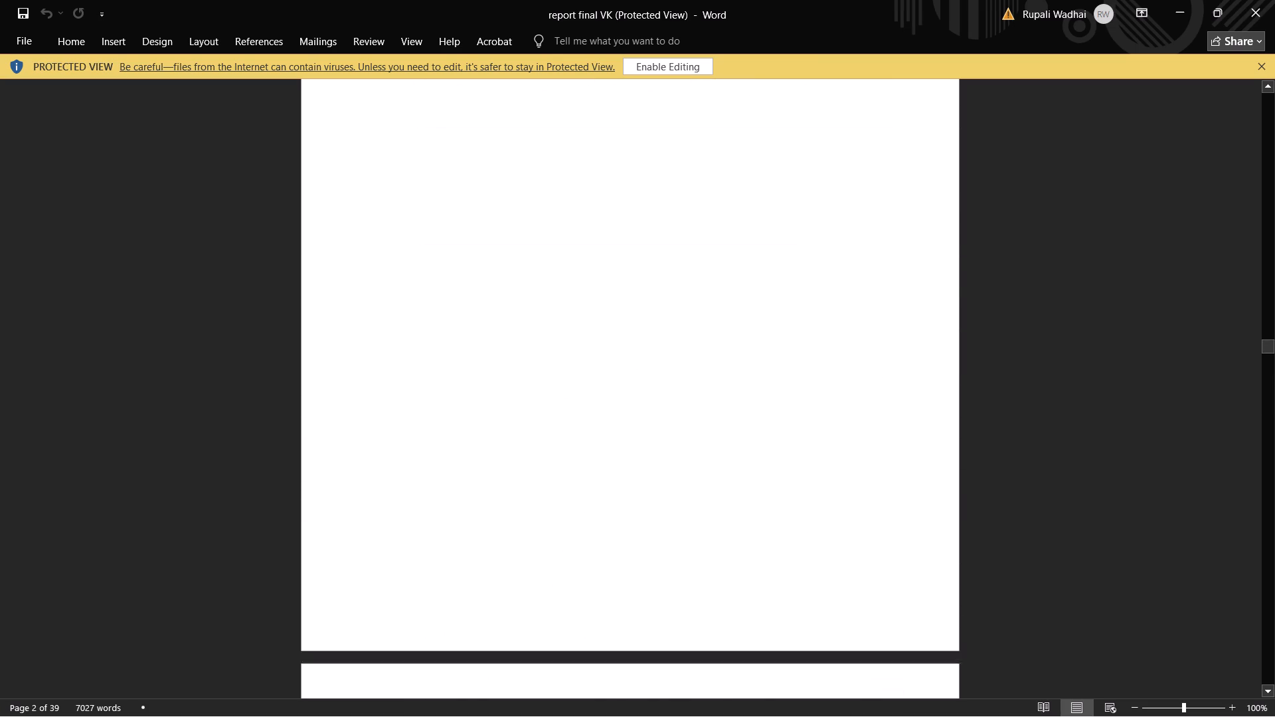
pyautogui.scroll(-8, 527, 345)
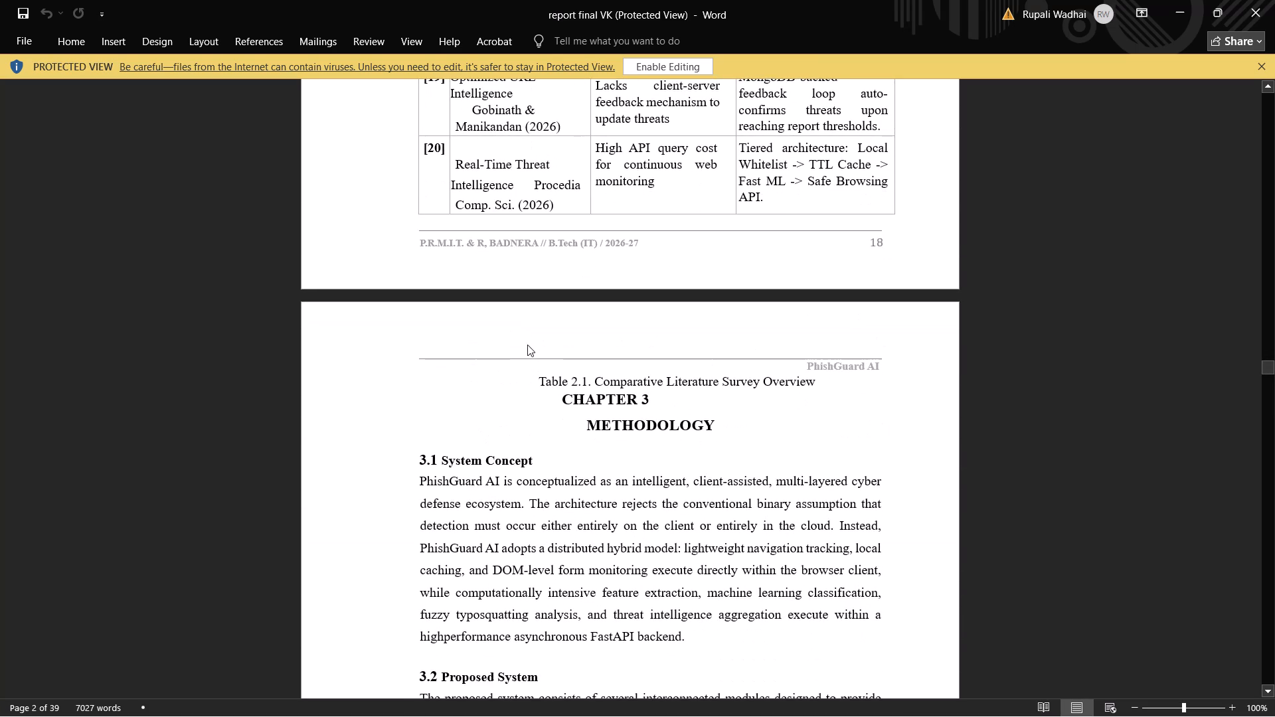
# Read through Chapter 3, Methodology, and skim the following chapters up to section 5.14 on MongoDB data persistence.
pyautogui.scroll(-1, 527, 345)
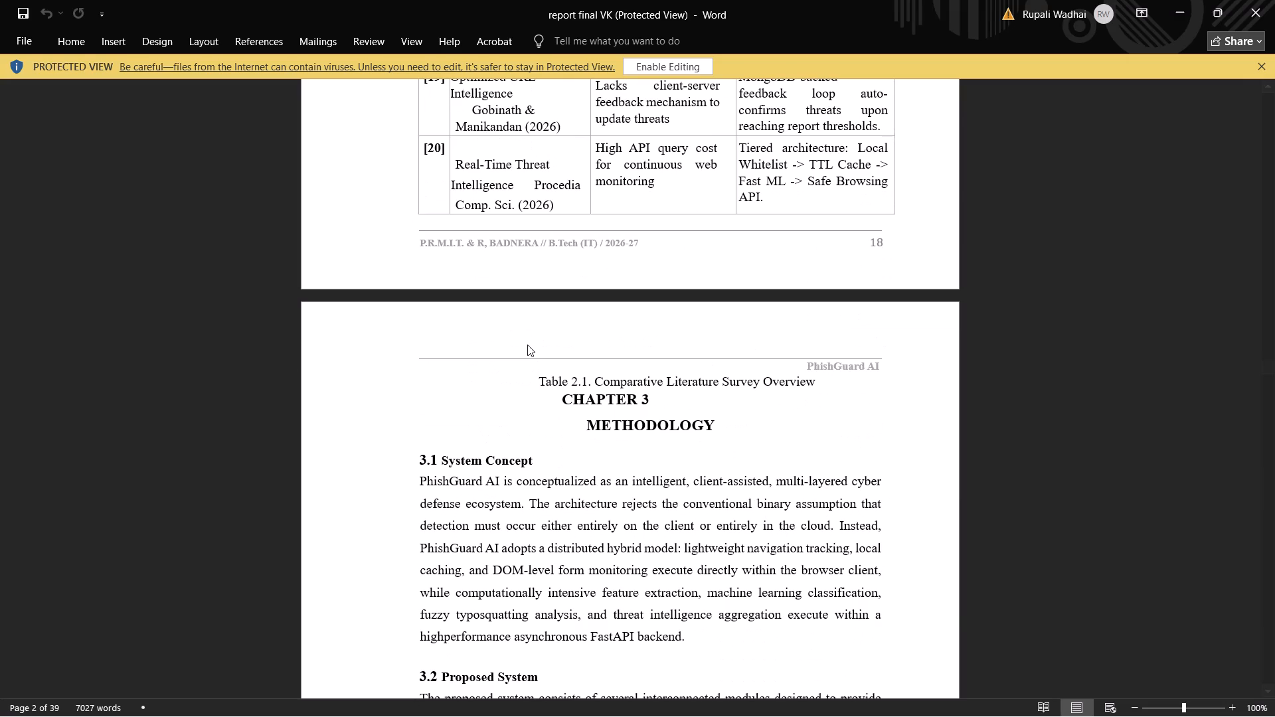
pyautogui.scroll(-2, 527, 345)
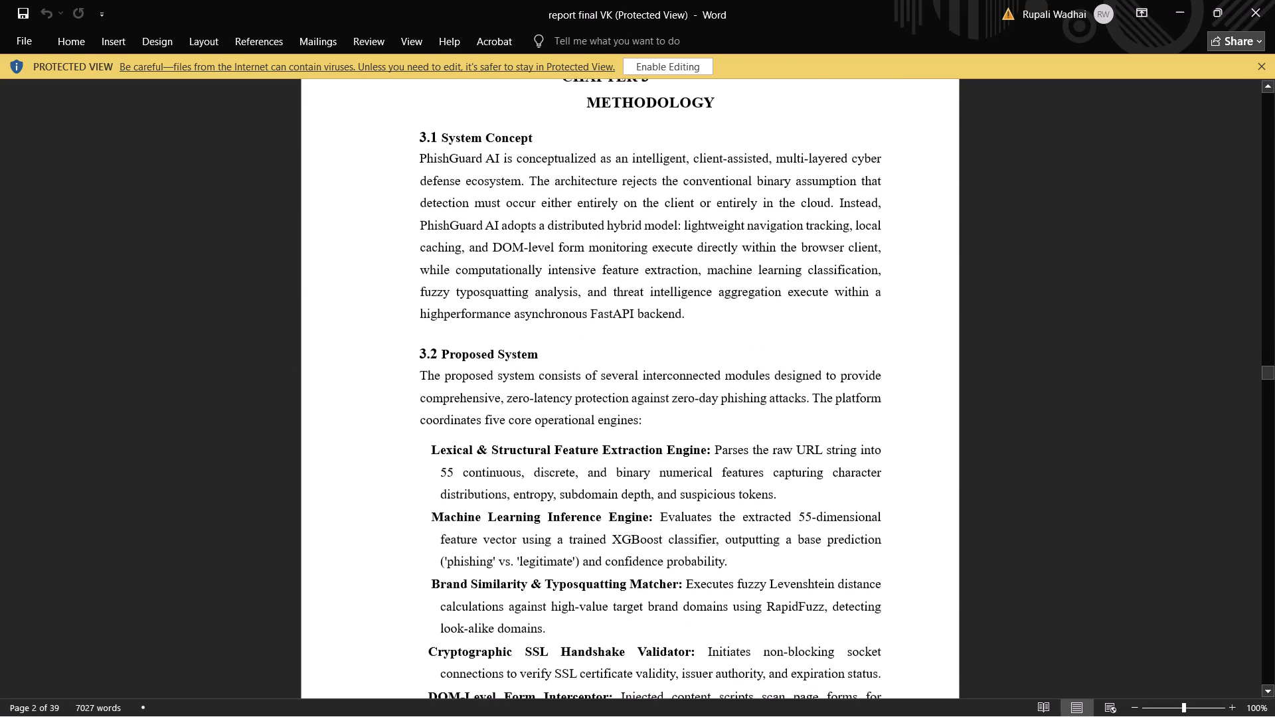
pyautogui.scroll(1, 527, 345)
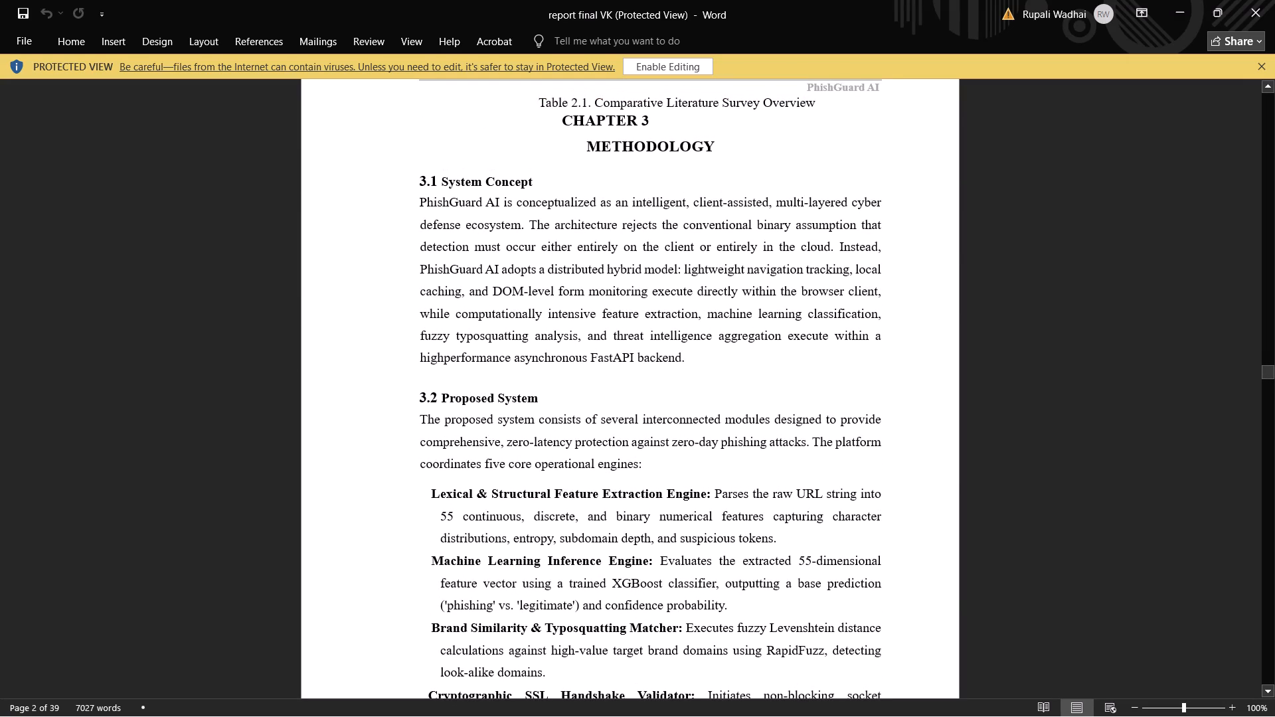
pyautogui.scroll(-4, 527, 345)
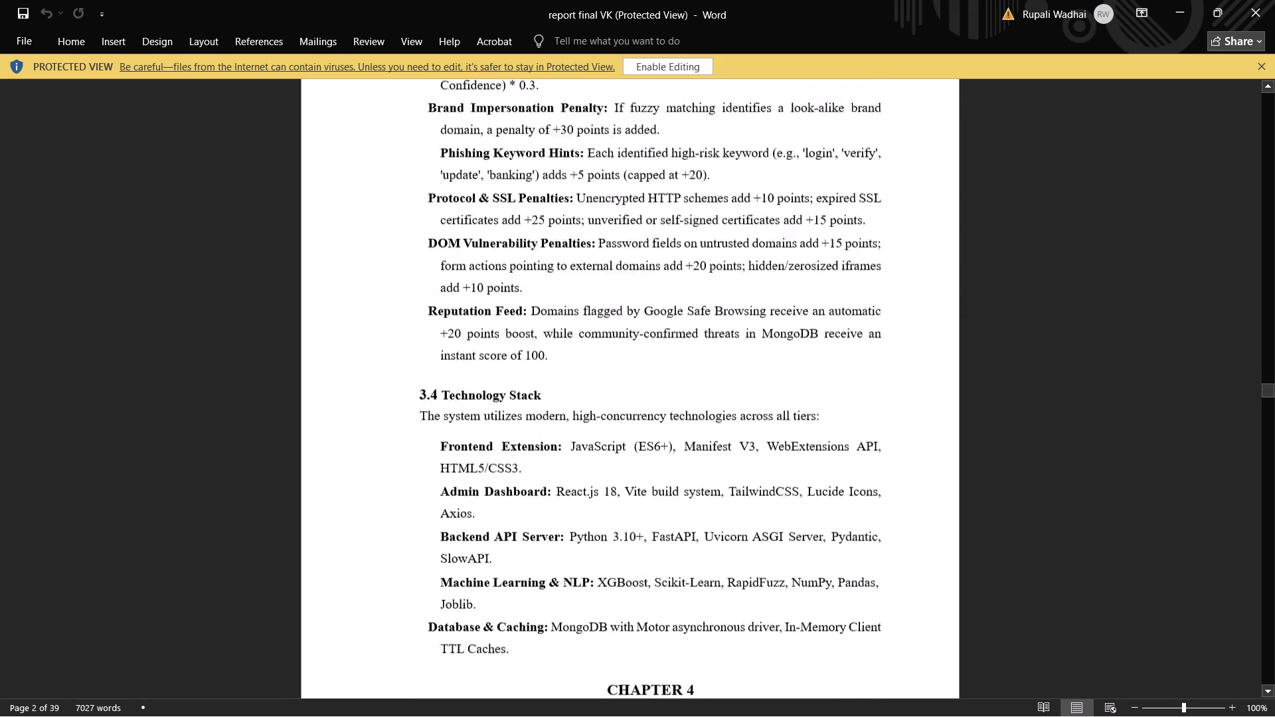
pyautogui.scroll(-9, 527, 345)
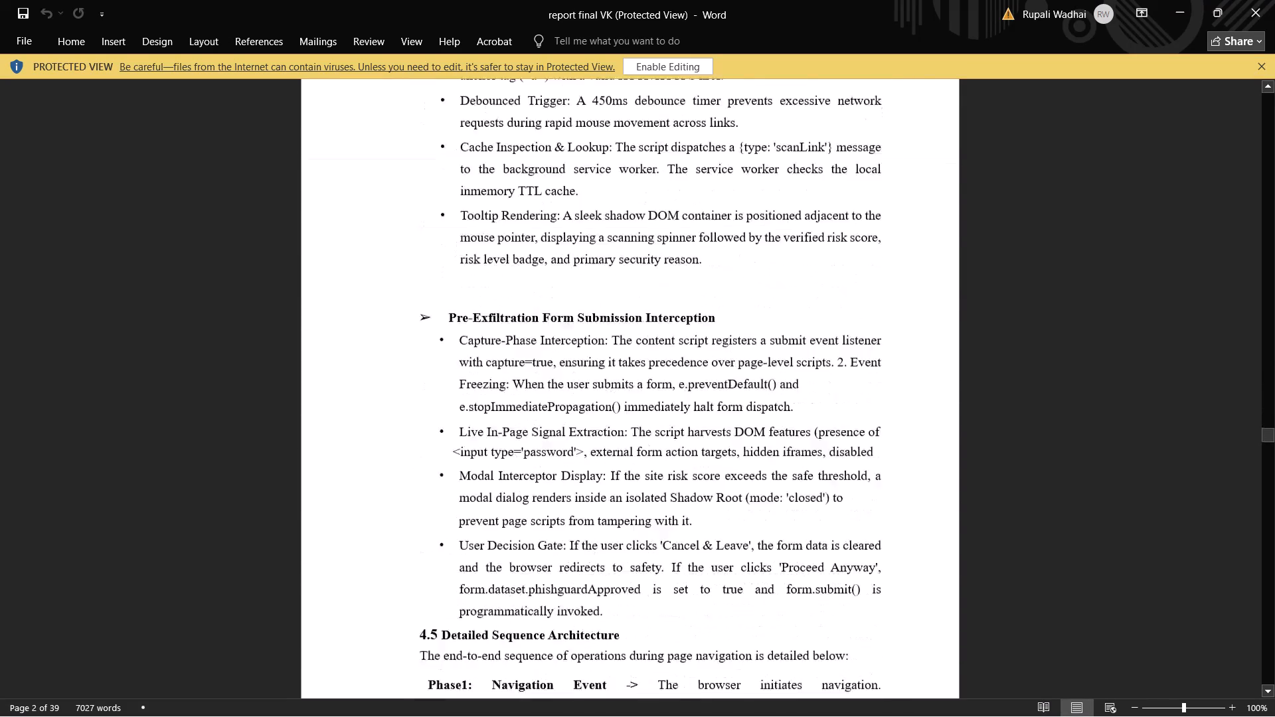
pyautogui.scroll(-10, 527, 345)
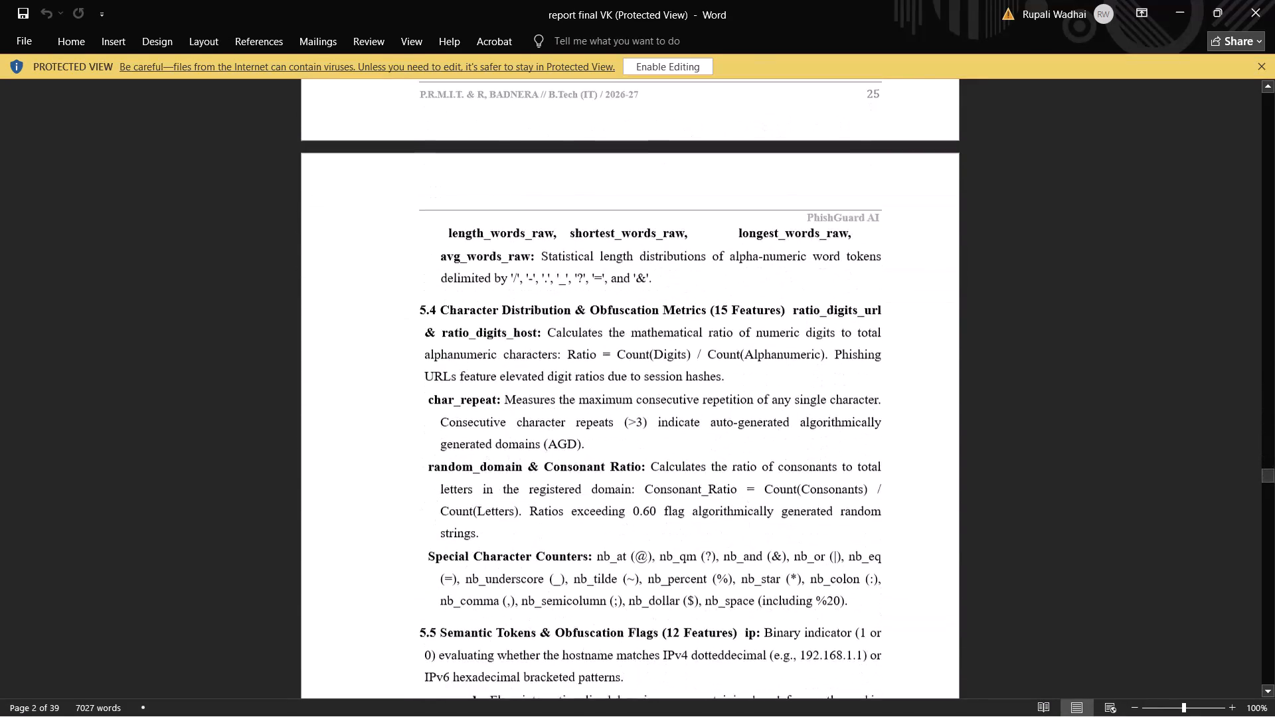
pyautogui.scroll(-9, 527, 345)
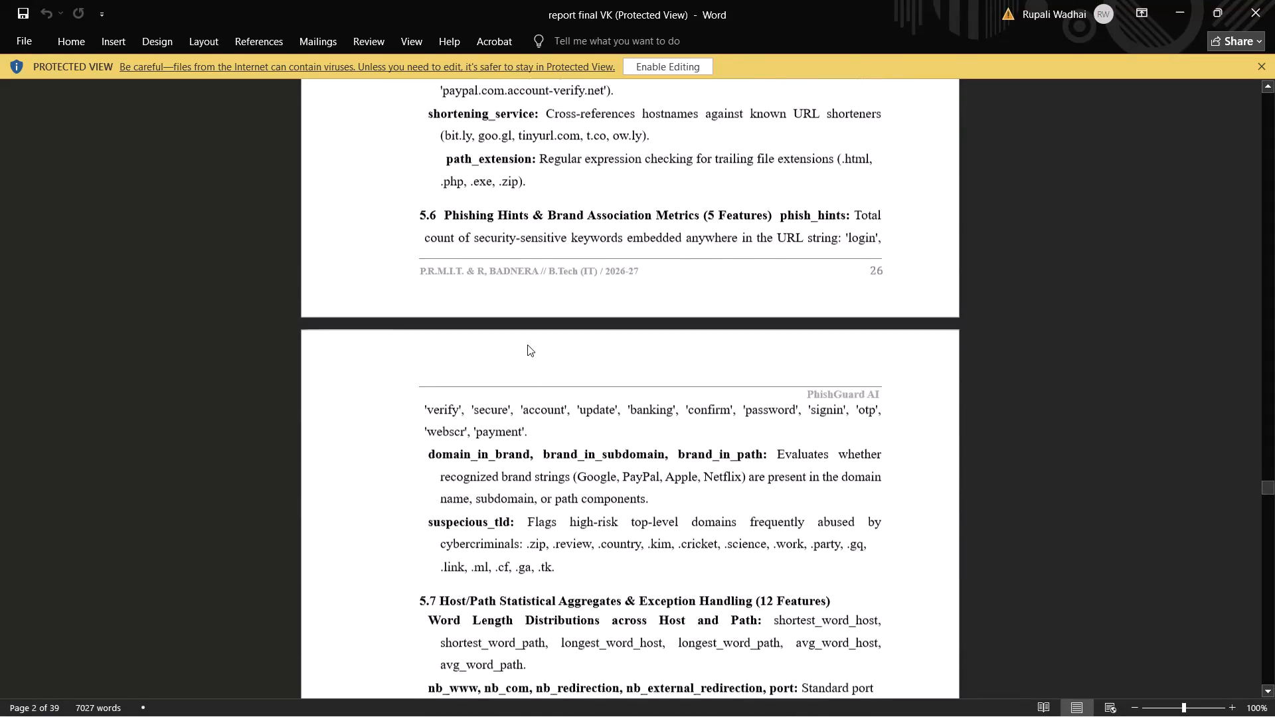
pyautogui.scroll(-8, 527, 345)
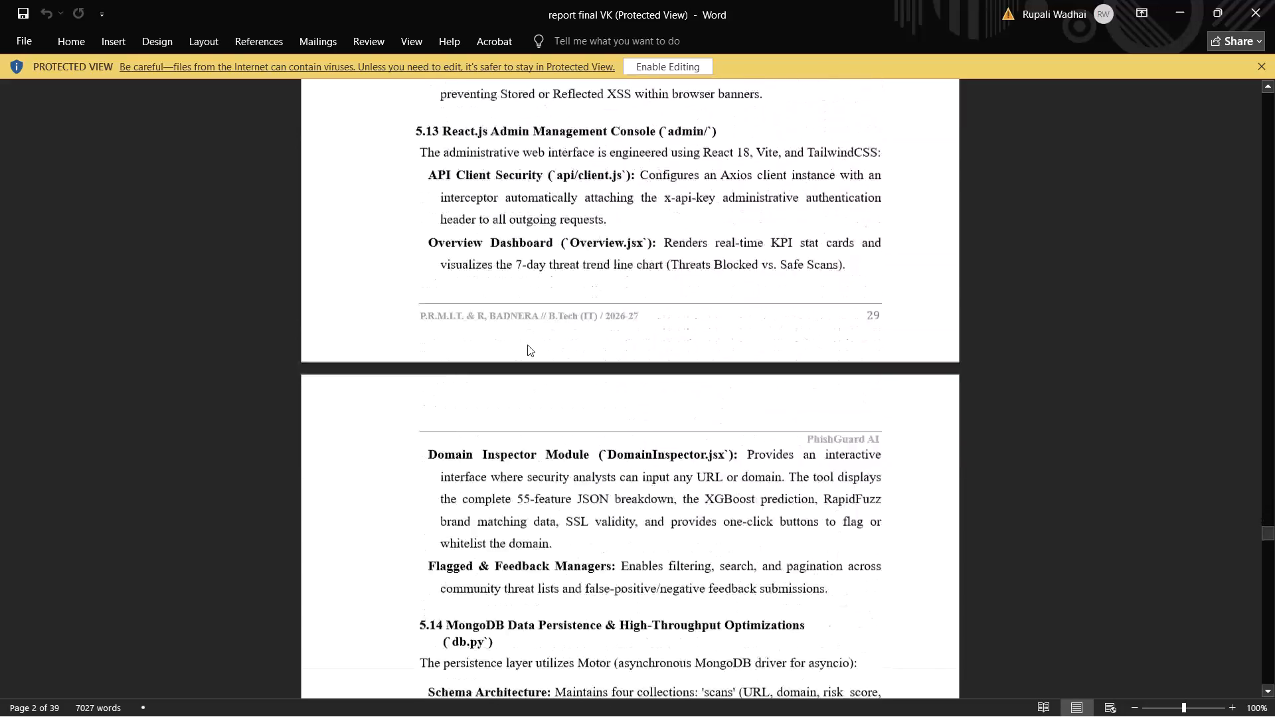
# Examine the page with the Admin Panel and browser extension screenshots in Chapter 5.
pyautogui.scroll(-4, 527, 345)
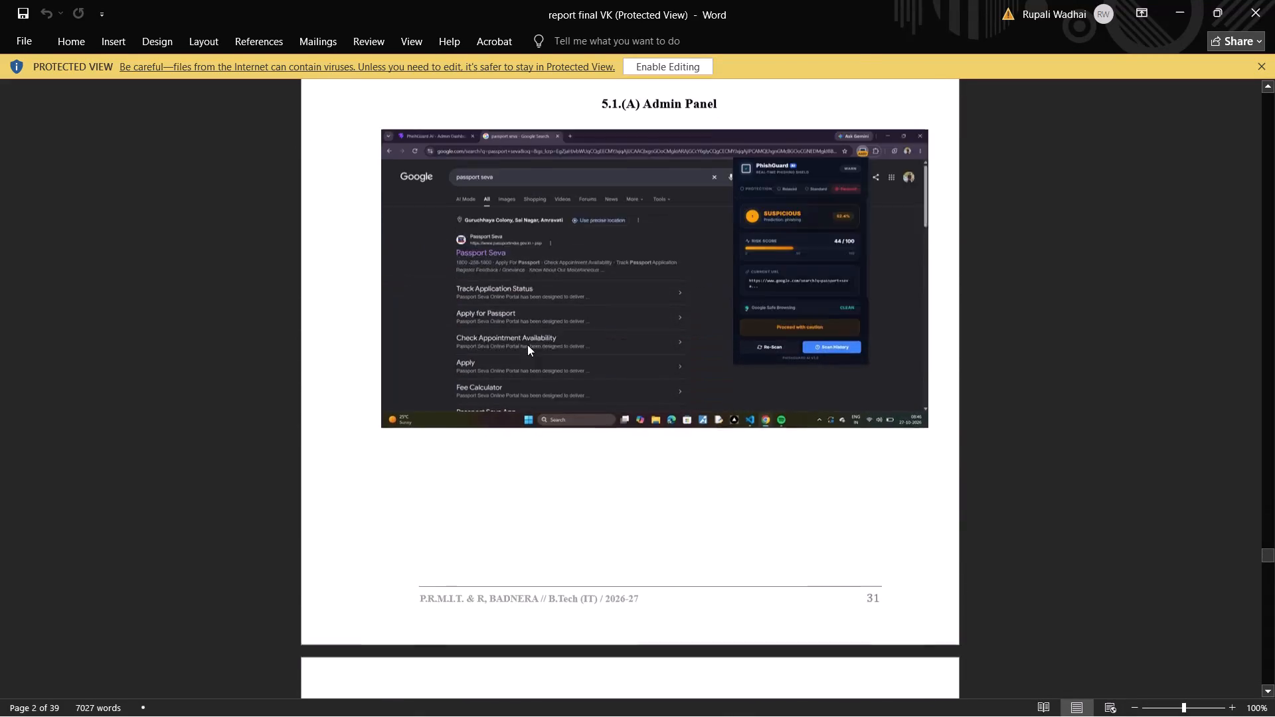
pyautogui.scroll(2, 527, 345)
pyautogui.click(527, 345)
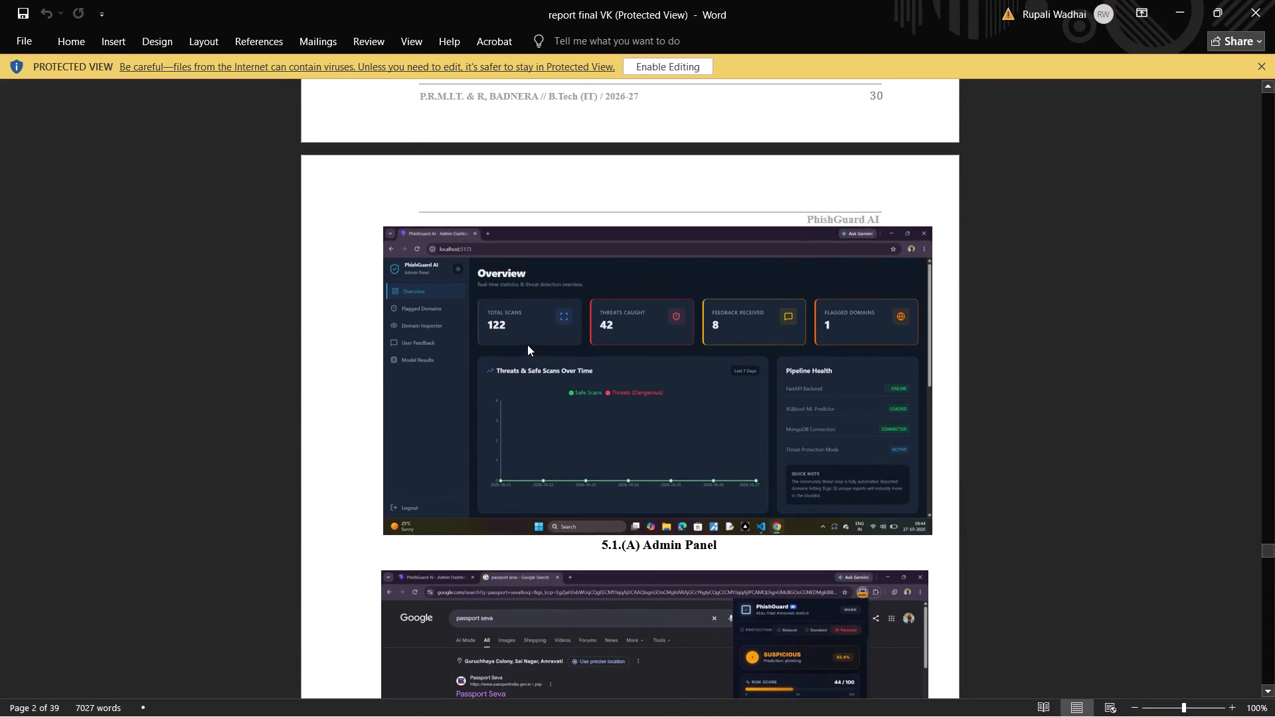
pyautogui.click(335, 199)
# Look over the remaining Chapter 5 demonstrations, the Table 5.1 benchmark results and the References at the end of the report.
pyautogui.scroll(-12, 335, 199)
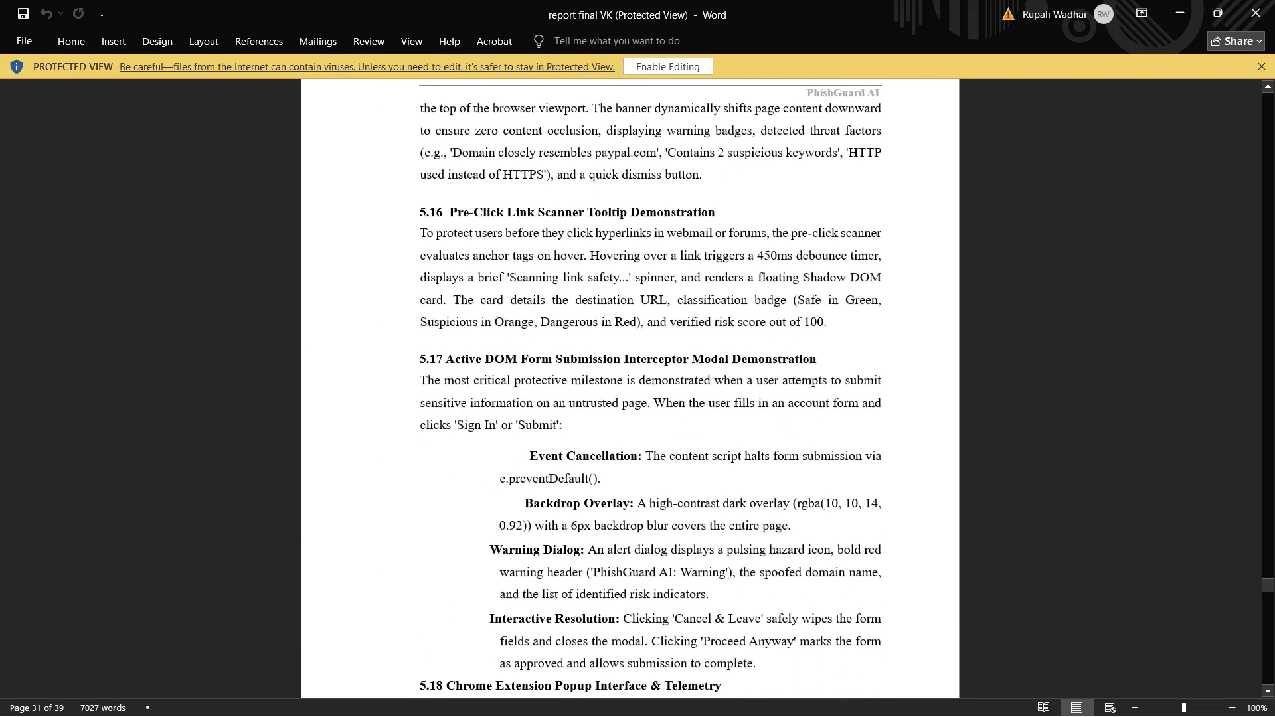
pyautogui.scroll(-10, 335, 199)
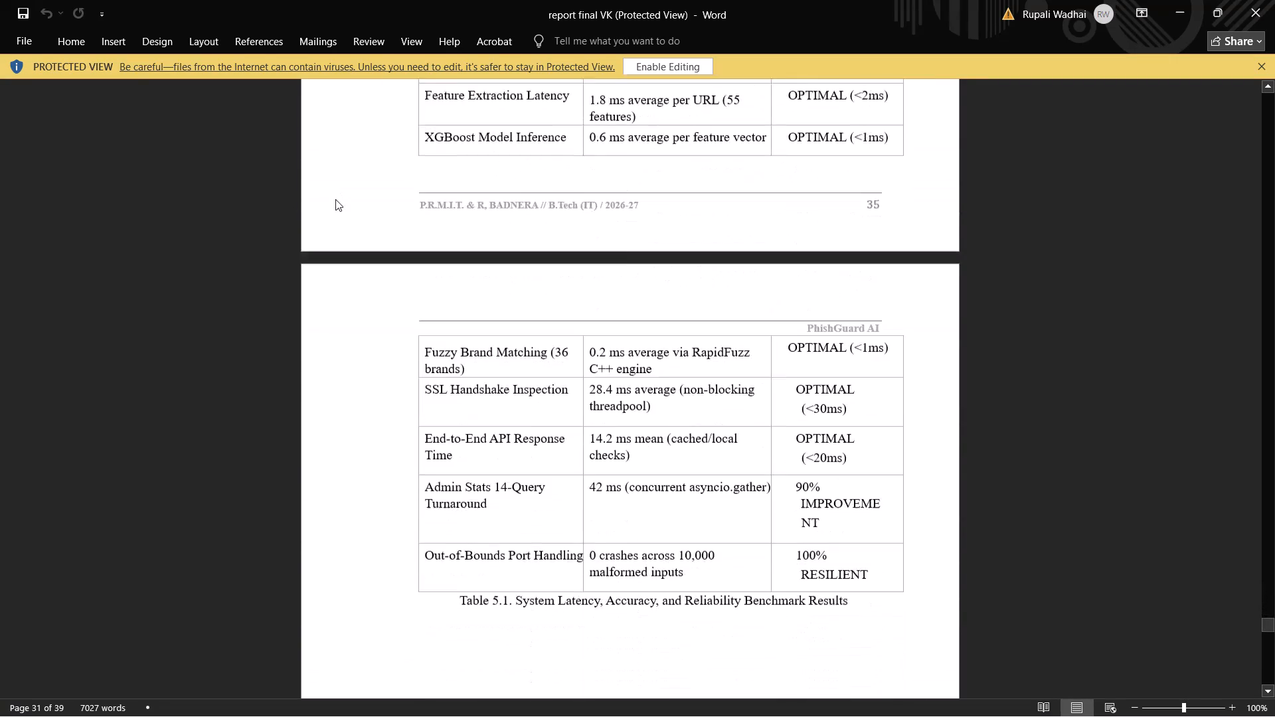
pyautogui.scroll(-9, 335, 199)
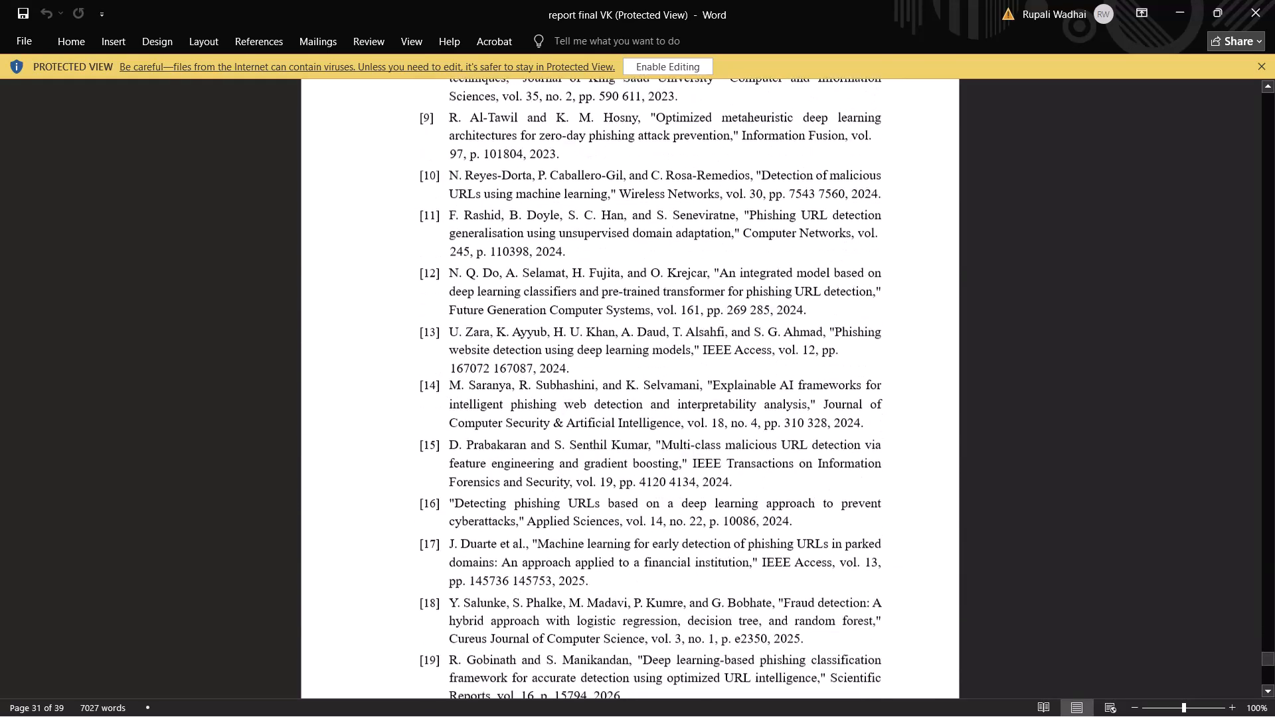
pyautogui.scroll(-8, 335, 199)
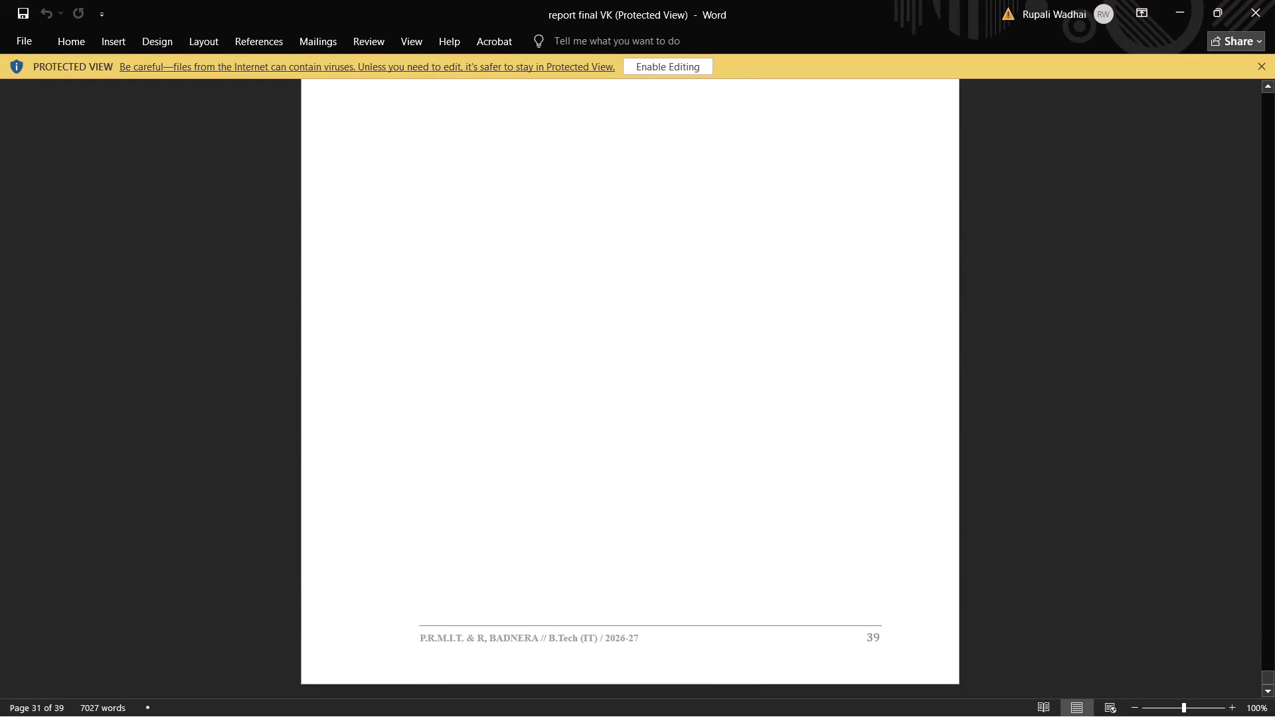
pyautogui.scroll(8, 477, 309)
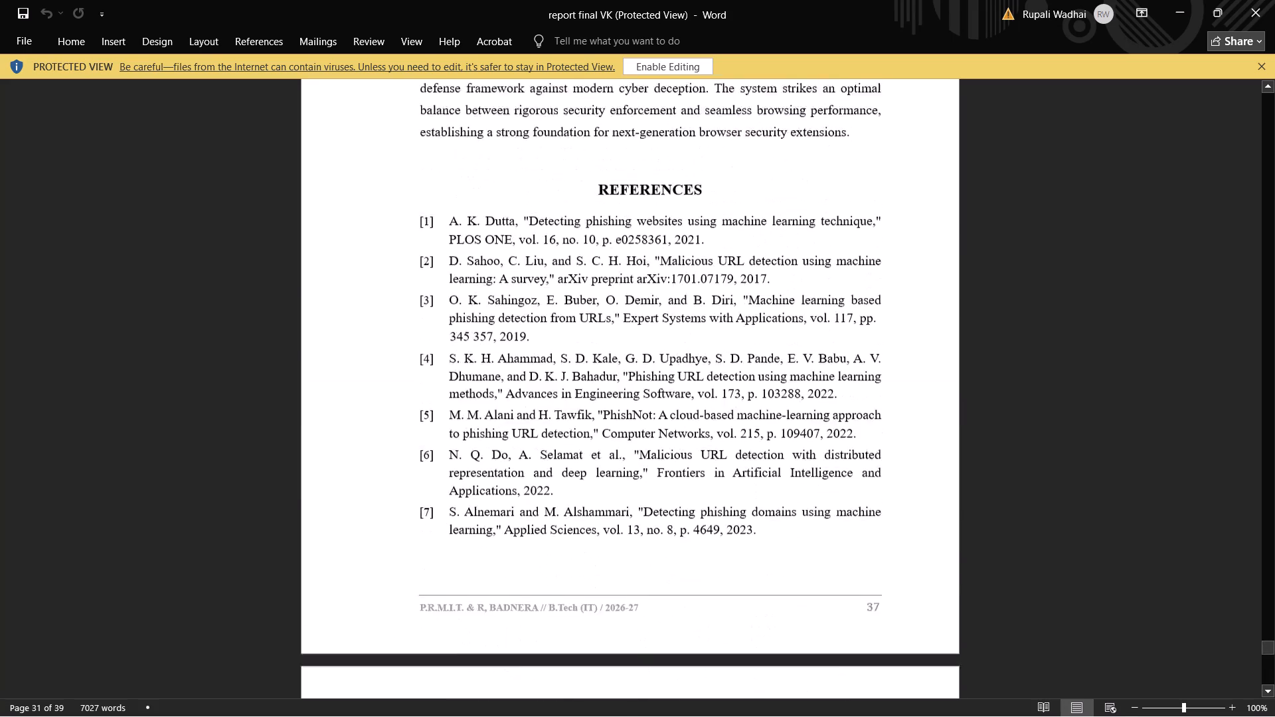
# Return to Chapter 1, Introduction, and review how the Problem Statement, Motivation and Objectives sections are laid out.
pyautogui.scroll(20, 477, 309)
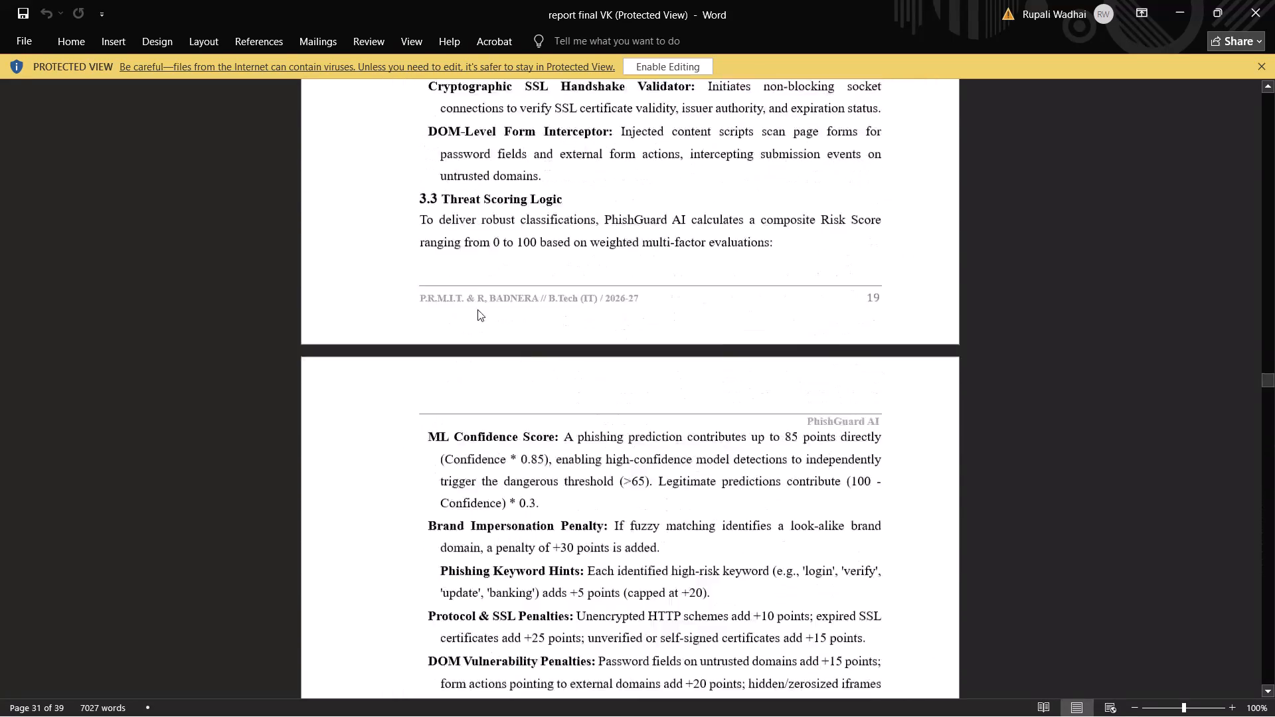
pyautogui.scroll(20, 477, 309)
pyautogui.scroll(9, 477, 309)
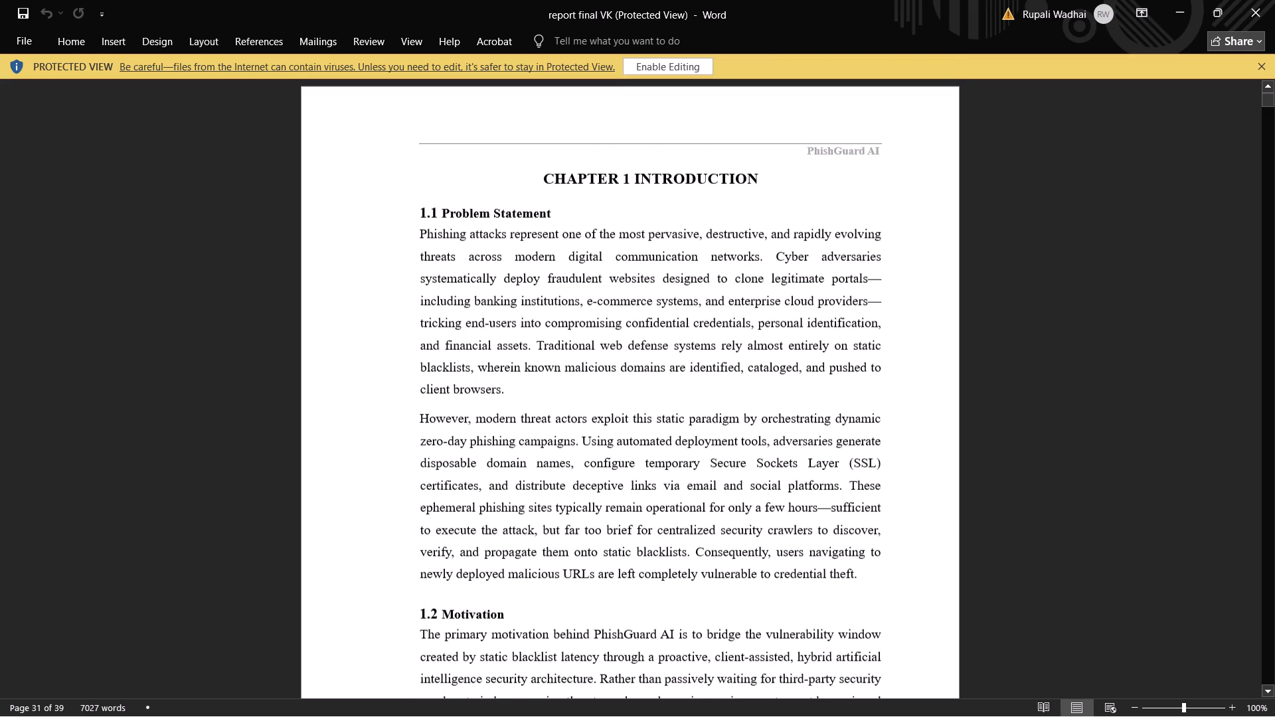
pyautogui.scroll(-3, 584, 295)
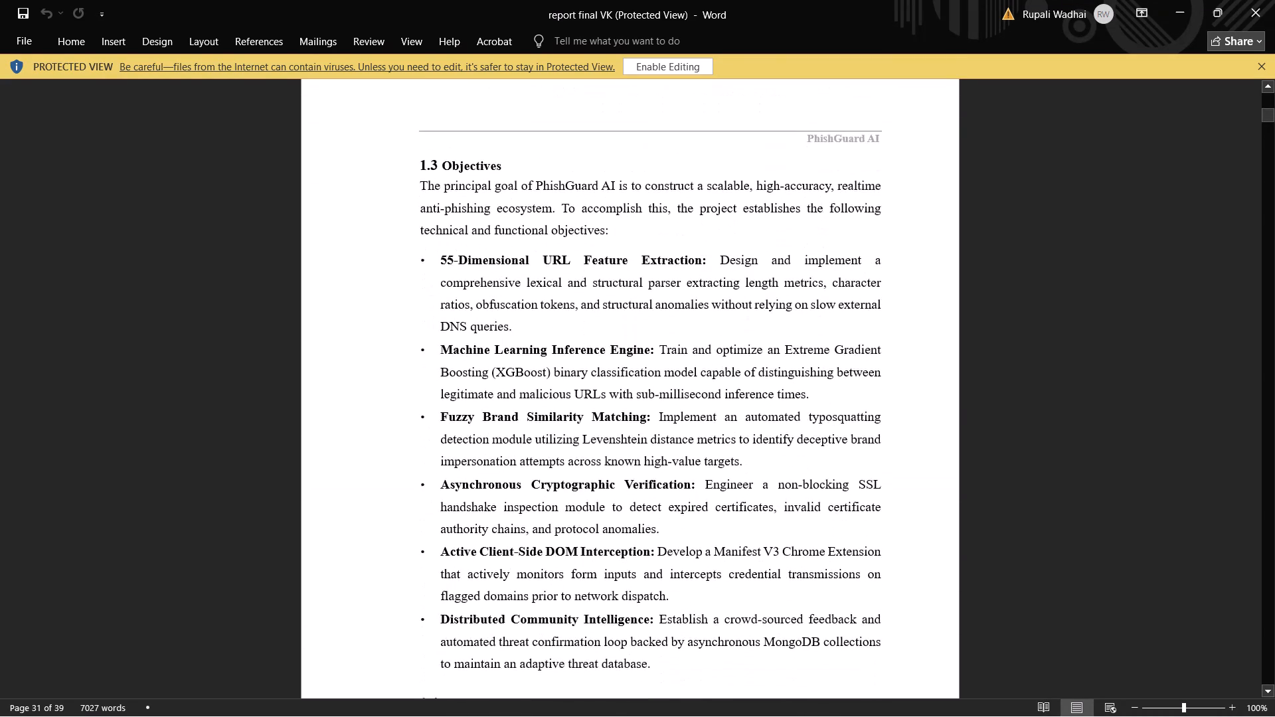
pyautogui.scroll(-1, 584, 295)
pyautogui.scroll(7, 584, 295)
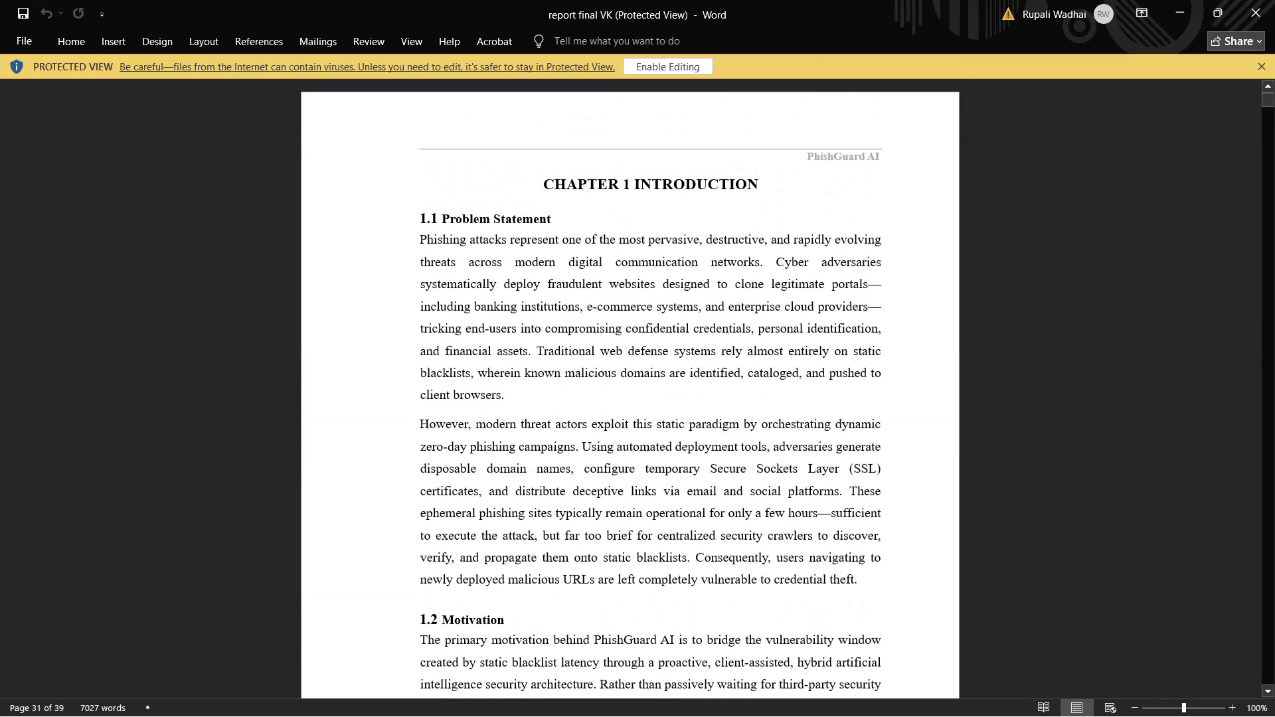
pyautogui.scroll(-3, 584, 295)
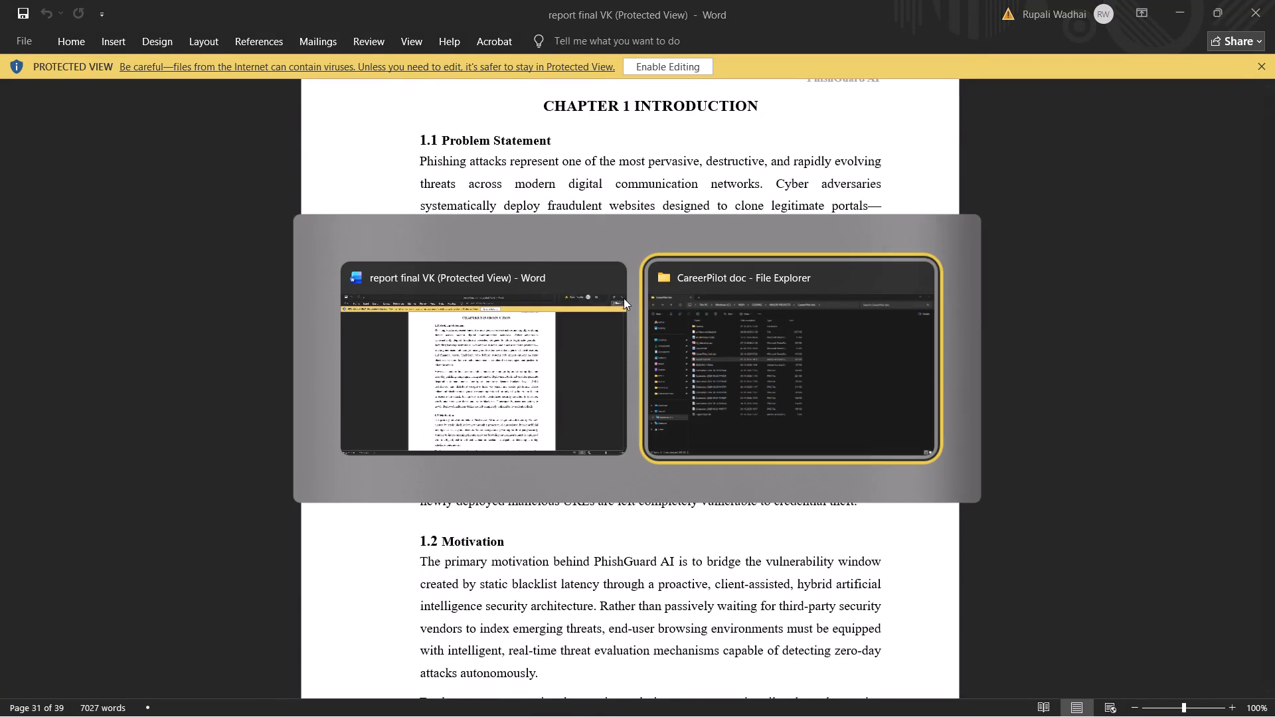
# Switch to File Explorer and look over the files in the CareerPilot doc folder and its Semina subfolder.
pyautogui.doubleClick(296, 139)
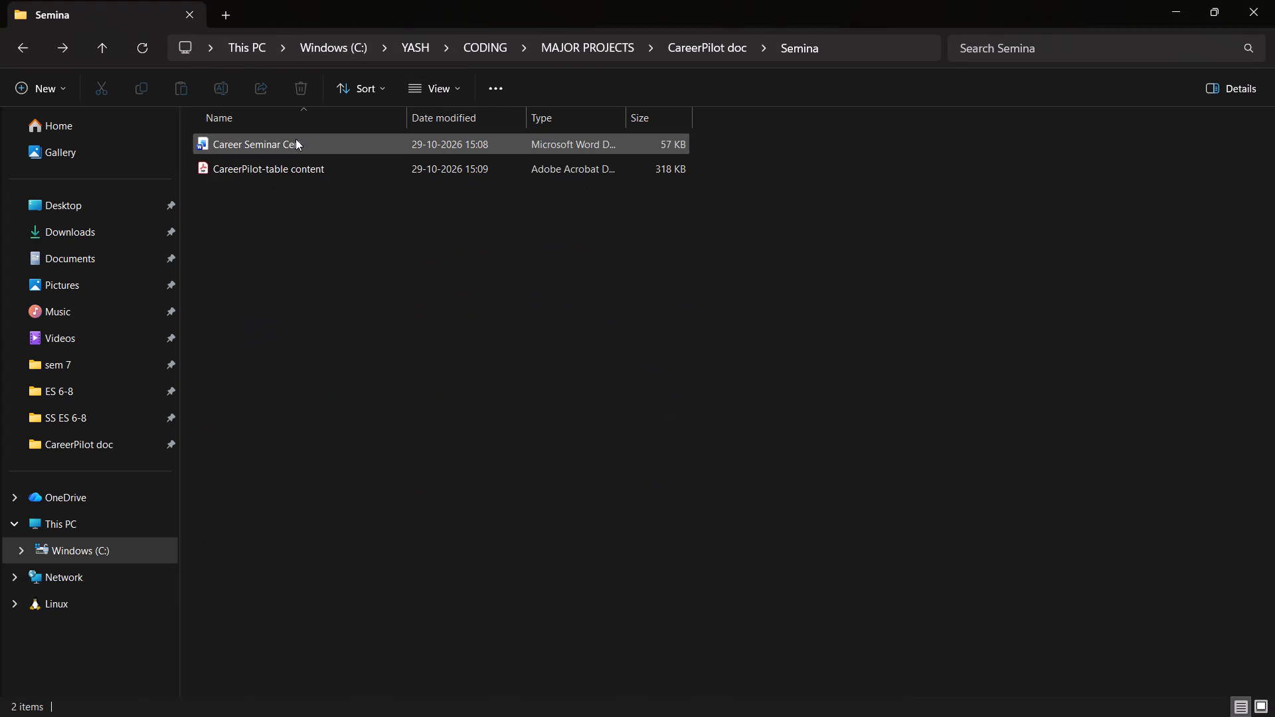
pyautogui.click(26, 58)
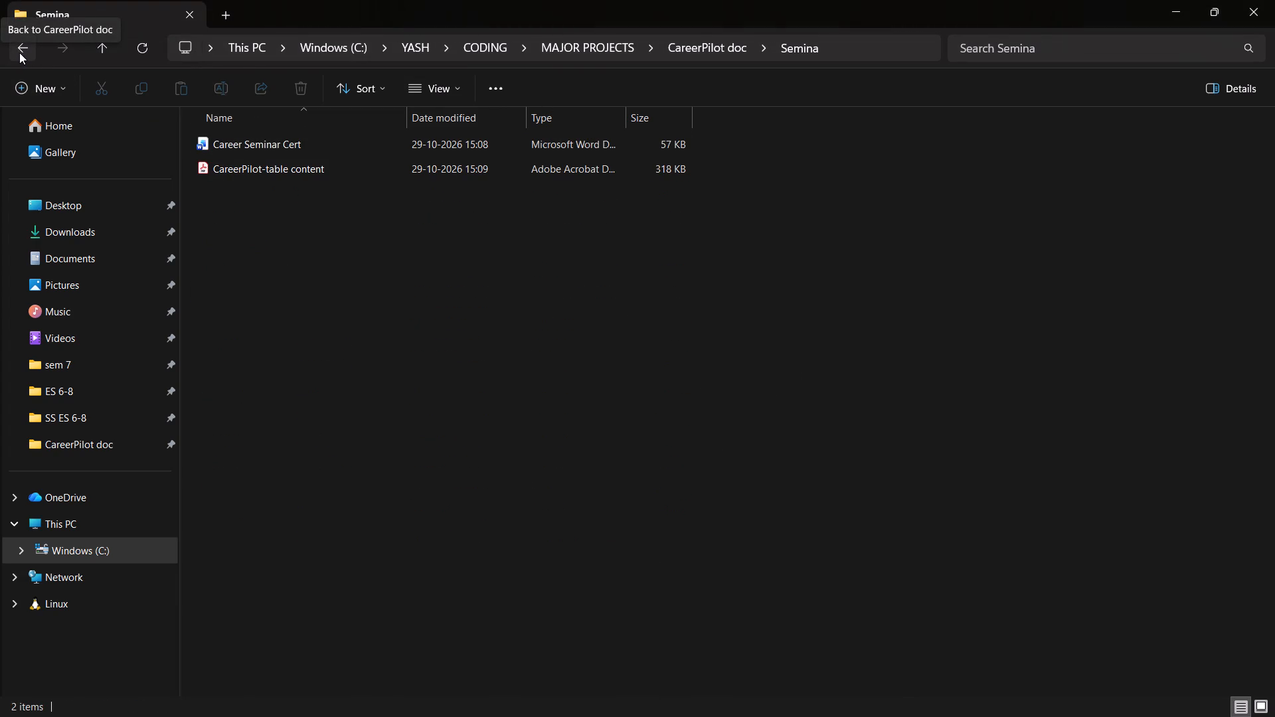
pyautogui.click(19, 52)
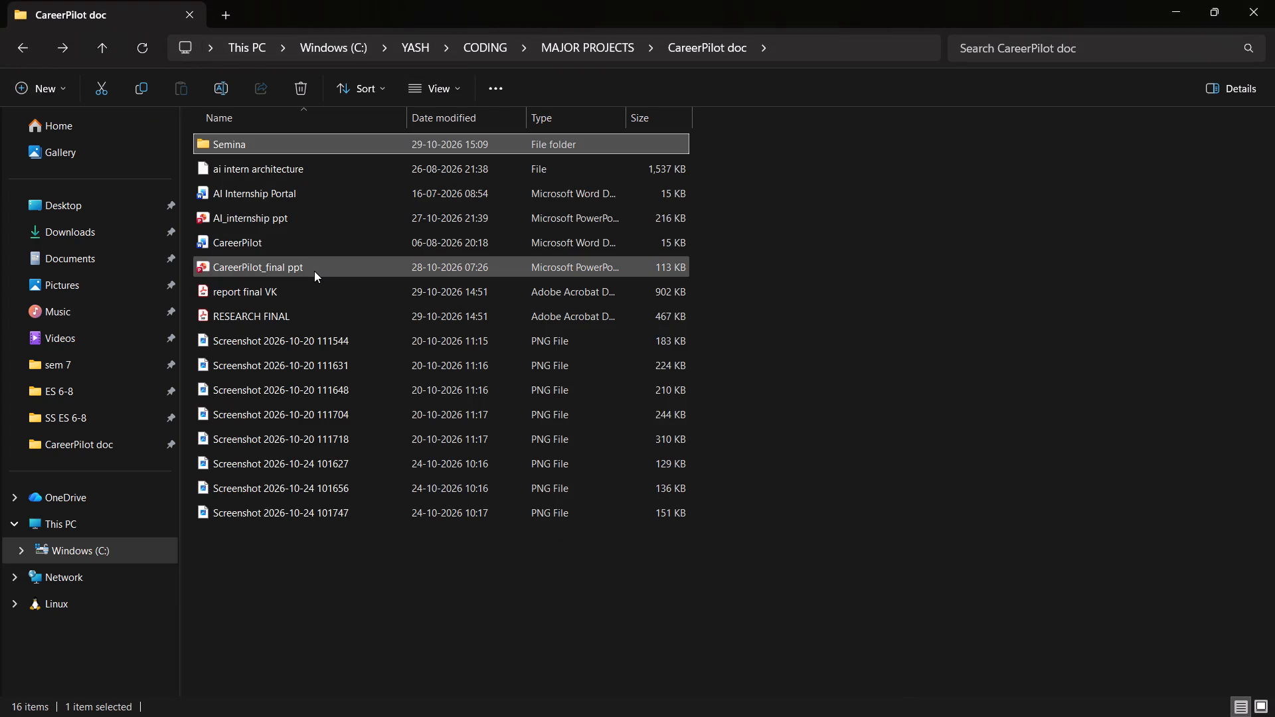
pyautogui.click(314, 271)
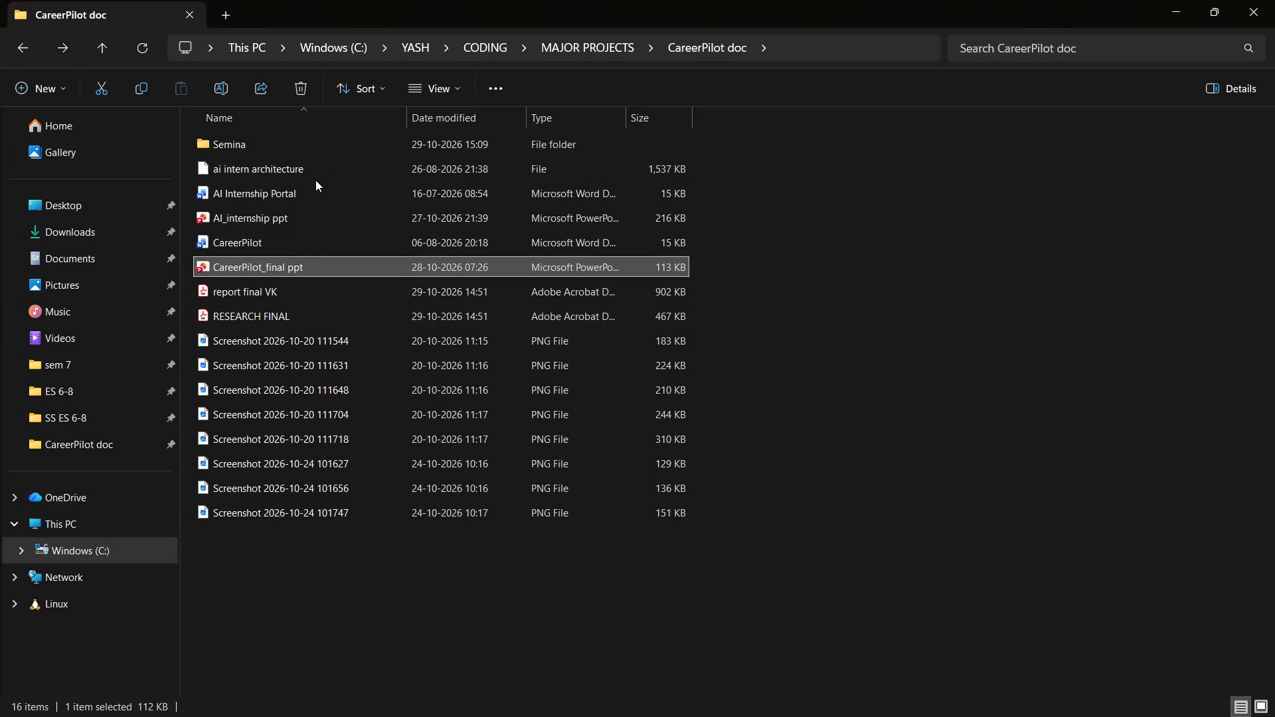
pyautogui.doubleClick(245, 145)
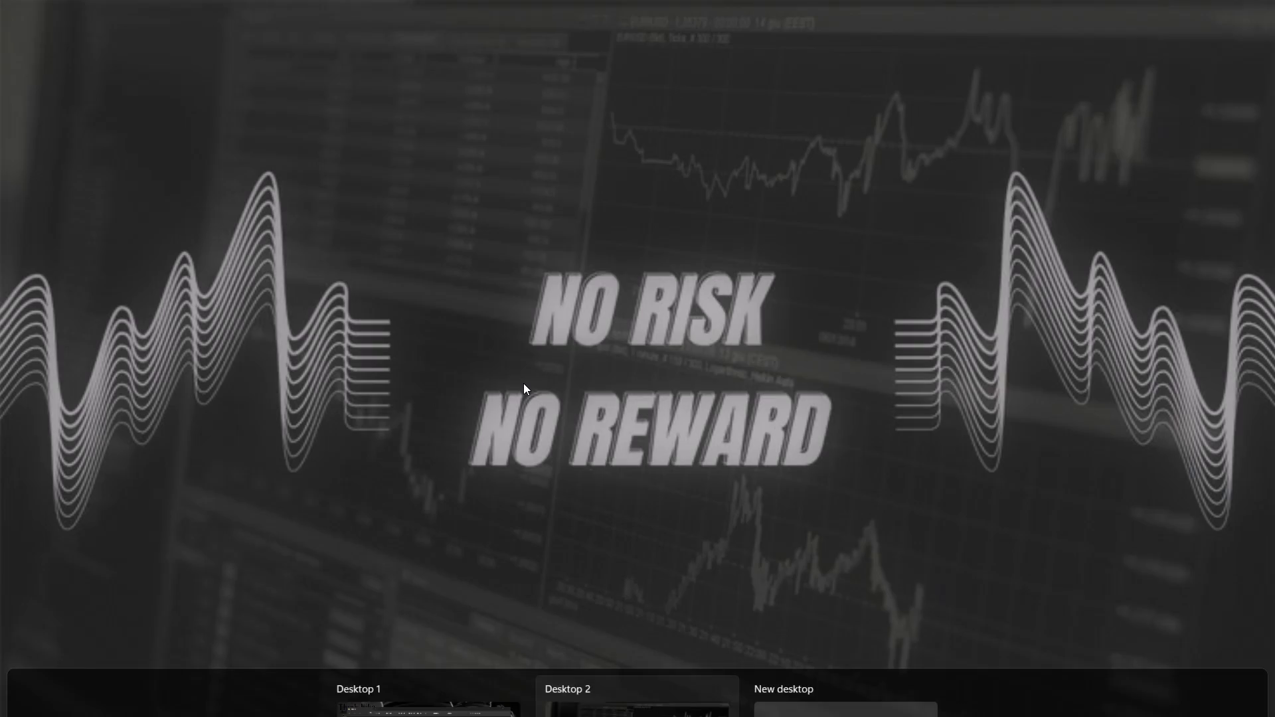
pyautogui.click(674, 386)
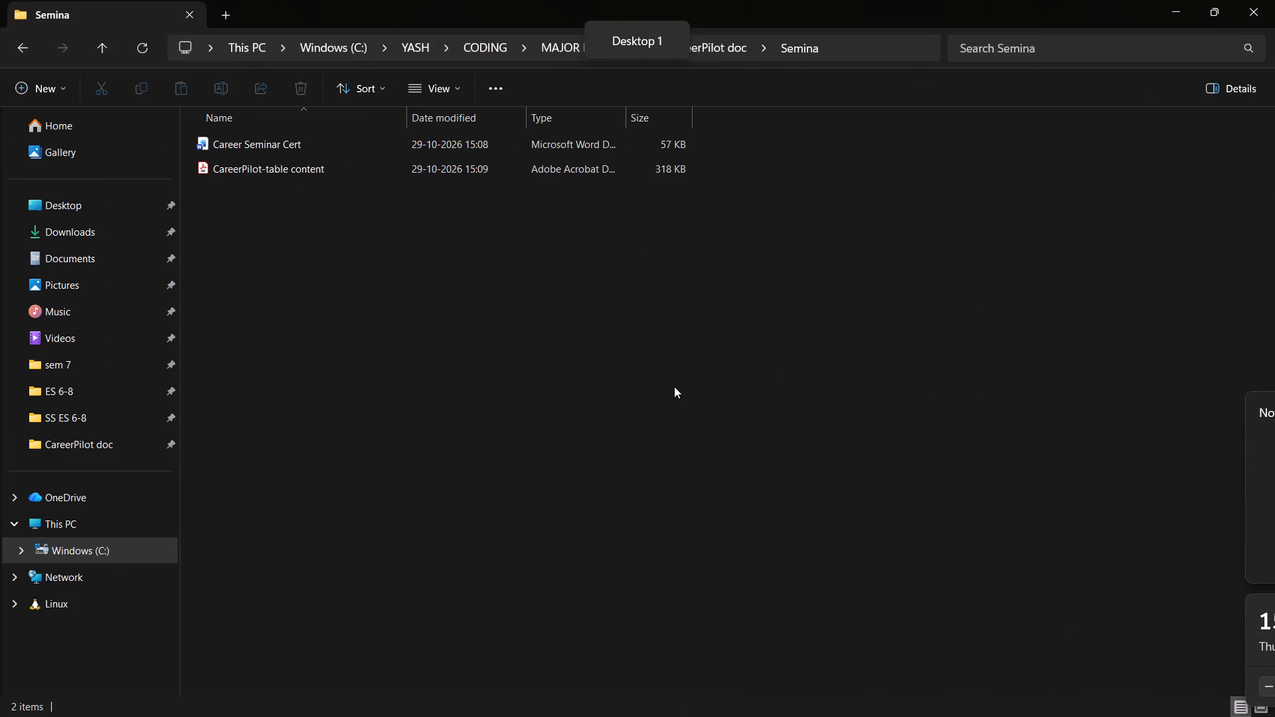
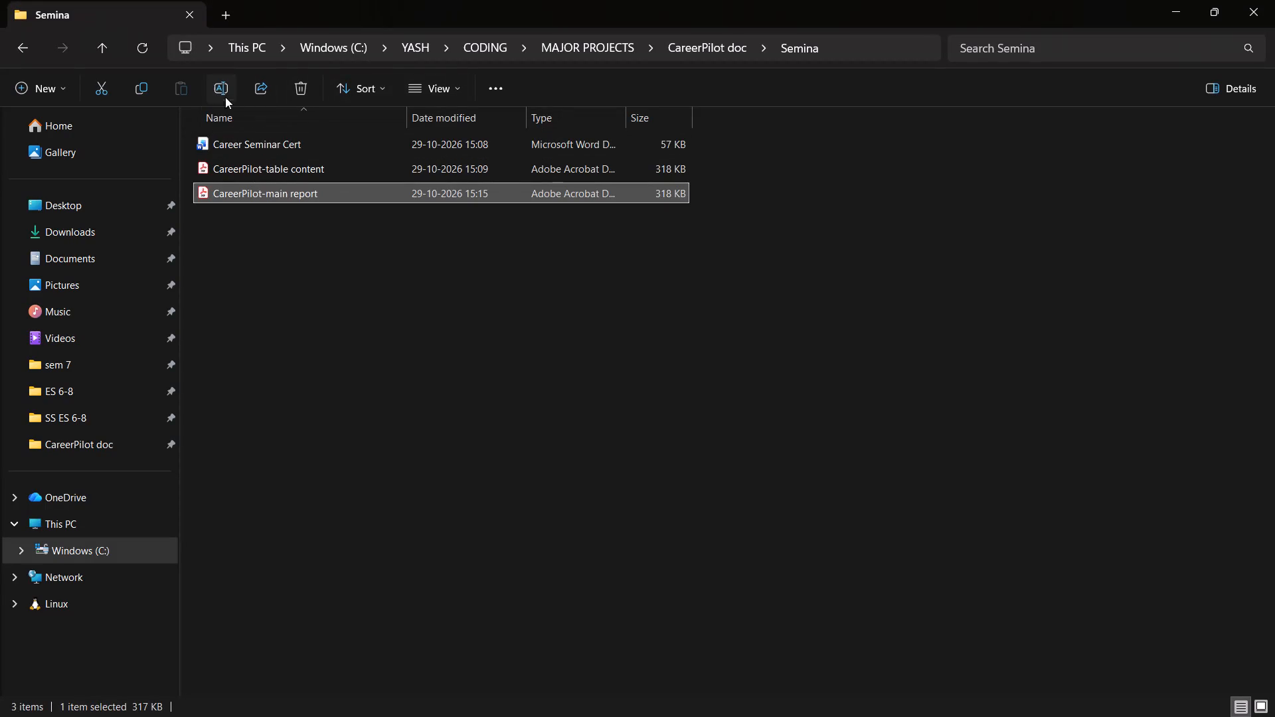
# Bring up the choice of apps for opening the CareerPilot-main report PDF in the Semina folder.
pyautogui.rightClick(284, 189)
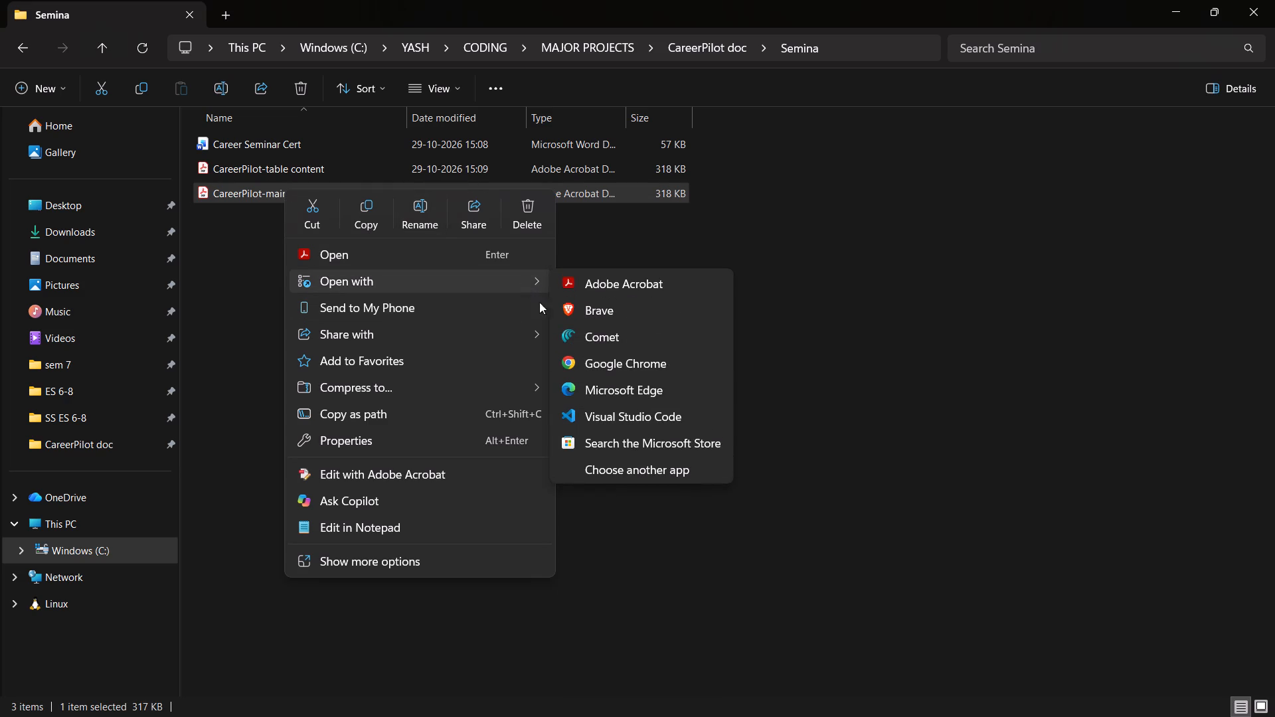
# Open the CareerPilot-main report PDF in Word, for this one time only, and enable editing of the document.
pyautogui.click(604, 465)
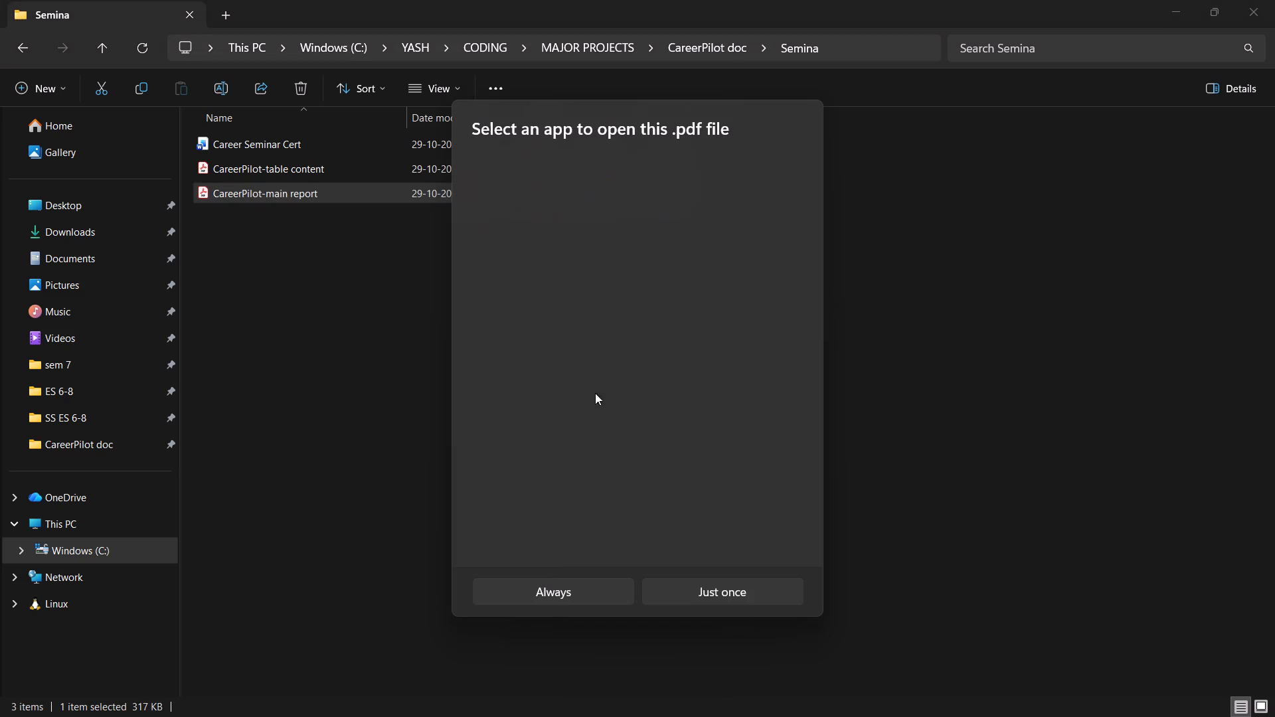
pyautogui.scroll(-2, 578, 412)
pyautogui.scroll(-1, 525, 509)
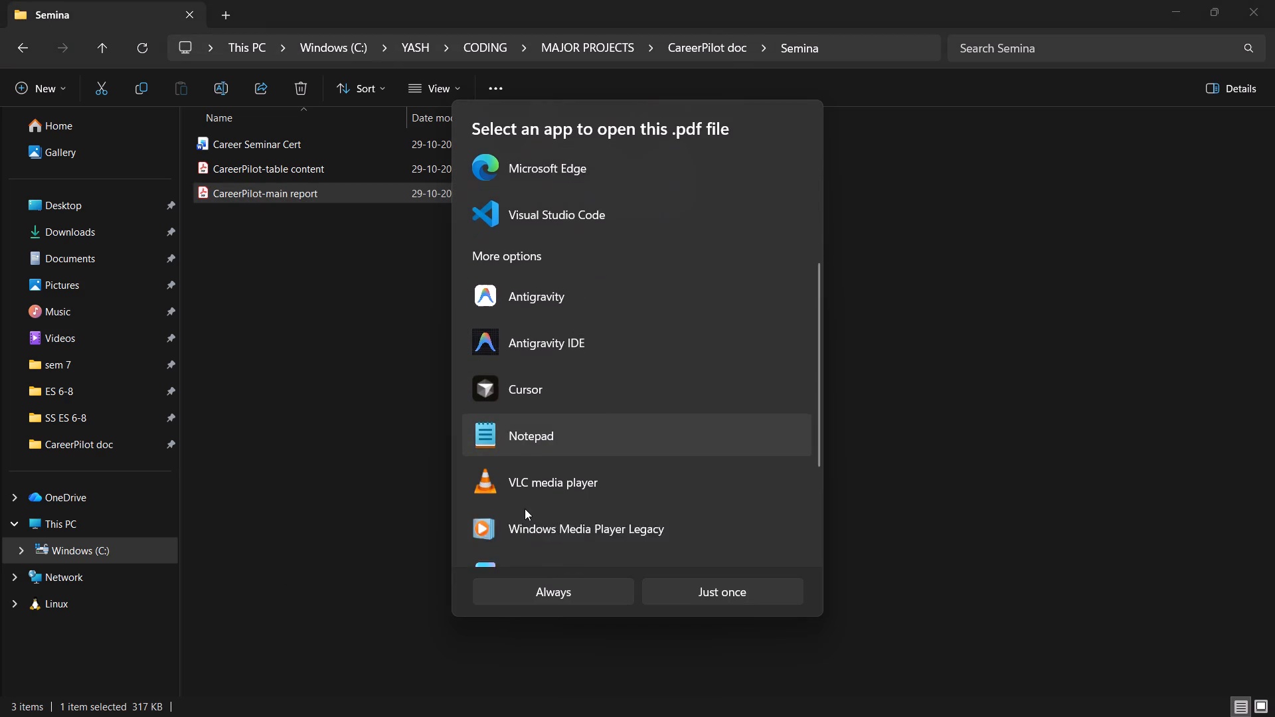
pyautogui.scroll(-1, 525, 509)
pyautogui.click(537, 519)
pyautogui.click(697, 596)
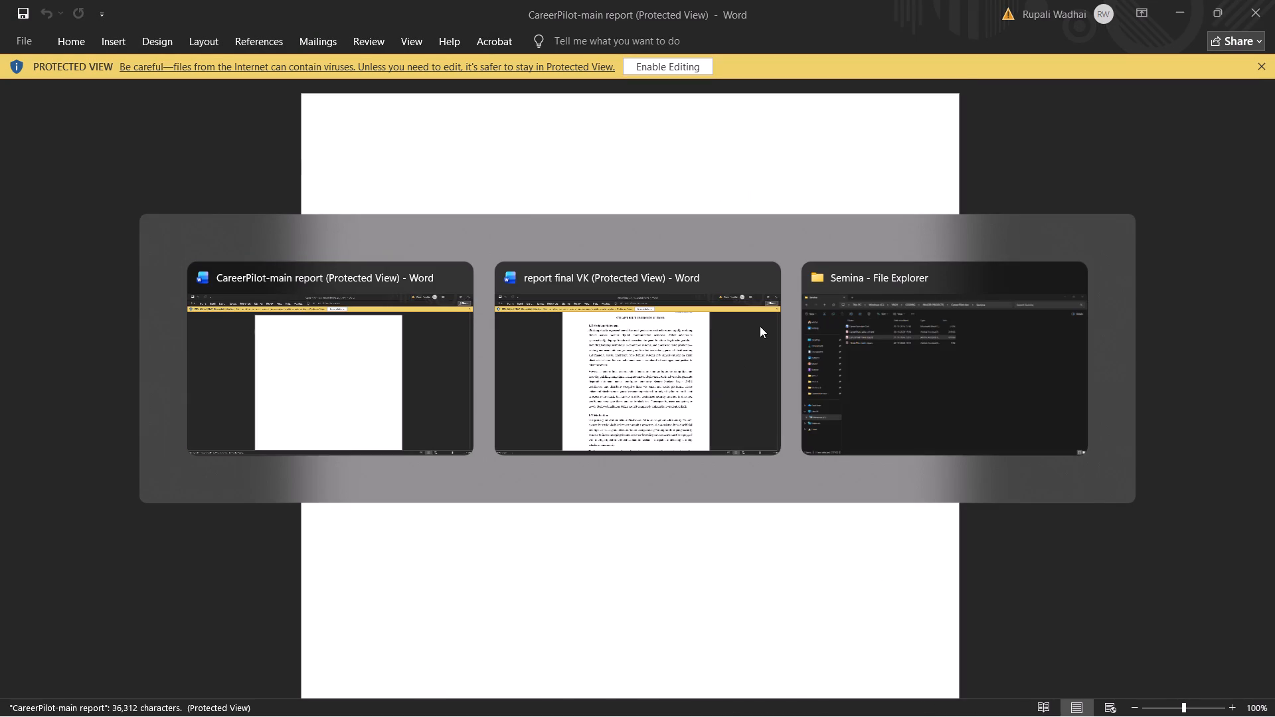
pyautogui.scroll(4, 760, 326)
pyautogui.click(666, 80)
pyautogui.click(676, 70)
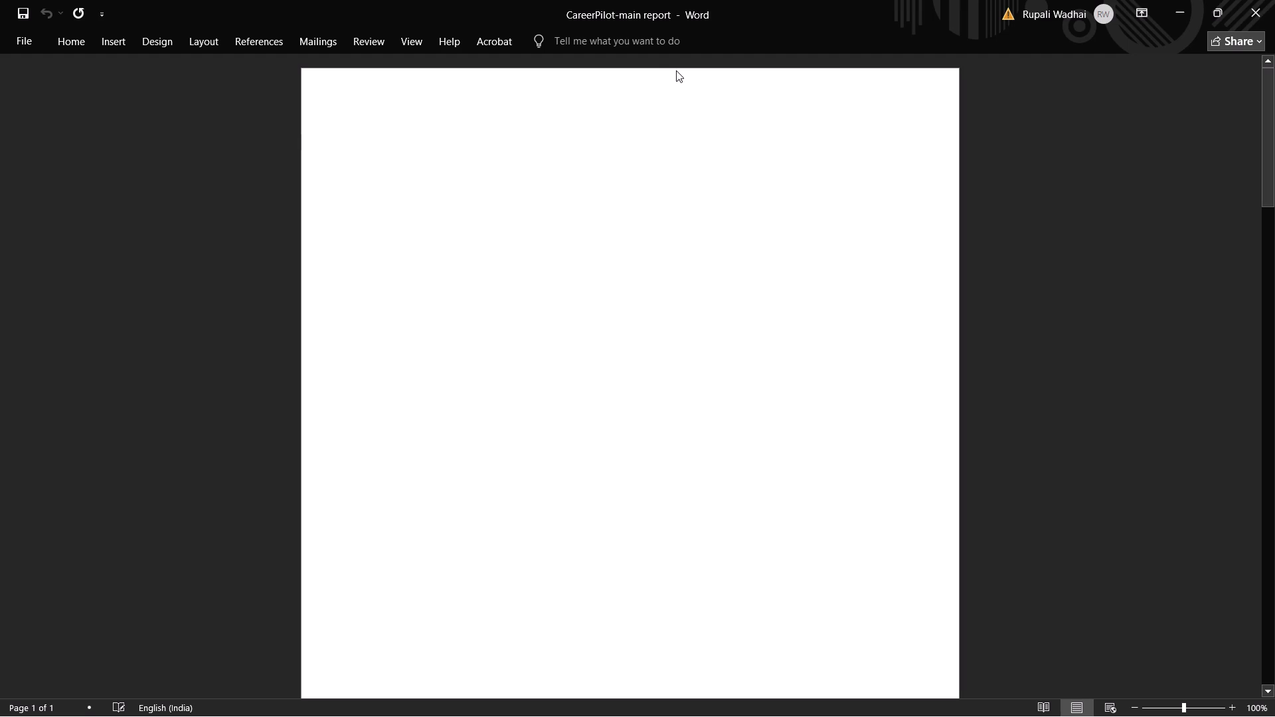
# Look through the CareerPilot report from the cover page, acknowledgement and table of contents up to Chapter 1, Introduction.
pyautogui.scroll(1, 676, 70)
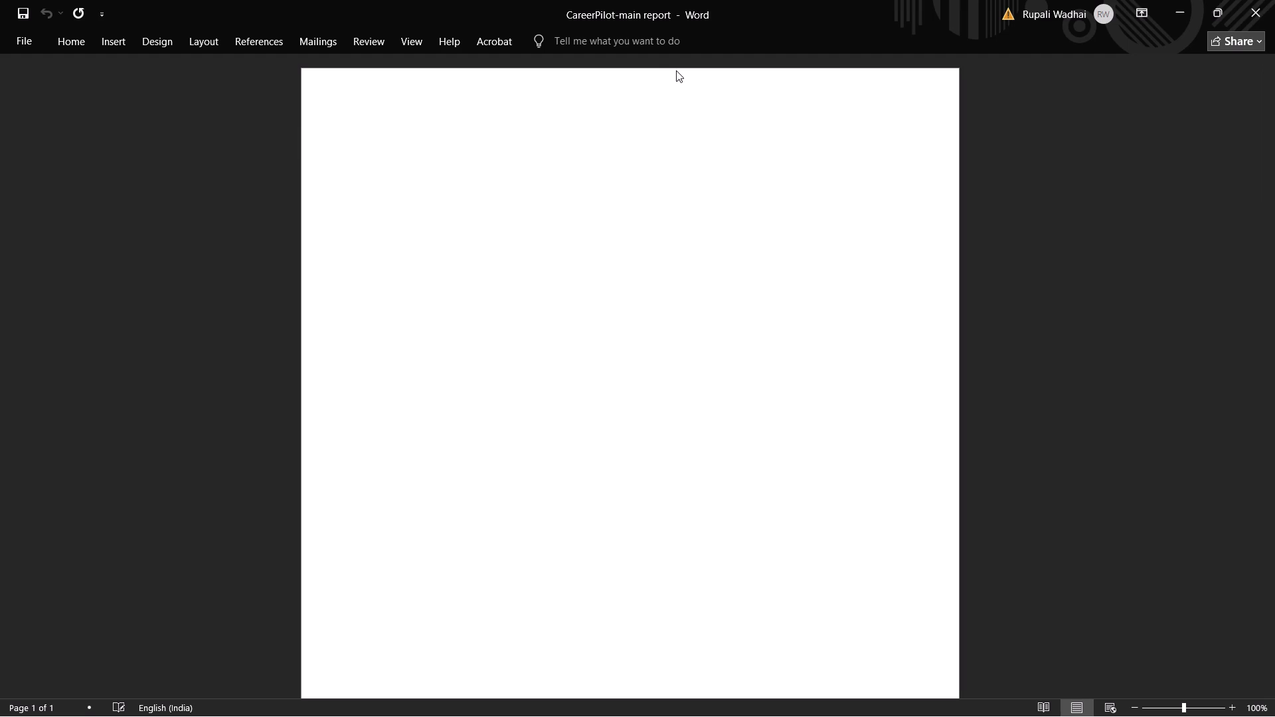
pyautogui.scroll(7, 676, 70)
pyautogui.scroll(-6, 676, 70)
pyautogui.scroll(1, 676, 70)
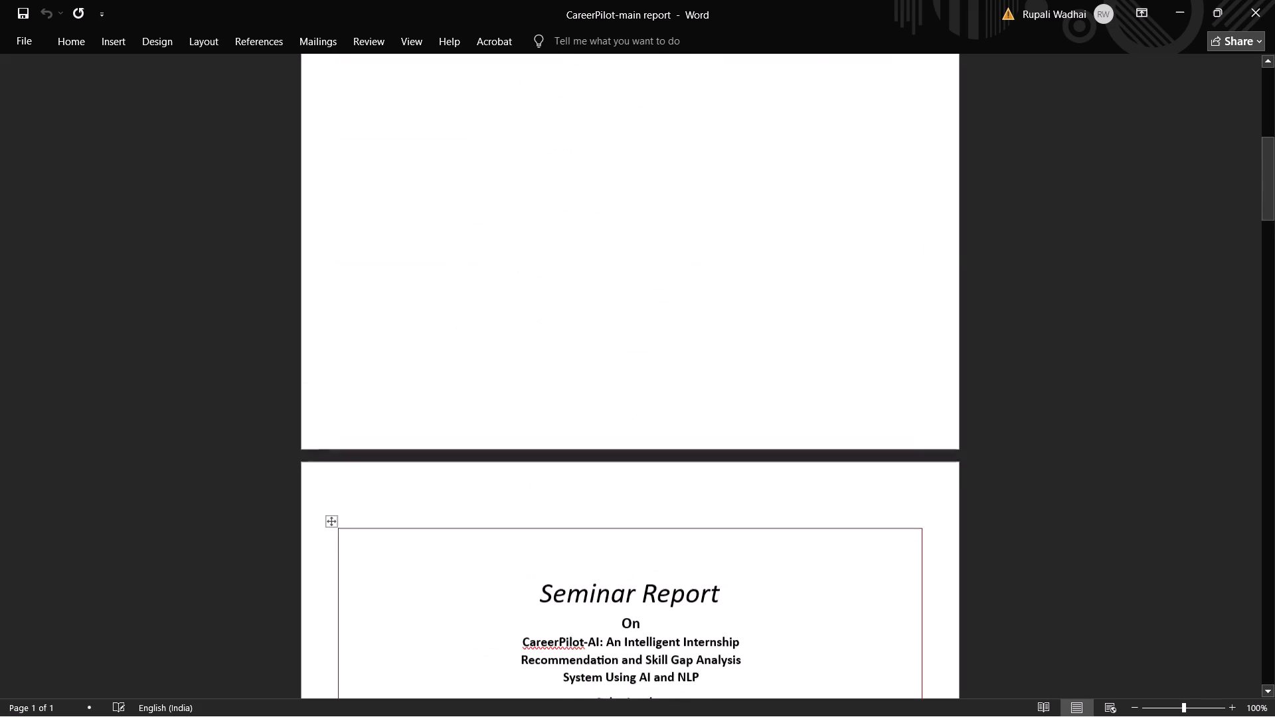
pyautogui.scroll(-6, 676, 70)
pyautogui.scroll(4, 676, 70)
pyautogui.scroll(-7, 676, 70)
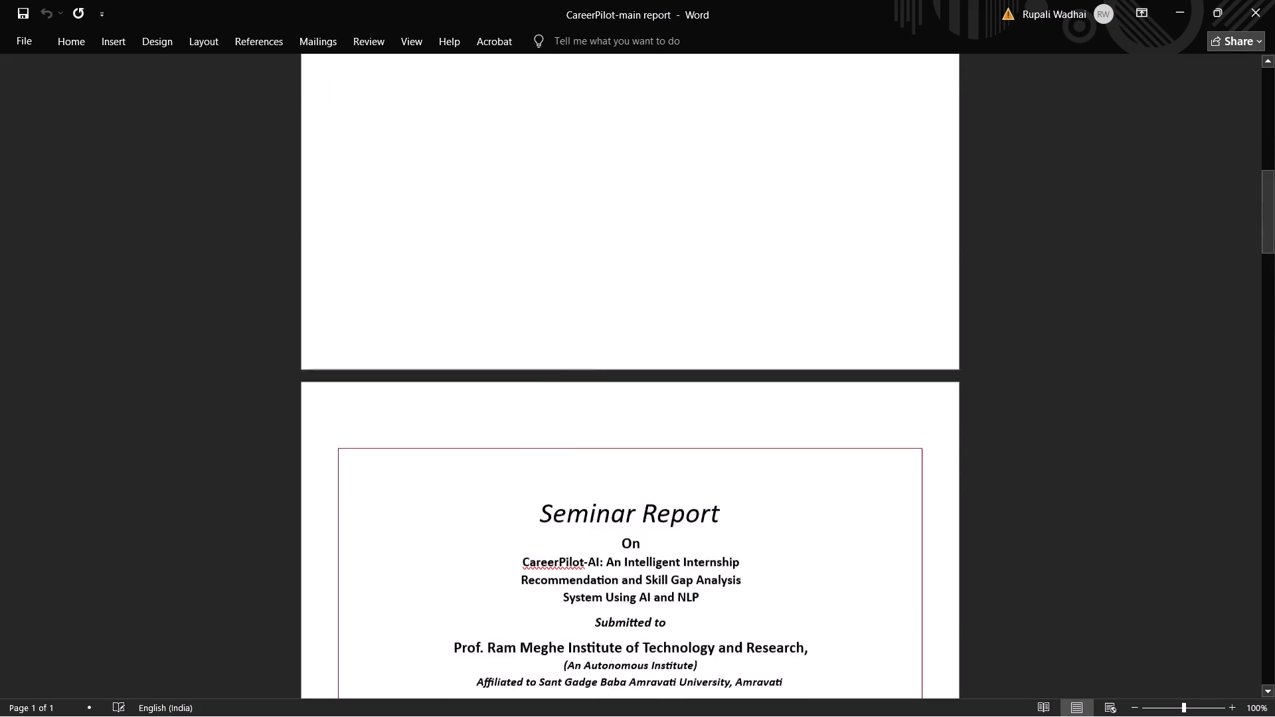
pyautogui.scroll(-6, 676, 70)
pyautogui.scroll(-2, 614, 295)
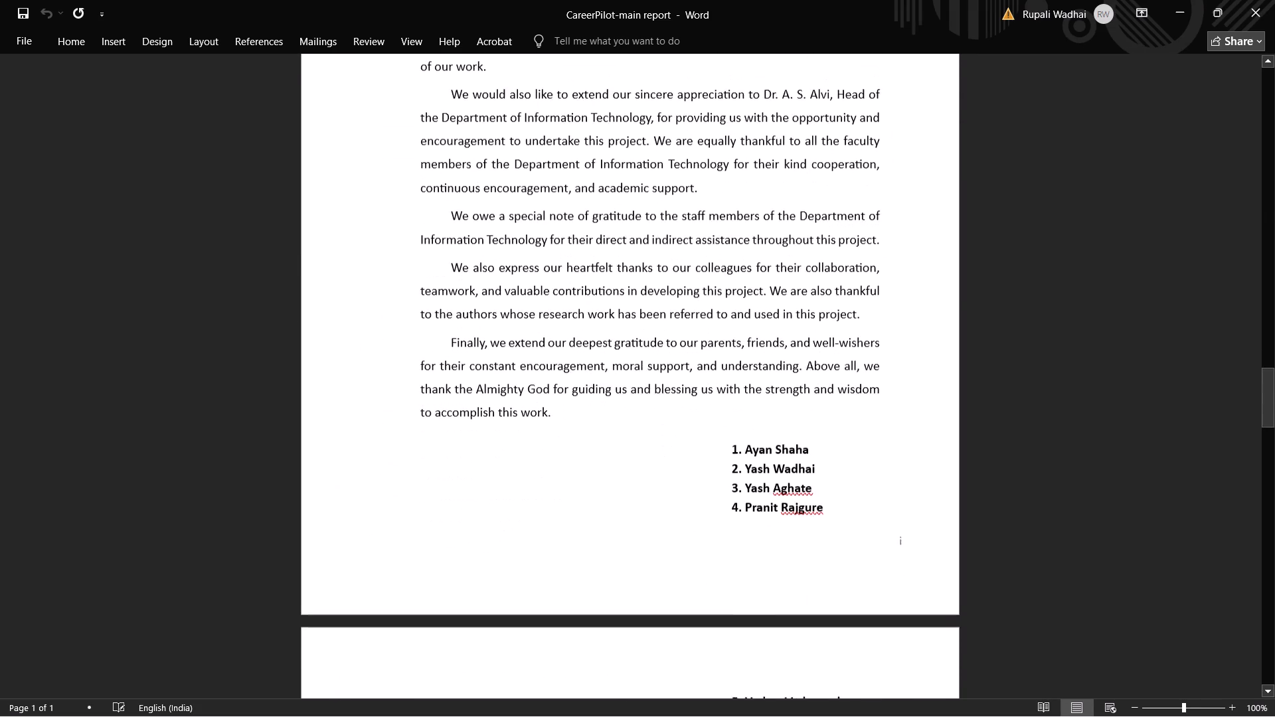
pyautogui.scroll(-9, 614, 295)
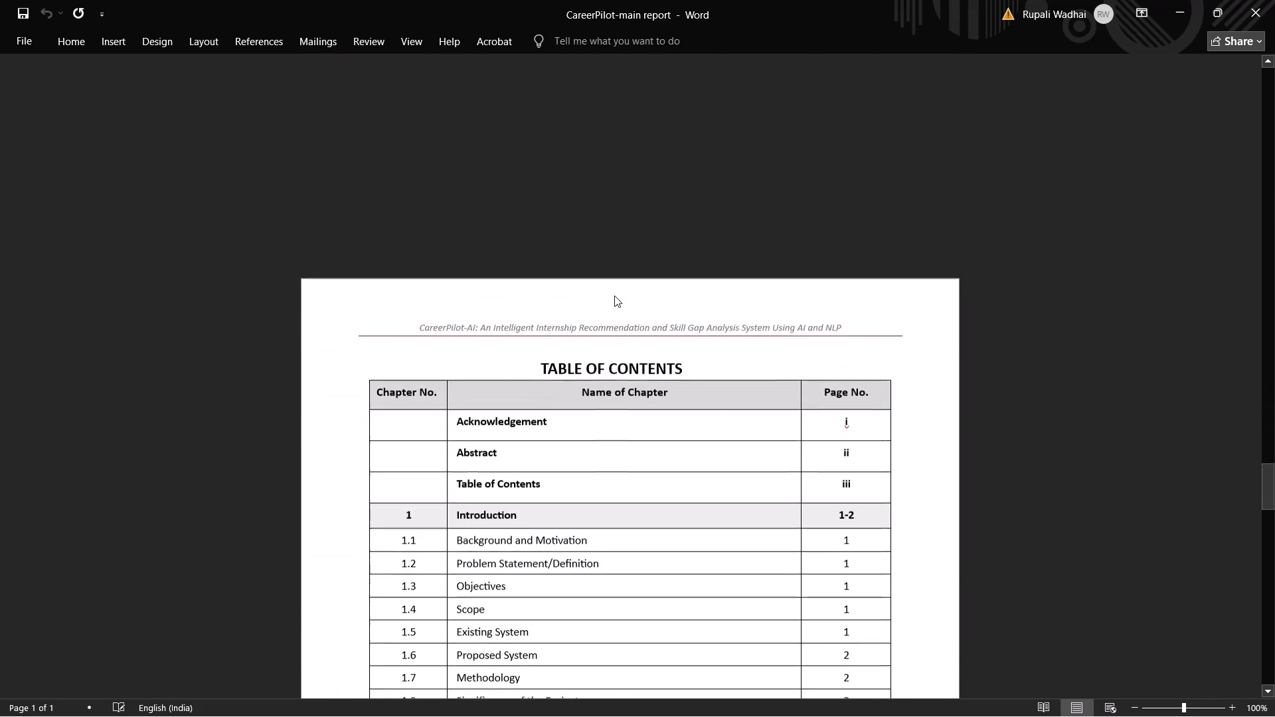
pyautogui.scroll(-7, 614, 295)
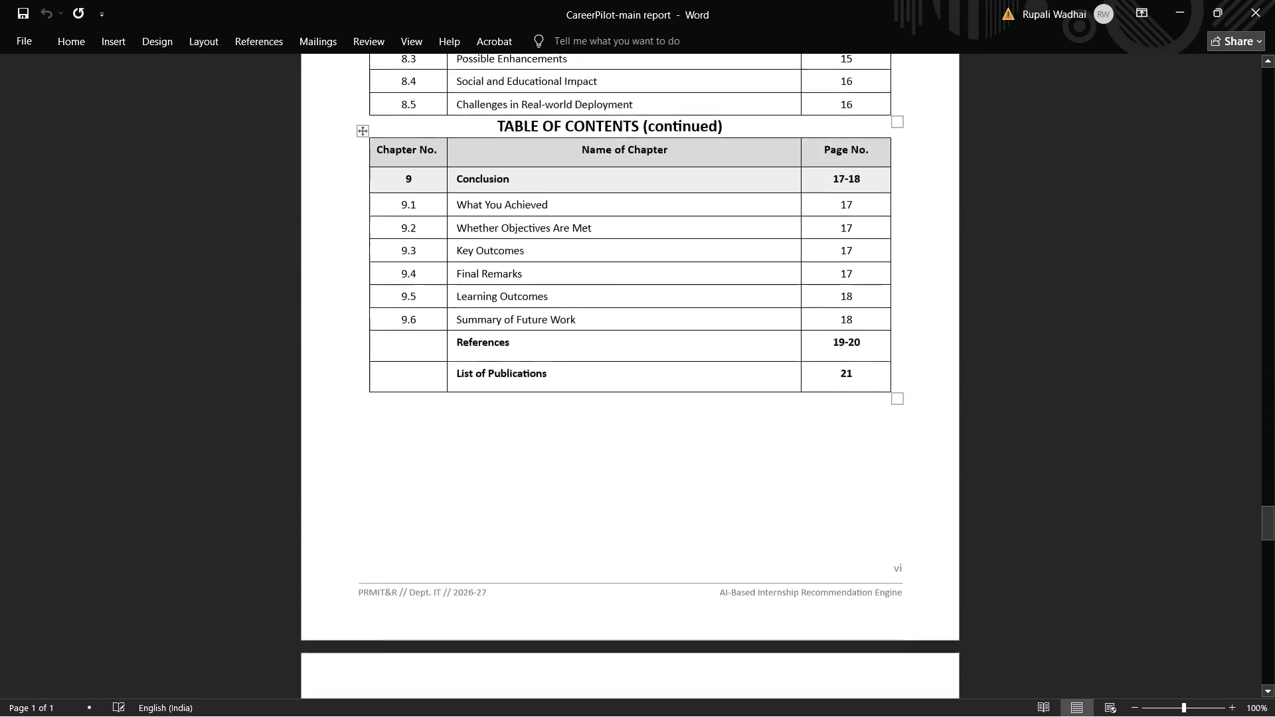
pyautogui.scroll(-2, 614, 295)
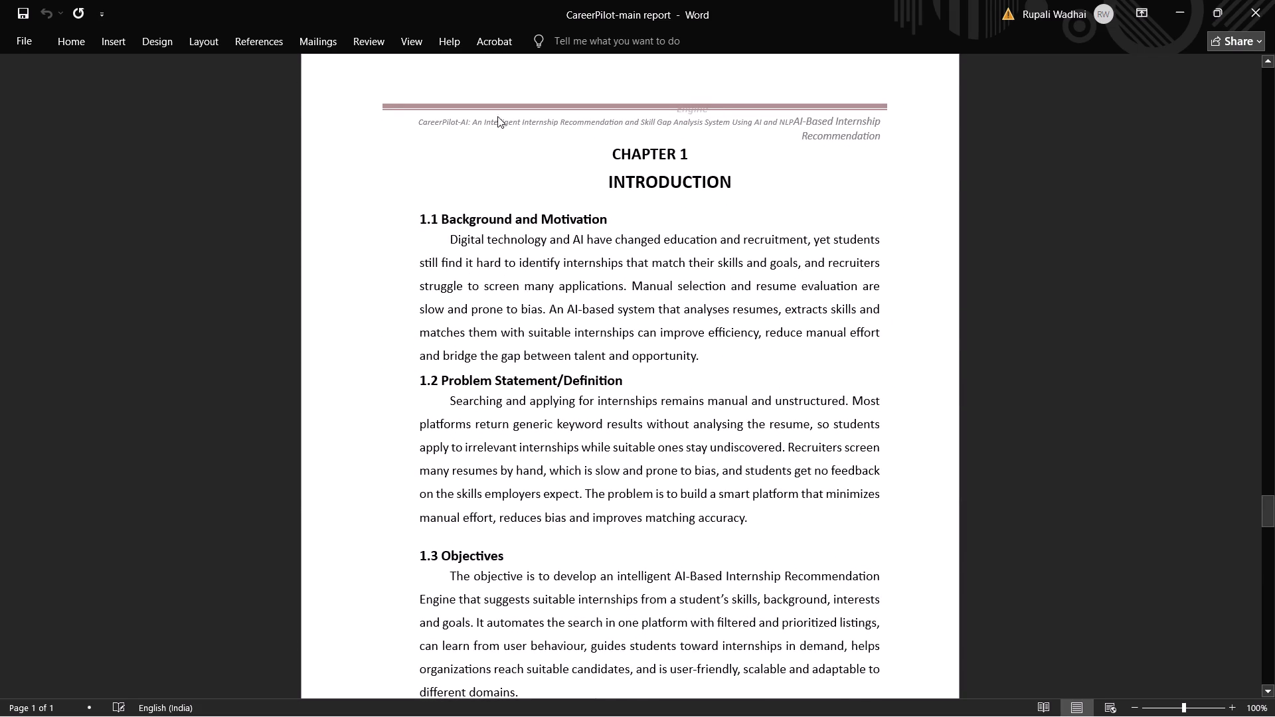
# Open the Chapter 1 page header for editing and delete the stray word "Engine" overlapping the header line.
pyautogui.doubleClick(473, 119)
pyautogui.moveTo(473, 119); pyautogui.dragTo(482, 121)
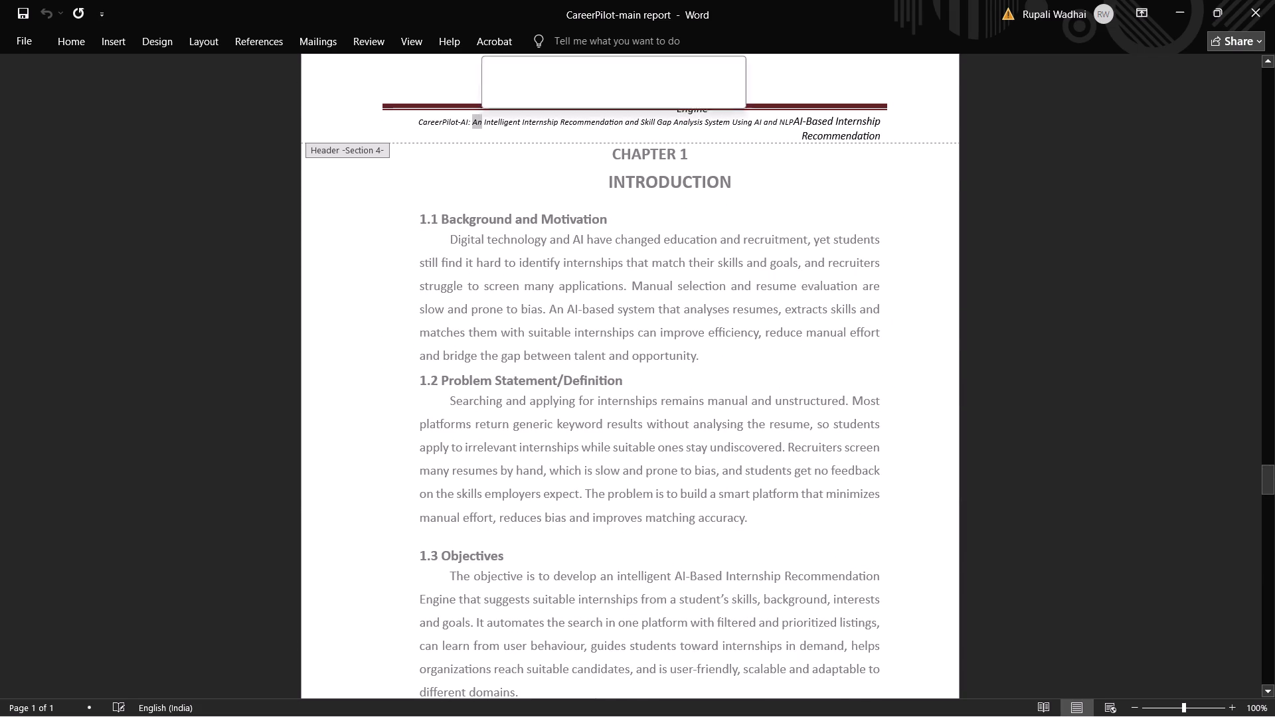
pyautogui.click(688, 121)
pyautogui.click(687, 108)
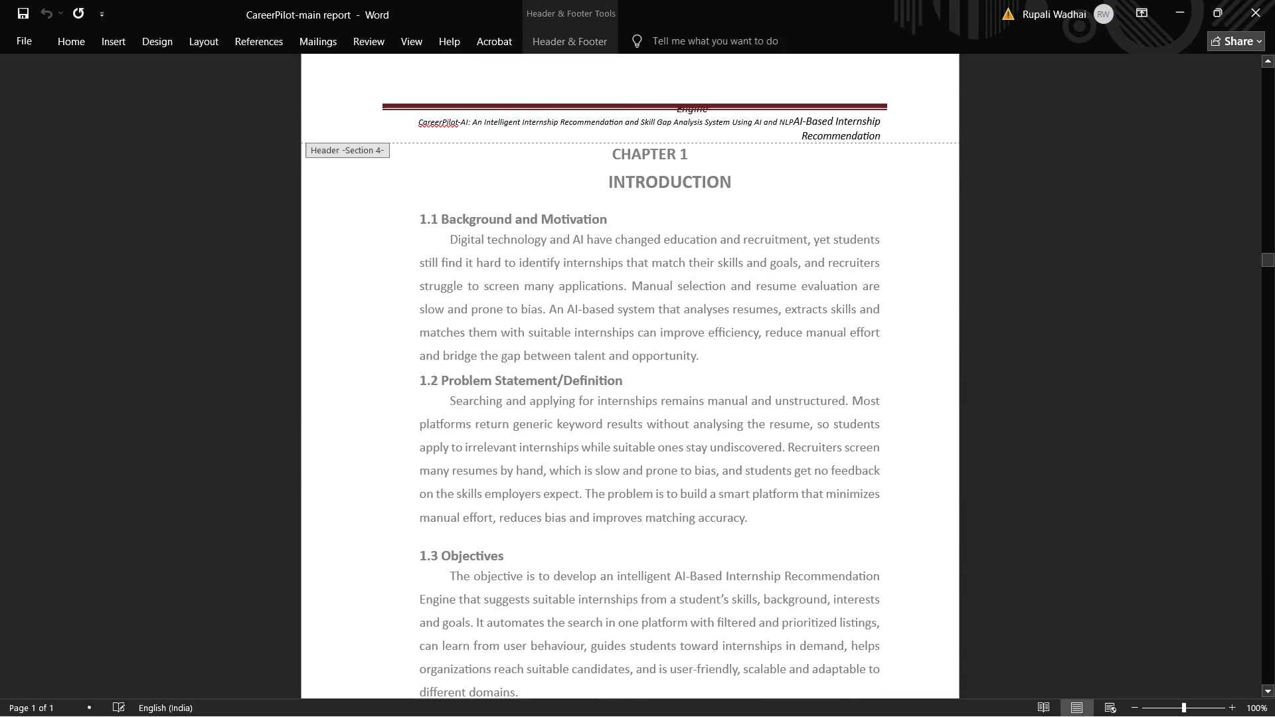
pyautogui.click(709, 112)
pyautogui.press('BackSpace')
pyautogui.press('BackSpace')
pyautogui.press('BackSpace')
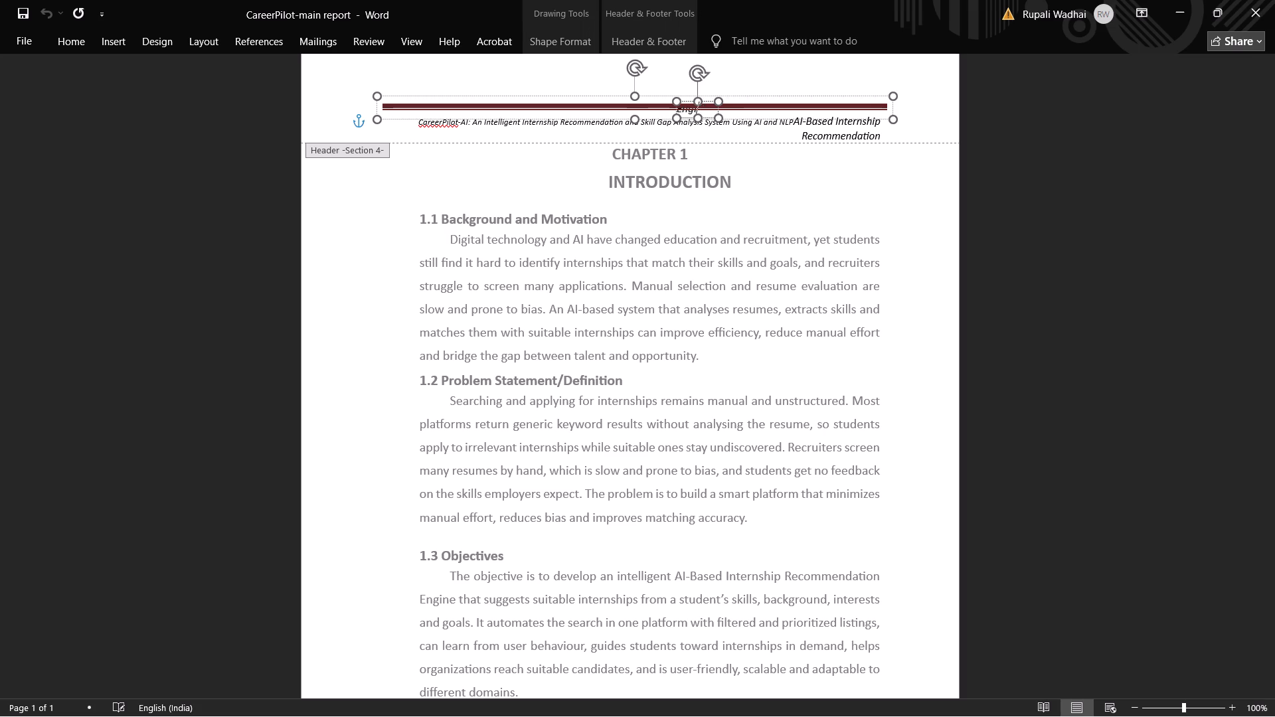
pyautogui.press('BackSpace')
pyautogui.press('BackSpace')
pyautogui.press('BackSpace')
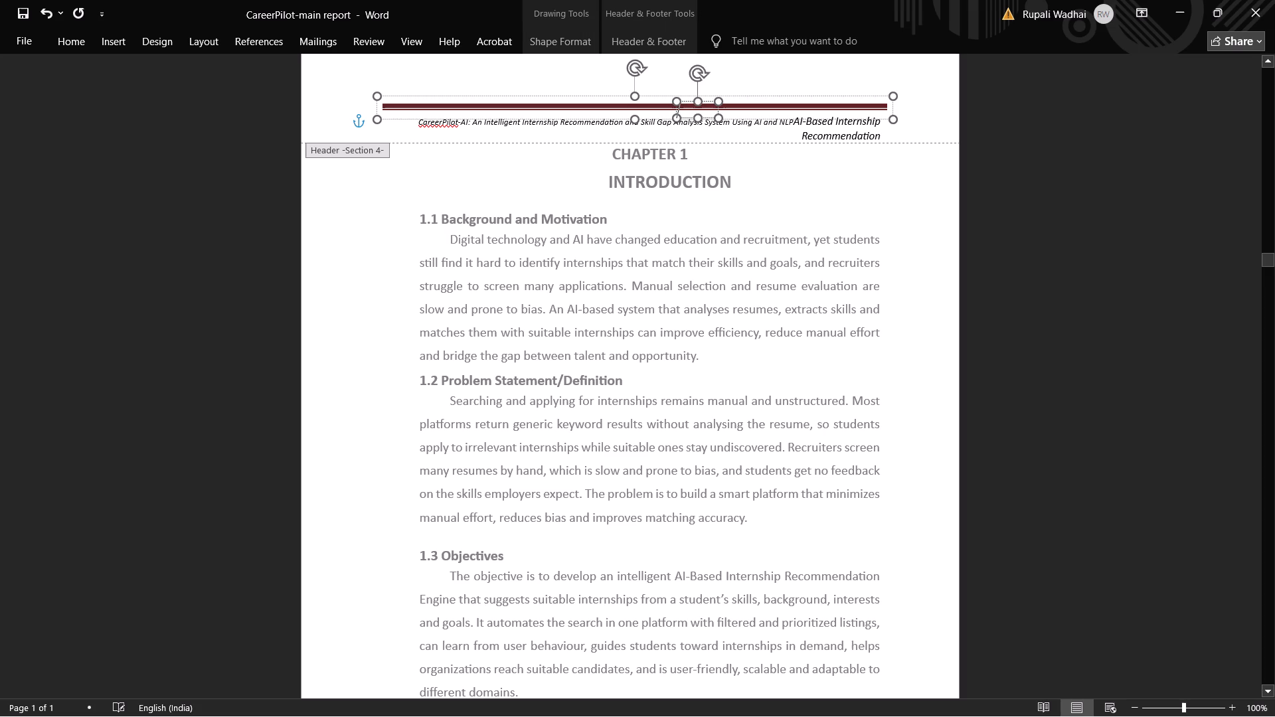
# Delete the header title text from its end back until only "CareerPilot" is left.
pyautogui.click(877, 131)
pyautogui.press('Right')
pyautogui.press('BackSpace')
pyautogui.press('BackSpace')
pyautogui.press('BackSpace')
pyautogui.press('BackSpace')
pyautogui.press('BackSpace')
pyautogui.press('BackSpace')
pyautogui.press('BackSpace')
pyautogui.press('BackSpace')
pyautogui.press('BackSpace')
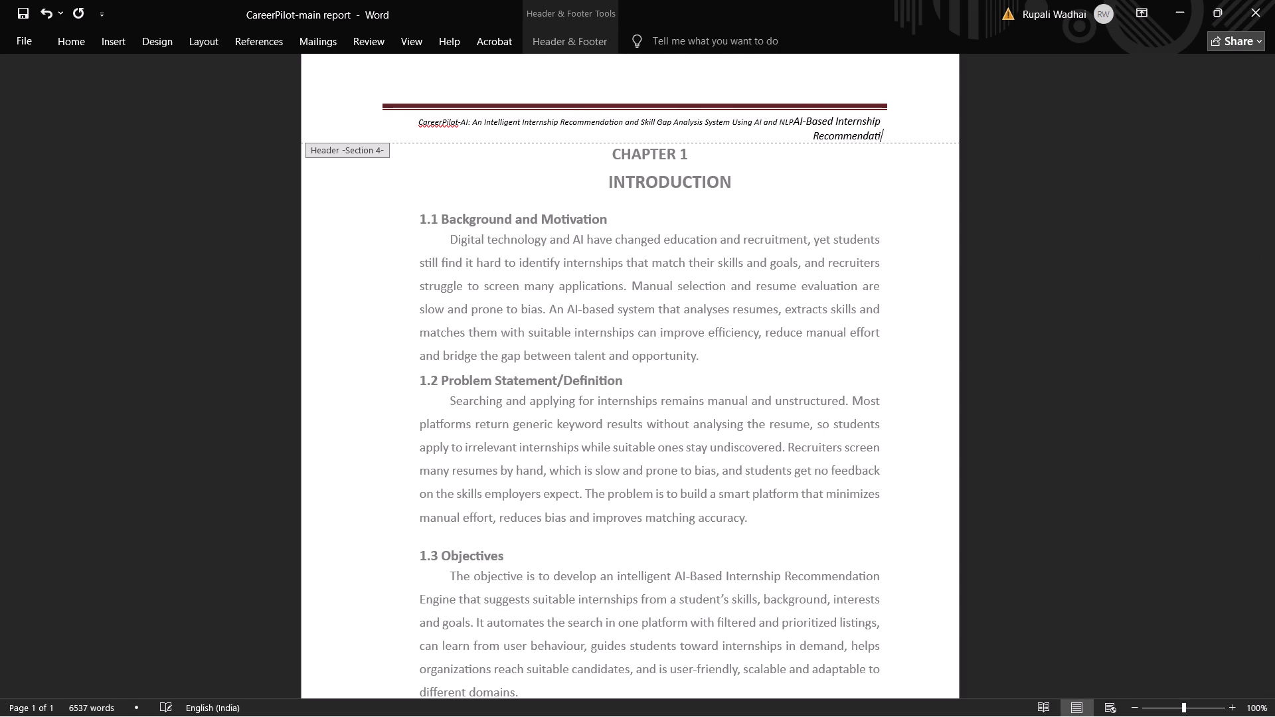
pyautogui.press('BackSpace')
pyautogui.press('BackSpace')
pyautogui.press('BackSpace')
pyautogui.press('BackSpace')
pyautogui.press('BackSpace')
pyautogui.press('BackSpace')
pyautogui.press('BackSpace')
pyautogui.press('BackSpace')
pyautogui.press('BackSpace')
pyautogui.press('BackSpace')
pyautogui.press('BackSpace')
pyautogui.press('BackSpace')
pyautogui.press('BackSpace')
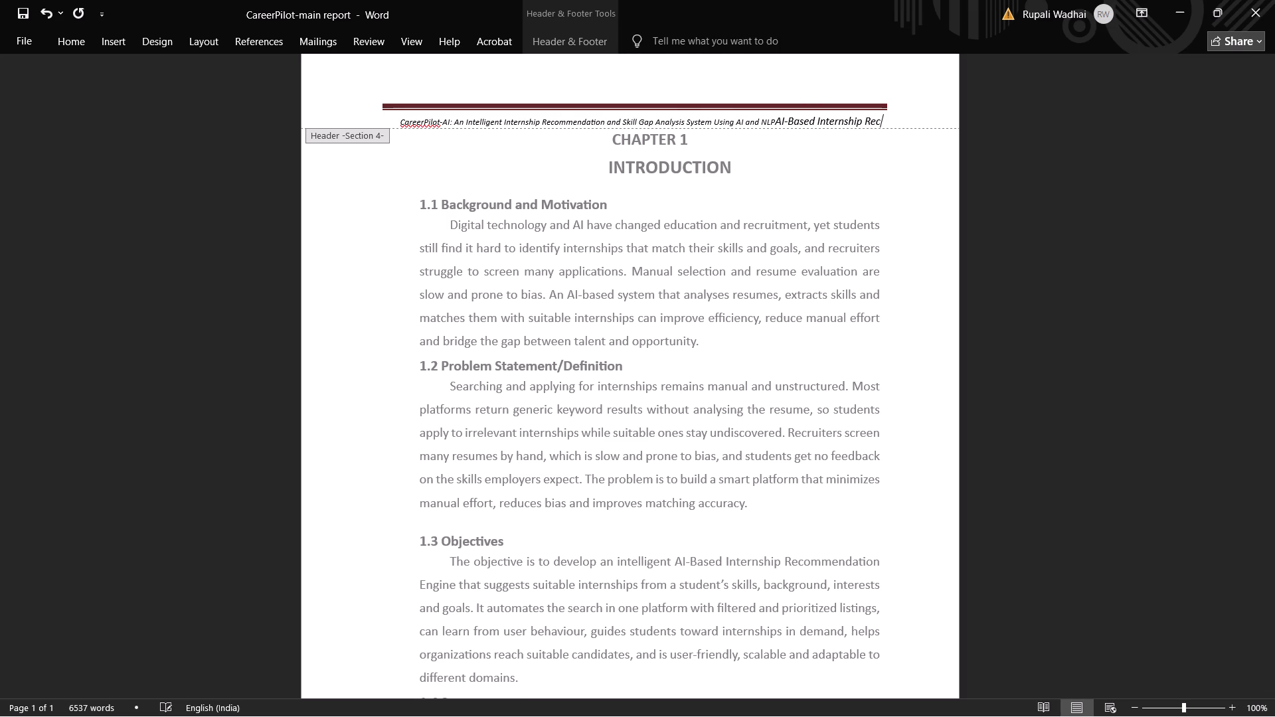
pyautogui.press('BackSpace')
pyautogui.press('BackSpace')
pyautogui.press('BackSpace')
pyautogui.press('BackSpace')
pyautogui.press('BackSpace')
pyautogui.press('BackSpace')
pyautogui.press('BackSpace')
pyautogui.press('BackSpace')
pyautogui.press('BackSpace')
pyautogui.press('BackSpace')
pyautogui.press('BackSpace')
pyautogui.press('BackSpace')
pyautogui.press('BackSpace')
pyautogui.press('BackSpace')
pyautogui.press('BackSpace')
pyautogui.press('BackSpace')
pyautogui.press('BackSpace')
pyautogui.press('BackSpace')
pyautogui.press('BackSpace')
pyautogui.press('BackSpace')
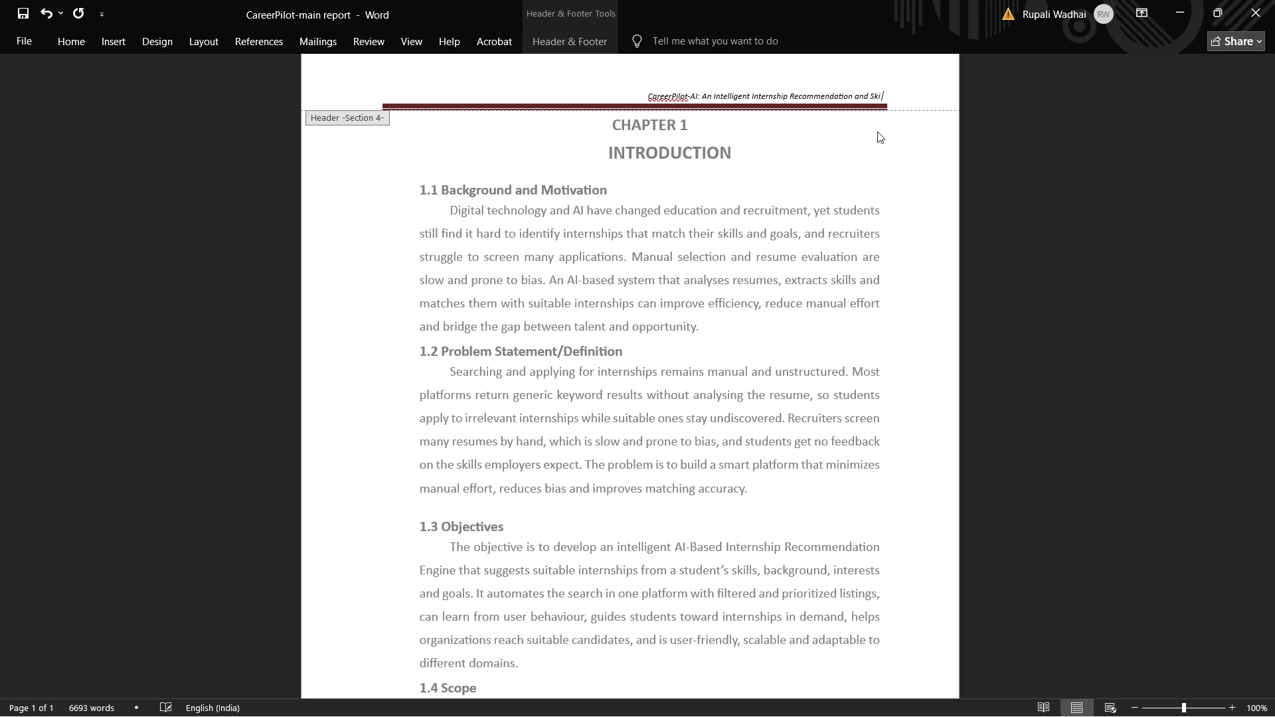
pyautogui.hotkey('ctrl', 'BackSpace')
pyautogui.hotkey('ctrl', 'BackSpace')
pyautogui.hotkey('ctrl', 'BackSpace')
pyautogui.hotkey('ctrl', 'BackSpace')
pyautogui.hotkey('ctrl', 'BackSpace')
pyautogui.hotkey('ctrl', 'BackSpace')
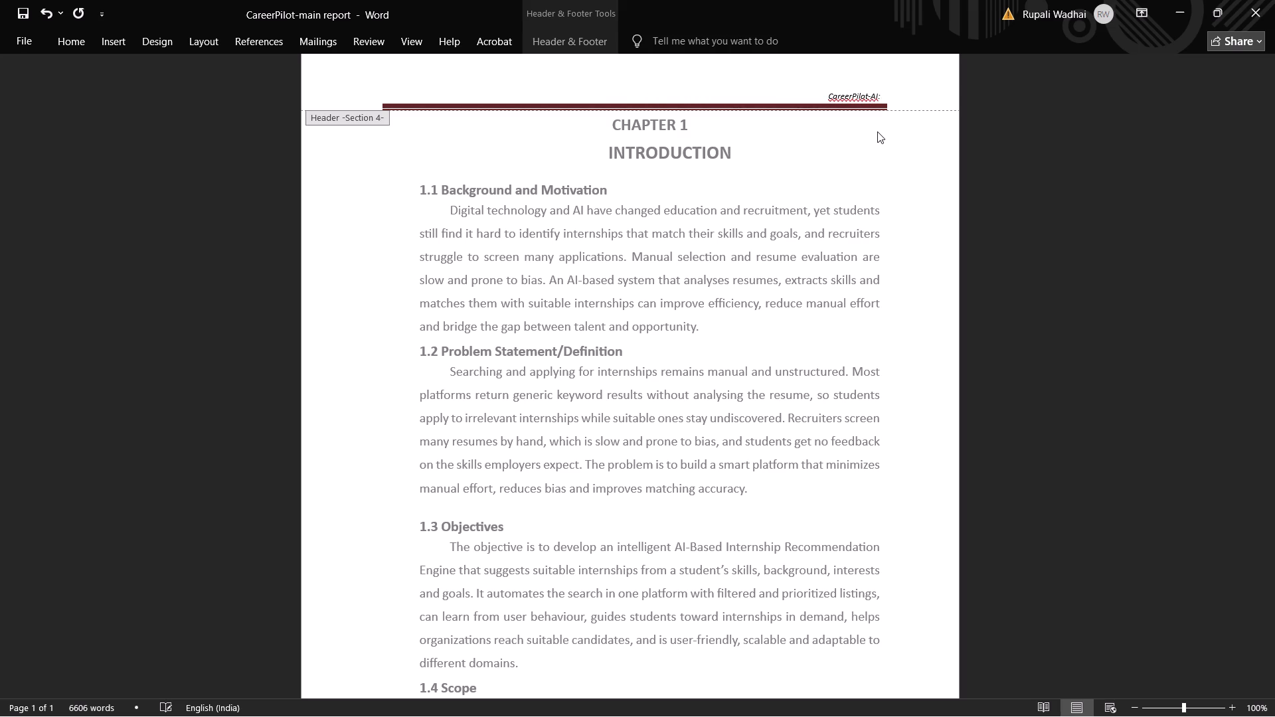
pyautogui.hotkey('ctrl', 'BackSpace')
pyautogui.hotkey('ctrl', 'BackSpace')
pyautogui.press('BackSpace')
# Complete the header text so it reads "CareerPilot: AI Internship Recommendation System".
pyautogui.hotkey('shift', ':')
pyautogui.press('space')
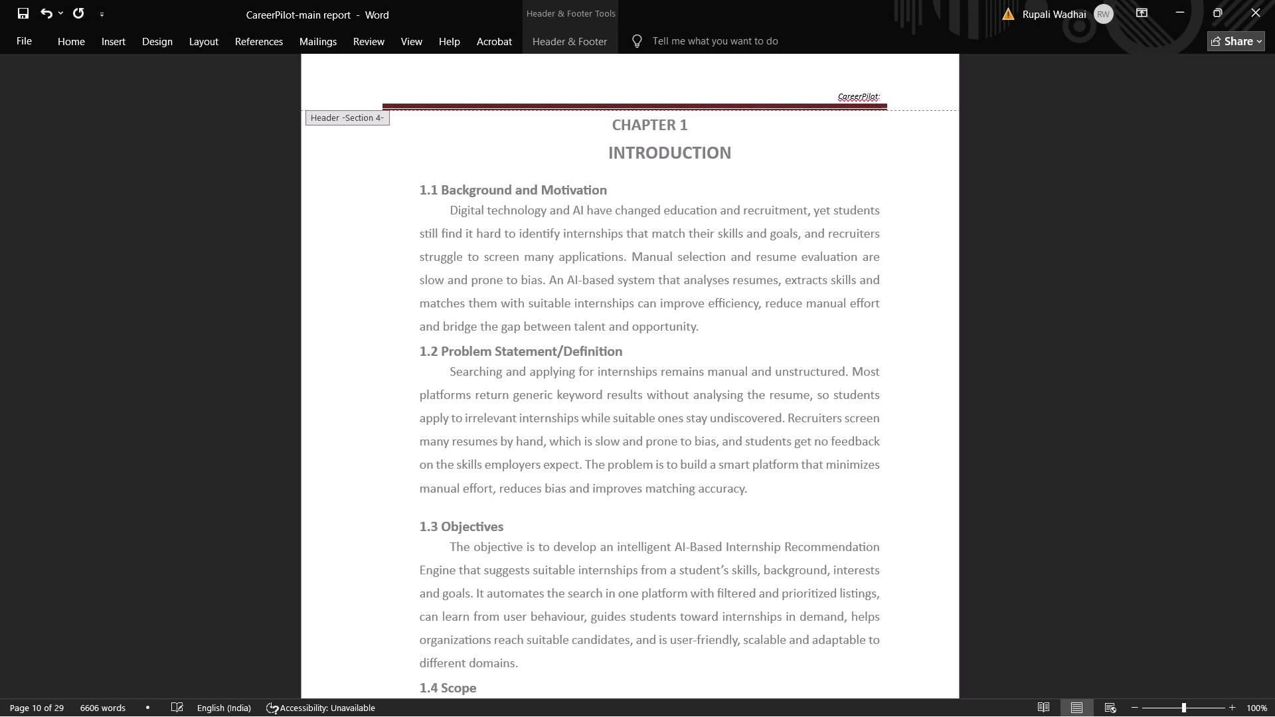
pyautogui.write('AI')
pyautogui.press('space')
pyautogui.press('Up')
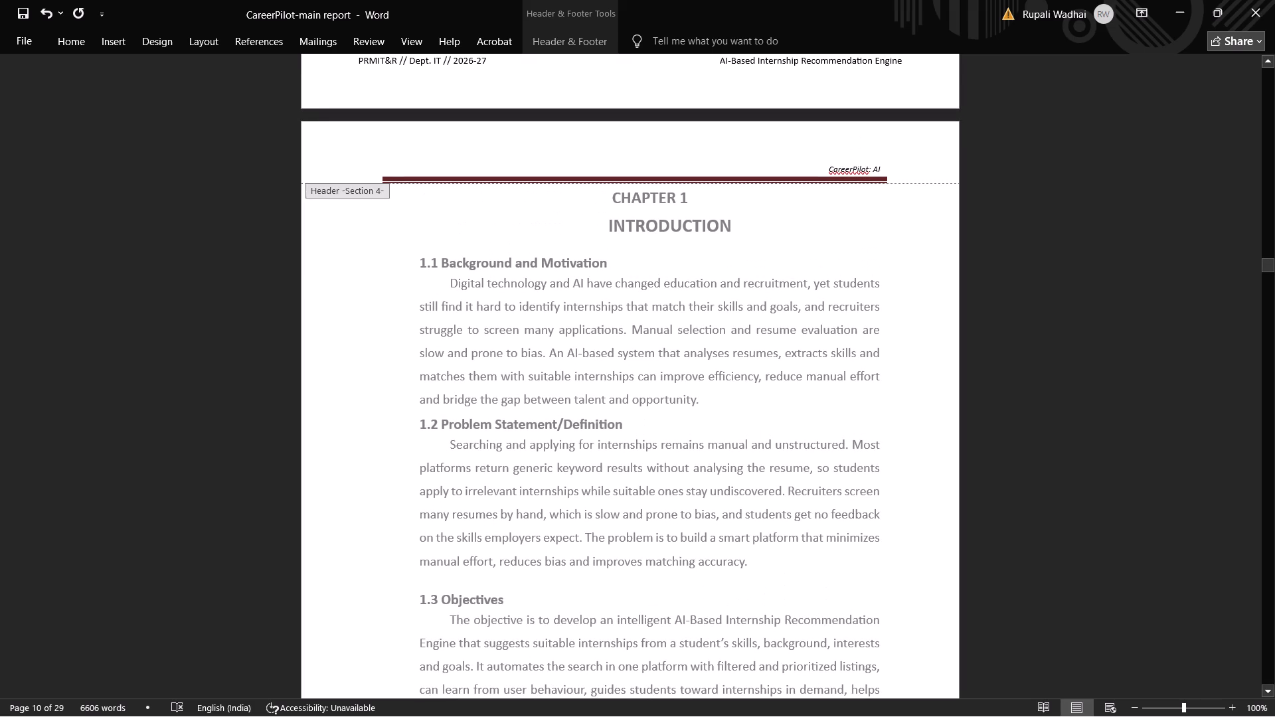
pyautogui.click(884, 172)
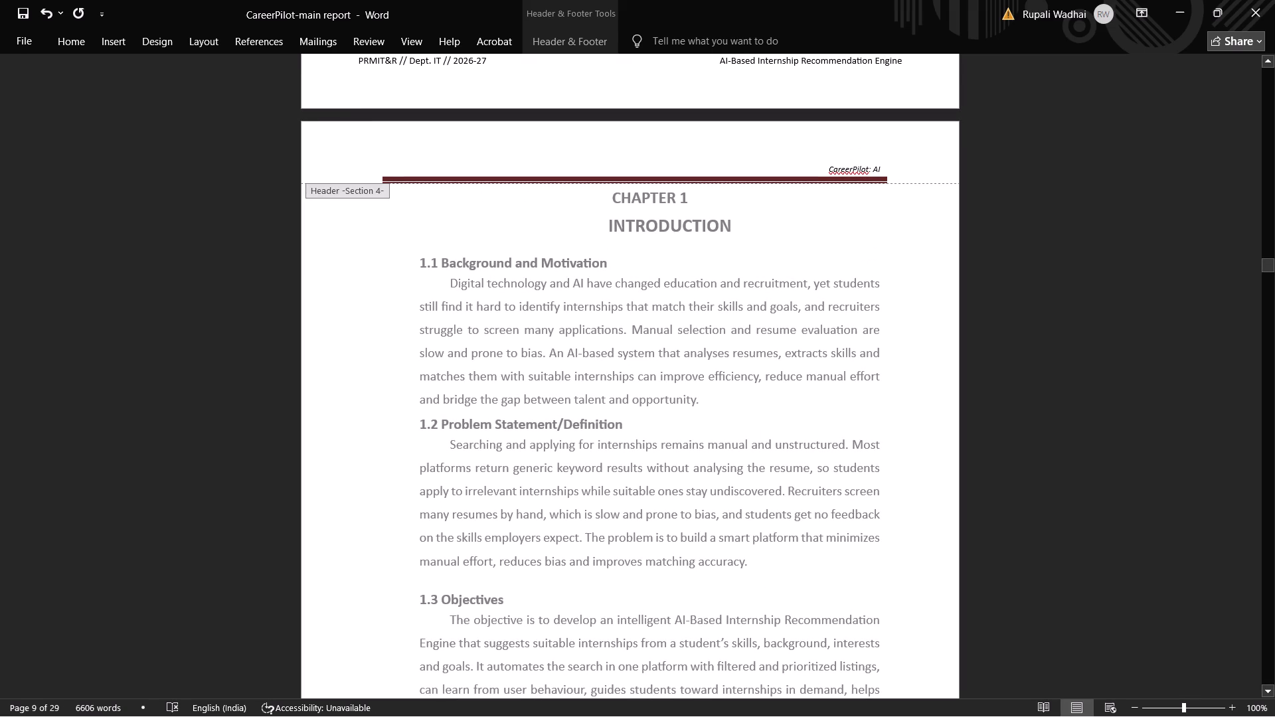
pyautogui.write('Internship Recommendation')
pyautogui.press('space')
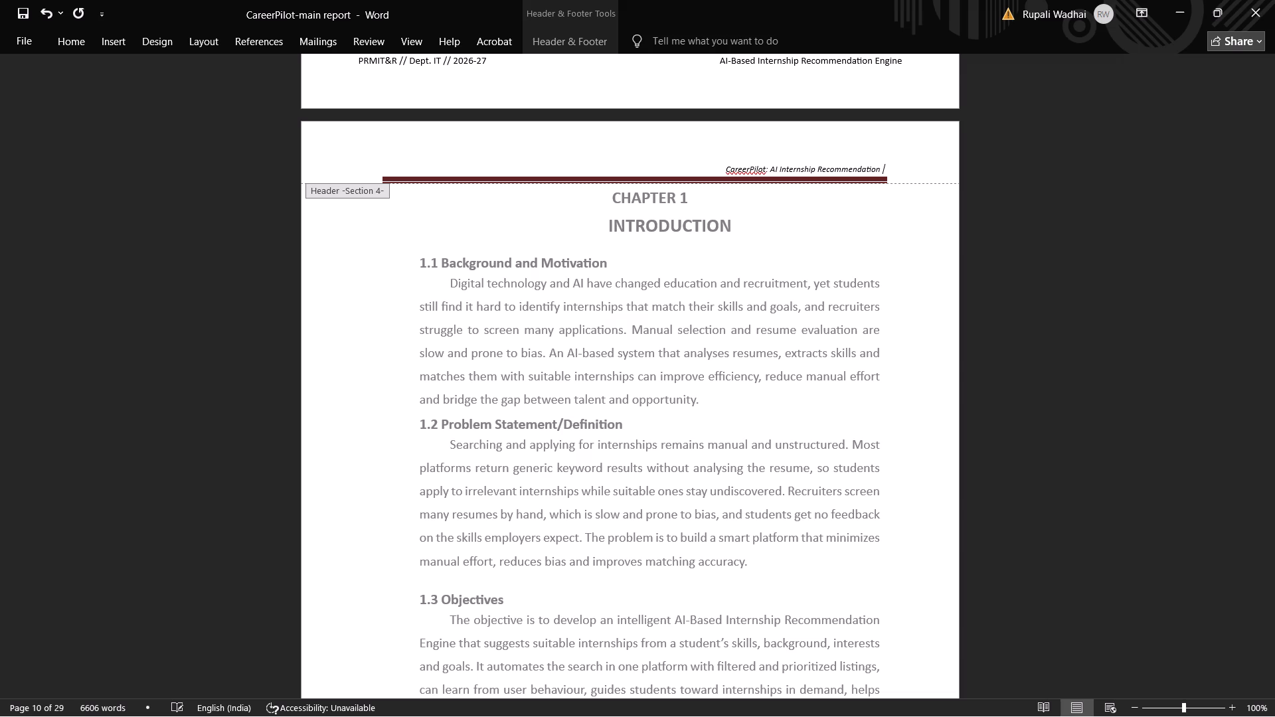
pyautogui.write('System')
pyautogui.click(613, 187)
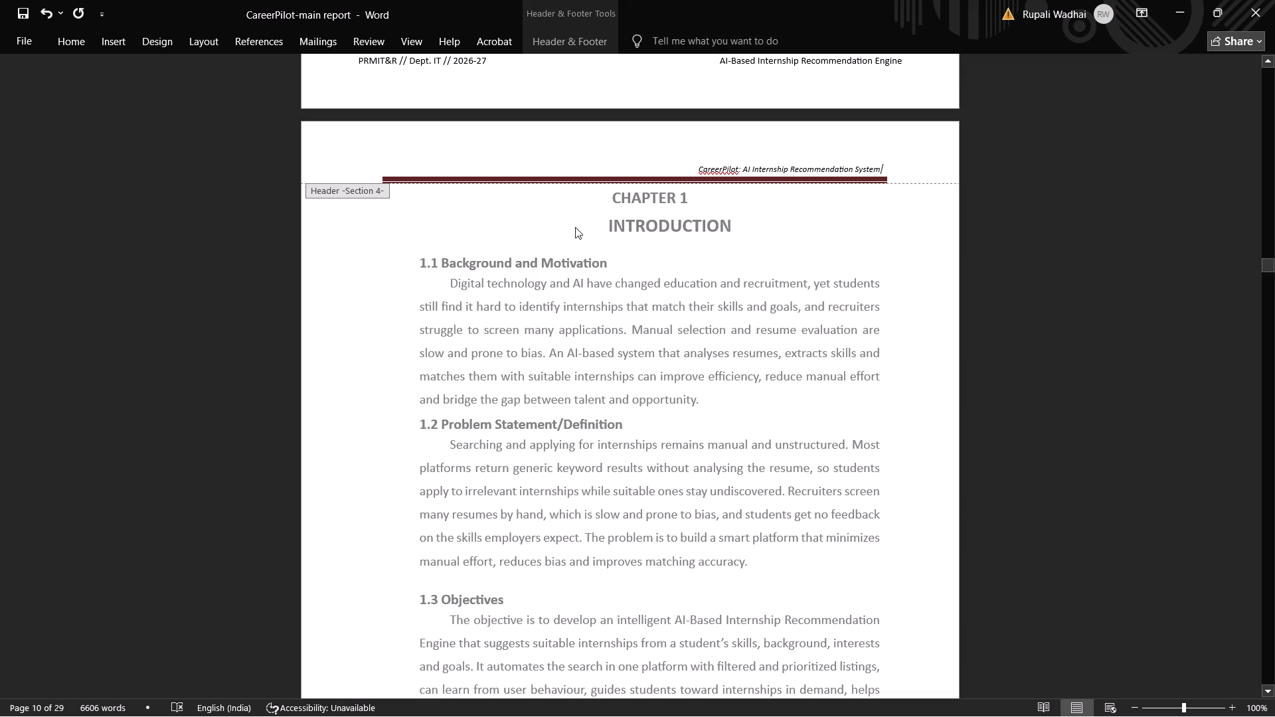
pyautogui.click(575, 227)
# Check the new header on the following pages through Chapter 2, and return to the body text.
pyautogui.scroll(-3, 575, 227)
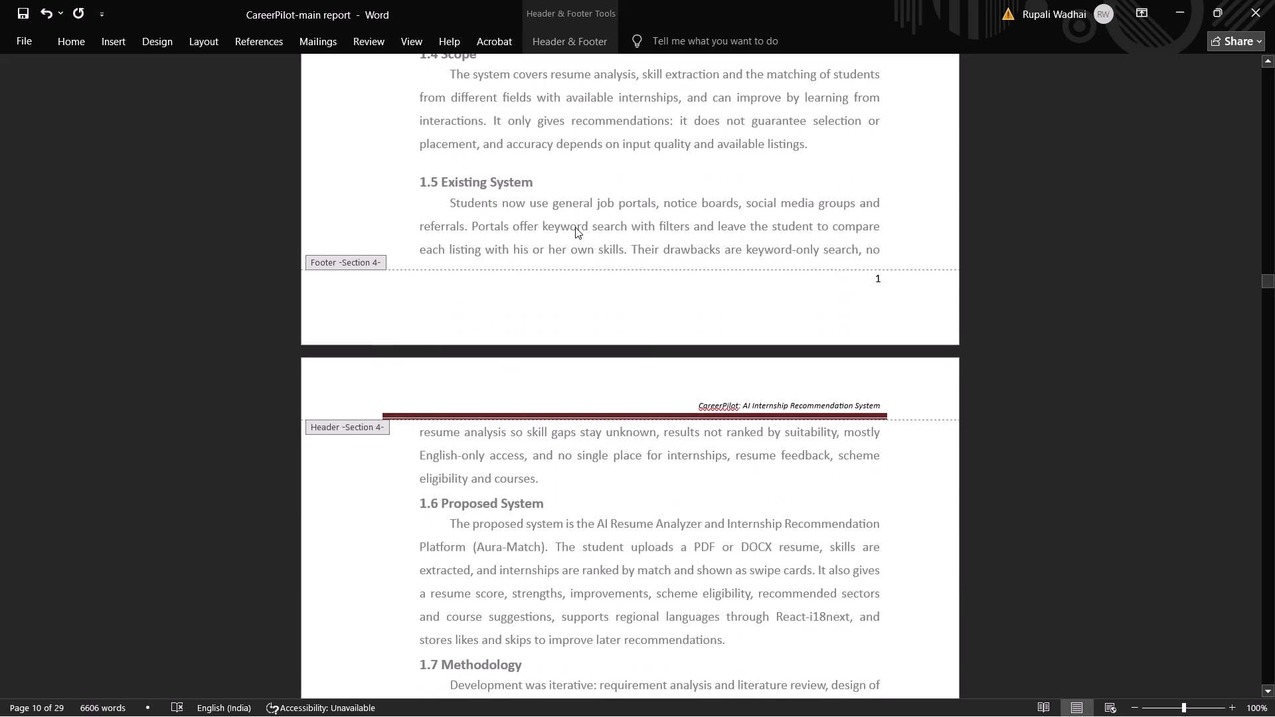
pyautogui.scroll(-3, 575, 227)
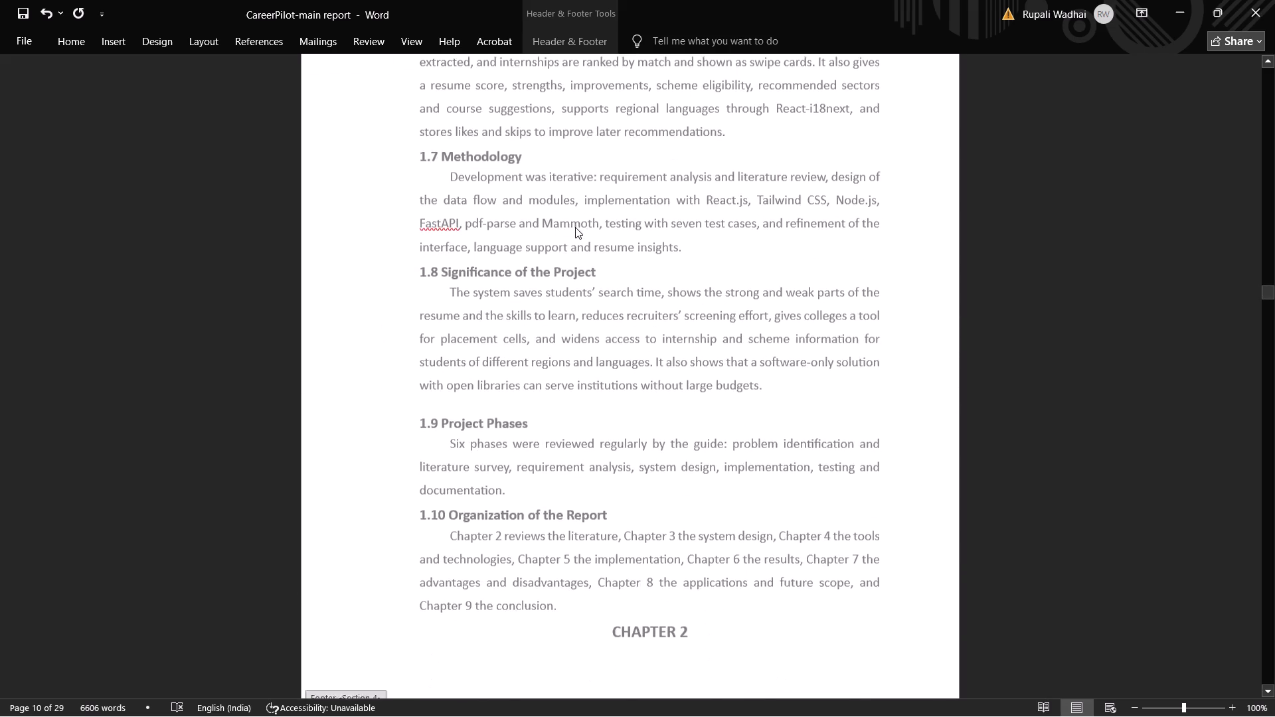
pyautogui.scroll(-5, 575, 227)
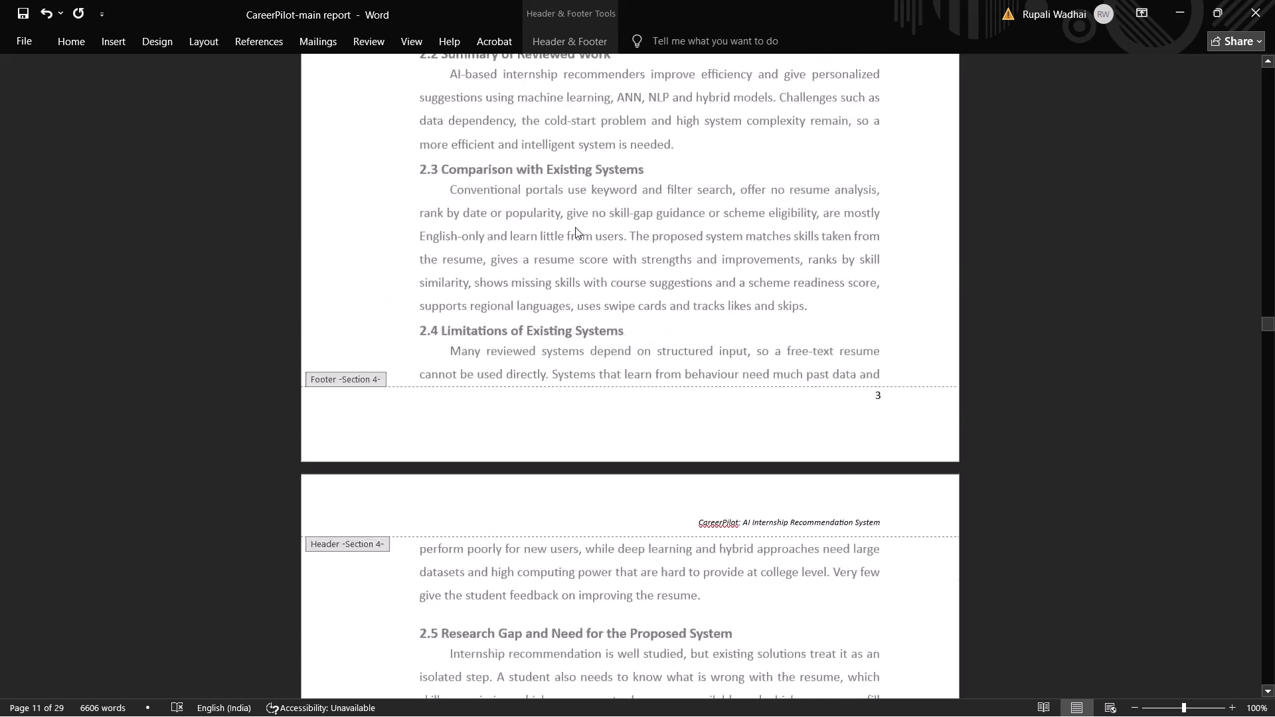
pyautogui.scroll(-5, 575, 227)
pyautogui.scroll(5, 575, 227)
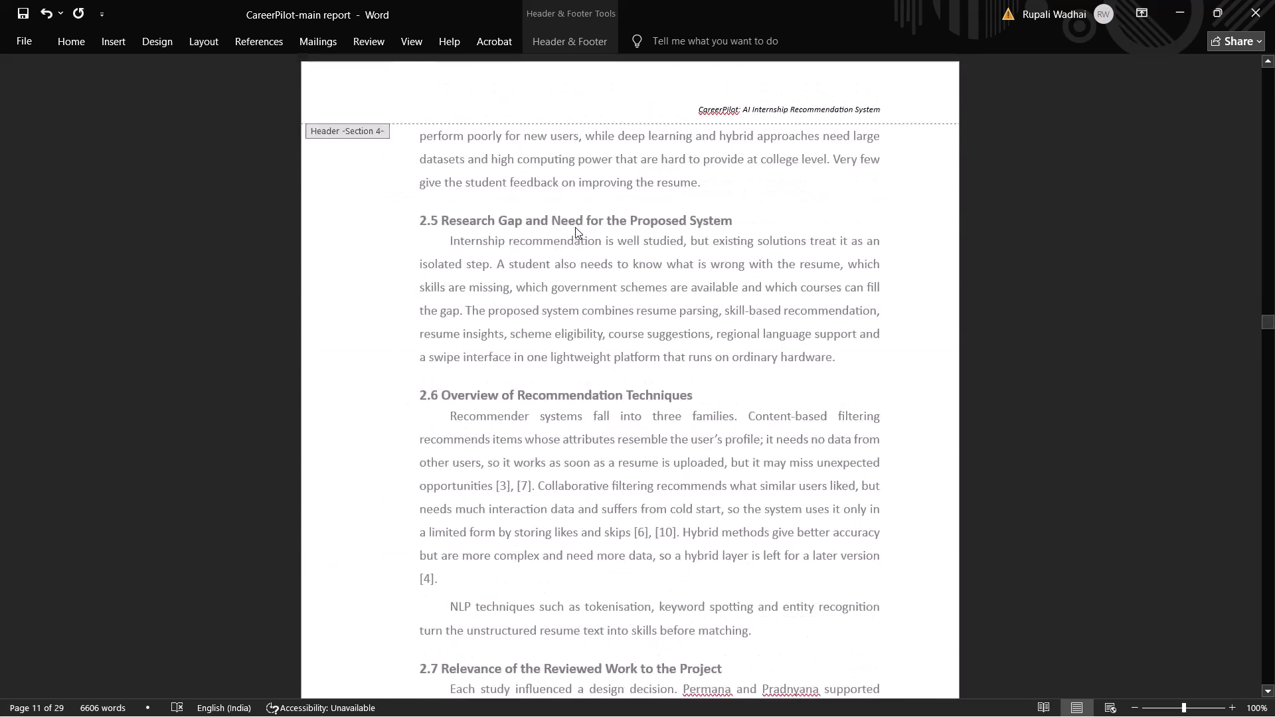
pyautogui.scroll(5, 575, 227)
pyautogui.doubleClick(540, 303)
pyautogui.click(540, 303)
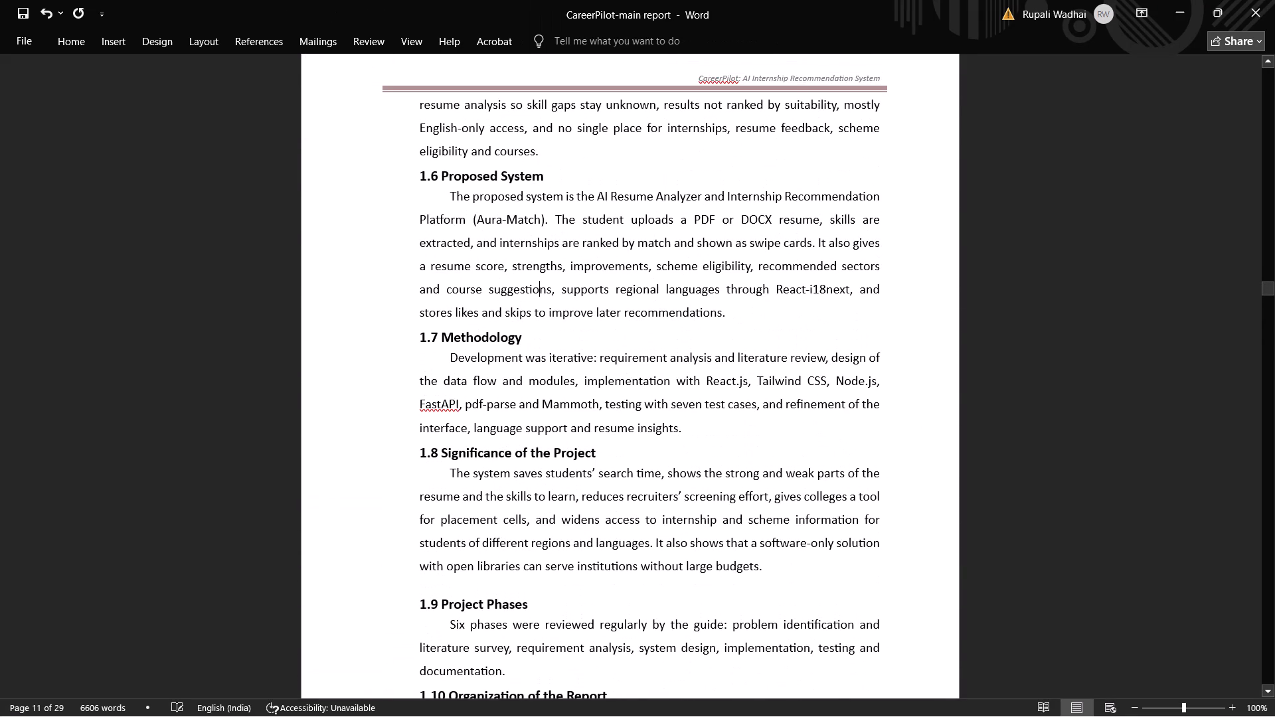
# Delete the "CHAPTER 1" line and number the heading below it as "1. INTRODUCTION".
pyautogui.scroll(4, 540, 303)
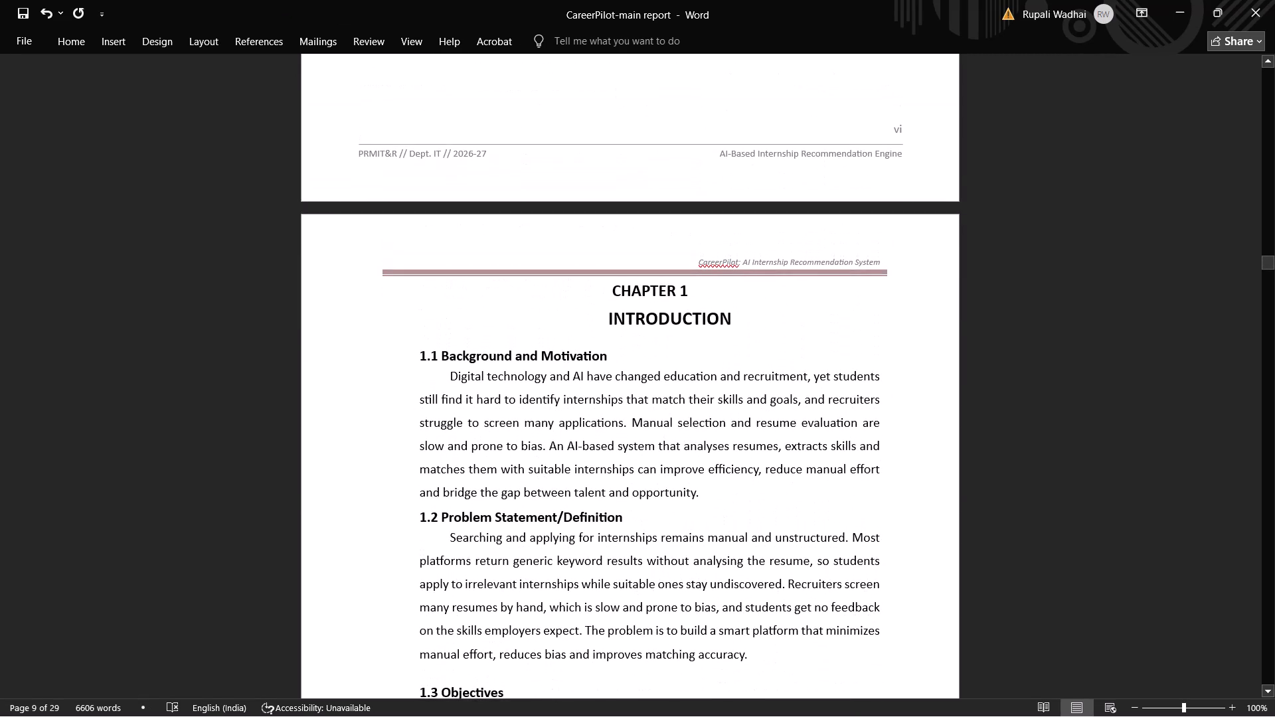
pyautogui.moveTo(698, 302); pyautogui.dragTo(566, 285)
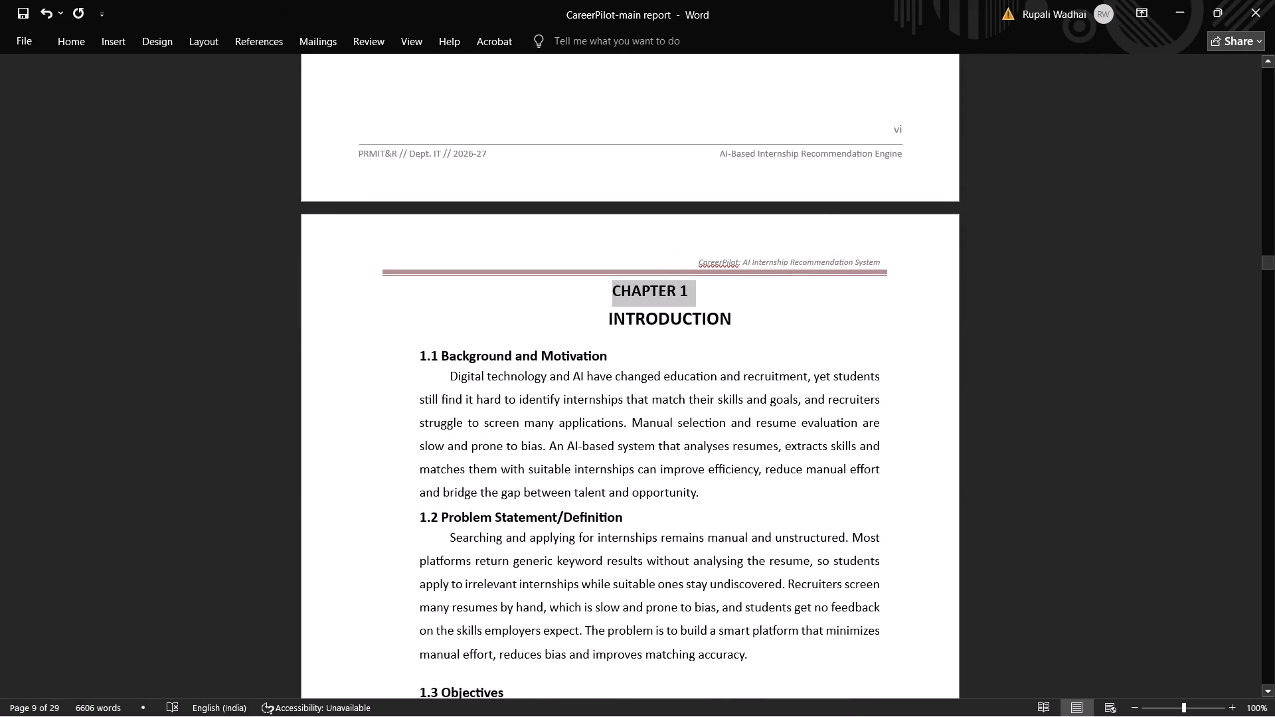
pyautogui.moveTo(566, 285); pyautogui.dragTo(566, 285)
pyautogui.press('BackSpace')
pyautogui.press('`')
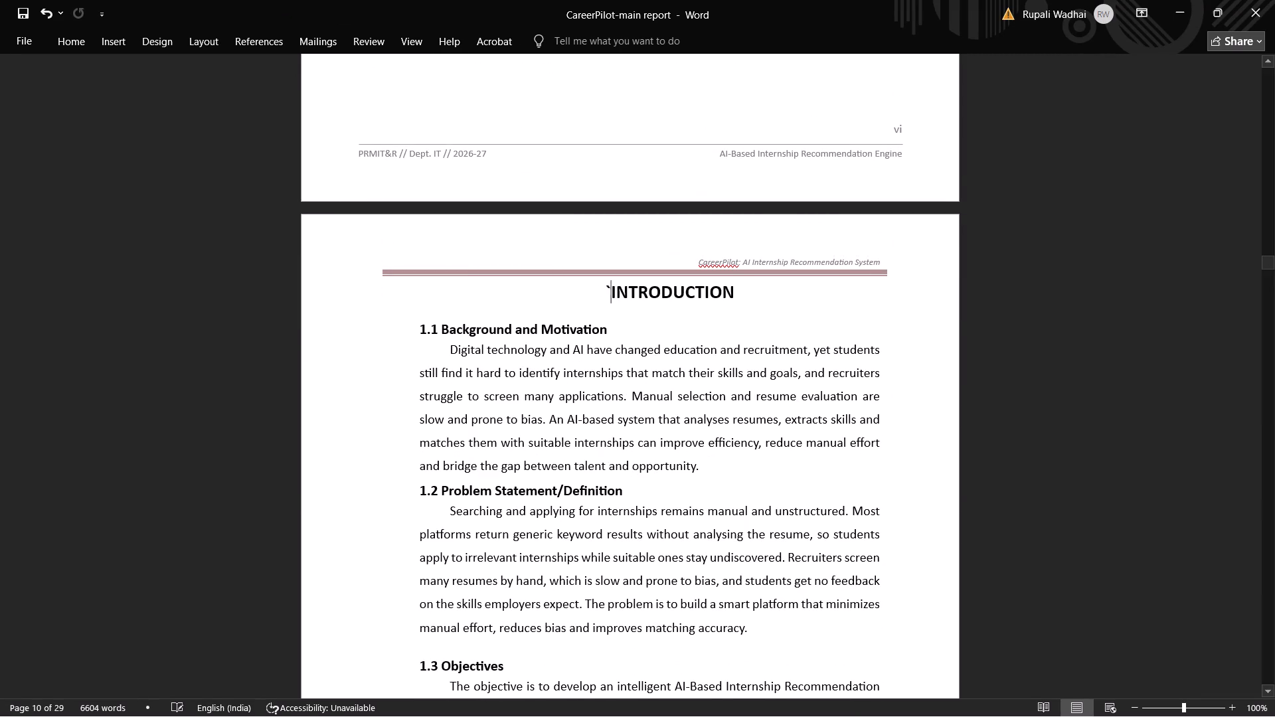
pyautogui.press('BackSpace')
pyautogui.write('1.')
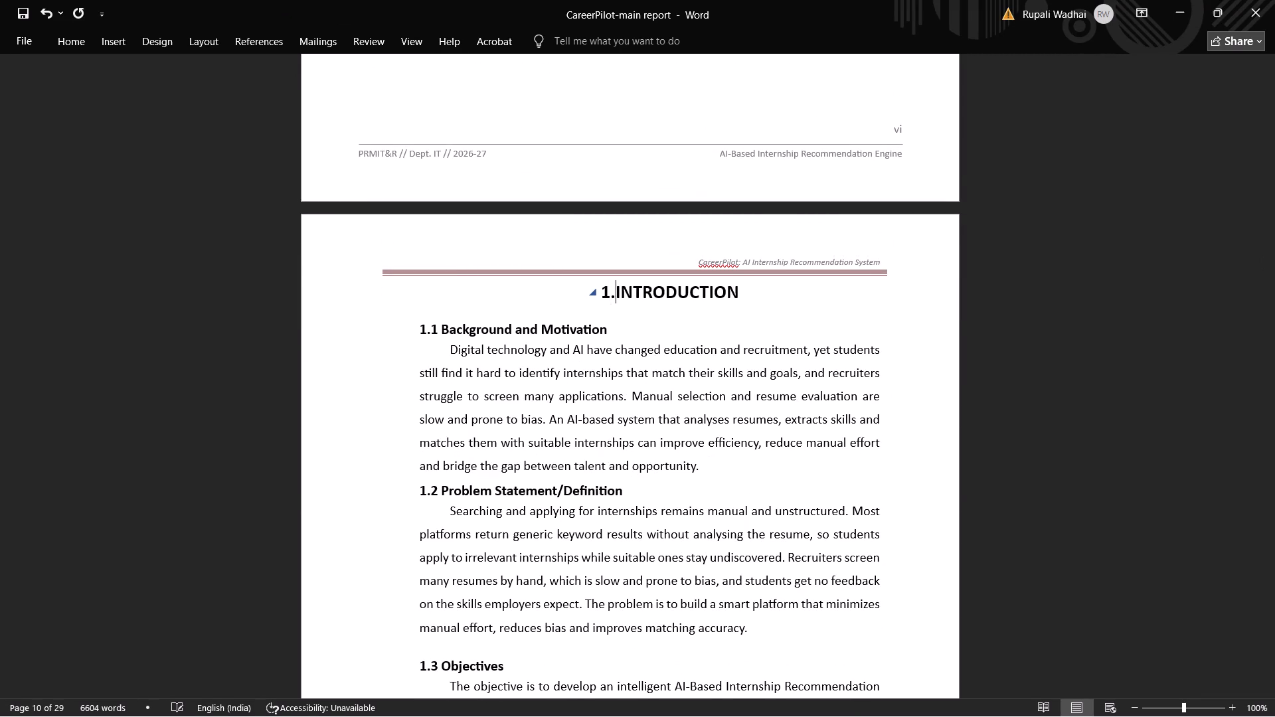
pyautogui.press('space')
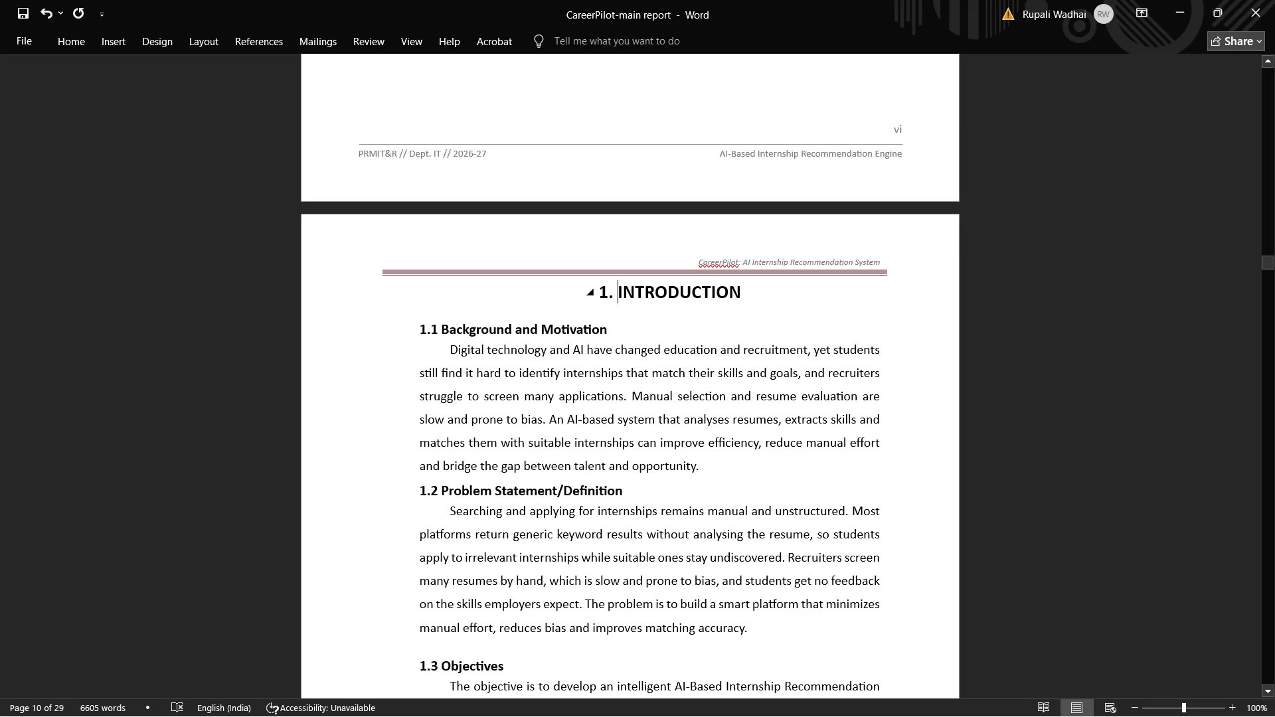
# Left-align the "1. INTRODUCTION" heading and indent it with four tabs so it sits near the page's centre.
pyautogui.moveTo(744, 293); pyautogui.dragTo(574, 289)
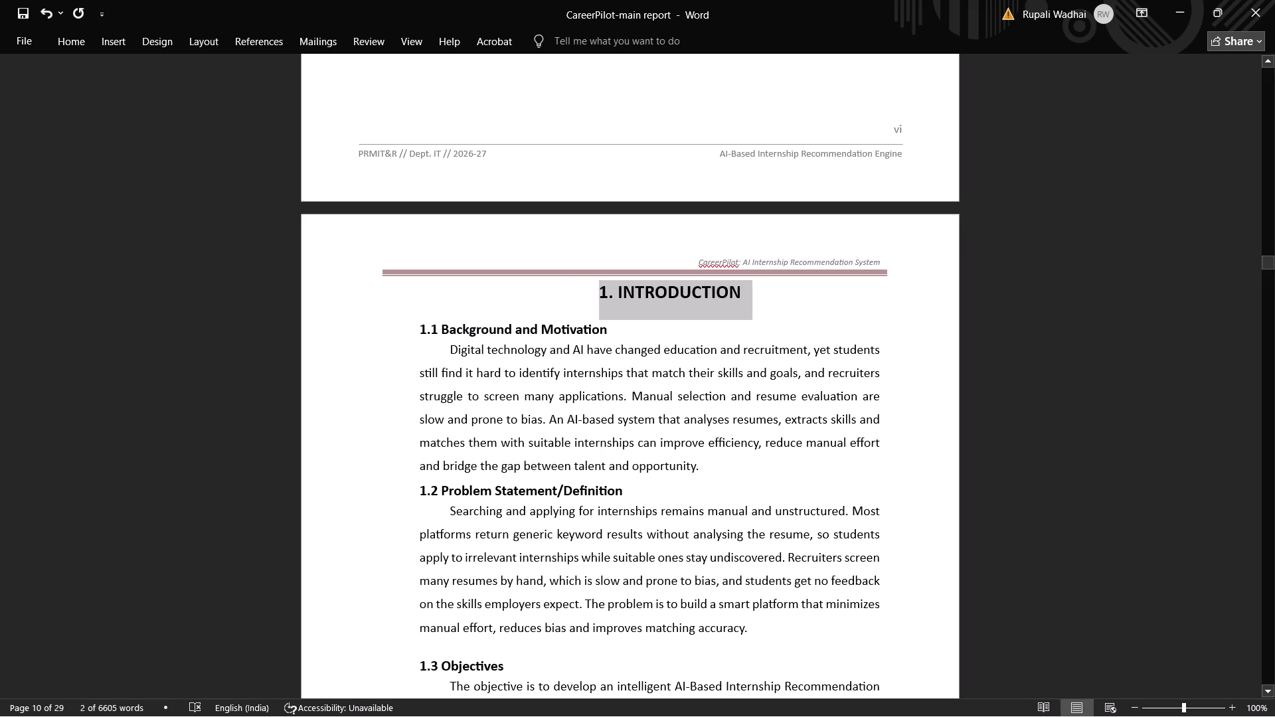
pyautogui.click(83, 46)
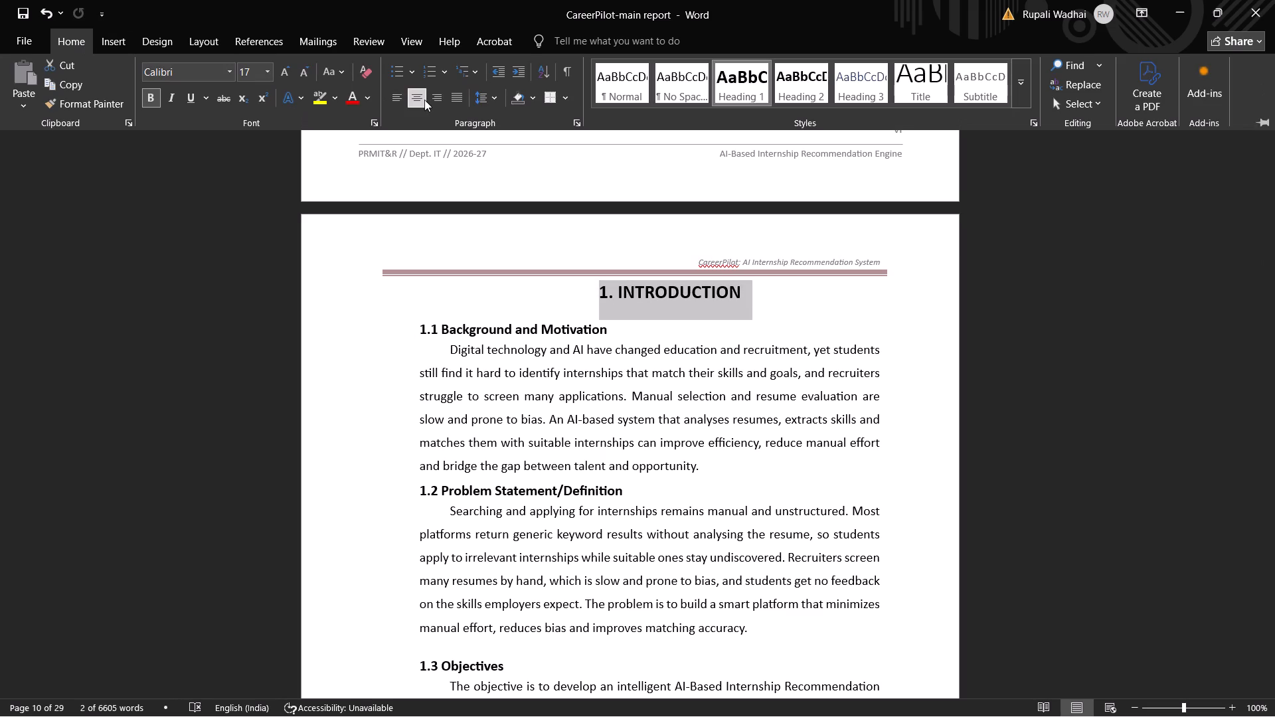
pyautogui.doubleClick(424, 100)
pyautogui.click(424, 100)
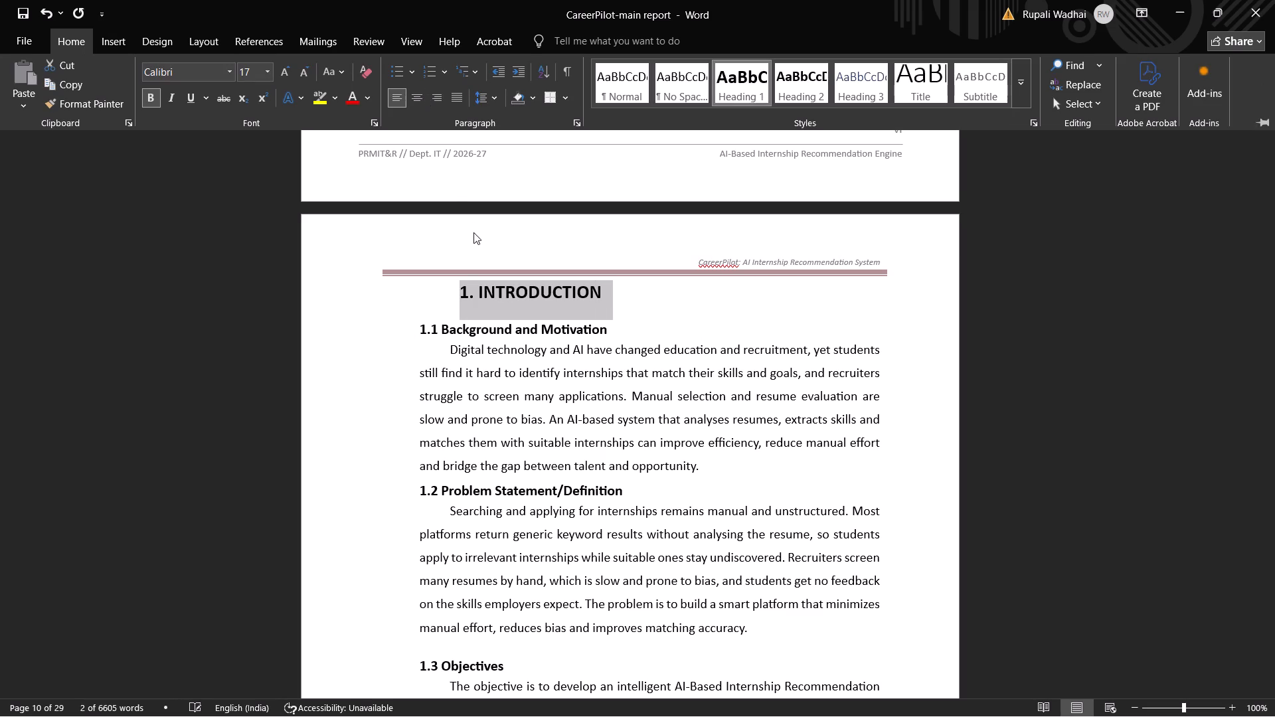
pyautogui.click(448, 297)
pyautogui.click(453, 304)
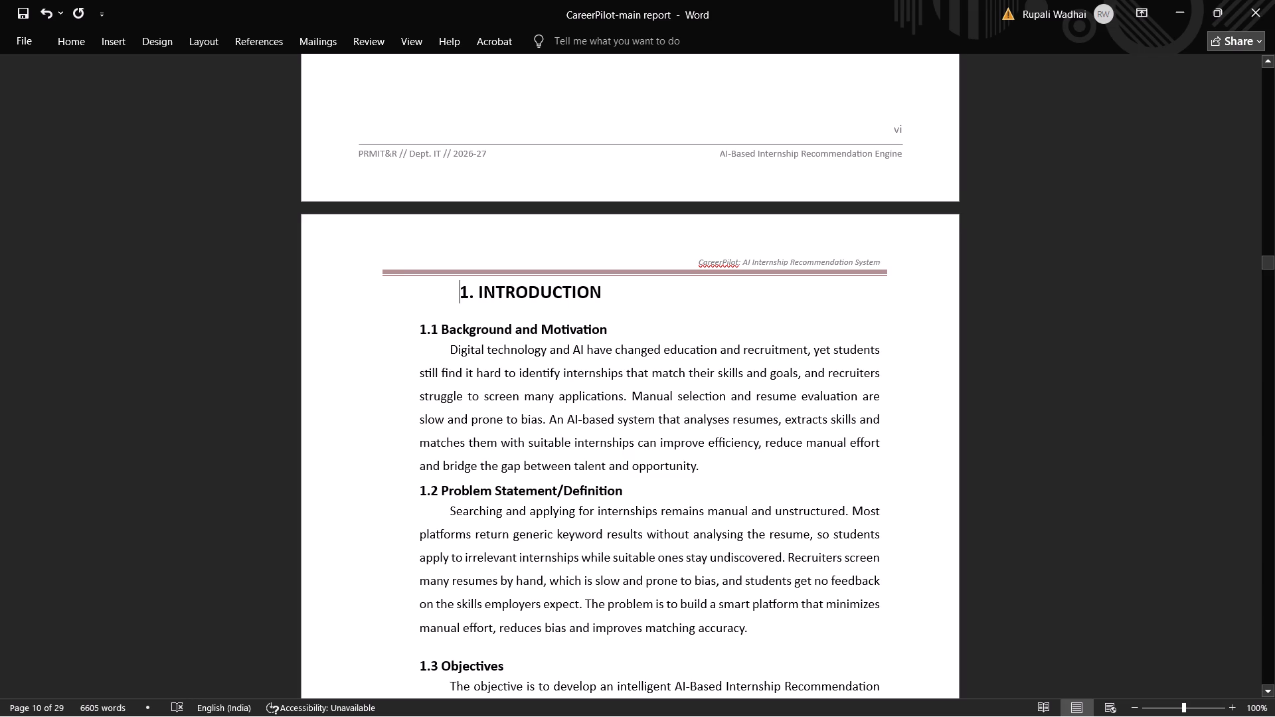
pyautogui.press('Tab')
pyautogui.press('Tab')
pyautogui.press('Tab')
pyautogui.press('Tab')
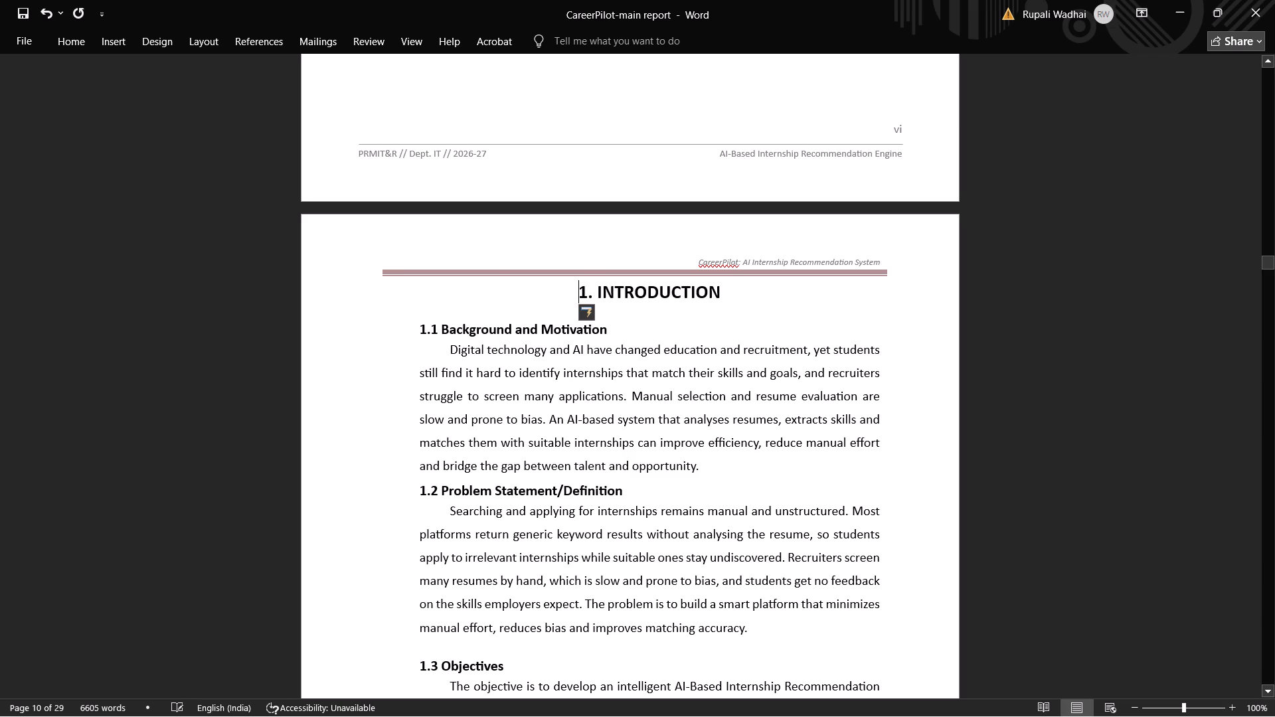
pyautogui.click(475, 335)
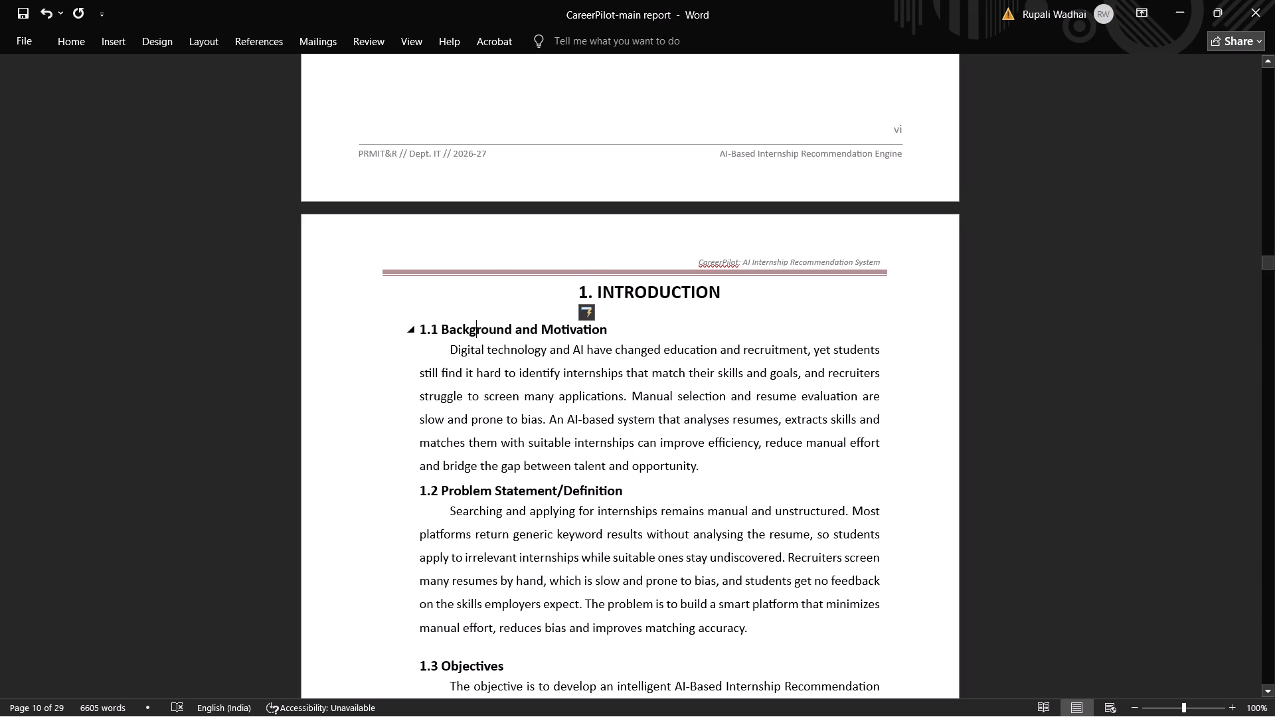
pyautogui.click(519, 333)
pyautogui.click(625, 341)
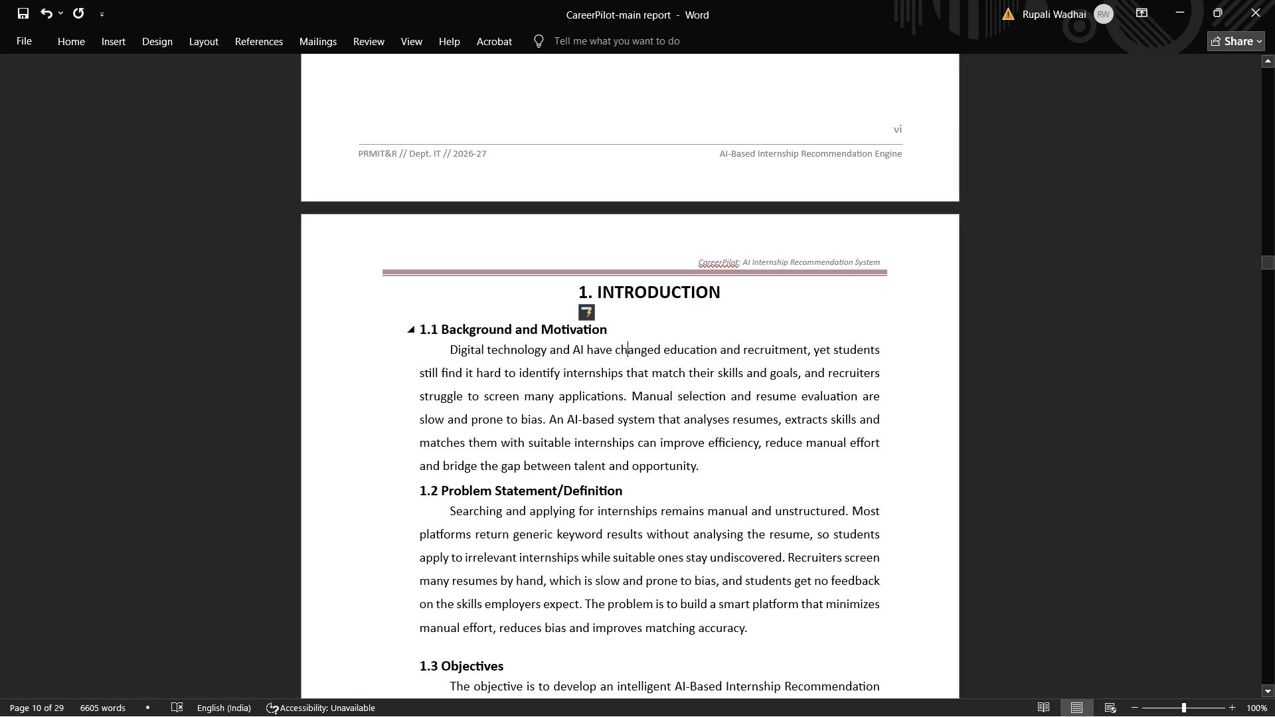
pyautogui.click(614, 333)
# Delete the "1.3 Objectives" section, including its heading and paragraph.
pyautogui.scroll(-2, 574, 509)
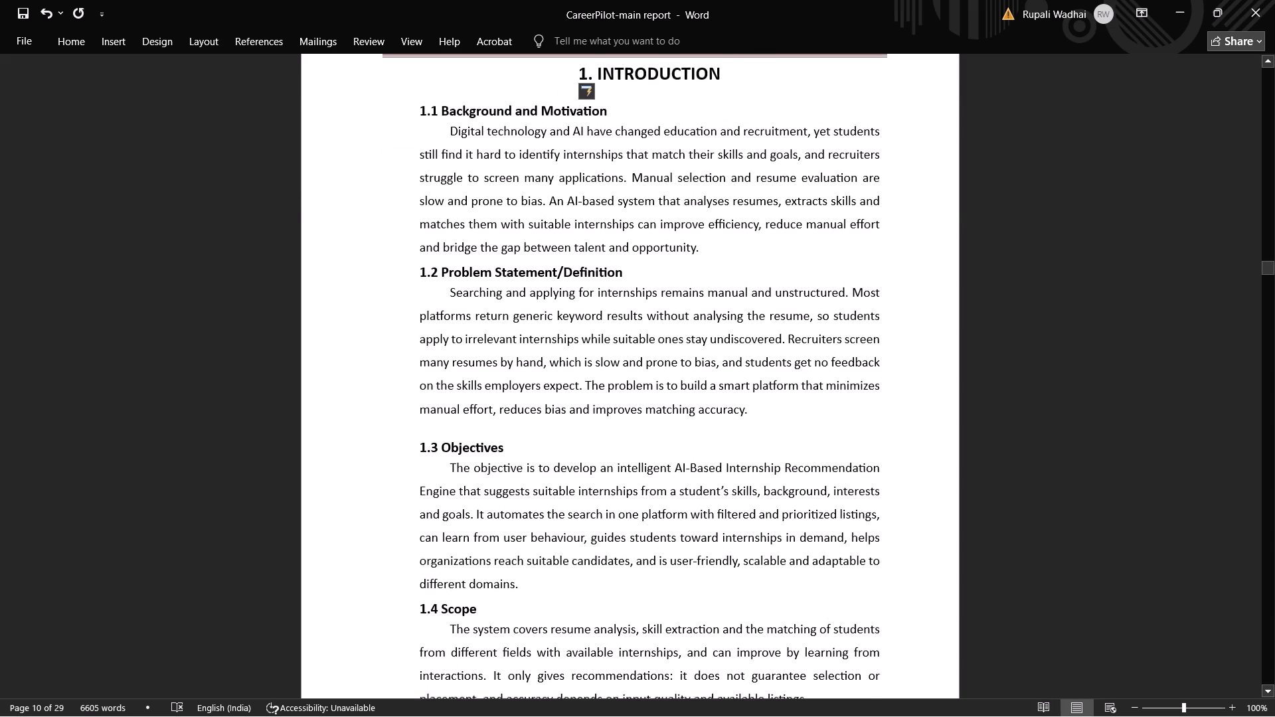
pyautogui.scroll(-1, 574, 509)
pyautogui.moveTo(522, 590); pyautogui.dragTo(398, 421)
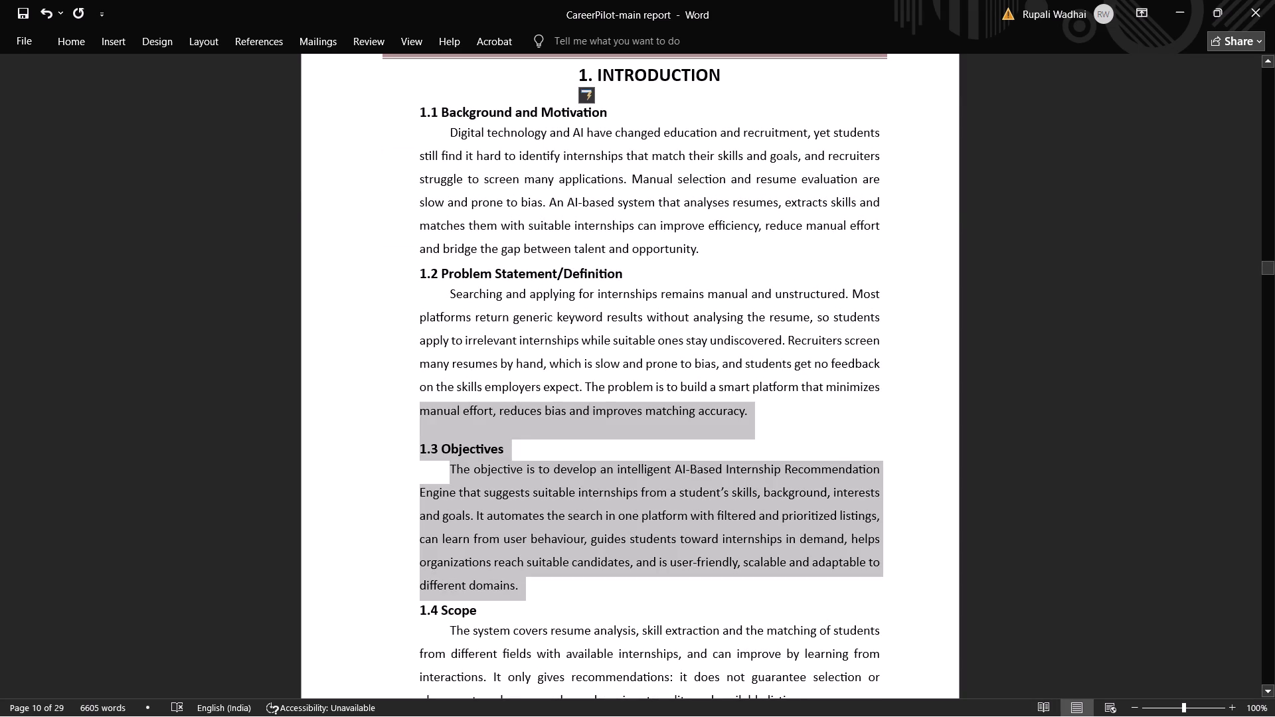
pyautogui.moveTo(398, 421); pyautogui.dragTo(418, 449)
pyautogui.press('BackSpace')
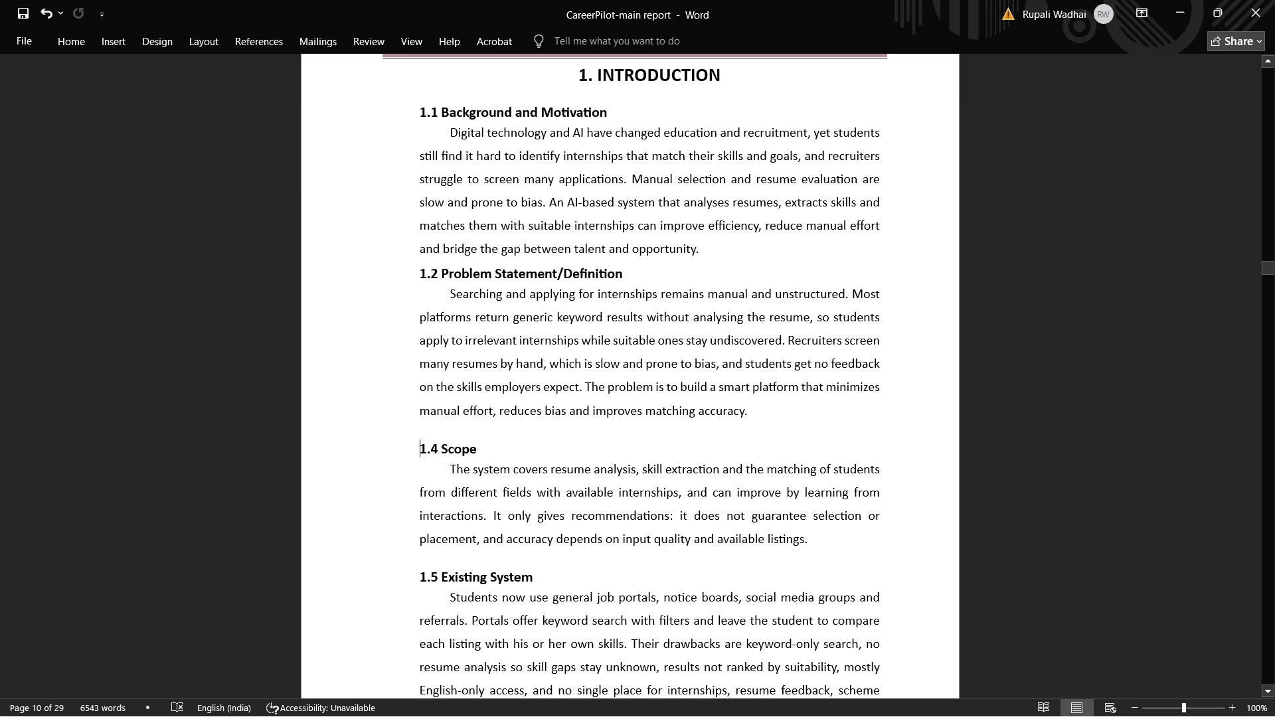
# Delete the "1.9 Project Phases" and "1.10 Organization of the Report" sections at the end of the introduction chapter.
pyautogui.scroll(-1, 484, 505)
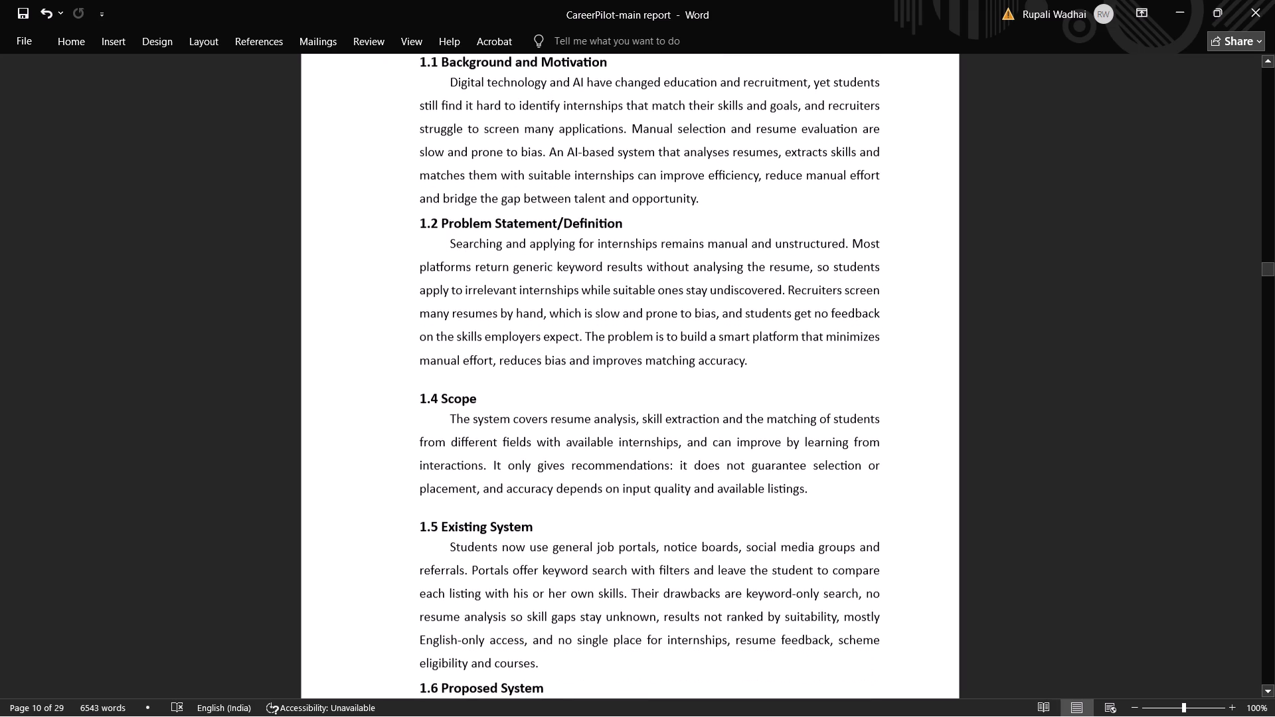
pyautogui.scroll(-1, 484, 505)
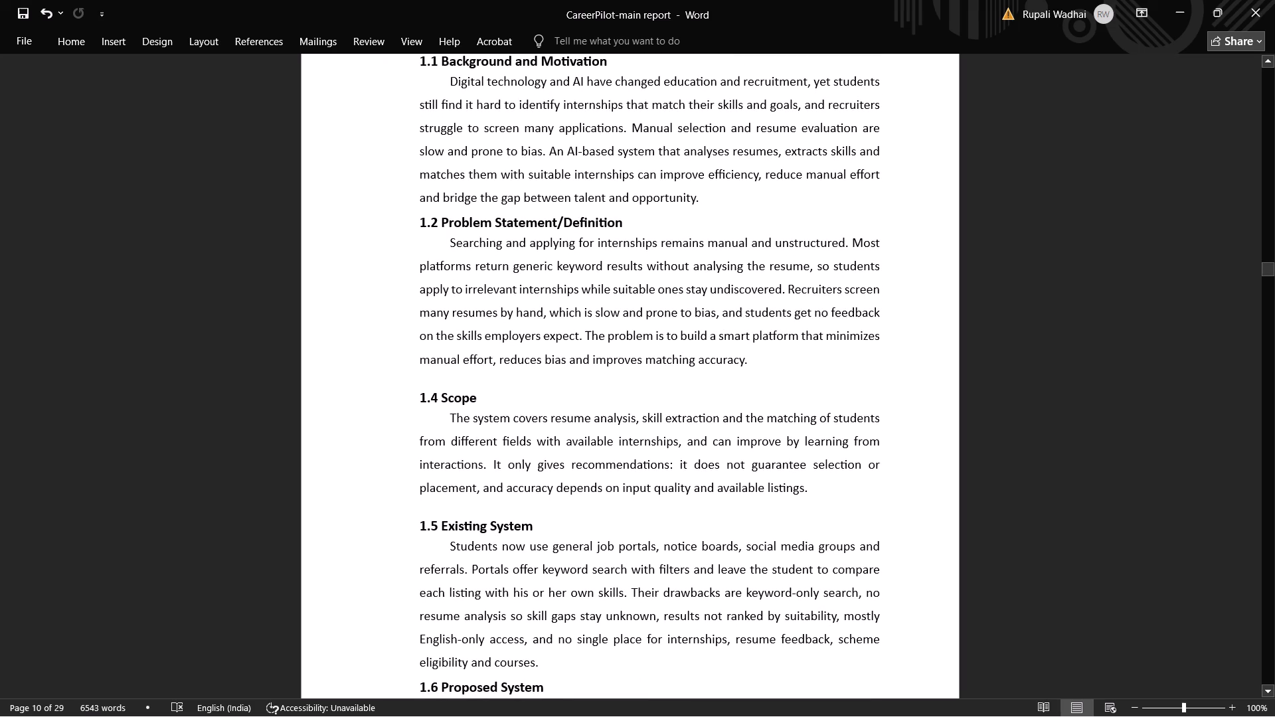
pyautogui.scroll(-2, 484, 505)
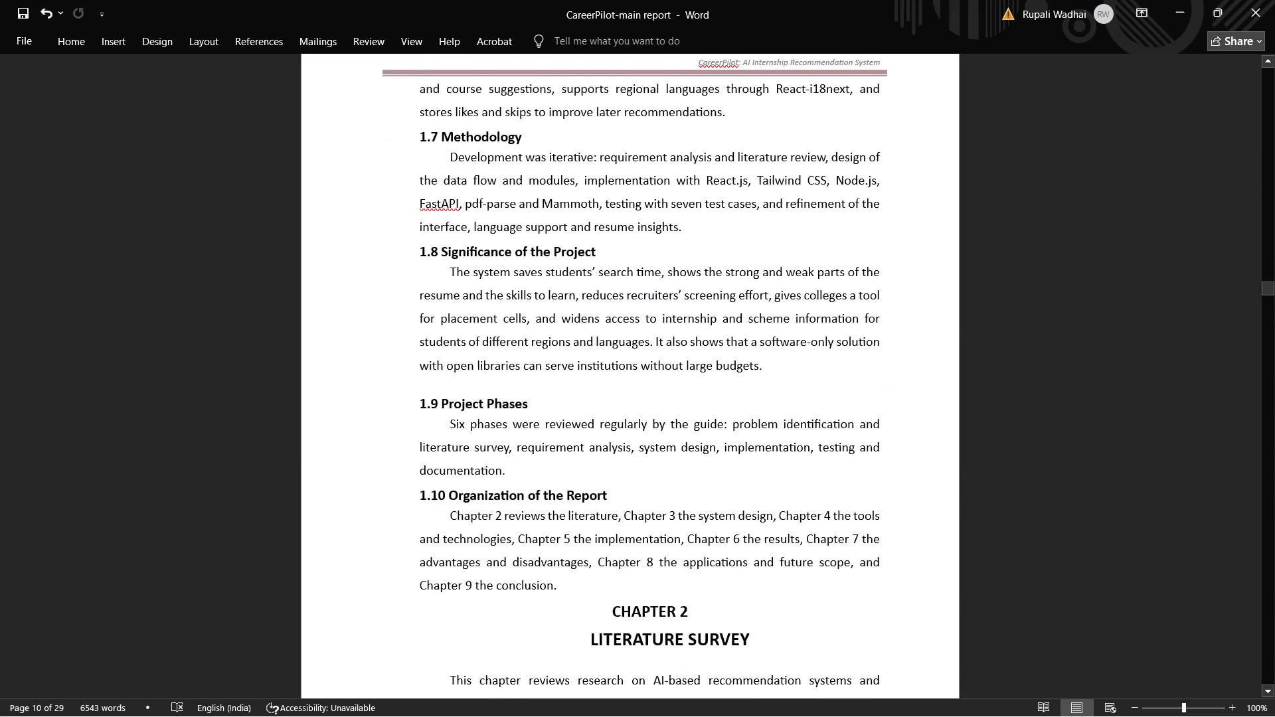
pyautogui.scroll(-1, 484, 505)
pyautogui.moveTo(556, 494); pyautogui.dragTo(448, 327)
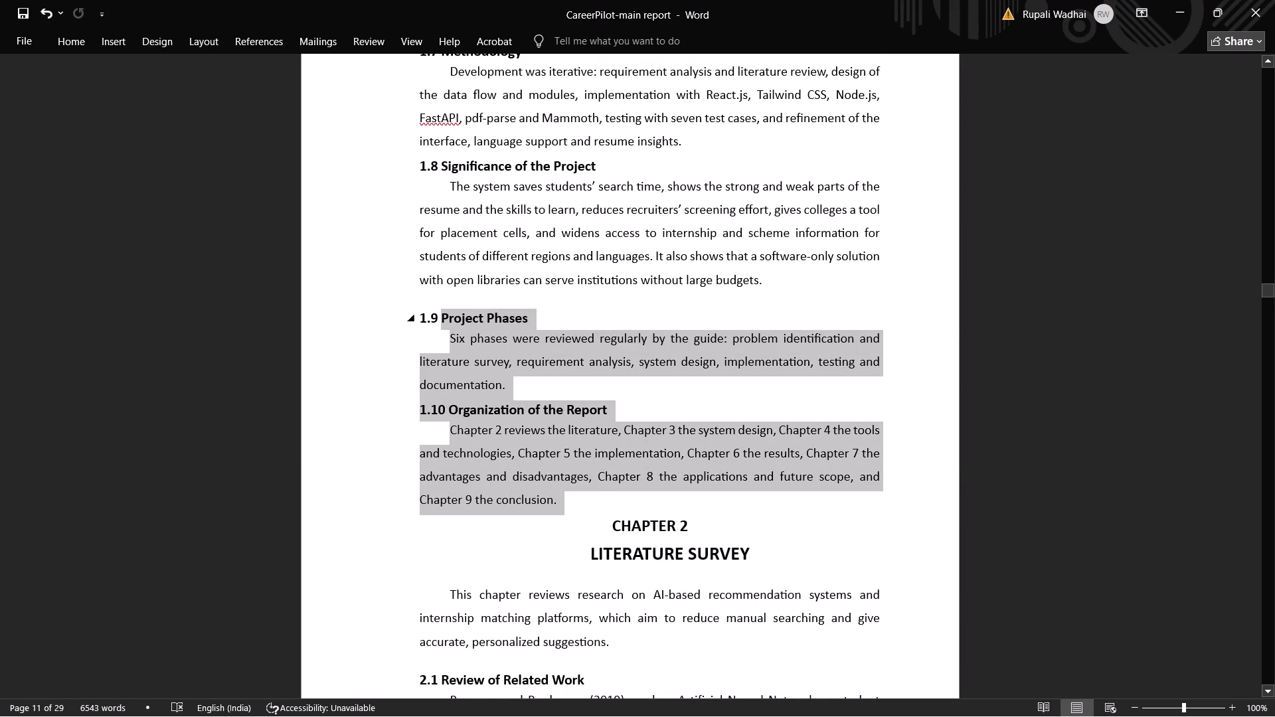
pyautogui.moveTo(448, 327); pyautogui.dragTo(421, 322)
pyautogui.press('BackSpace')
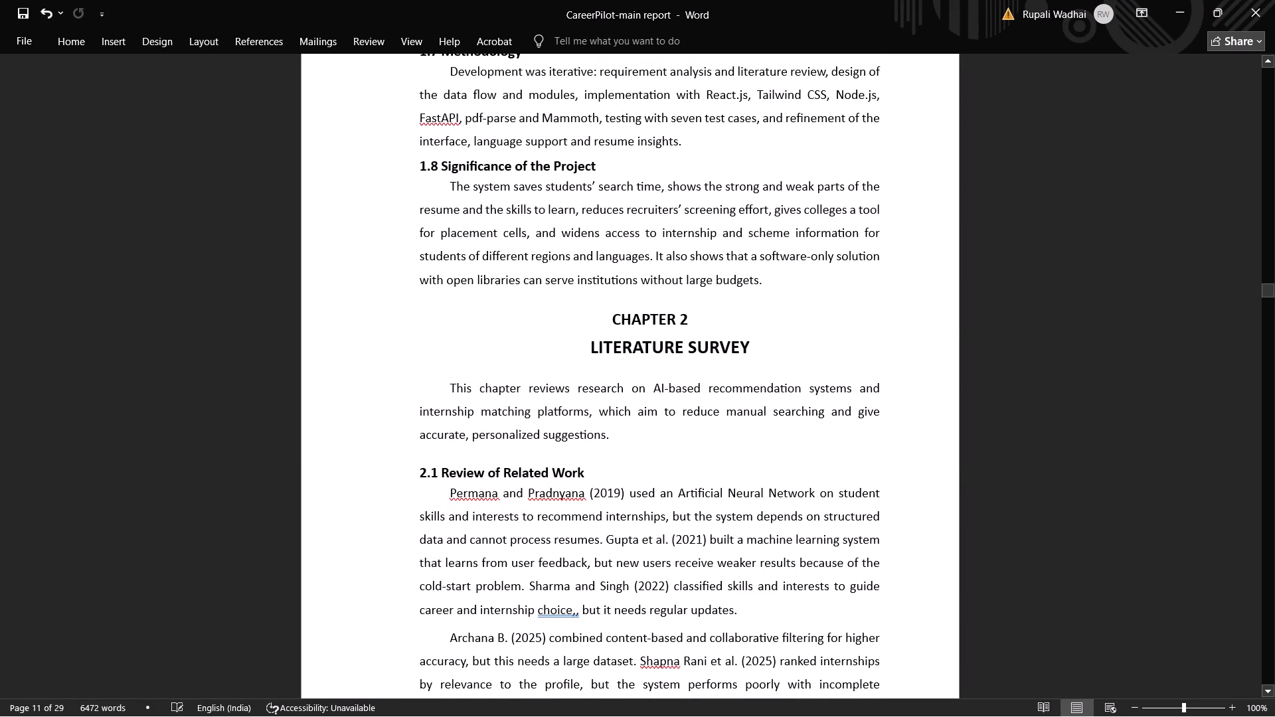
# Renumber the headings "Significance of the Project" as 1.7, "Methodology" as 1.6 and "Proposed System" as 1.5.
pyautogui.click(438, 171)
pyautogui.press('BackSpace')
pyautogui.press('7')
pyautogui.scroll(1, 438, 171)
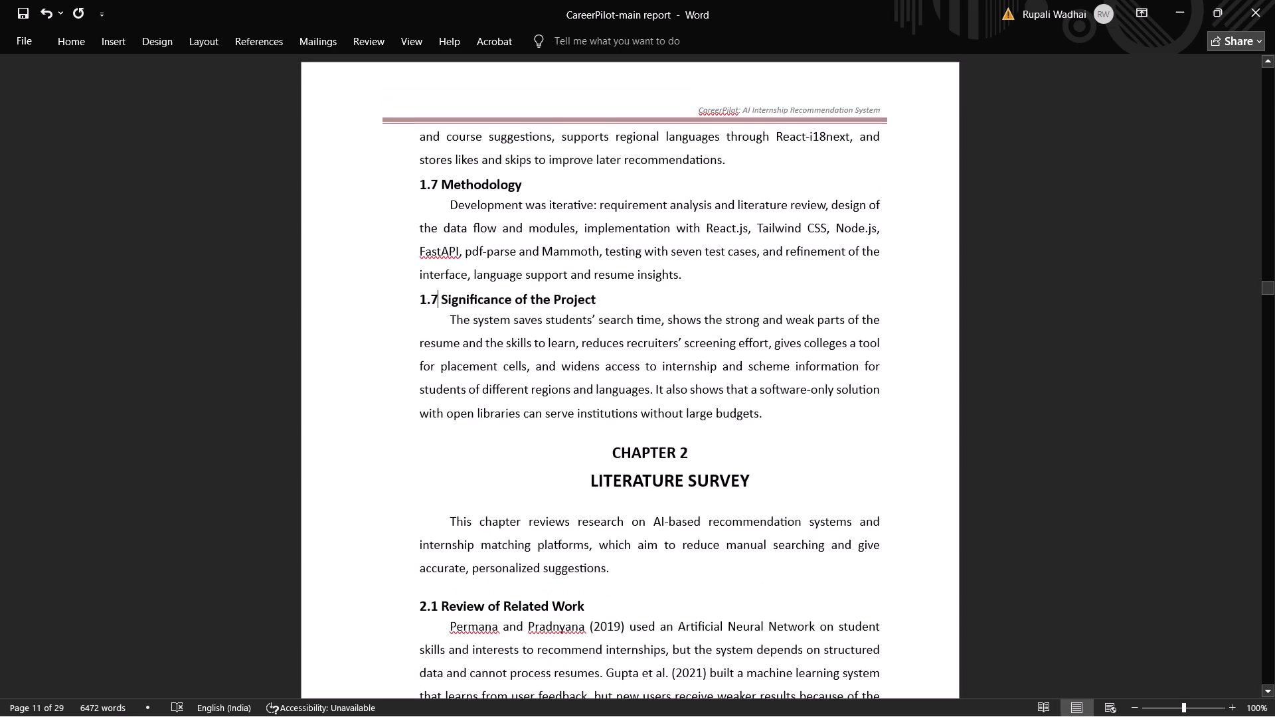
pyautogui.click(439, 181)
pyautogui.press('BackSpace')
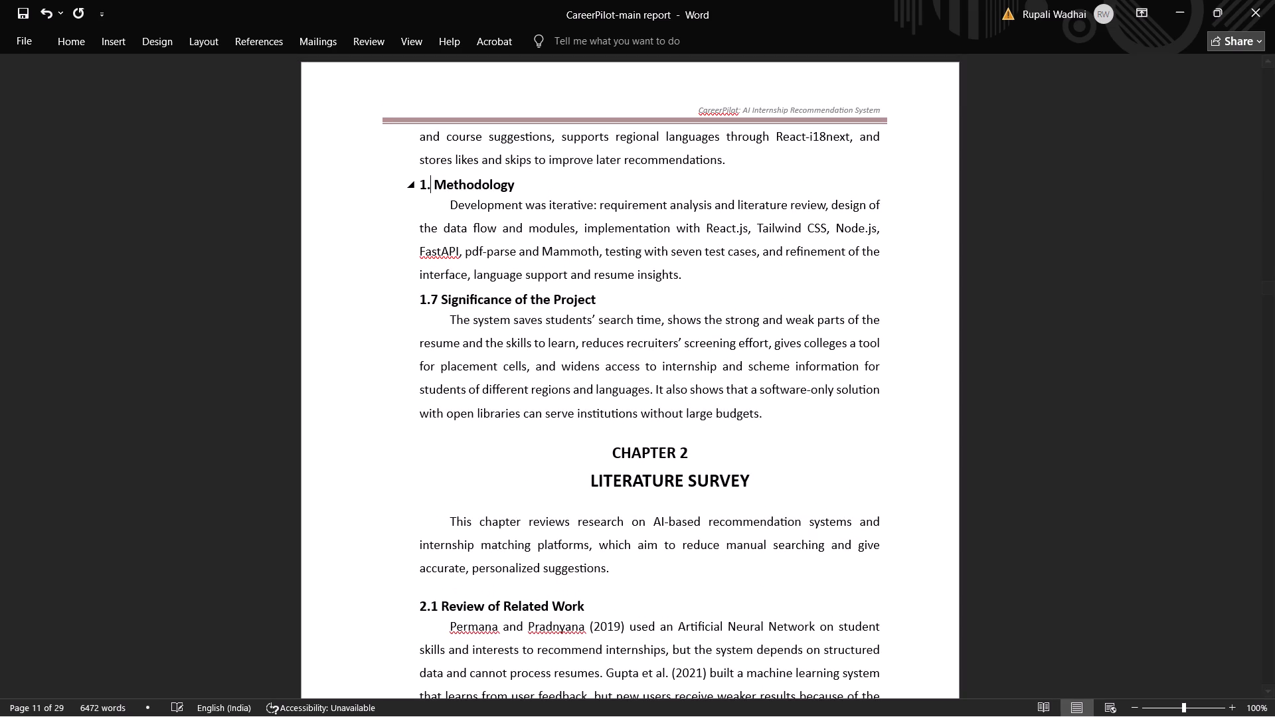
pyautogui.press('6')
pyautogui.scroll(2, 439, 181)
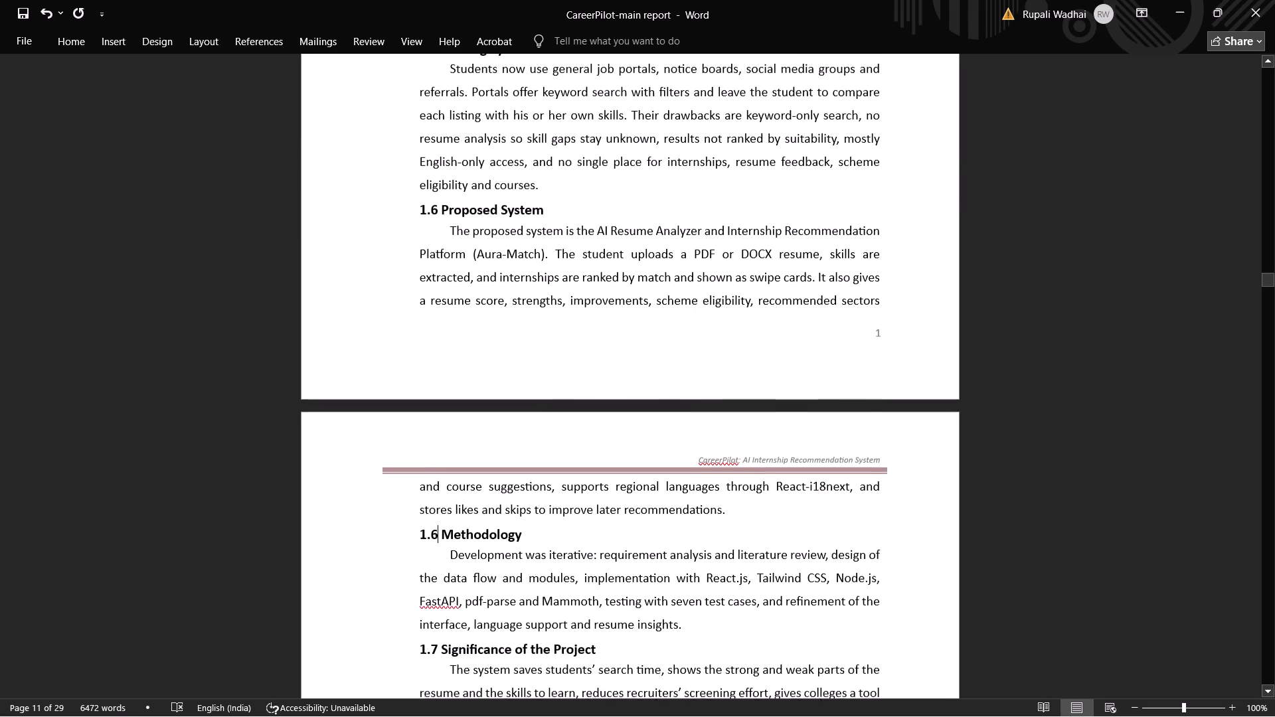
pyautogui.click(439, 209)
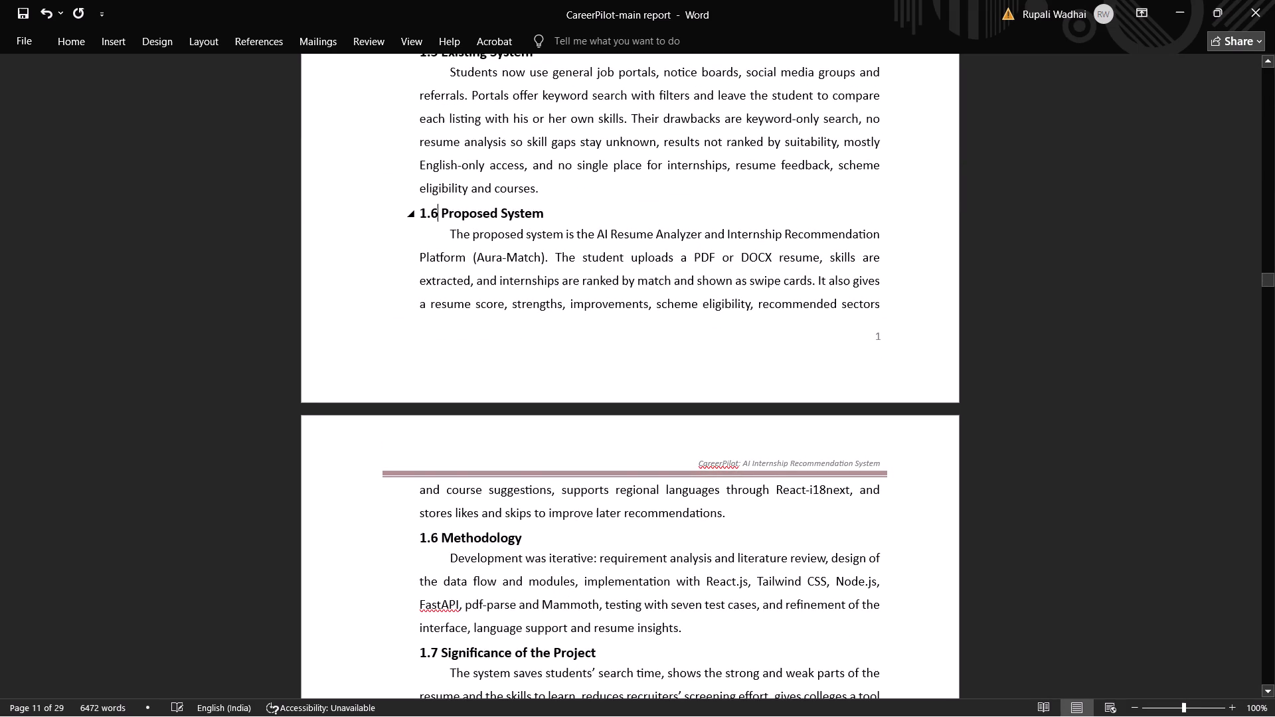
pyautogui.press('BackSpace')
pyautogui.press('5')
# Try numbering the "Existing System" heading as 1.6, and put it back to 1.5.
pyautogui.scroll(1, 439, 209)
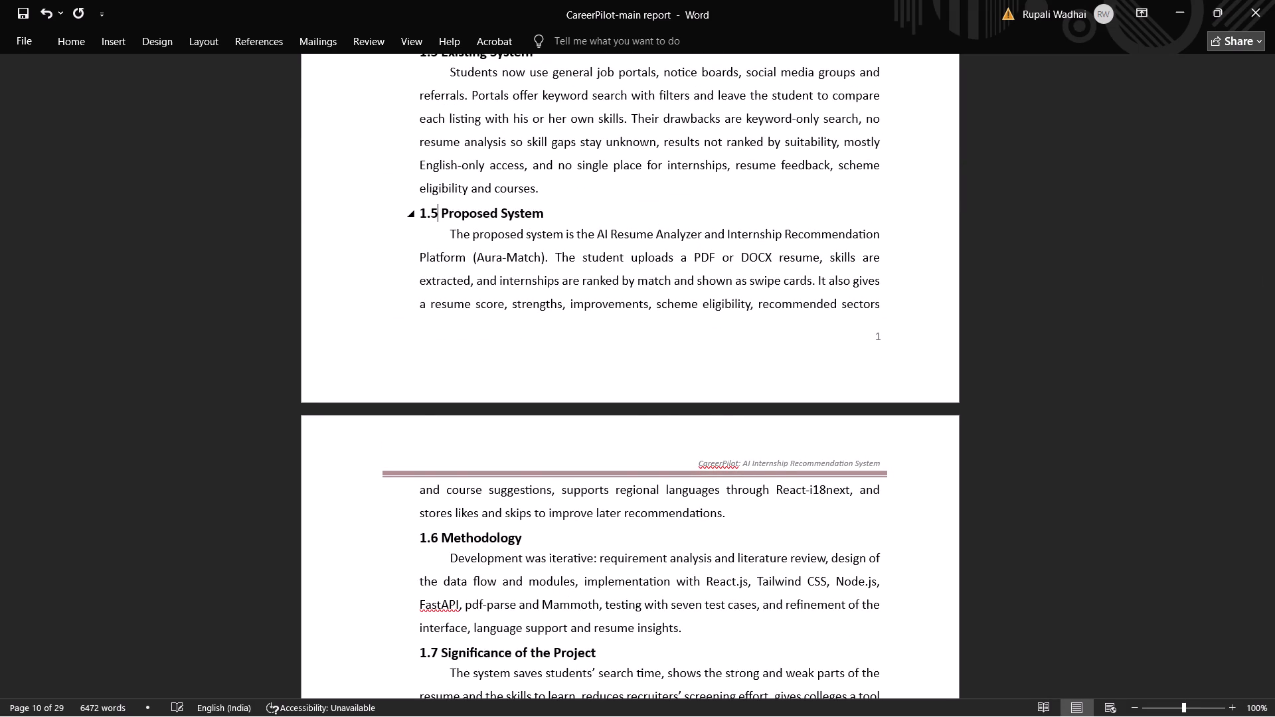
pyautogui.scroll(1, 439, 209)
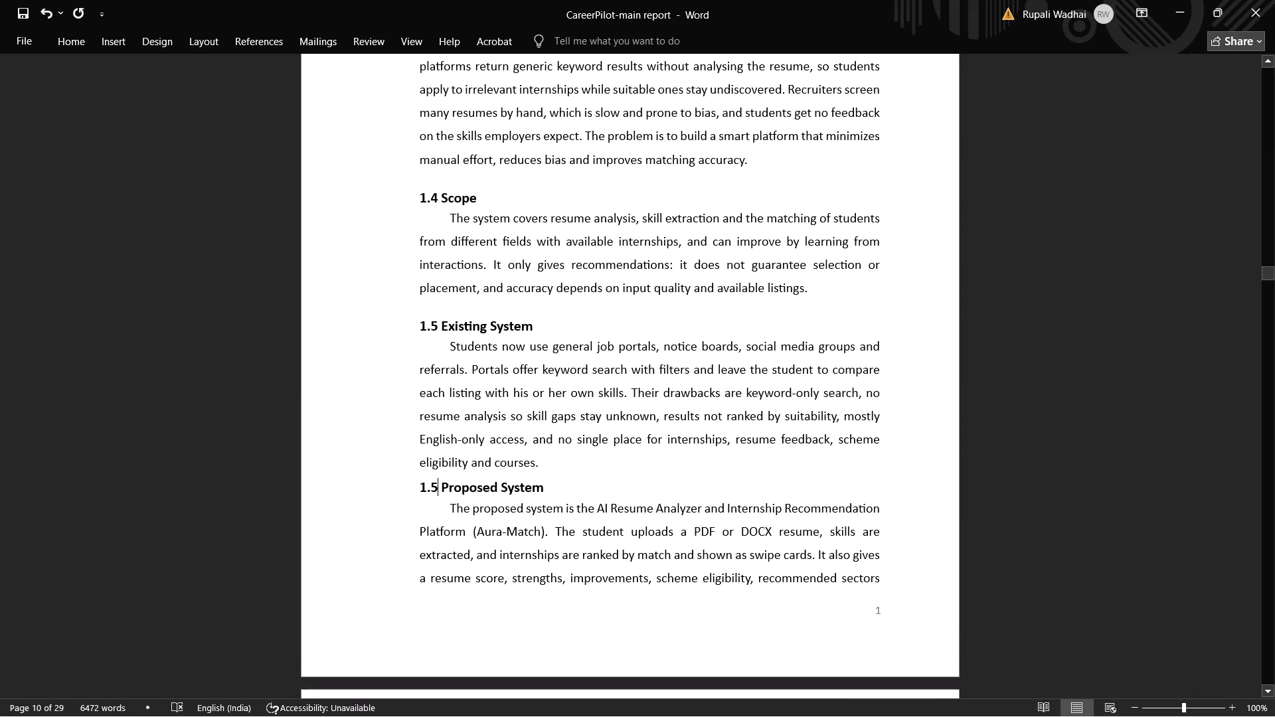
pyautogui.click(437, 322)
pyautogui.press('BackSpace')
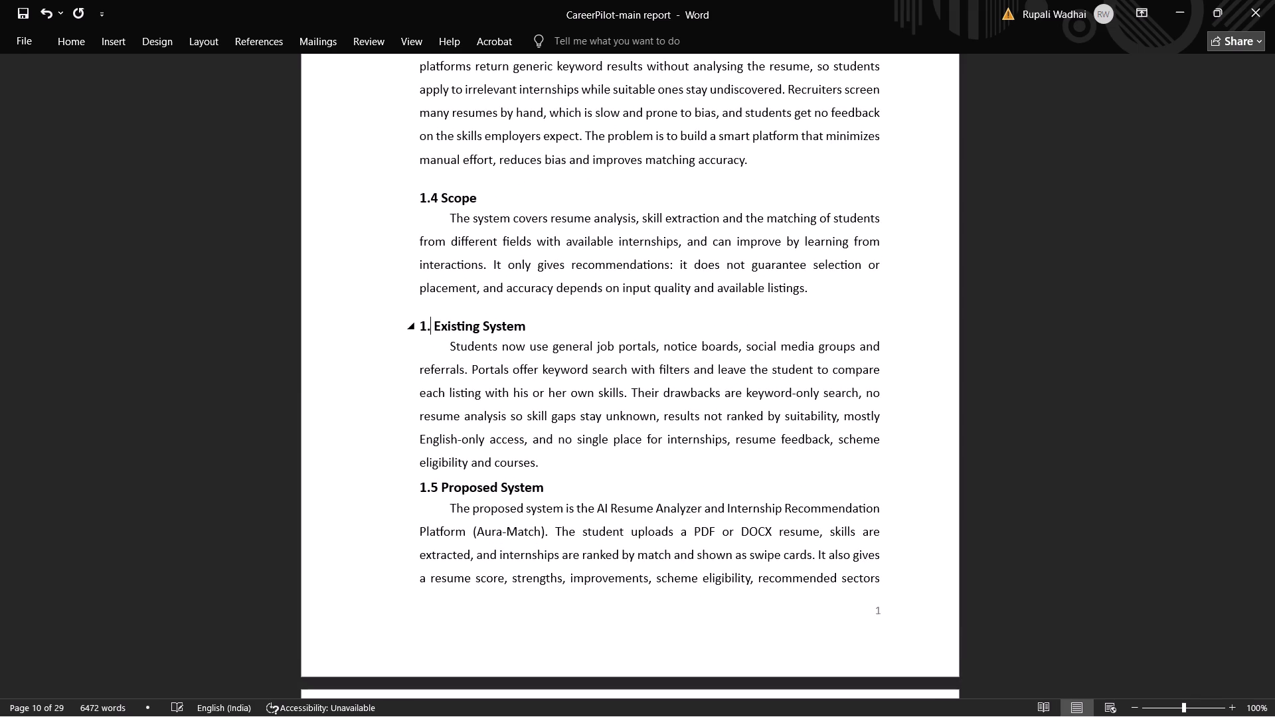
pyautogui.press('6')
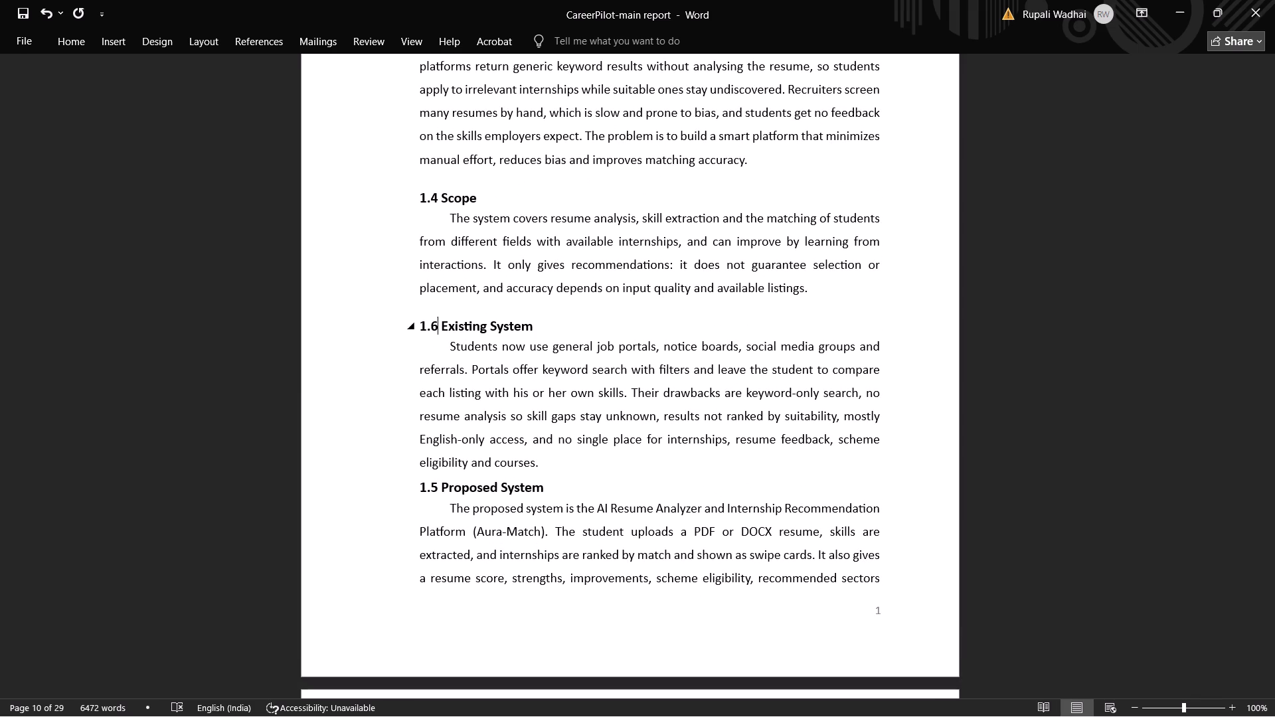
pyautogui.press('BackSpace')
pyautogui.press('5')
# Renumber the "Existing System" heading as 1.4 and the "Scope" heading as 1.3.
pyautogui.scroll(1, 437, 322)
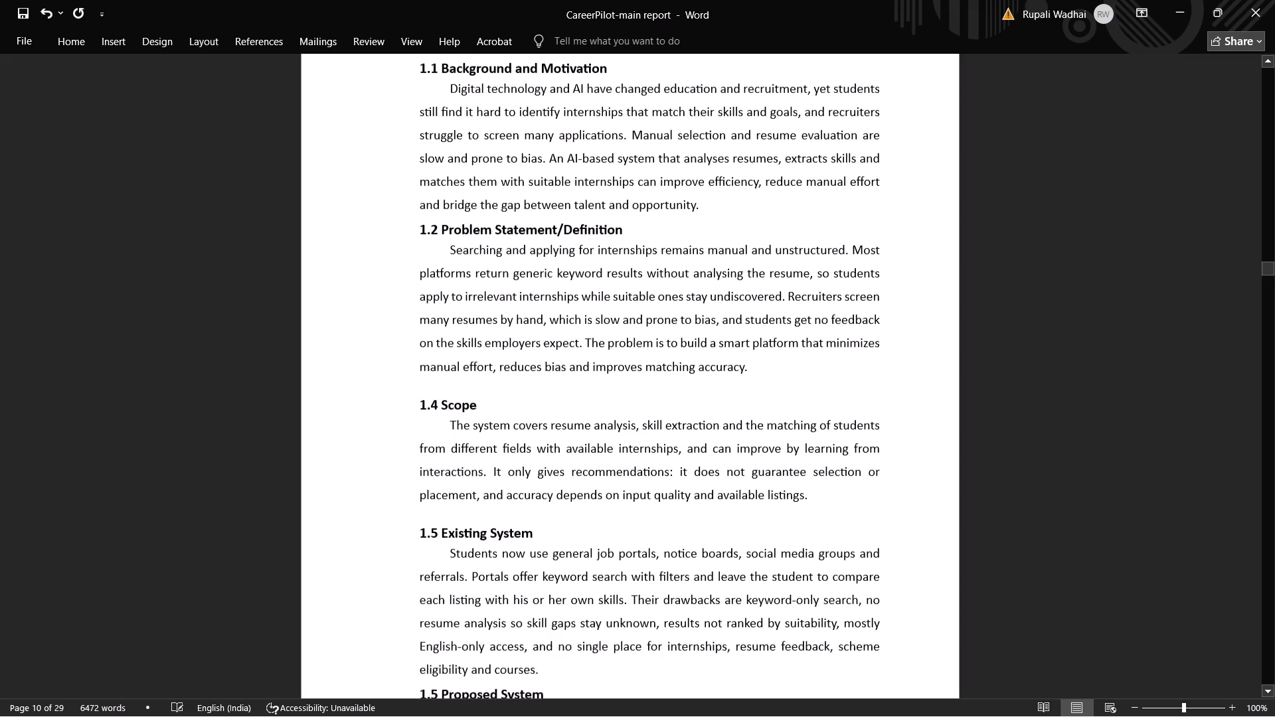
pyautogui.scroll(1, 437, 322)
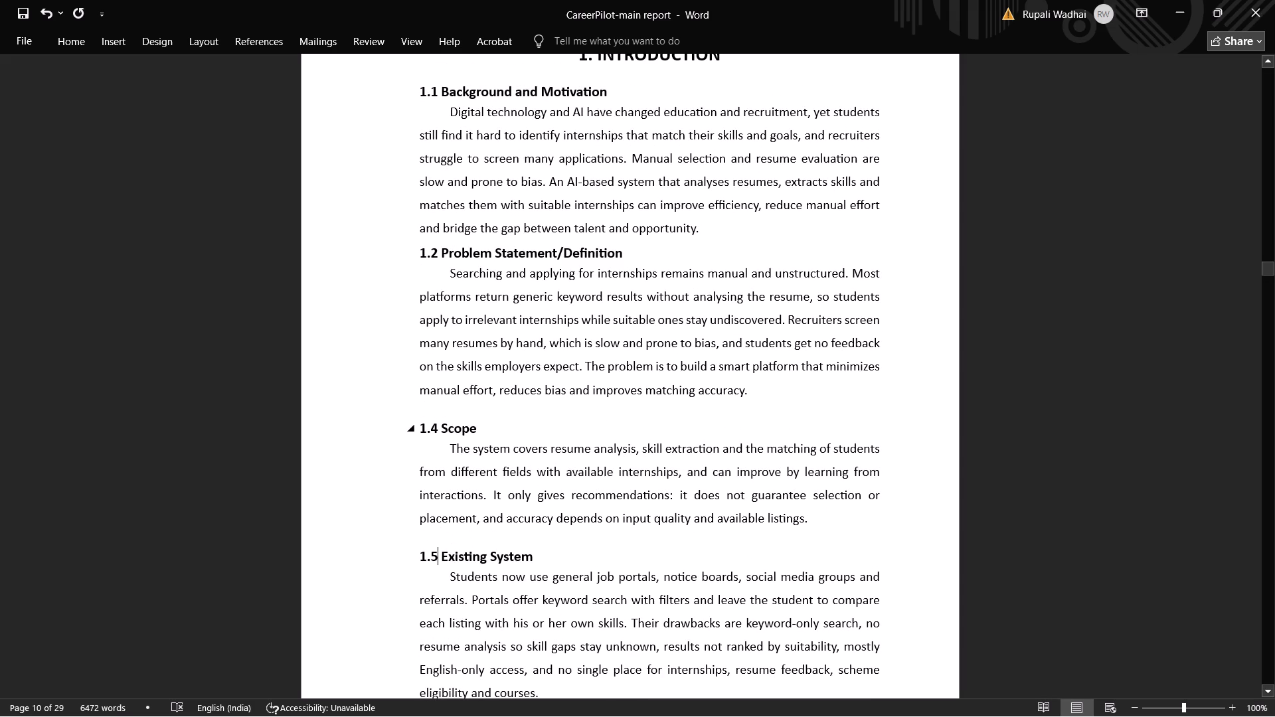
pyautogui.scroll(-1, 437, 434)
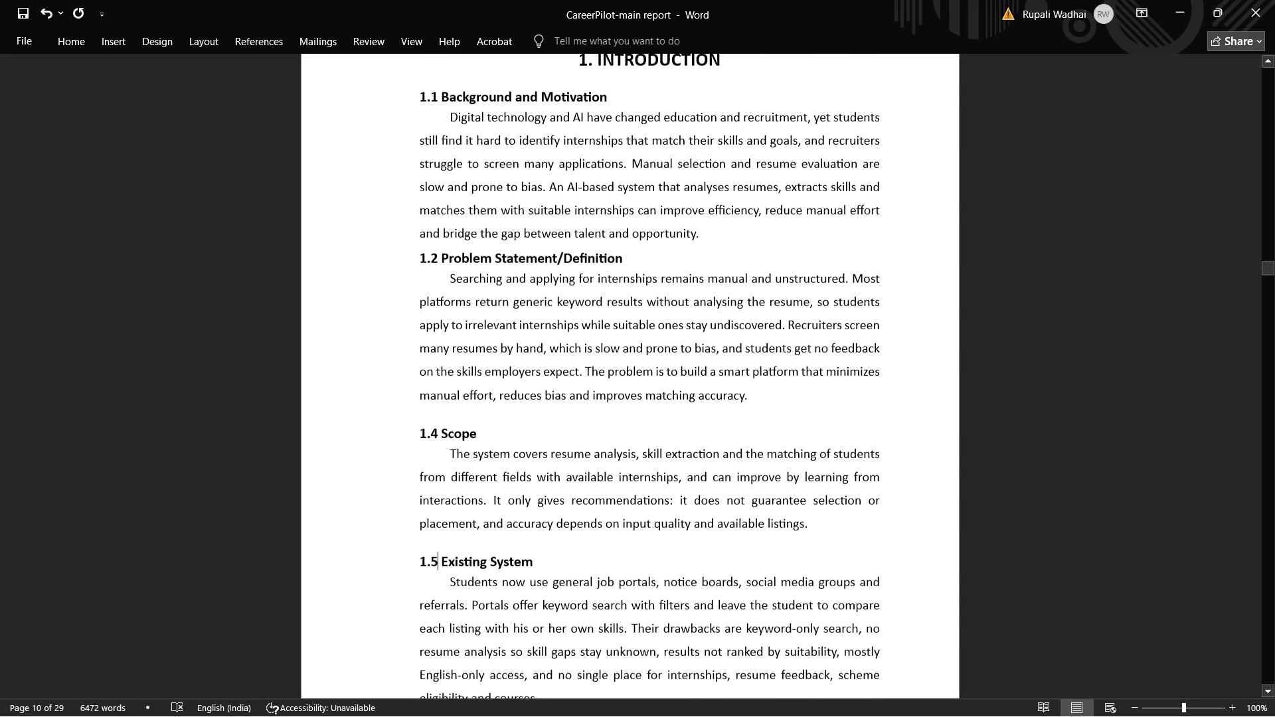
pyautogui.scroll(-2, 437, 434)
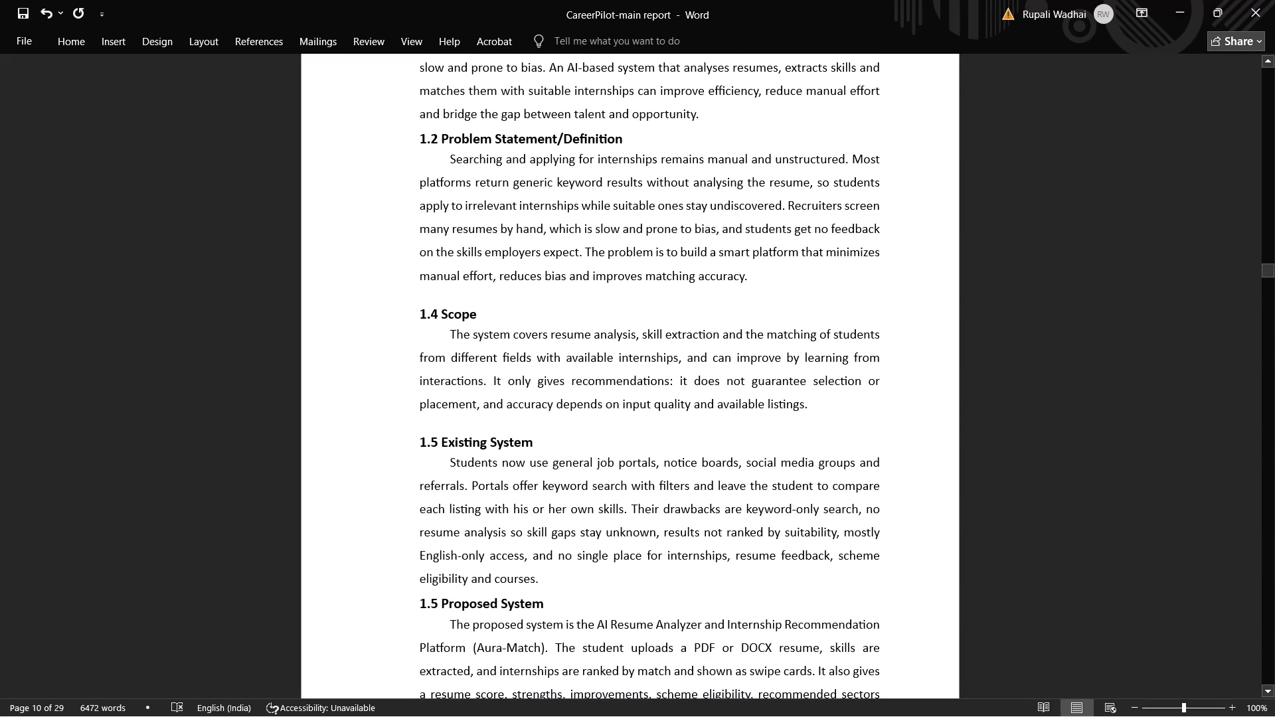
pyautogui.press('BackSpace')
pyautogui.press('4')
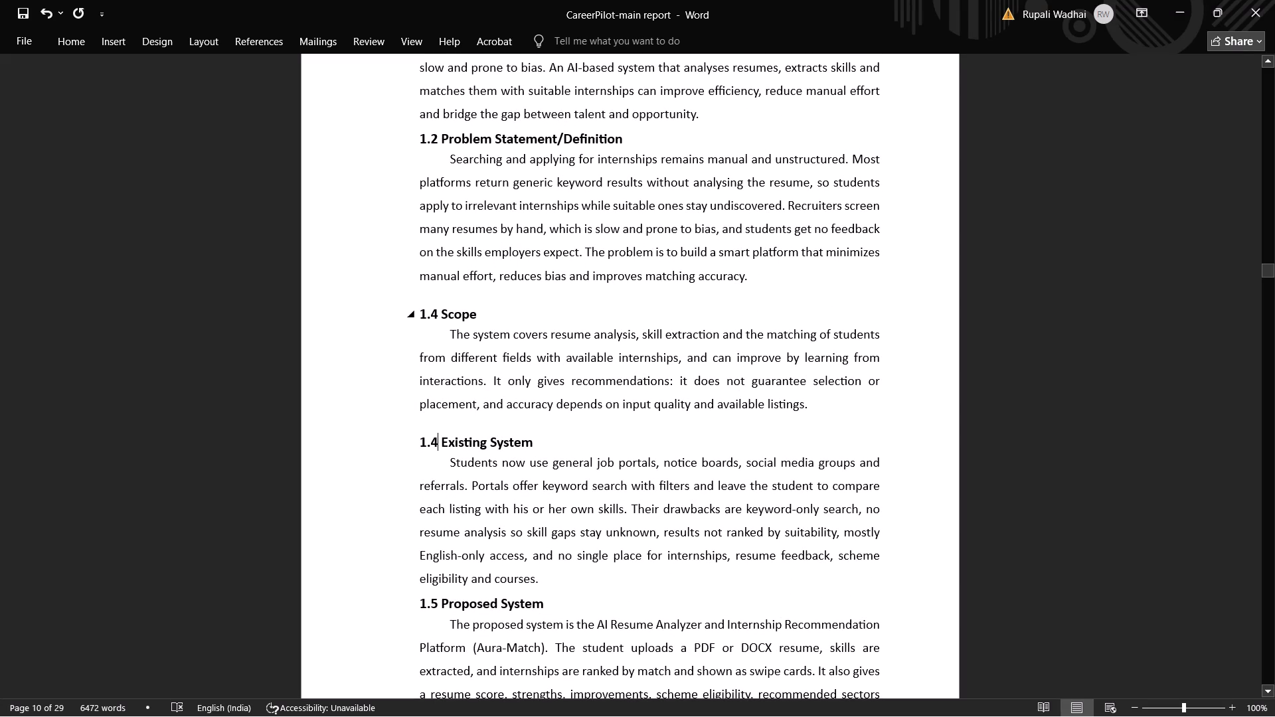
pyautogui.click(438, 316)
pyautogui.press('BackSpace')
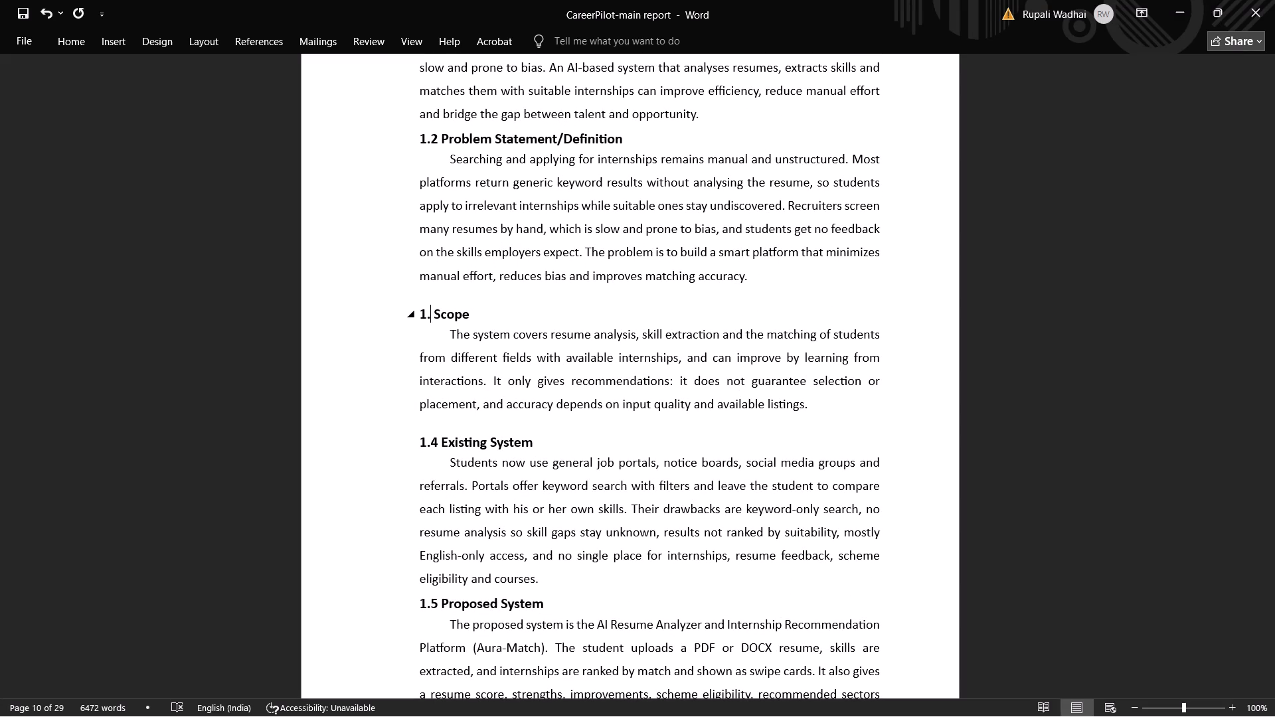
pyautogui.press('3')
# Delete the two "Proposed System" lines that run onto the following page, and end the paragraph with a period after "recommended sectors".
pyautogui.scroll(-4, 554, 426)
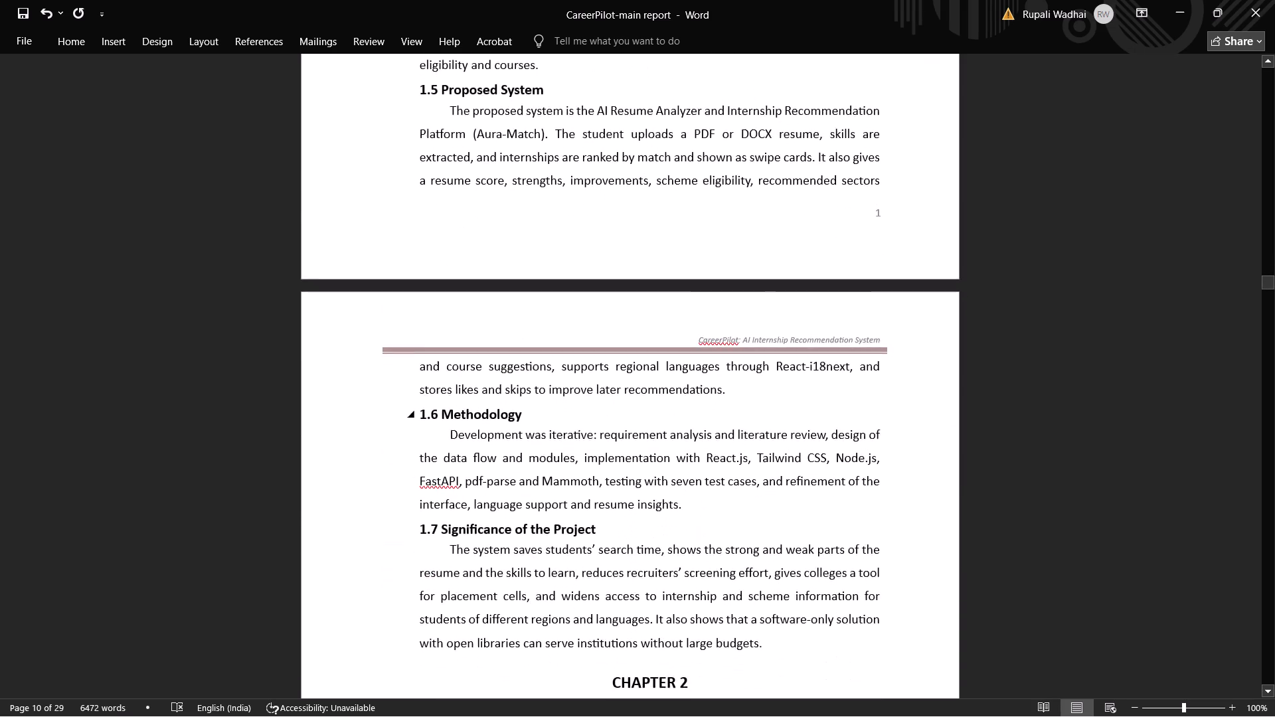
pyautogui.scroll(-1, 554, 426)
pyautogui.scroll(1, 554, 426)
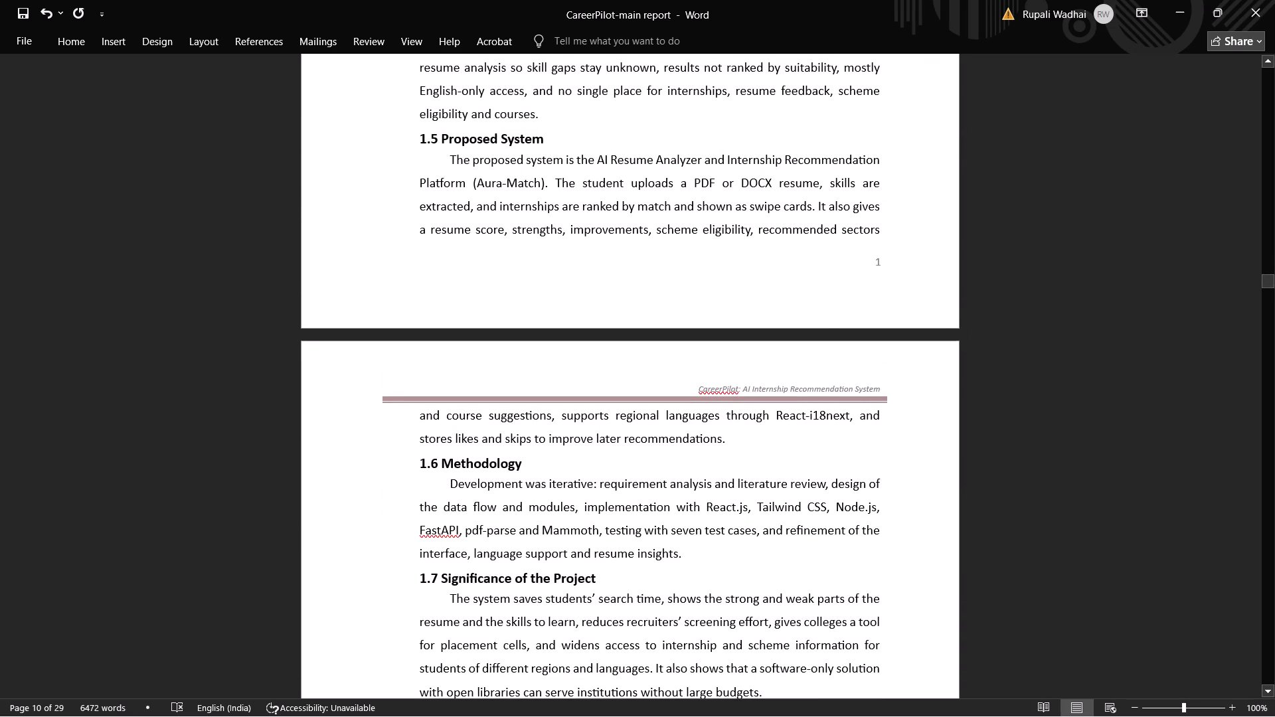
pyautogui.moveTo(737, 441); pyautogui.dragTo(422, 422)
pyautogui.press('BackSpace')
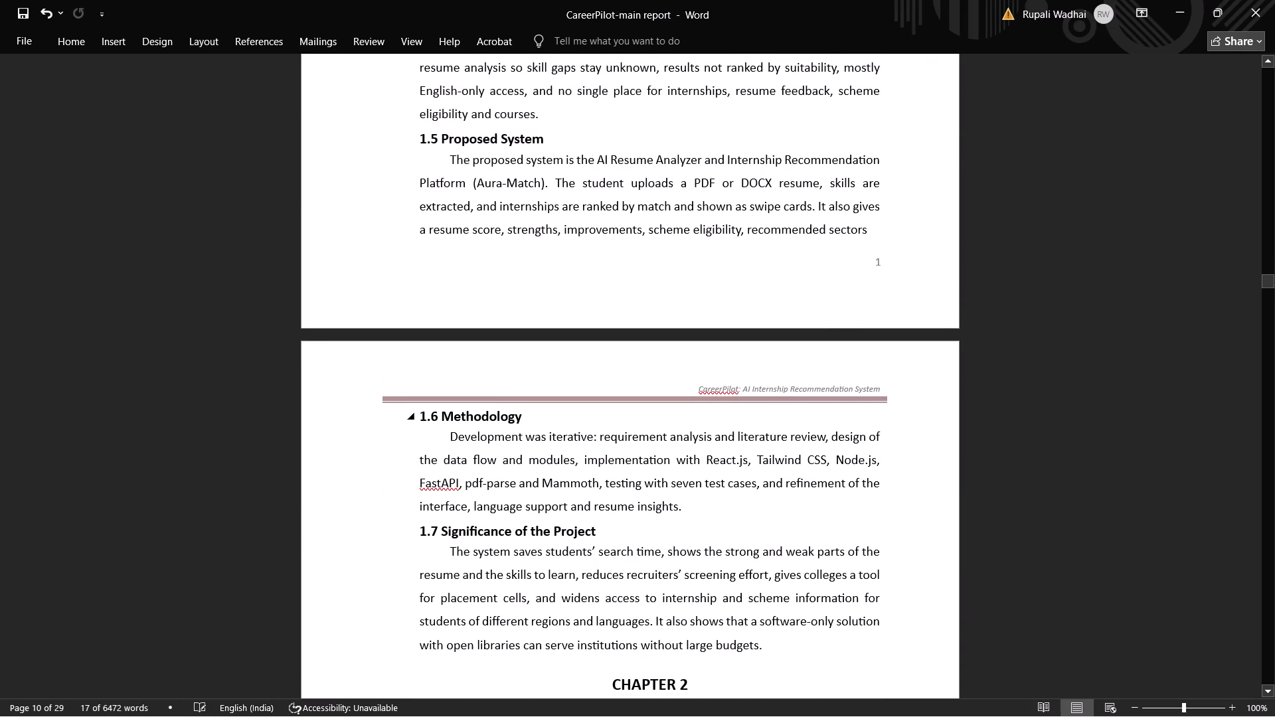
pyautogui.press('BackSpace')
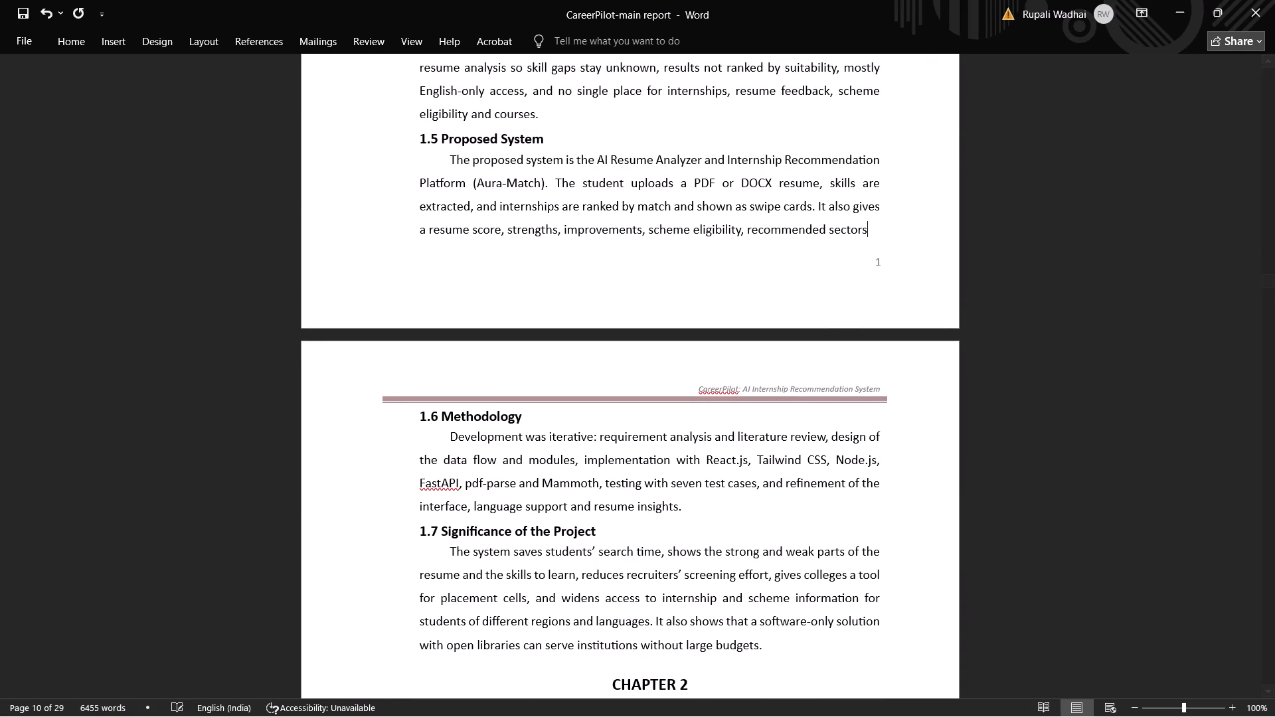
pyautogui.press('.')
# Save the document as "CareerPilot-main report" in the Semina folder.
pyautogui.hotkey('ctrl', 's')
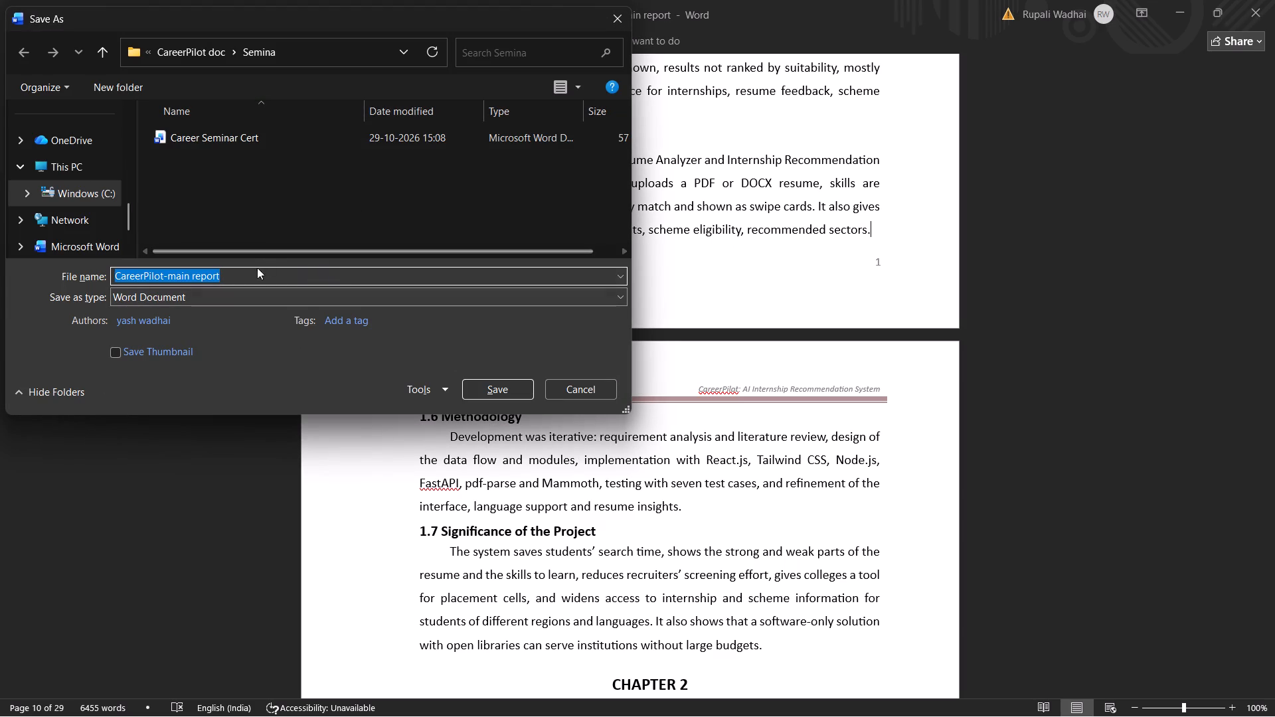
pyautogui.click(485, 384)
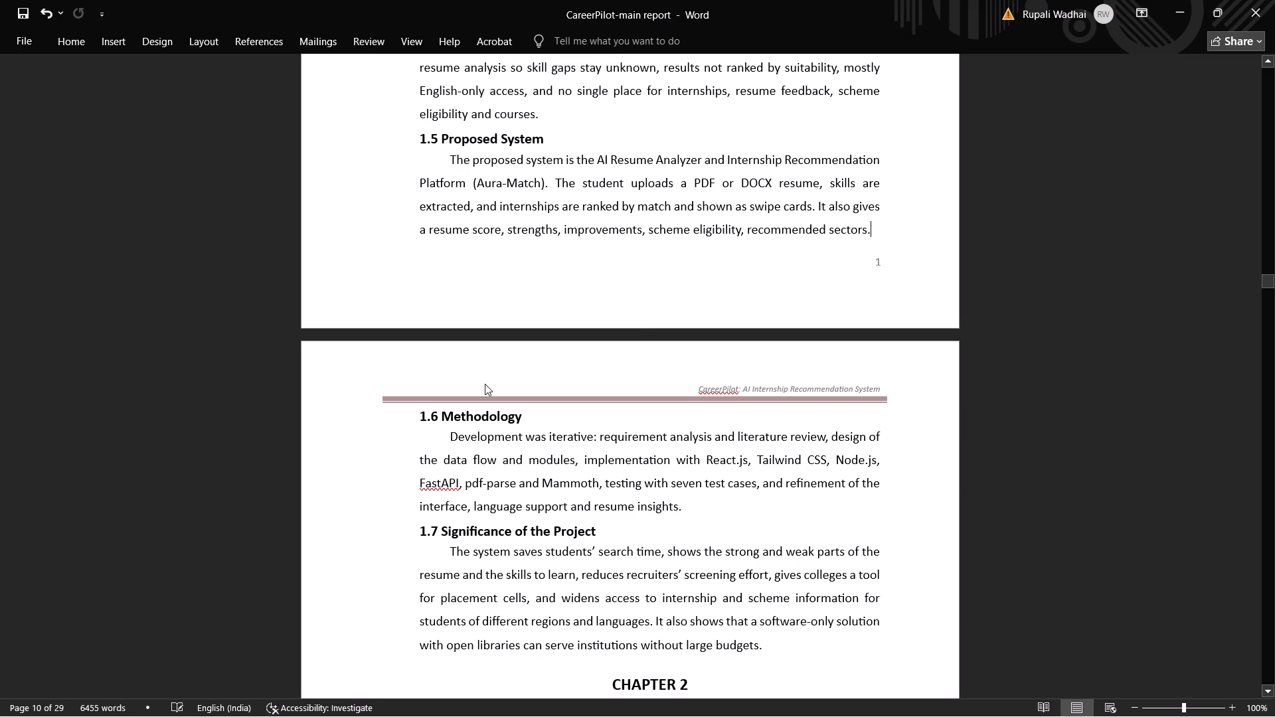
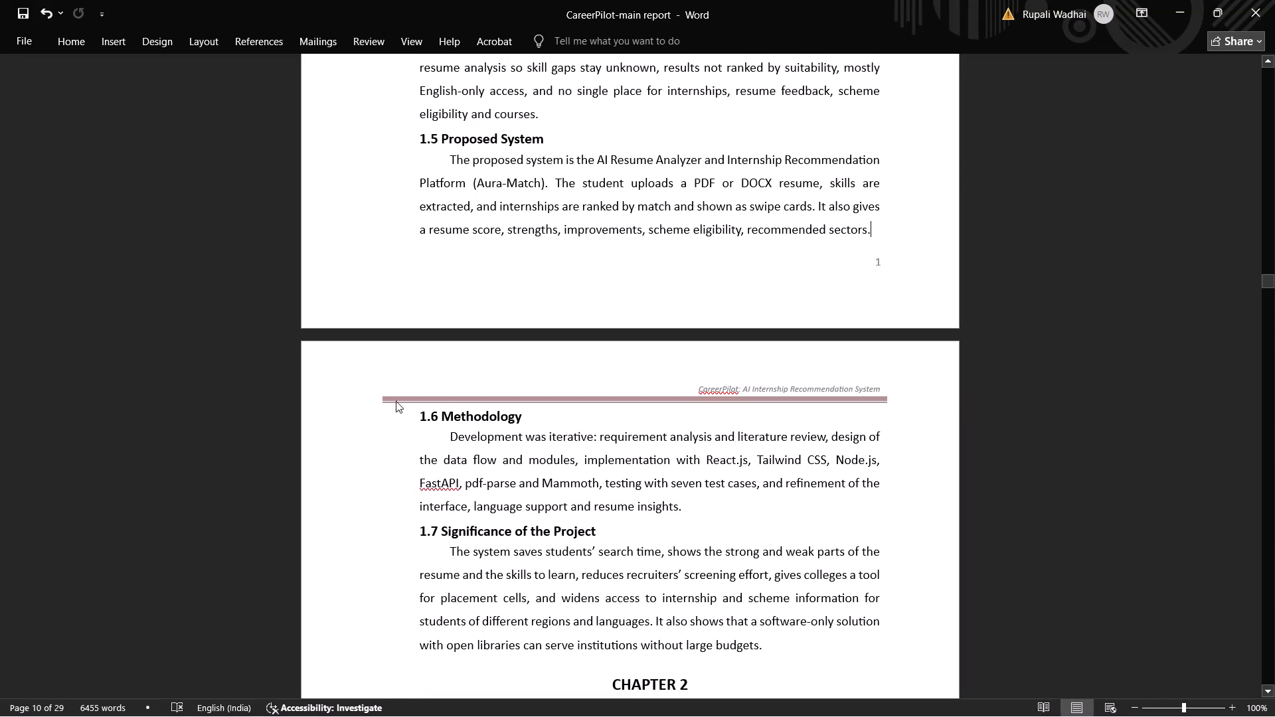
# Insert a blank line above the "1.6 Methodology" heading.
pyautogui.click(404, 422)
pyautogui.press('Return')
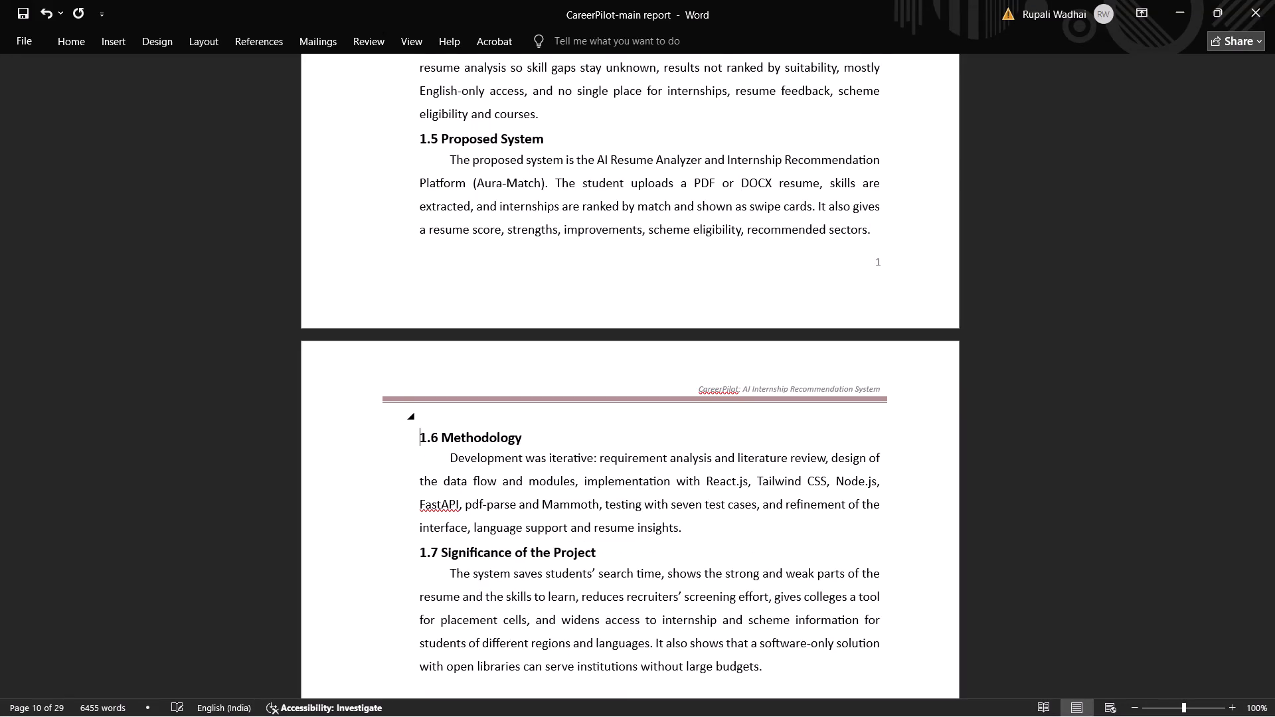
pyautogui.click(372, 444)
# Add blank lines after the "Significance of the Project" paragraph until the "CHAPTER 2" heading moves to the top of a new page.
pyautogui.scroll(-1, 372, 444)
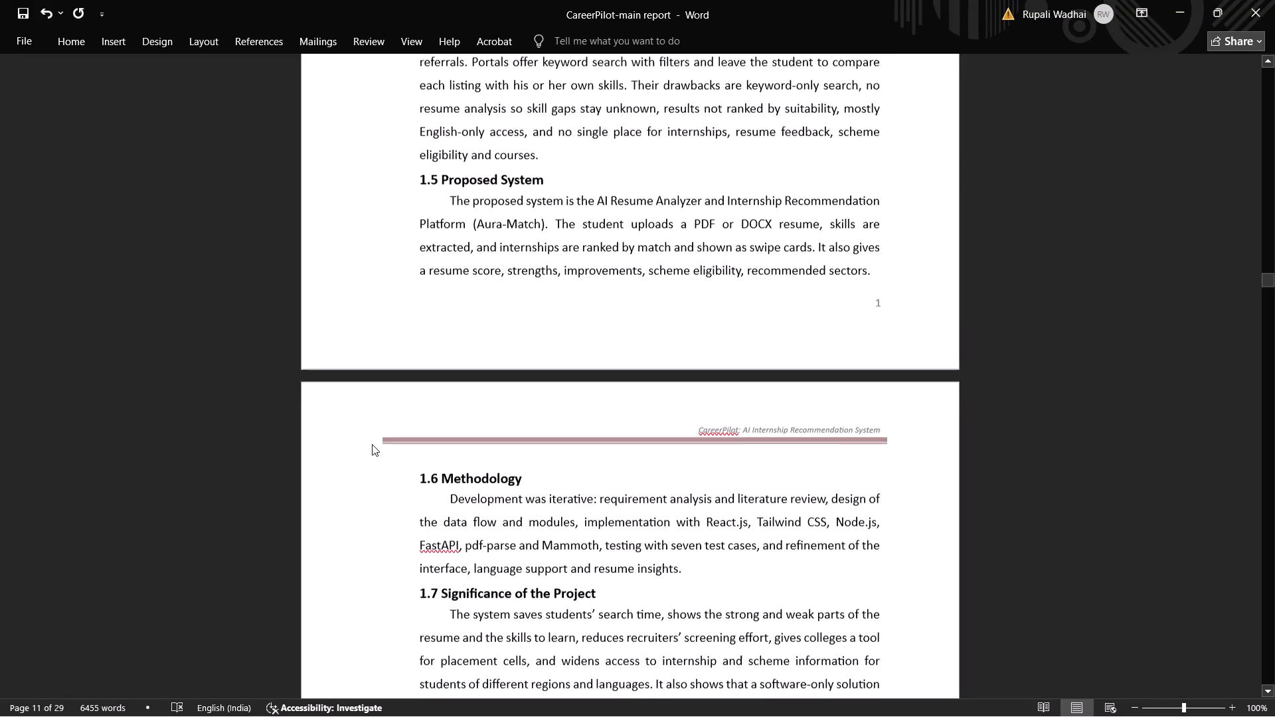
pyautogui.scroll(-1, 372, 444)
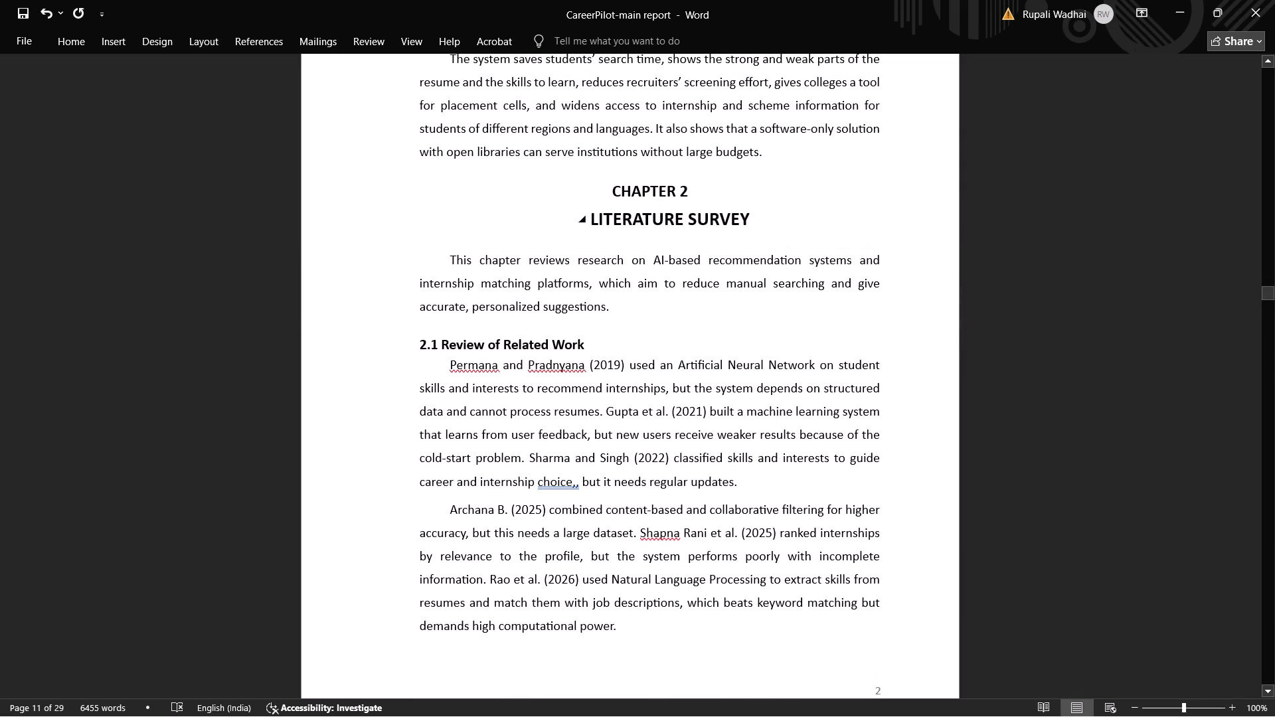
pyautogui.click(800, 149)
pyautogui.press('Return')
pyautogui.press('Return')
pyautogui.press('Return')
pyautogui.press('Return')
pyautogui.press('Return')
pyautogui.press('Return')
pyautogui.press('Return')
pyautogui.press('Return')
pyautogui.press('Return')
pyautogui.press('Return')
pyautogui.press('Return')
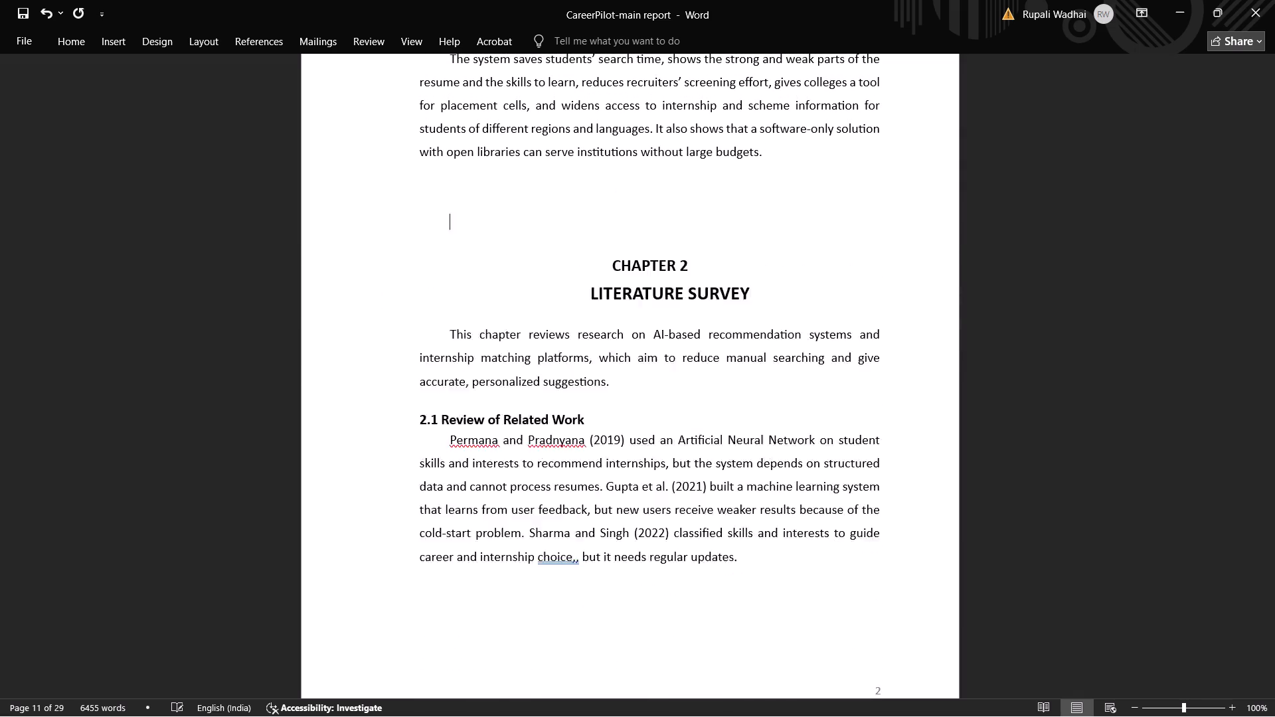
pyautogui.press('Return')
pyautogui.press('Return')
pyautogui.press('Return')
pyautogui.press('Return')
pyautogui.press('Return')
pyautogui.press('Return')
pyautogui.press('Return')
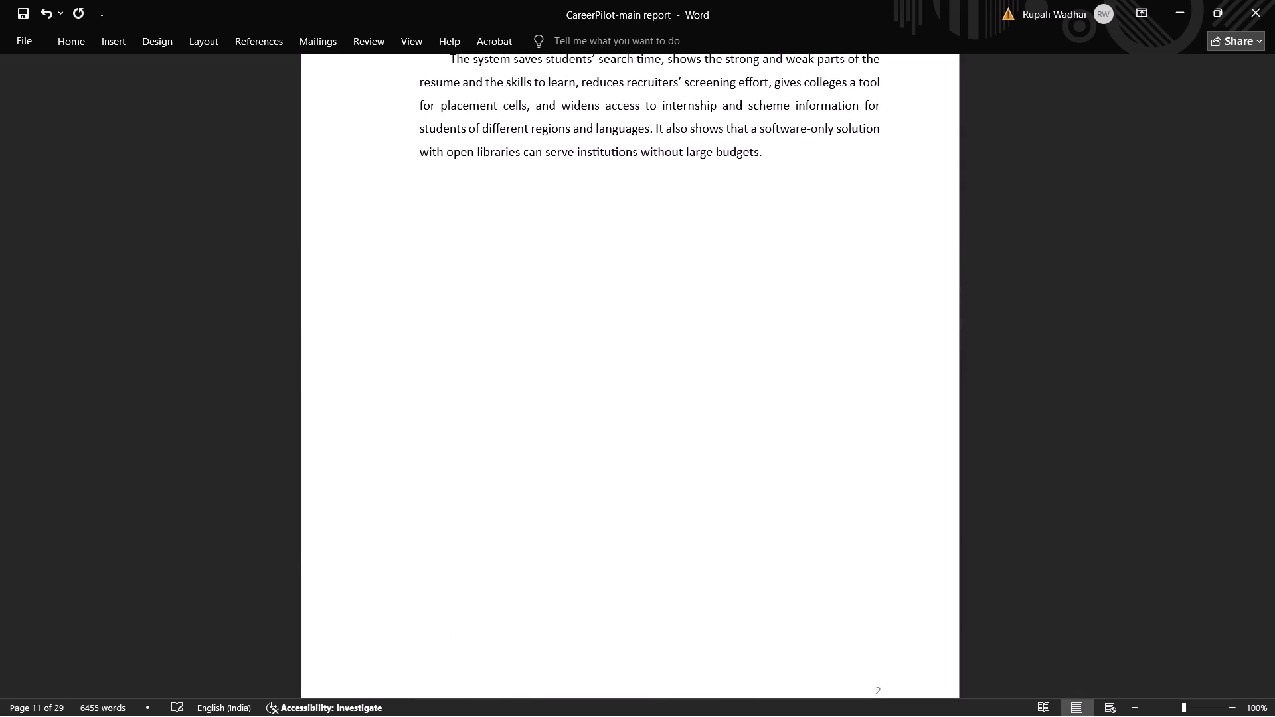
pyautogui.scroll(-1, 800, 149)
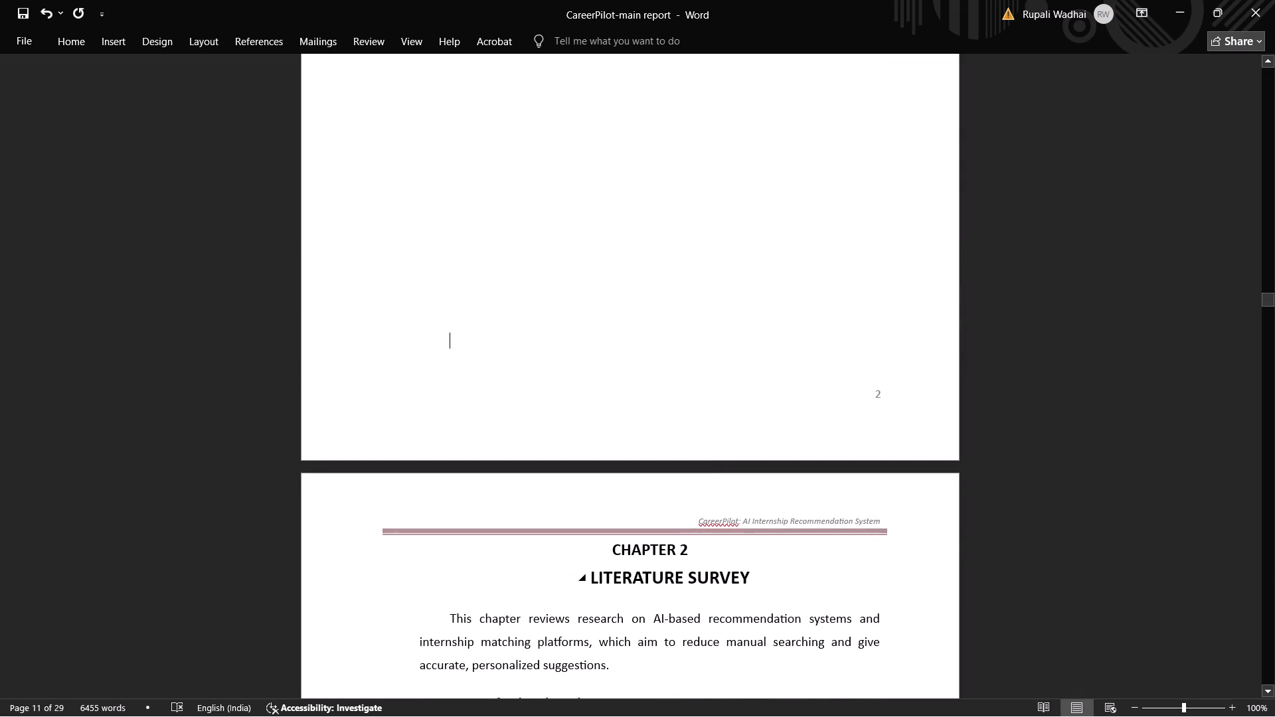
# Replace the "1." prefix of the INTRODUCTION heading with a "CHAPTER 1" line above it, adapted from a copy of the "CHAPTER 2" line.
pyautogui.click(693, 552)
pyautogui.moveTo(693, 552); pyautogui.dragTo(631, 552)
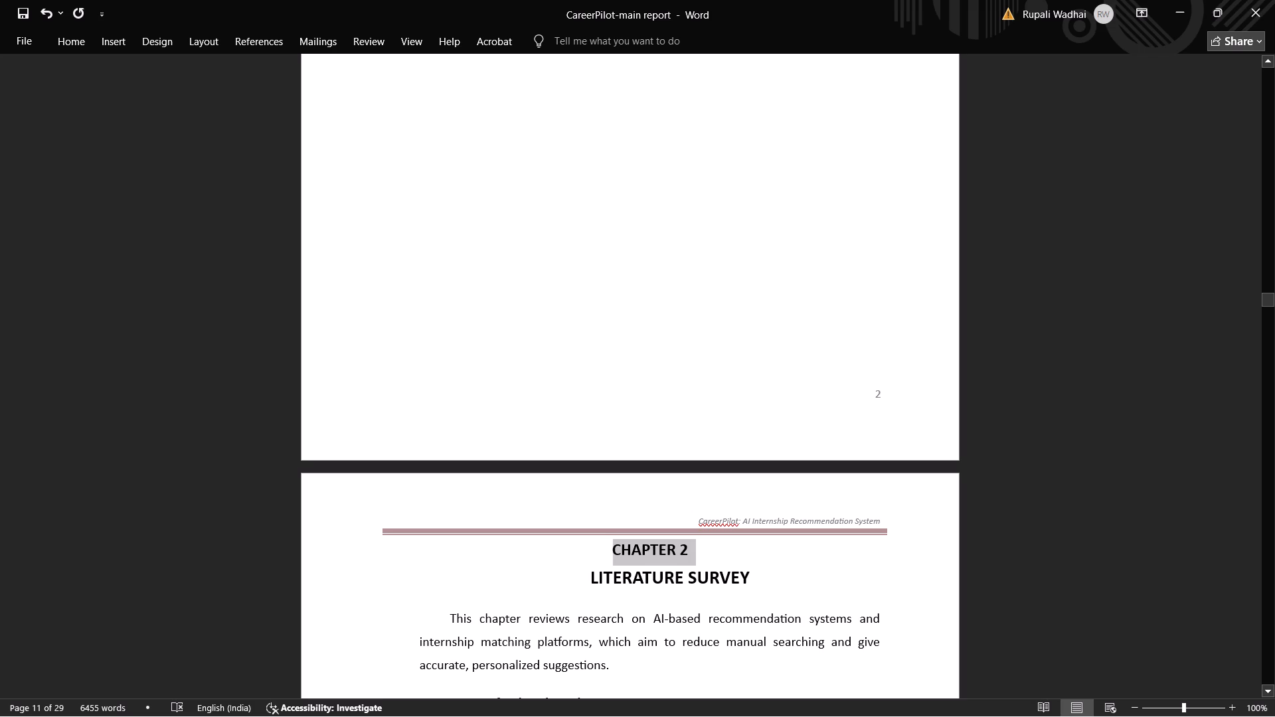
pyautogui.moveTo(631, 552); pyautogui.dragTo(630, 552)
pyautogui.hotkey('ctrl', 'c')
pyautogui.hotkey('ctrl', 'c')
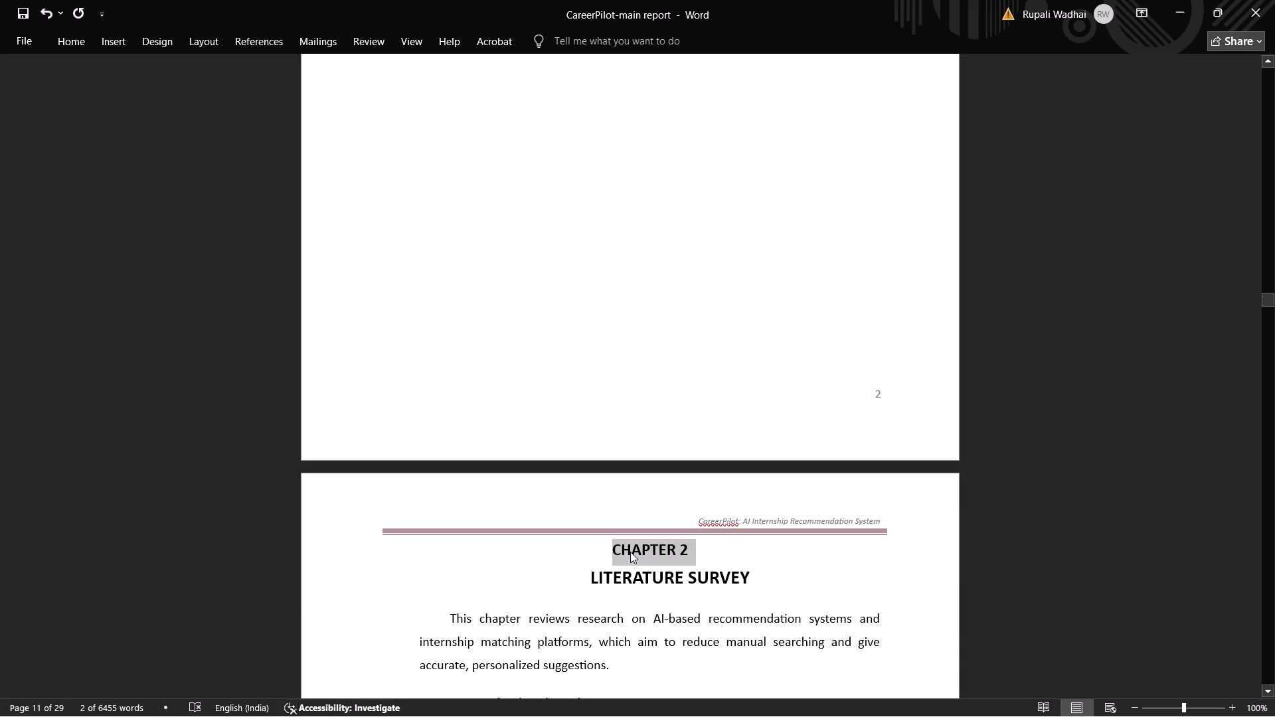
pyautogui.scroll(7, 630, 552)
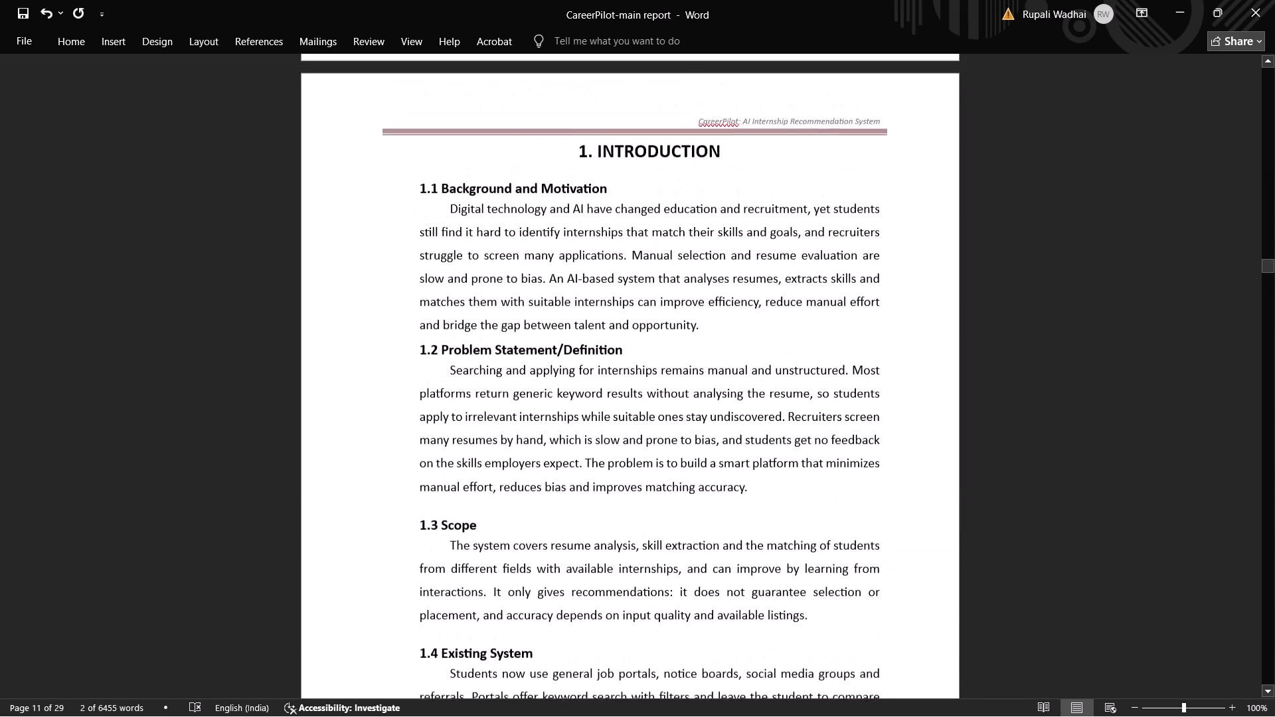
pyautogui.click(594, 191)
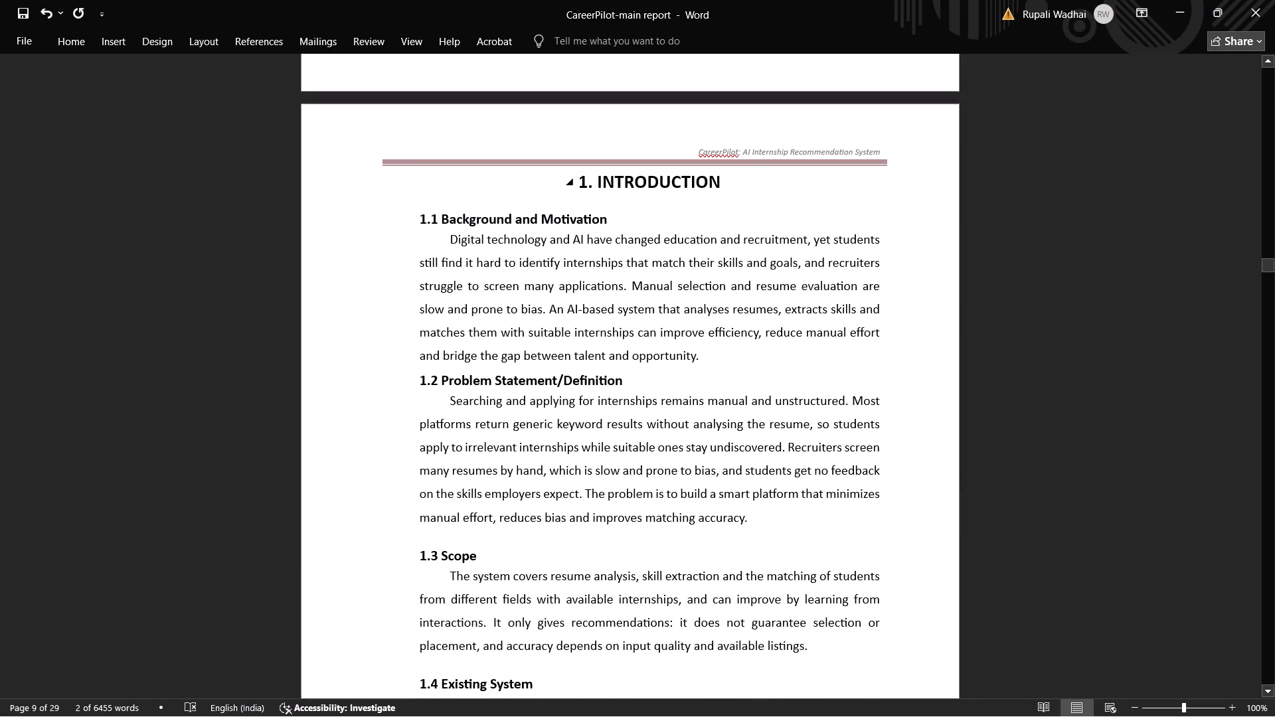
pyautogui.press('BackSpace')
pyautogui.press('BackSpace')
pyautogui.press('Return')
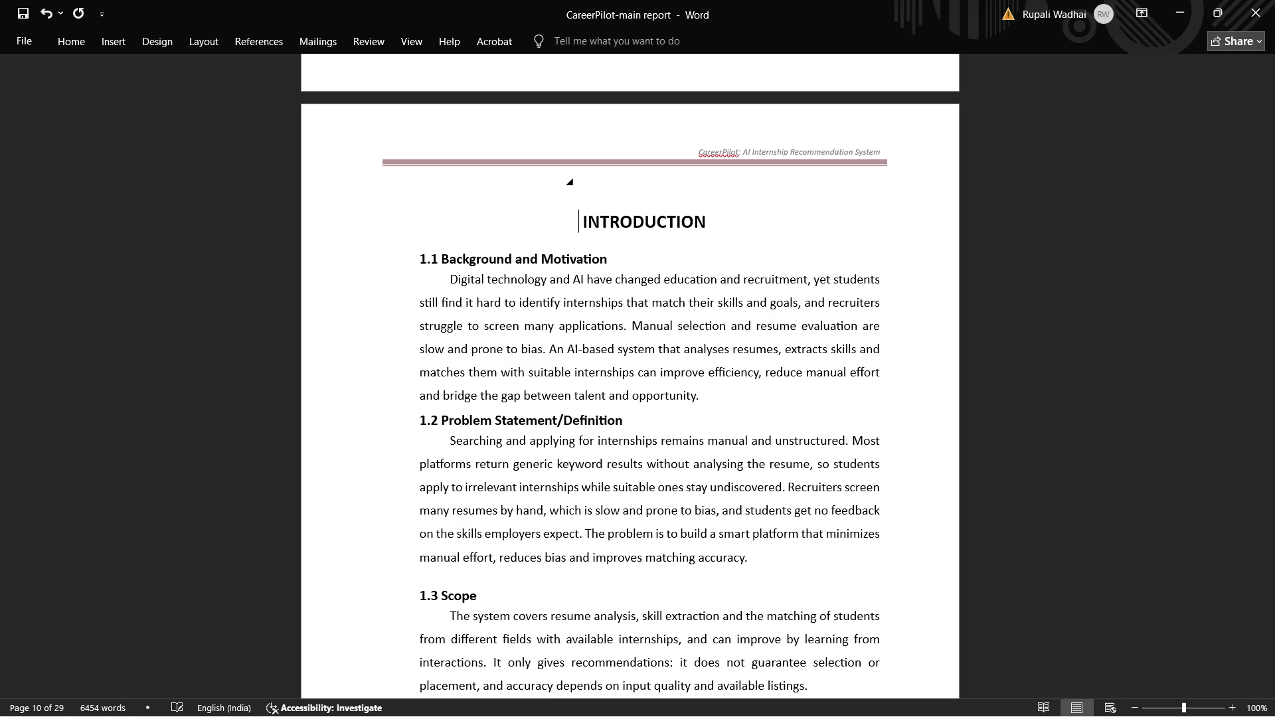
pyautogui.click(588, 182)
pyautogui.hotkey('ctrl', 'v')
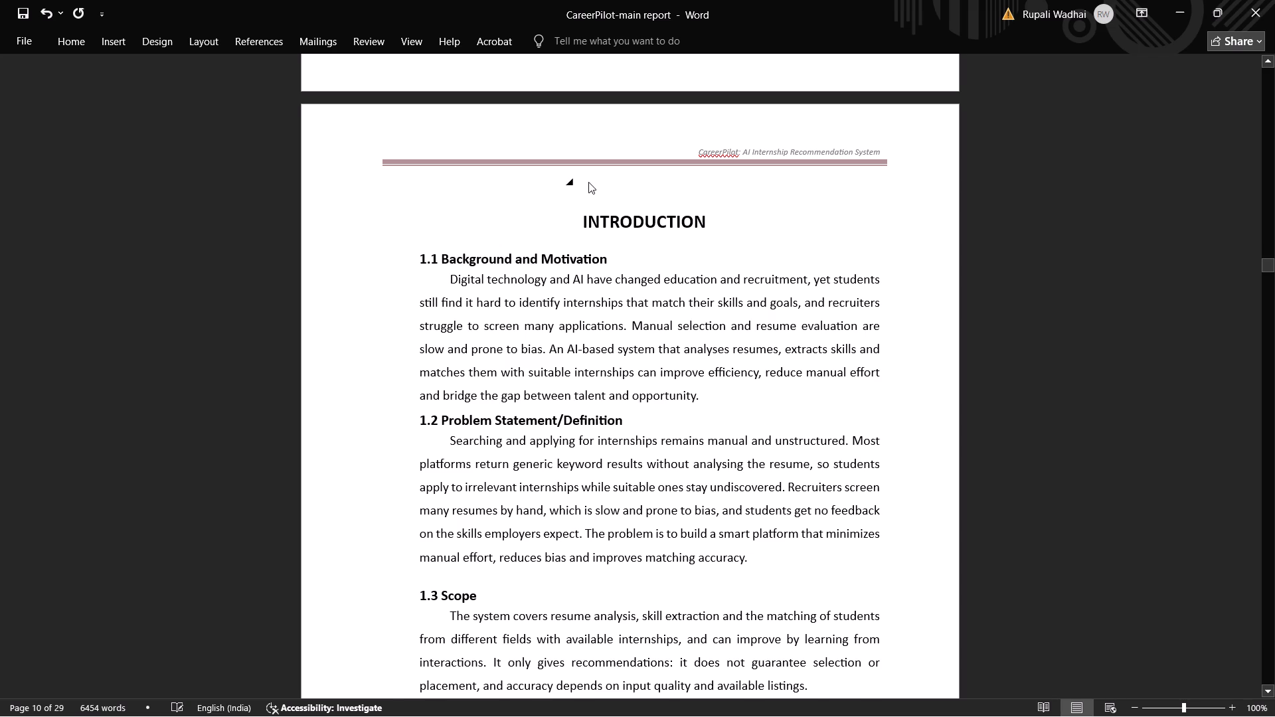
pyautogui.press('BackSpace')
pyautogui.press('BackSpace')
pyautogui.press('BackSpace')
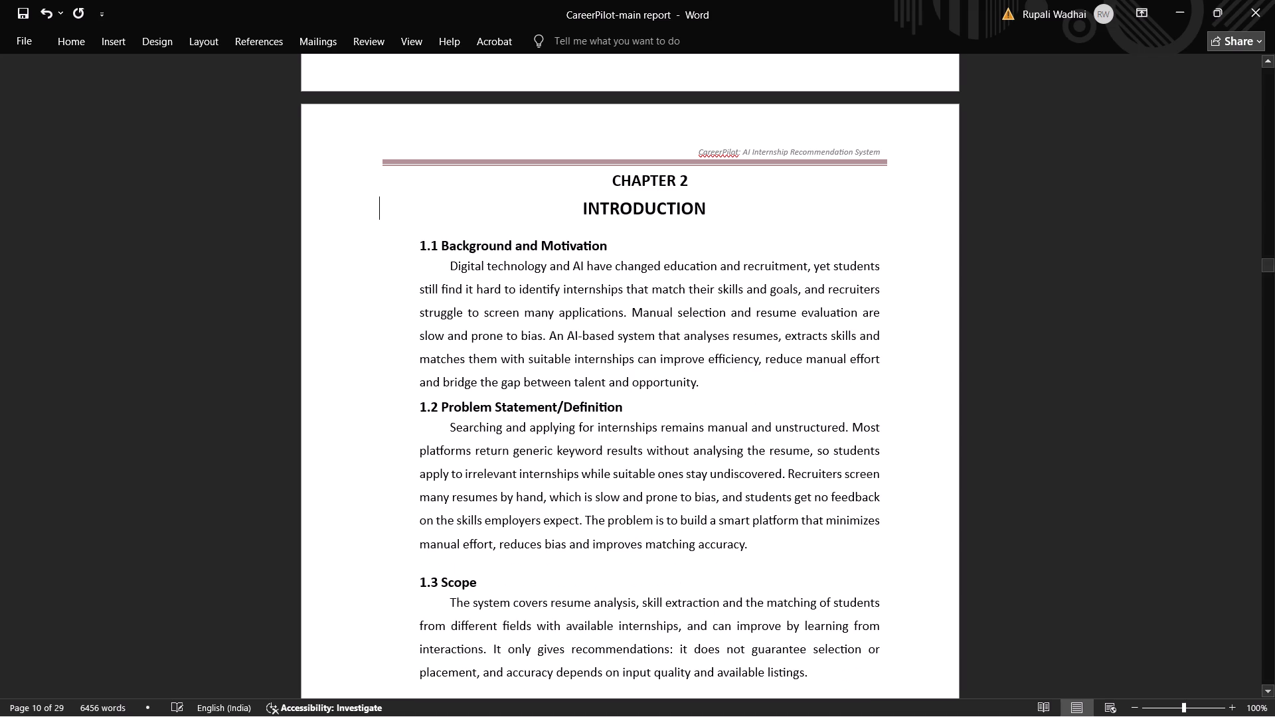
pyautogui.press('BackSpace')
pyautogui.press('1')
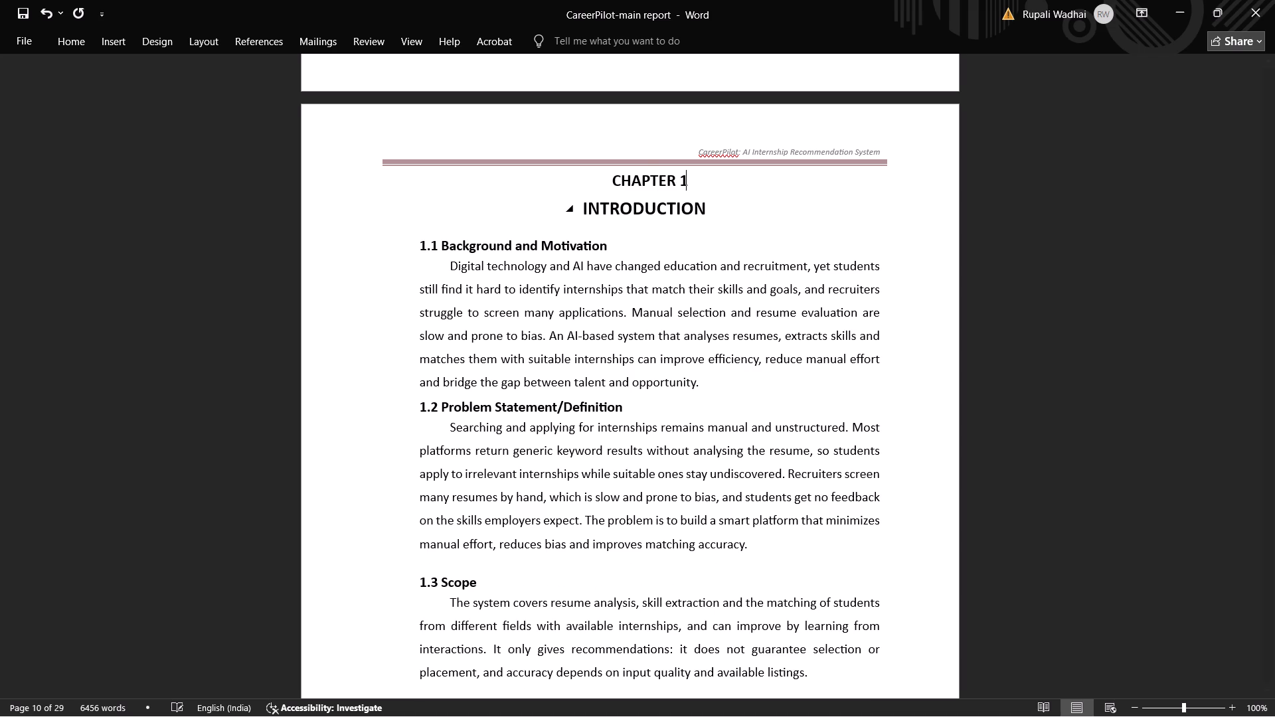
# Save the document.
pyautogui.hotkey('ctrl', 's')
pyautogui.scroll(-2, 697, 226)
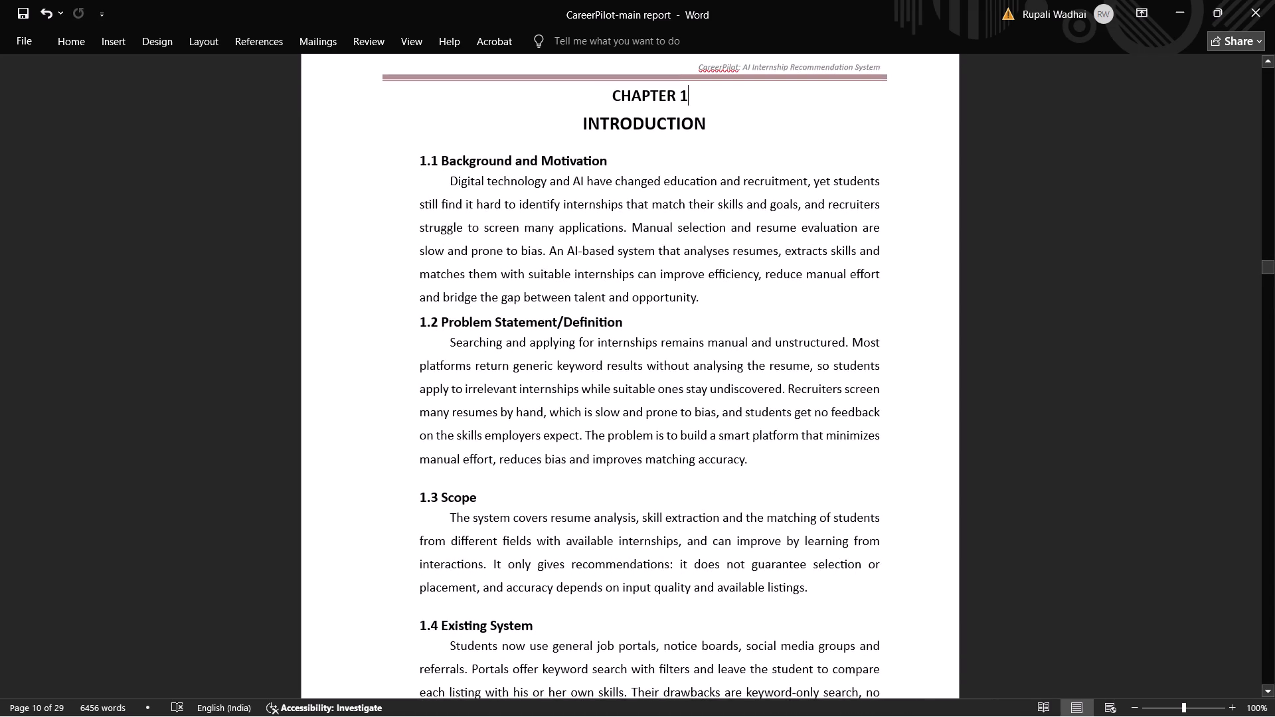
pyautogui.scroll(-2, 697, 226)
pyautogui.hotkey('ctrl', 's')
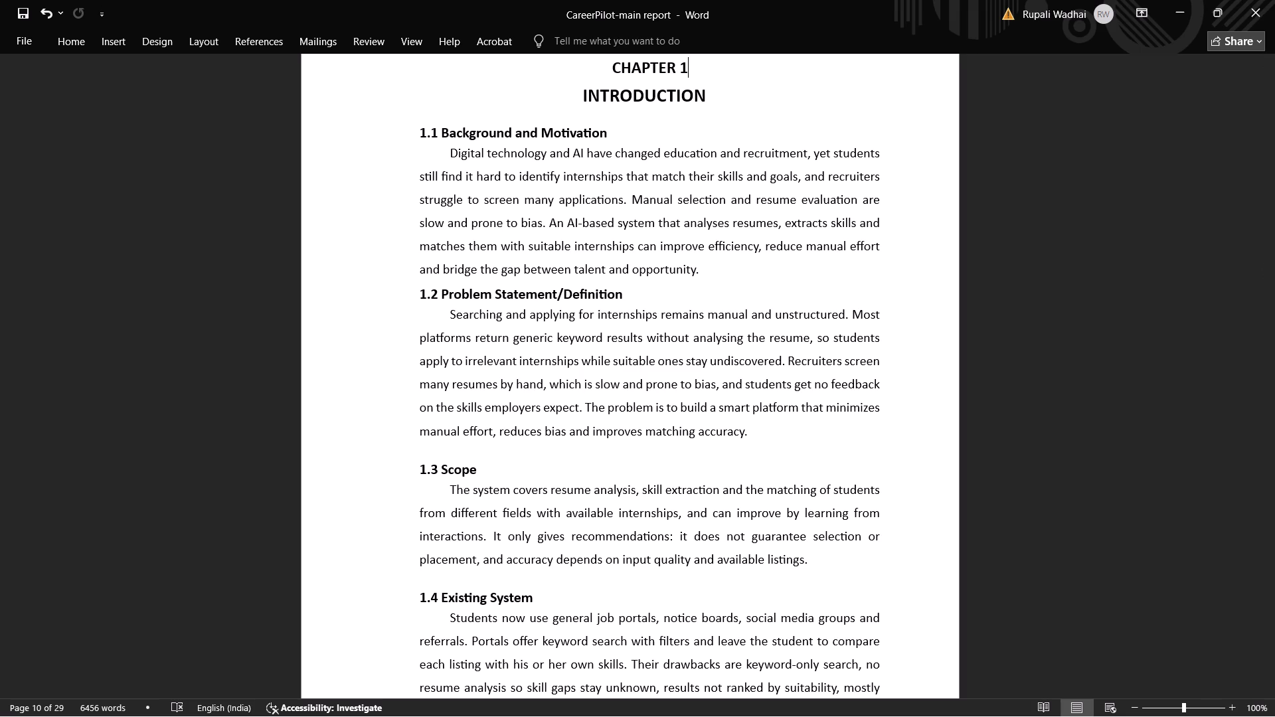
# Push the "1.5 Proposed System" heading to the following page with blank lines after "Existing System", and leave a blank line above the heading.
pyautogui.scroll(-4, 663, 376)
pyautogui.scroll(1, 663, 376)
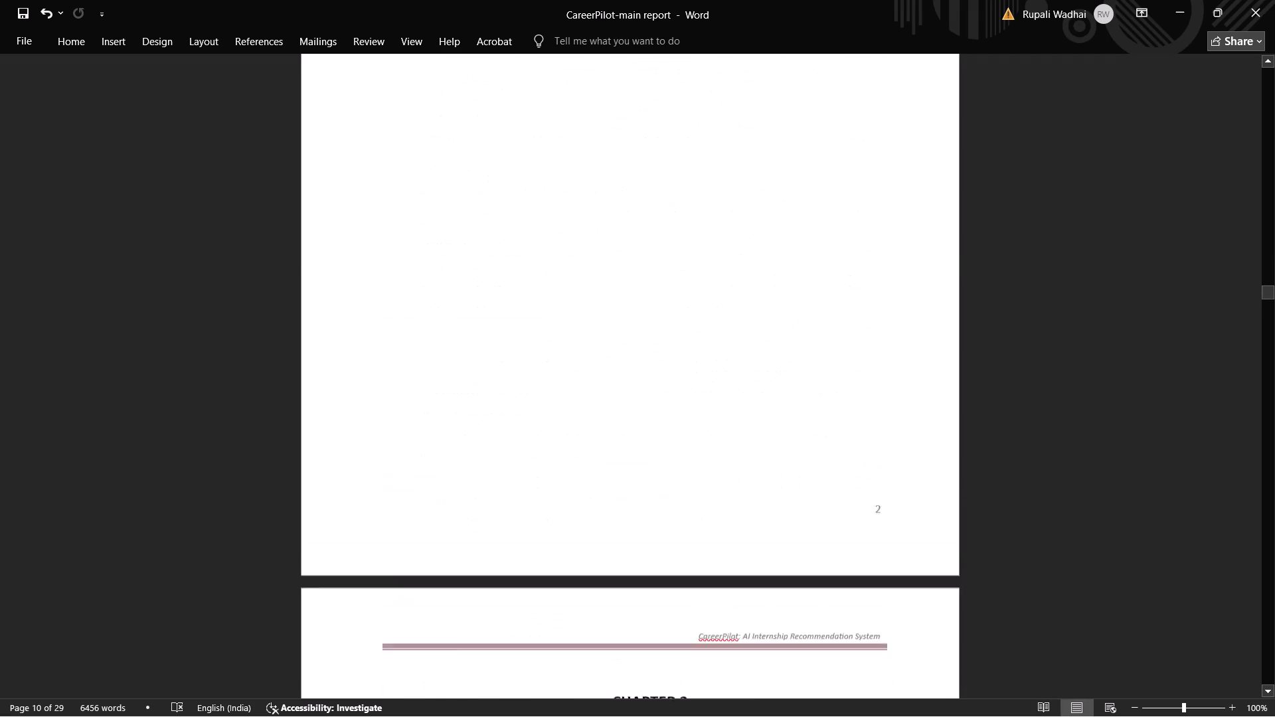
pyautogui.scroll(2, 663, 376)
pyautogui.scroll(1, 499, 324)
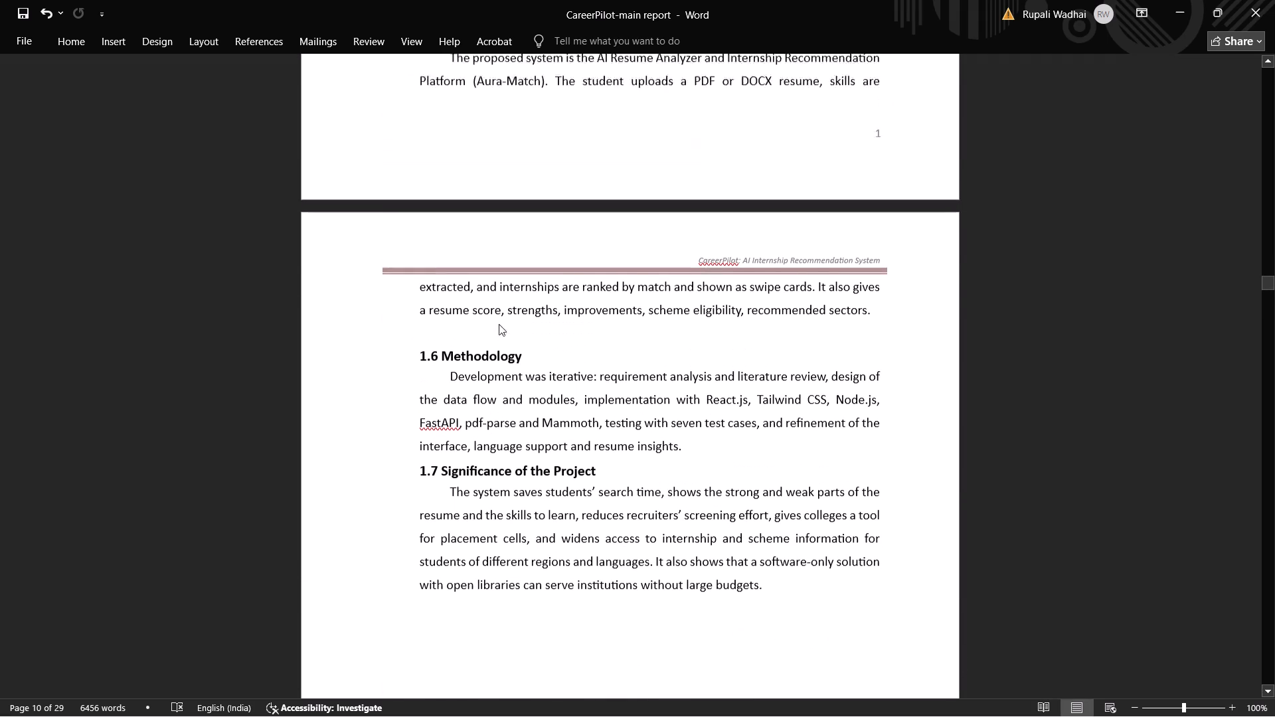
pyautogui.scroll(1, 499, 324)
pyautogui.click(555, 108)
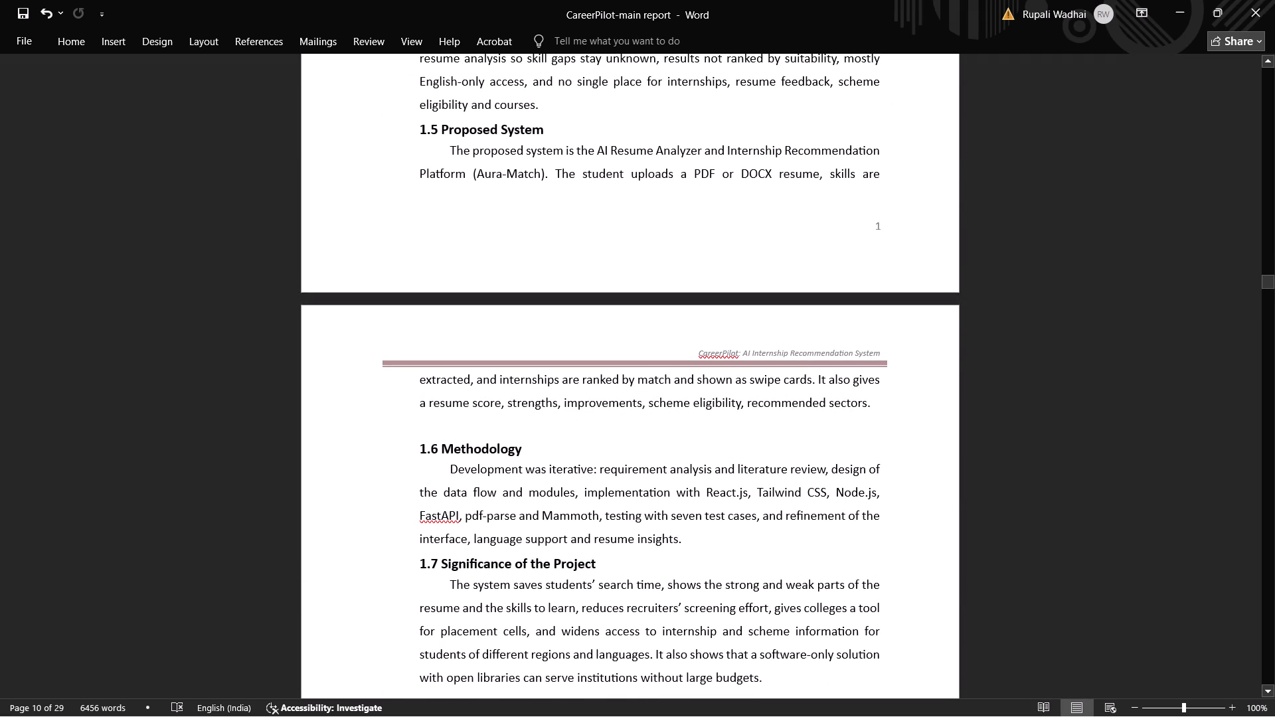
pyautogui.press('Return')
pyautogui.press('Return')
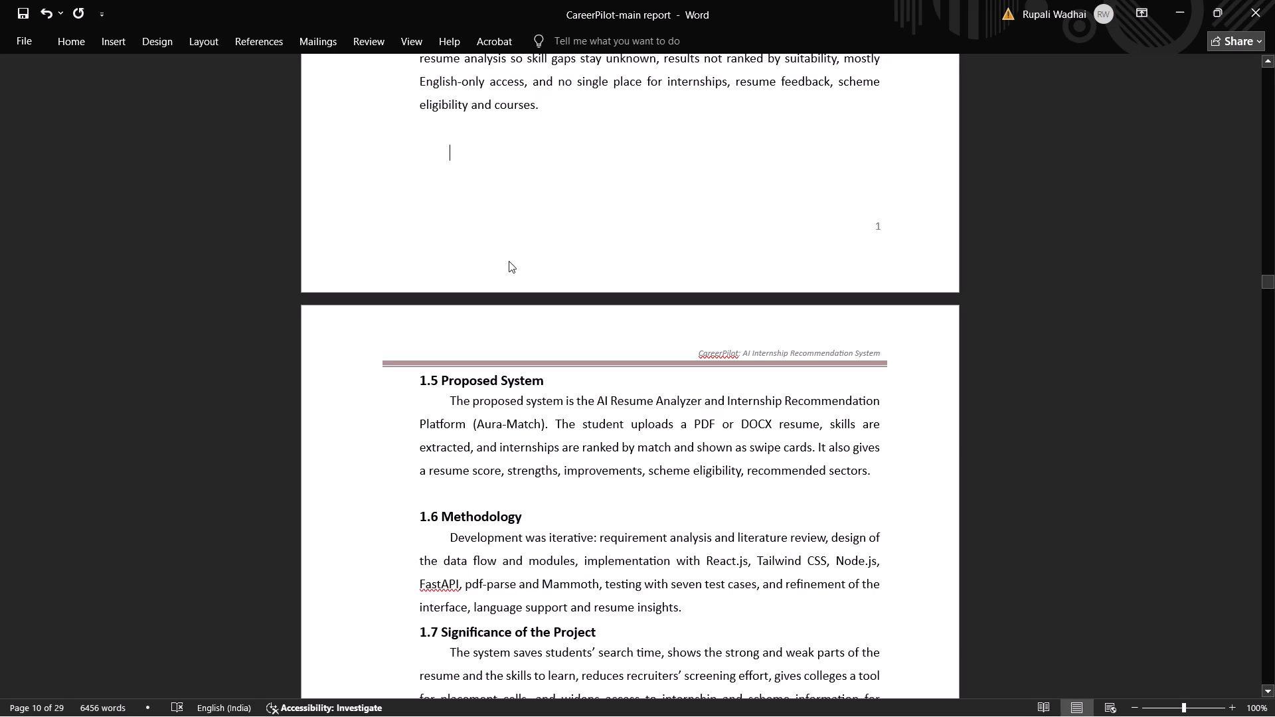
pyautogui.press('Return')
pyautogui.click(413, 390)
pyautogui.press('Return')
# Insert blank space between the "Background and Motivation" paragraph and the "1.2 Problem Statement/Definition" heading.
pyautogui.scroll(2, 691, 204)
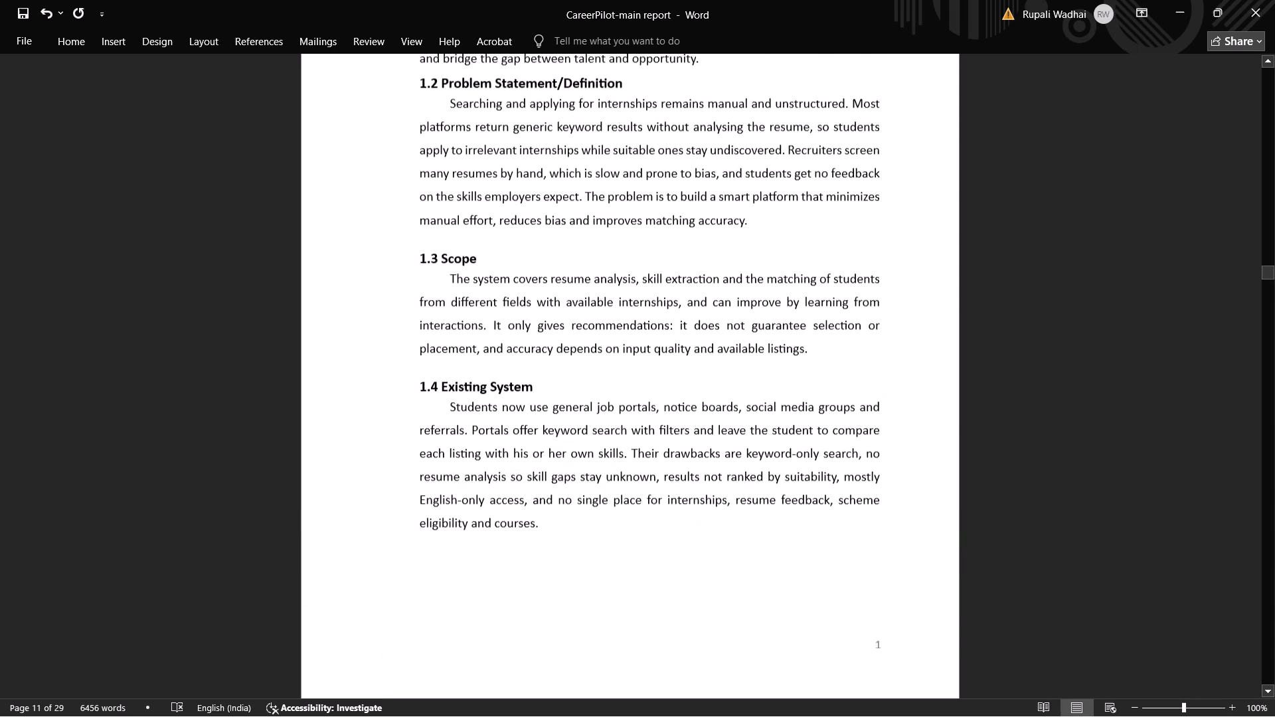
pyautogui.scroll(1, 691, 204)
pyautogui.scroll(-2, 691, 204)
pyautogui.scroll(1, 691, 204)
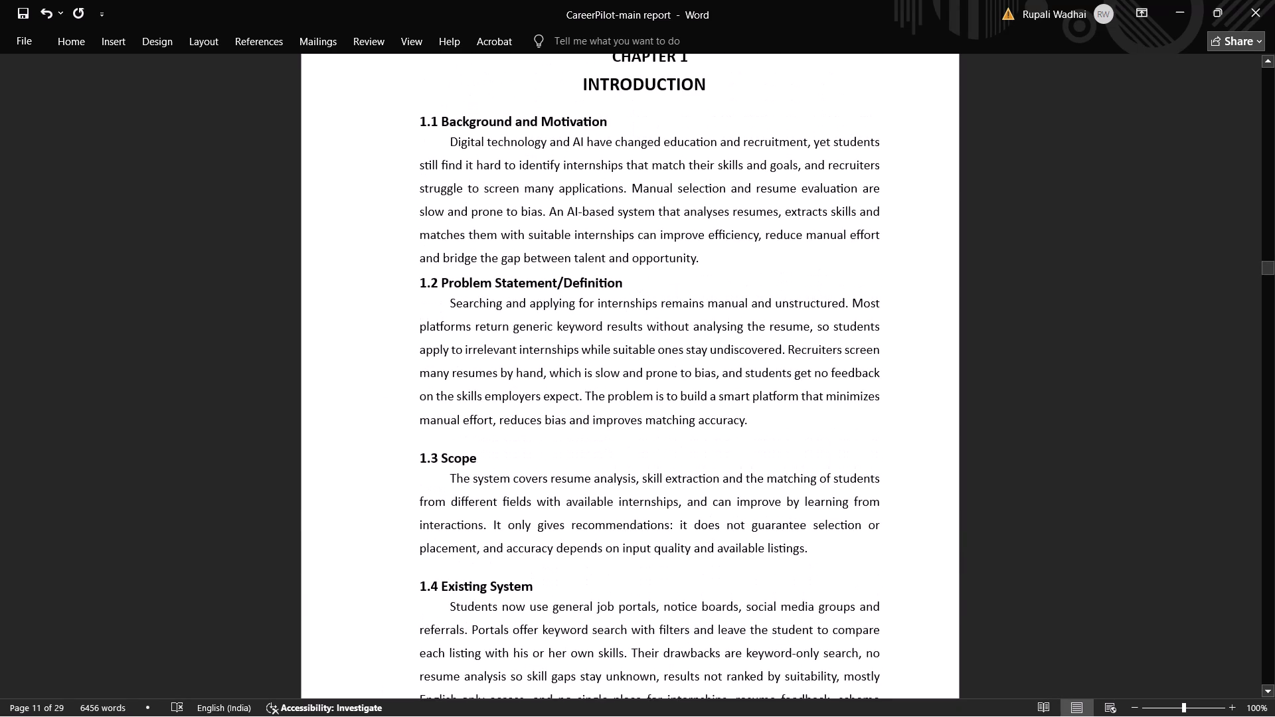
pyautogui.scroll(1, 691, 204)
pyautogui.click(711, 261)
pyautogui.press('Return')
pyautogui.press('Return')
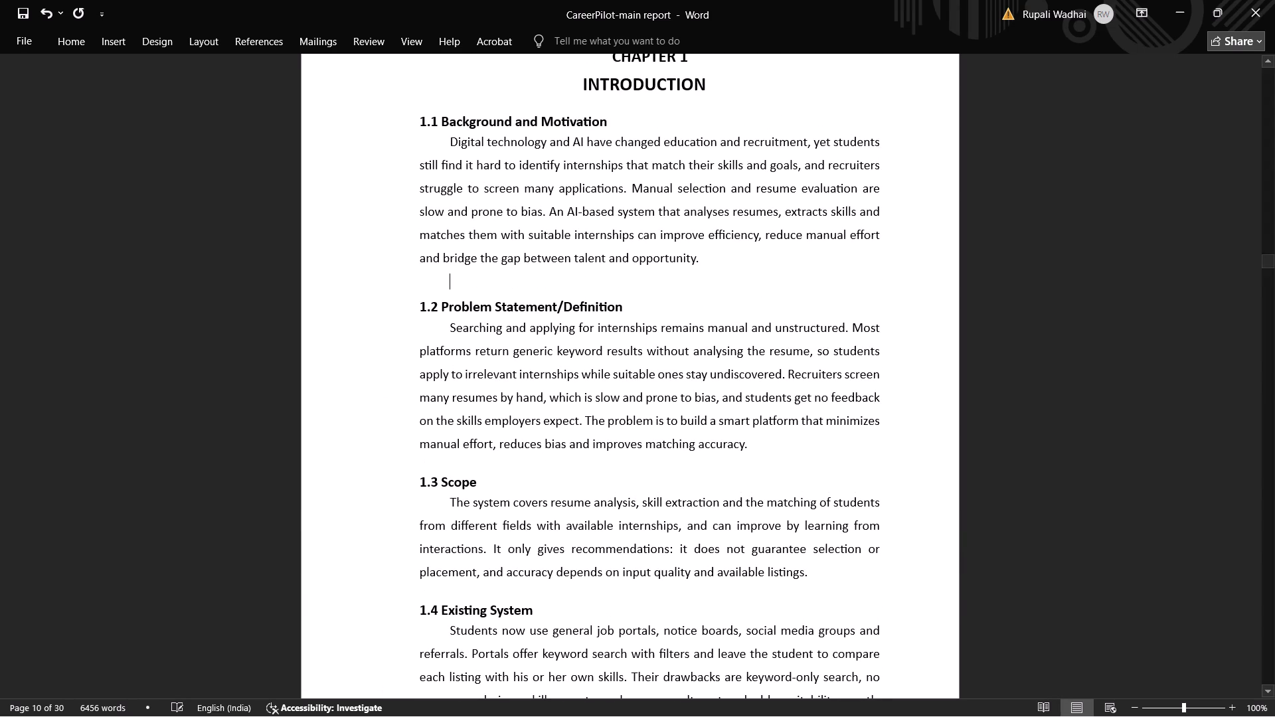
# Delete the extra blank lines above "CHAPTER 2" so that the chapter heading starts at the top of its page.
pyautogui.scroll(-1, 705, 261)
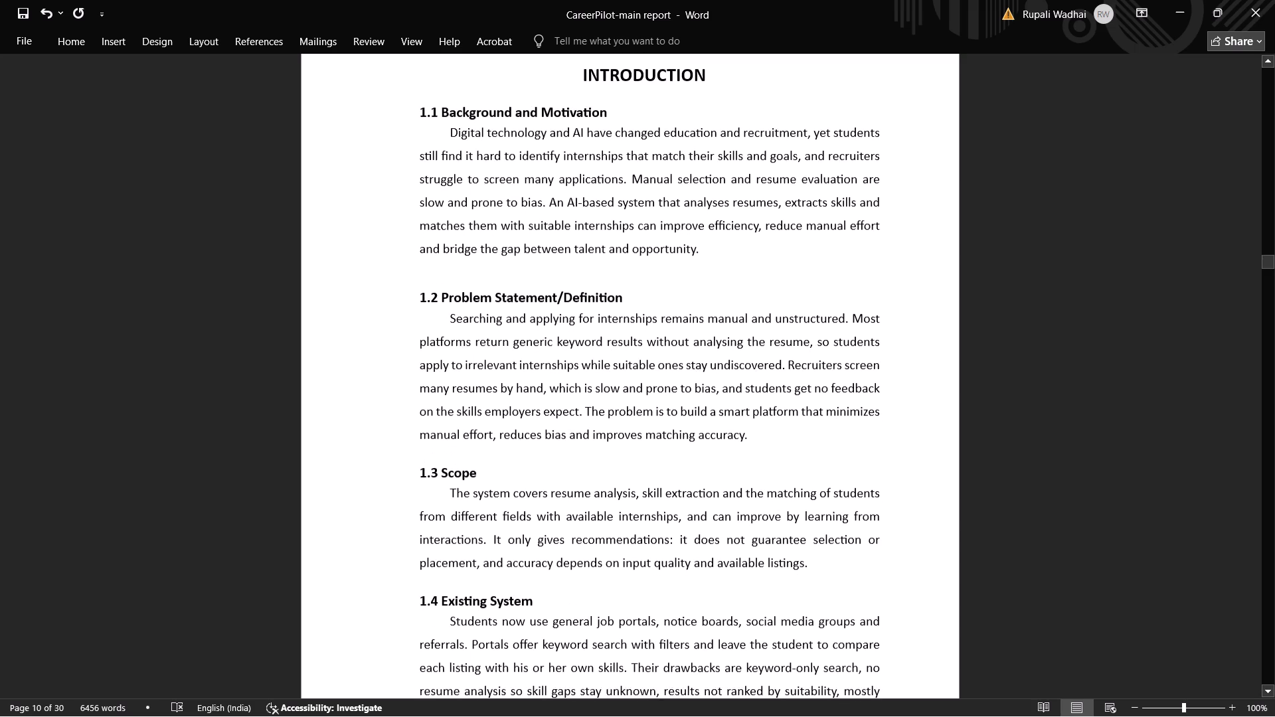
pyautogui.scroll(-4, 705, 261)
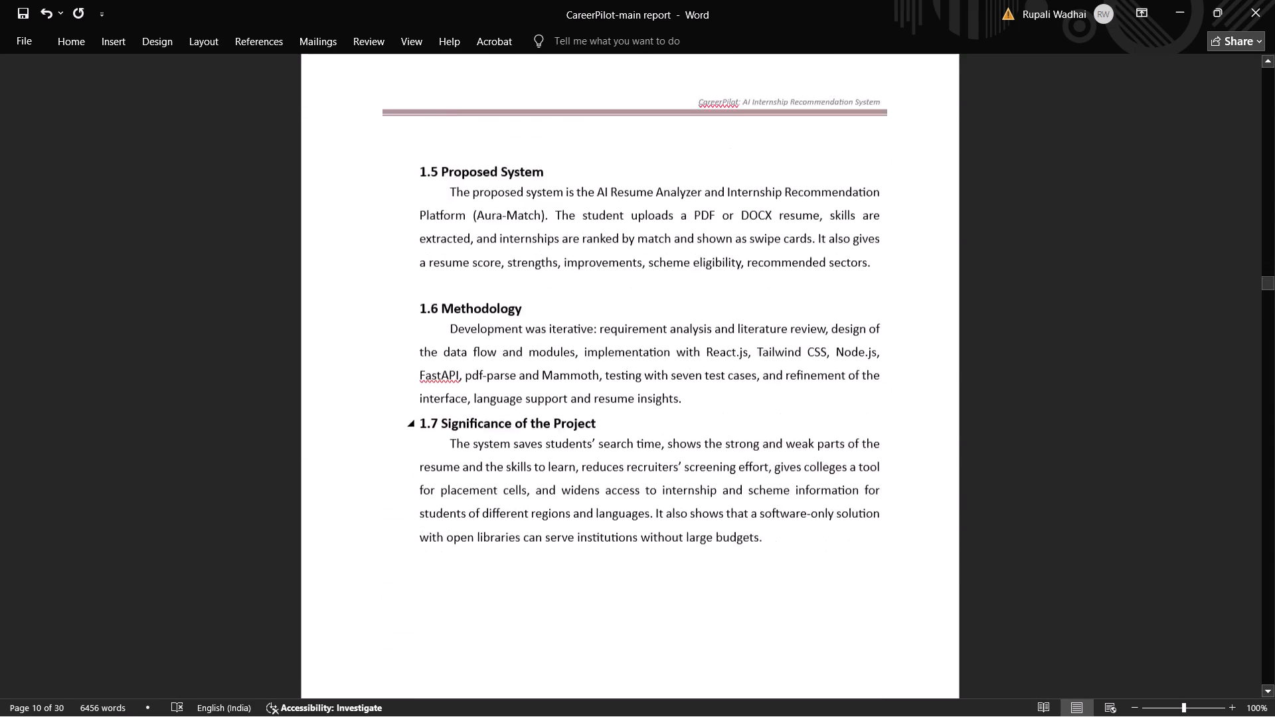
pyautogui.scroll(-1, 705, 261)
pyautogui.scroll(5, 705, 261)
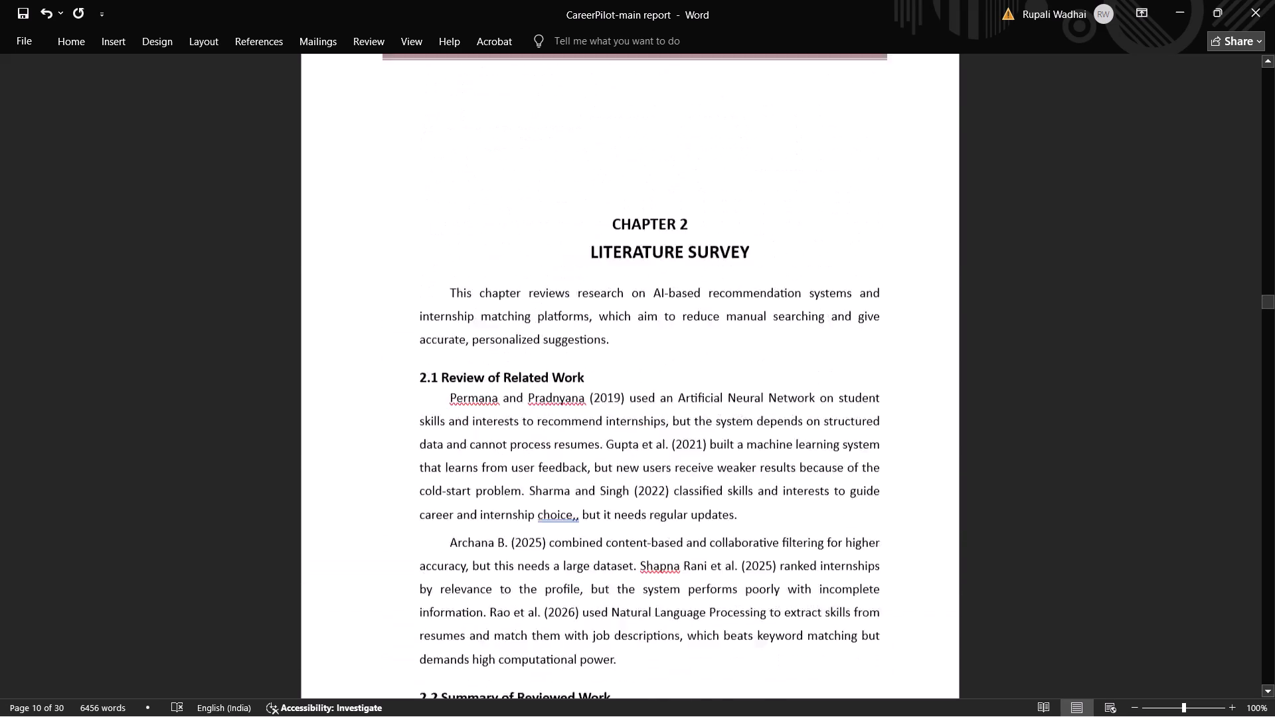
pyautogui.scroll(1, 705, 261)
pyautogui.scroll(-1, 705, 261)
pyautogui.click(431, 554)
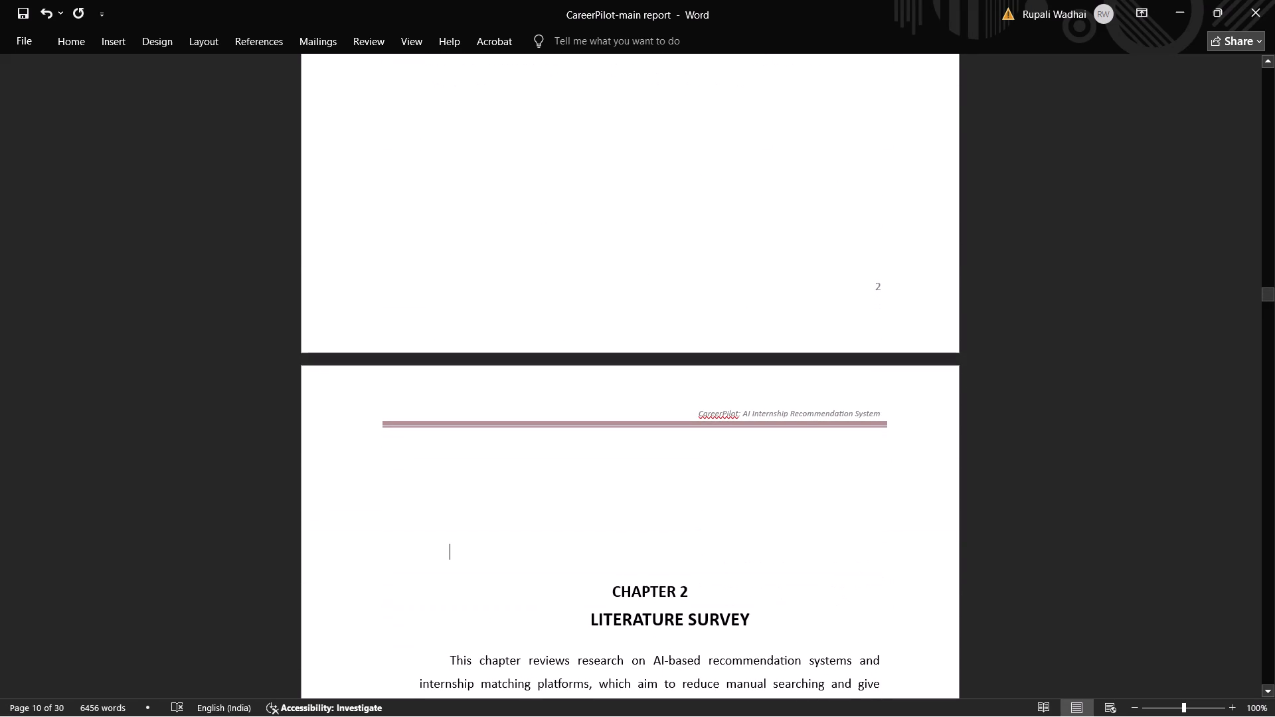
pyautogui.press('BackSpace')
pyautogui.press('BackSpace')
pyautogui.press('BackSpace')
pyautogui.press('BackSpace')
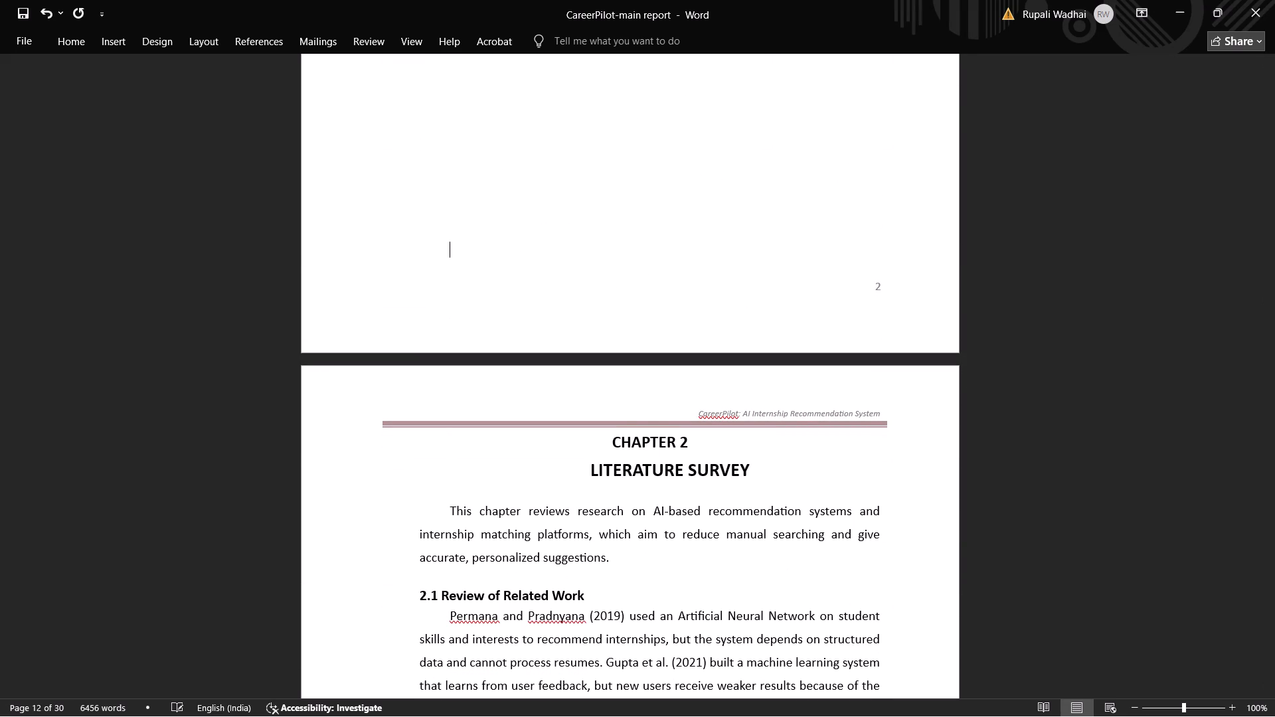
# Remove the indents from the "CHAPTER 2" and "LITERATURE SURVEY" heading lines so both start flush at the same left edge.
pyautogui.click(586, 471)
pyautogui.click(586, 471)
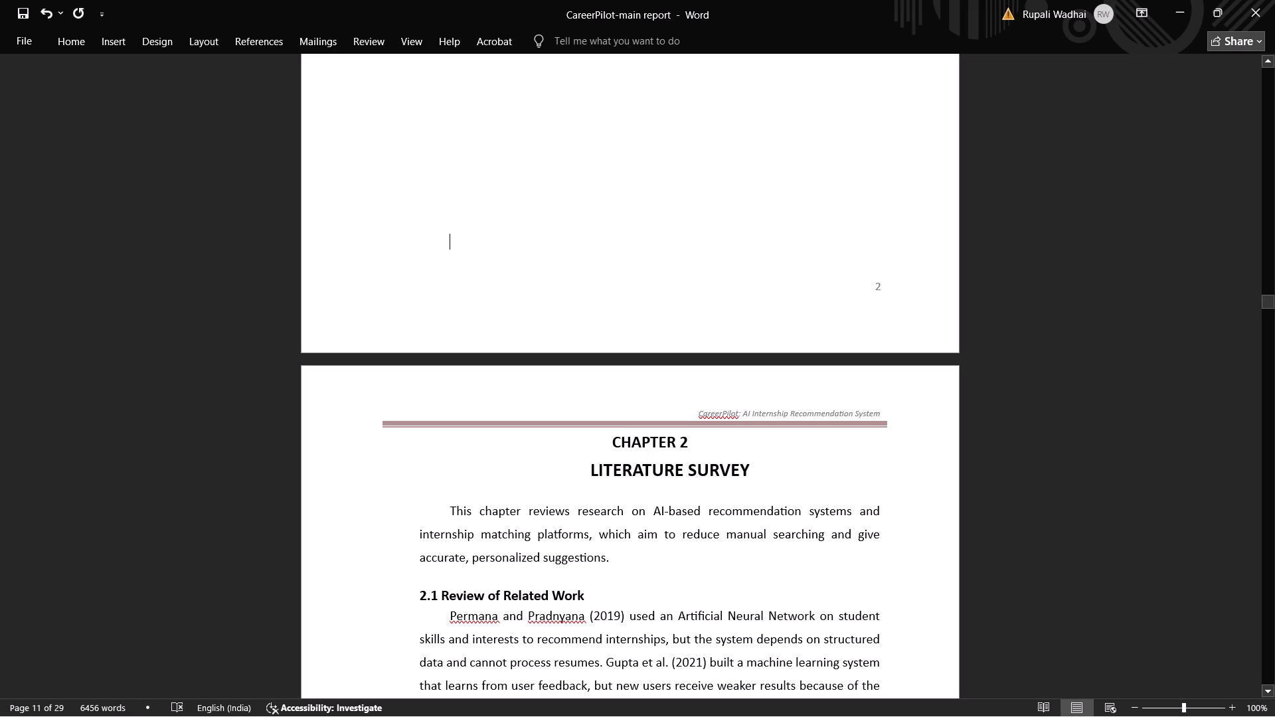
pyautogui.click(572, 471)
pyautogui.press('BackSpace')
pyautogui.press('BackSpace')
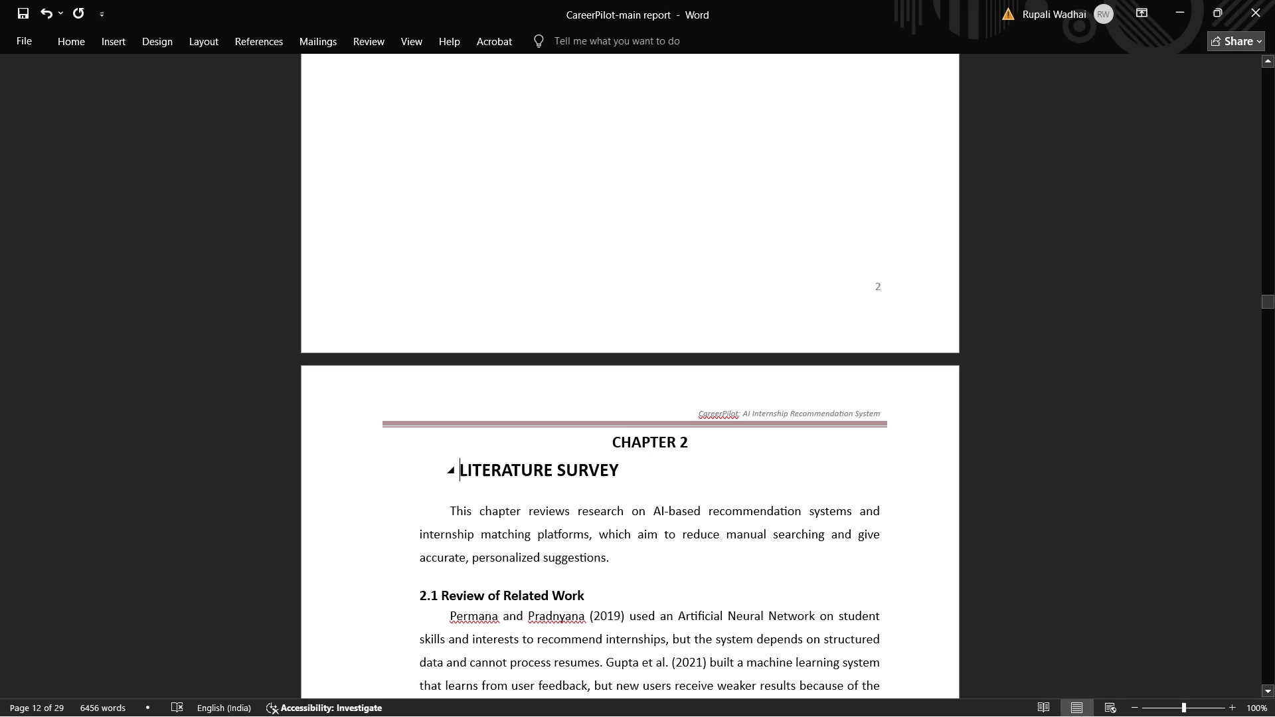
pyautogui.click(608, 445)
pyautogui.press('BackSpace')
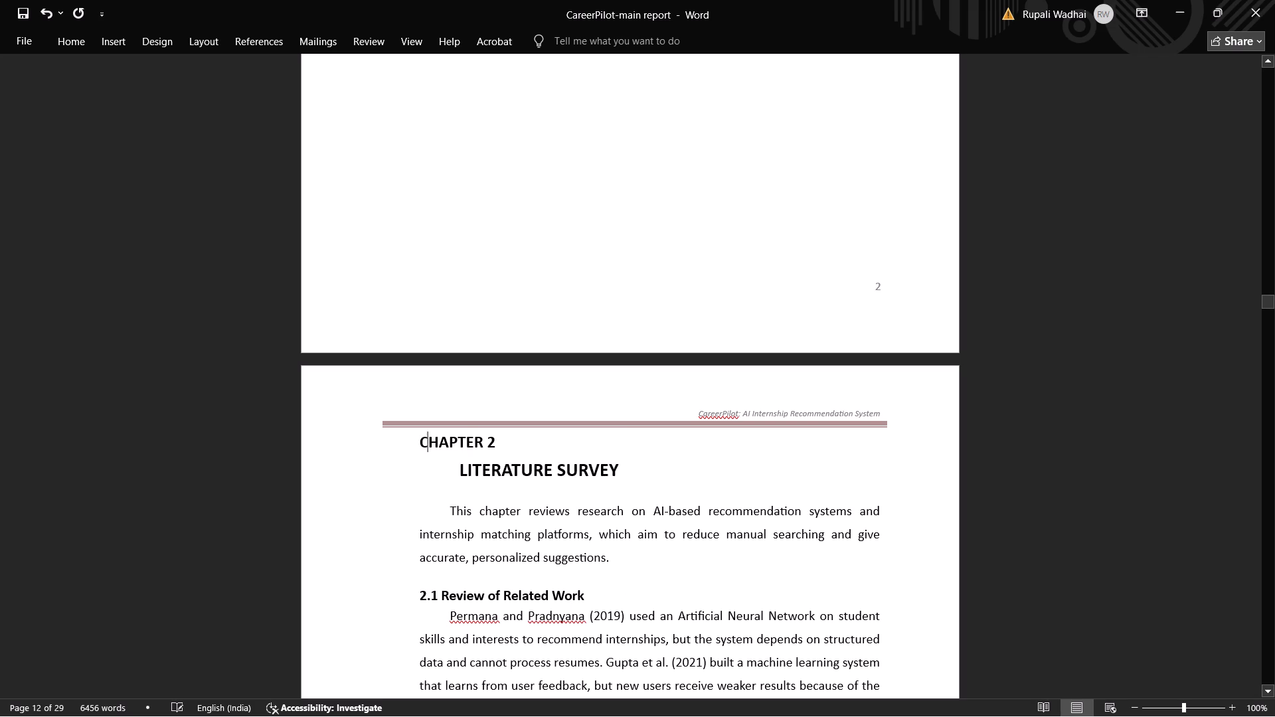
pyautogui.click(447, 477)
pyautogui.press('BackSpace')
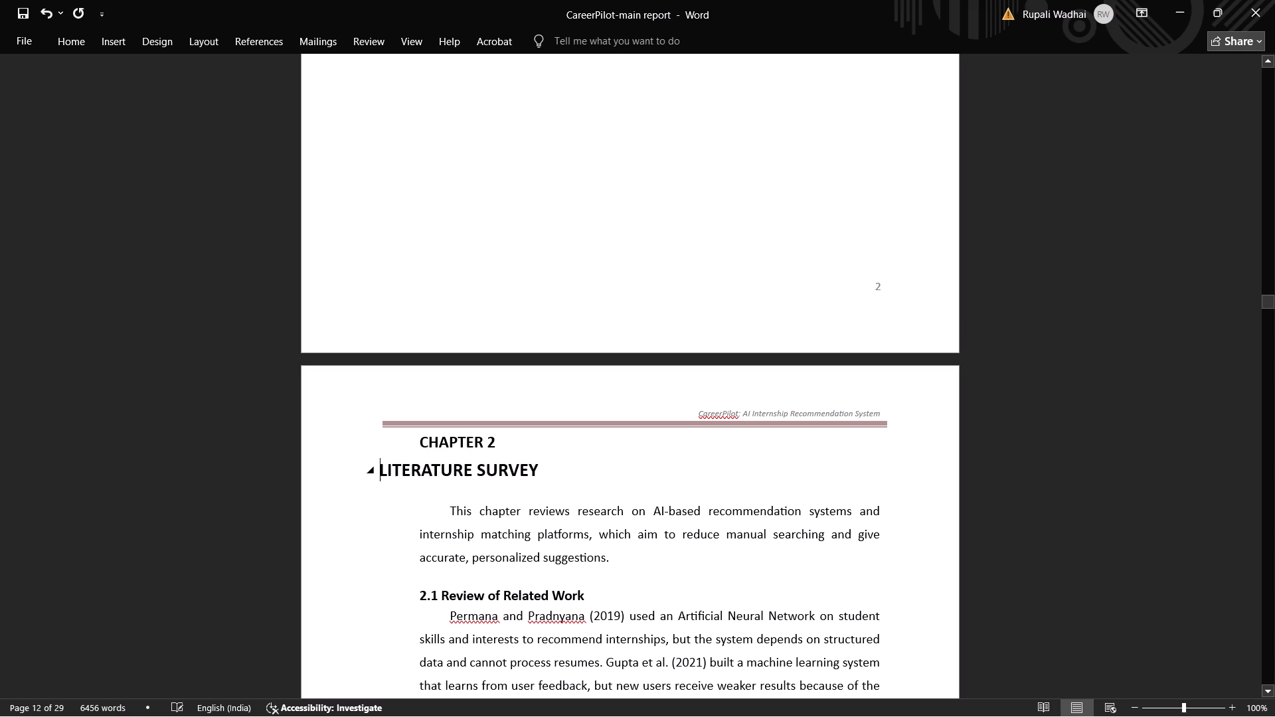
pyautogui.click(413, 453)
pyautogui.press('BackSpace')
pyautogui.press('BackSpace')
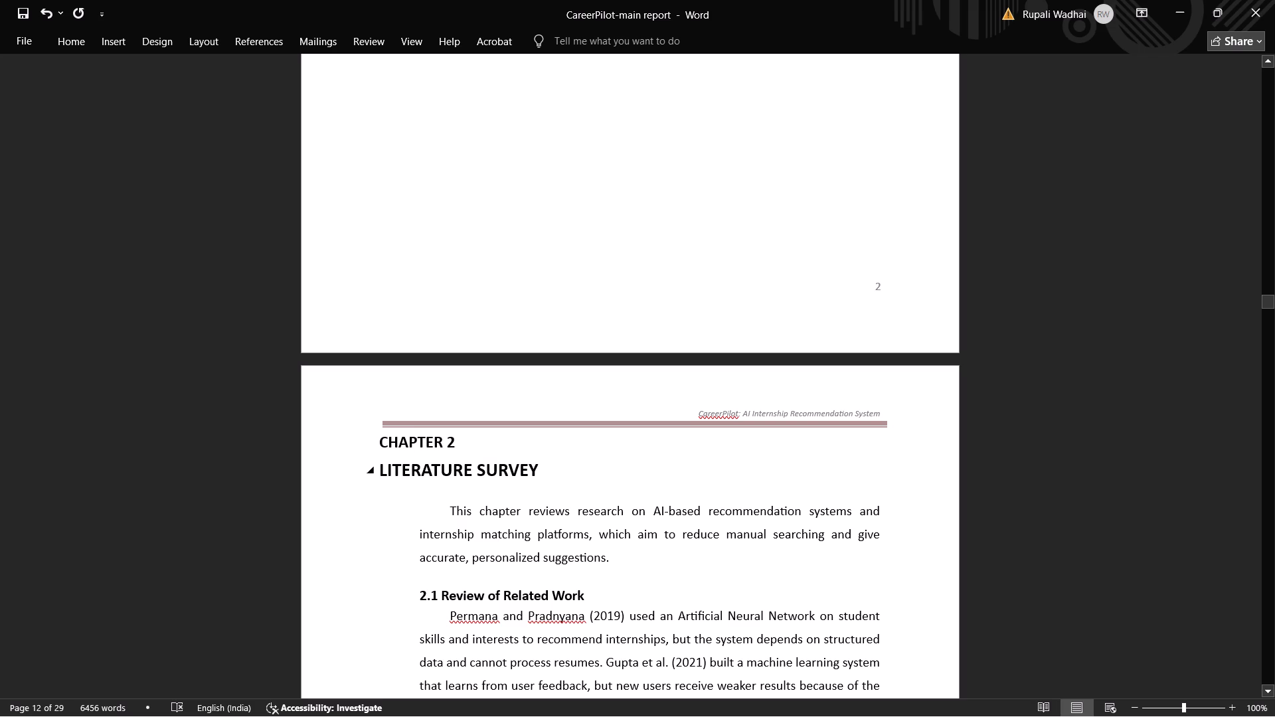
# Centre the "CHAPTER 2" and "LITERATURE SURVEY" heading lines on the page.
pyautogui.moveTo(548, 469); pyautogui.dragTo(349, 450)
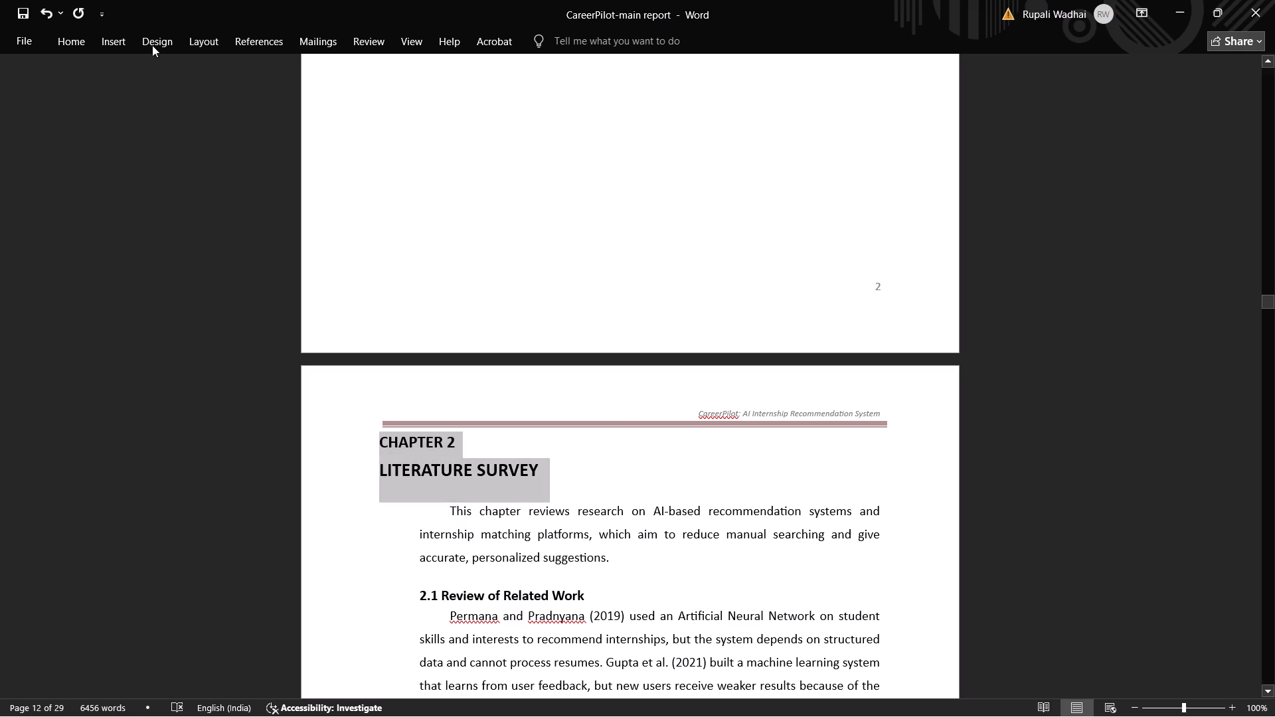
pyautogui.click(74, 36)
pyautogui.click(411, 102)
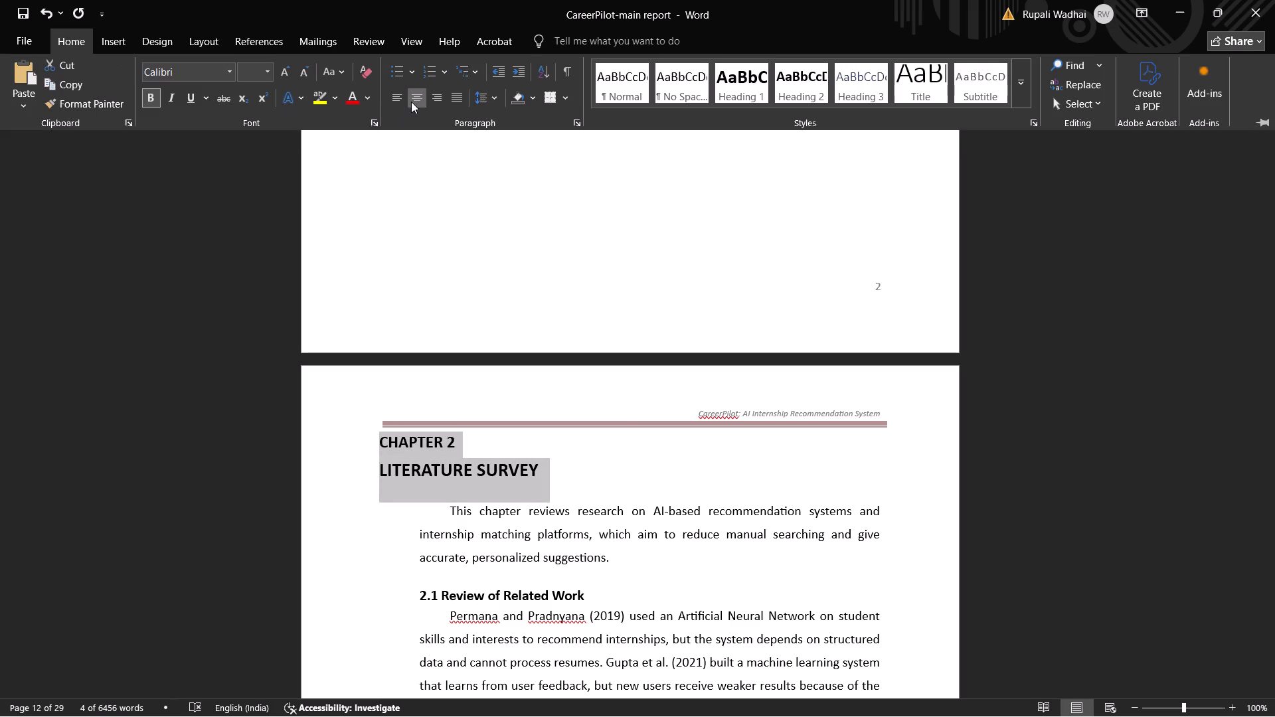
pyautogui.click(754, 448)
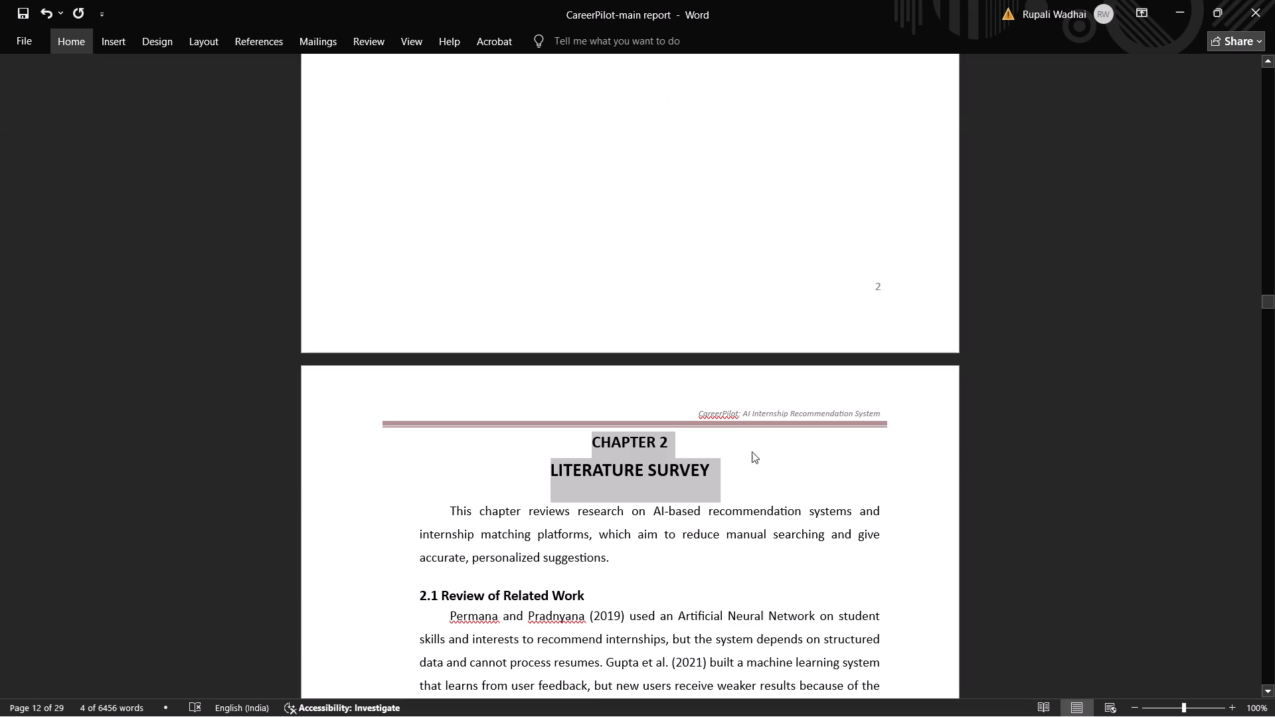
pyautogui.click(730, 495)
# Review the page layout from section 1.5 through Chapter 2, checking spacing, page breaks and text down to section 2.6.
pyautogui.scroll(2, 730, 495)
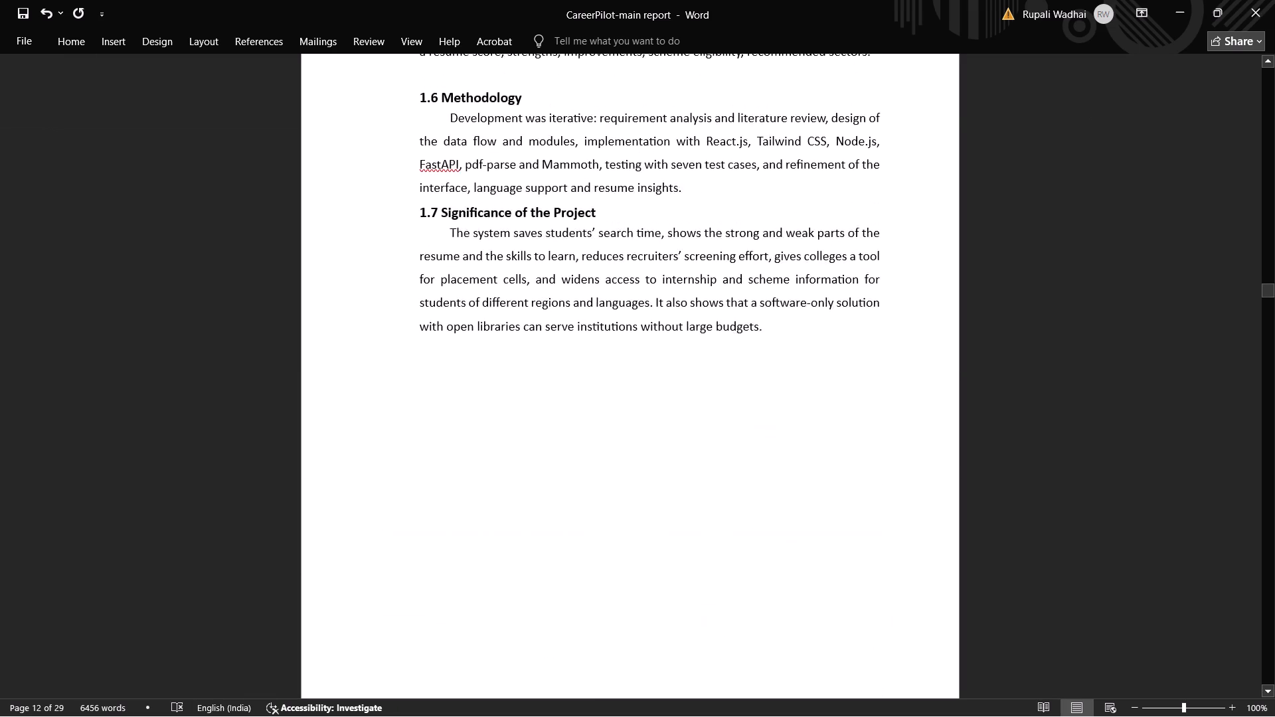
pyautogui.scroll(1, 730, 495)
pyautogui.hscroll(1, 730, 495)
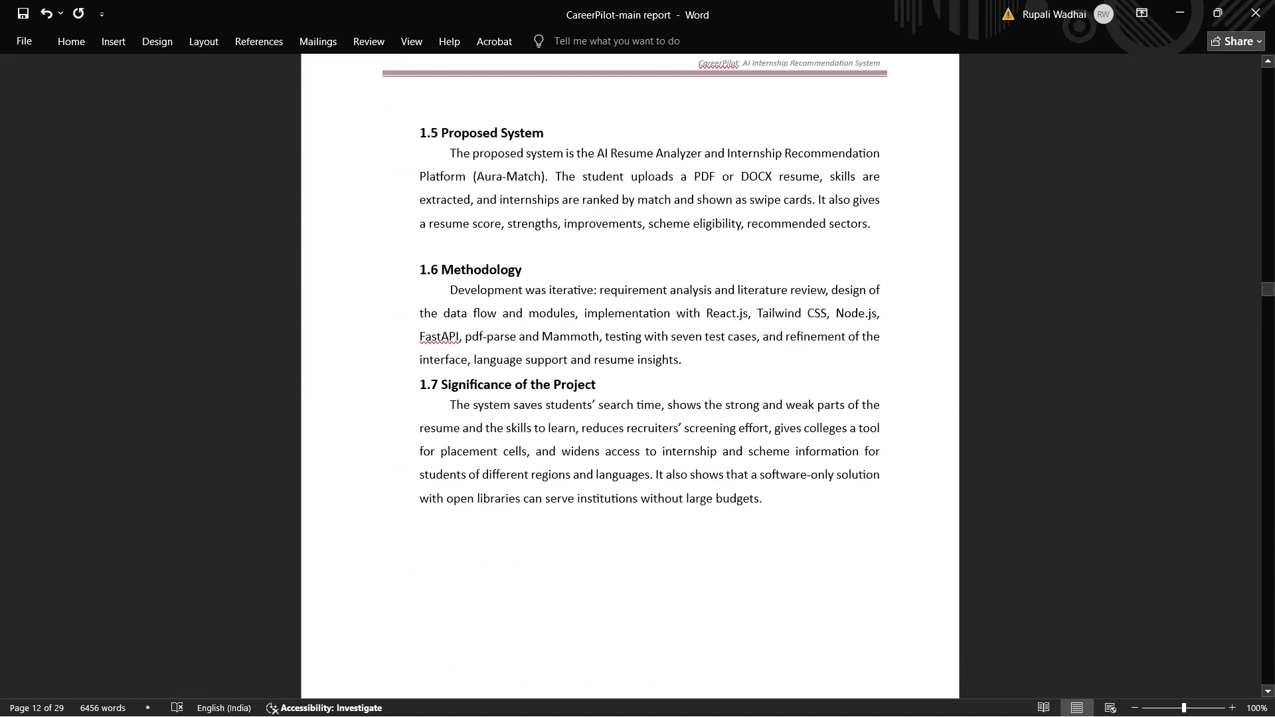
pyautogui.hscroll(1, 730, 495)
pyautogui.scroll(-2, 730, 495)
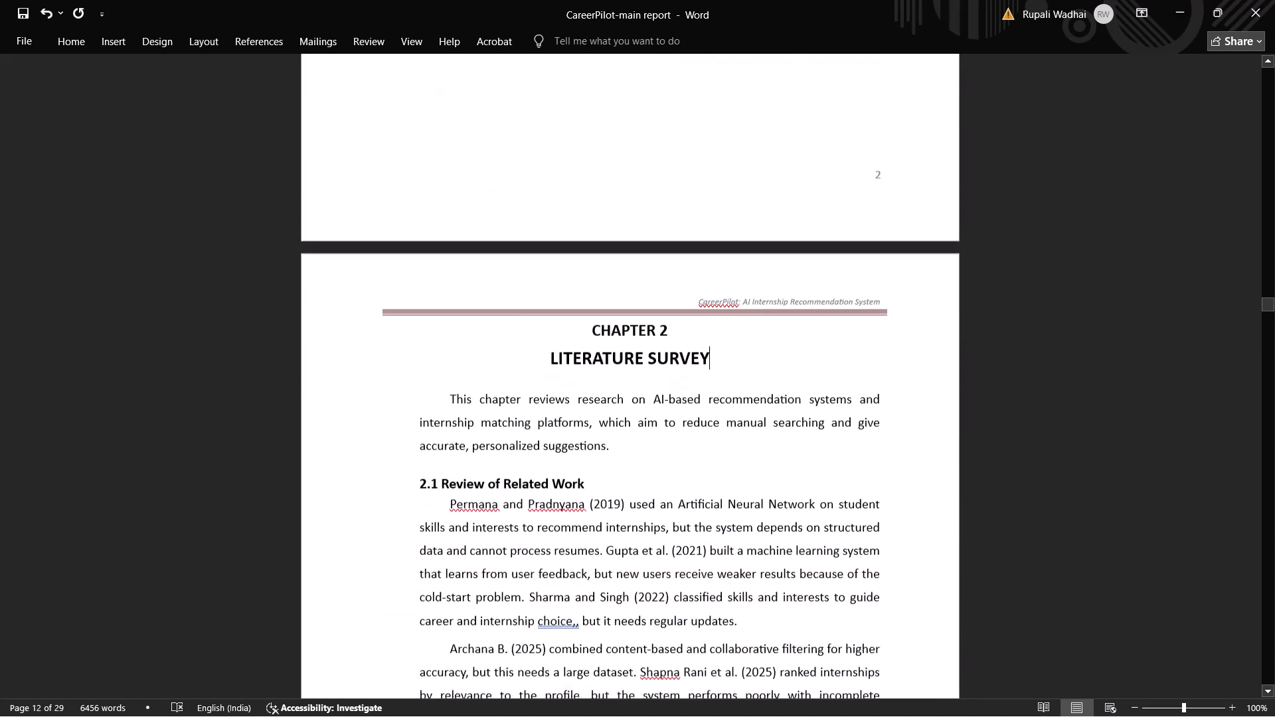
pyautogui.scroll(-1, 730, 495)
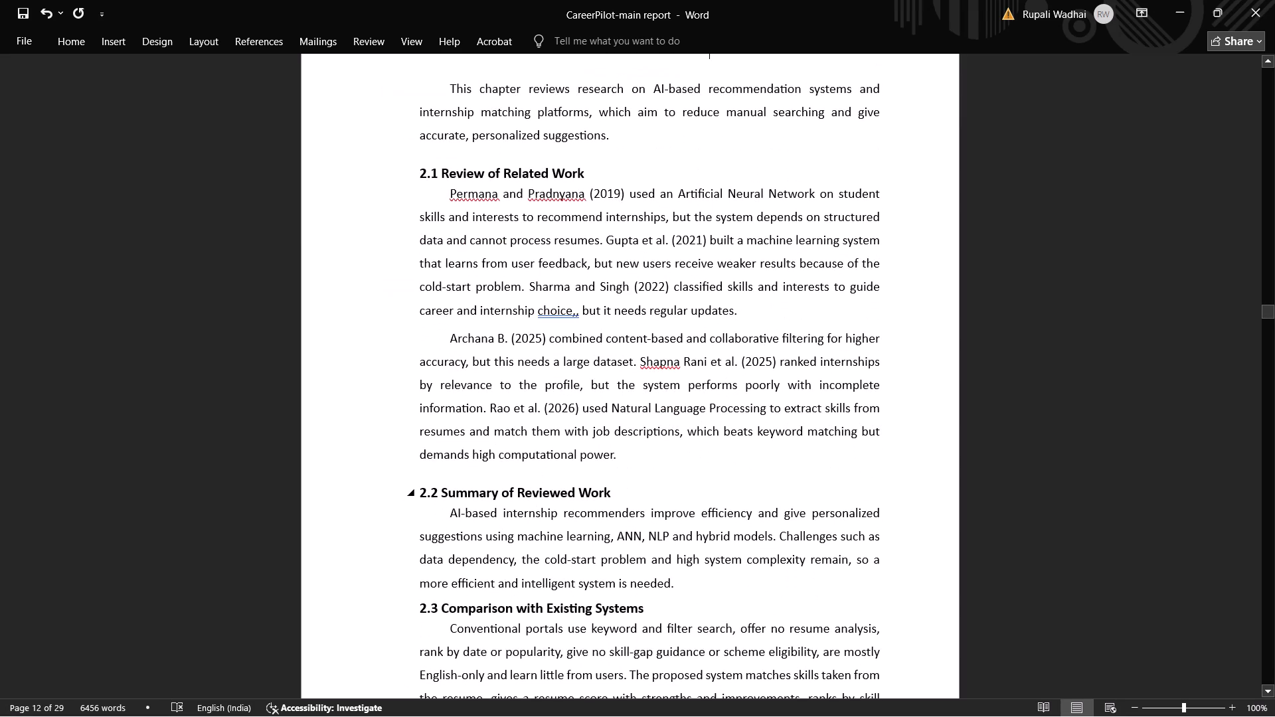
pyautogui.scroll(-1, 730, 495)
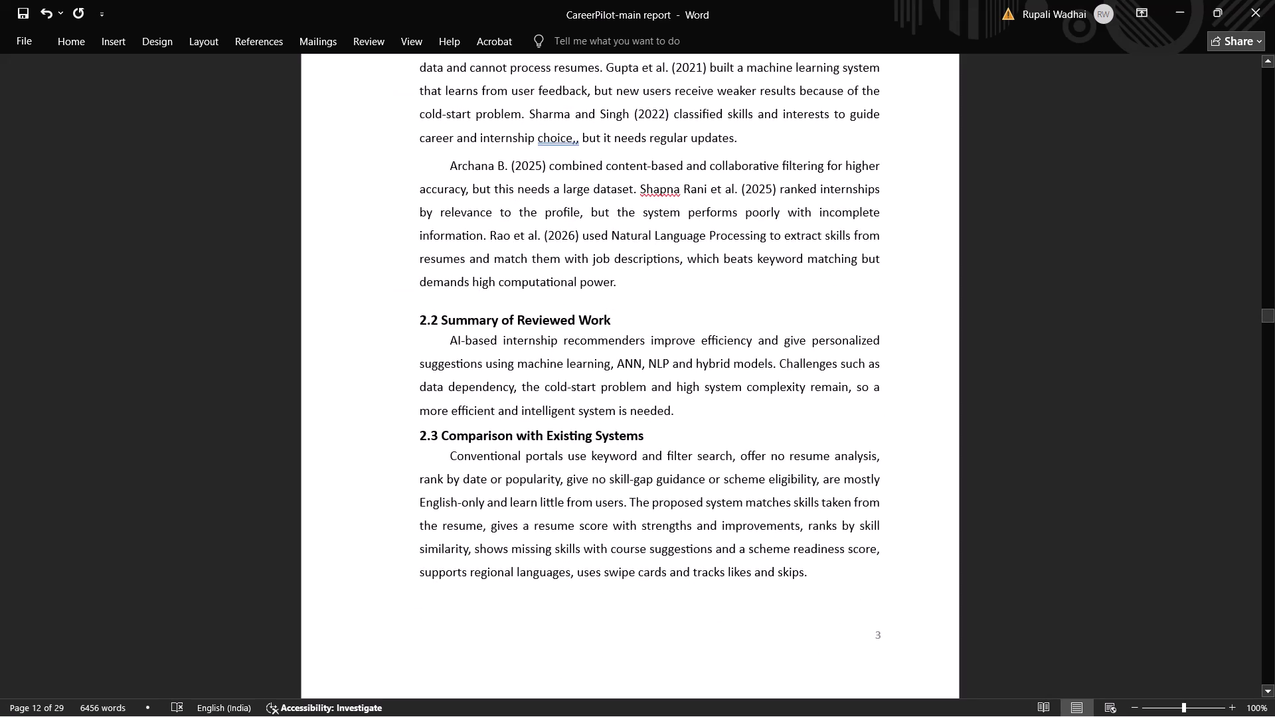
pyautogui.scroll(-3, 730, 495)
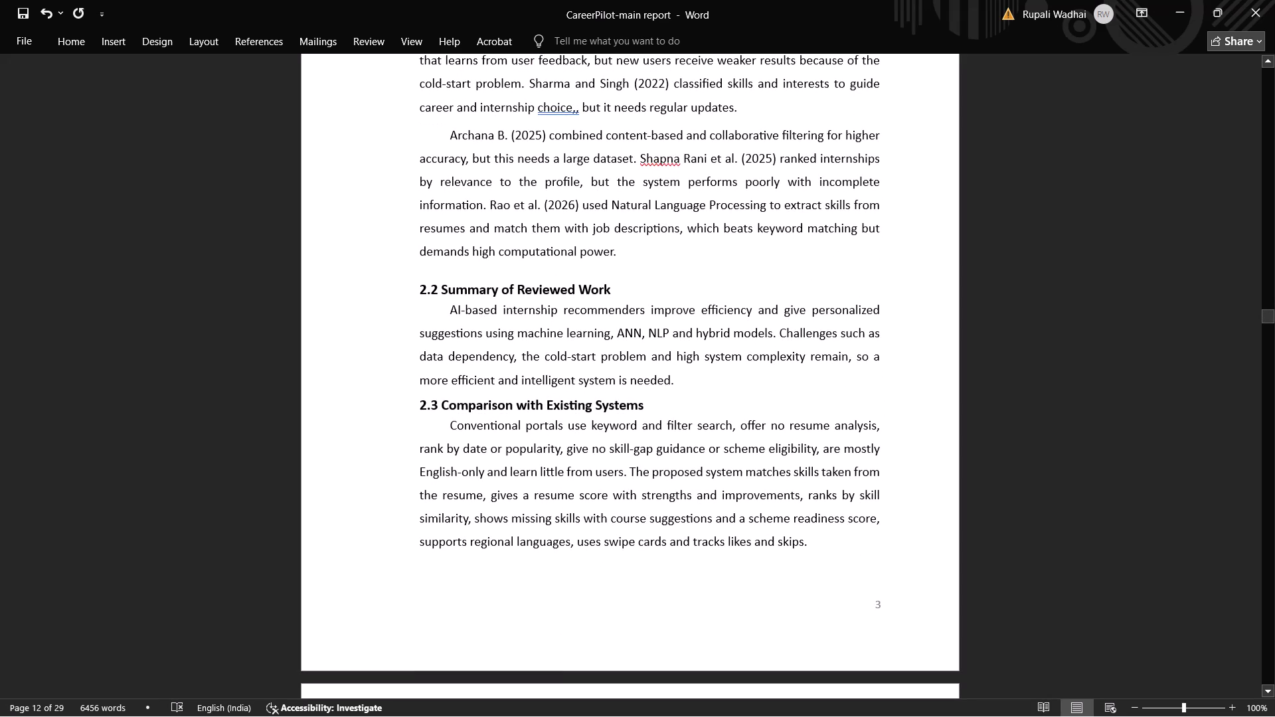
pyautogui.scroll(-1, 730, 495)
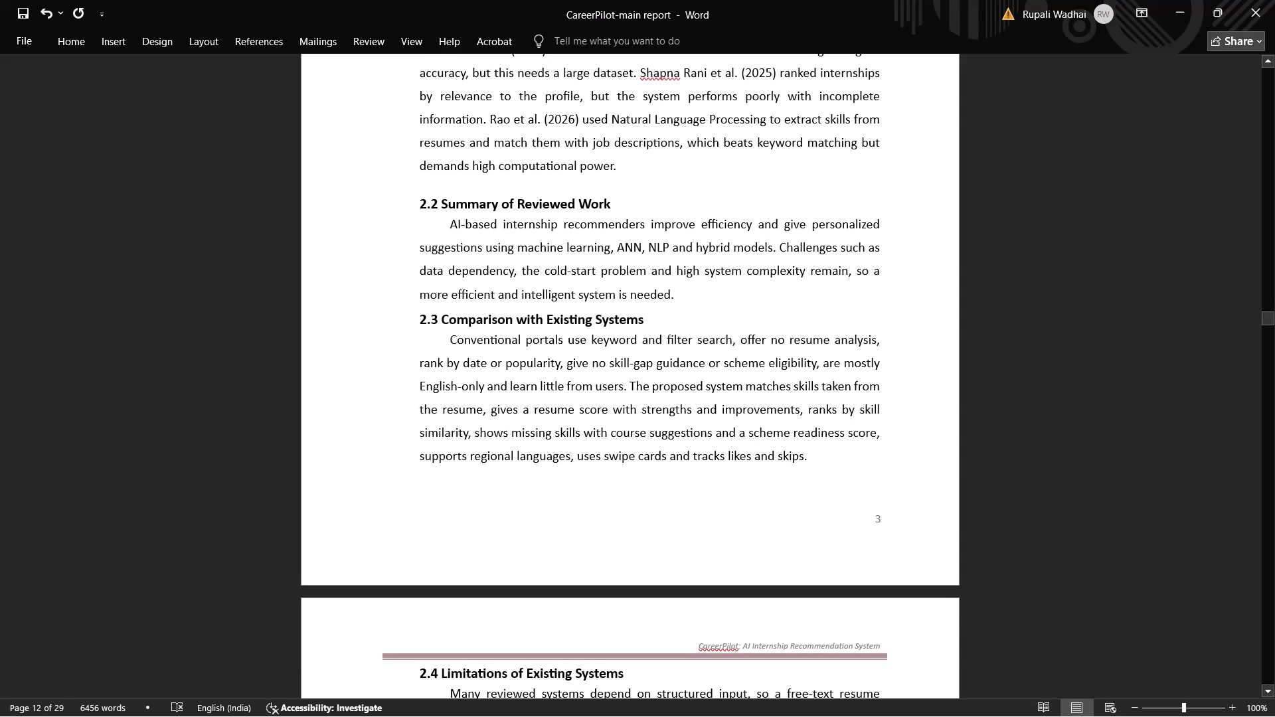
pyautogui.scroll(-2, 730, 495)
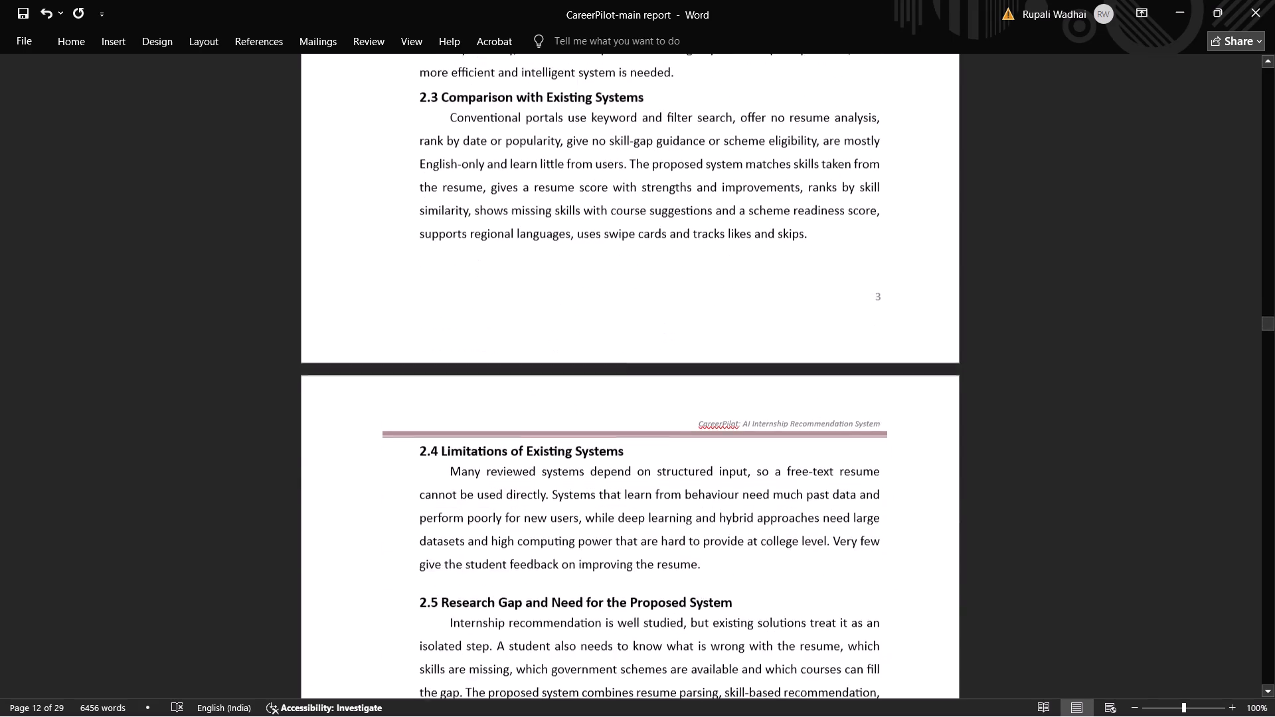
pyautogui.scroll(-2, 730, 495)
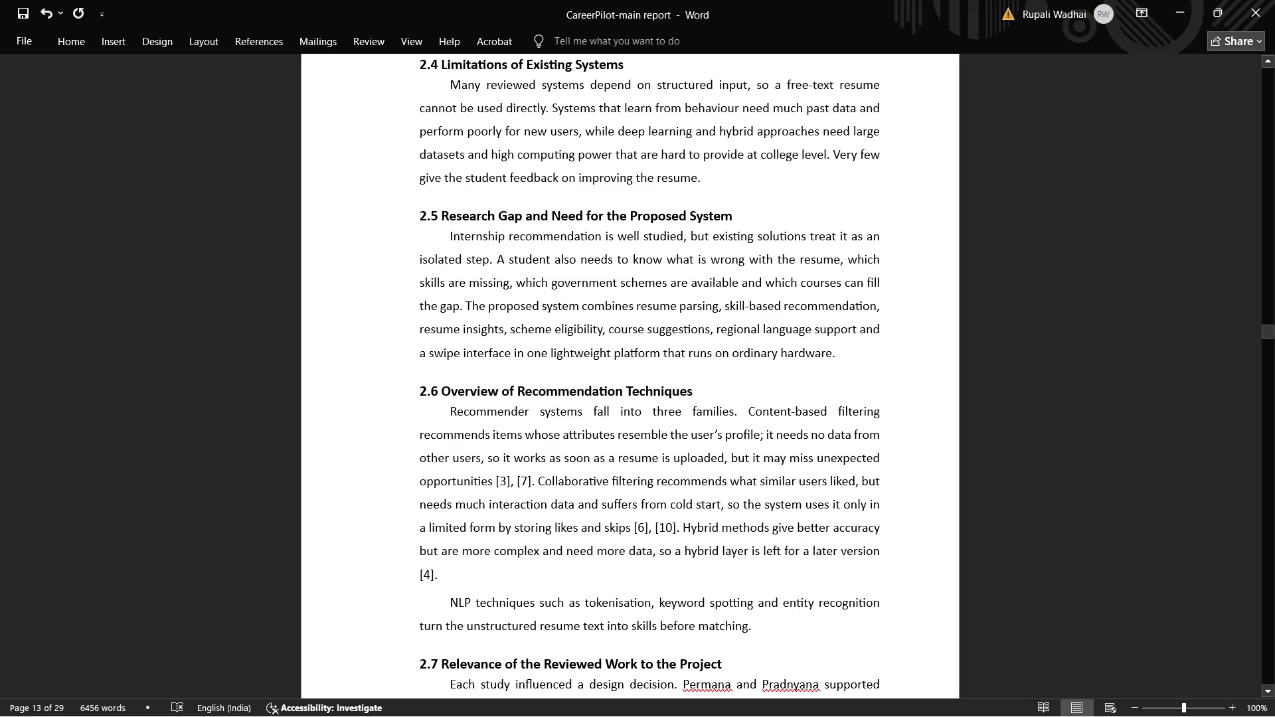
# In section 2.6, move the citations "[3], [7]." from after "opportunities" to the end of the NLP techniques paragraph, leaving a period behind.
pyautogui.moveTo(531, 485); pyautogui.dragTo(497, 481)
pyautogui.hotkey('ctrl', 'c')
pyautogui.press('BackSpace')
pyautogui.press('.')
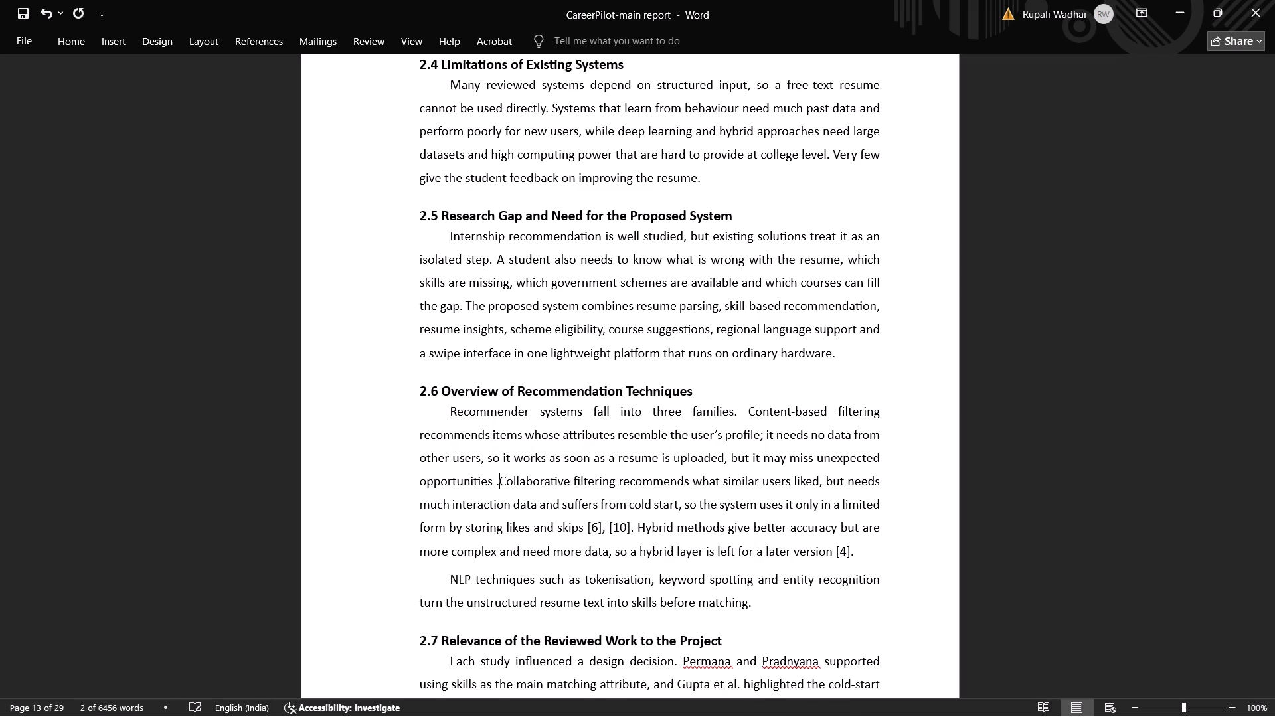
pyautogui.click(746, 599)
pyautogui.moveTo(758, 603); pyautogui.dragTo(772, 611)
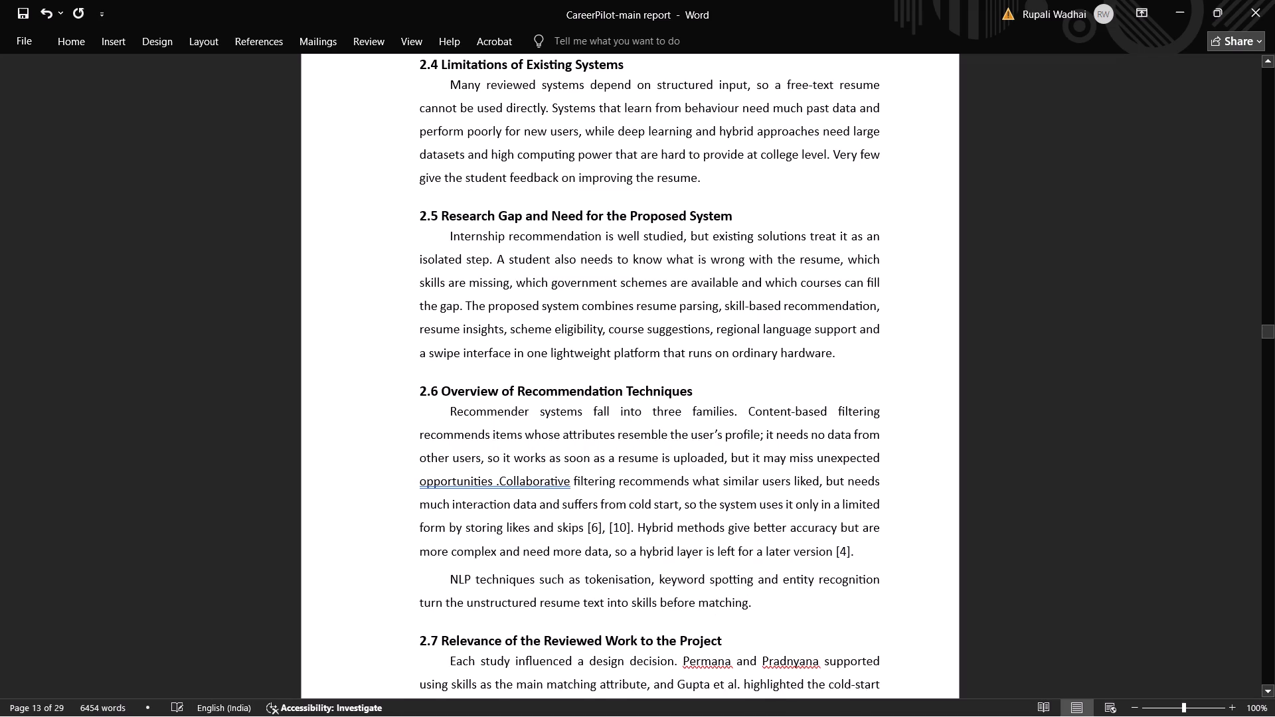
pyautogui.moveTo(772, 611); pyautogui.dragTo(773, 611)
pyautogui.hotkey('ctrl', 'v')
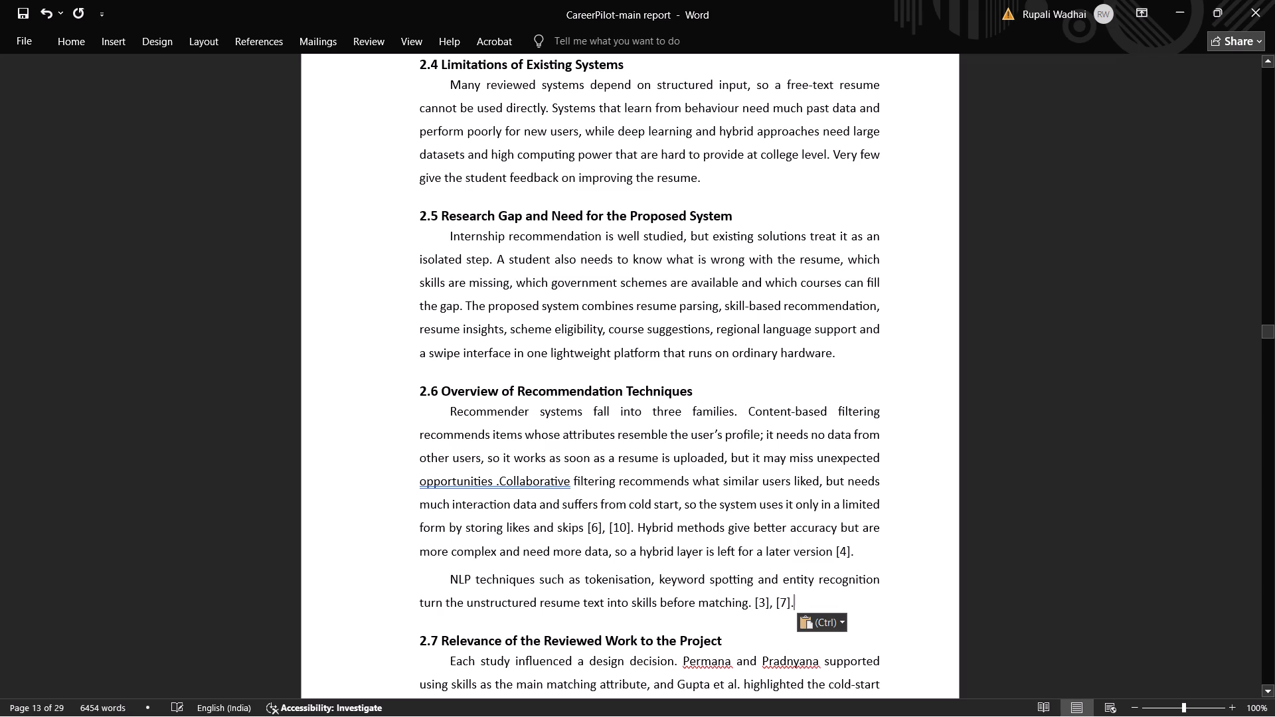
# Move the citations "[6], [10]." from after "likes and skips" to follow "[3], [7]" in the NLP paragraph, leaving a period behind.
pyautogui.moveTo(629, 527); pyautogui.dragTo(624, 526)
pyautogui.moveTo(624, 526); pyautogui.dragTo(588, 526)
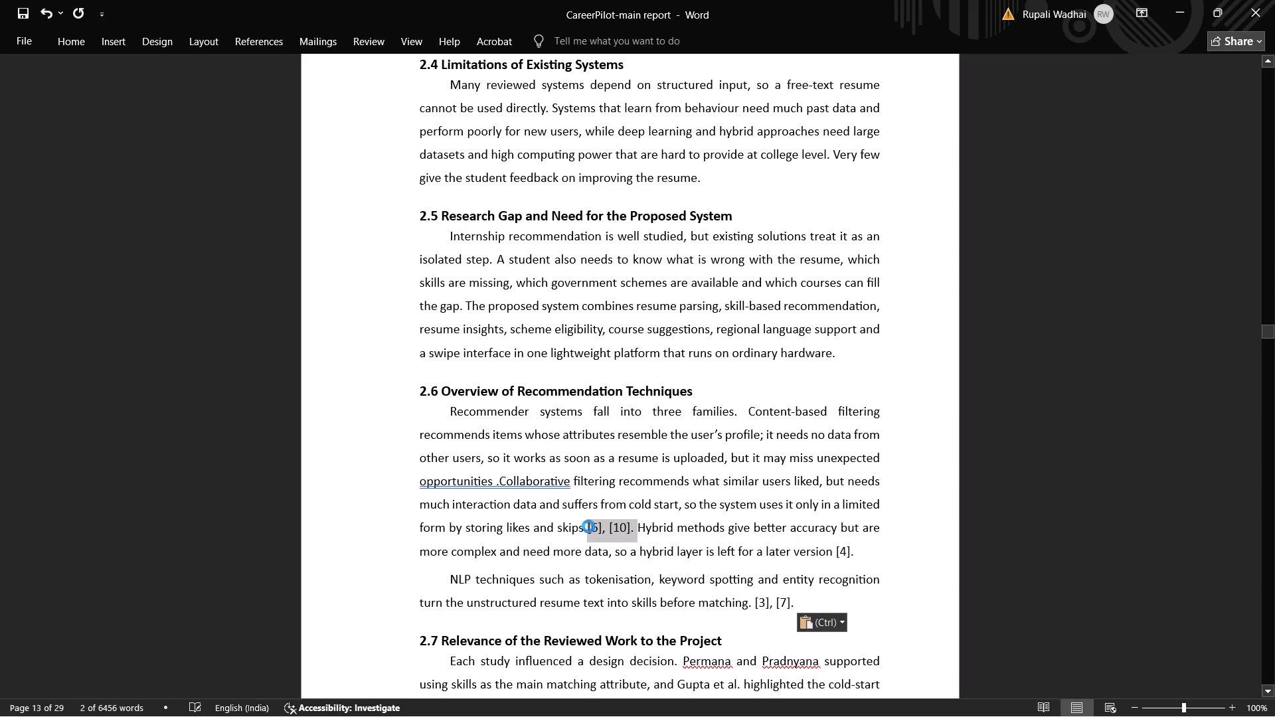
pyautogui.hotkey('ctrl', 'c')
pyautogui.press('BackSpace')
pyautogui.press('.')
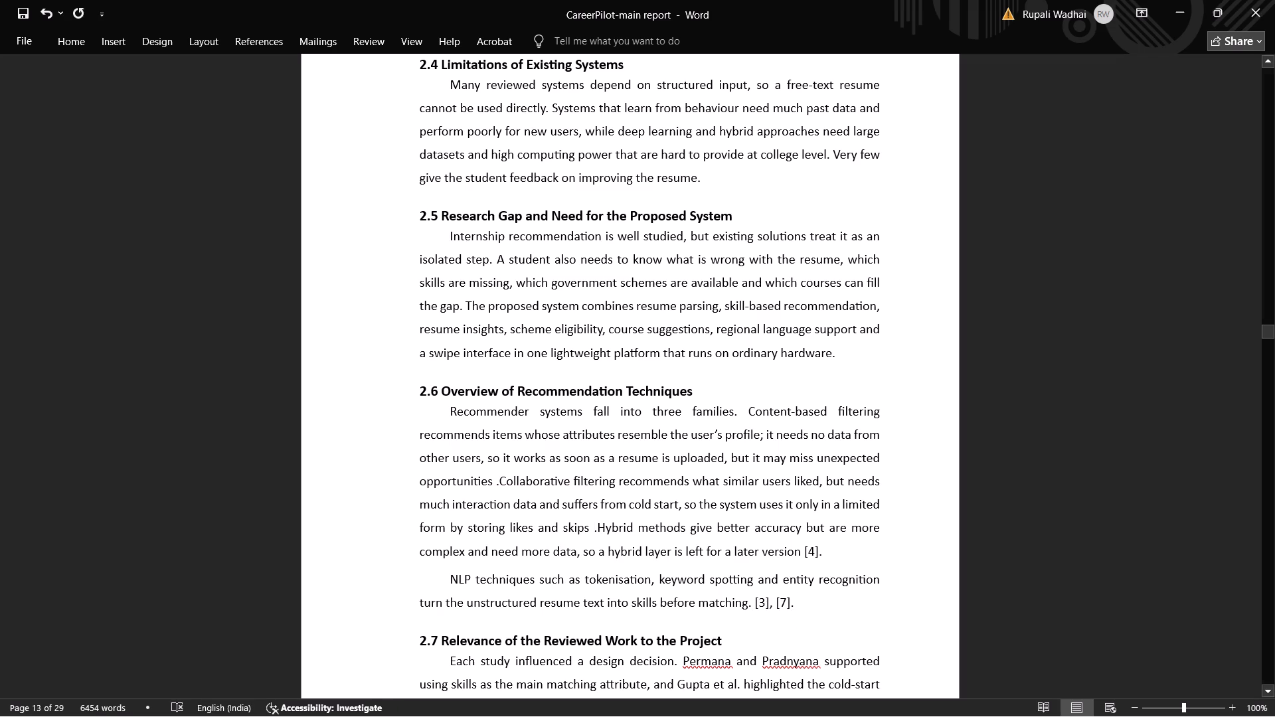
pyautogui.click(806, 606)
pyautogui.press('BackSpace')
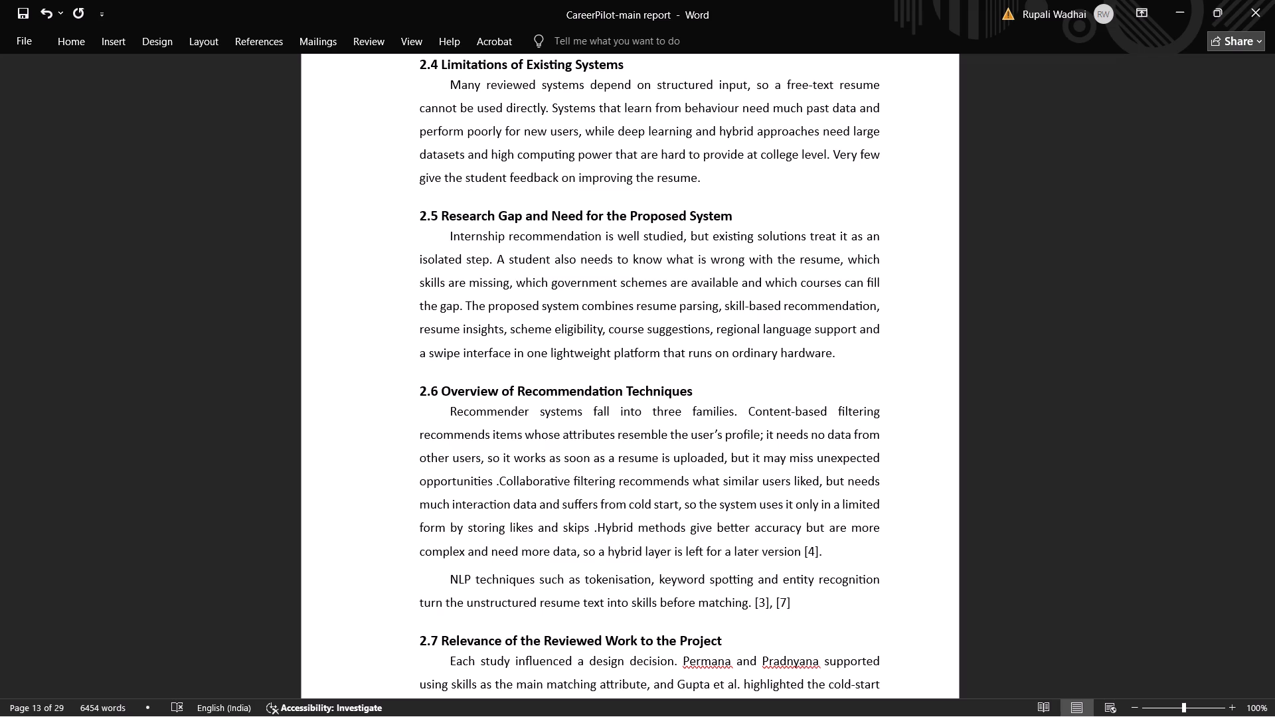
pyautogui.hotkey('ctrl', 'v')
# Delete the citation "[4]." after "left for a later version" in section 2.6.
pyautogui.moveTo(824, 556); pyautogui.dragTo(803, 554)
pyautogui.press('BackSpace')
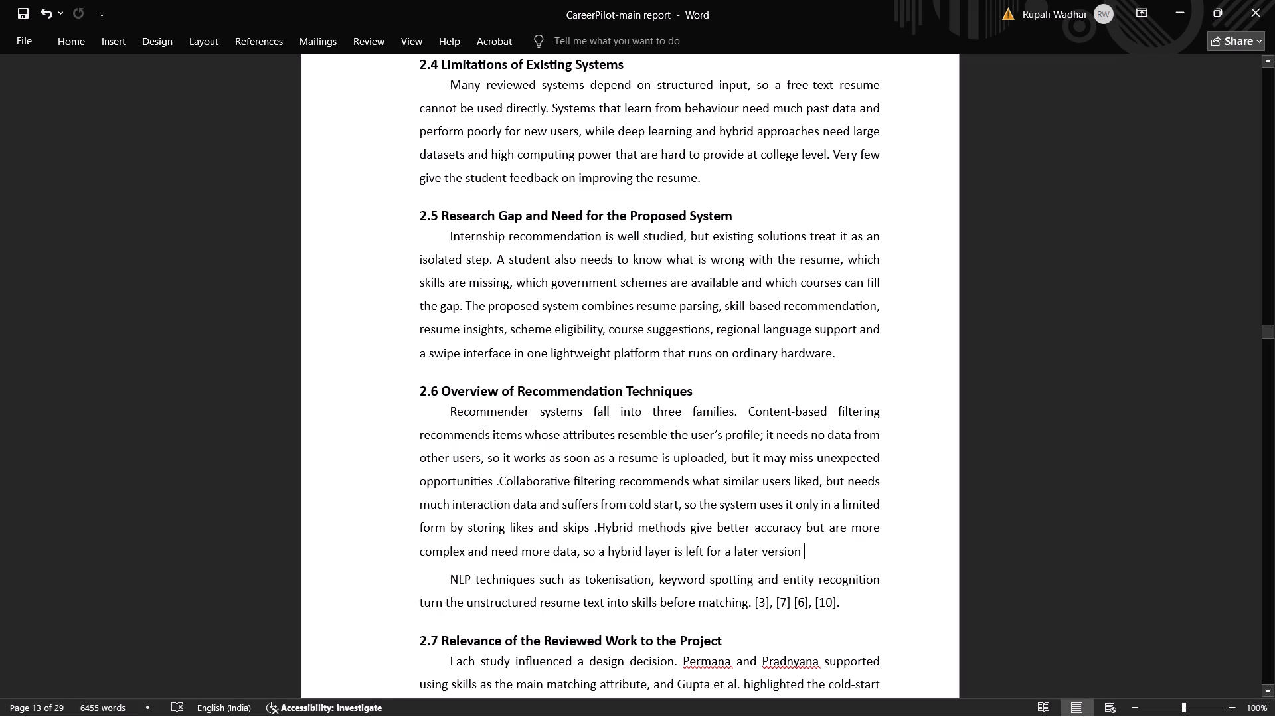
# Remove the first-line indent from the "NLP techniques" paragraph in section 2.6.
pyautogui.click(444, 576)
pyautogui.press('BackSpace')
pyautogui.scroll(-1, 671, 573)
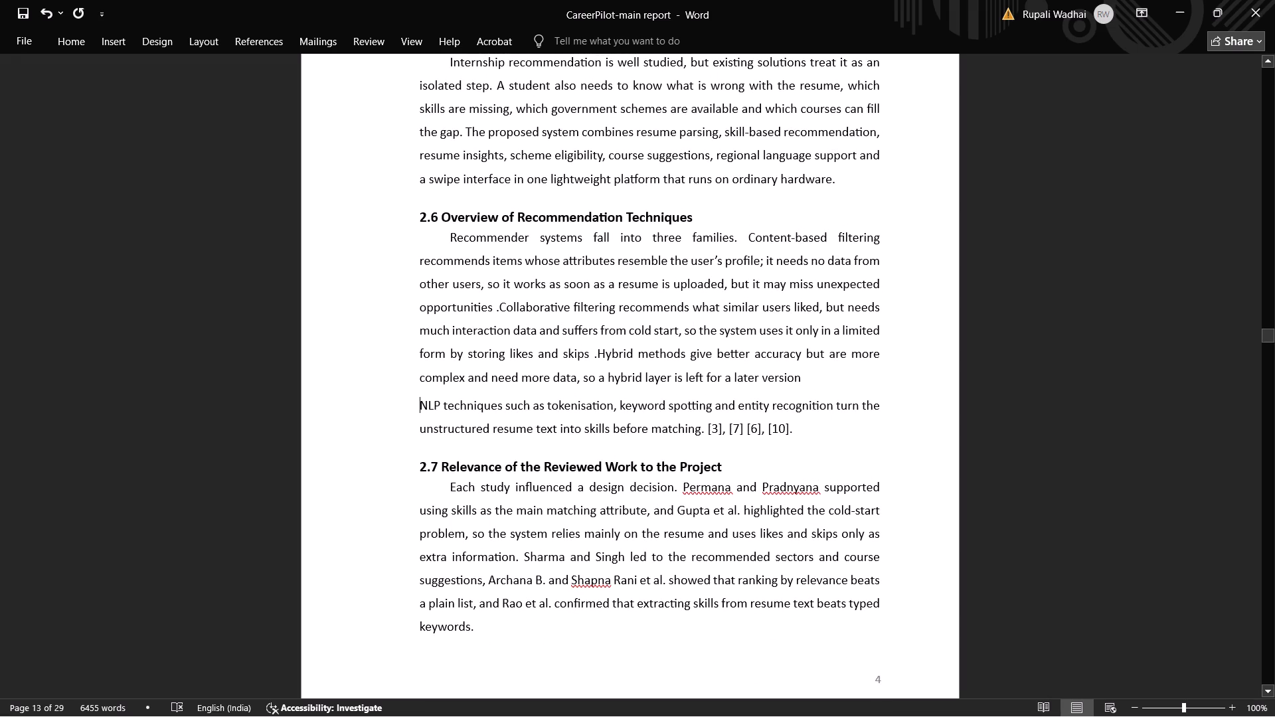
pyautogui.moveTo(705, 430); pyautogui.dragTo(541, 415)
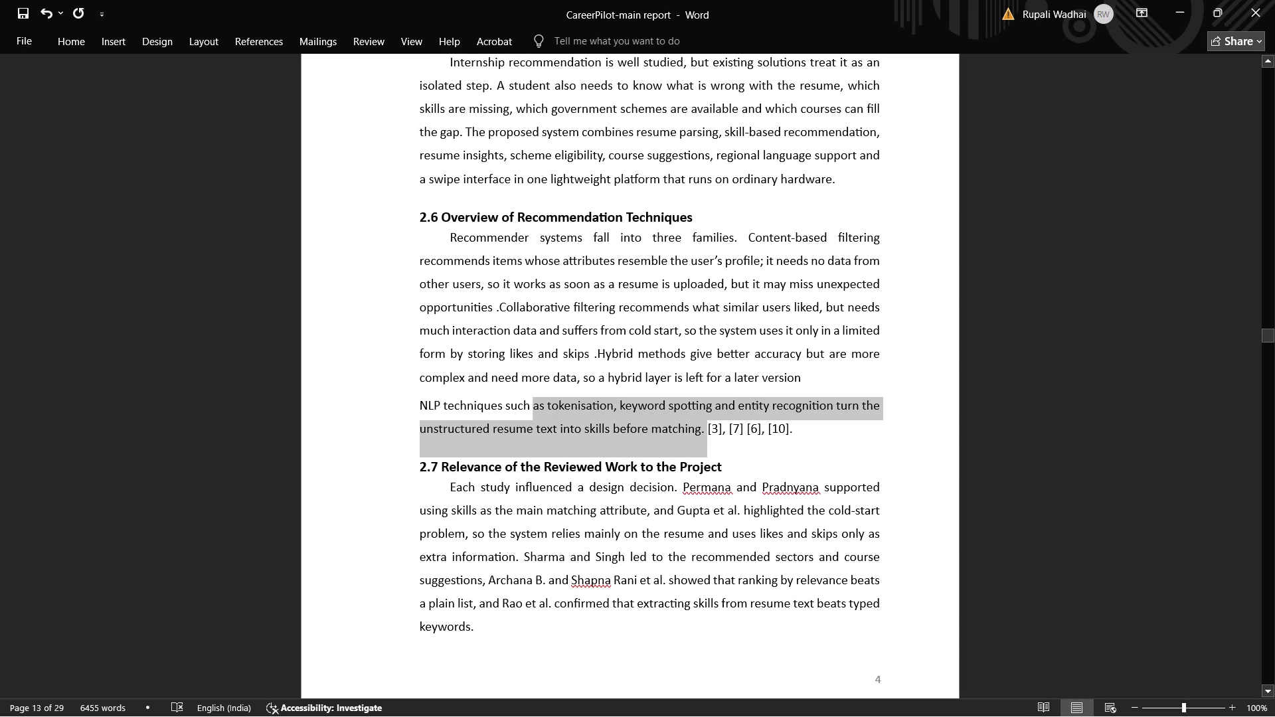
pyautogui.moveTo(541, 415); pyautogui.dragTo(549, 424)
pyautogui.click(549, 424)
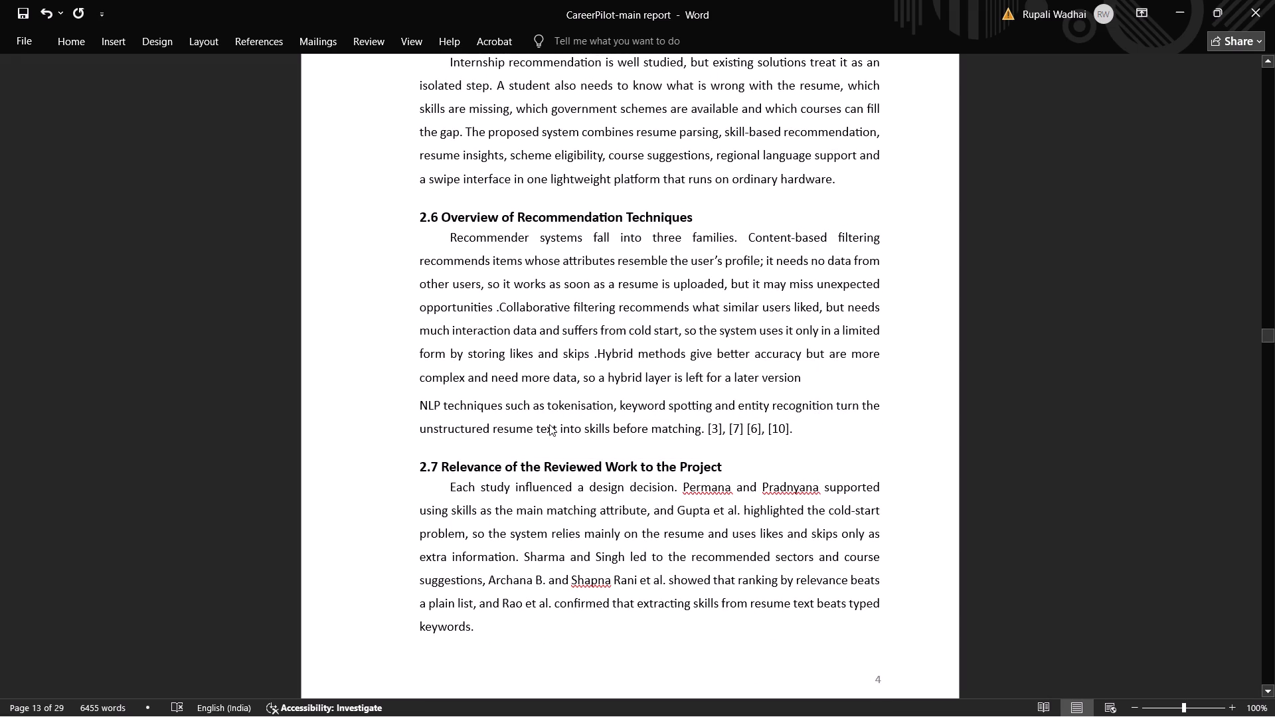
# Save the document.
pyautogui.hotkey('ctrl', 's')
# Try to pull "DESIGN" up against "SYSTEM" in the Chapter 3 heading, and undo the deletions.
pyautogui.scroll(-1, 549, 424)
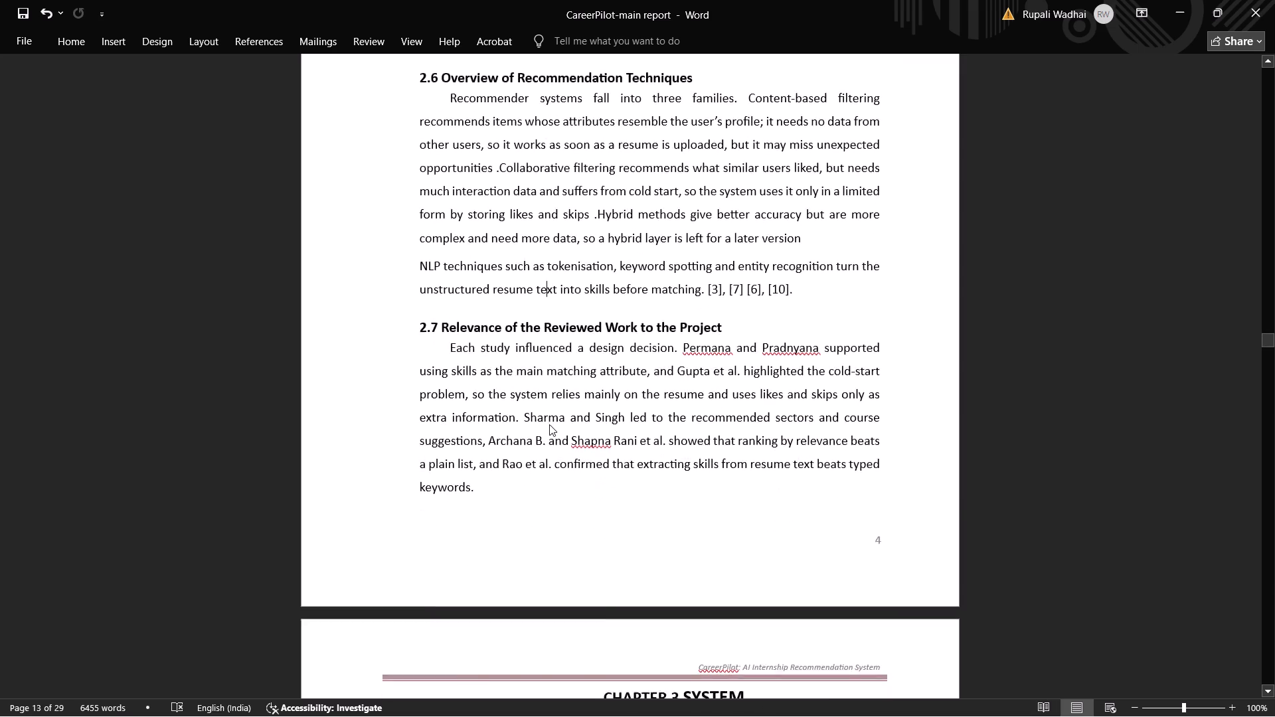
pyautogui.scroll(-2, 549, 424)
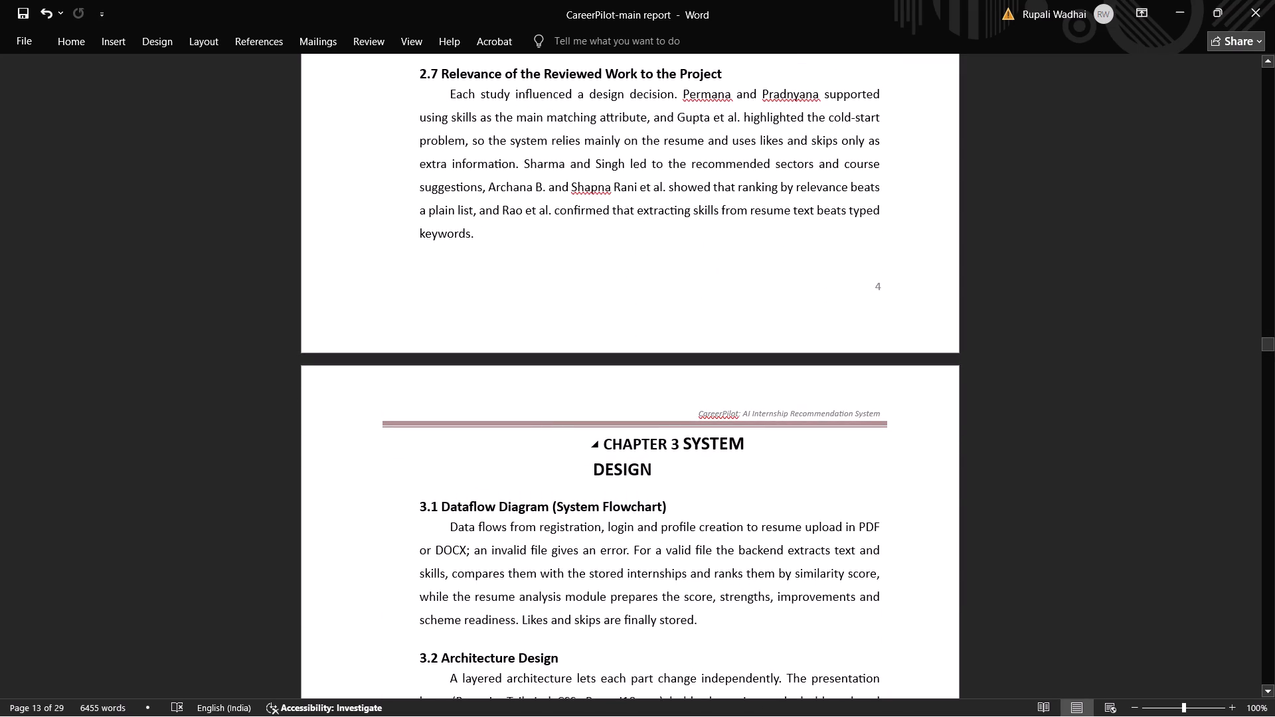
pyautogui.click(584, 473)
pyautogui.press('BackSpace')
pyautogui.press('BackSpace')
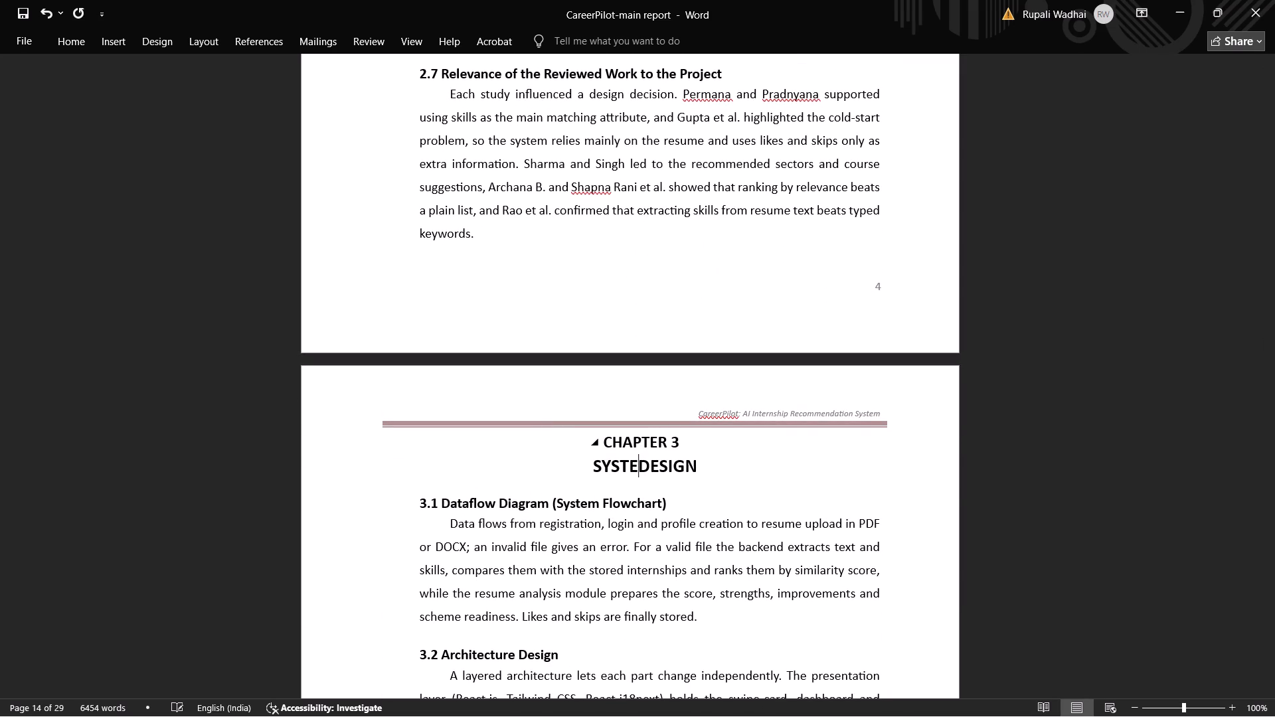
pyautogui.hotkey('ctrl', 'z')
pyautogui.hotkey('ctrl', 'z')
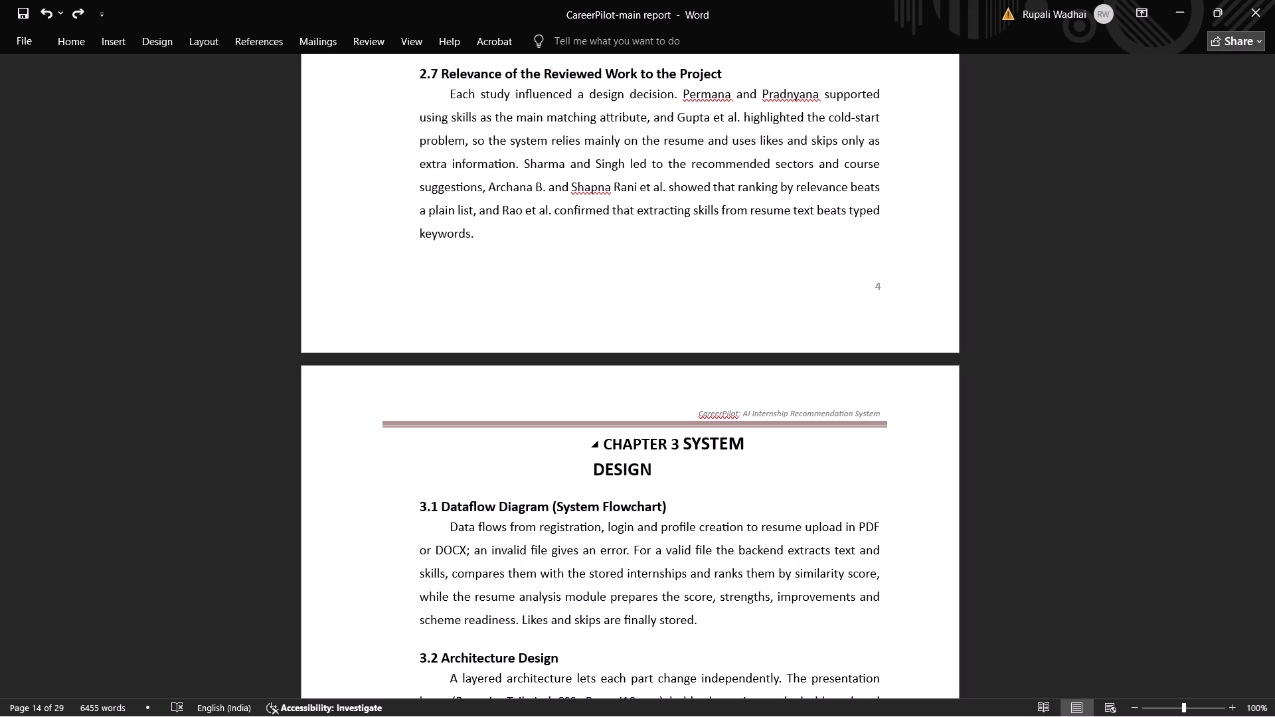
# Split the Chapter 3 heading after "CHAPTER 3" so "SYSTEM DESIGN" stands on its own line, and remove that line's indent.
pyautogui.click(681, 441)
pyautogui.press('Return')
pyautogui.press('BackSpace')
pyautogui.press('BackSpace')
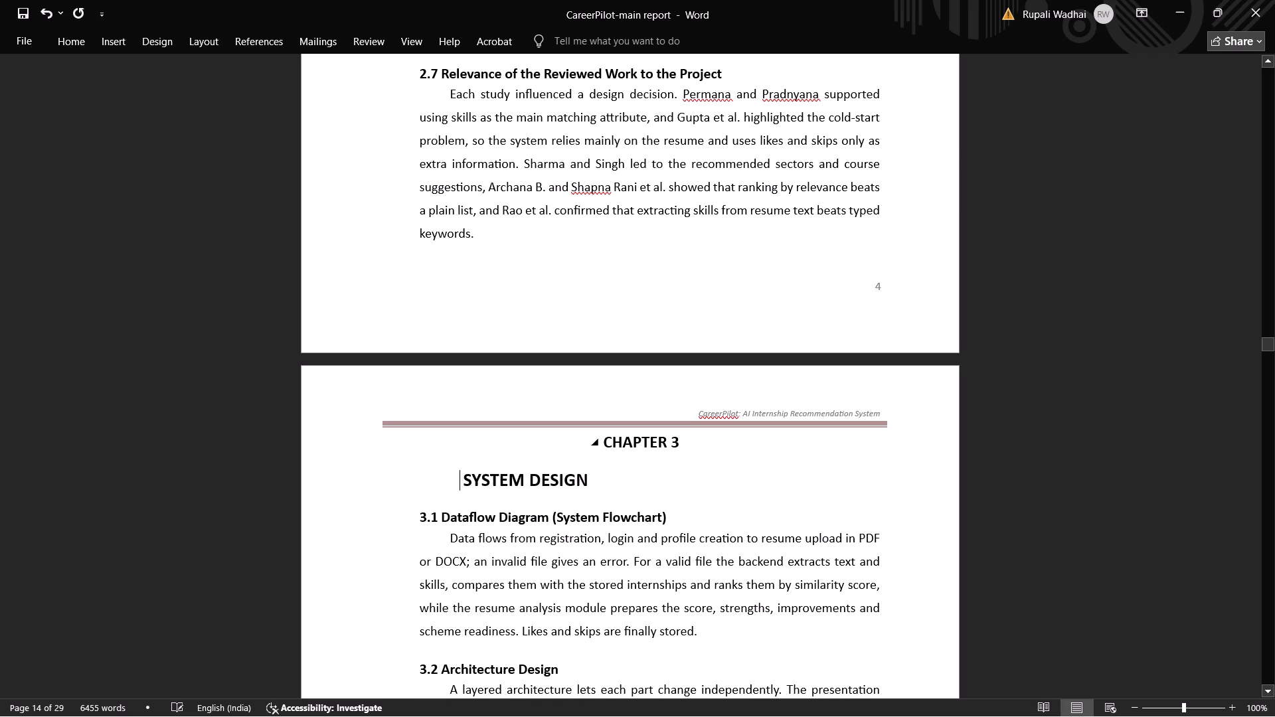
# Remove the left indent from the "CHAPTER 3" heading line.
pyautogui.click(590, 445)
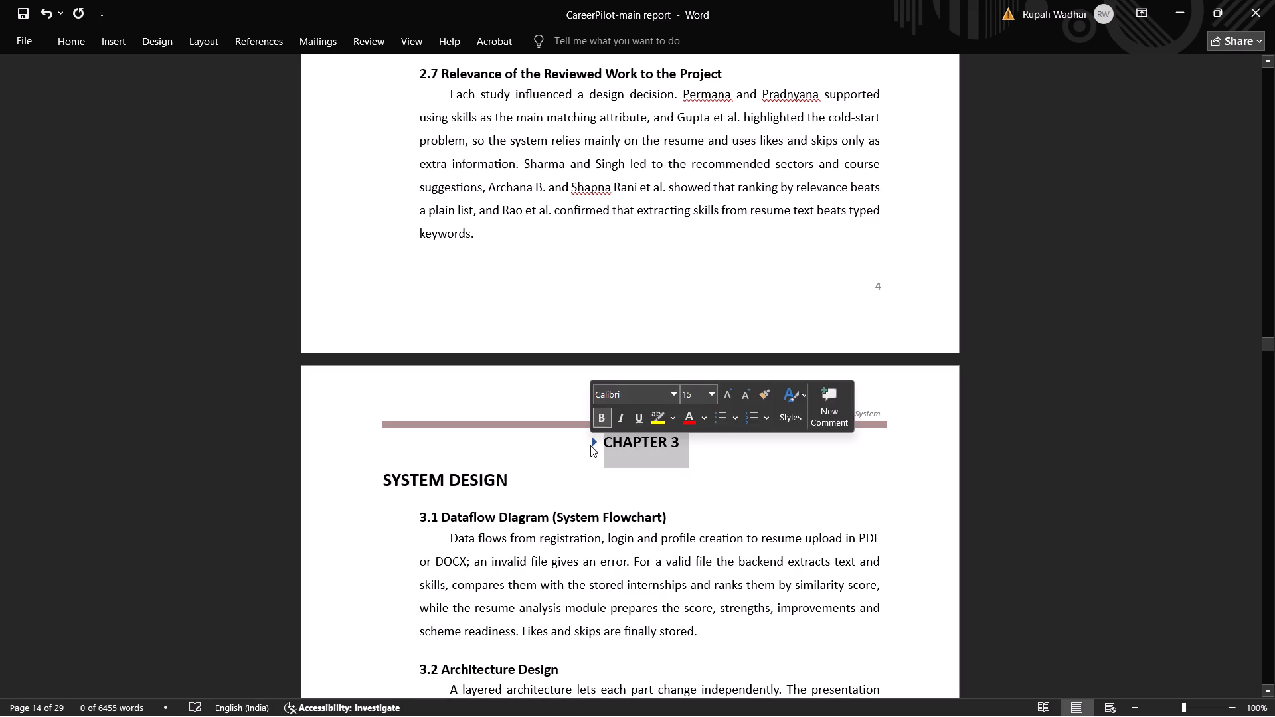
pyautogui.click(590, 445)
pyautogui.click(582, 445)
pyautogui.press('BackSpace')
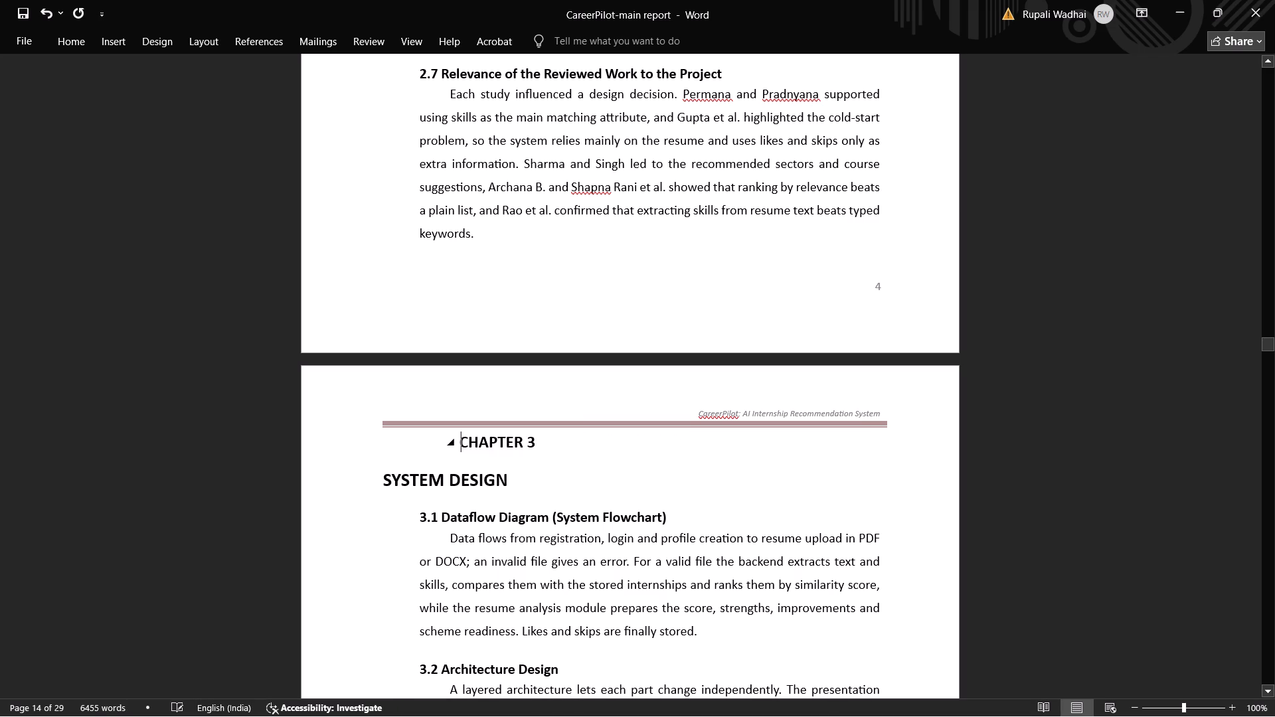
pyautogui.press('BackSpace')
# Centre-align both the "CHAPTER 3" and "SYSTEM DESIGN" heading lines.
pyautogui.moveTo(514, 485); pyautogui.dragTo(379, 457)
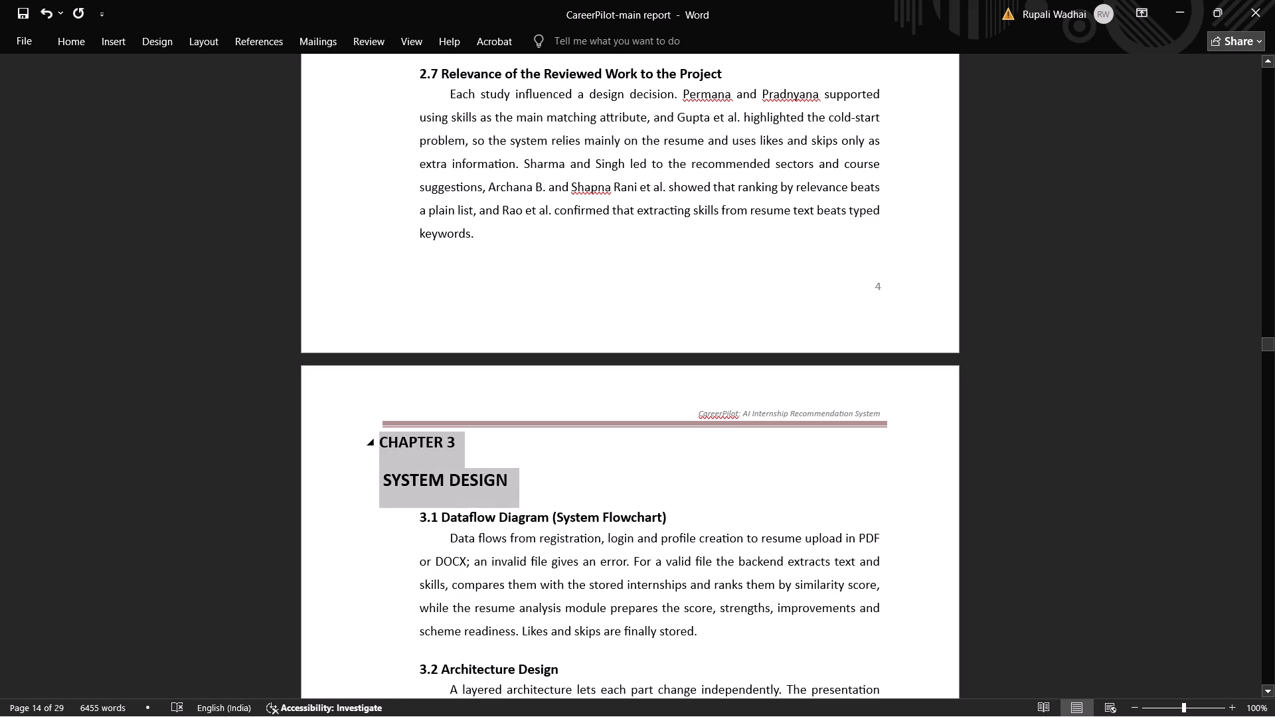
pyautogui.moveTo(379, 457); pyautogui.dragTo(378, 457)
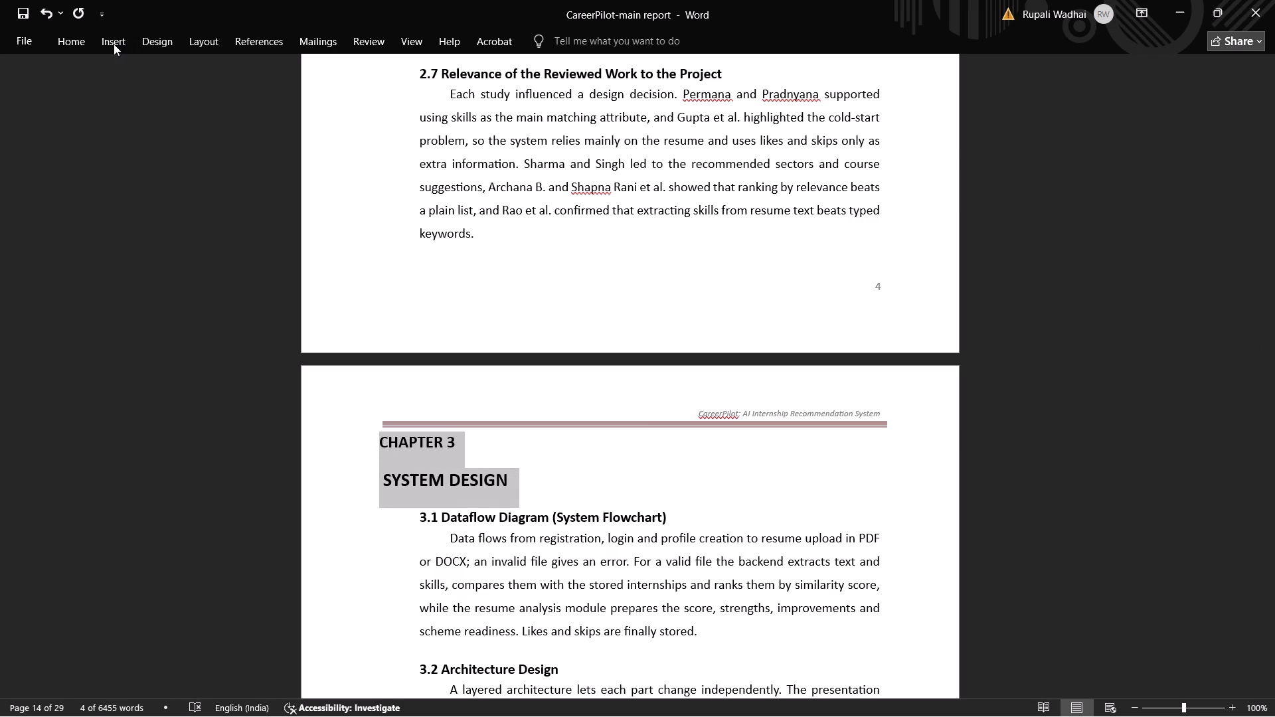
pyautogui.click(80, 42)
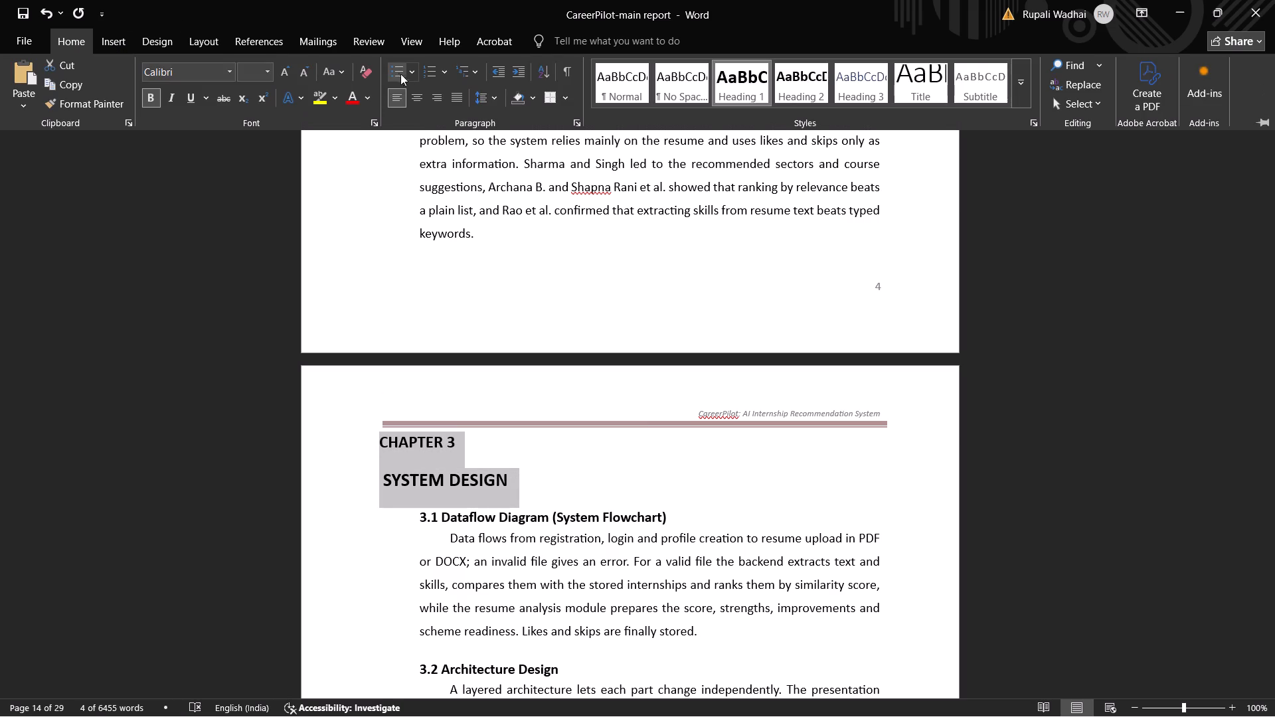
pyautogui.click(424, 104)
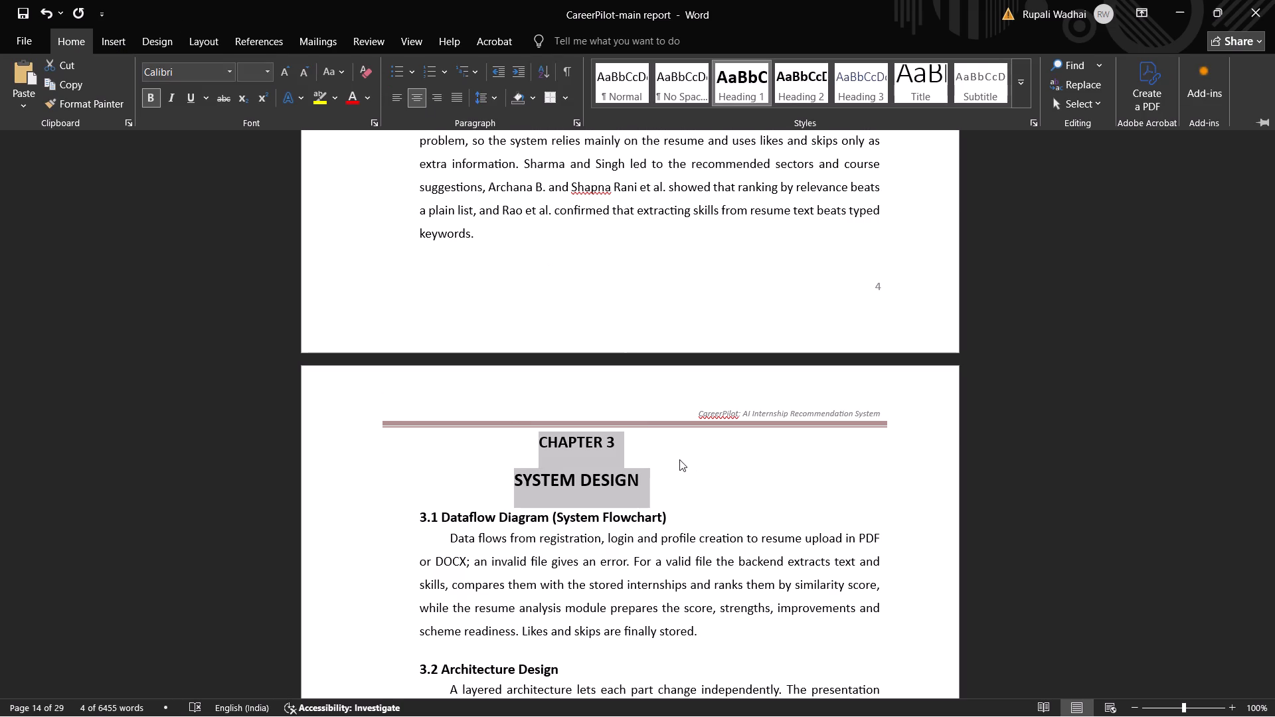
pyautogui.click(525, 446)
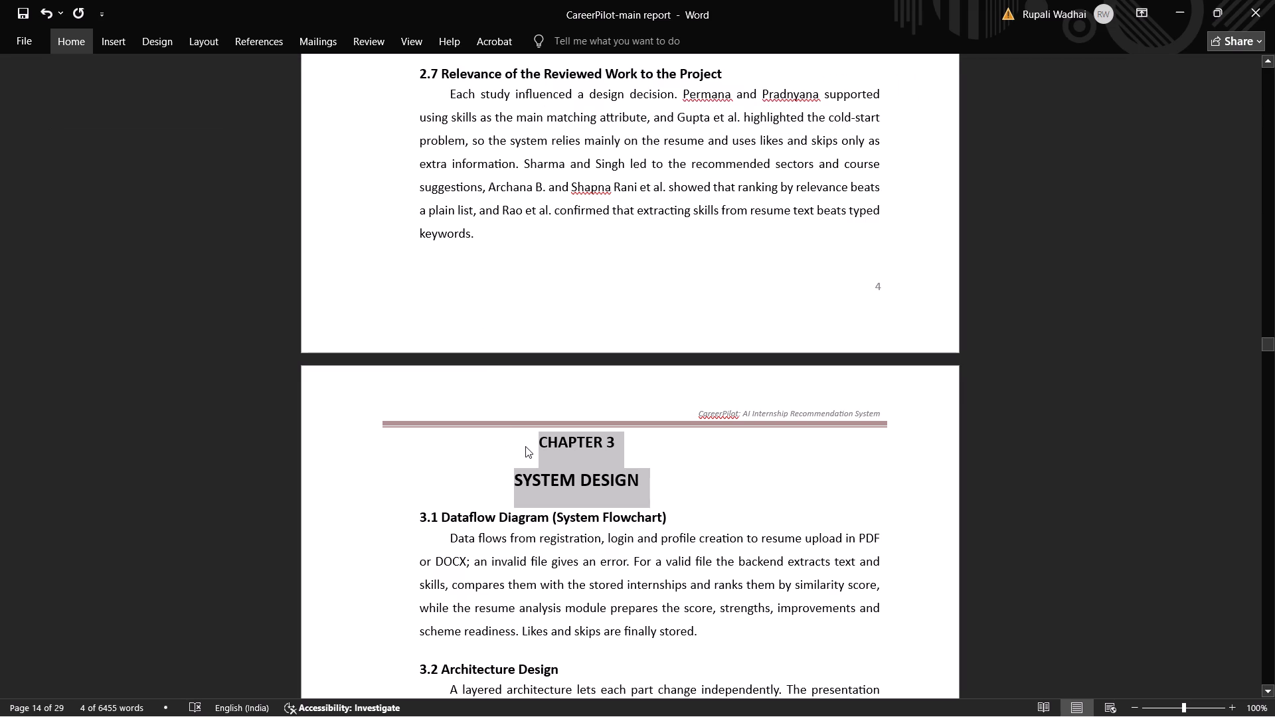
# Shift the "CHAPTER 3" line rightward to the middle of the page with leading spaces and tab indents.
pyautogui.click(501, 449)
pyautogui.press('space')
pyautogui.press('space')
pyautogui.press('space')
pyautogui.press('space')
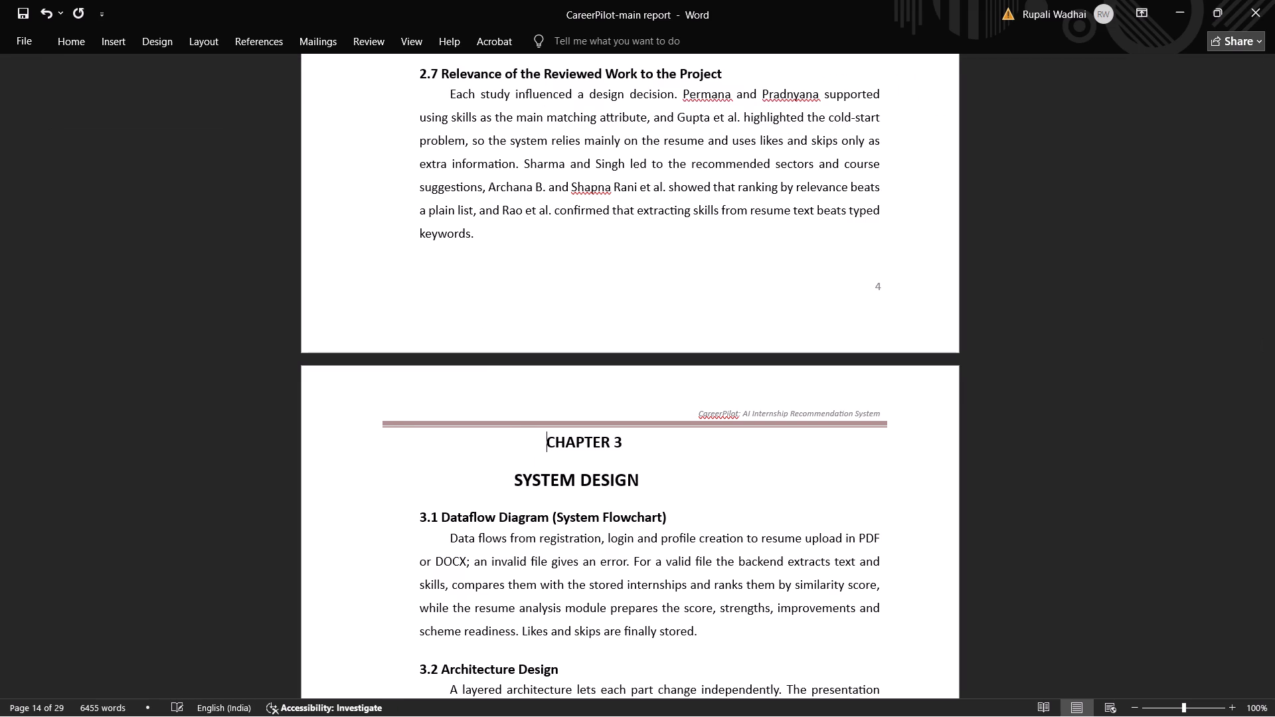
pyautogui.press('Tab')
pyautogui.press('Tab')
pyautogui.press('Tab')
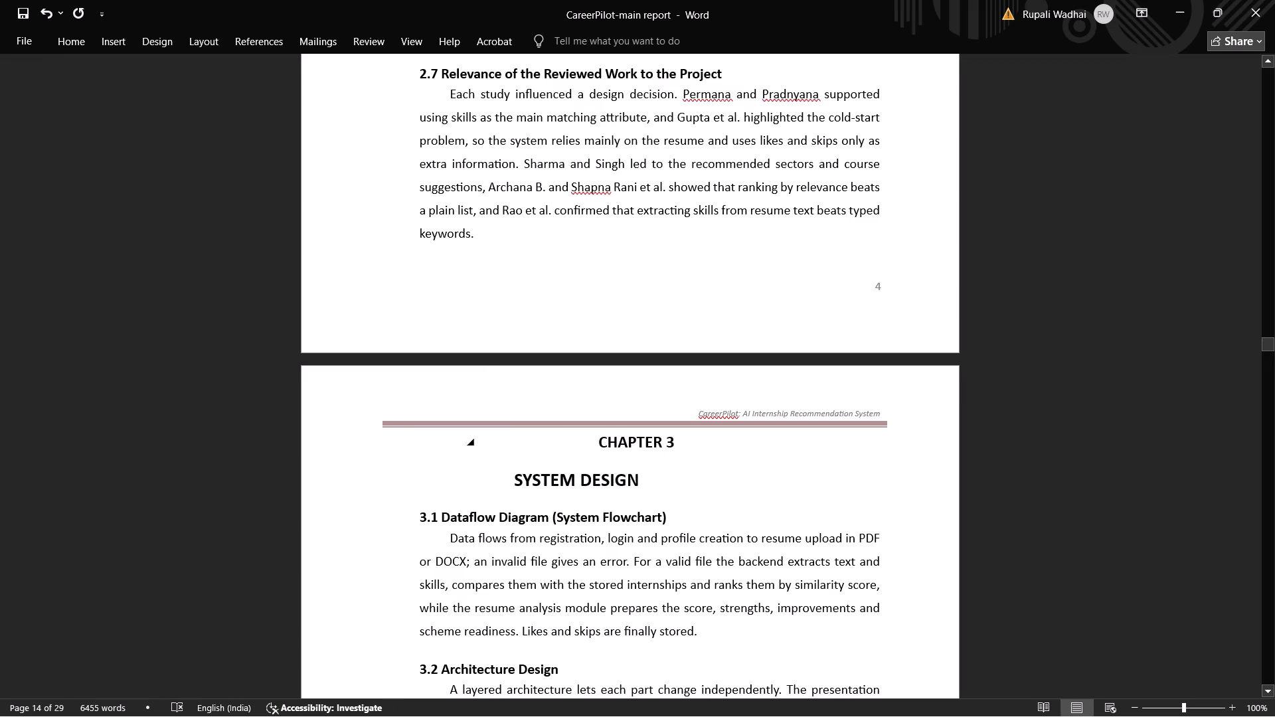
# Shift the "SYSTEM DESIGN" line rightward with tab indents so it sits centred beneath "CHAPTER 3".
pyautogui.click(492, 493)
pyautogui.press('Tab')
pyautogui.press('Tab')
pyautogui.press('Tab')
pyautogui.press('Tab')
pyautogui.press('Tab')
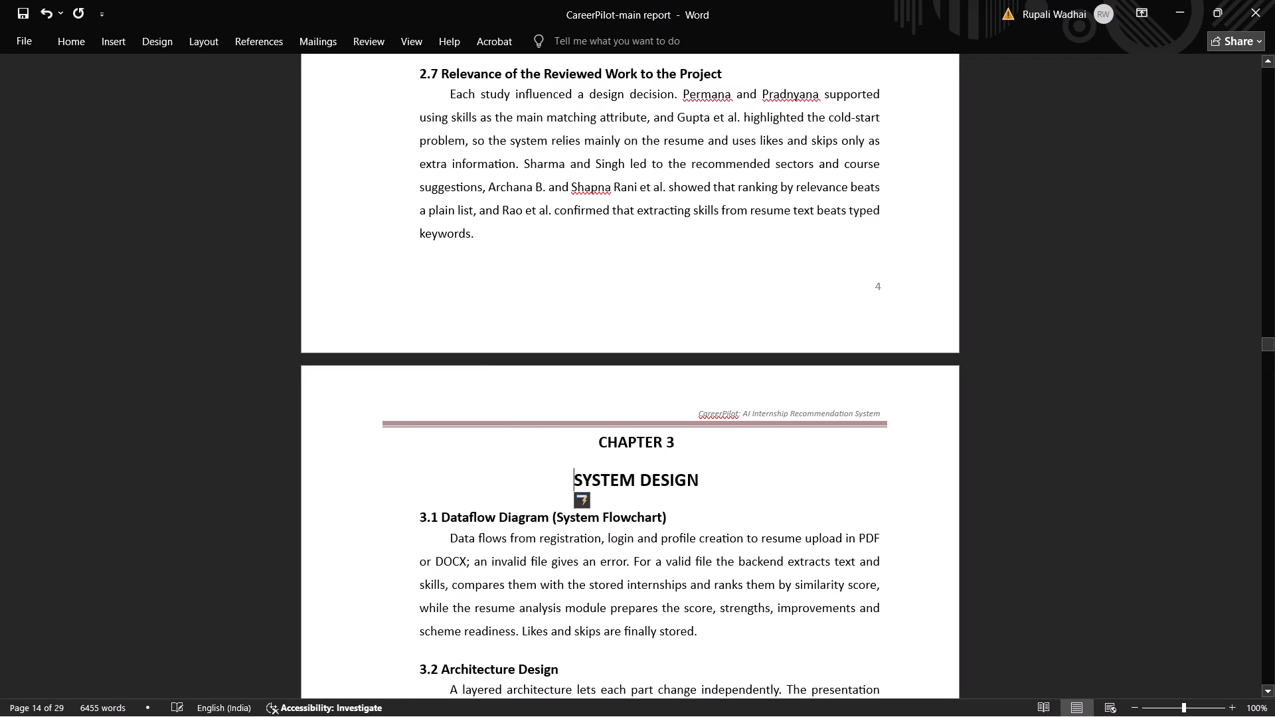
pyautogui.click(899, 518)
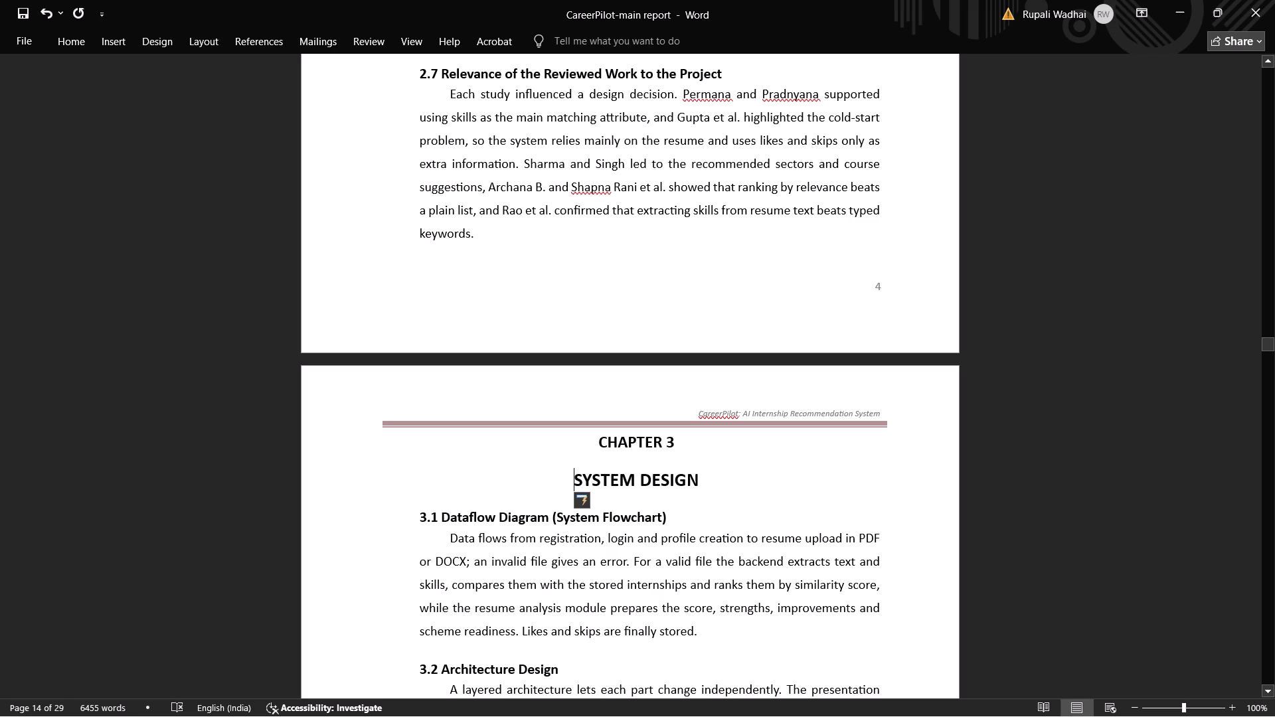
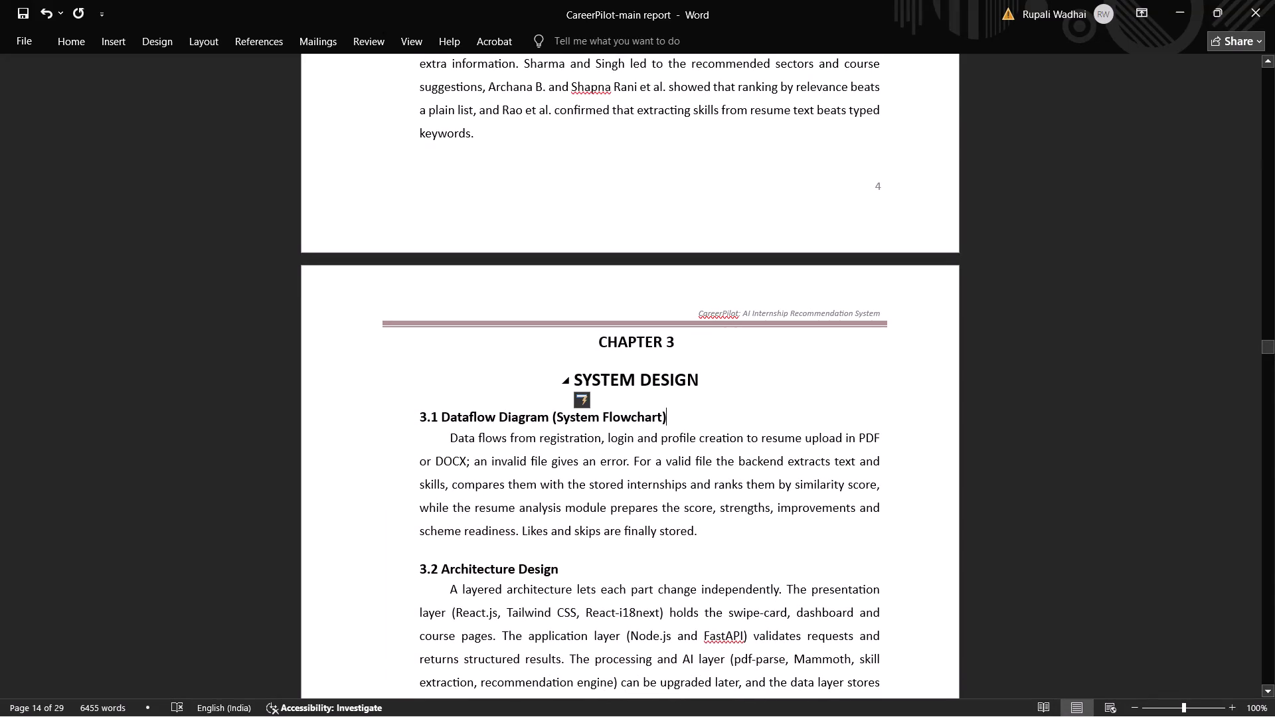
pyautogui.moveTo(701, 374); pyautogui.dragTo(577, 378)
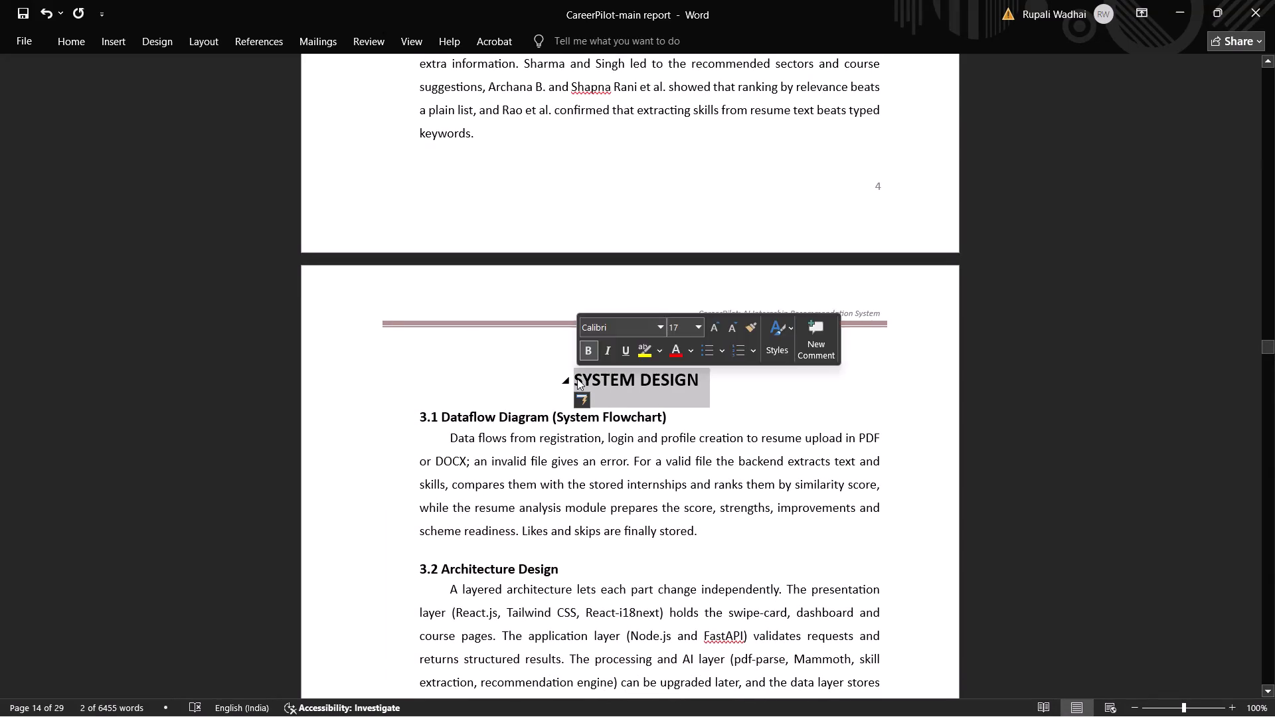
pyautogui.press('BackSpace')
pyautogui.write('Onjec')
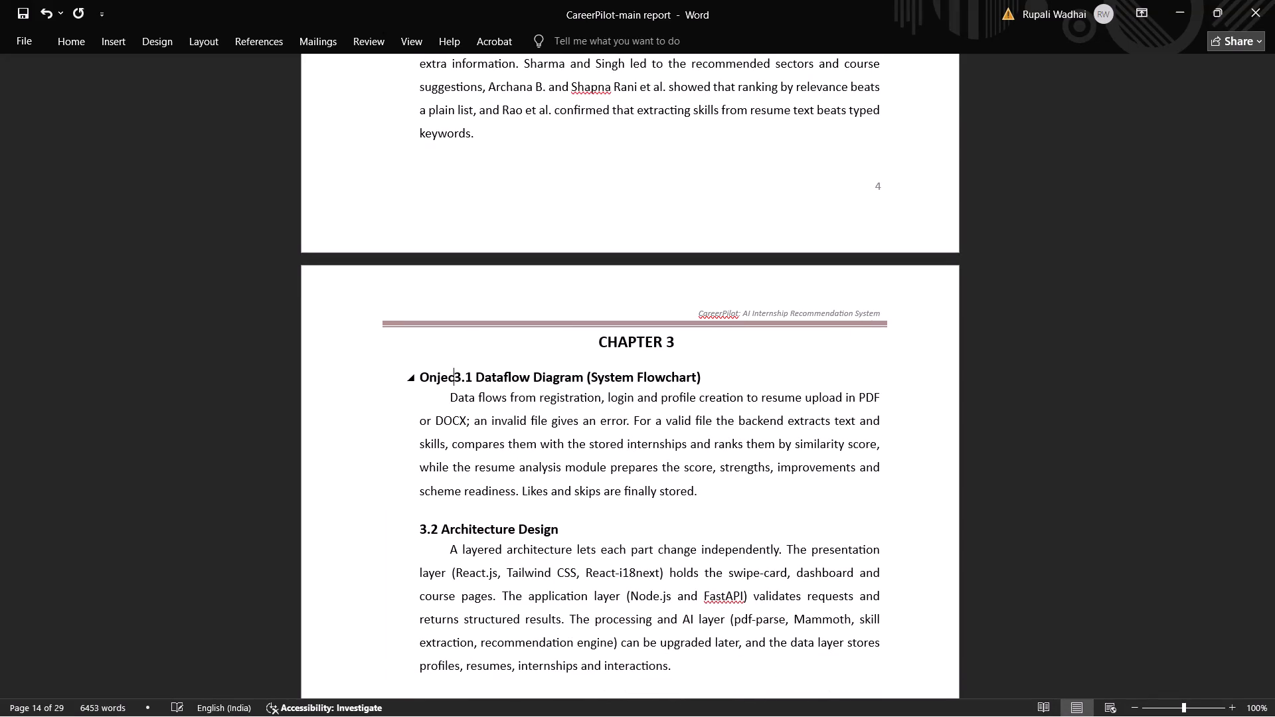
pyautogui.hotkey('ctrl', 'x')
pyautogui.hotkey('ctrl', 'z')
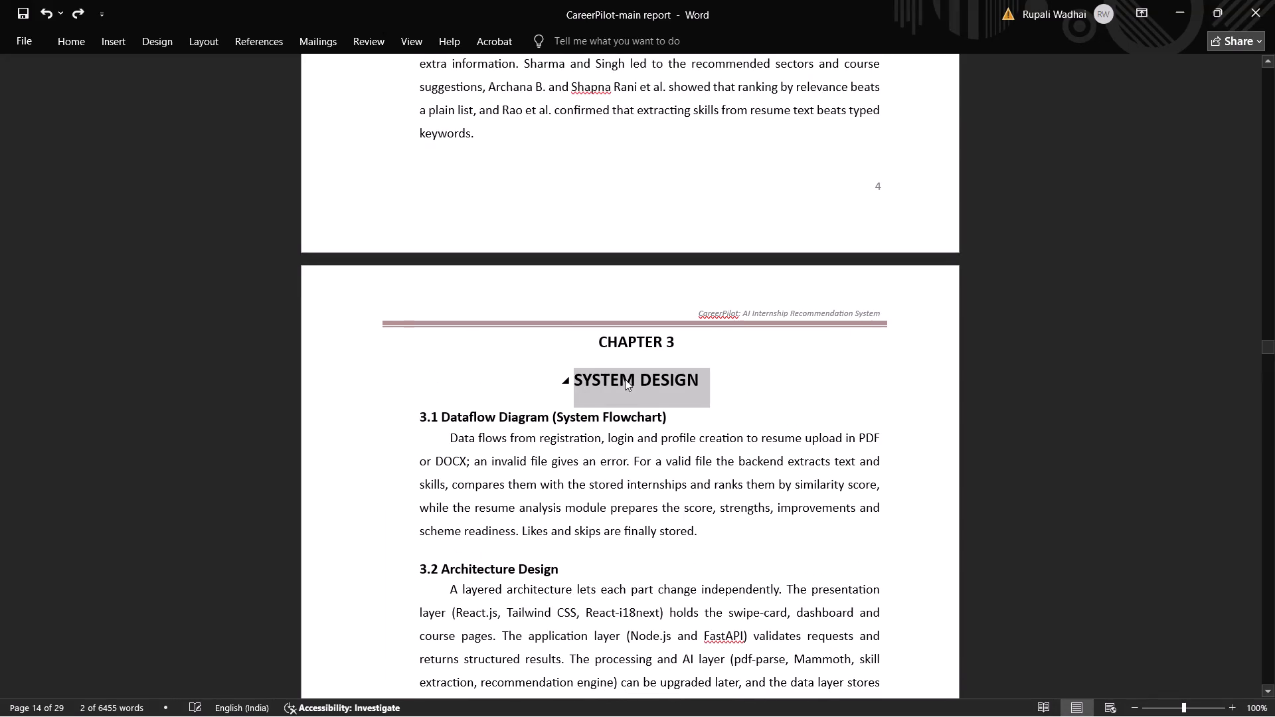
# Insert "OBJECTIVE" in capitals directly before "SYSTEM DESIGN" in the Chapter 3 title.
pyautogui.click(681, 380)
pyautogui.click(696, 382)
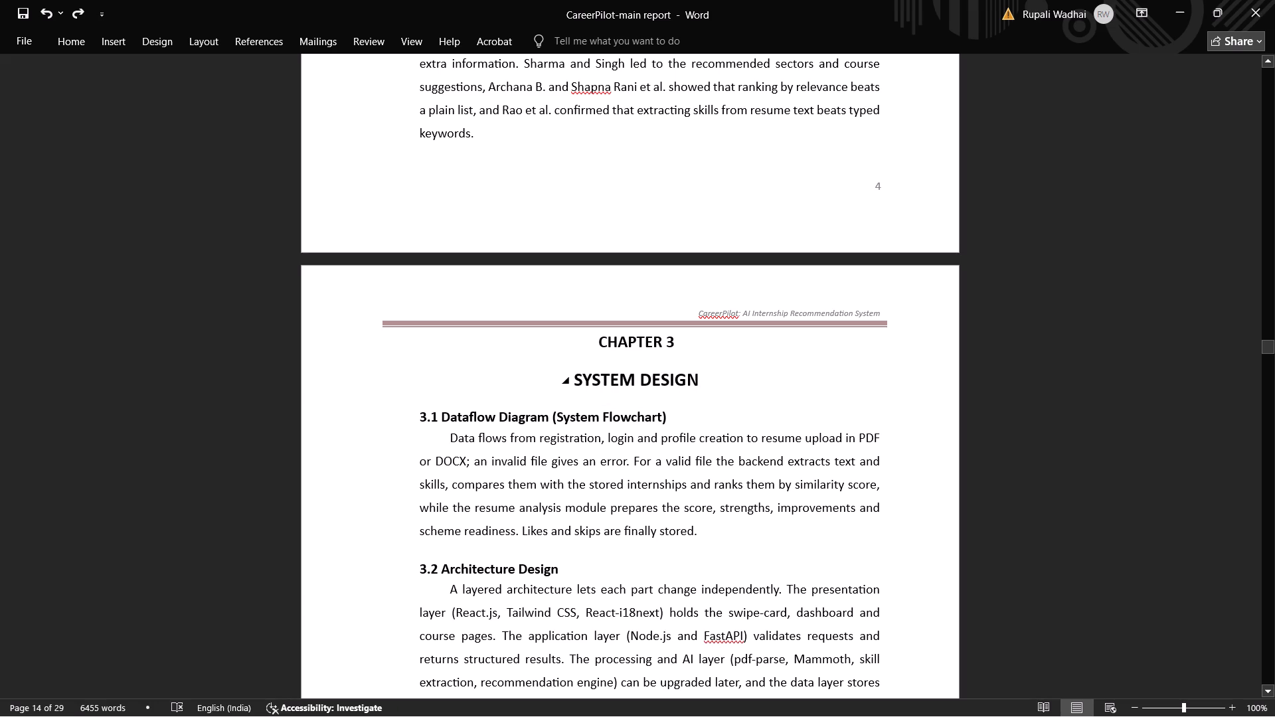
pyautogui.click(576, 384)
pyautogui.write('Onjective')
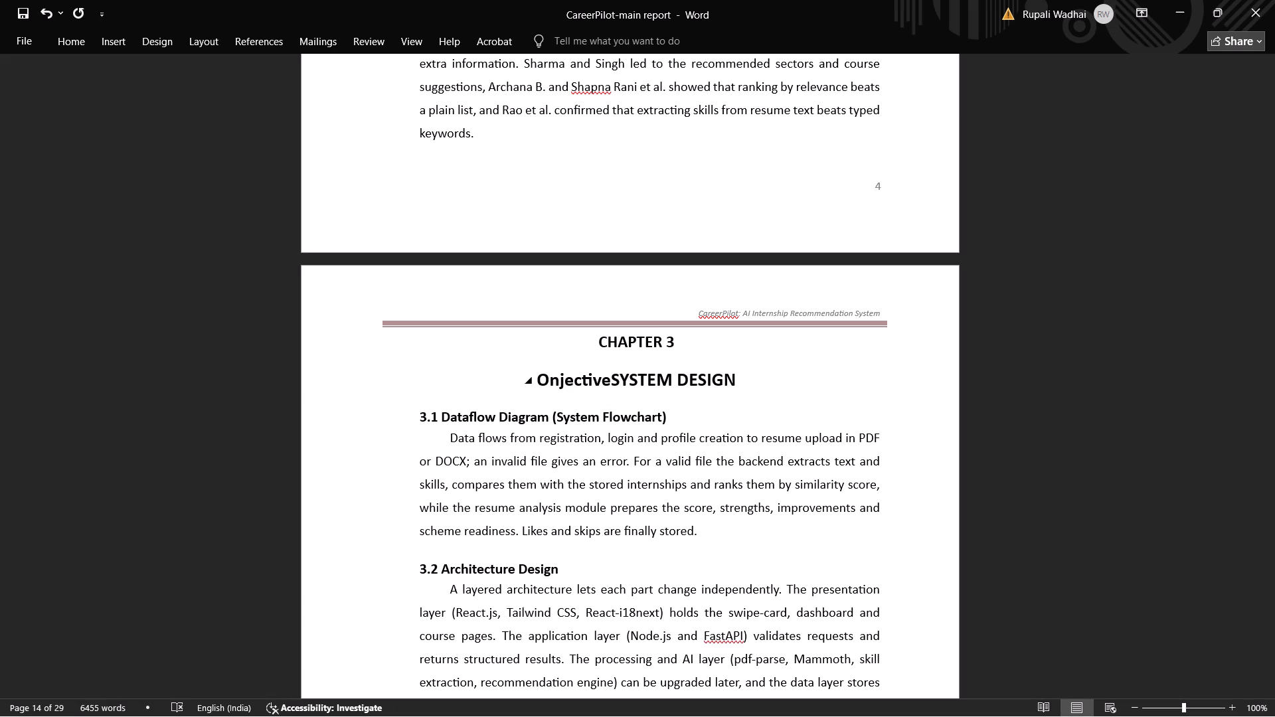
pyautogui.press('BackSpace')
pyautogui.press('BackSpace')
pyautogui.press('BackSpace')
pyautogui.press('BackSpace')
pyautogui.press('BackSpace')
pyautogui.press('BackSpace')
pyautogui.press('BackSpace')
pyautogui.press('BackSpace')
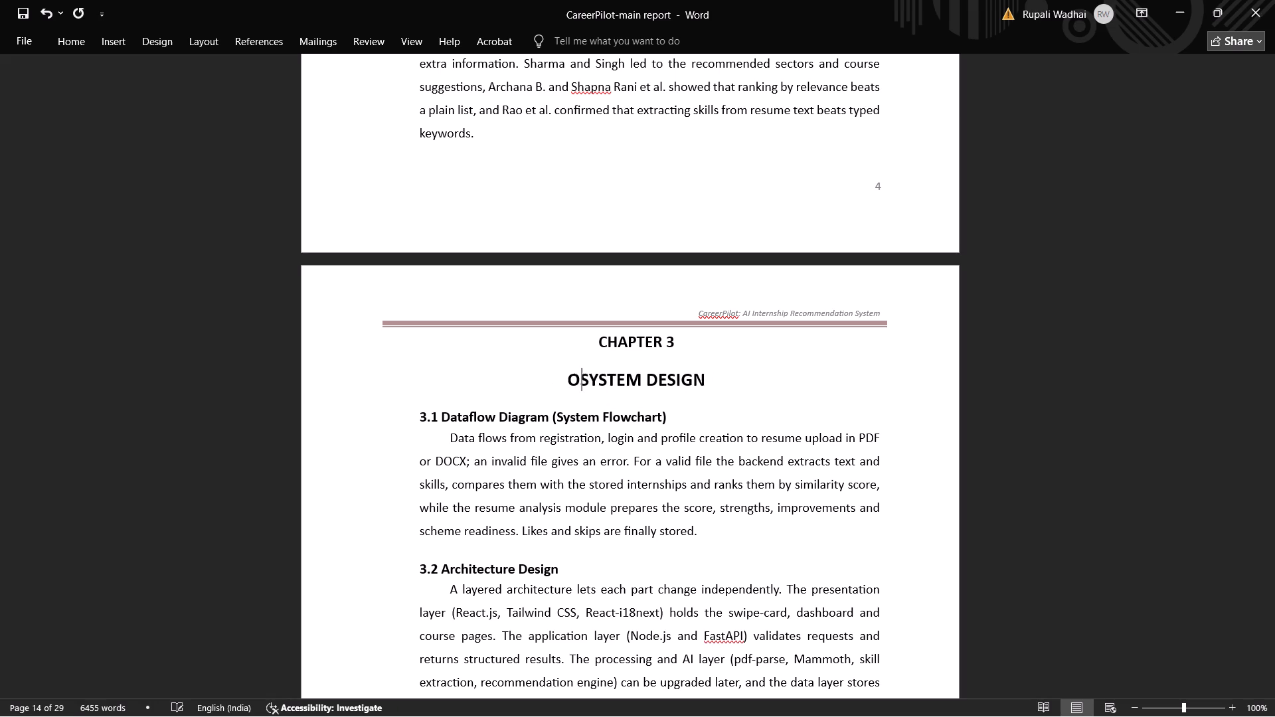
pyautogui.write('bjective')
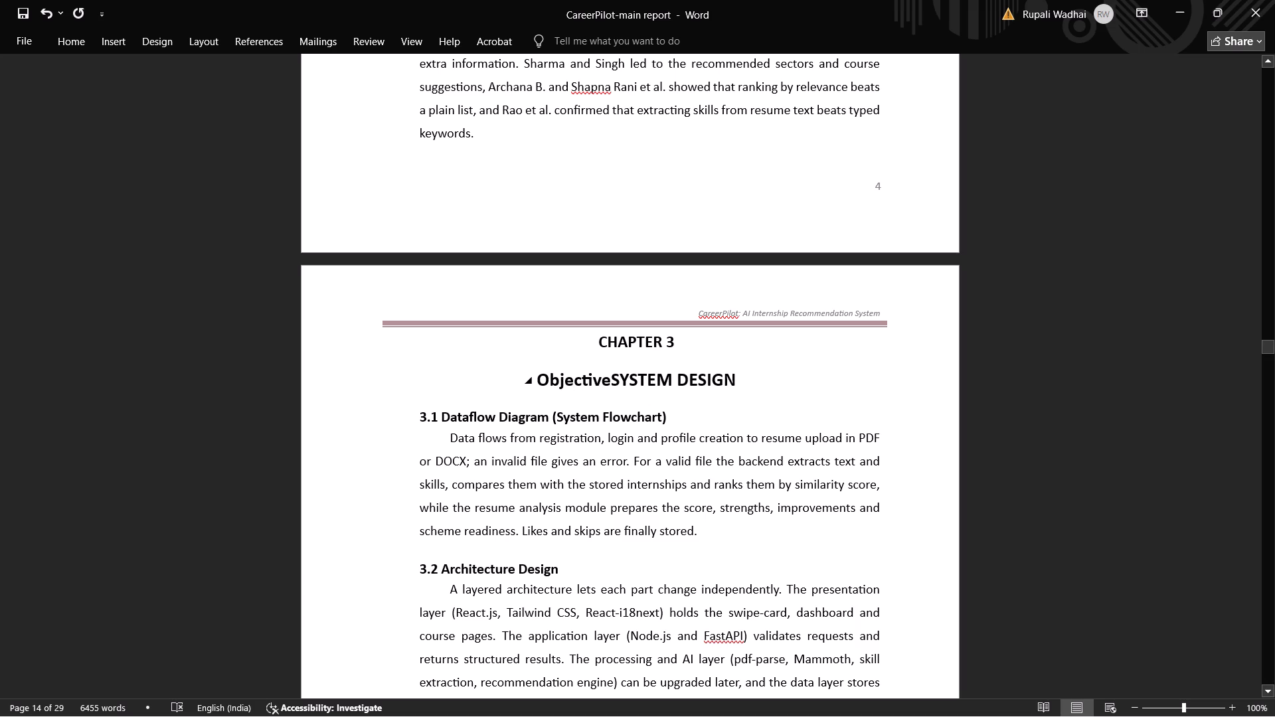
pyautogui.click(738, 387)
pyautogui.moveTo(606, 379); pyautogui.dragTo(566, 379)
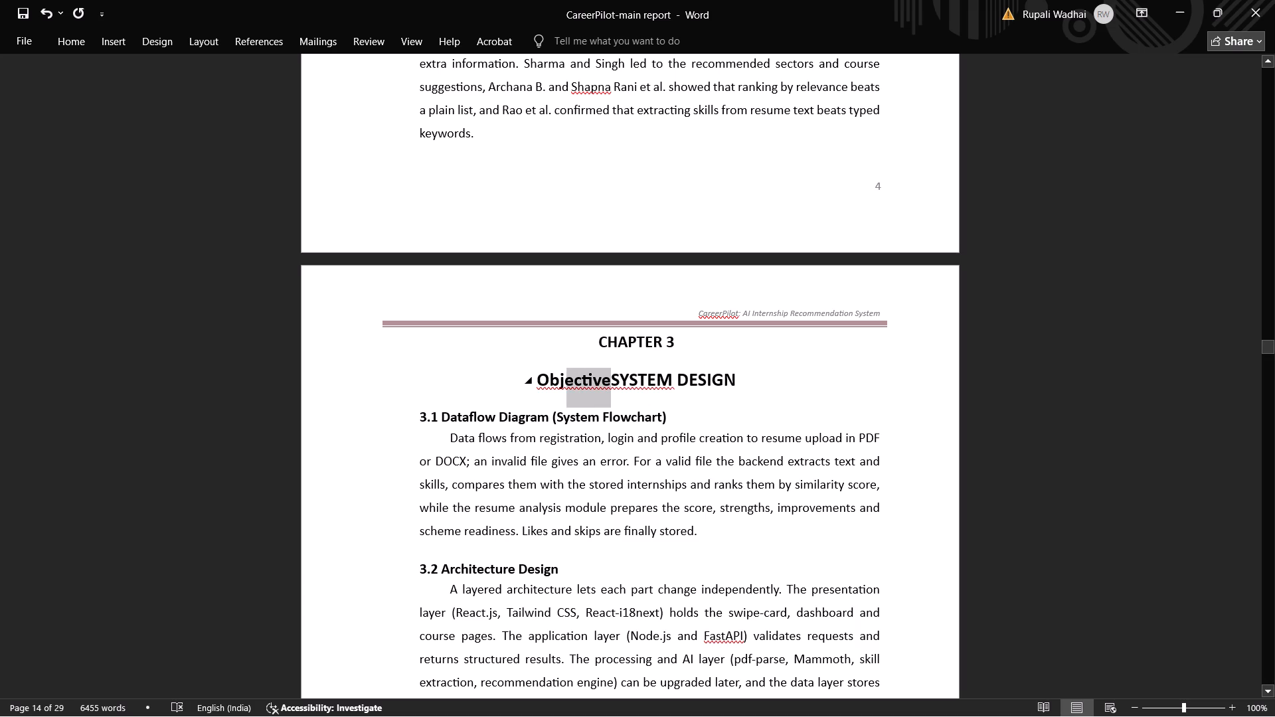
pyautogui.moveTo(566, 379); pyautogui.dragTo(560, 379)
pyautogui.press('BackSpace')
pyautogui.press('BackSpace')
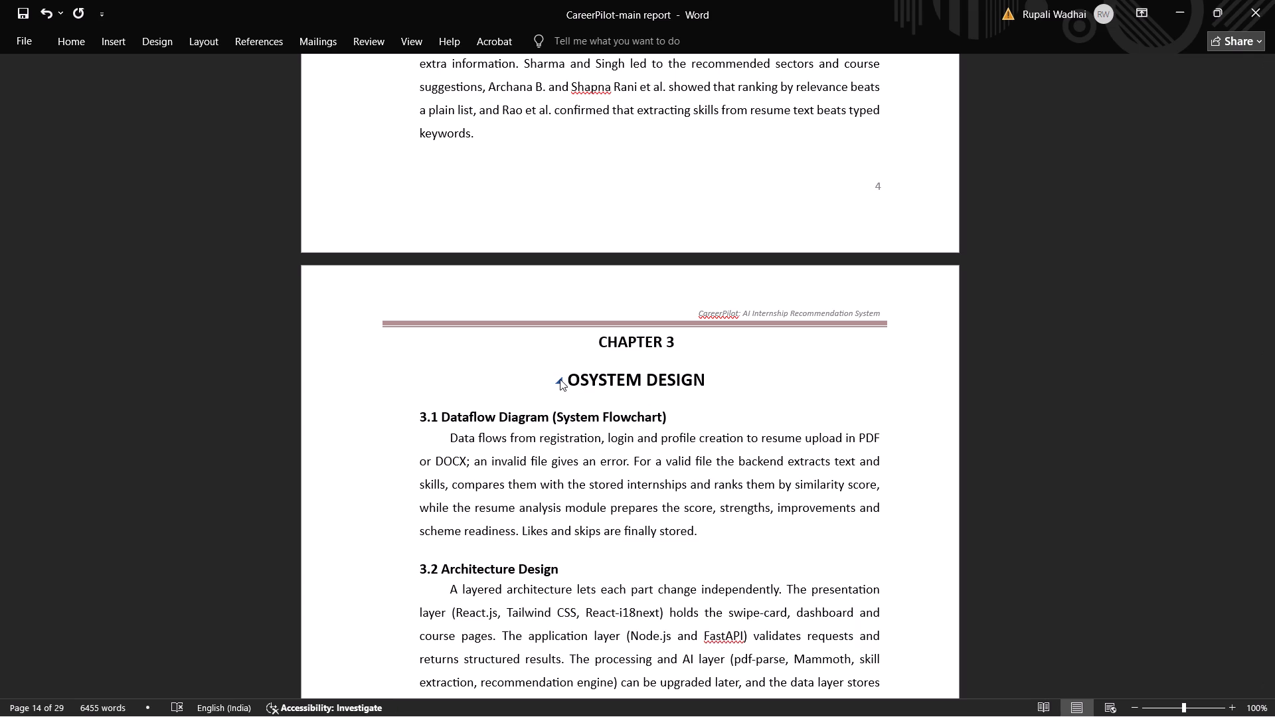
pyautogui.write('BJECTIVE')
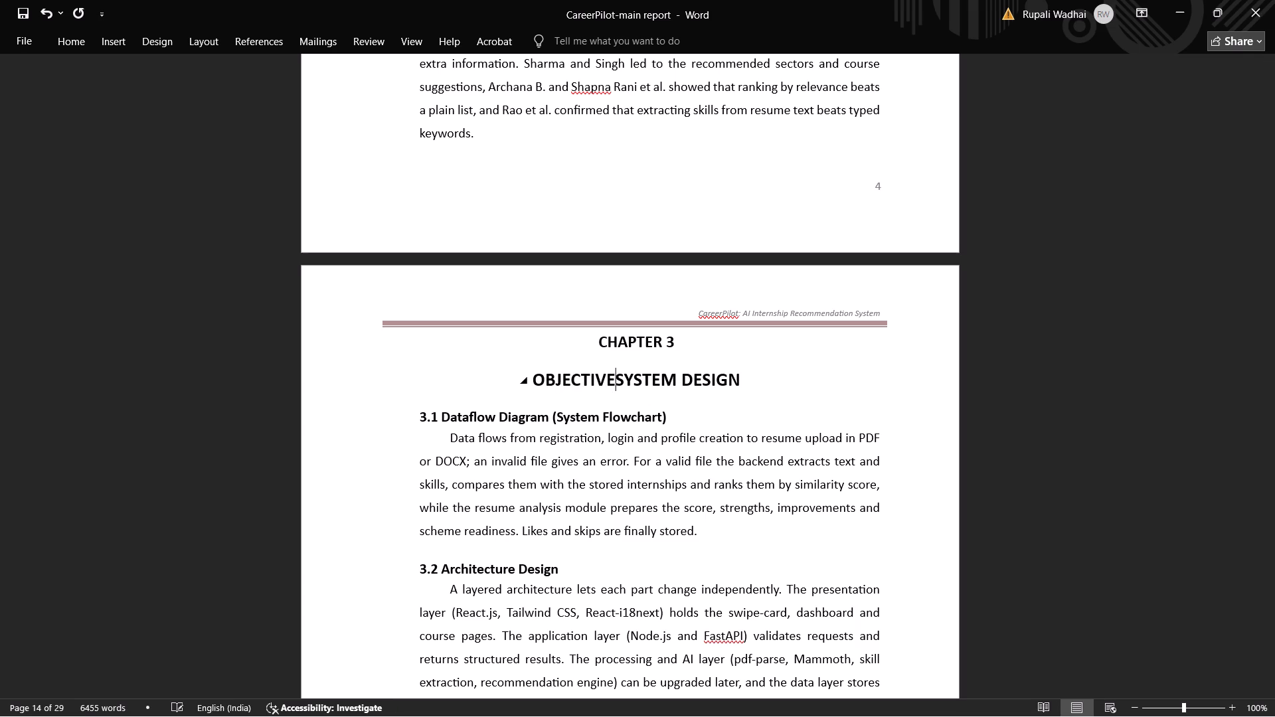
# Remove the "SYSTEM DESIGN" wording from the Chapter 3 title and make it read "OBJECTIVES".
pyautogui.click(740, 382)
pyautogui.press('BackSpace')
pyautogui.press('BackSpace')
pyautogui.press('BackSpace')
pyautogui.press('BackSpace')
pyautogui.press('BackSpace')
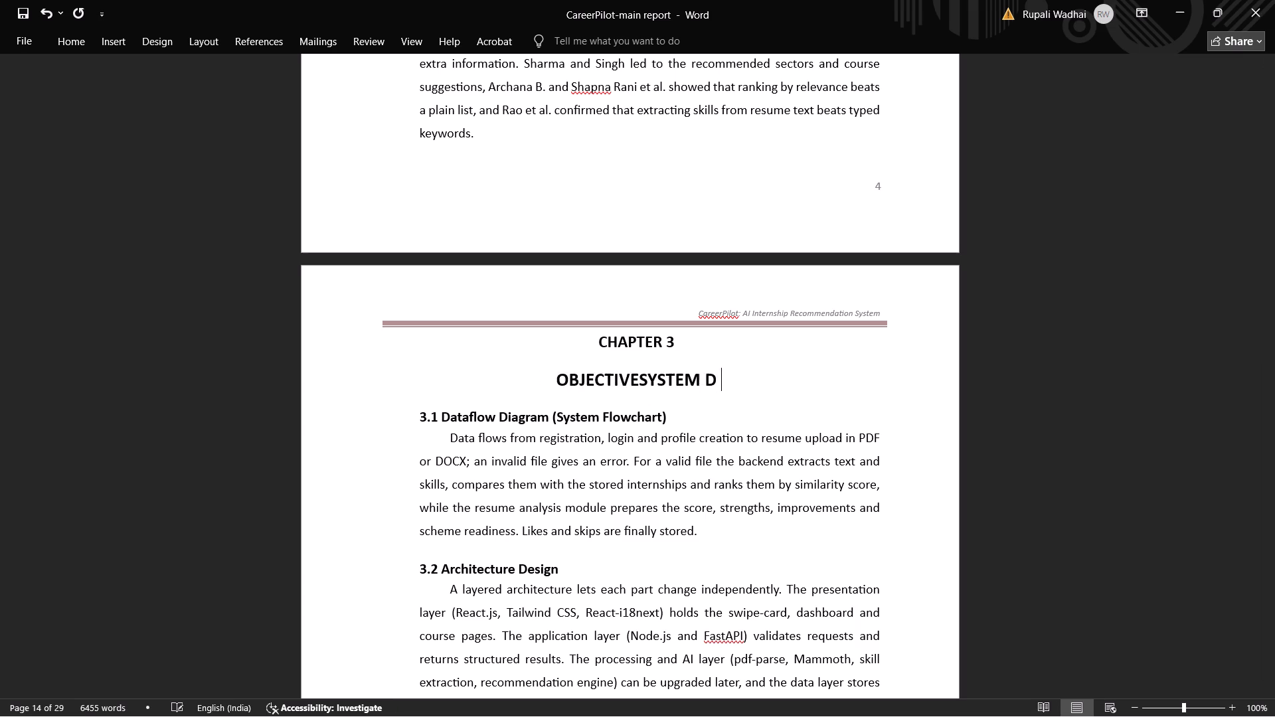
pyautogui.press('BackSpace')
pyautogui.press('BackSpace')
pyautogui.press('BackSpace')
pyautogui.press('BackSpace')
pyautogui.press('BackSpace')
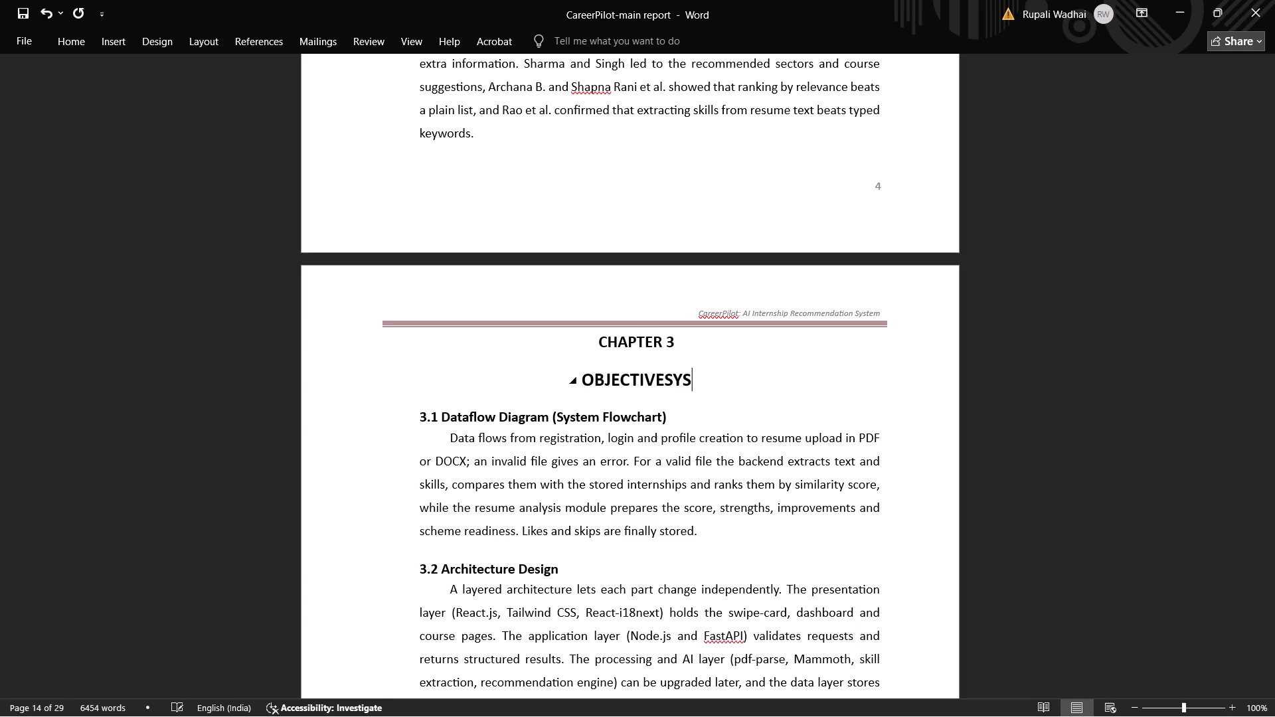
pyautogui.press('BackSpace')
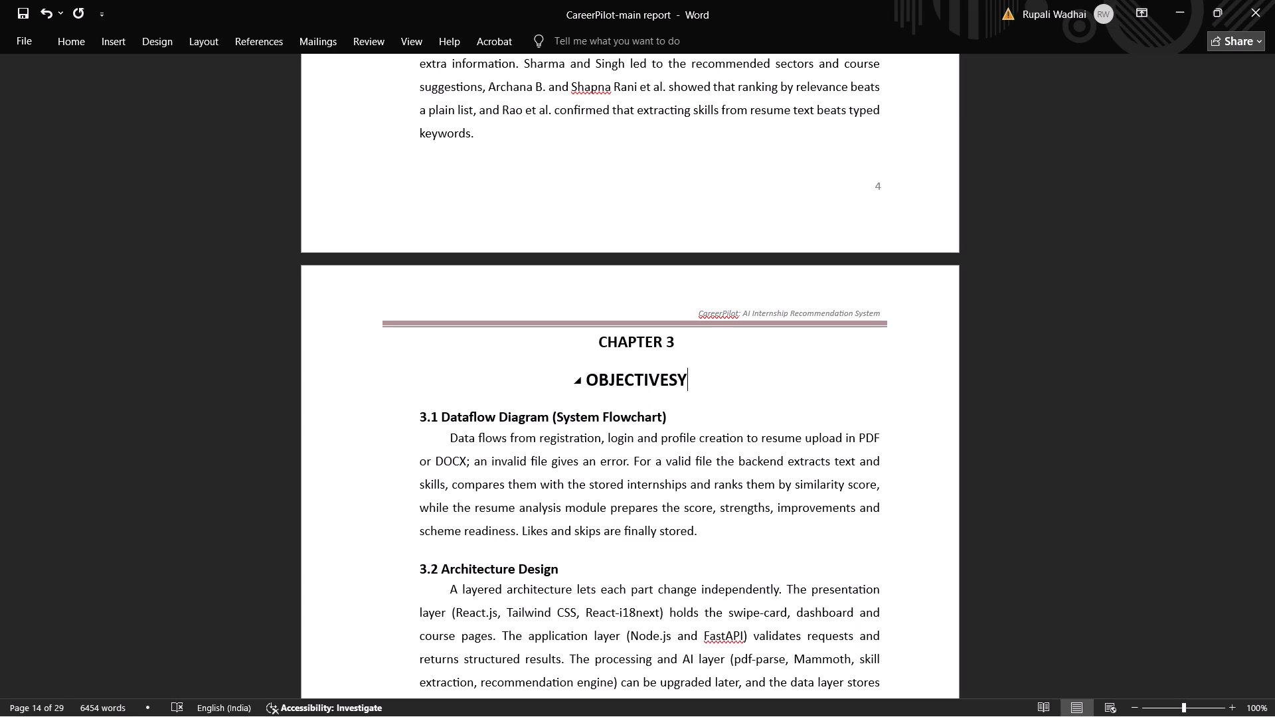
pyautogui.press('BackSpace')
pyautogui.press('BackSpace')
pyautogui.press('s')
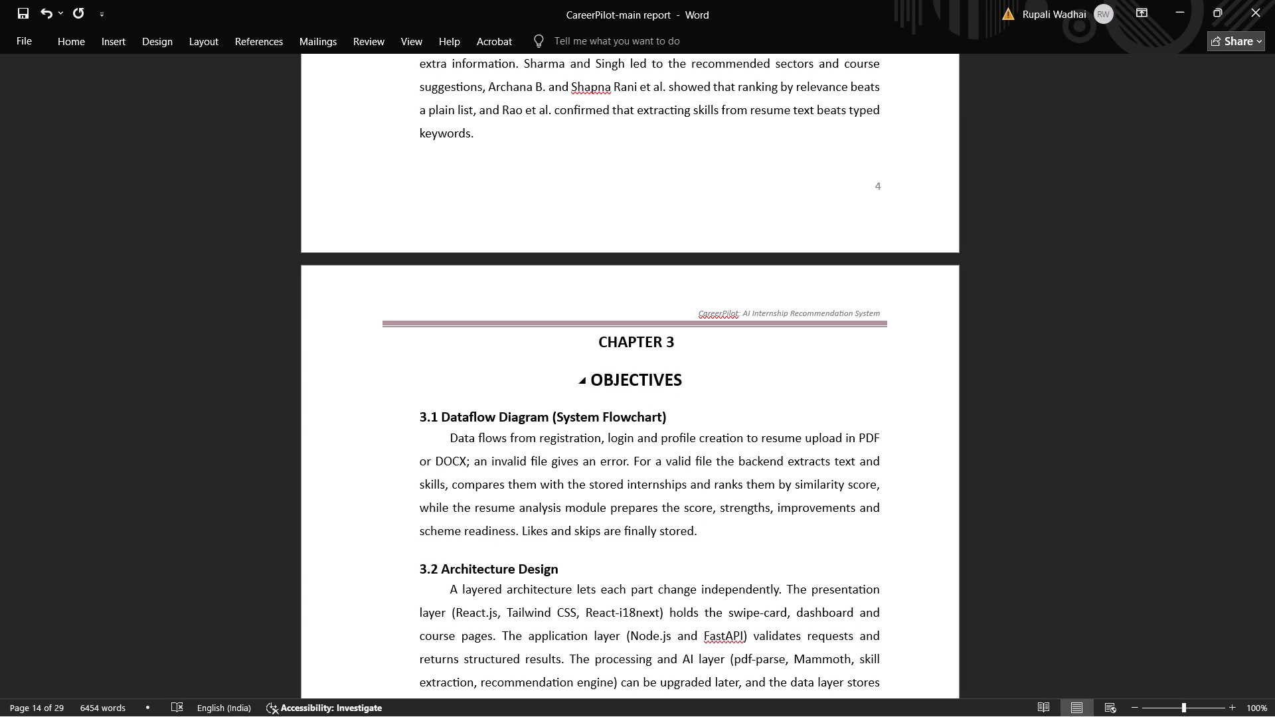
# Examine the Chapter 3 sections and the start of Chapter 4 to see which content sits under the renamed title.
pyautogui.scroll(-2, 740, 382)
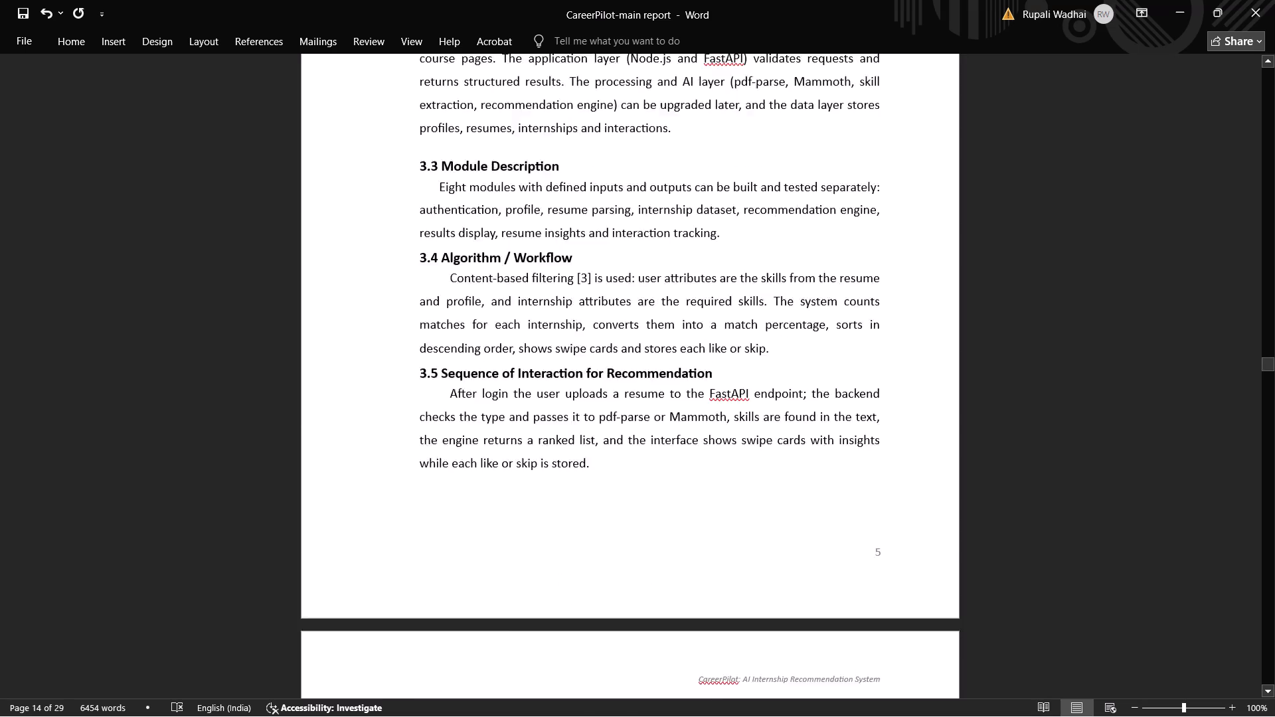
pyautogui.scroll(-2, 740, 382)
pyautogui.scroll(1, 740, 382)
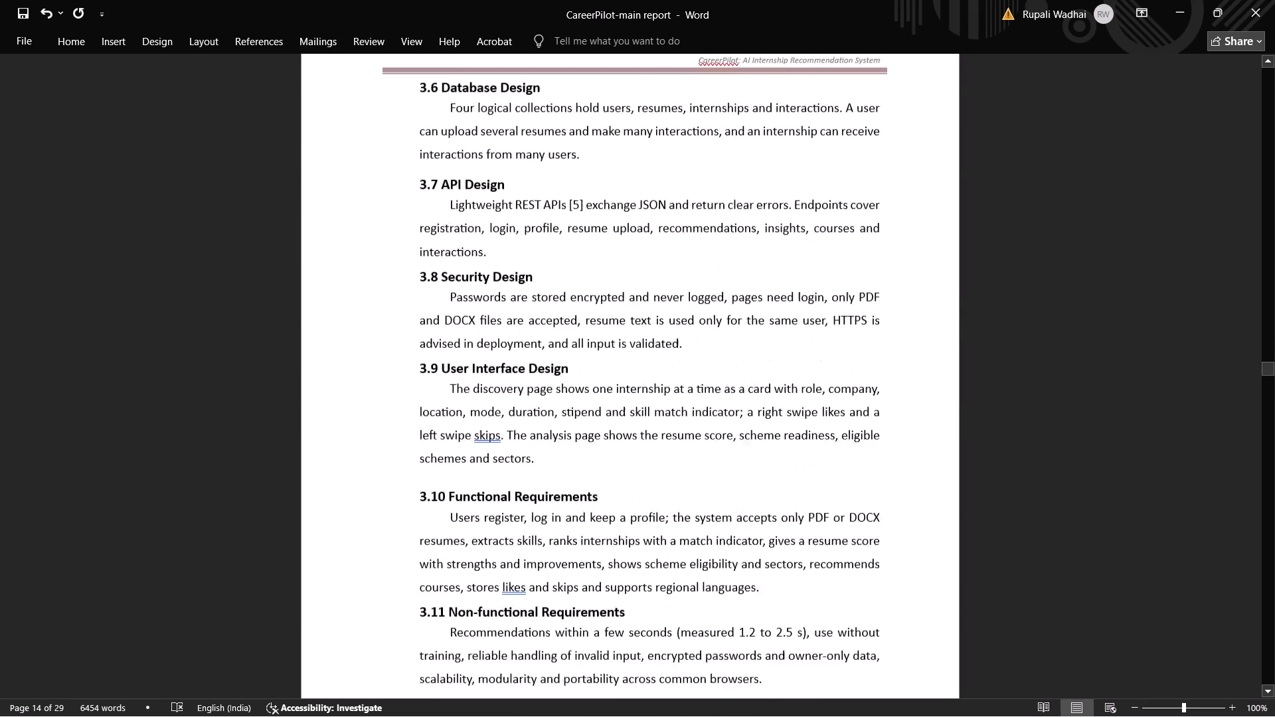
pyautogui.scroll(3, 740, 382)
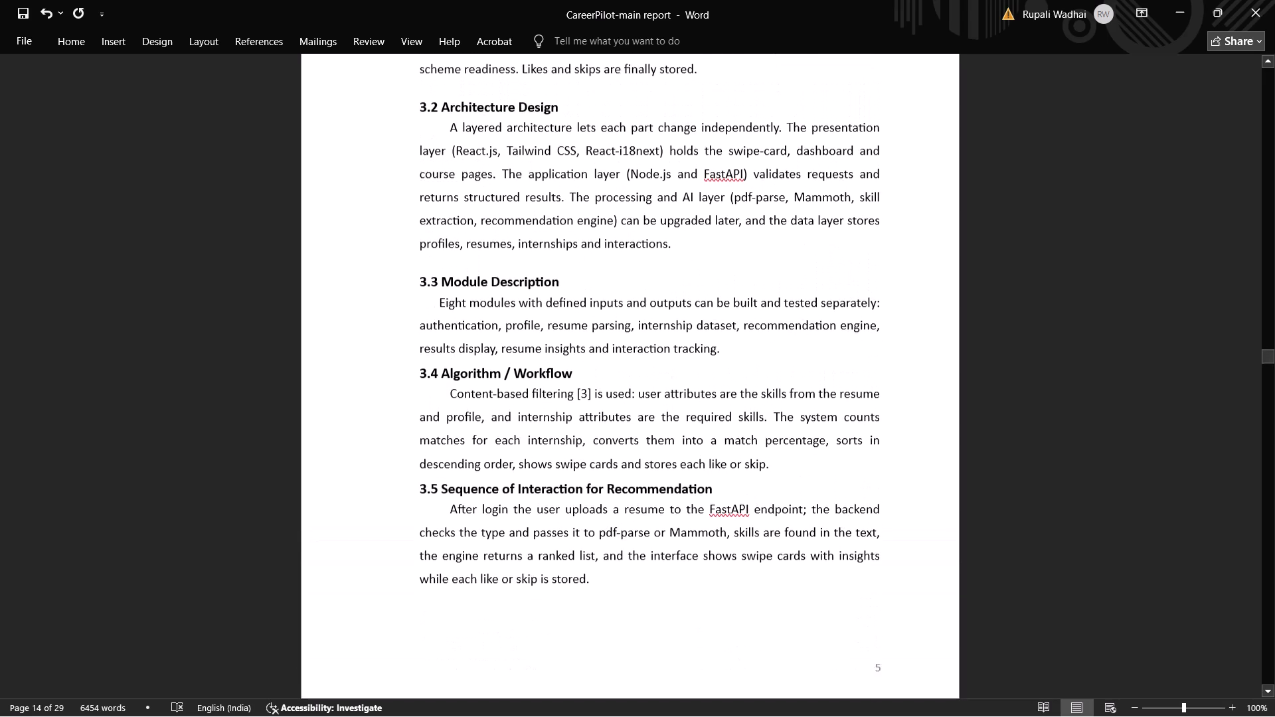
pyautogui.scroll(1, 740, 382)
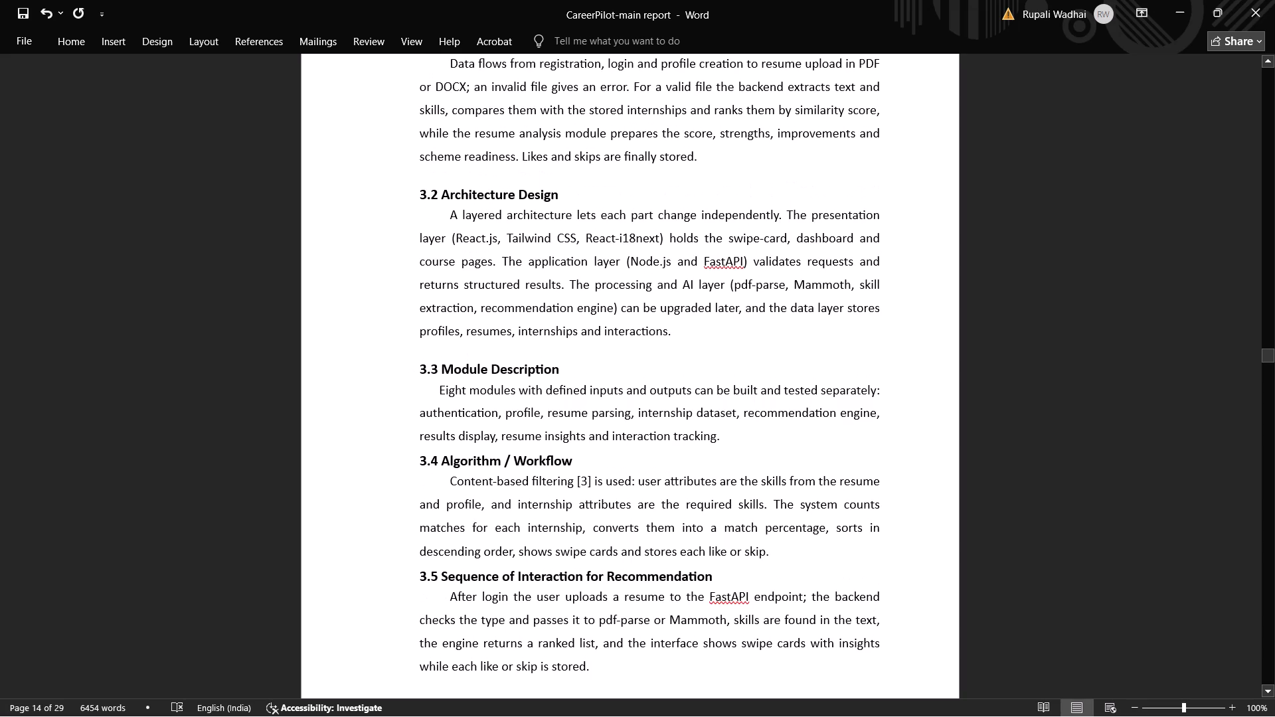
pyautogui.scroll(-4, 740, 382)
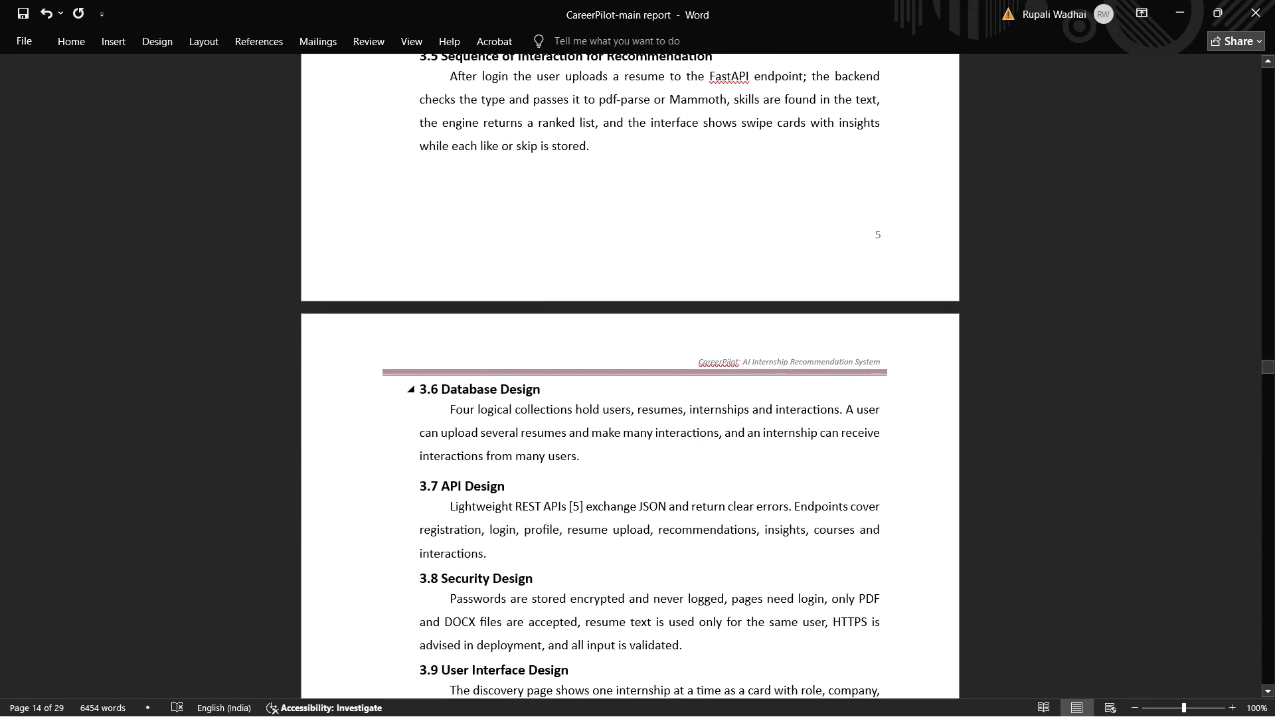
pyautogui.scroll(3, 740, 382)
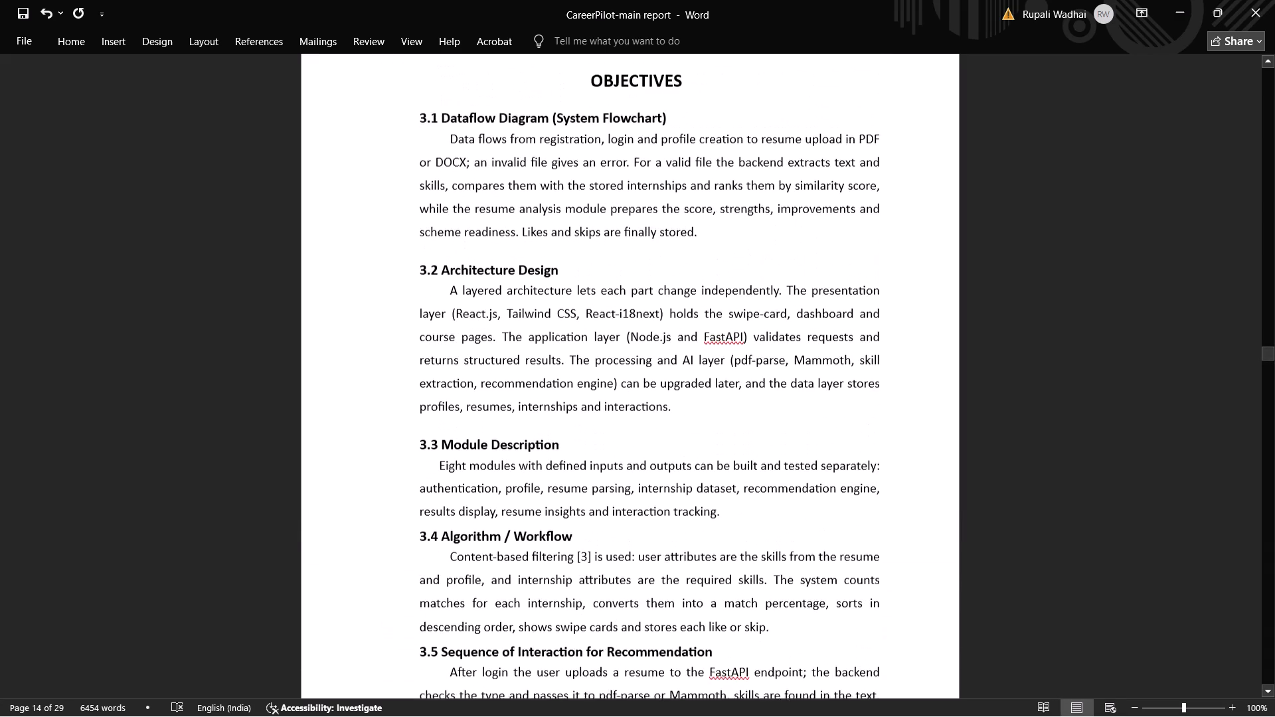
pyautogui.scroll(-1, 740, 382)
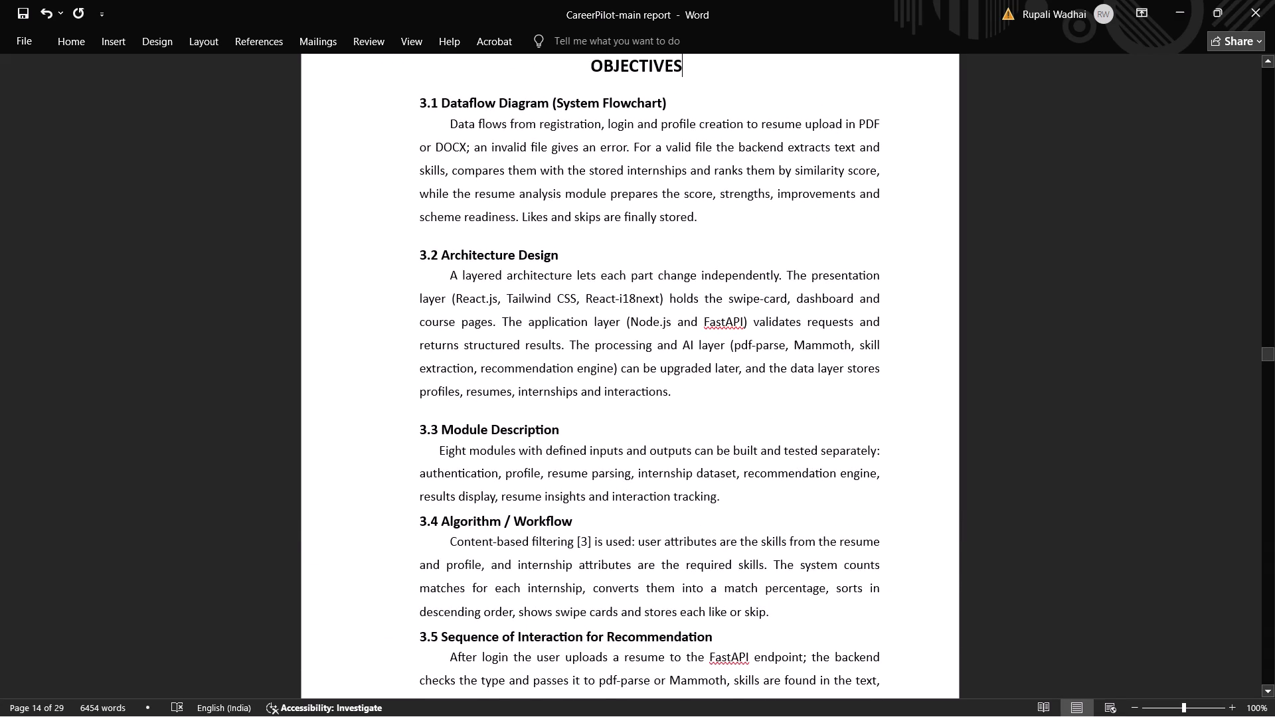
pyautogui.scroll(-6, 740, 382)
pyautogui.scroll(1, 740, 382)
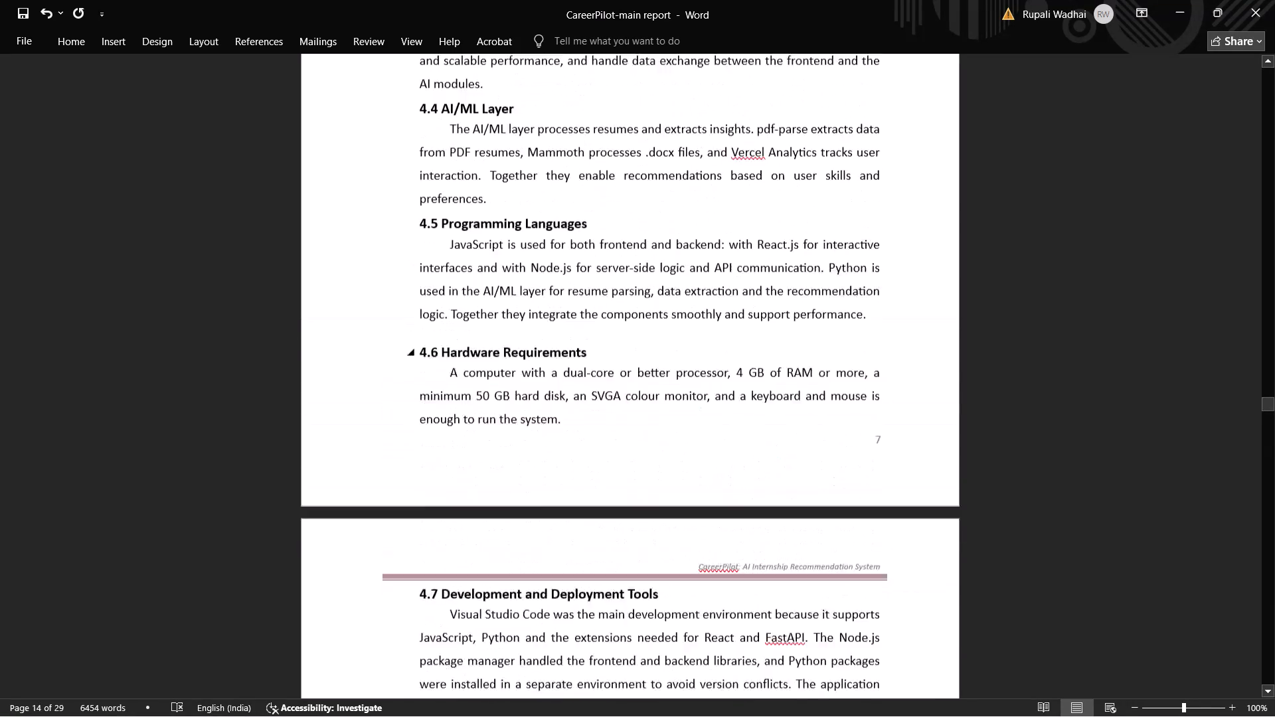
# Copy the Chapter 3 body text from the "3.1 Dataflow Diagram" heading through the part of section 3.13 that ends page 6.
pyautogui.scroll(3, 740, 382)
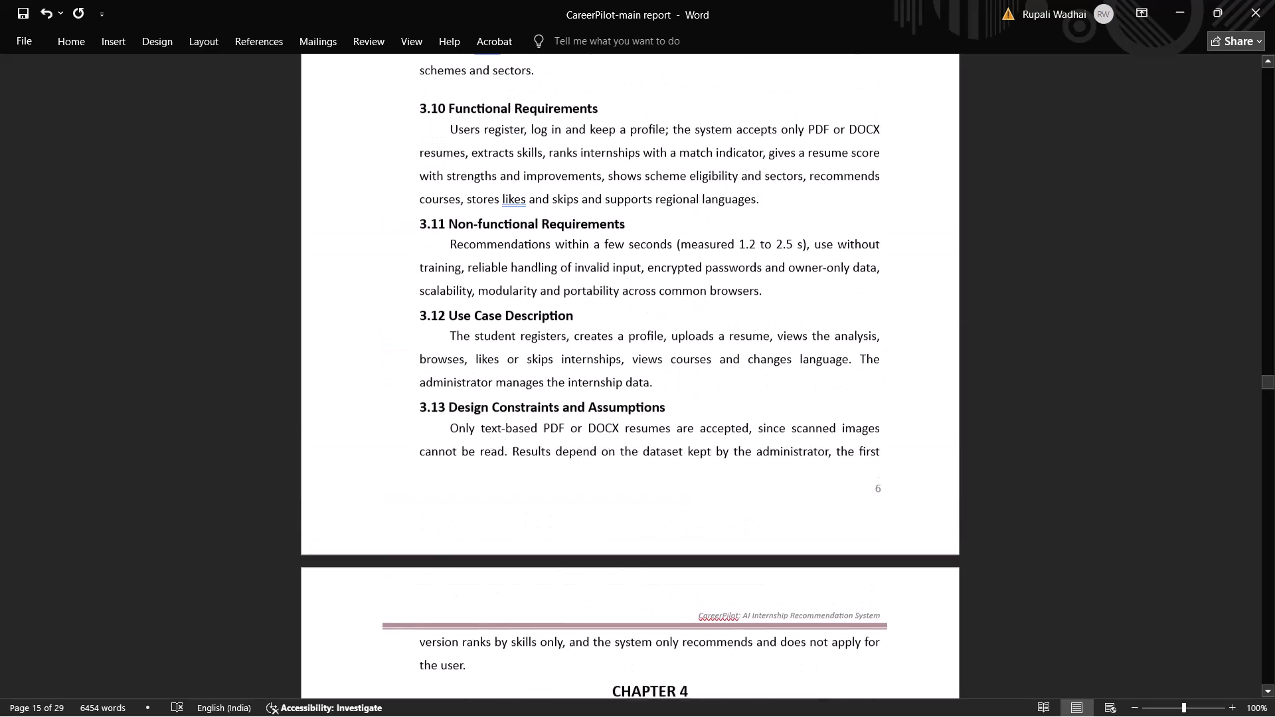
pyautogui.moveTo(888, 464); pyautogui.dragTo(412, 27)
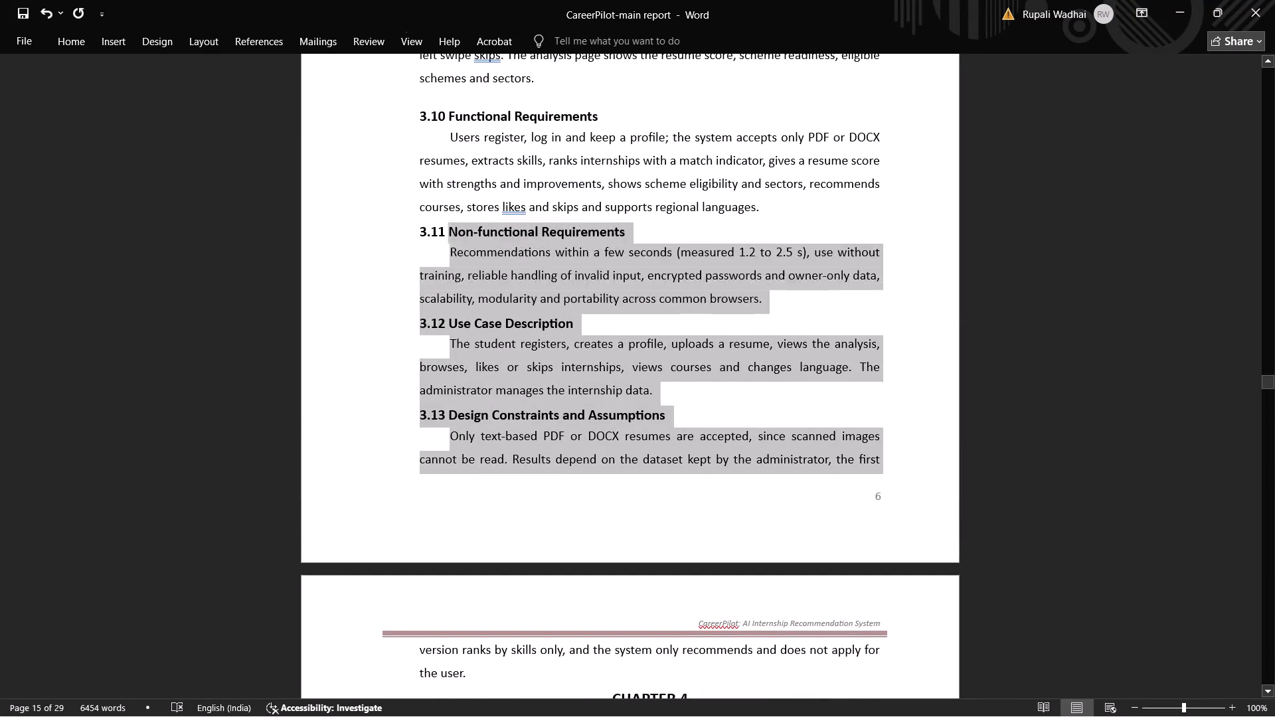
pyautogui.moveTo(412, 27); pyautogui.dragTo(416, 69)
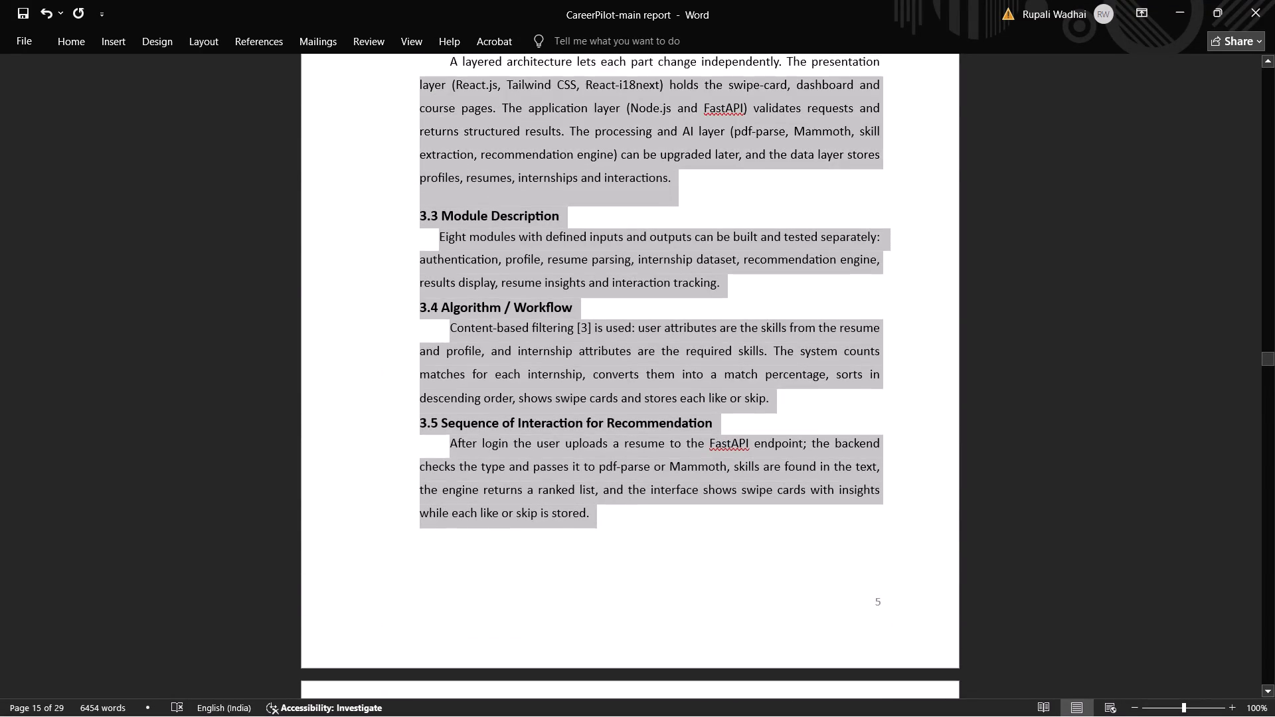
pyautogui.moveTo(416, 69); pyautogui.dragTo(454, 289)
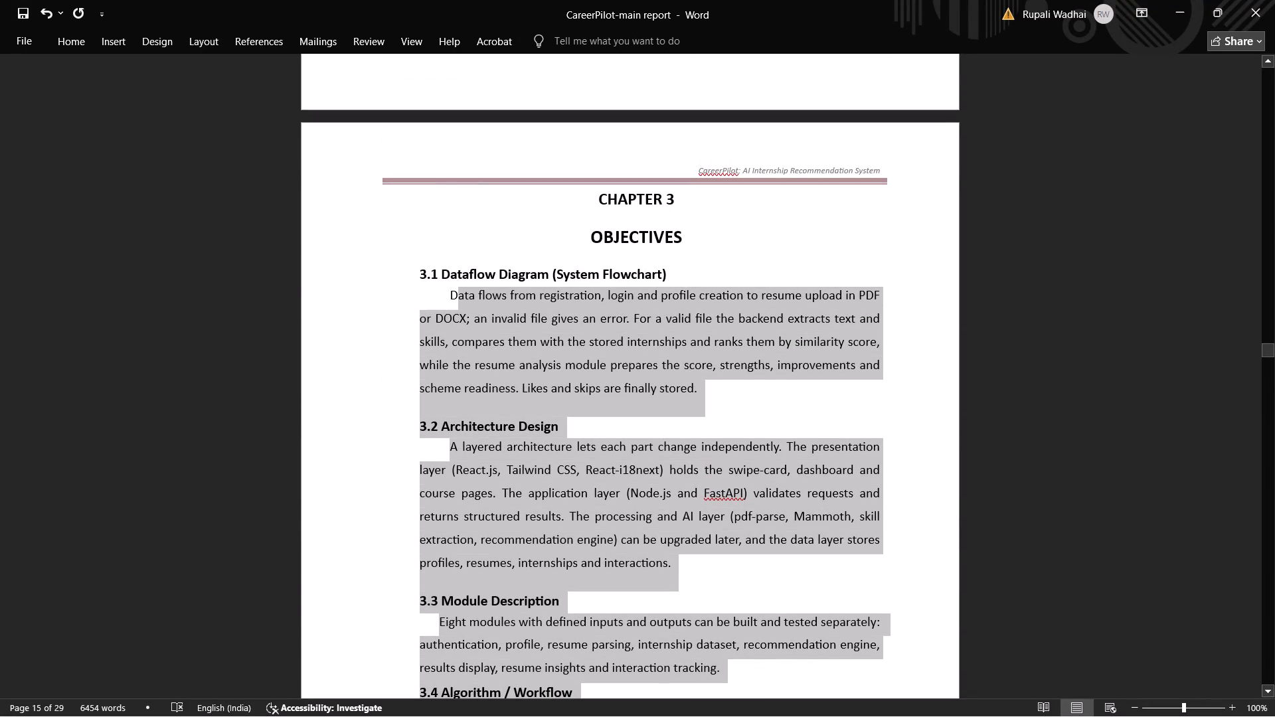
pyautogui.moveTo(454, 289); pyautogui.dragTo(416, 278)
pyautogui.hotkey('ctrl', 'c')
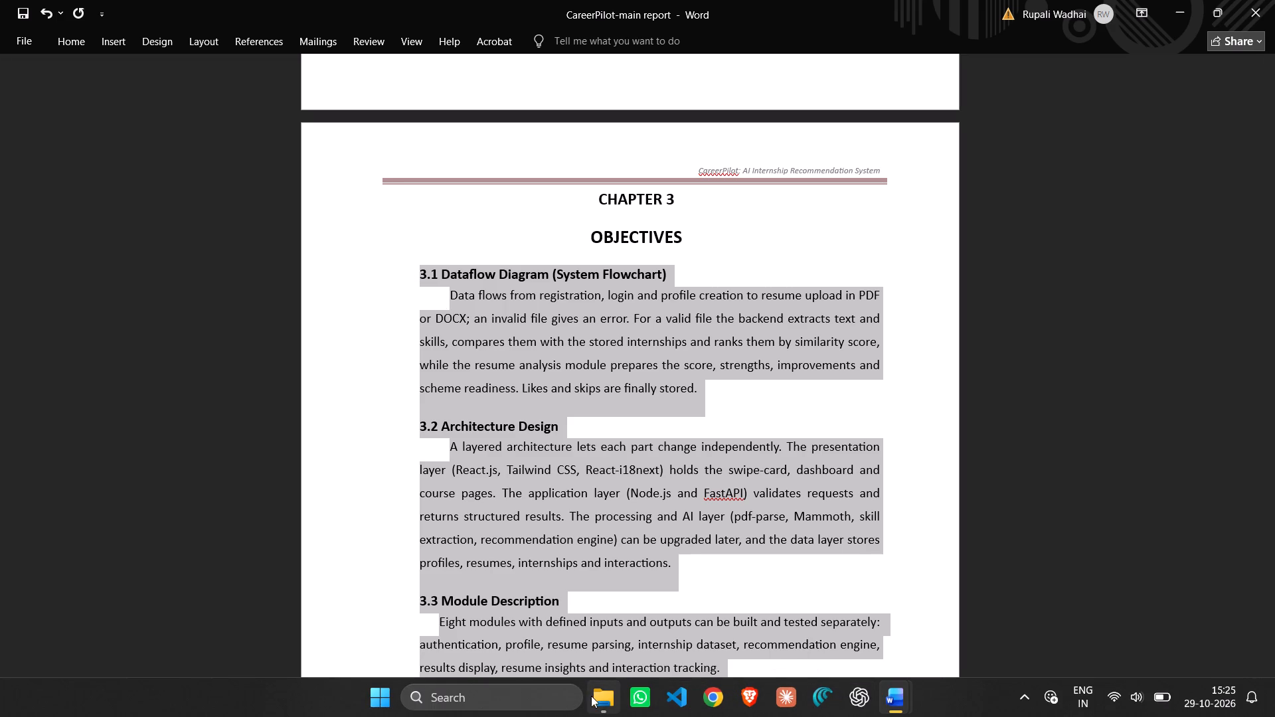
# Switch to File Explorer at the Semina folder holding the CareerPilot report files.
pyautogui.click(591, 696)
pyautogui.click(288, 279)
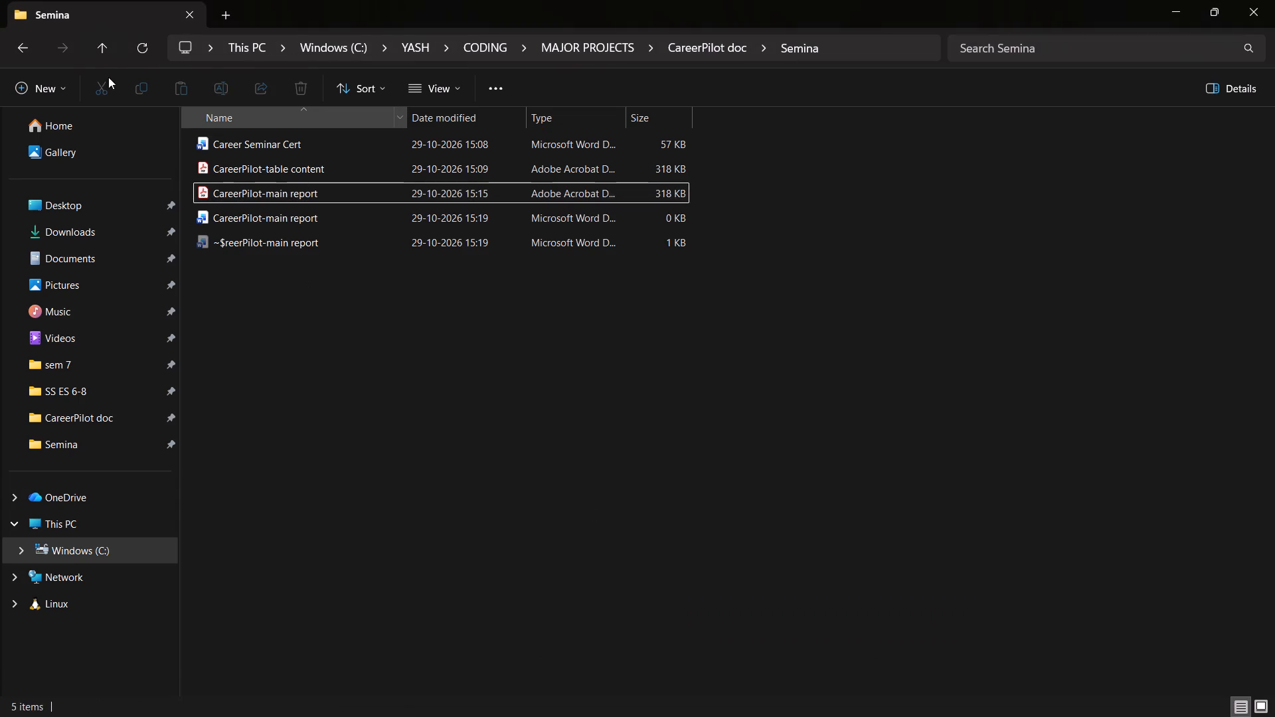
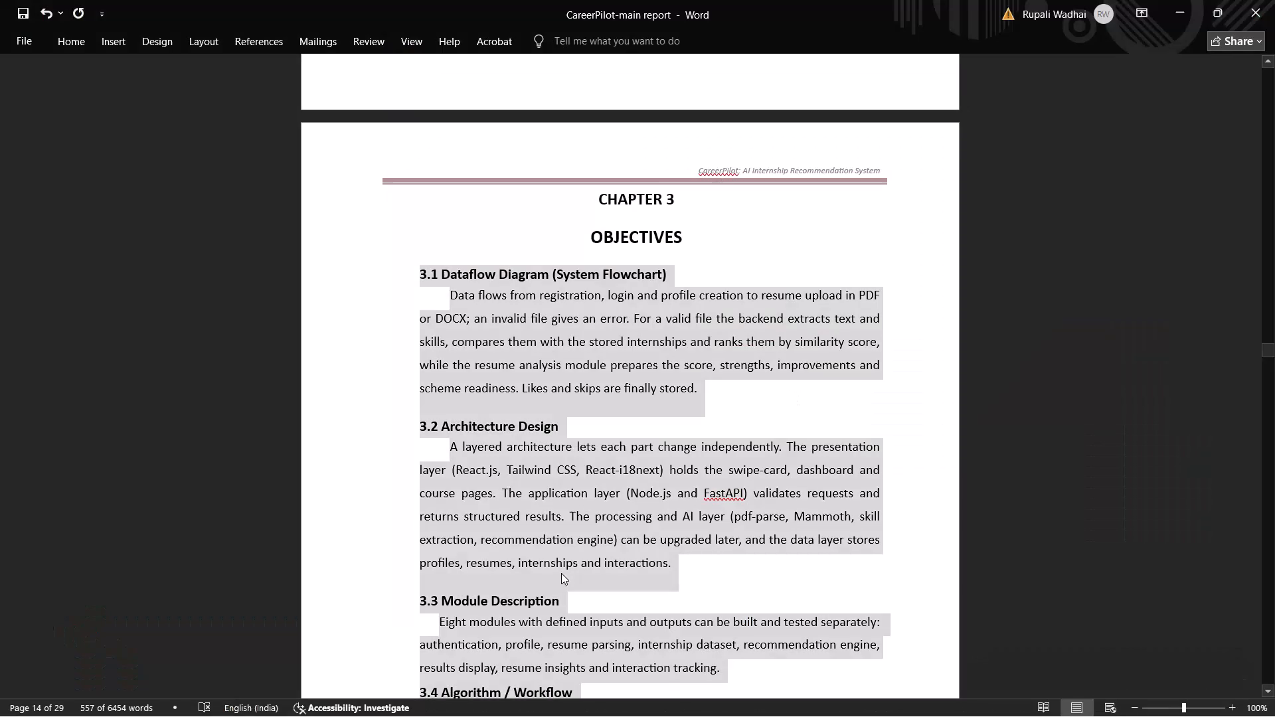
# Delete the Chapter 3 body text from the "3.1 Dataflow Diagram" heading through the end of section 3.13, keeping the chapter title.
pyautogui.click(658, 341)
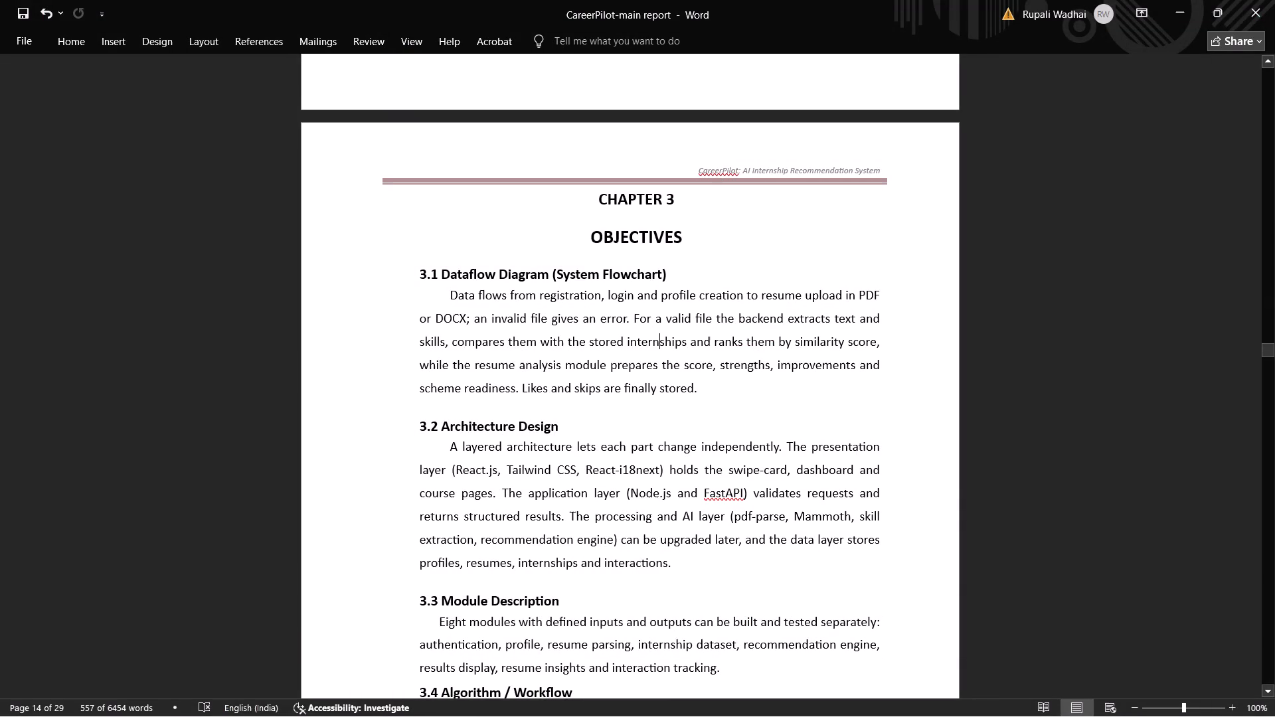
pyautogui.click(688, 235)
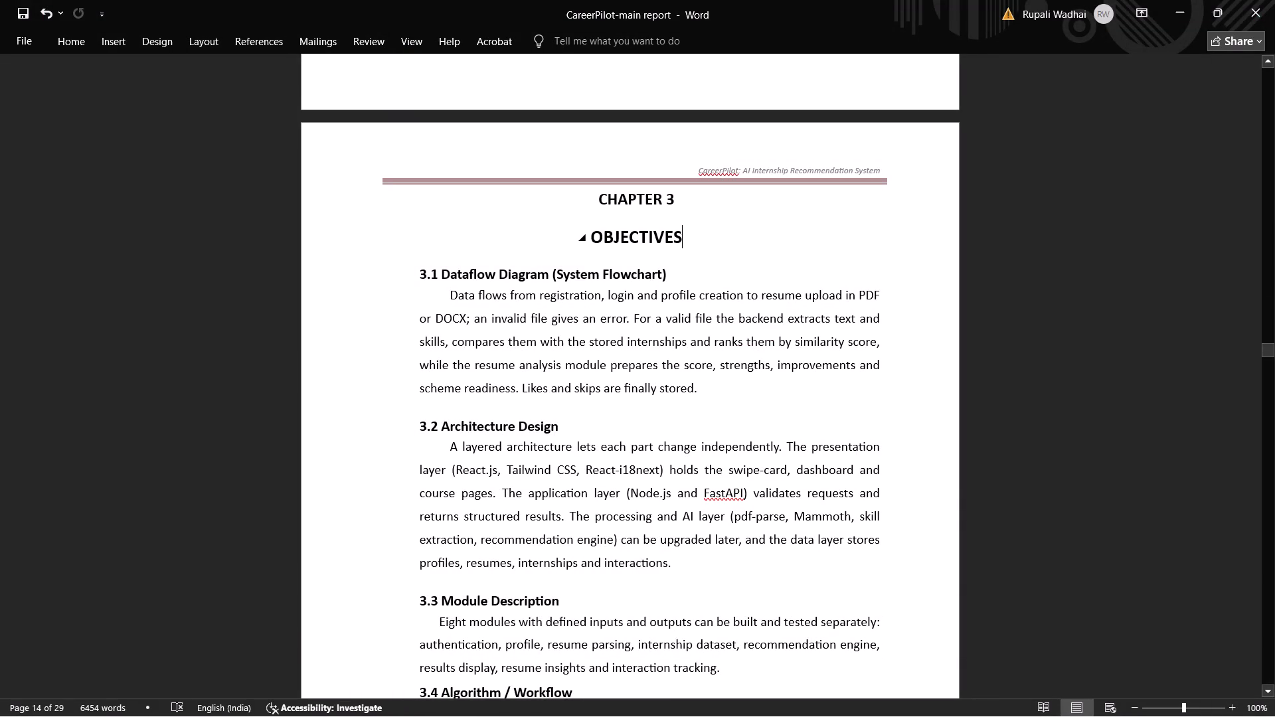
pyautogui.scroll(-2, 646, 409)
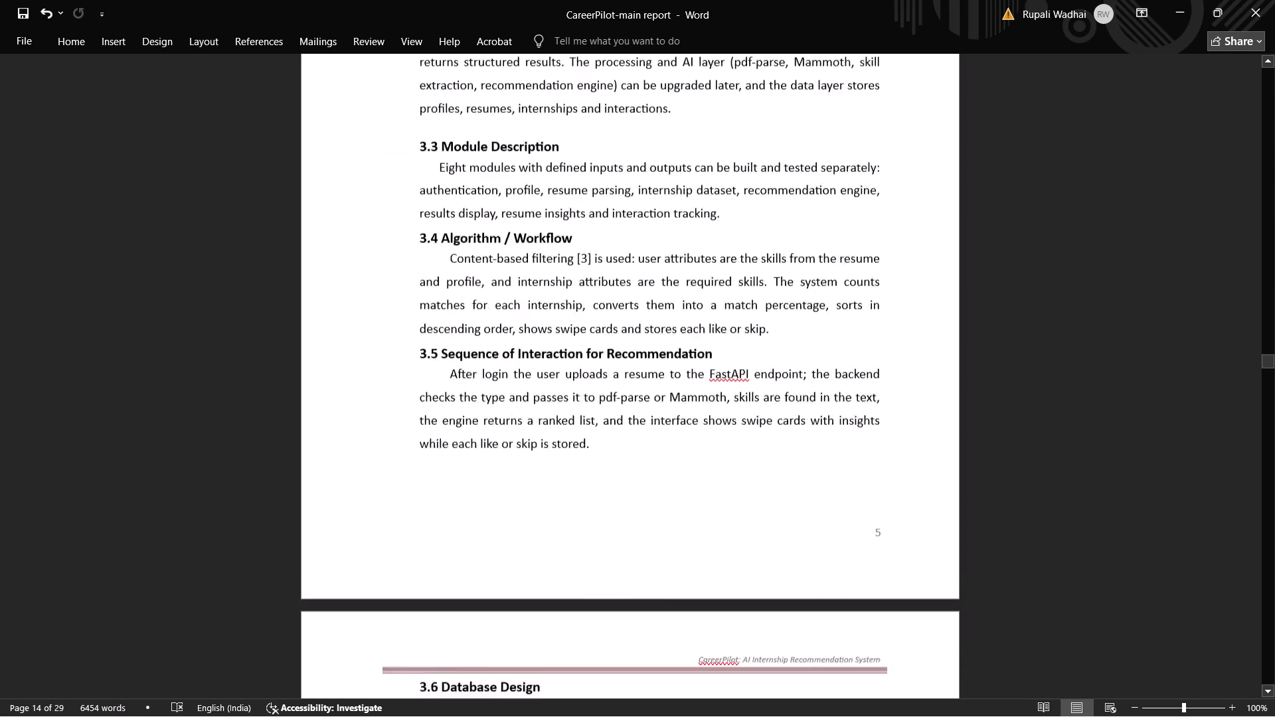
pyautogui.scroll(-4, 646, 409)
pyautogui.scroll(1, 646, 409)
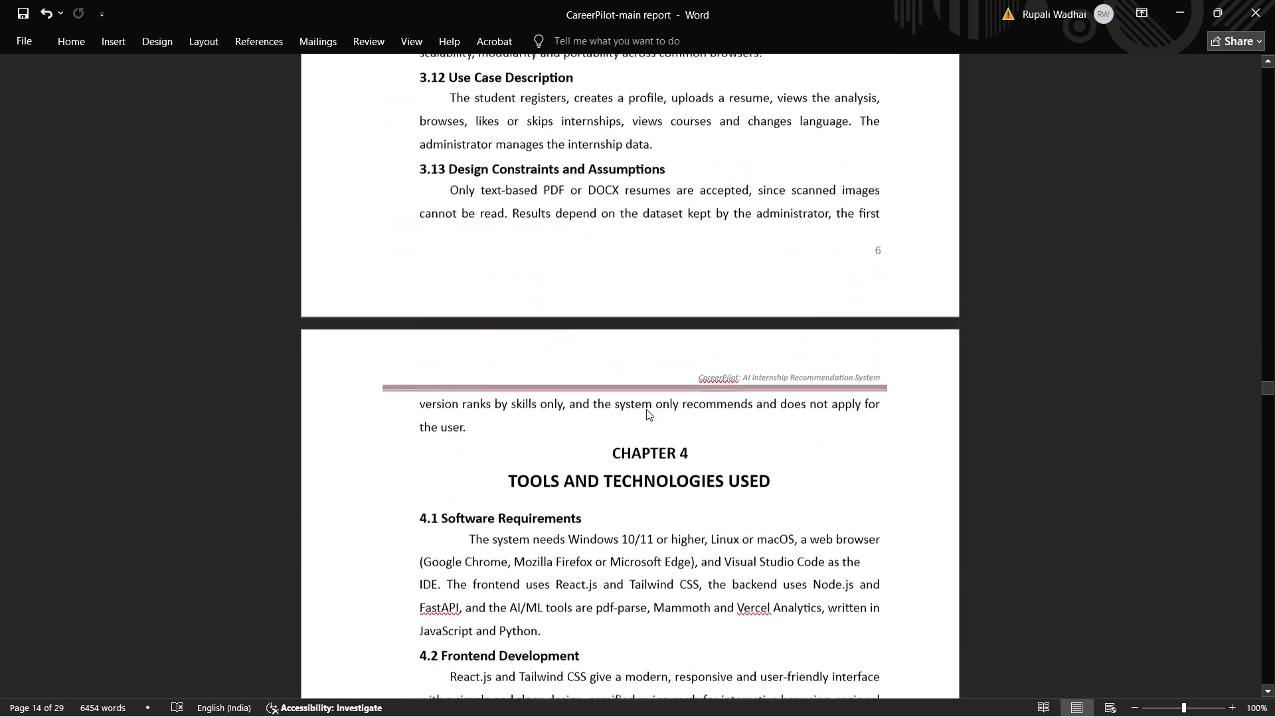
pyautogui.scroll(1, 646, 409)
pyautogui.moveTo(887, 454); pyautogui.dragTo(356, 0)
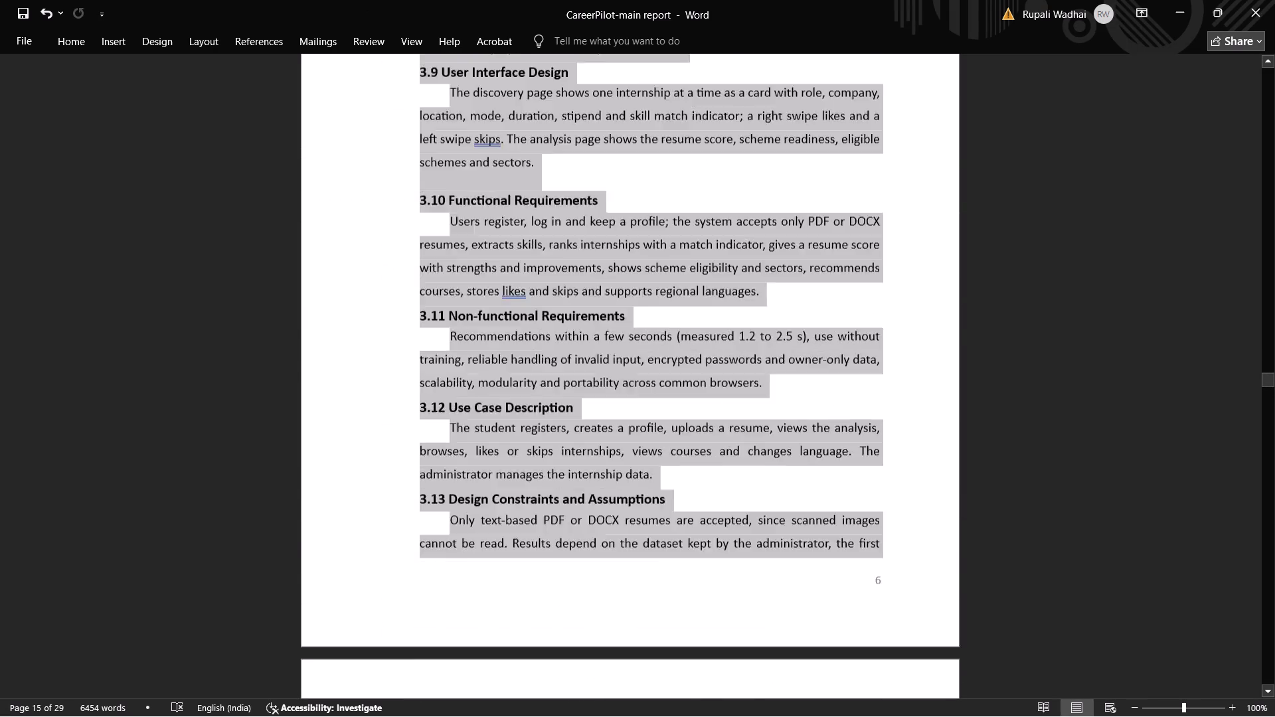
pyautogui.moveTo(356, 0); pyautogui.dragTo(416, 294)
pyautogui.press('BackSpace')
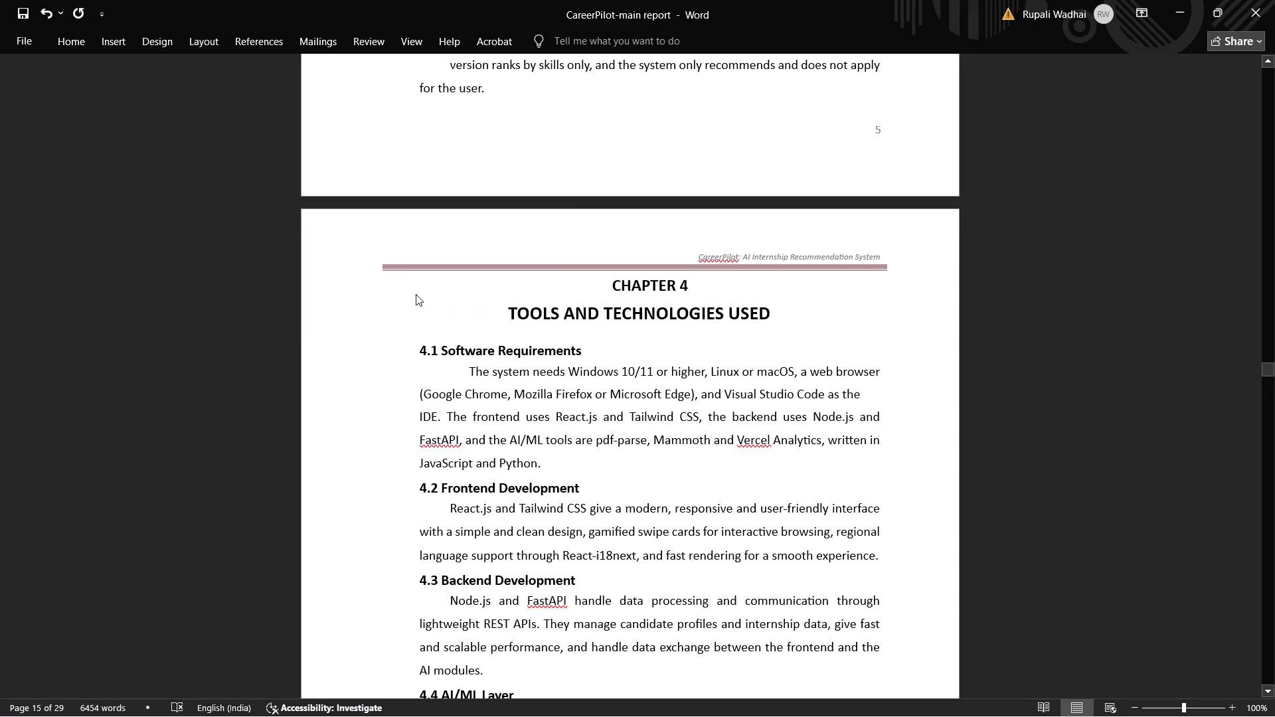
pyautogui.scroll(2, 416, 294)
pyautogui.scroll(1, 483, 355)
pyautogui.moveTo(501, 376); pyautogui.dragTo(414, 259)
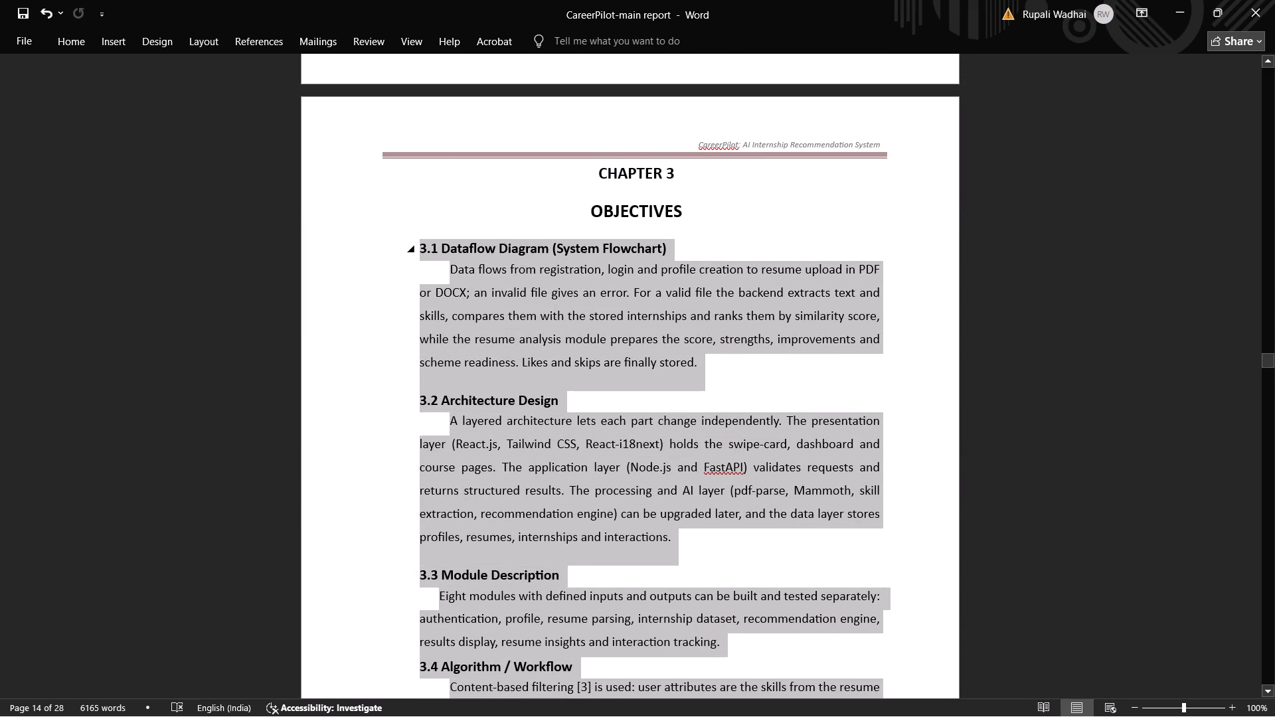
pyautogui.moveTo(414, 259); pyautogui.dragTo(410, 256)
pyautogui.press('BackSpace')
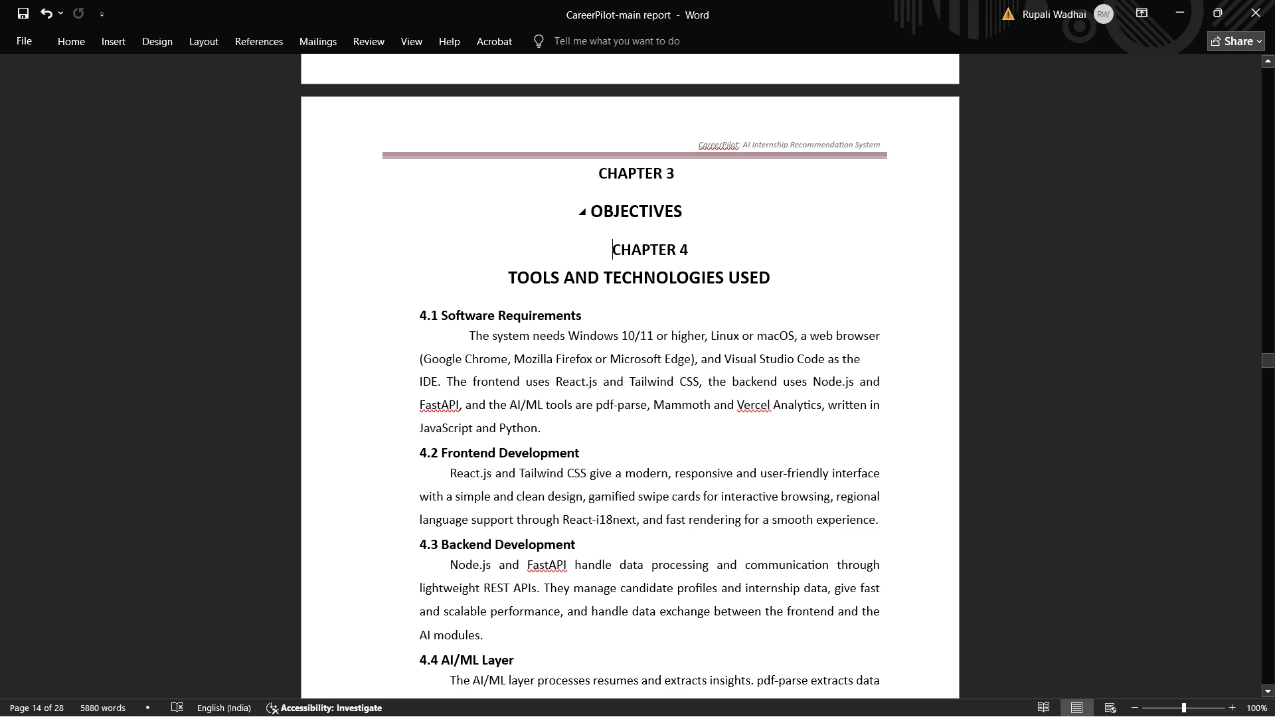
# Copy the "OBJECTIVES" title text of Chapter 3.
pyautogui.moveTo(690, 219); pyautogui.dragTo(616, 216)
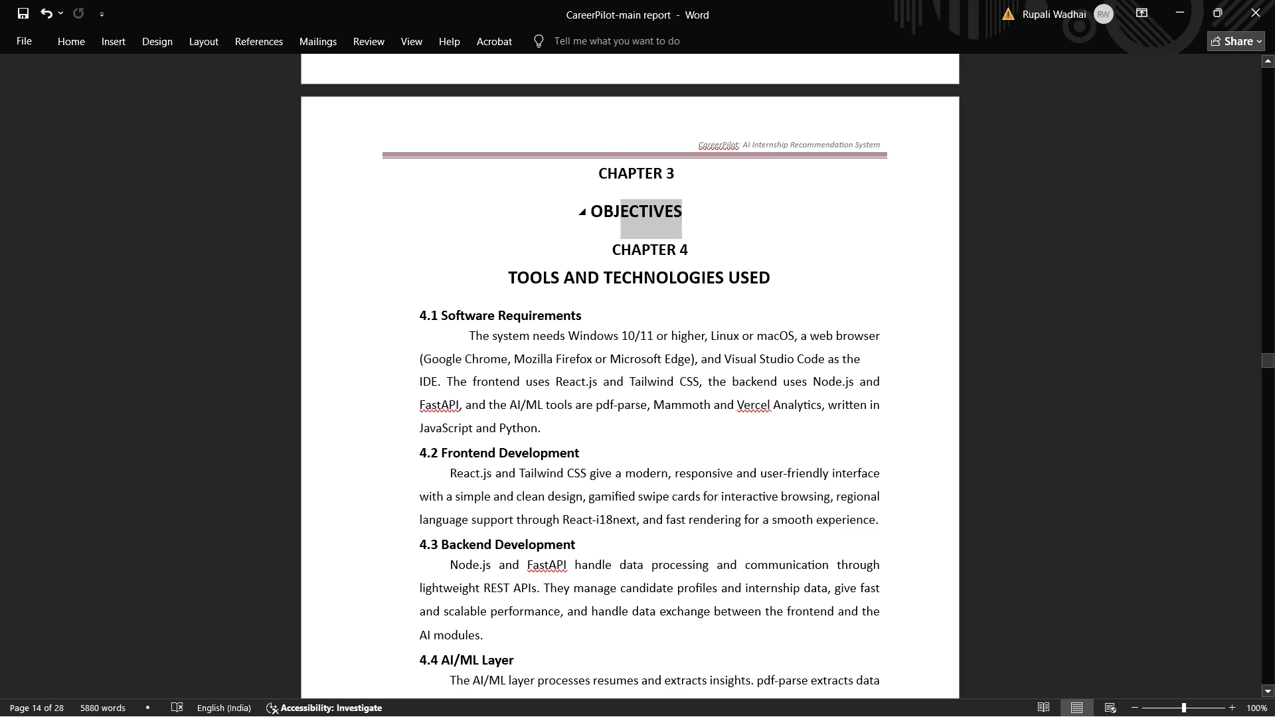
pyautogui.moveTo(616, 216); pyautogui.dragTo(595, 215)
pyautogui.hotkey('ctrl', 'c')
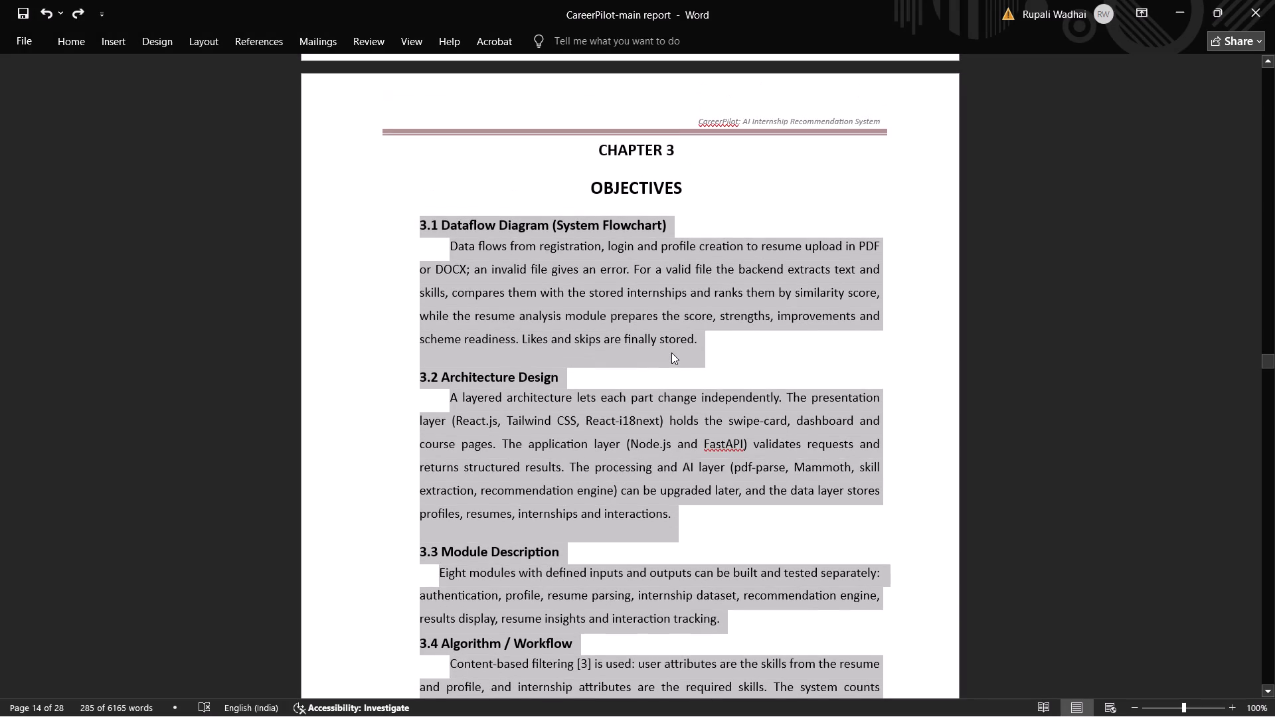
pyautogui.hotkey('ctrl', 'v')
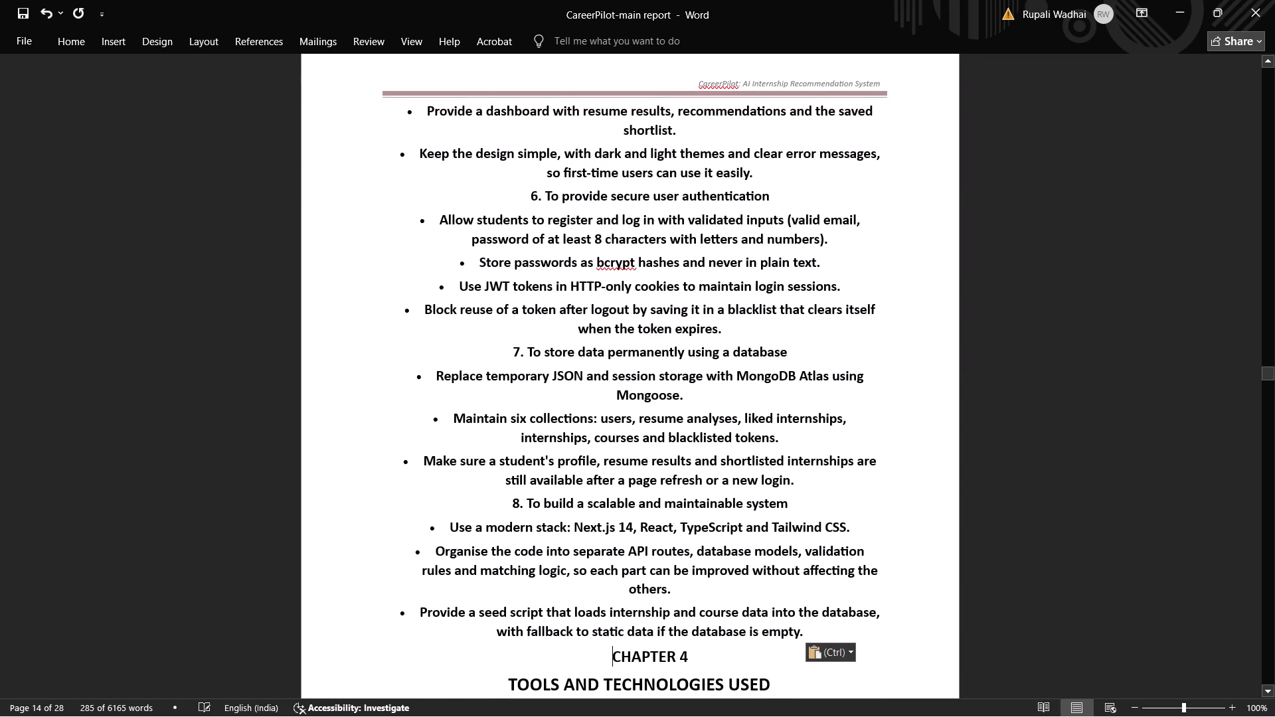
# Remove the bold from all the pasted objectives text and set it to Times New Roman, size 12.
pyautogui.moveTo(808, 631); pyautogui.dragTo(360, 0)
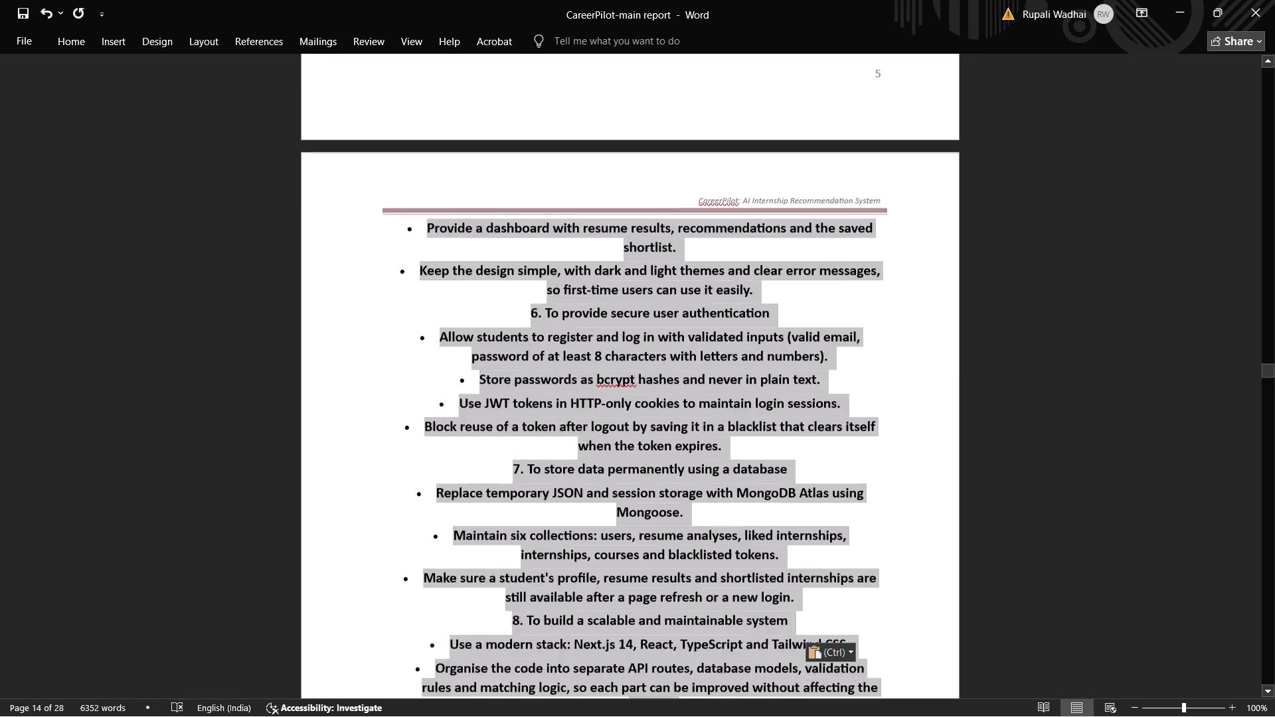
pyautogui.moveTo(360, 0); pyautogui.dragTo(435, 152)
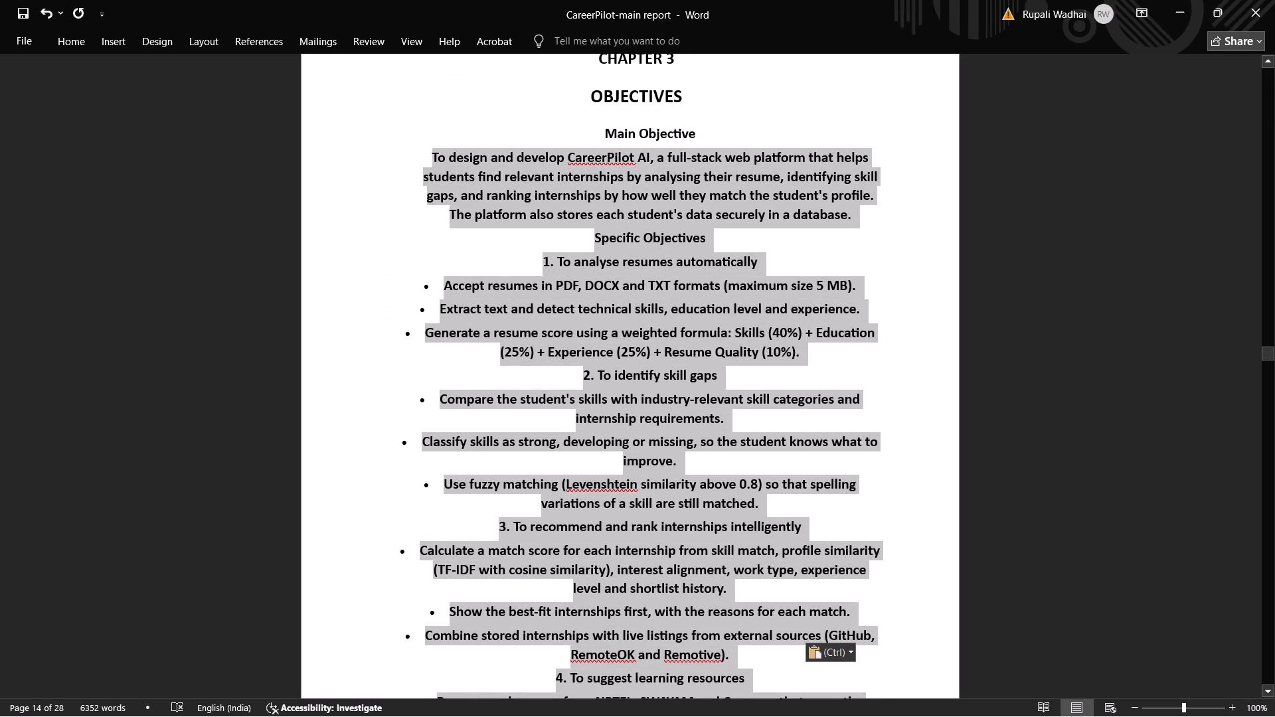
pyautogui.moveTo(435, 152); pyautogui.dragTo(431, 129)
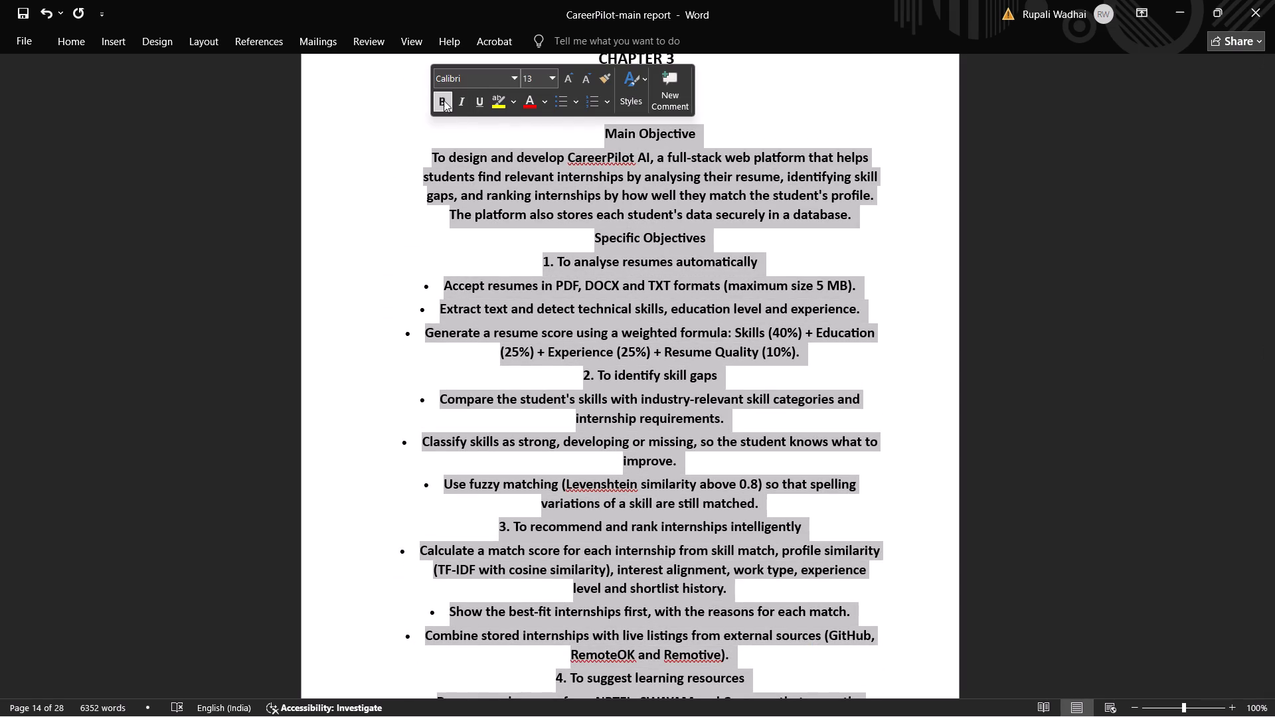
pyautogui.click(444, 100)
pyautogui.click(511, 75)
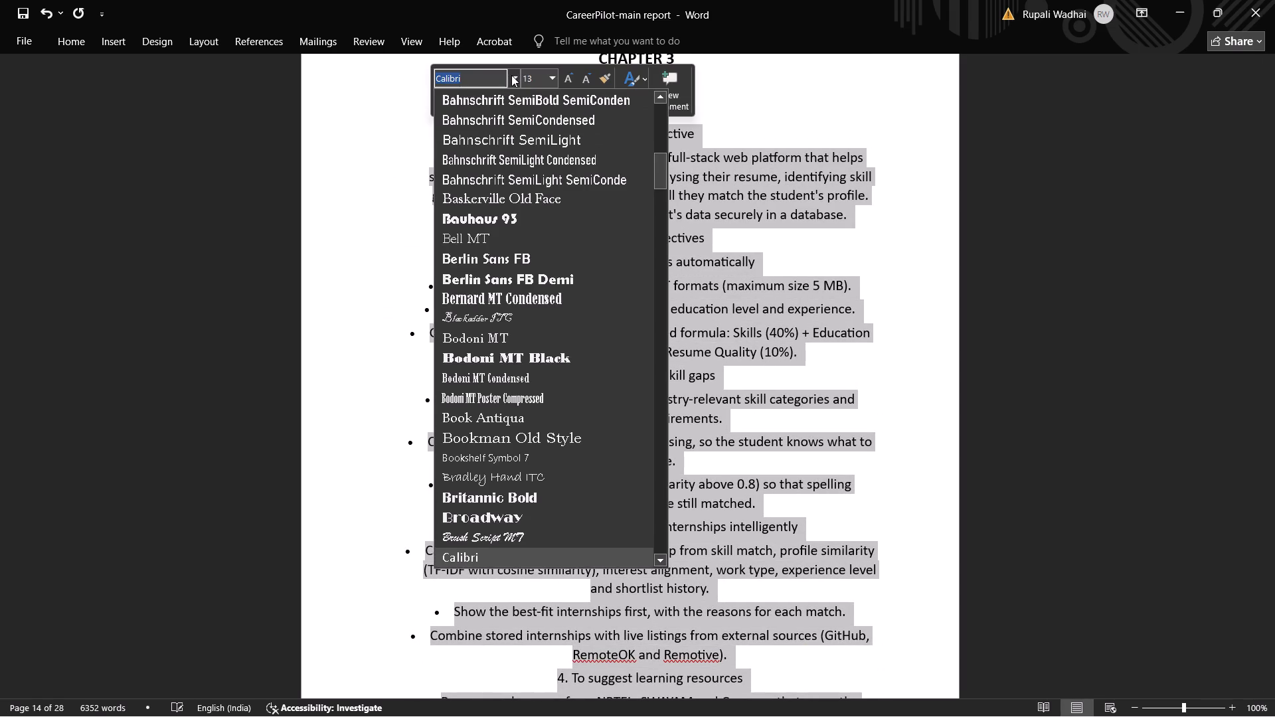
pyautogui.write('time')
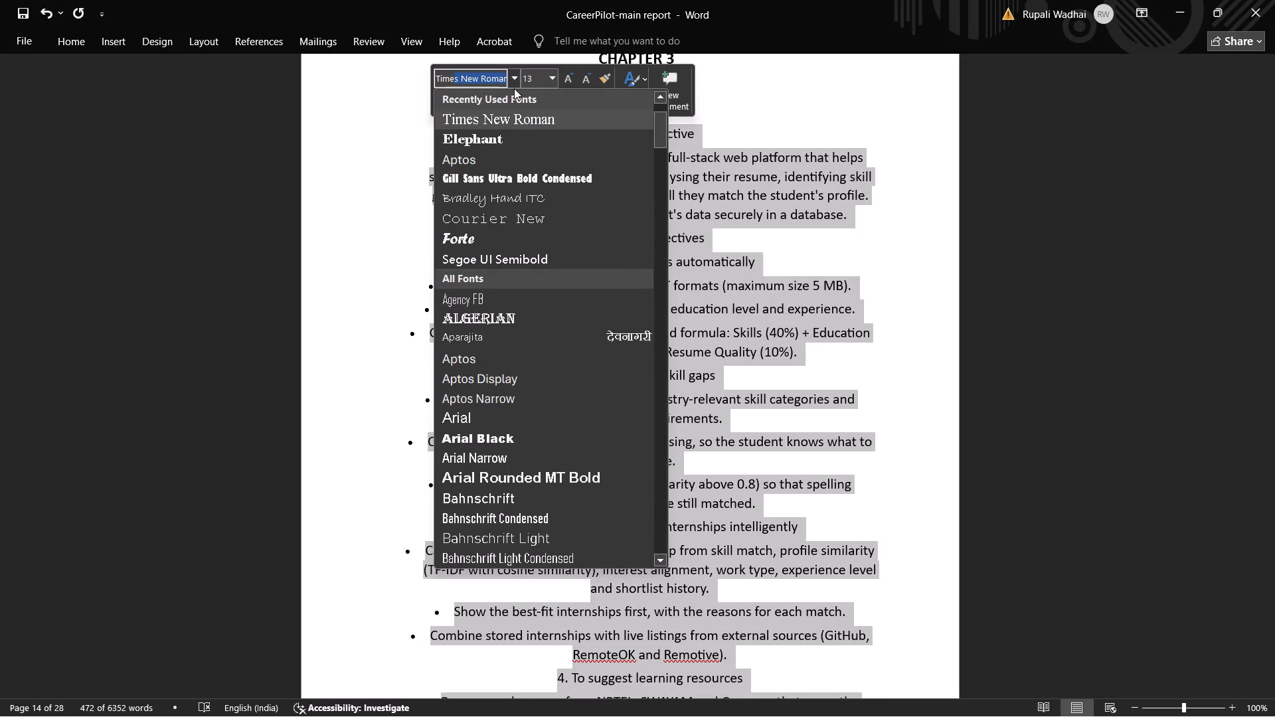
pyautogui.click(523, 121)
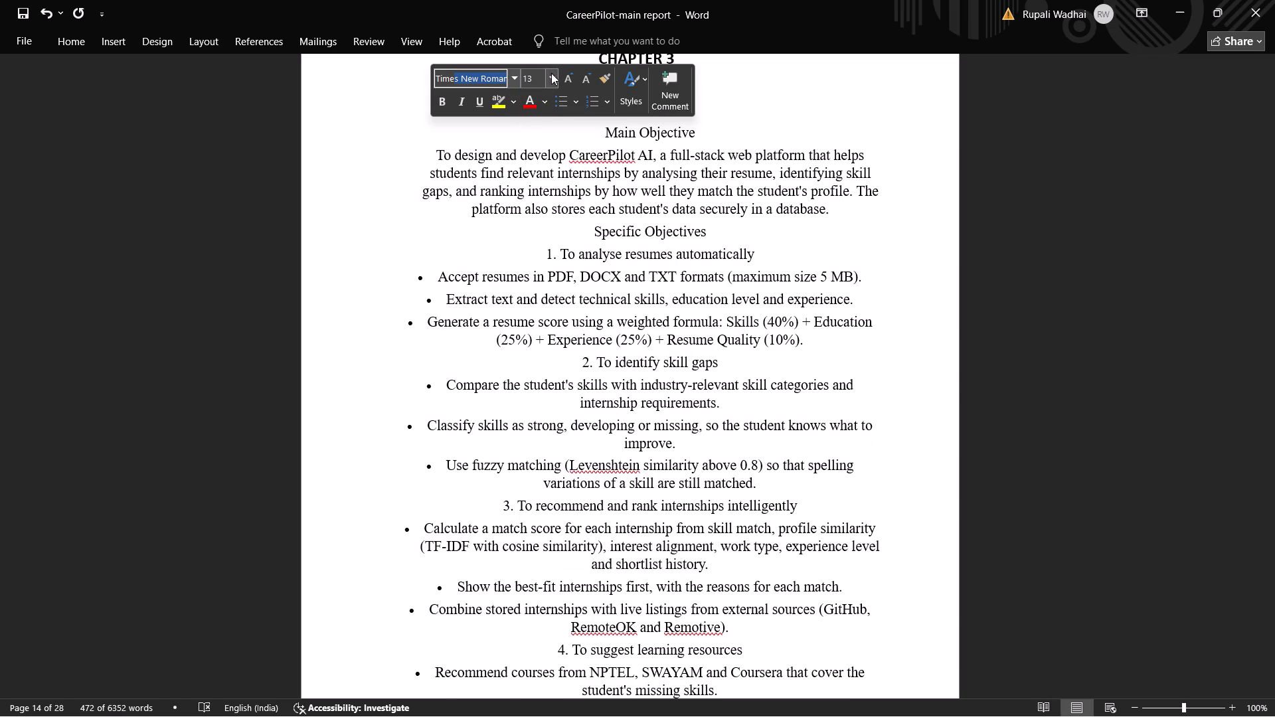
pyautogui.click(551, 73)
pyautogui.click(528, 177)
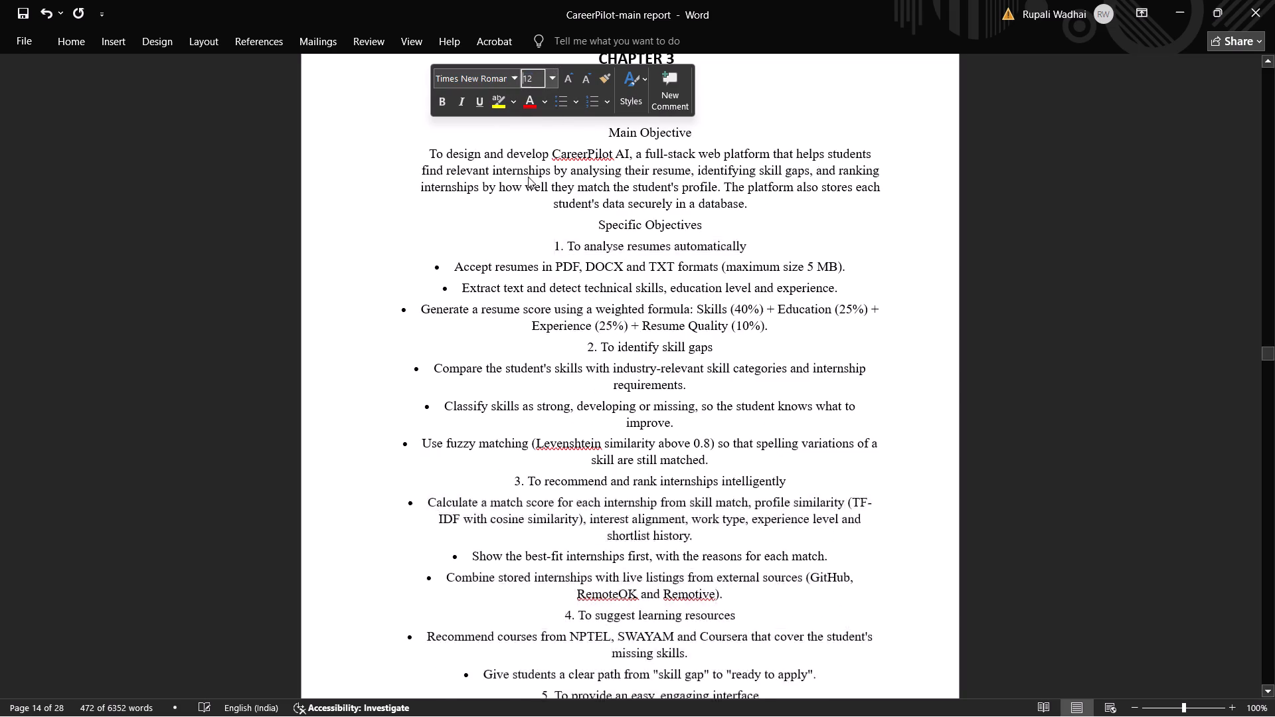
# Set the objectives text to 1.5 line spacing and justified alignment.
pyautogui.click(54, 39)
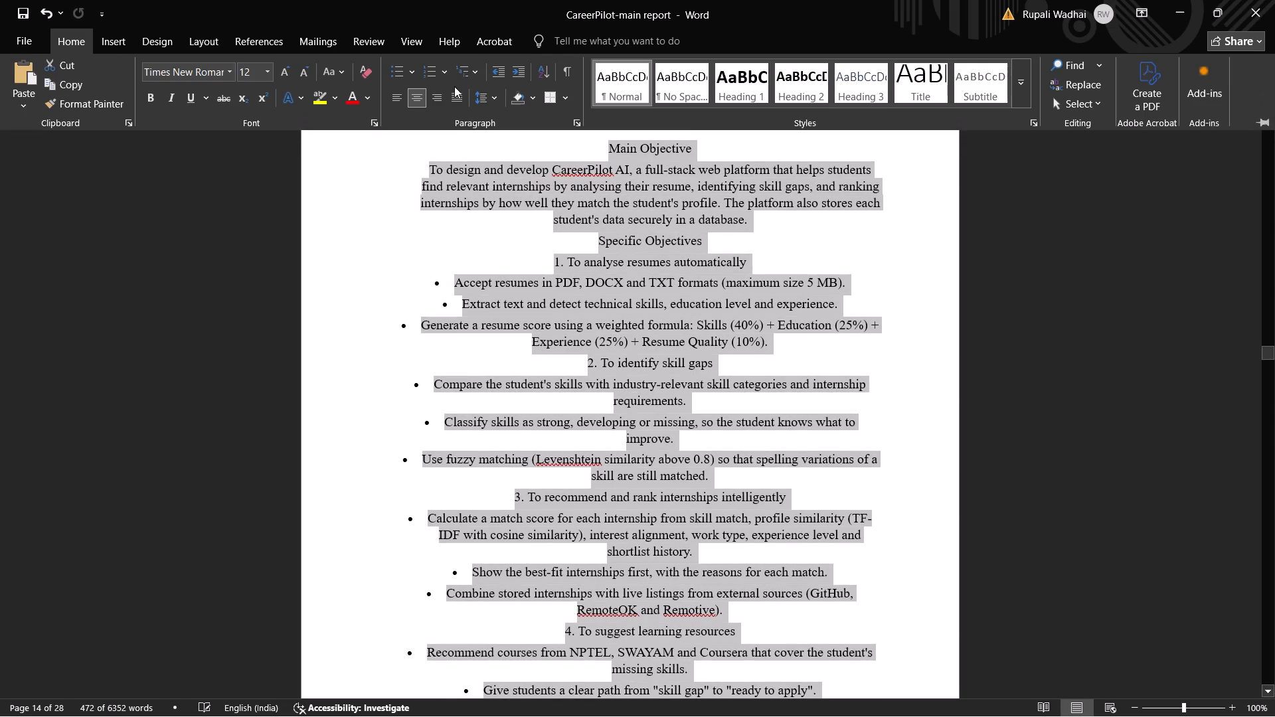
pyautogui.click(388, 101)
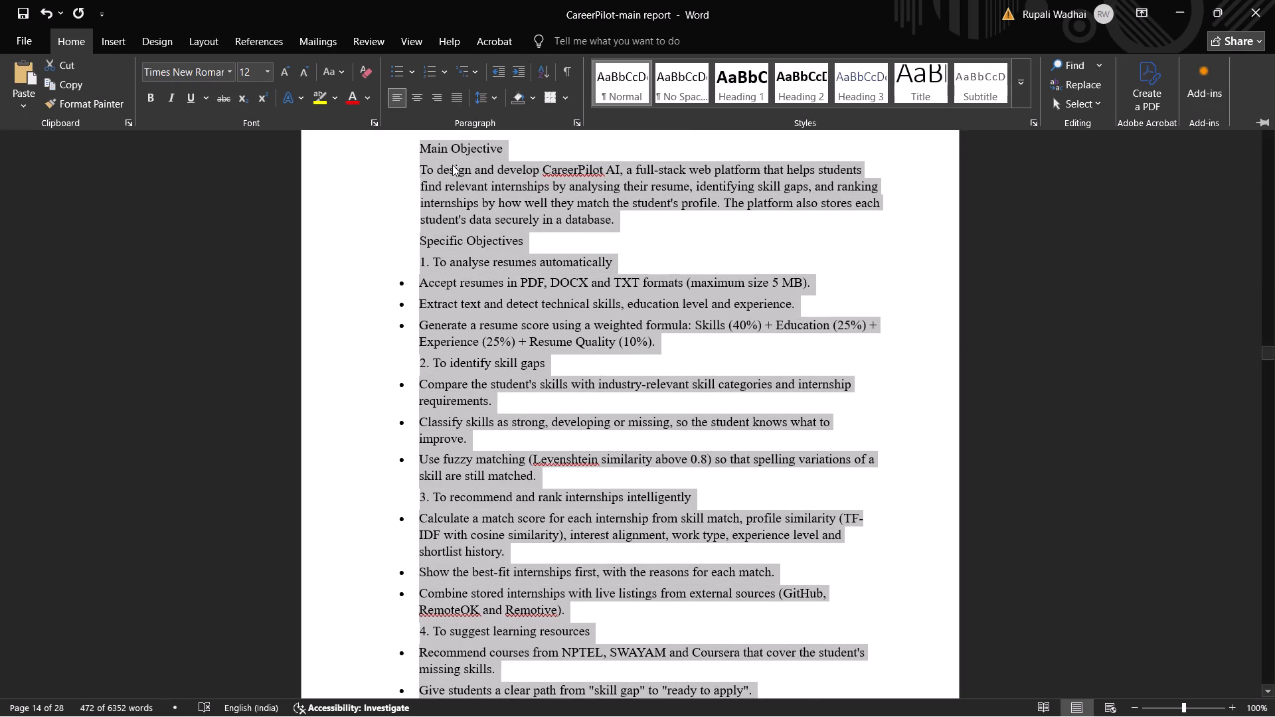
pyautogui.click(419, 95)
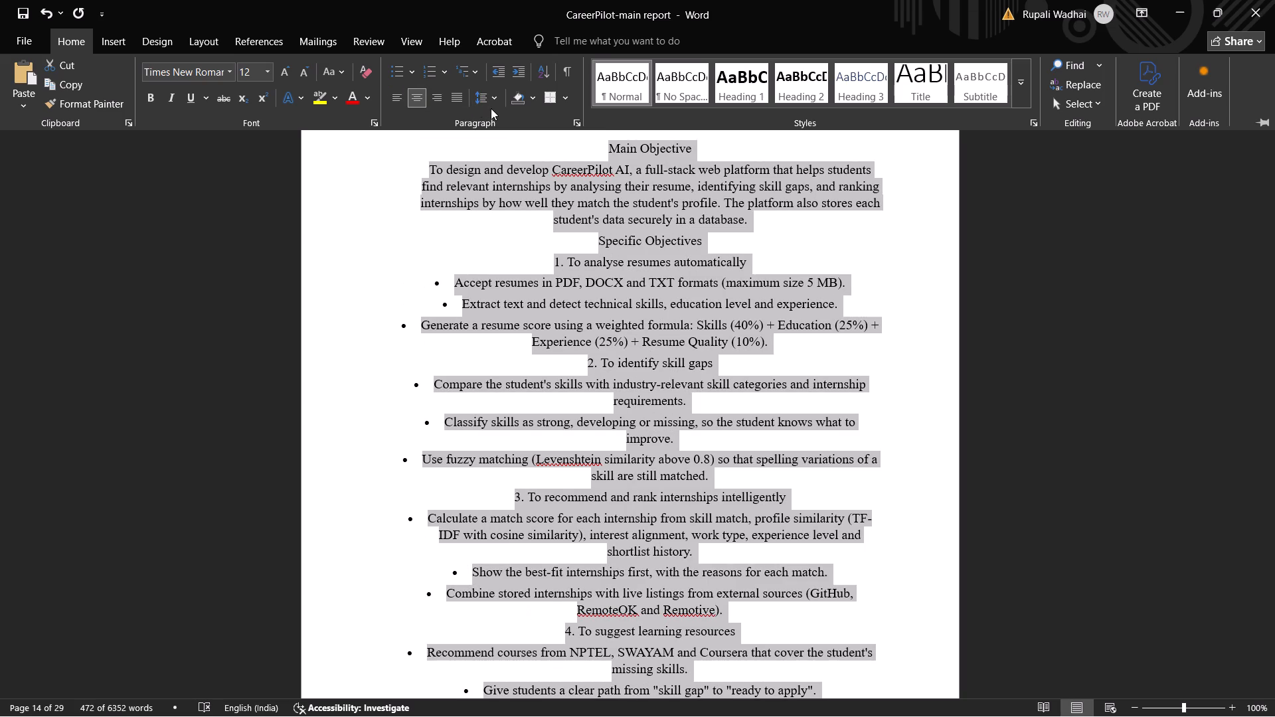
pyautogui.click(488, 99)
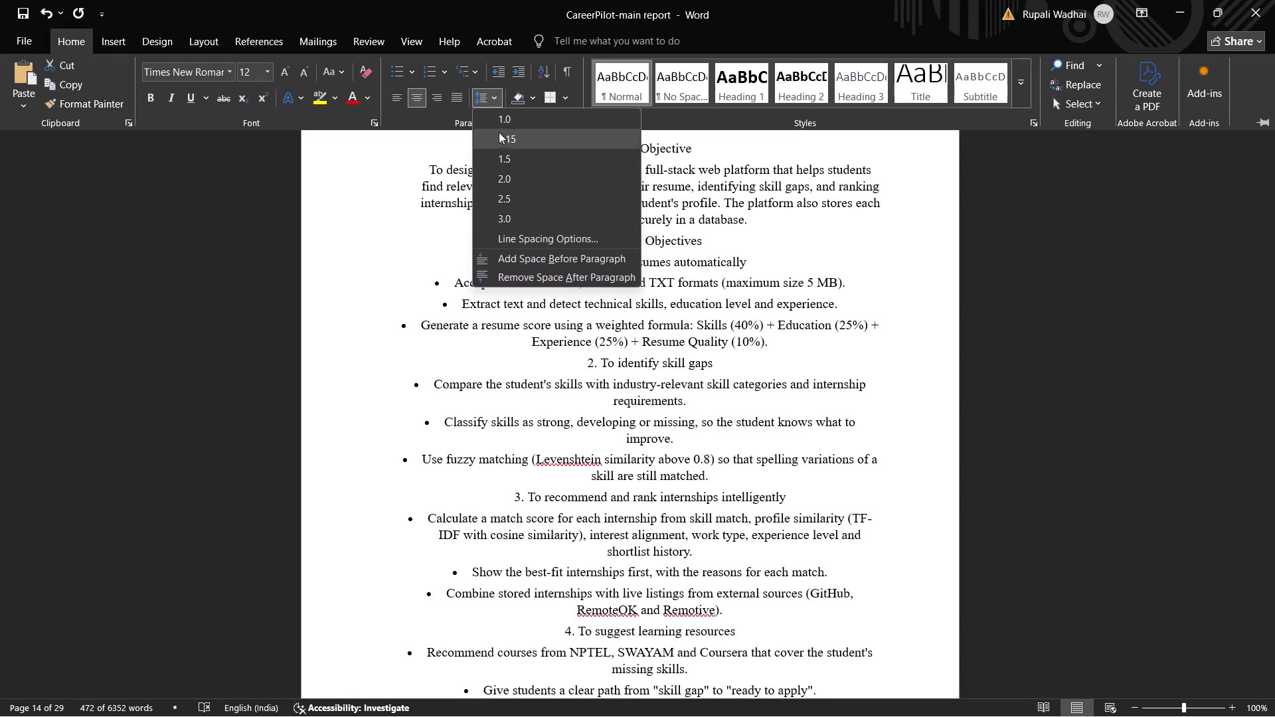
pyautogui.click(499, 153)
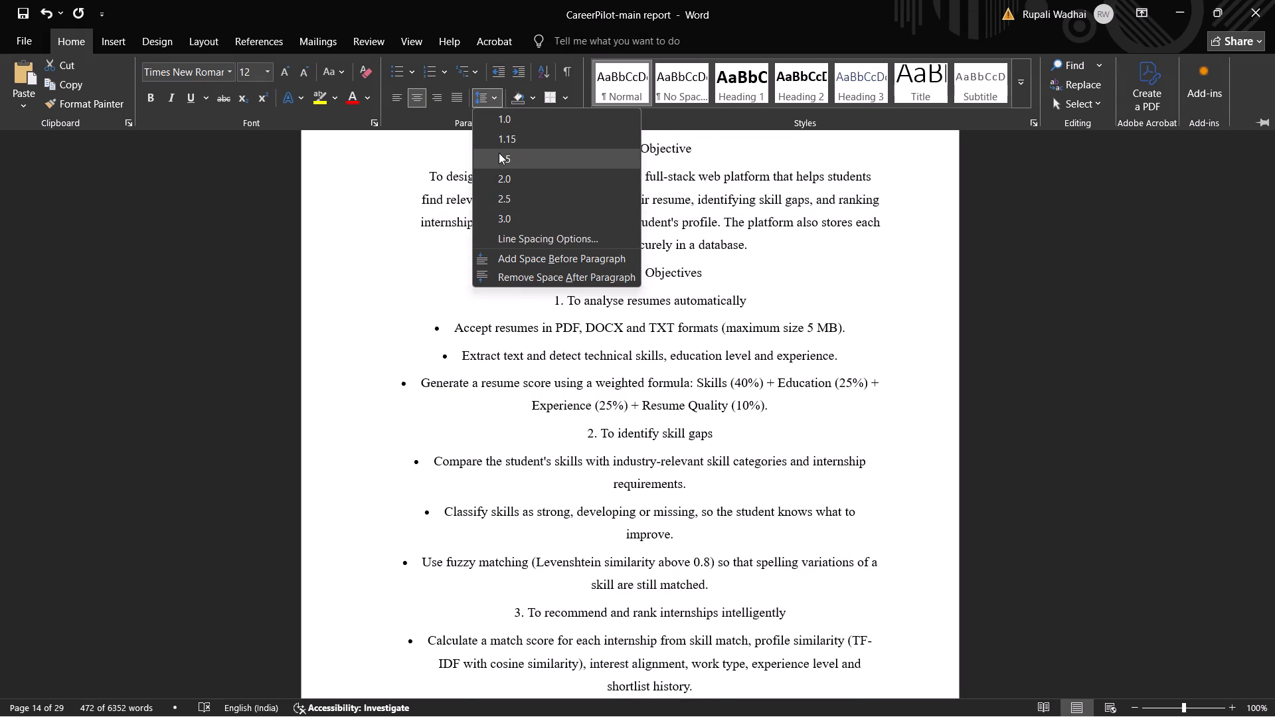
pyautogui.click(497, 70)
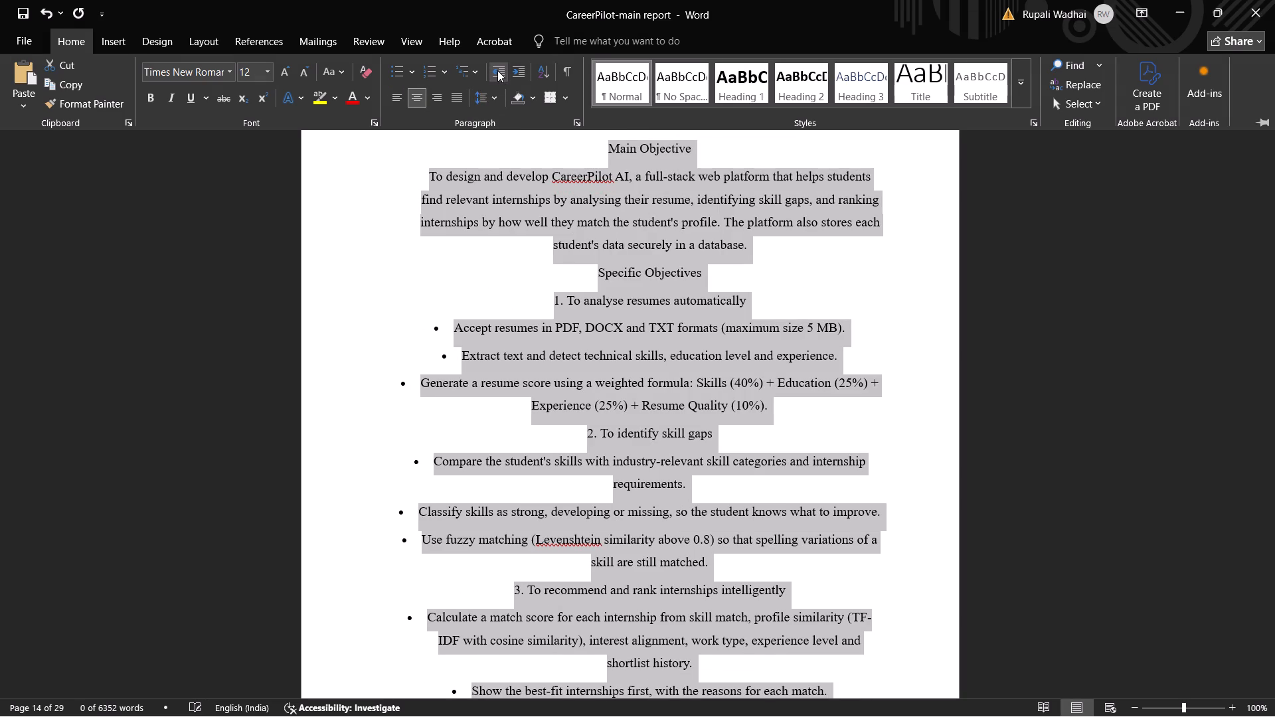
pyautogui.click(518, 70)
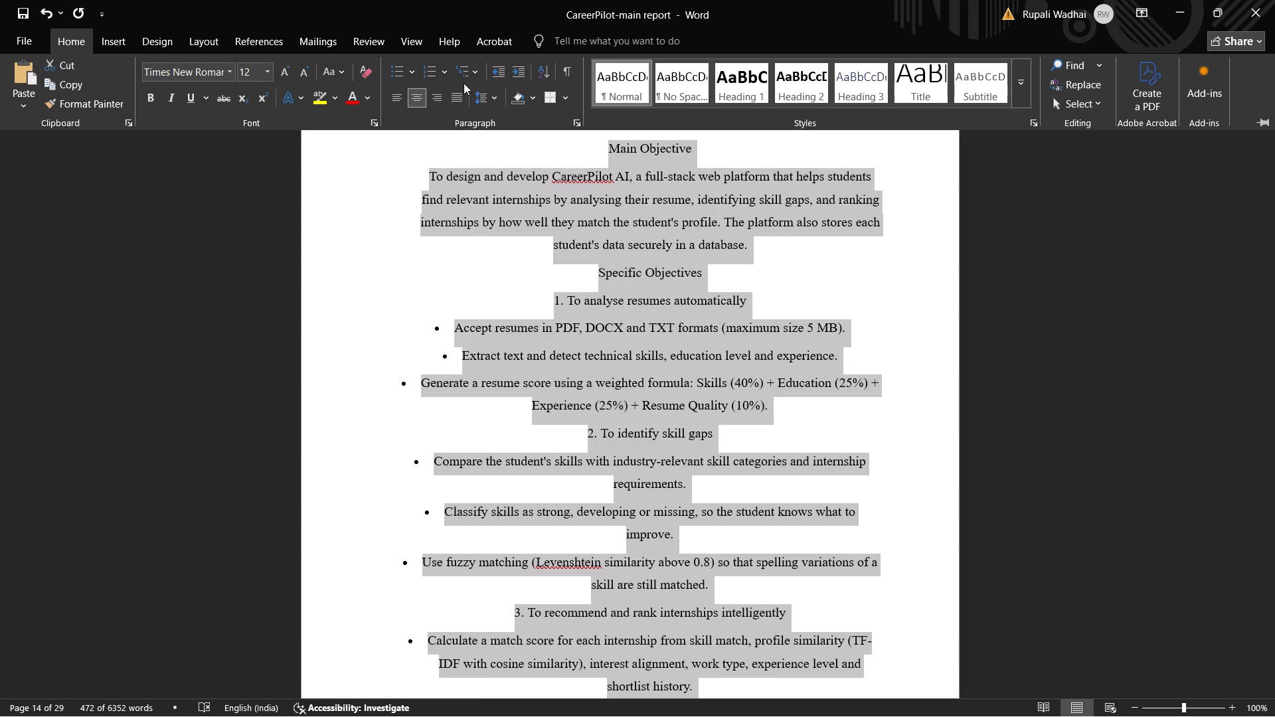
pyautogui.click(428, 90)
pyautogui.click(487, 100)
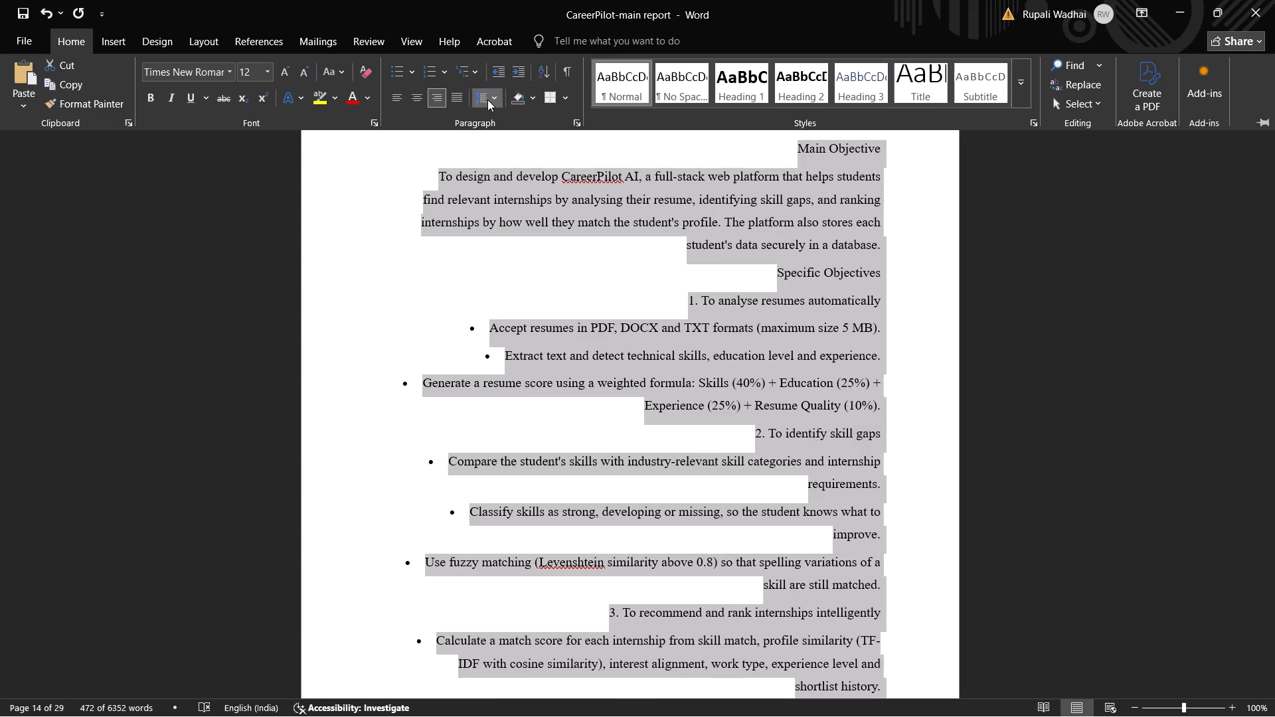
pyautogui.click(447, 98)
pyautogui.click(455, 100)
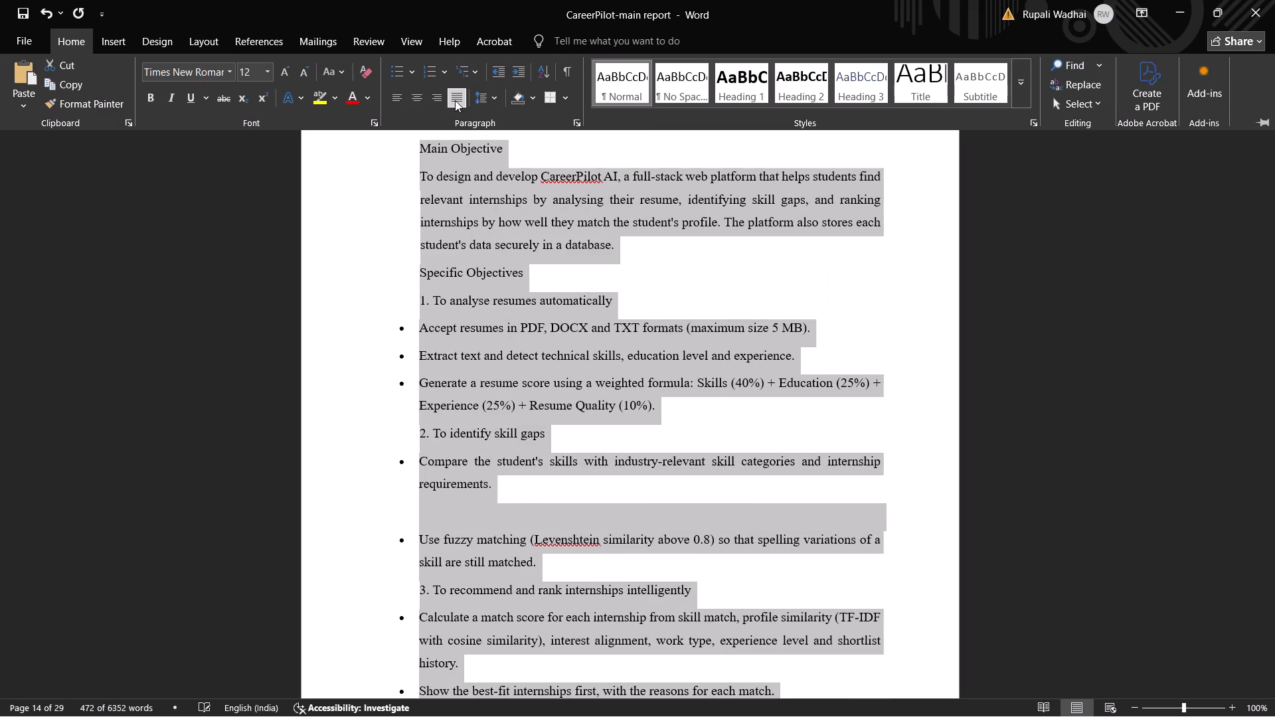
pyautogui.click(752, 300)
# Check the reformatted Chapter 3 objectives from the chapter heading to the start of Chapter 4.
pyautogui.scroll(1, 752, 300)
pyautogui.click(695, 402)
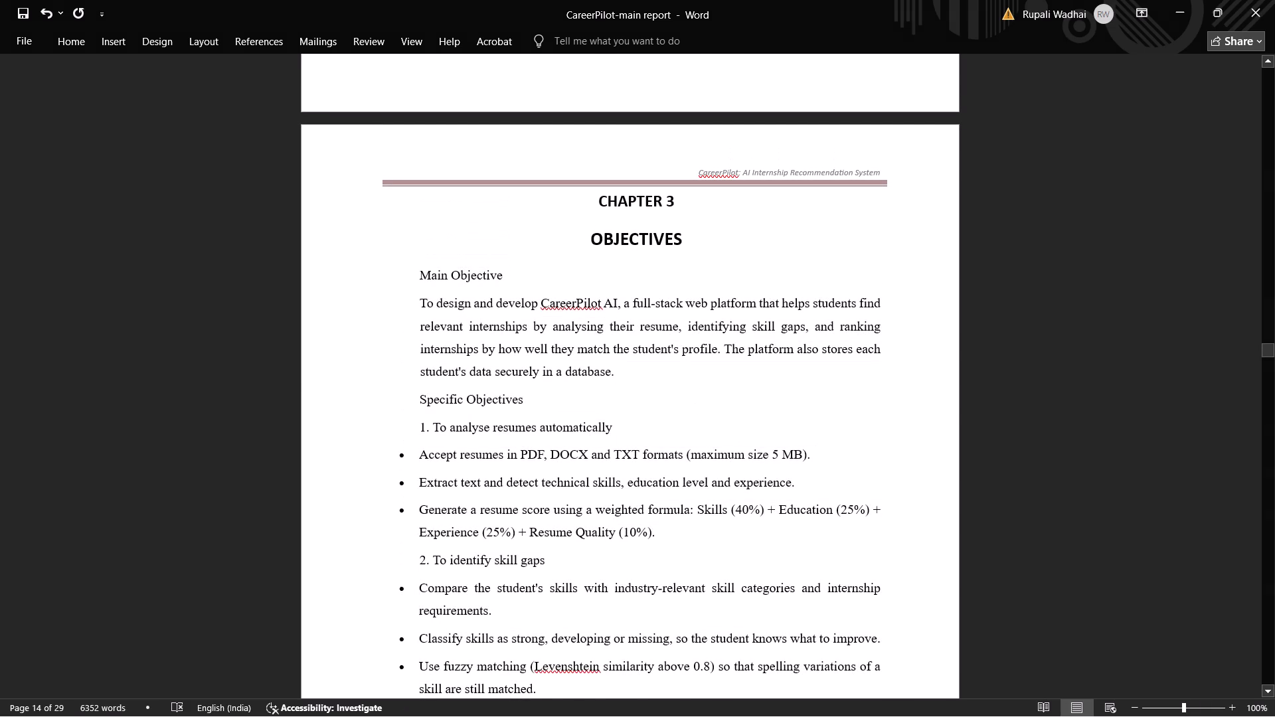
pyautogui.scroll(1, 695, 402)
pyautogui.scroll(-1, 695, 402)
pyautogui.scroll(2, 695, 402)
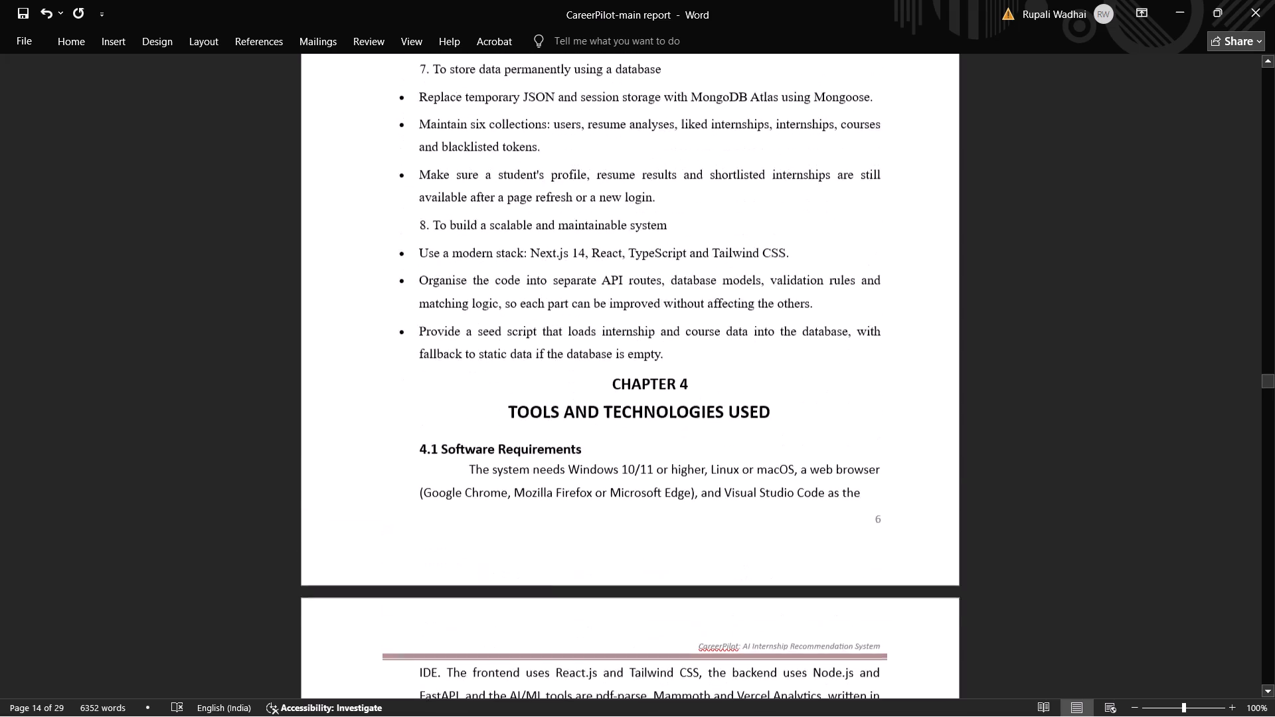
# Review the pages from the table of contents through Chapters 1 and 2 and compare their formatting with the Chapter 3 objectives.
pyautogui.scroll(4, 695, 402)
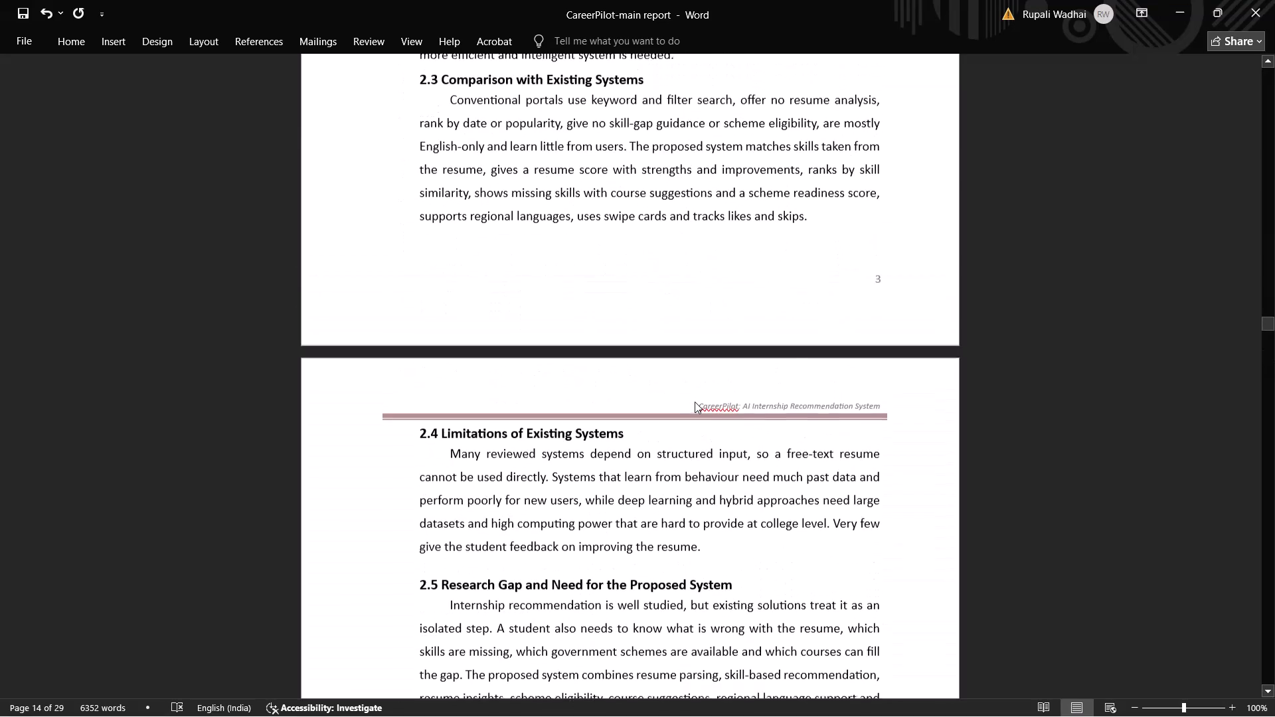
pyautogui.scroll(5, 695, 402)
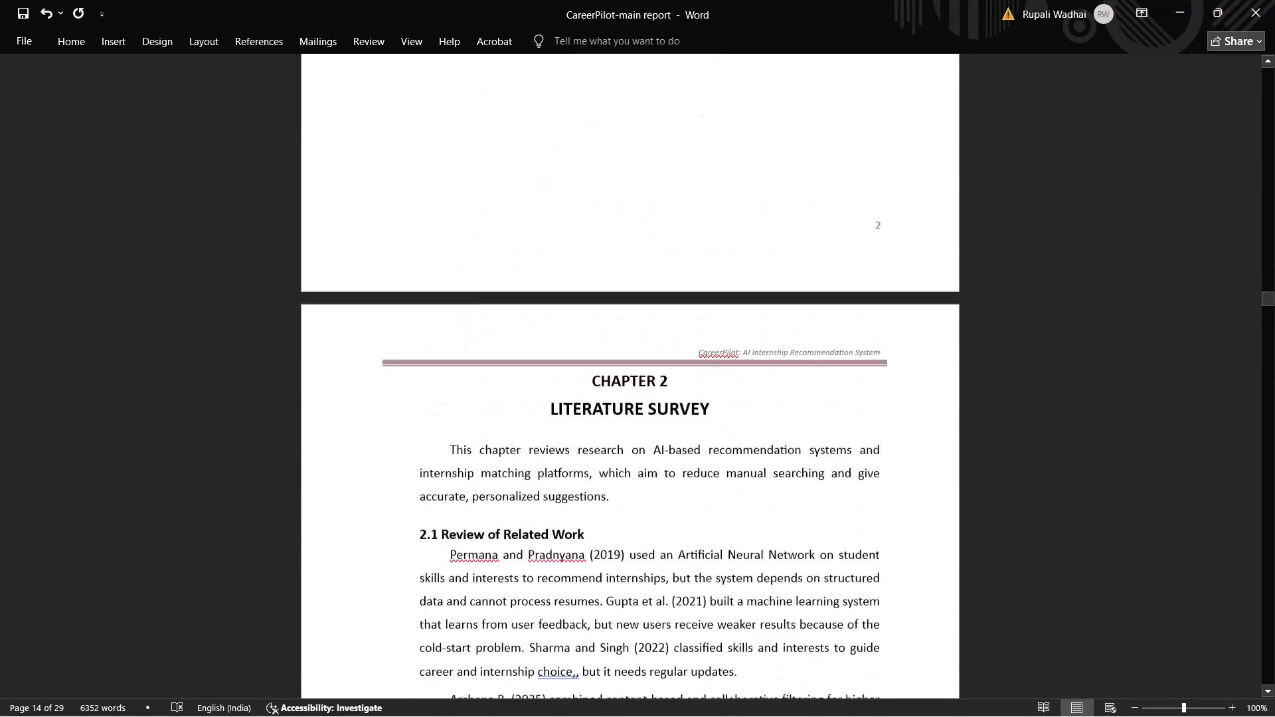
pyautogui.scroll(12, 695, 402)
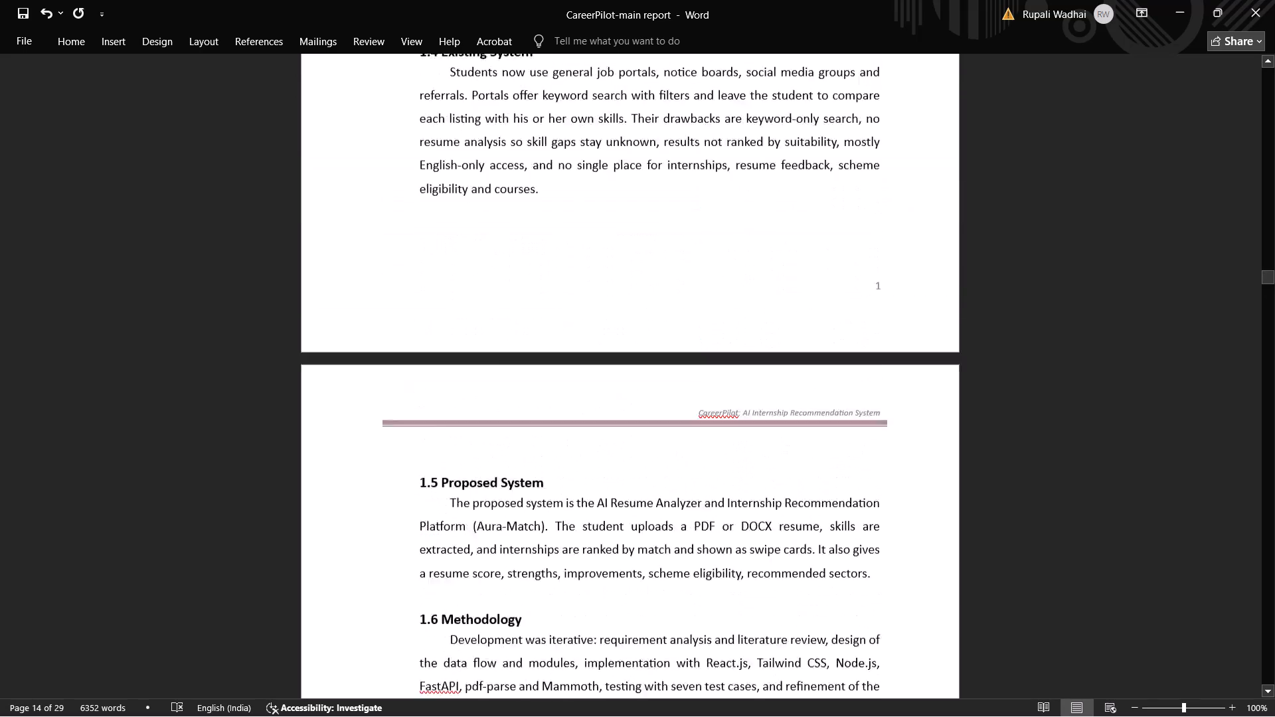
pyautogui.scroll(11, 695, 402)
pyautogui.scroll(-11, 695, 402)
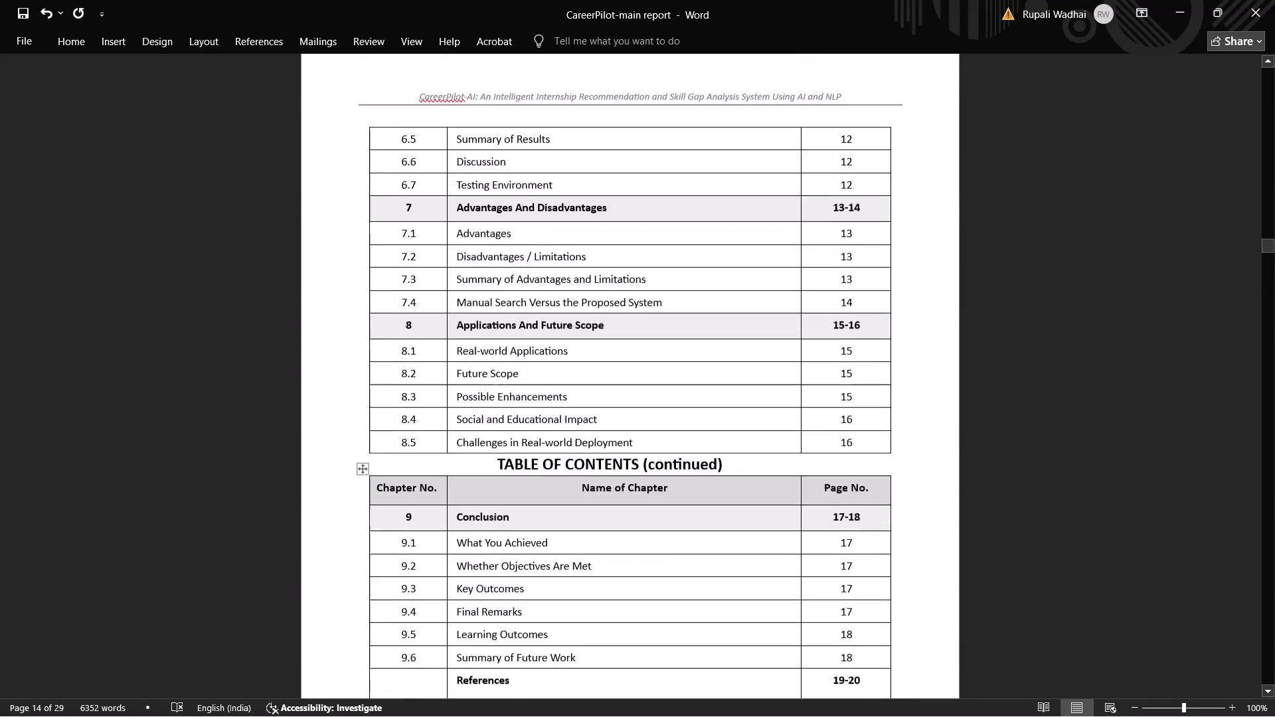
pyautogui.scroll(-7, 695, 402)
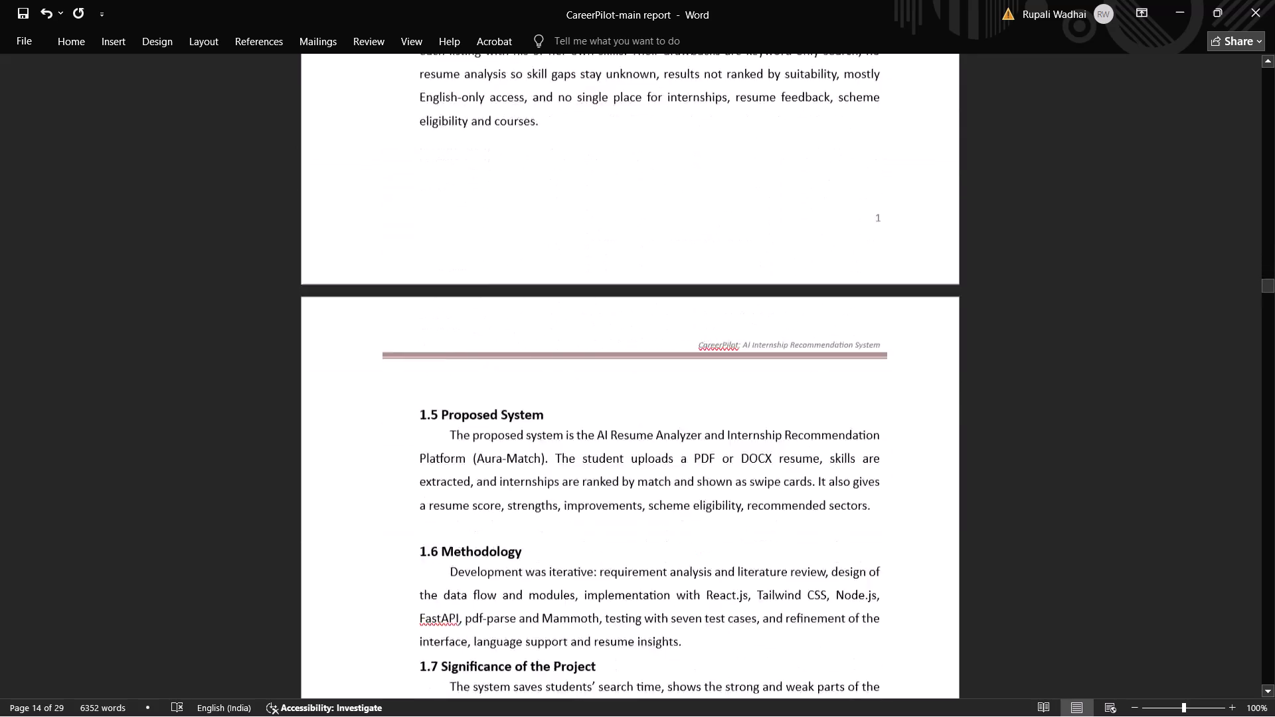
pyautogui.scroll(-7, 695, 402)
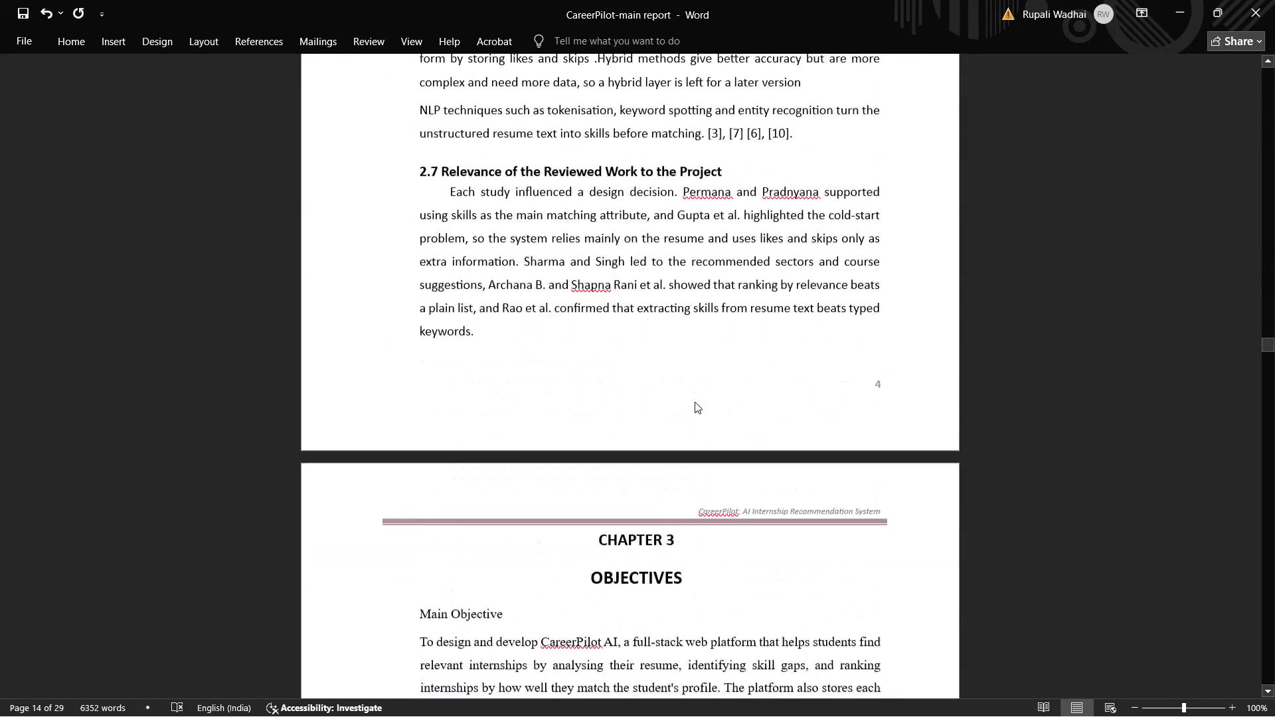
pyautogui.scroll(-4, 695, 402)
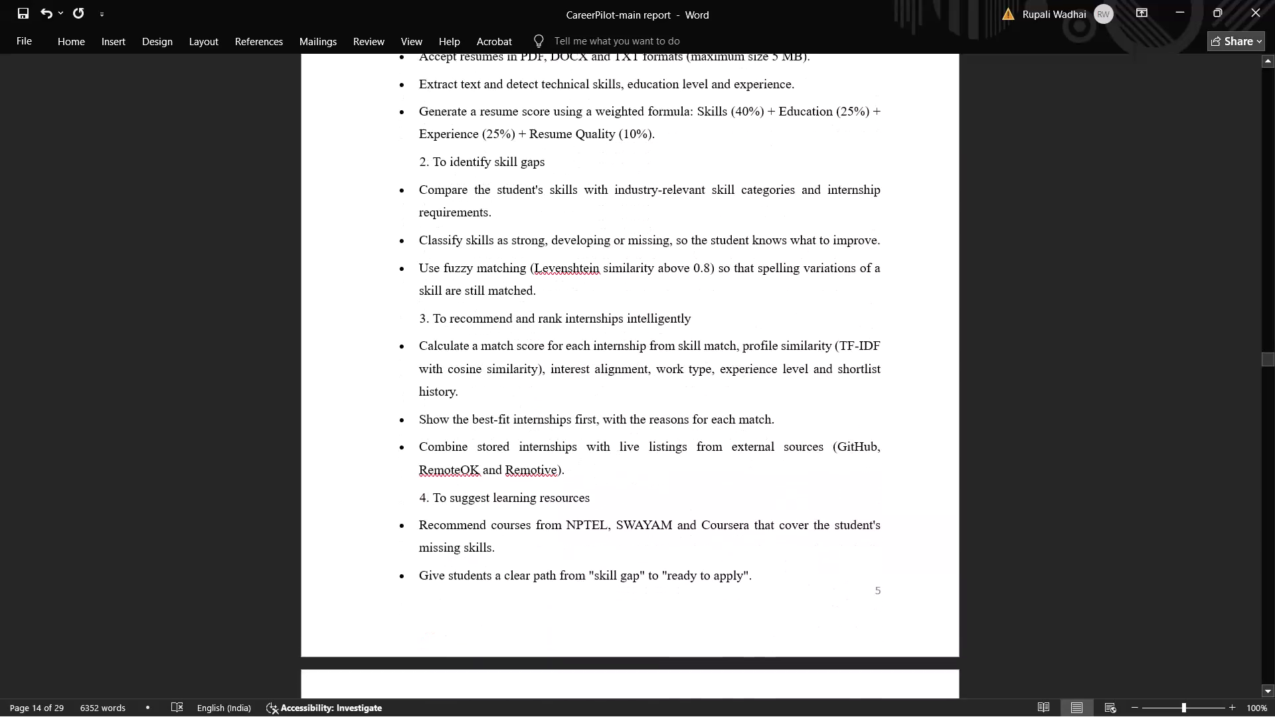
pyautogui.scroll(2, 695, 402)
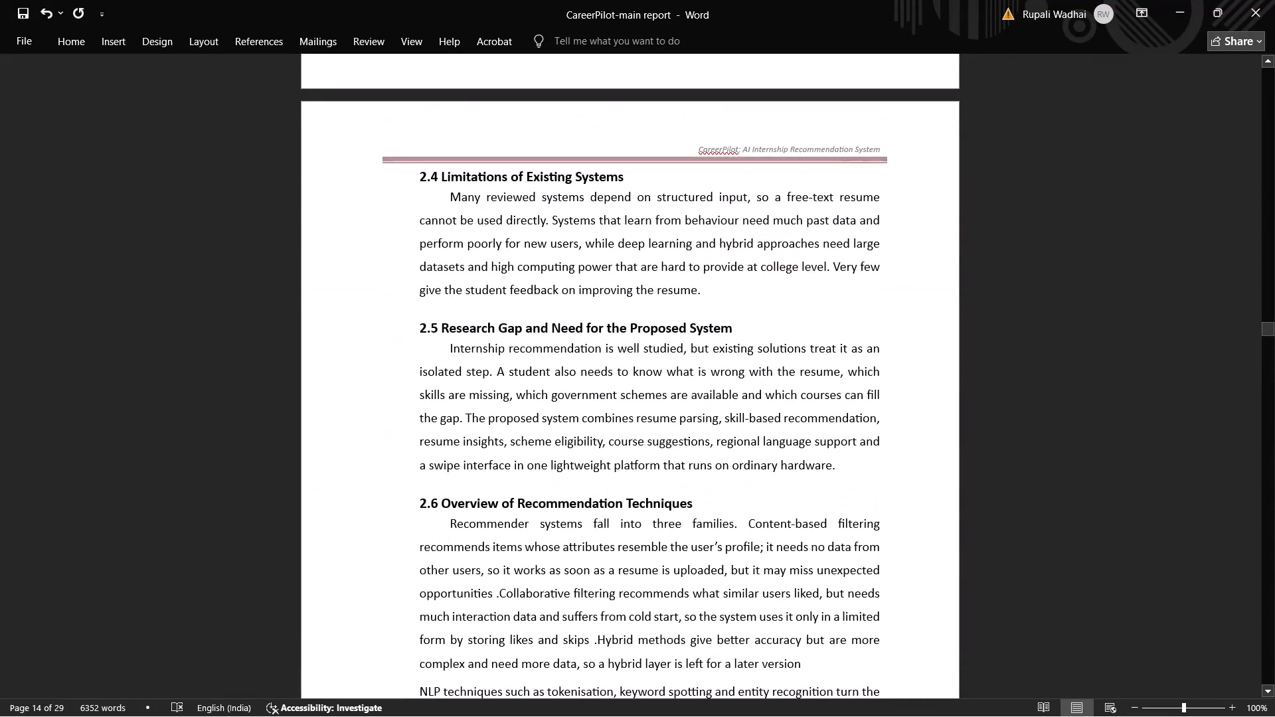
pyautogui.scroll(2, 695, 402)
pyautogui.scroll(-5, 695, 402)
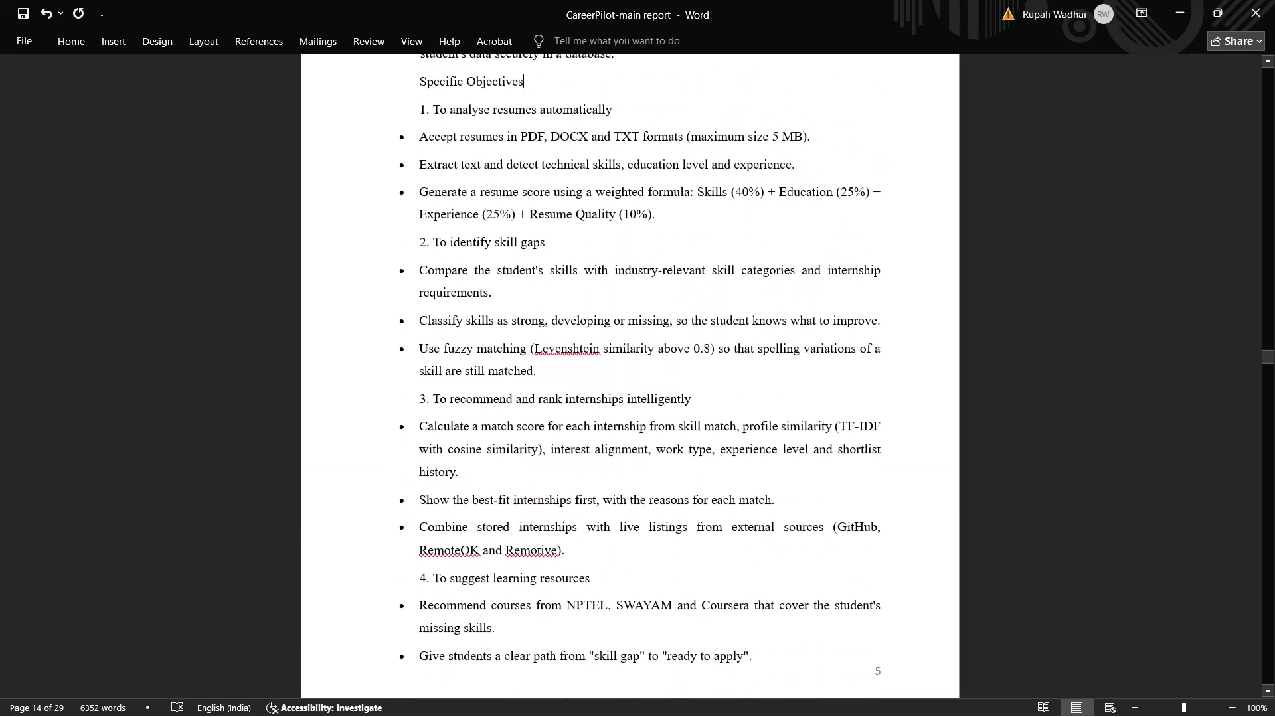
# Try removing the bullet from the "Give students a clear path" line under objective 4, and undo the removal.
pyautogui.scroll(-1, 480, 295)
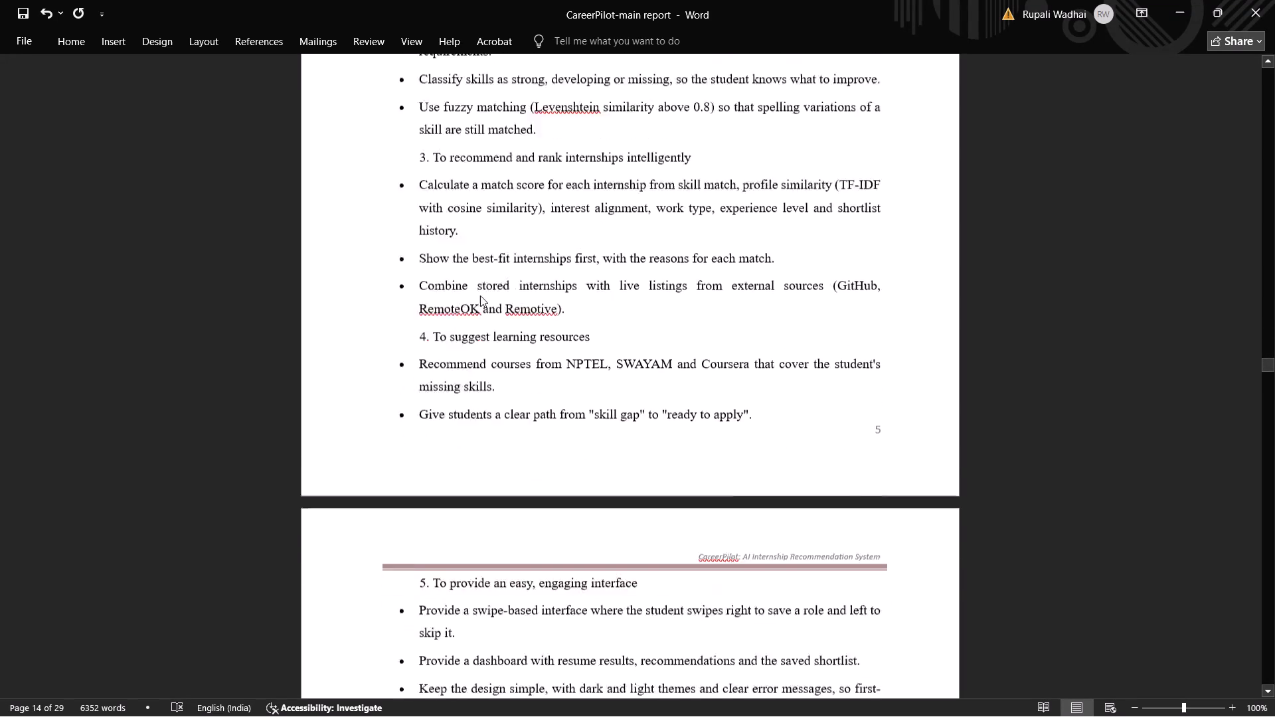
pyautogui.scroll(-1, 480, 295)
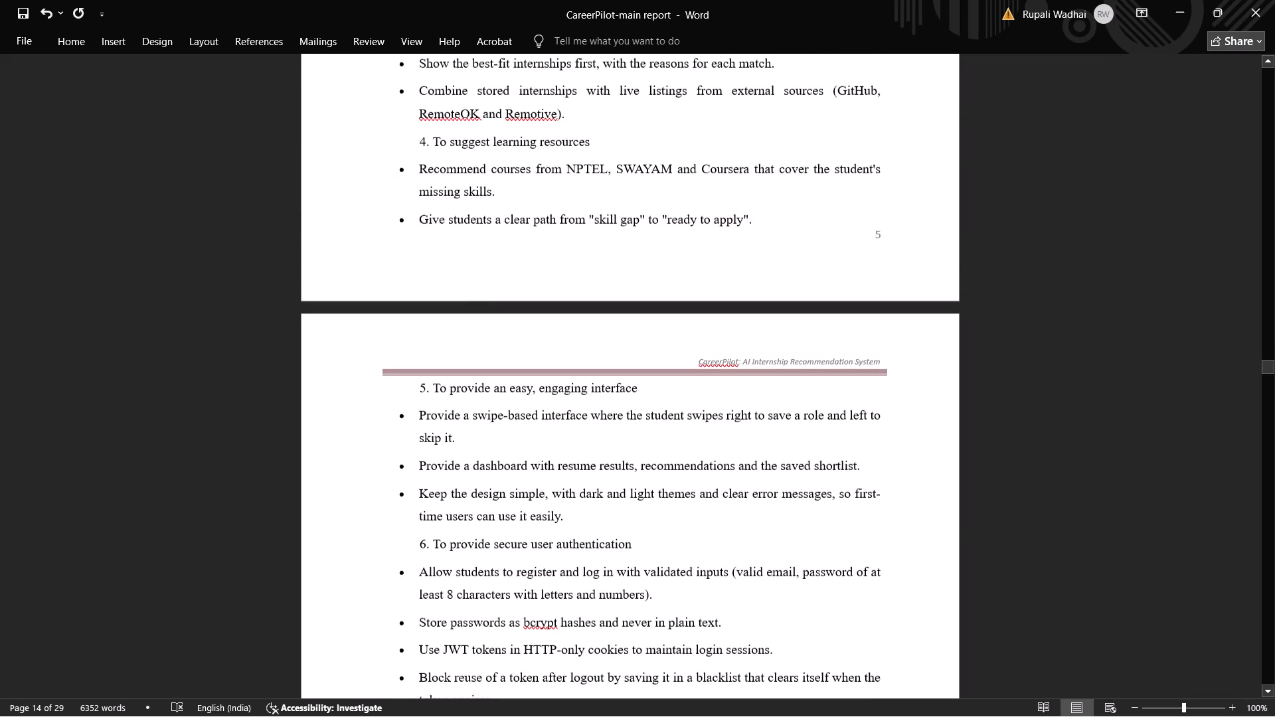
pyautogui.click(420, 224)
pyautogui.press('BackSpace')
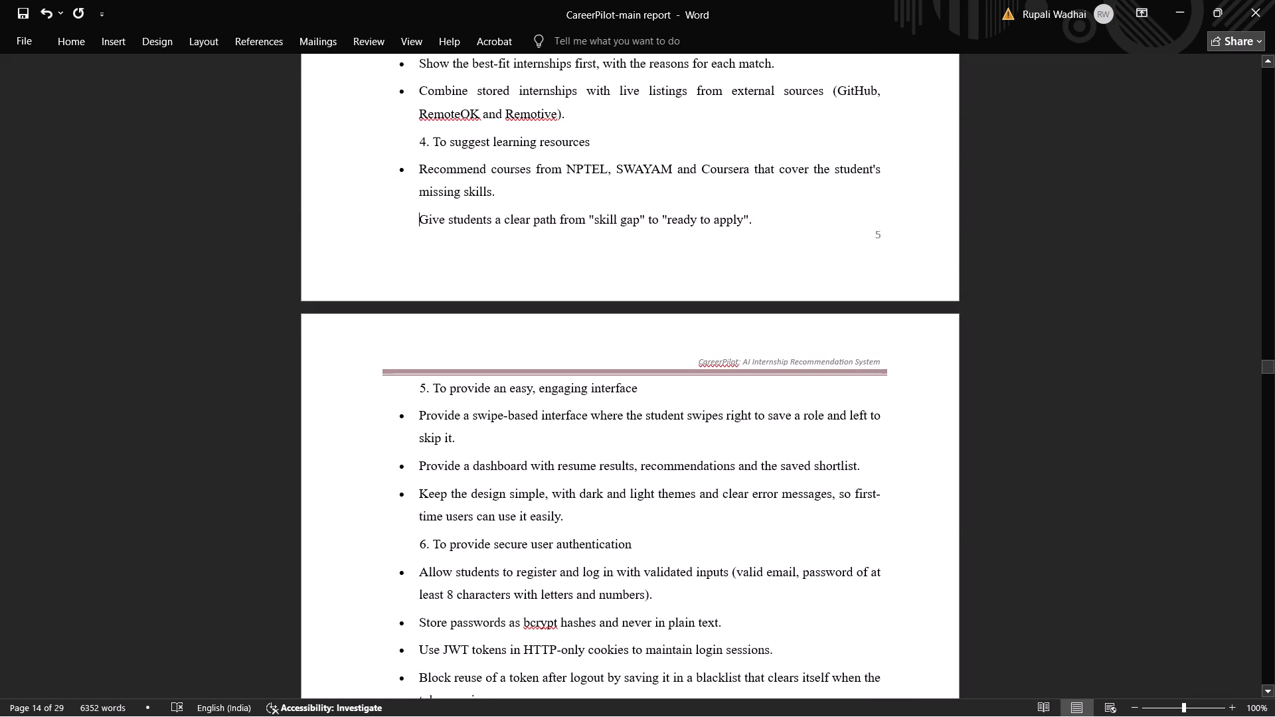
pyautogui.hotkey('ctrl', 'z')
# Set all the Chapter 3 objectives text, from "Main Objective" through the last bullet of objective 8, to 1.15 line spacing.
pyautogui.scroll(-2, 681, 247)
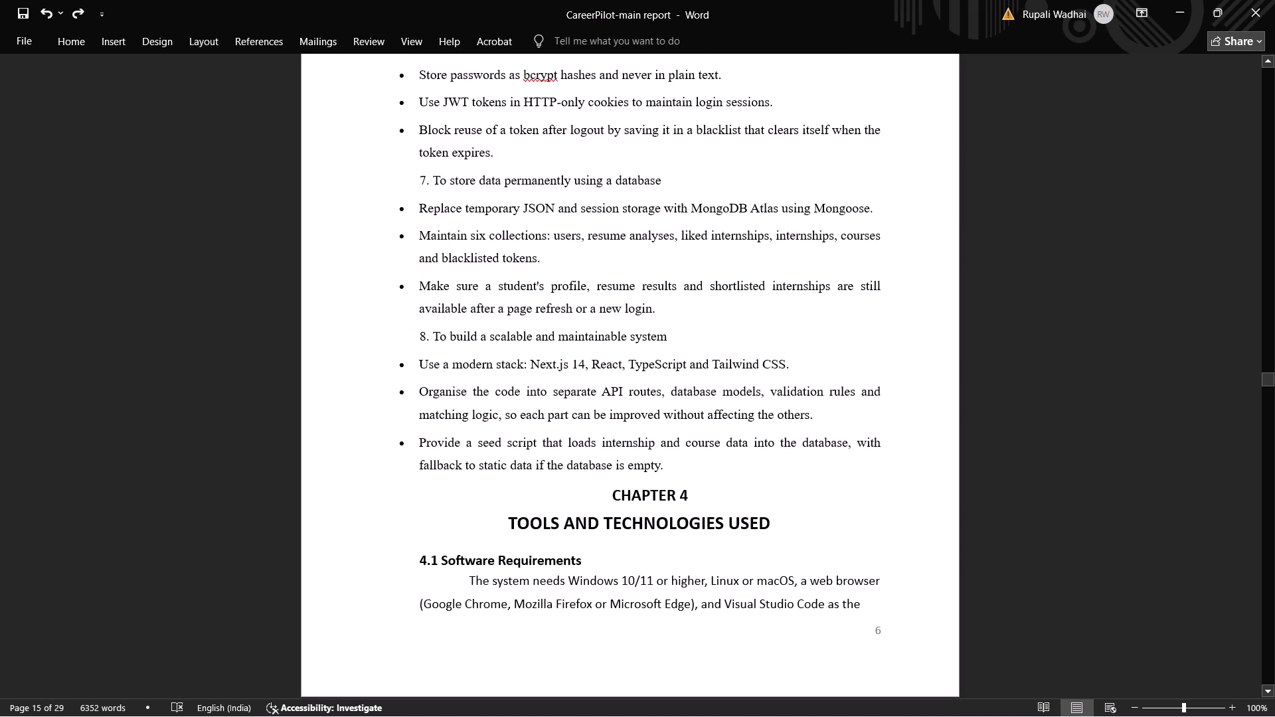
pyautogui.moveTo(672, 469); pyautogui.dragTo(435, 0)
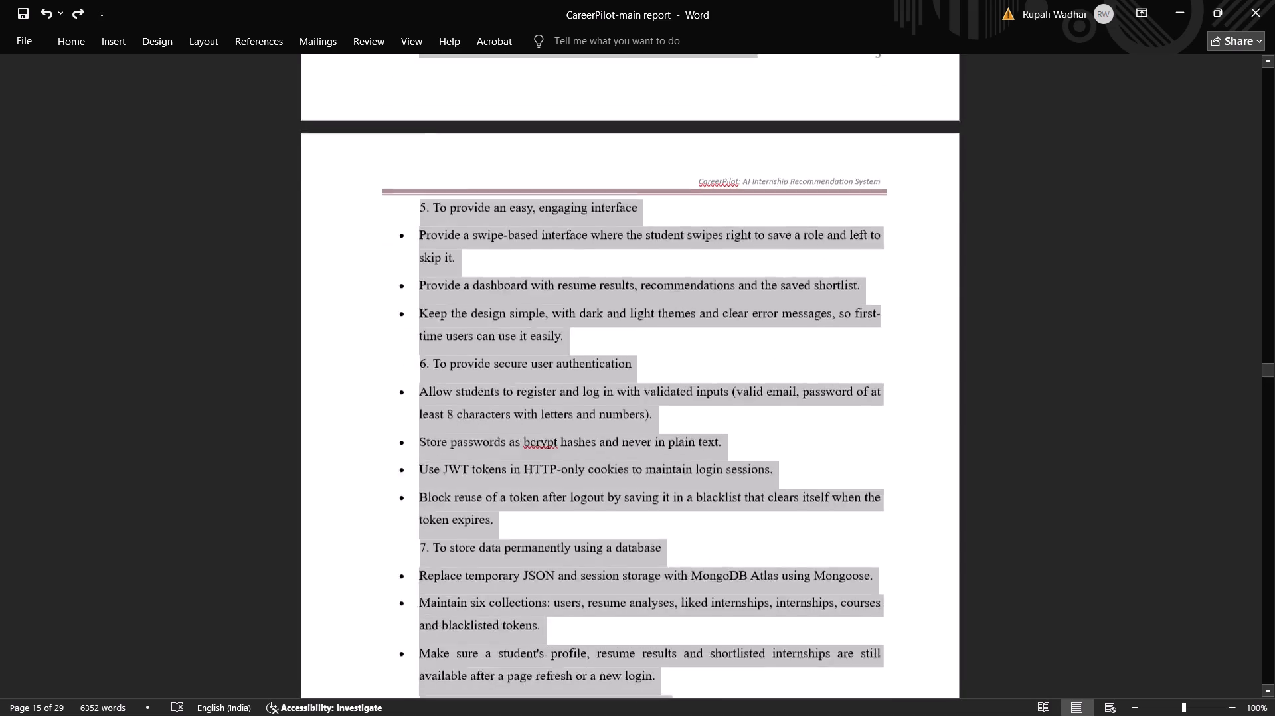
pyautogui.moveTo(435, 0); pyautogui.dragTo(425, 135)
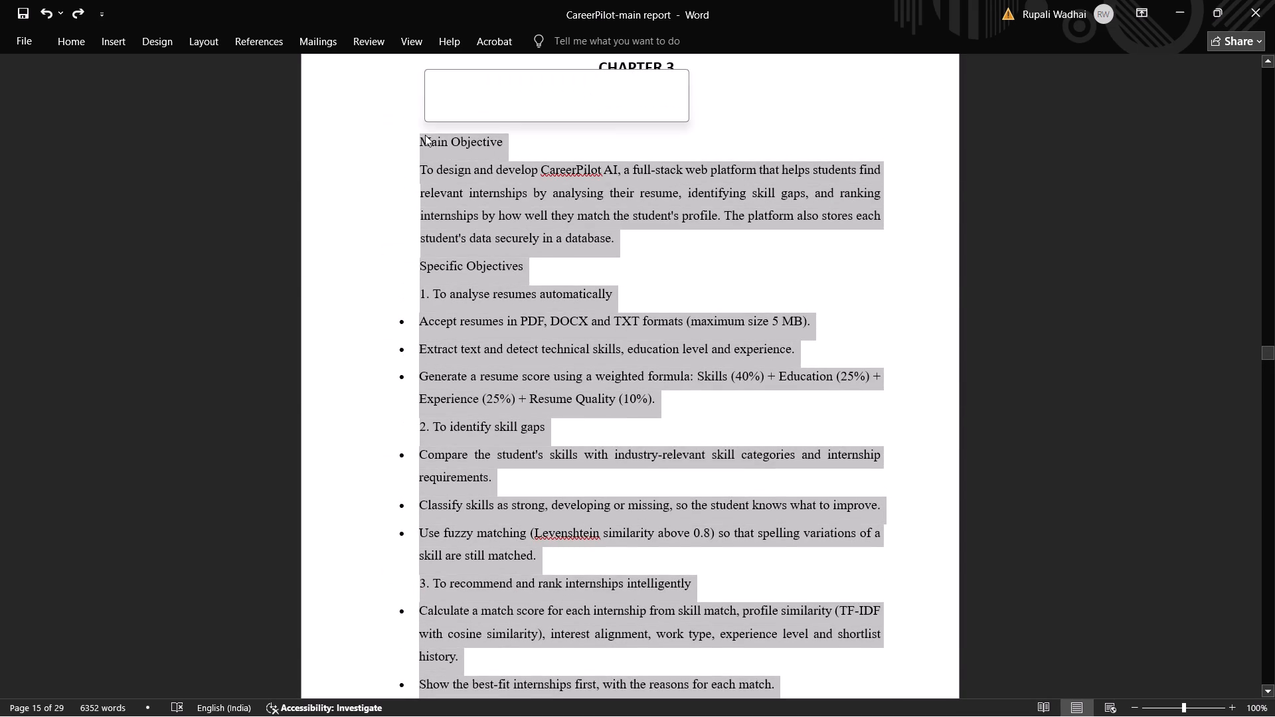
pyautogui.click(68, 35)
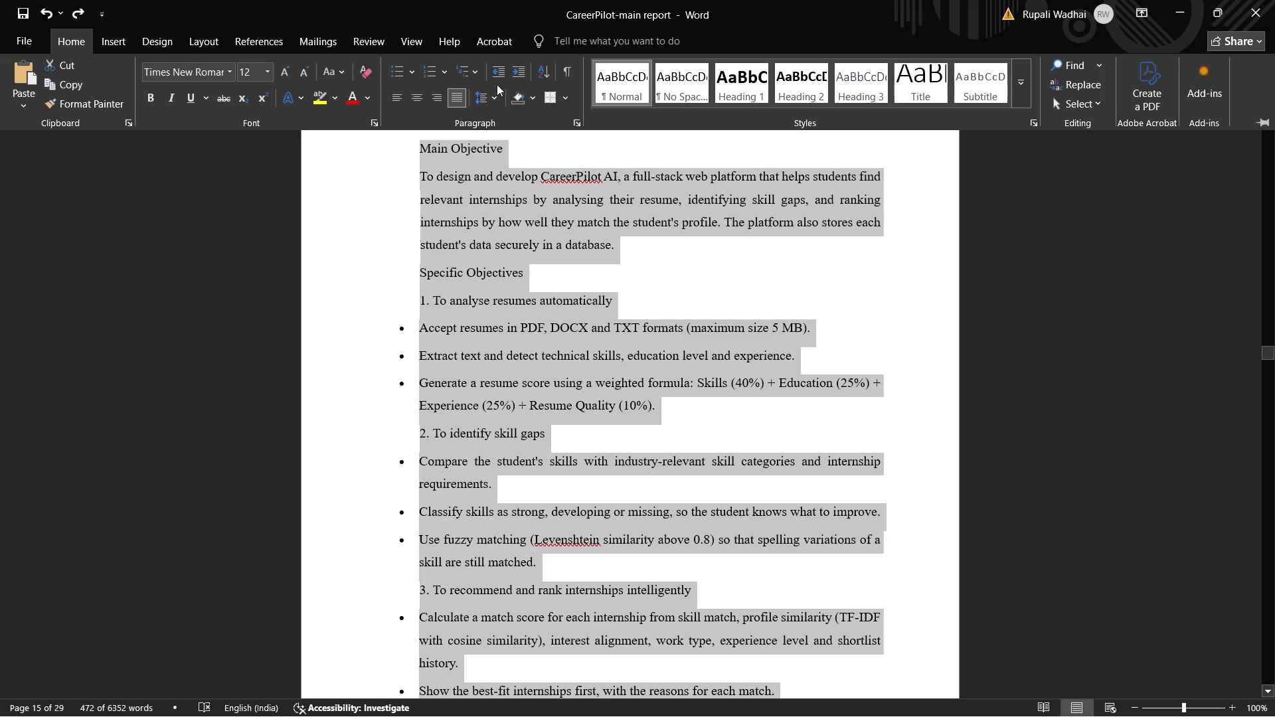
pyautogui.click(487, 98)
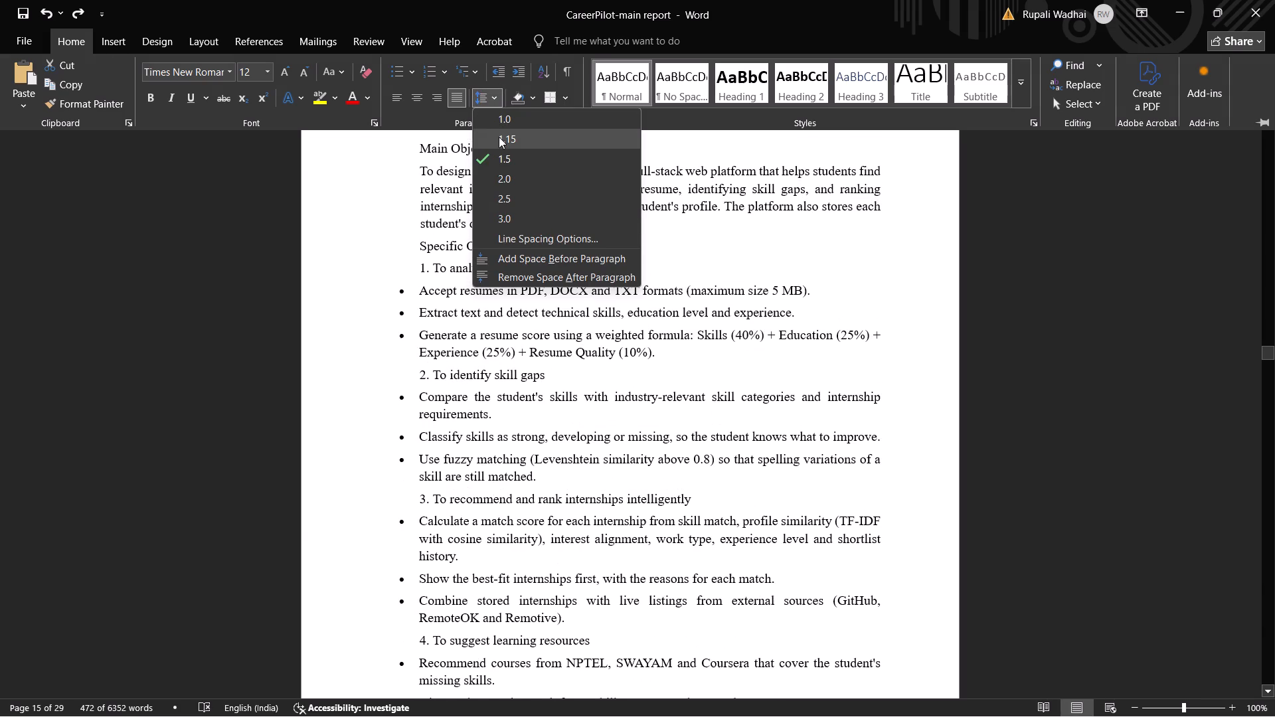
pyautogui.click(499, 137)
# Set all the Chapter 3 objectives text, from "Main Objective" through the last bullet of objective 8, back to 1.5 line spacing.
pyautogui.scroll(2, 715, 243)
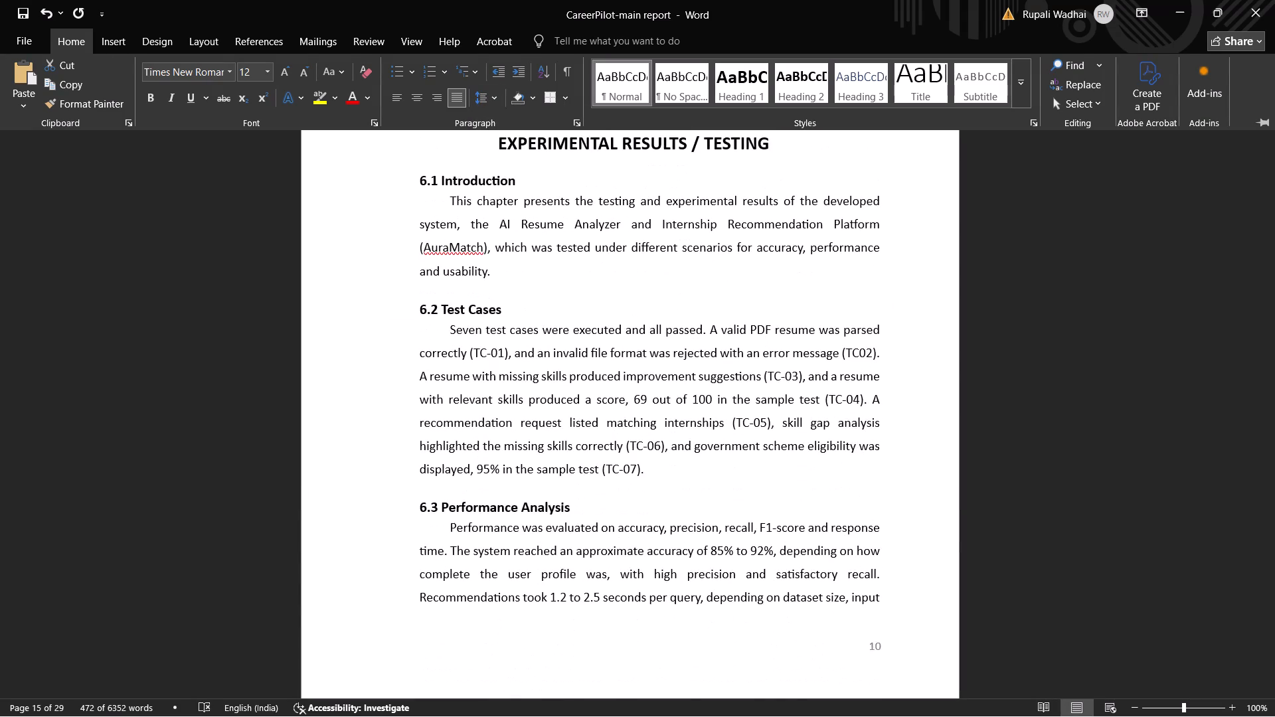
pyautogui.scroll(12, 715, 243)
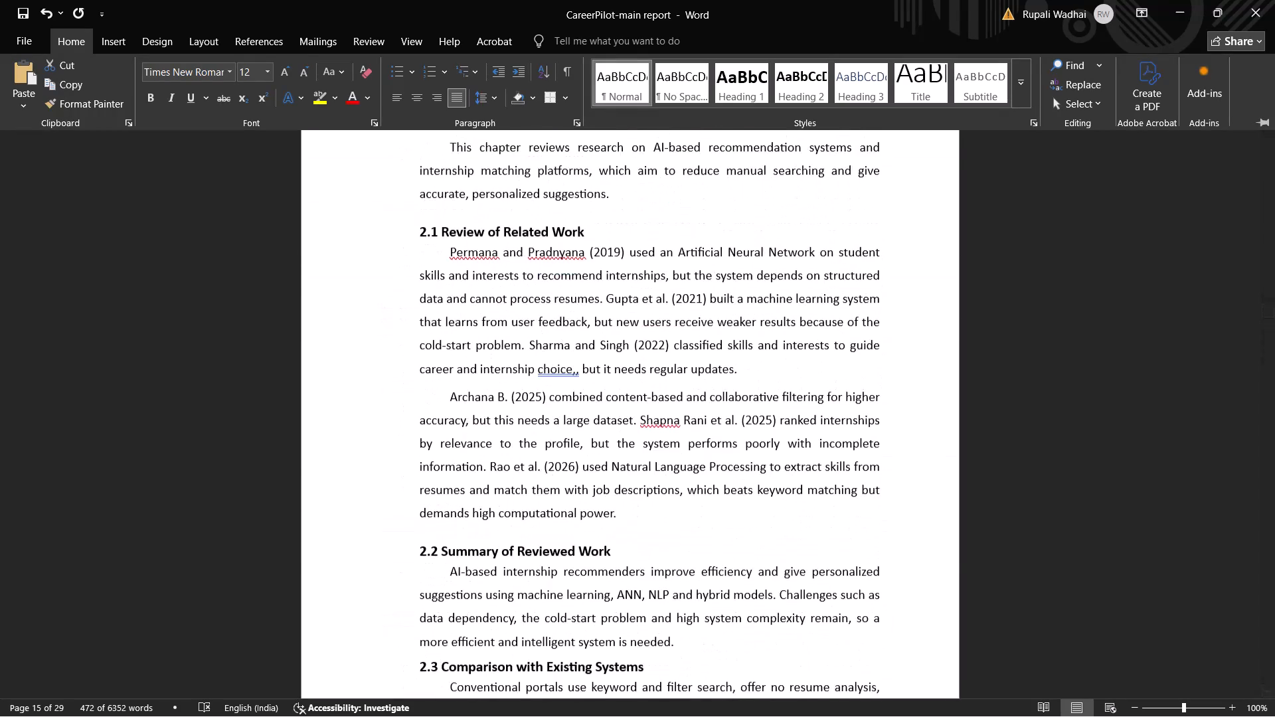
pyautogui.rightClick(715, 243)
pyautogui.scroll(-9, 715, 243)
pyautogui.click(639, 303)
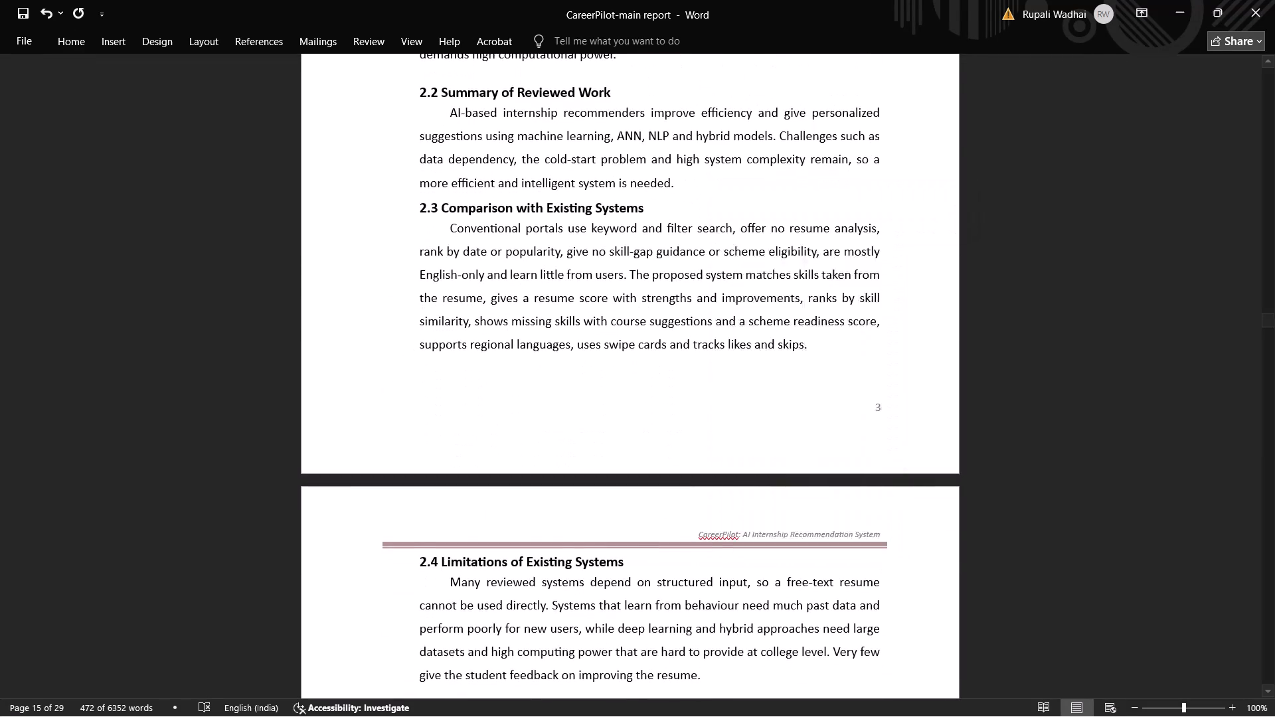
pyautogui.scroll(-5, 639, 303)
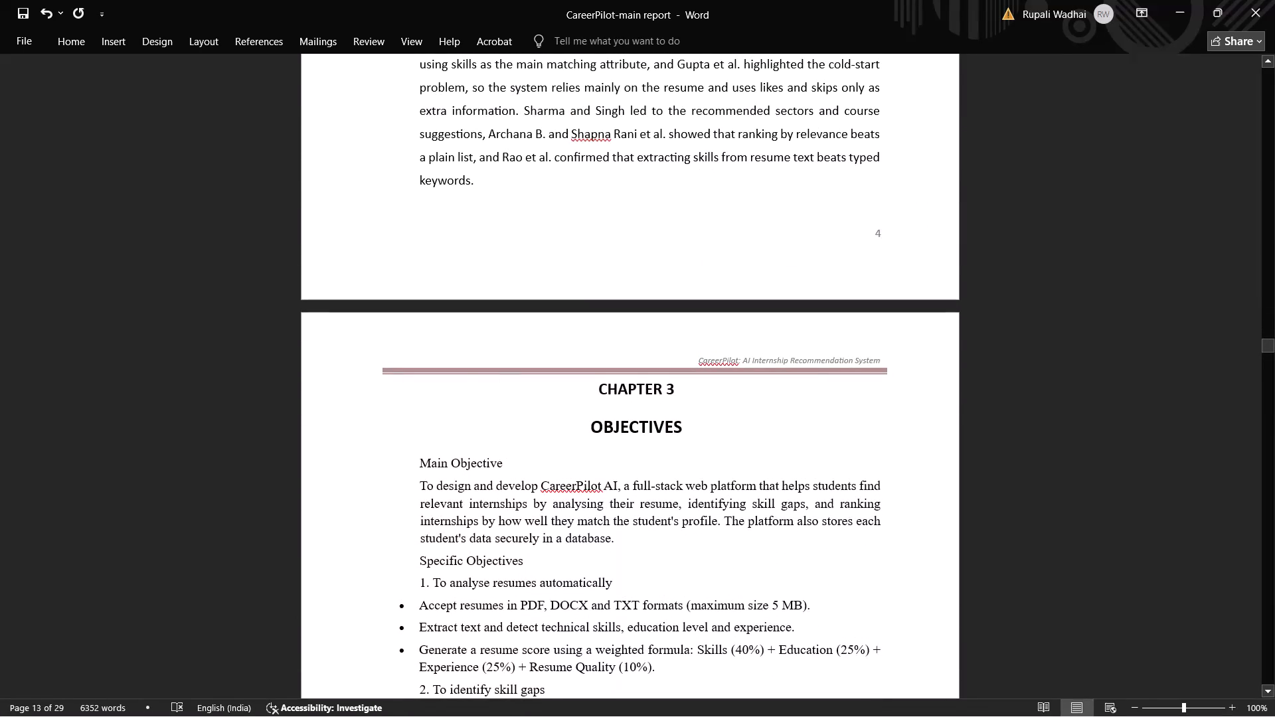
pyautogui.moveTo(413, 459); pyautogui.dragTo(498, 535)
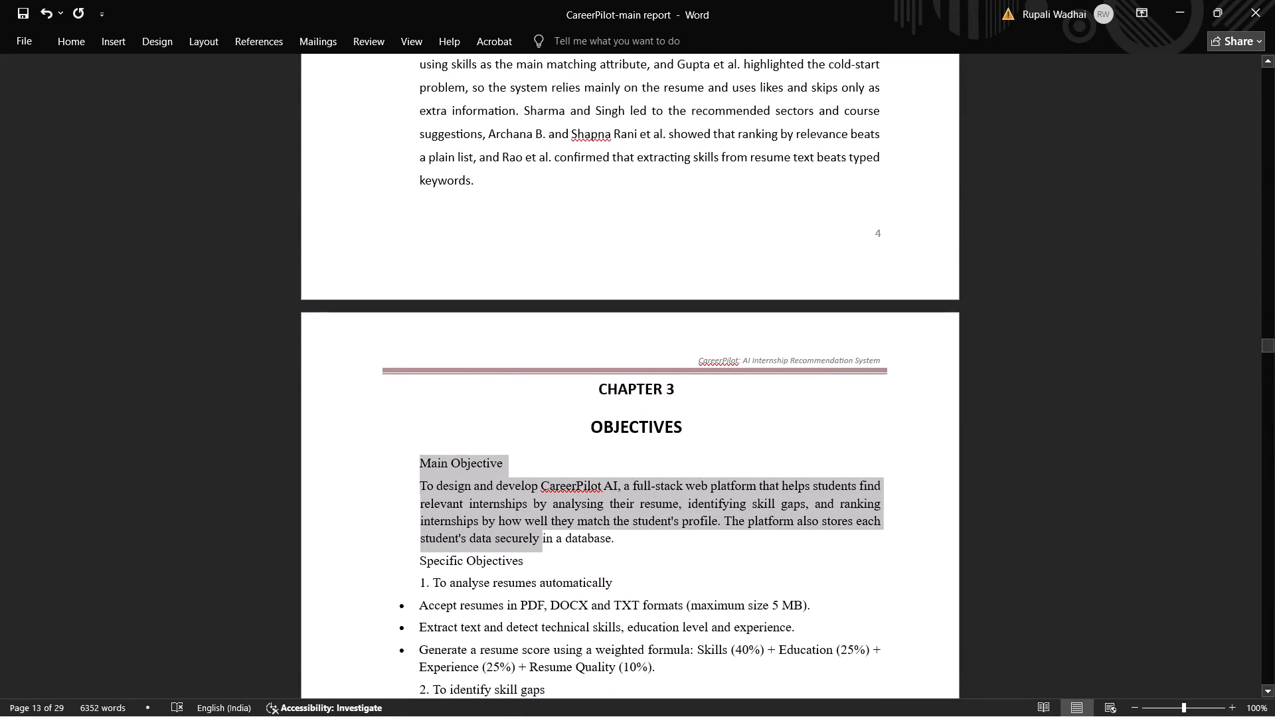
pyautogui.moveTo(498, 535); pyautogui.dragTo(578, 716)
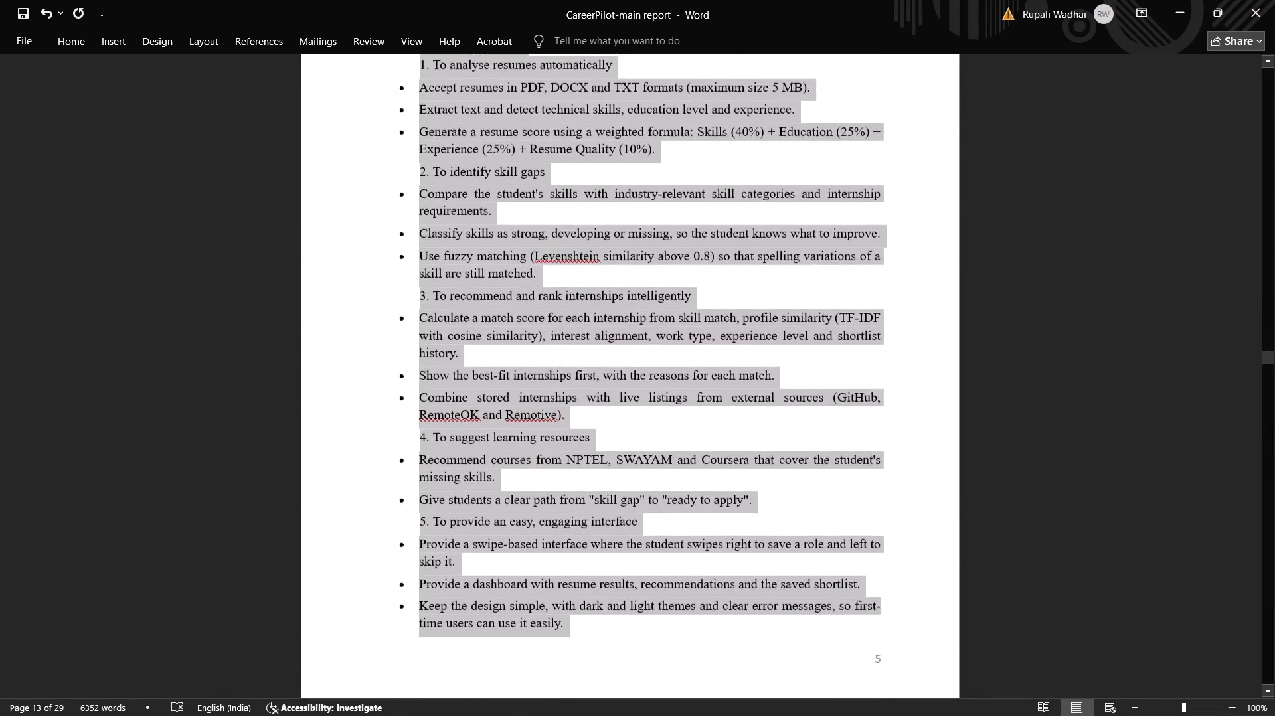
pyautogui.moveTo(578, 716); pyautogui.dragTo(666, 522)
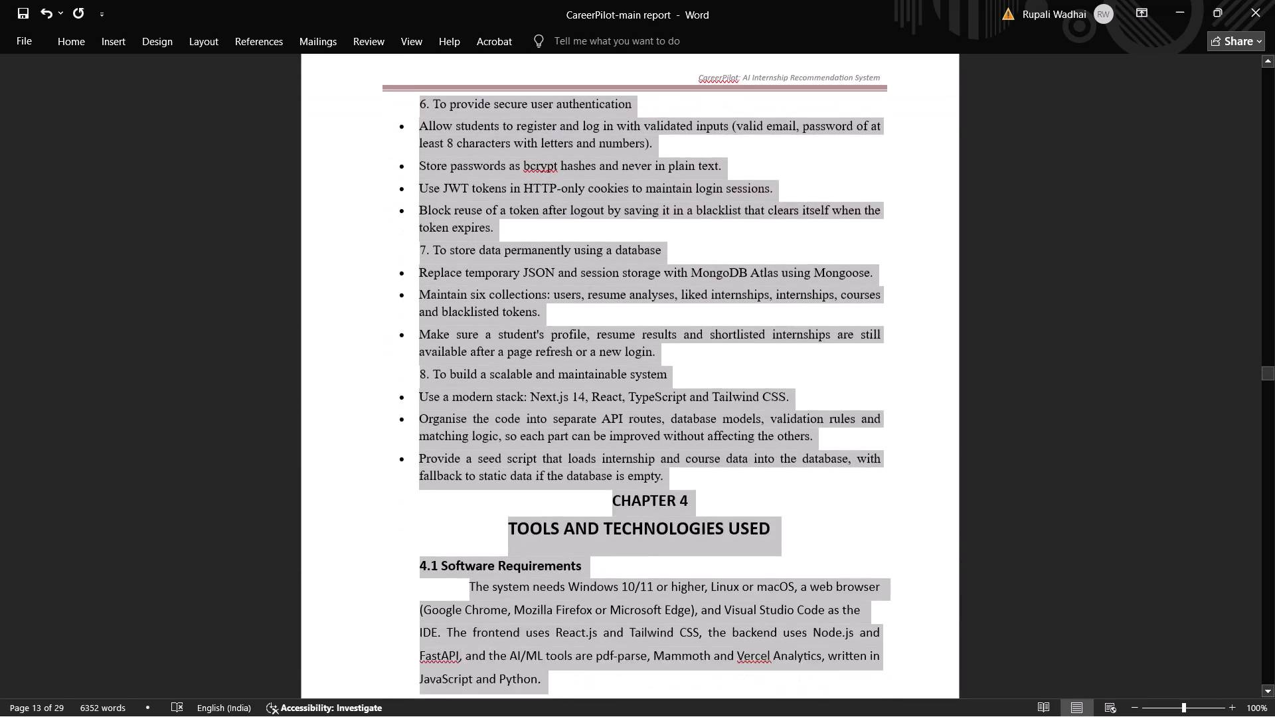
pyautogui.moveTo(666, 522); pyautogui.dragTo(657, 468)
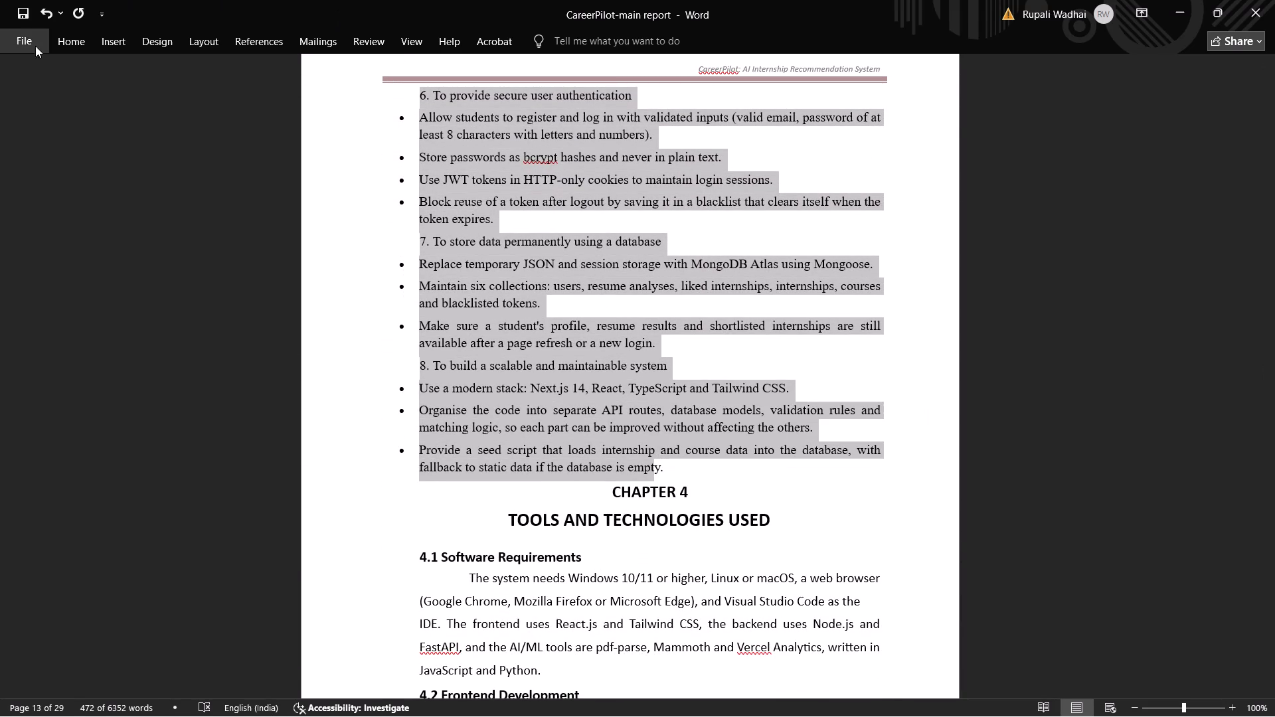
pyautogui.click(55, 48)
pyautogui.click(487, 97)
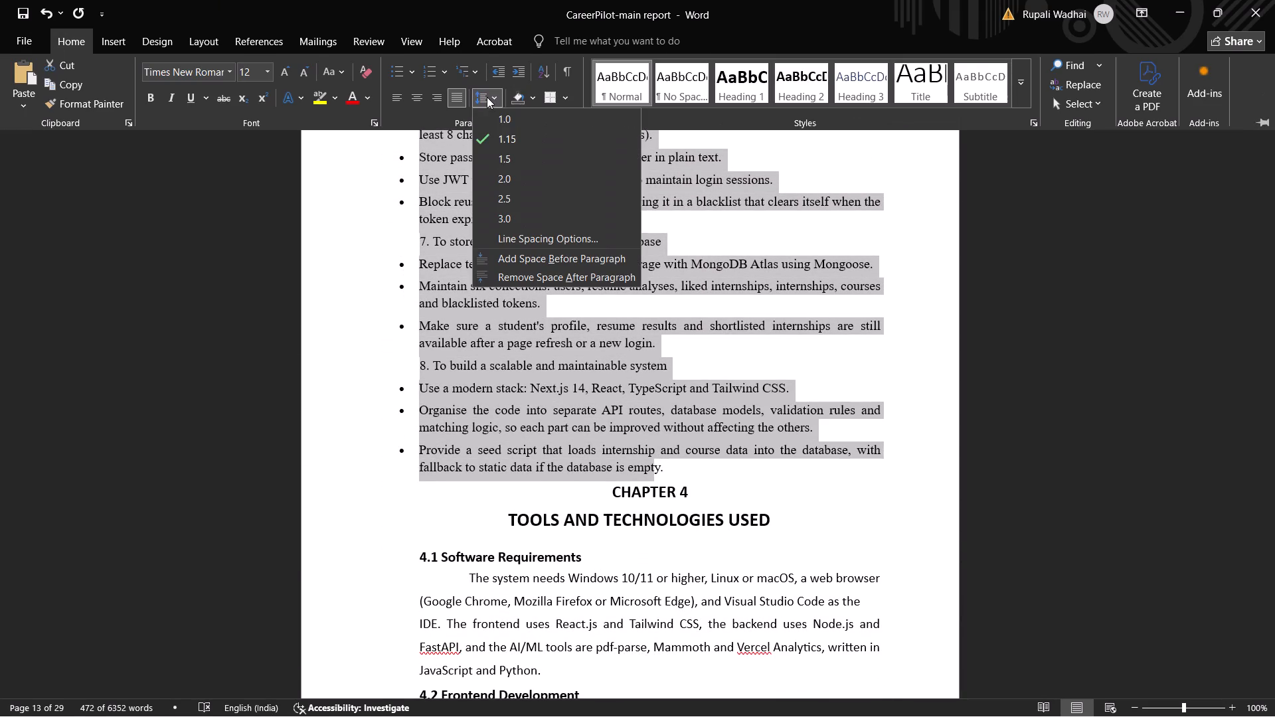
pyautogui.click(513, 161)
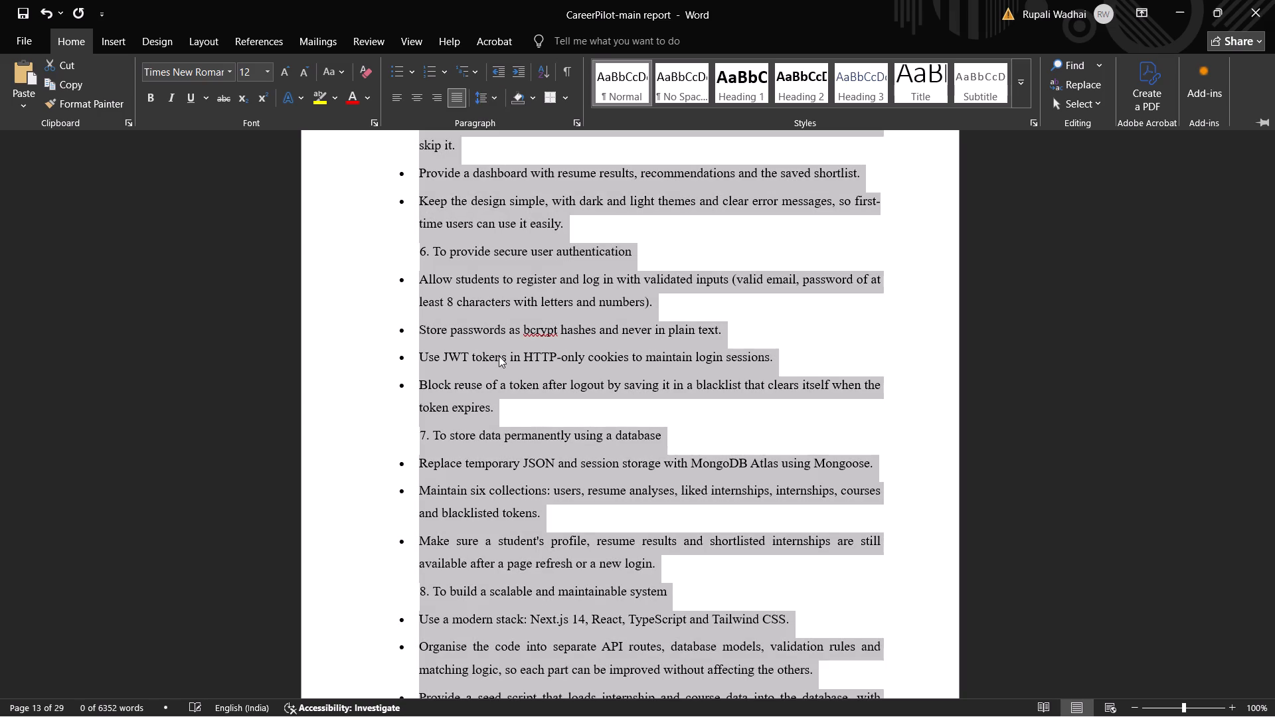
pyautogui.click(499, 356)
pyautogui.scroll(1, 499, 356)
pyautogui.click(498, 400)
pyautogui.scroll(1, 498, 400)
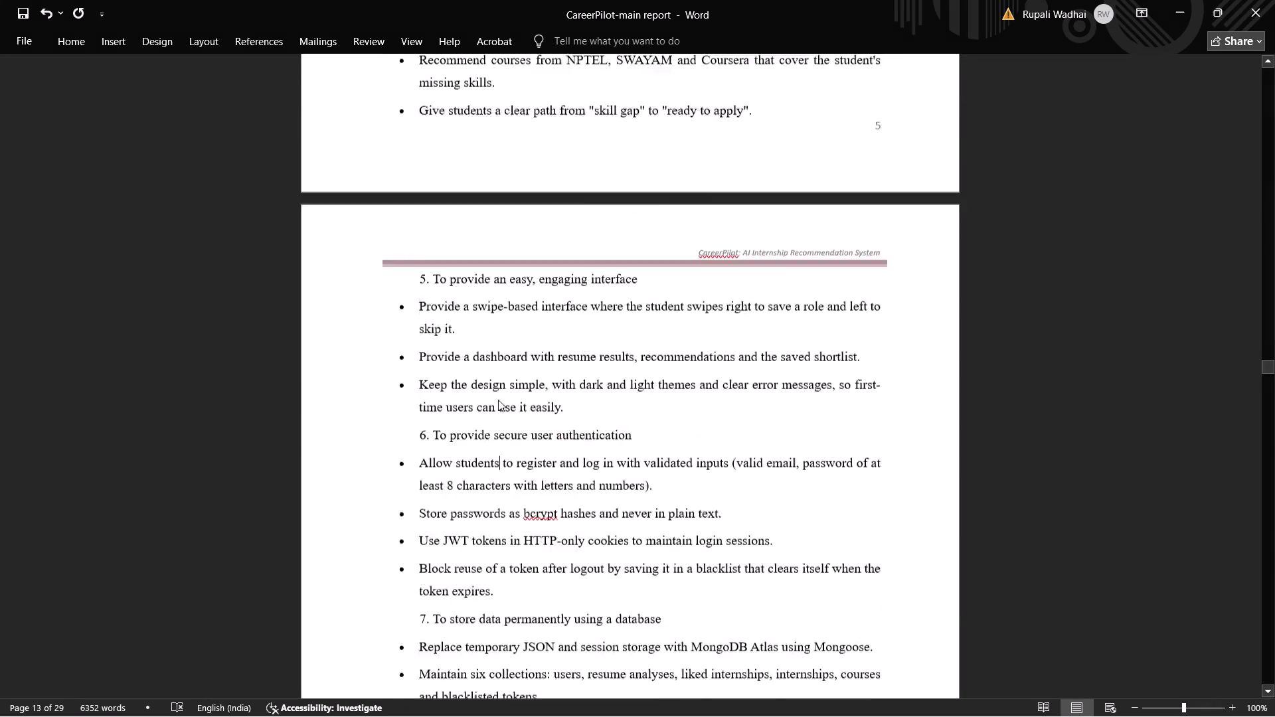
pyautogui.scroll(3, 498, 400)
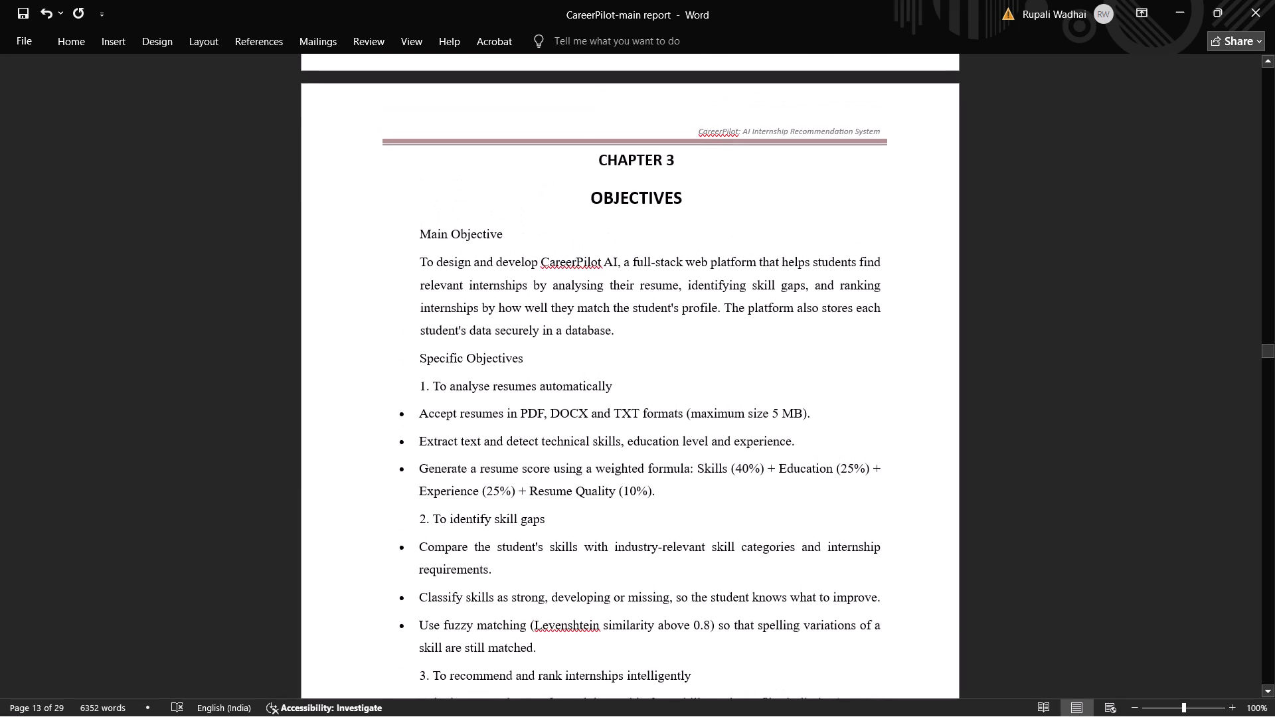
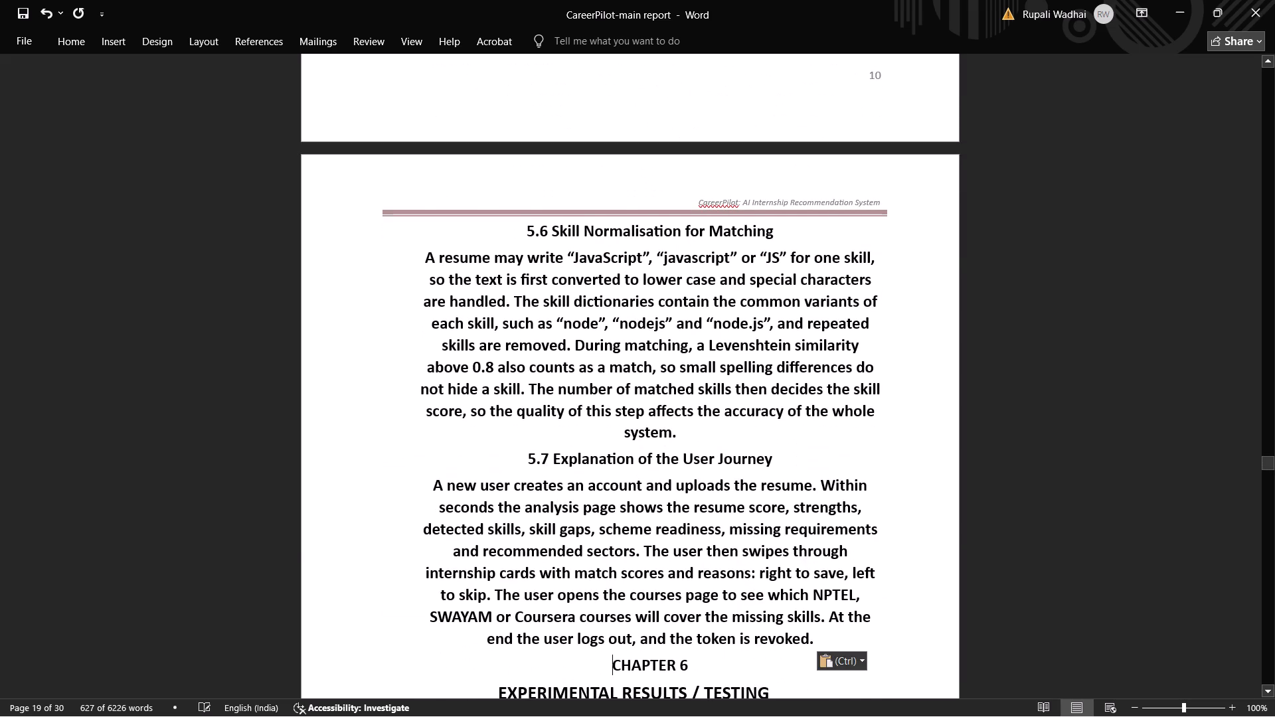
# Remove bold from the pasted Chapter 5 text from heading 5.1 through the 5.7 paragraph and justify it.
pyautogui.scroll(-1, 724, 486)
pyautogui.scroll(1, 724, 486)
pyautogui.moveTo(827, 445); pyautogui.dragTo(446, 40)
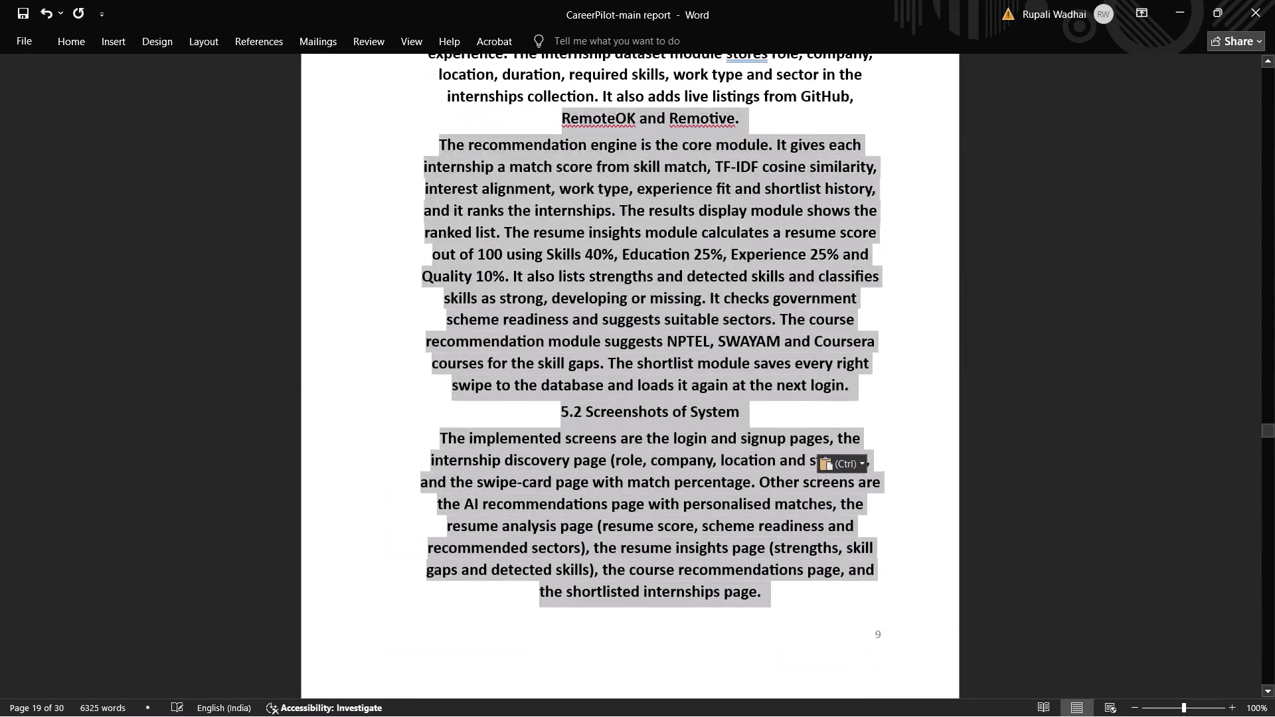
pyautogui.moveTo(446, 40); pyautogui.dragTo(551, 637)
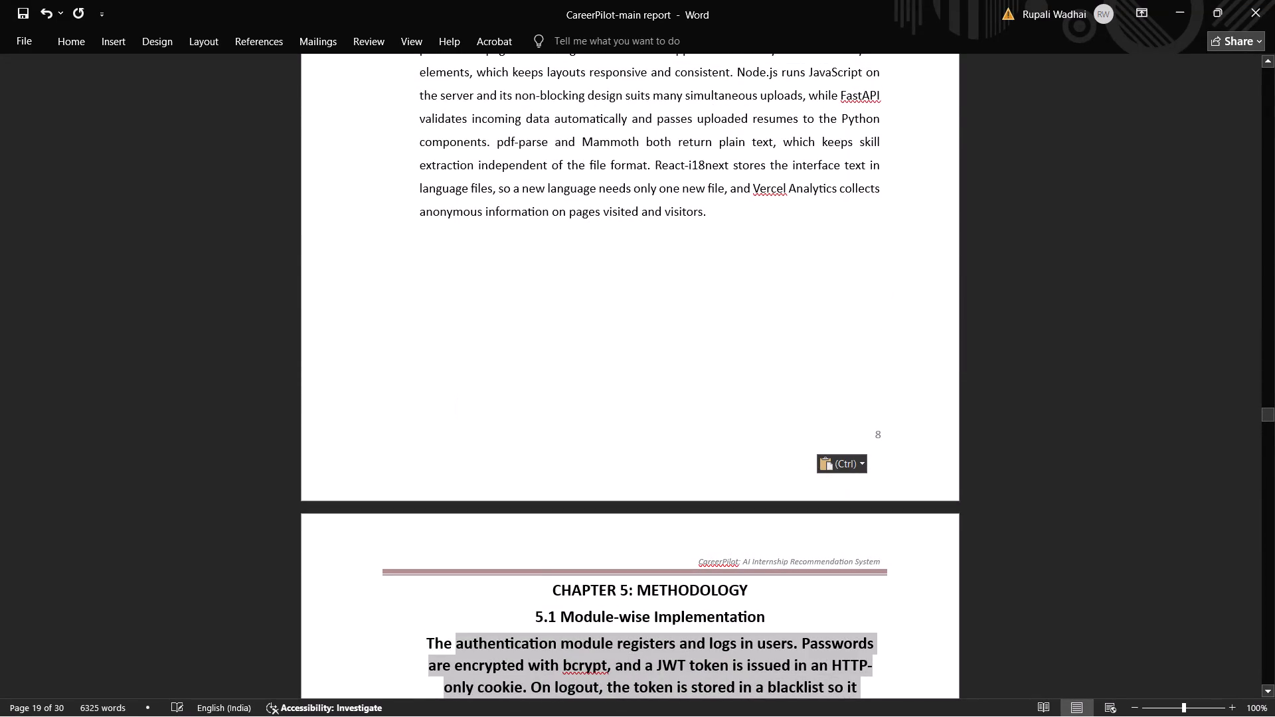
pyautogui.moveTo(551, 637); pyautogui.dragTo(535, 622)
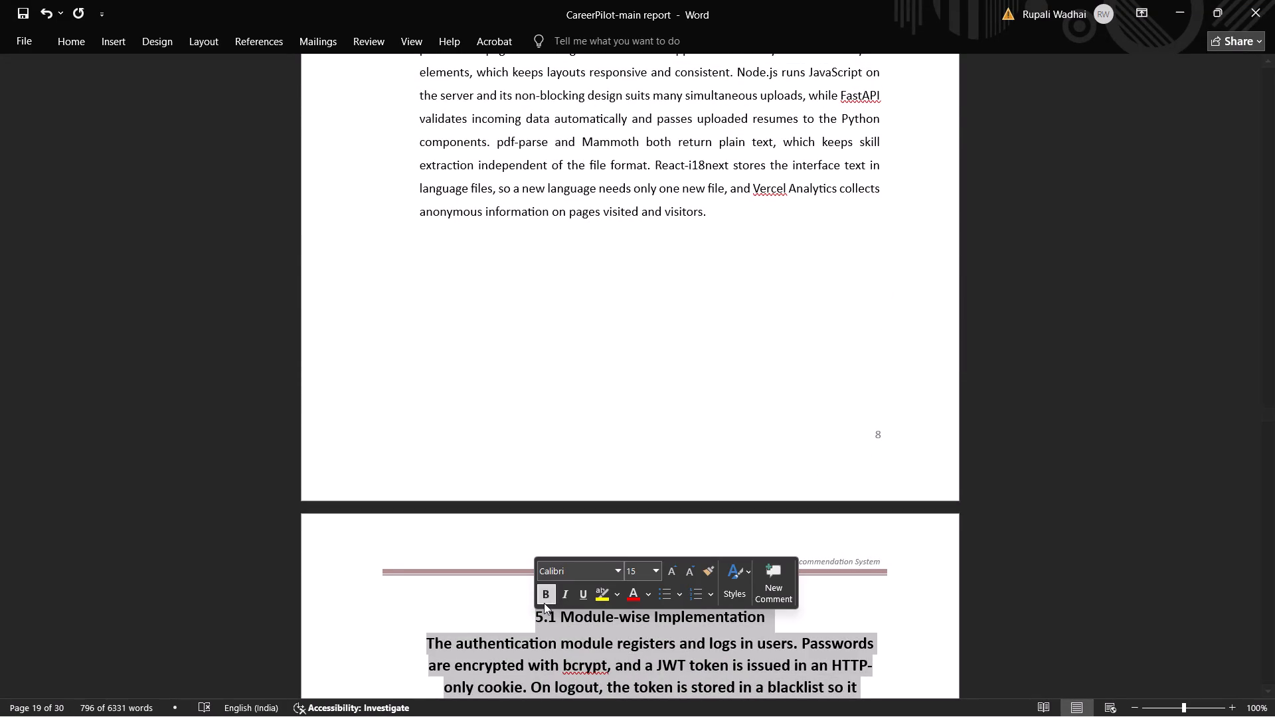
pyautogui.click(544, 603)
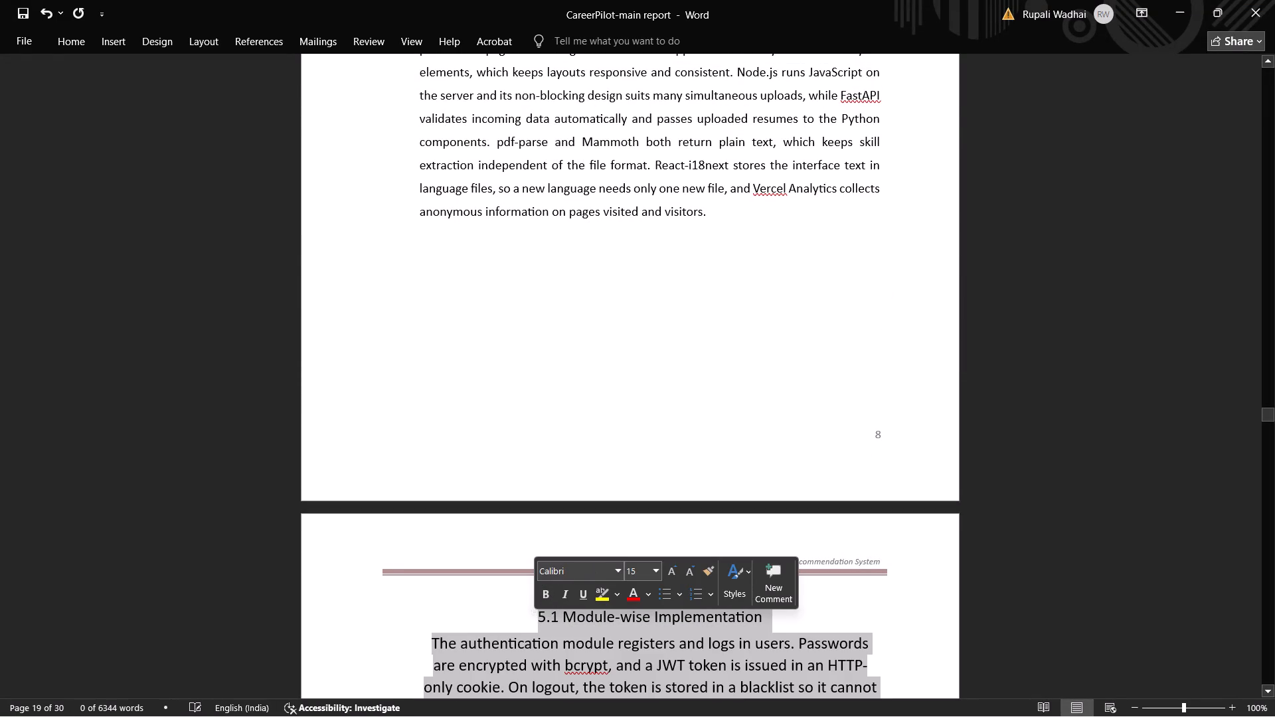
pyautogui.click(90, 40)
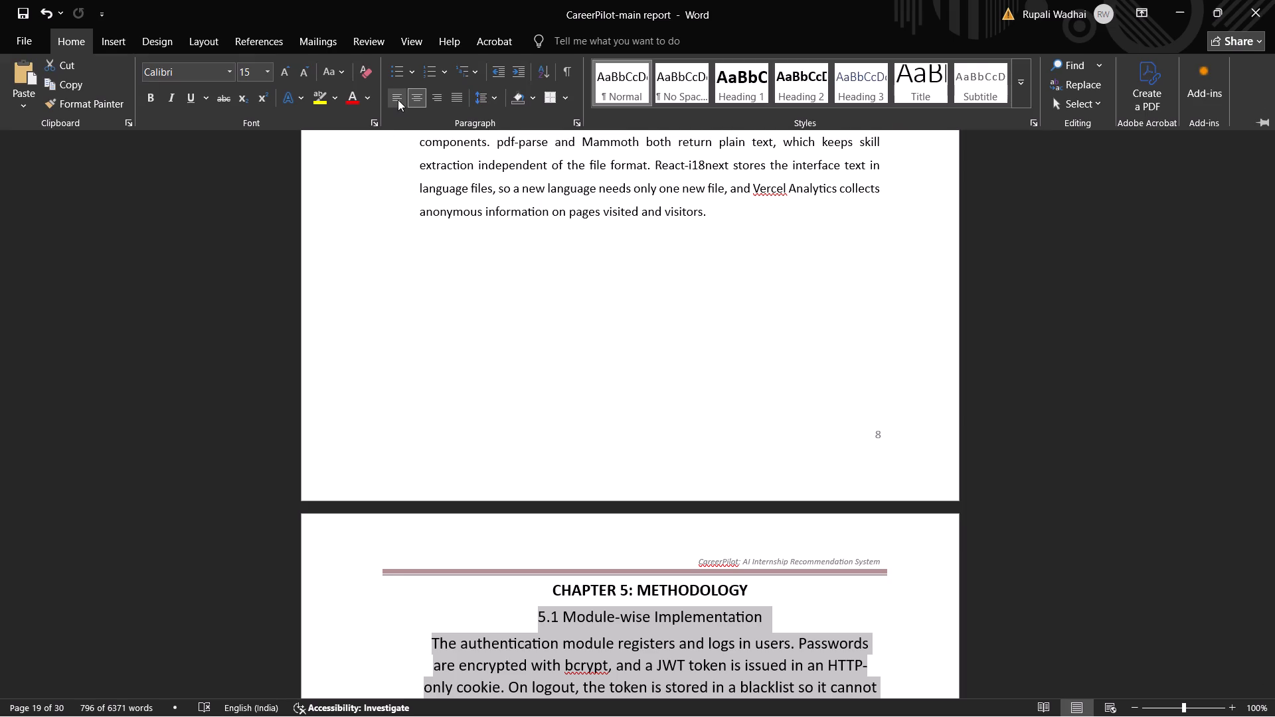
pyautogui.click(398, 100)
pyautogui.scroll(-1, 465, 132)
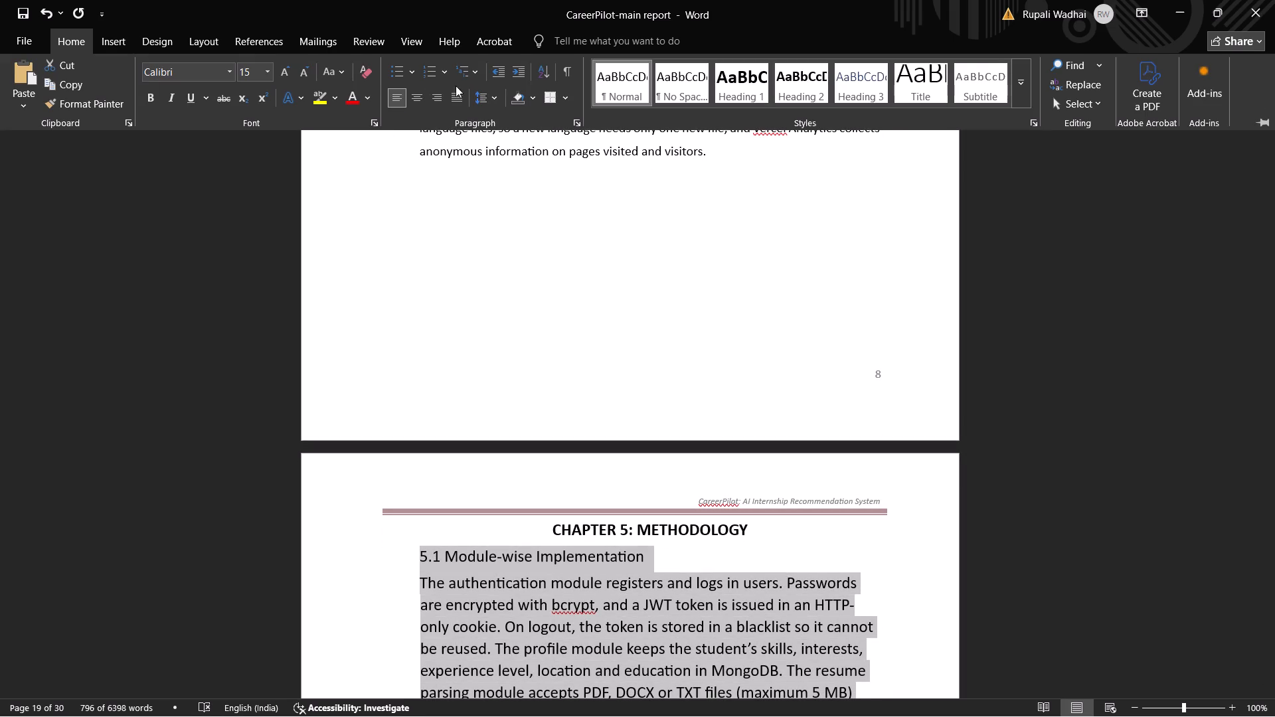
pyautogui.click(456, 90)
pyautogui.scroll(-1, 477, 299)
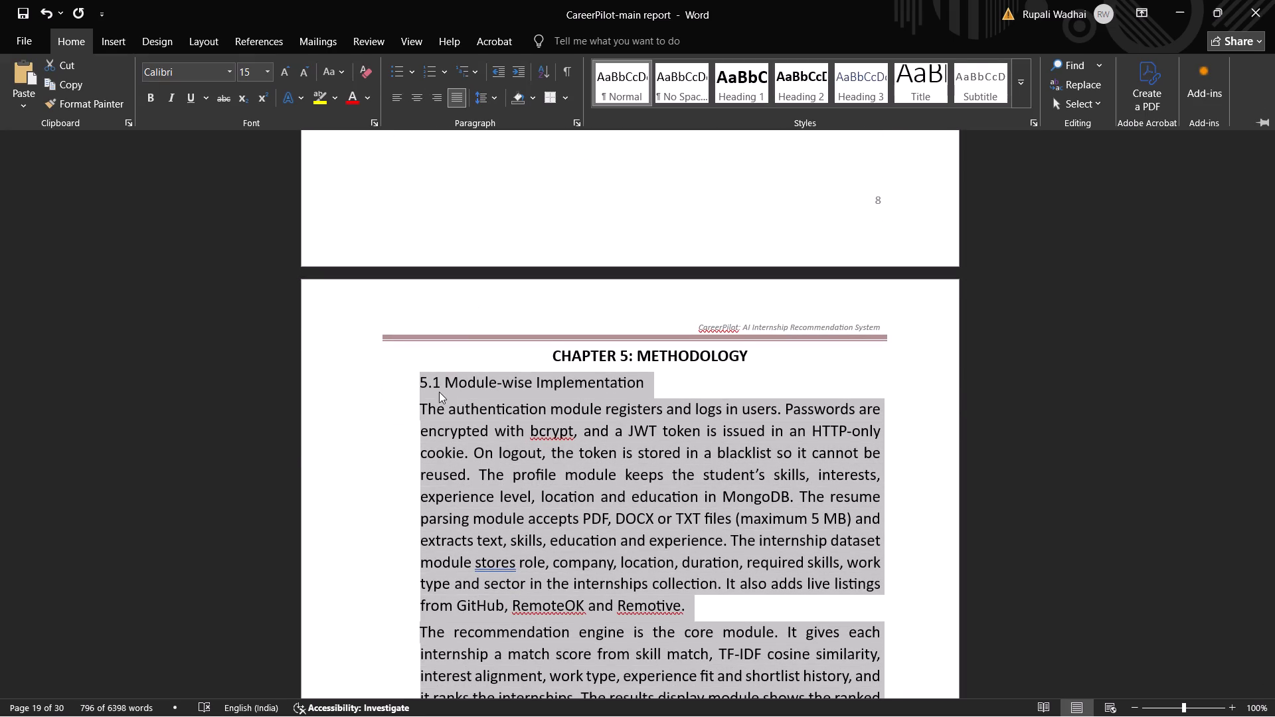
# Set the selected Chapter 5 text below the chapter title to 12-point Times New Roman with 1.5 line spacing.
pyautogui.click(400, 394)
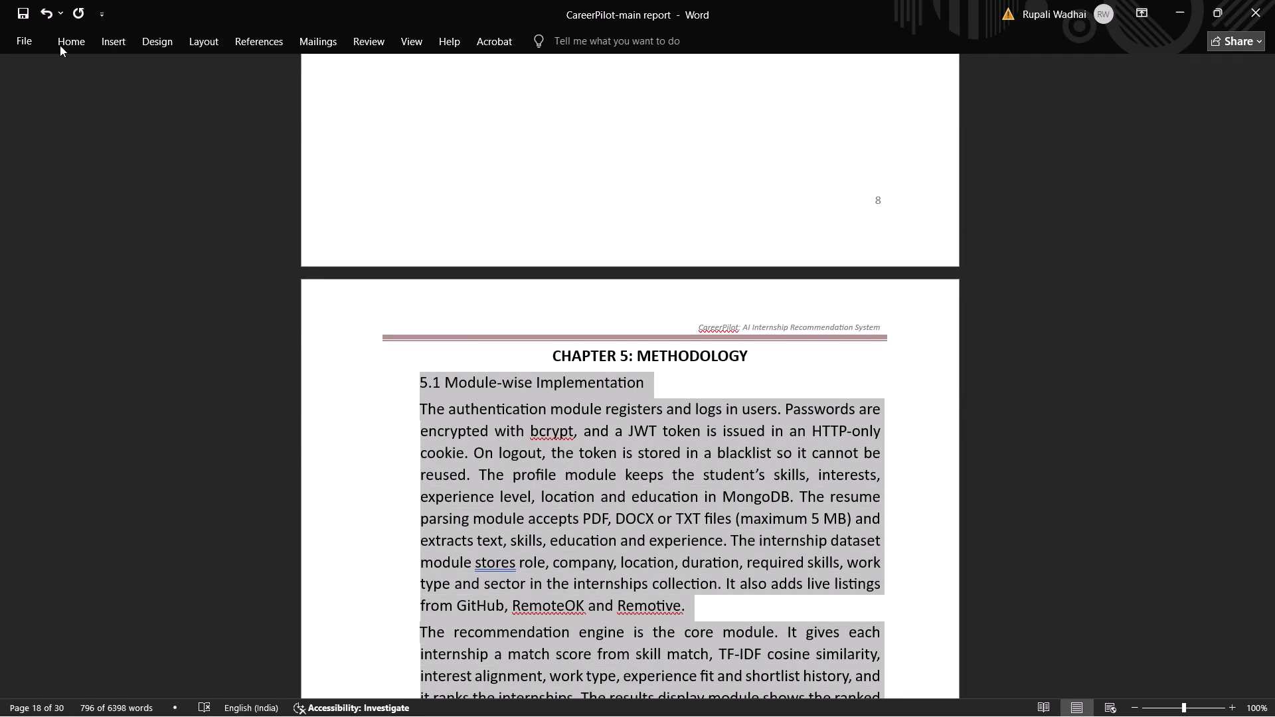
pyautogui.click(63, 45)
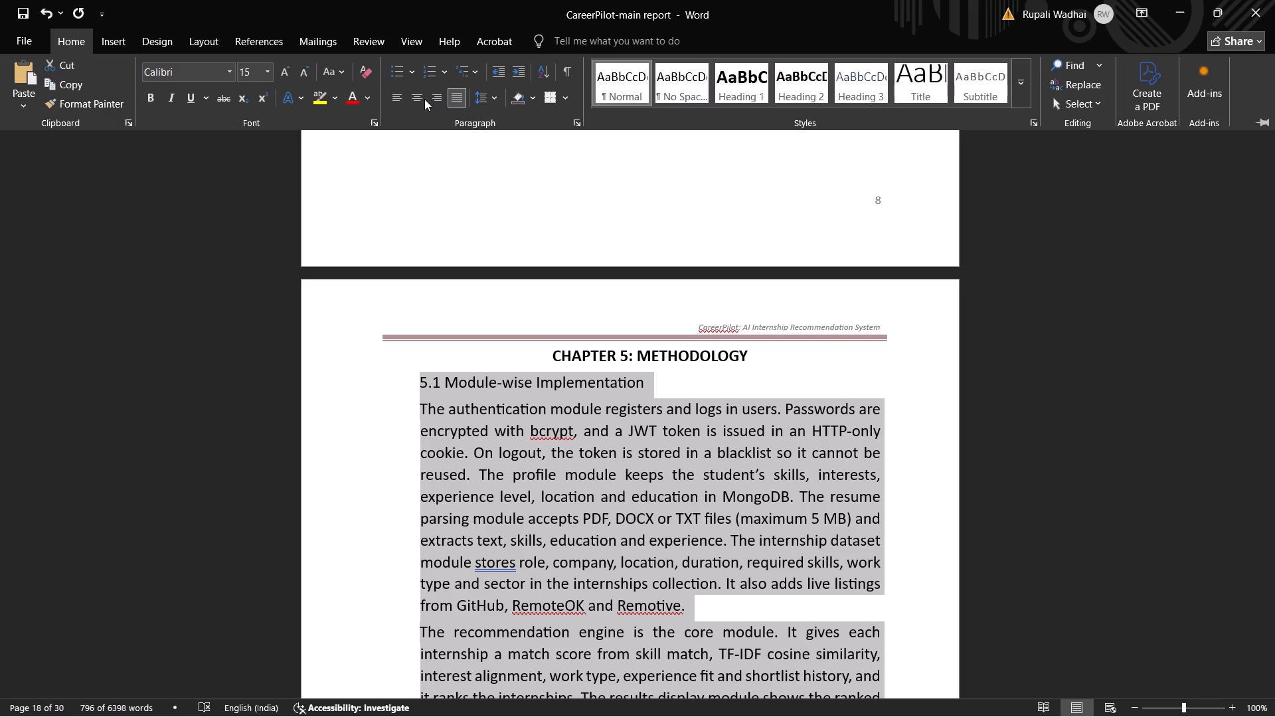
pyautogui.click(261, 73)
pyautogui.click(264, 74)
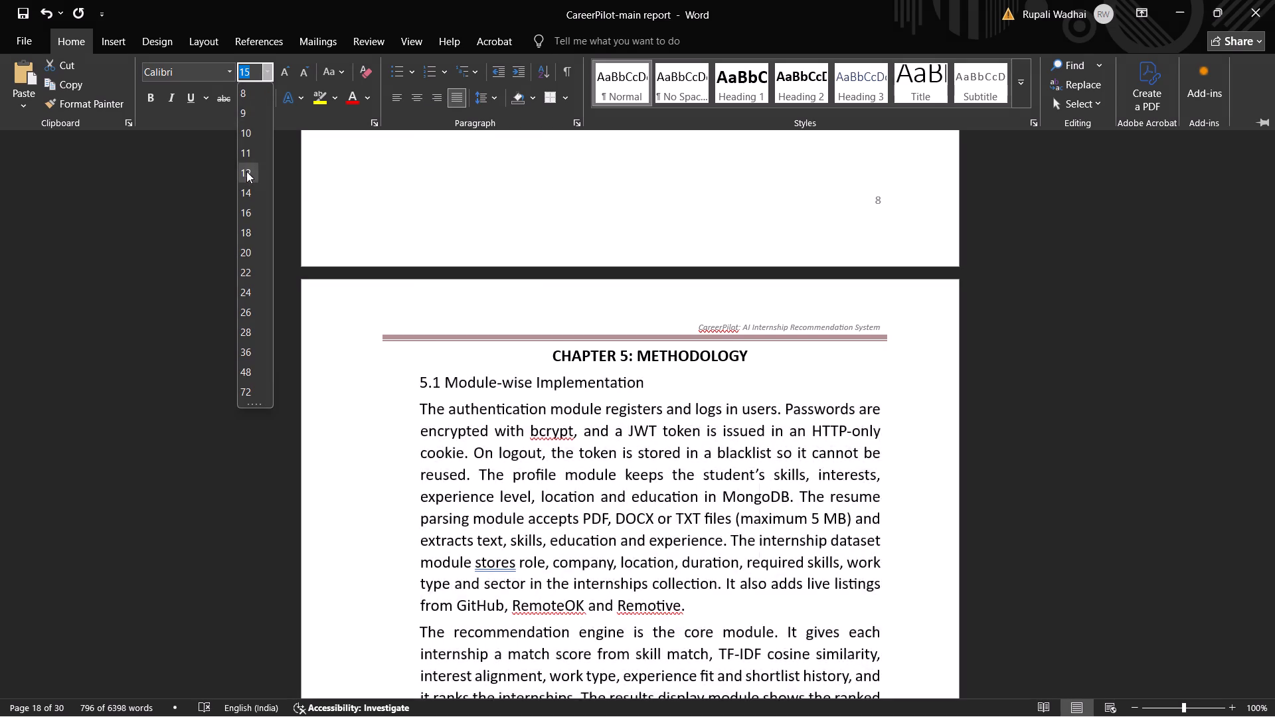
pyautogui.click(246, 171)
pyautogui.click(183, 72)
pyautogui.press('BackSpace')
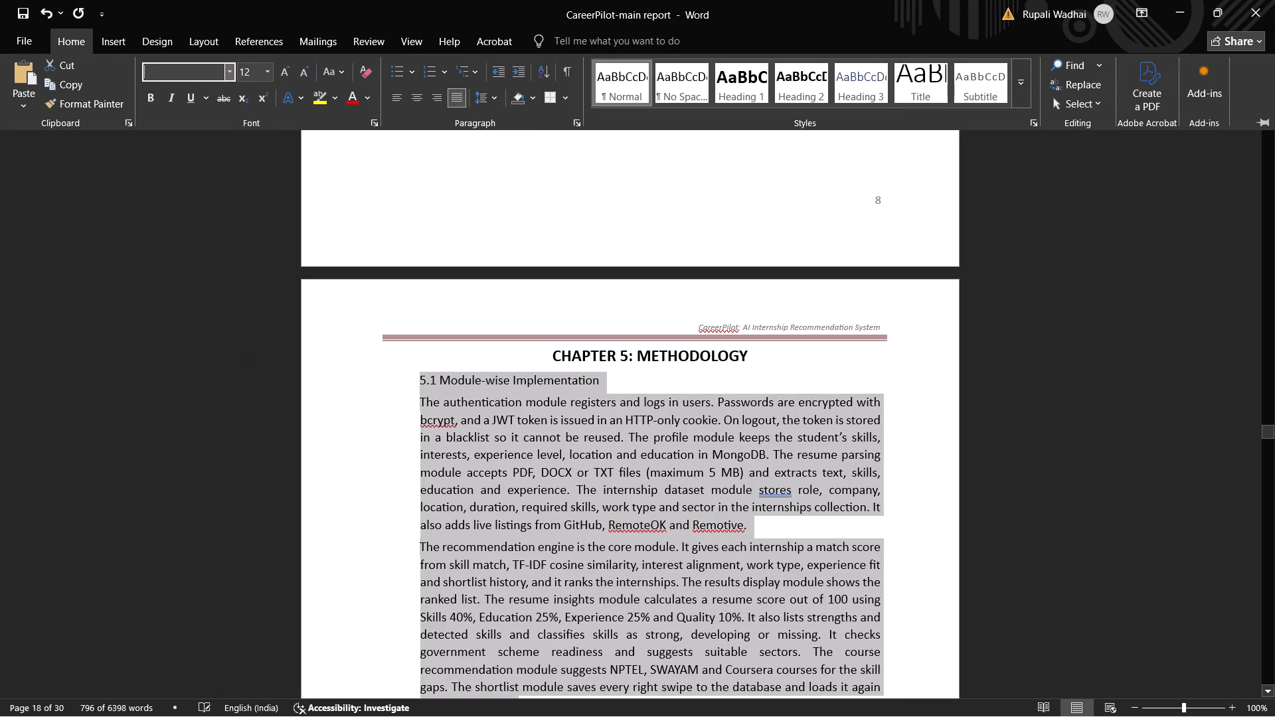
pyautogui.write('time')
pyautogui.press('Right')
pyautogui.press('Return')
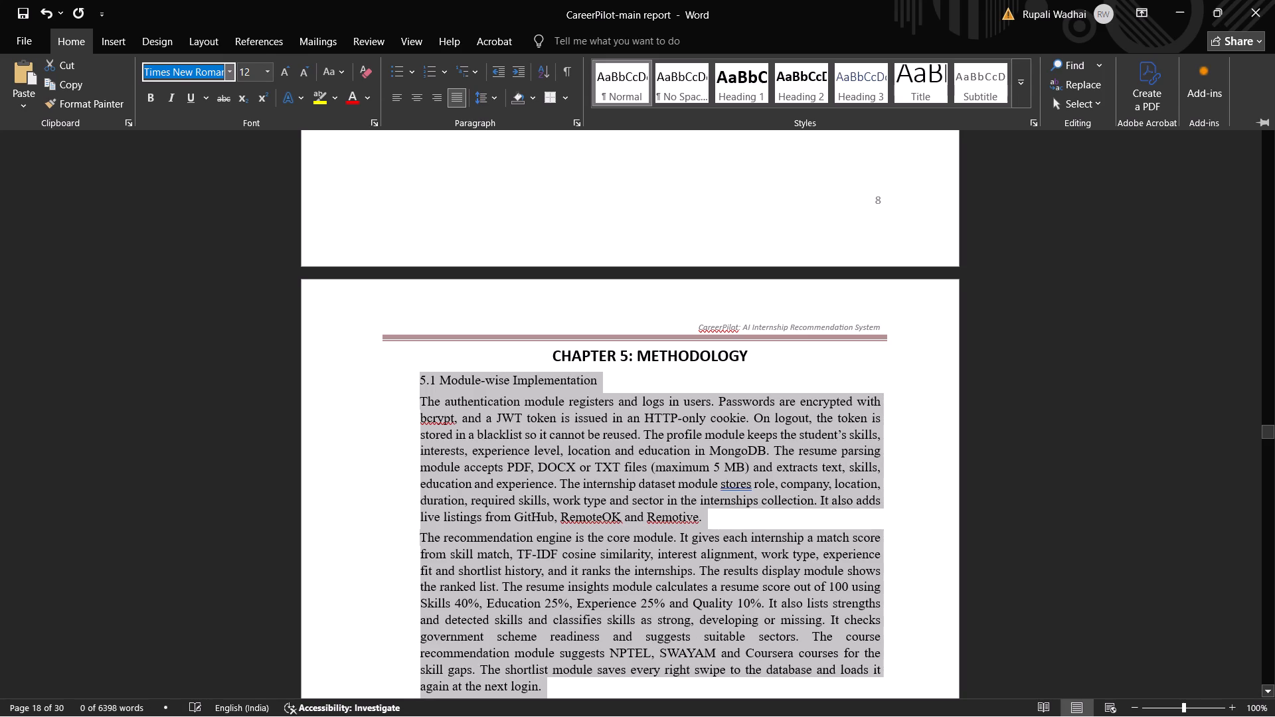
pyautogui.click(483, 89)
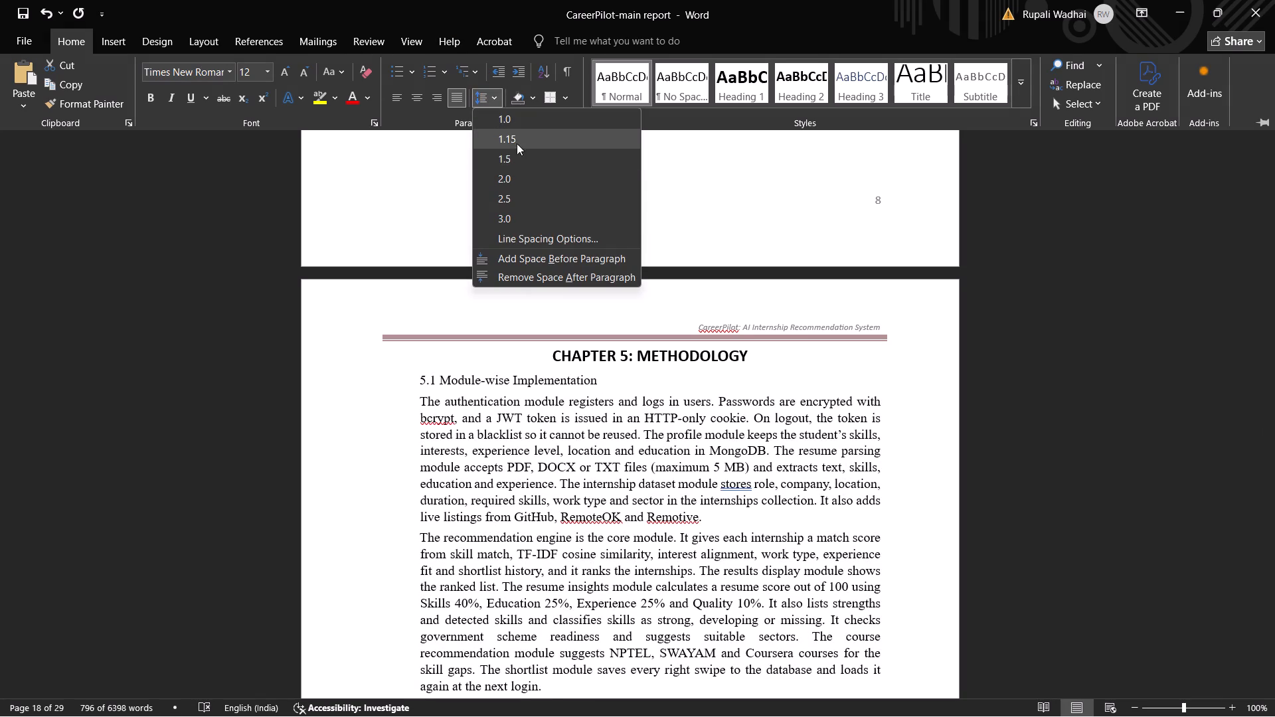
pyautogui.click(517, 159)
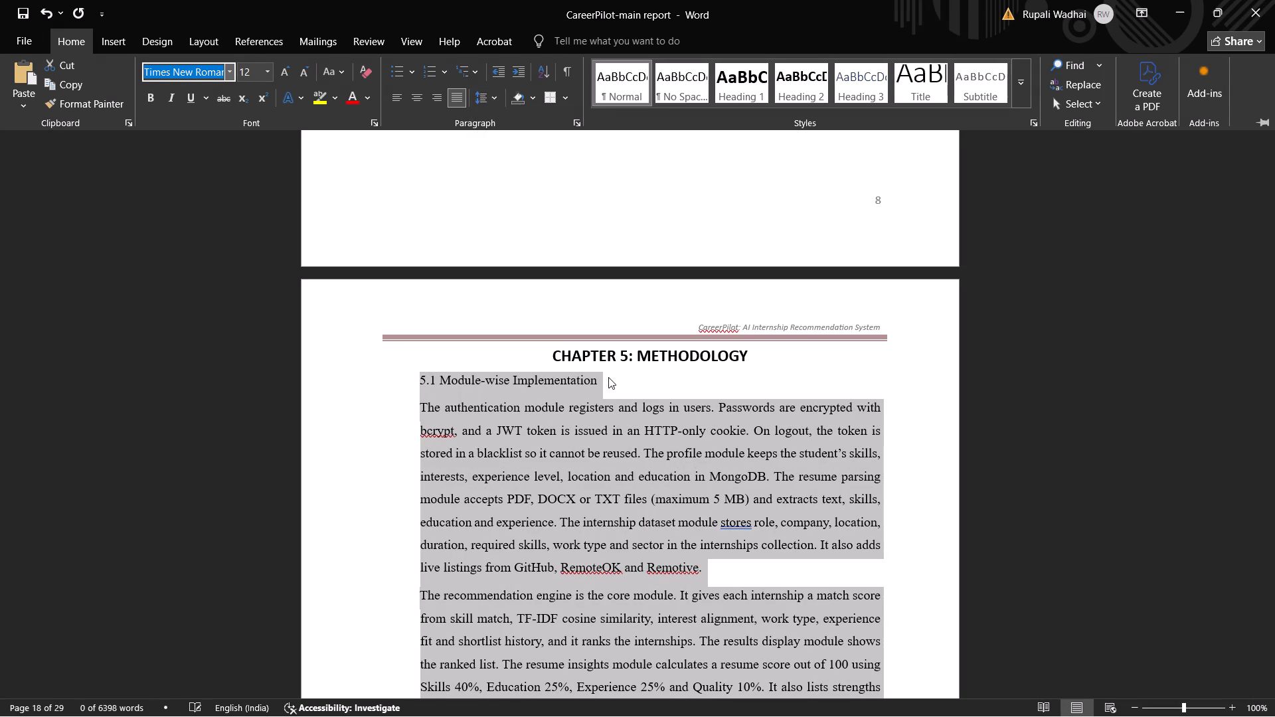
# Make the headings of sections 5.1, 5.2, 5.3 and 5.4 bold.
pyautogui.click(608, 377)
pyautogui.moveTo(608, 377); pyautogui.dragTo(600, 377)
pyautogui.click(600, 377)
pyautogui.moveTo(600, 377); pyautogui.dragTo(475, 374)
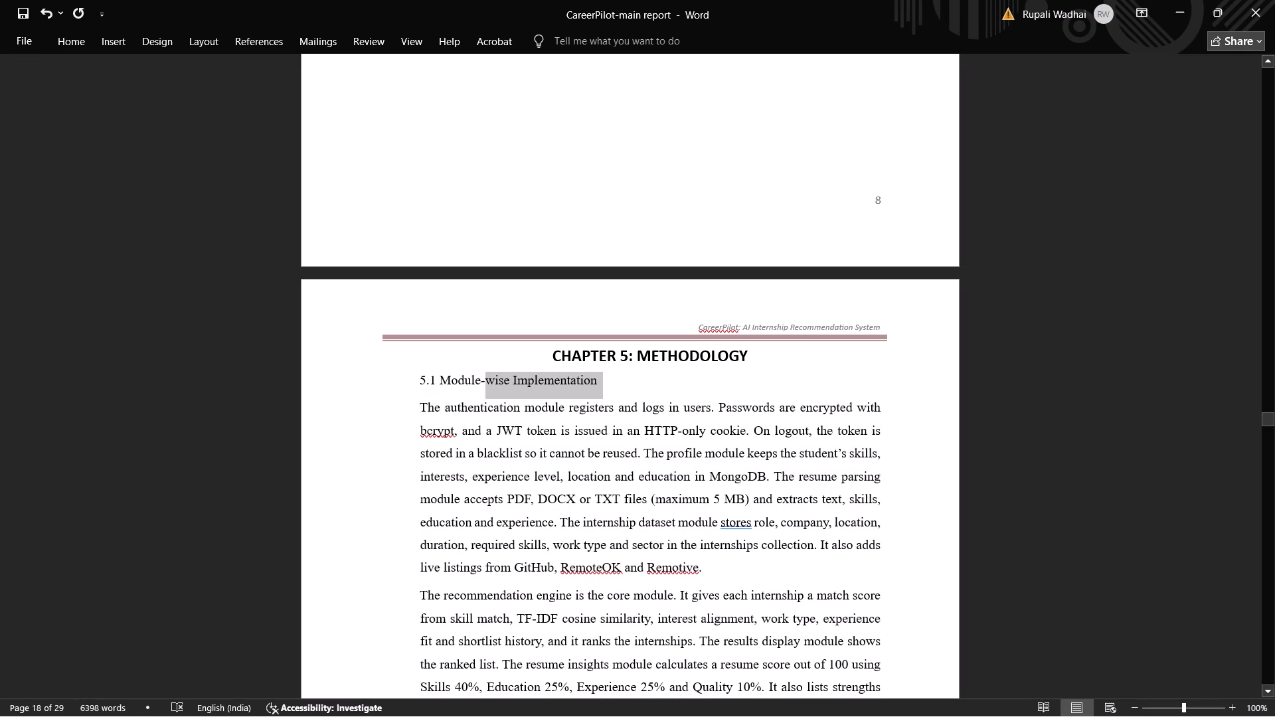
pyautogui.moveTo(475, 374); pyautogui.dragTo(417, 380)
pyautogui.hotkey('ctrl', 'b')
pyautogui.scroll(-3, 417, 380)
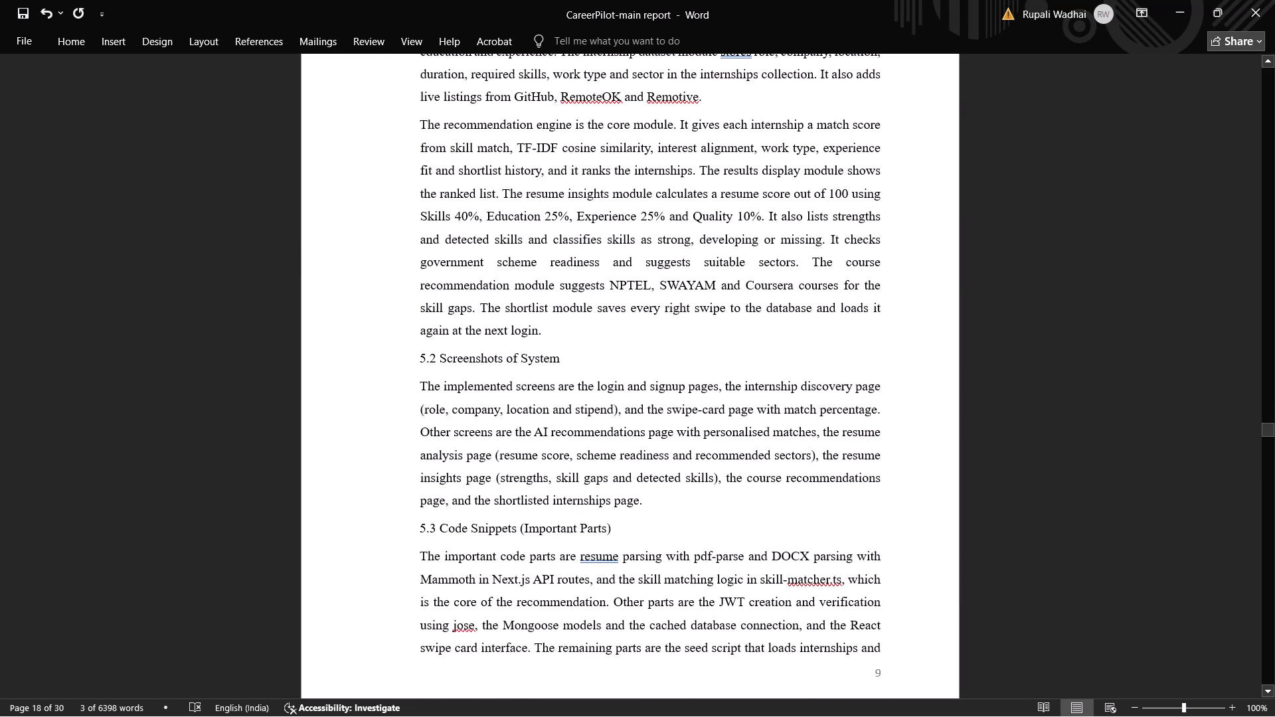
pyautogui.moveTo(564, 363); pyautogui.dragTo(410, 372)
pyautogui.hotkey('ctrl', 'b')
pyautogui.scroll(-1, 410, 372)
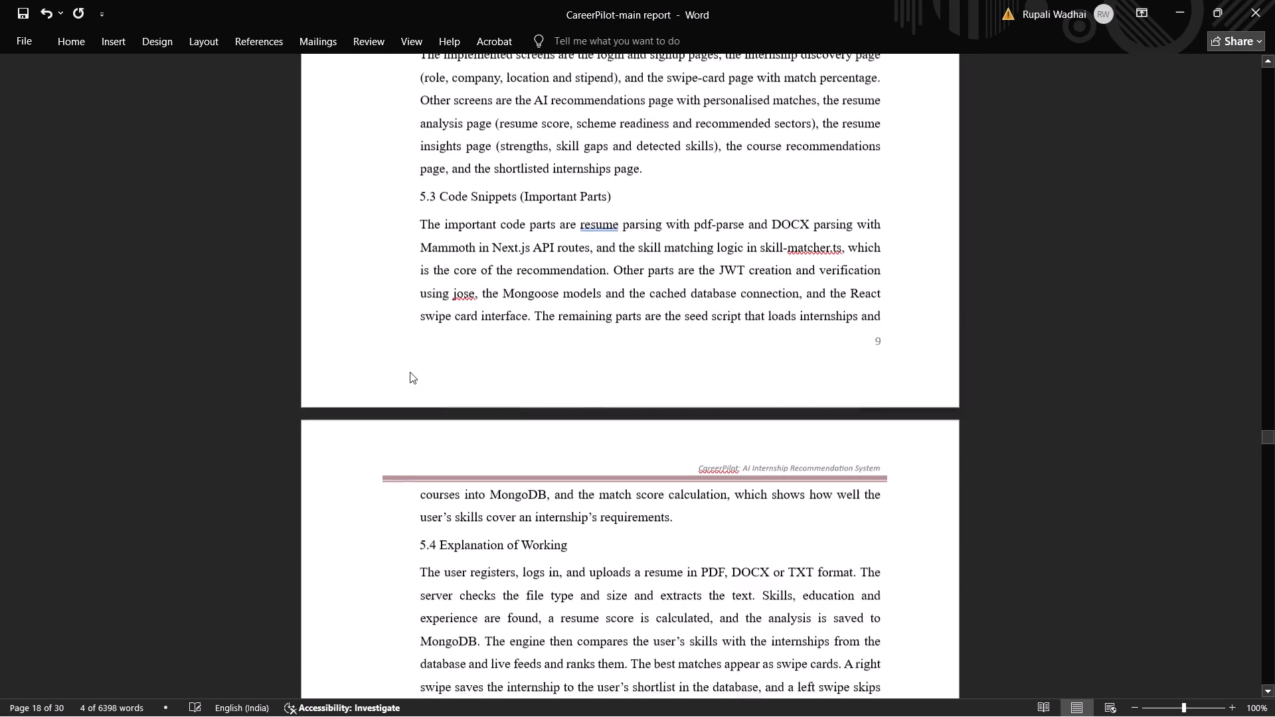
pyautogui.moveTo(631, 175); pyautogui.dragTo(408, 186)
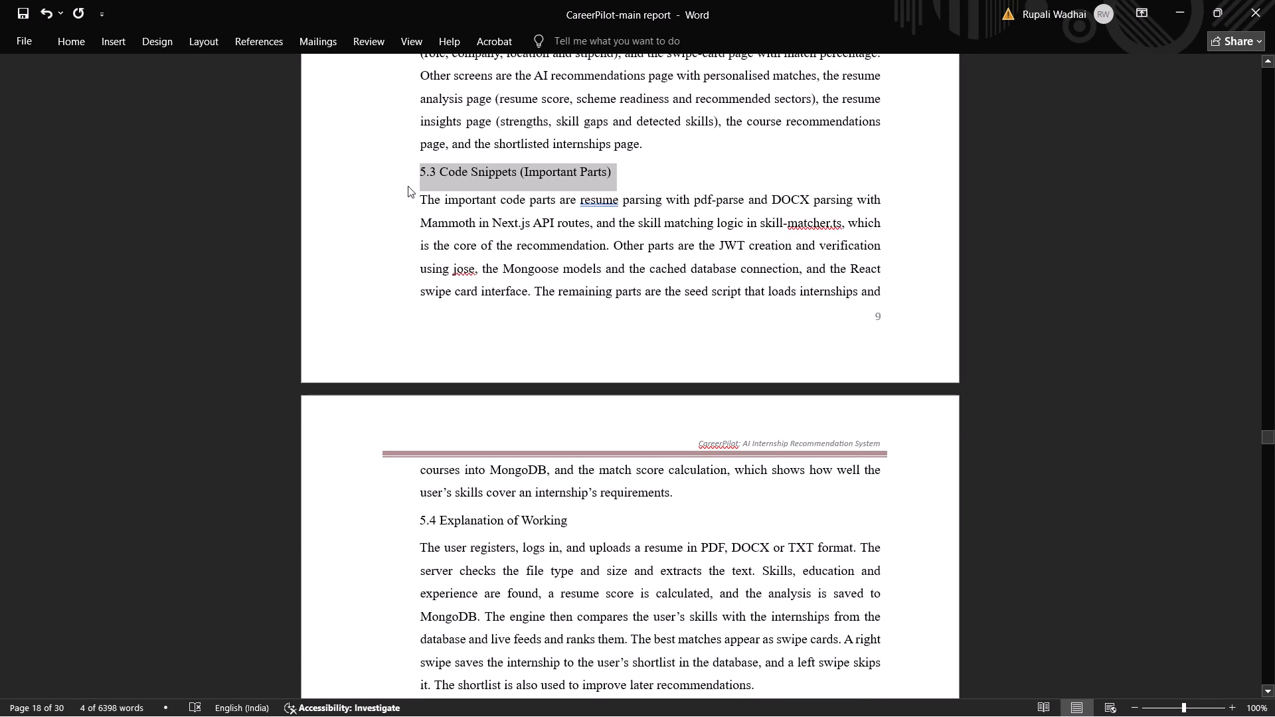
pyautogui.hotkey('ctrl', 'b')
pyautogui.moveTo(579, 535); pyautogui.dragTo(521, 524)
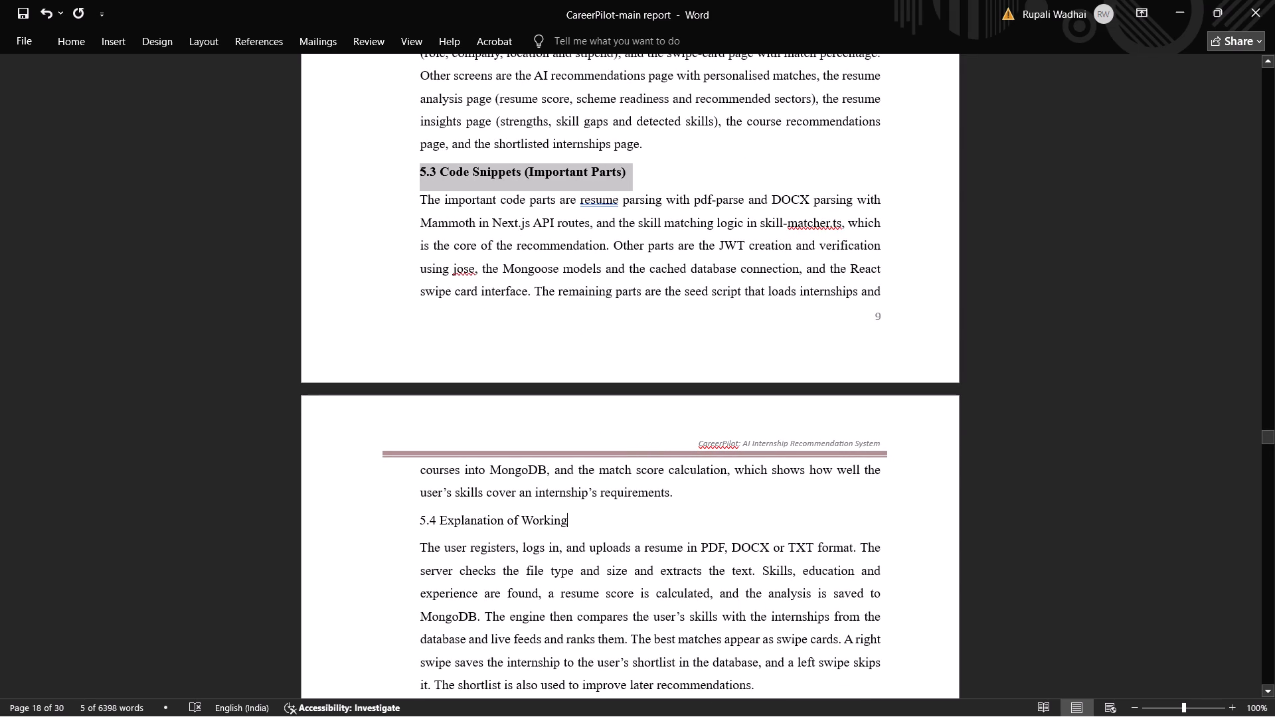
pyautogui.moveTo(521, 524); pyautogui.dragTo(416, 517)
pyautogui.hotkey('ctrl', 'b')
# Make the headings of sections 5.5, 5.6 and 5.7 bold.
pyautogui.scroll(-1, 416, 517)
pyautogui.moveTo(685, 459); pyautogui.dragTo(412, 455)
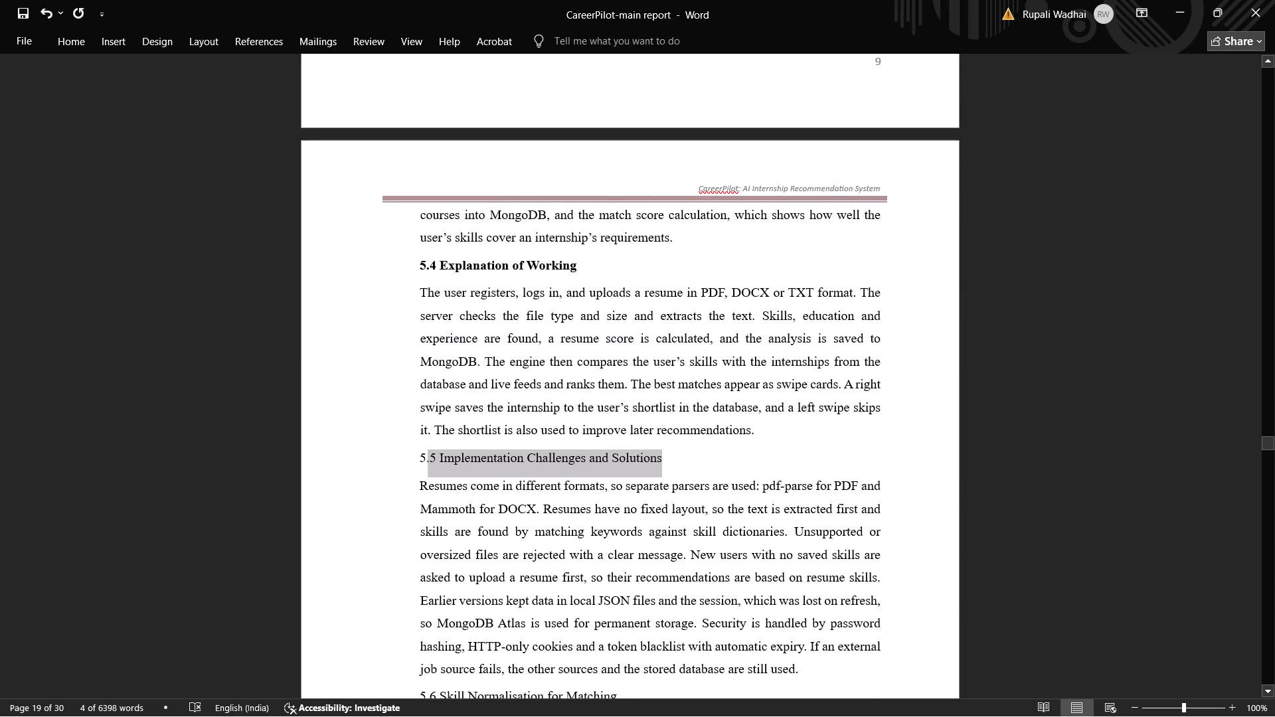
pyautogui.moveTo(412, 455); pyautogui.dragTo(386, 455)
pyautogui.hotkey('ctrl', 'b')
pyautogui.scroll(-1, 386, 455)
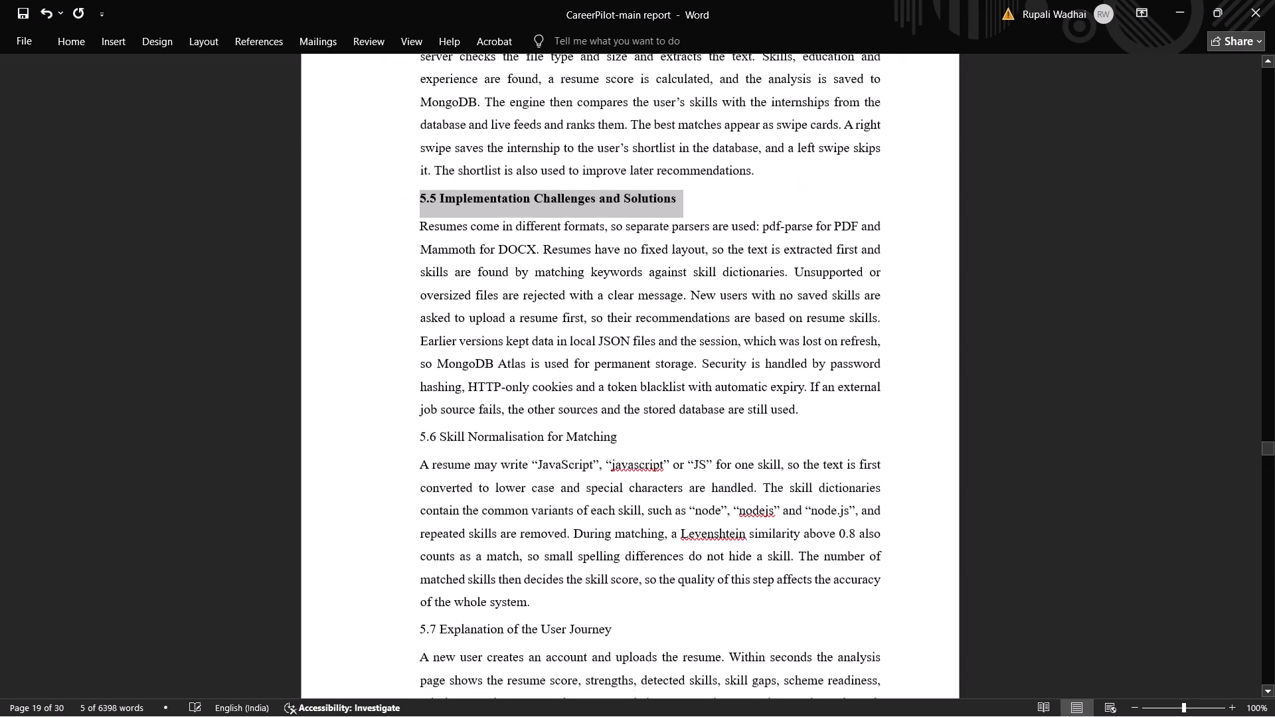
pyautogui.moveTo(624, 436); pyautogui.dragTo(377, 453)
pyautogui.hotkey('ctrl', 'b')
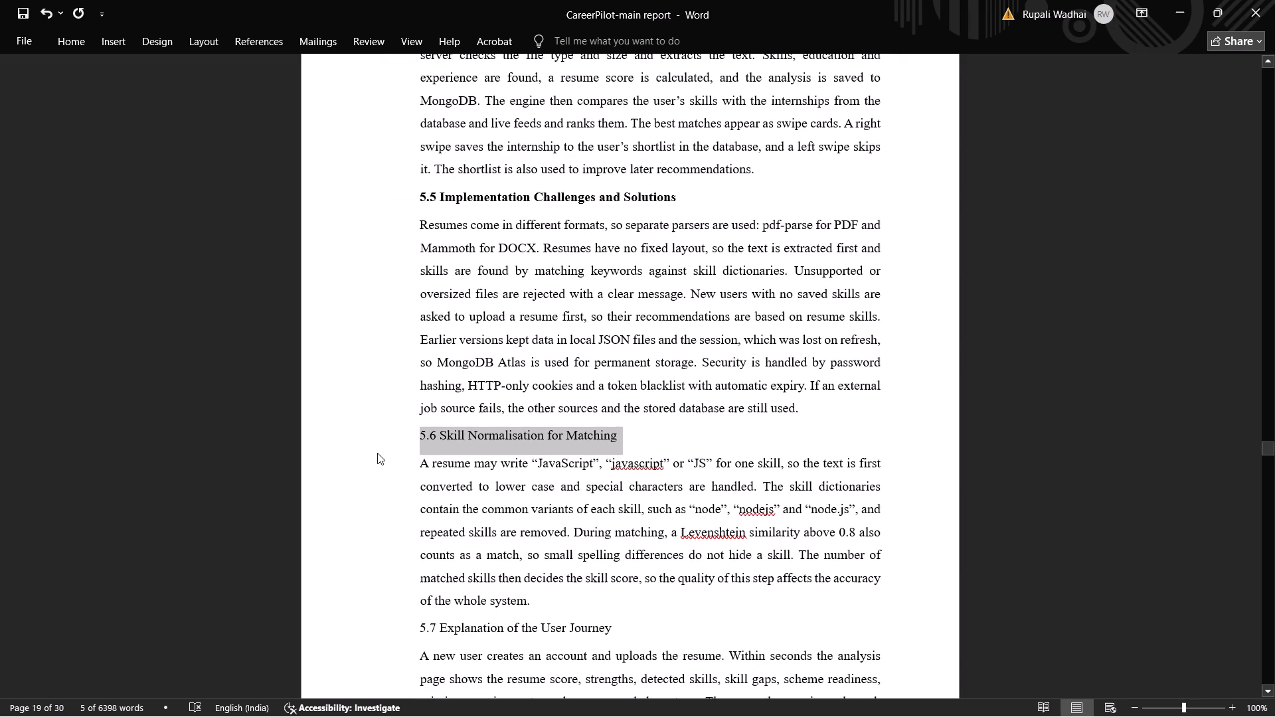
pyautogui.scroll(-1, 377, 453)
pyautogui.moveTo(617, 402); pyautogui.dragTo(400, 414)
pyautogui.hotkey('ctrl', 'b')
# Delete the end of the 5.7 user journey paragraph after "left to skip." and save the report.
pyautogui.scroll(-1, 400, 414)
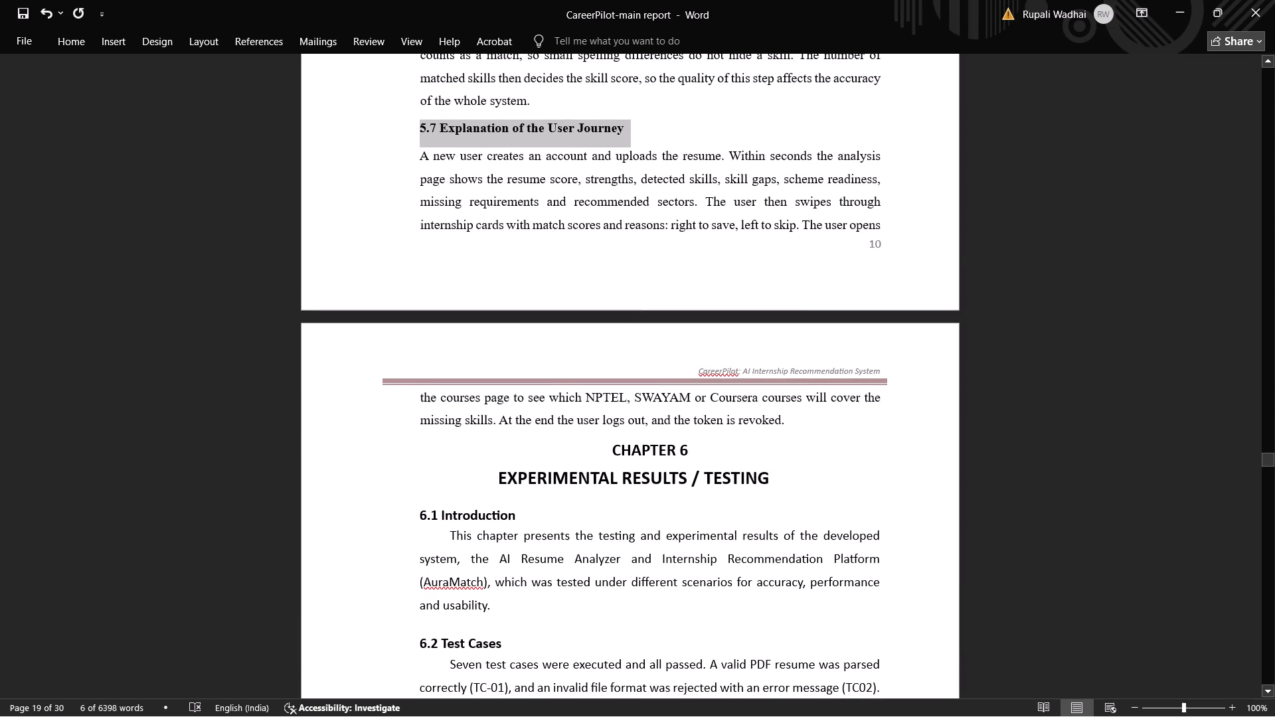
pyautogui.moveTo(791, 426); pyautogui.dragTo(414, 407)
pyautogui.press('BackSpace')
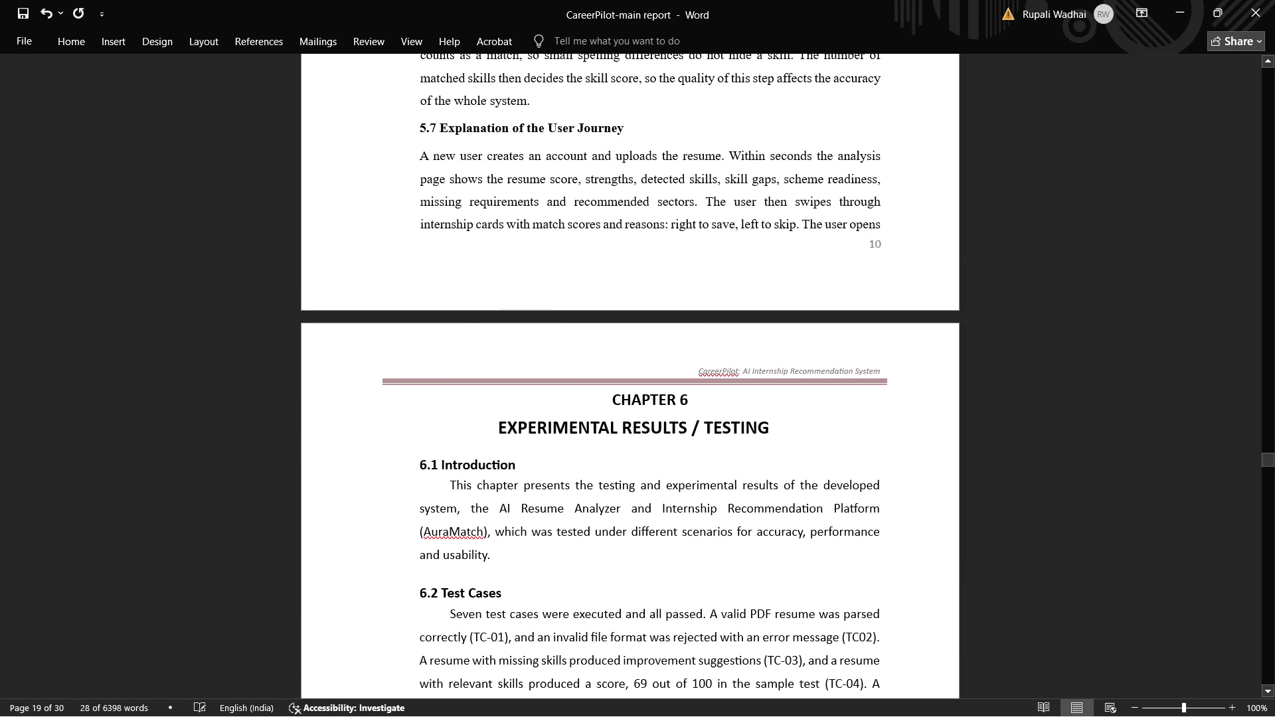
pyautogui.press('BackSpace')
pyautogui.press('BackSpace')
pyautogui.press('BackSpace')
pyautogui.press('BackSpace')
pyautogui.press('BackSpace')
pyautogui.press('BackSpace')
pyautogui.press('BackSpace')
pyautogui.press('BackSpace')
pyautogui.press('BackSpace')
pyautogui.press('BackSpace')
pyautogui.press('BackSpace')
pyautogui.press('BackSpace')
pyautogui.press('BackSpace')
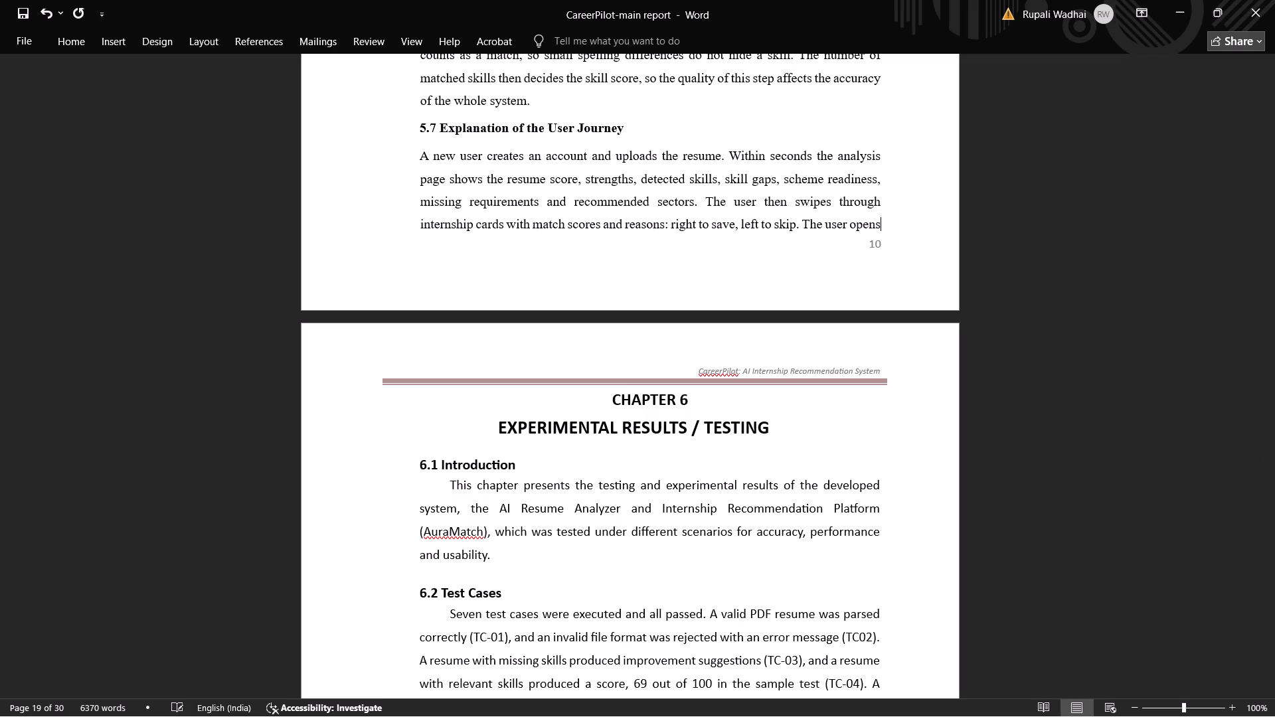
pyautogui.press('BackSpace')
pyautogui.press('BackSpace')
pyautogui.press('BackSpace')
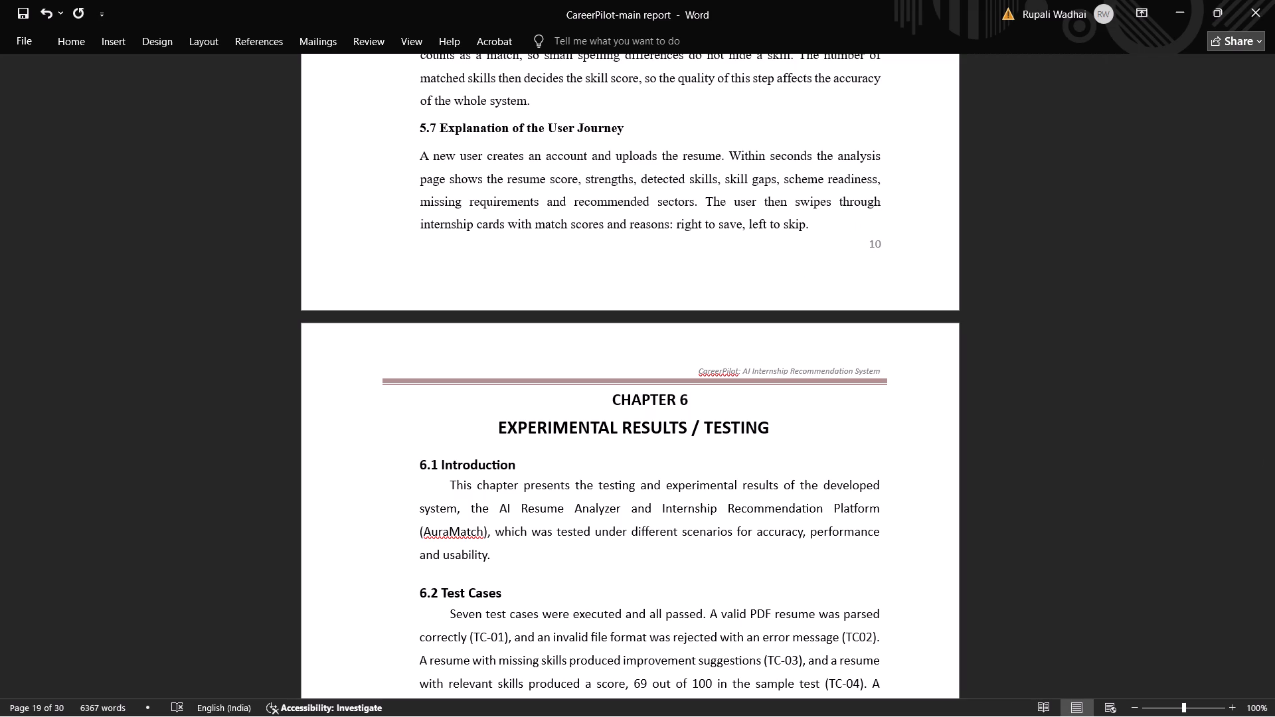
pyautogui.hotkey('ctrl', 's')
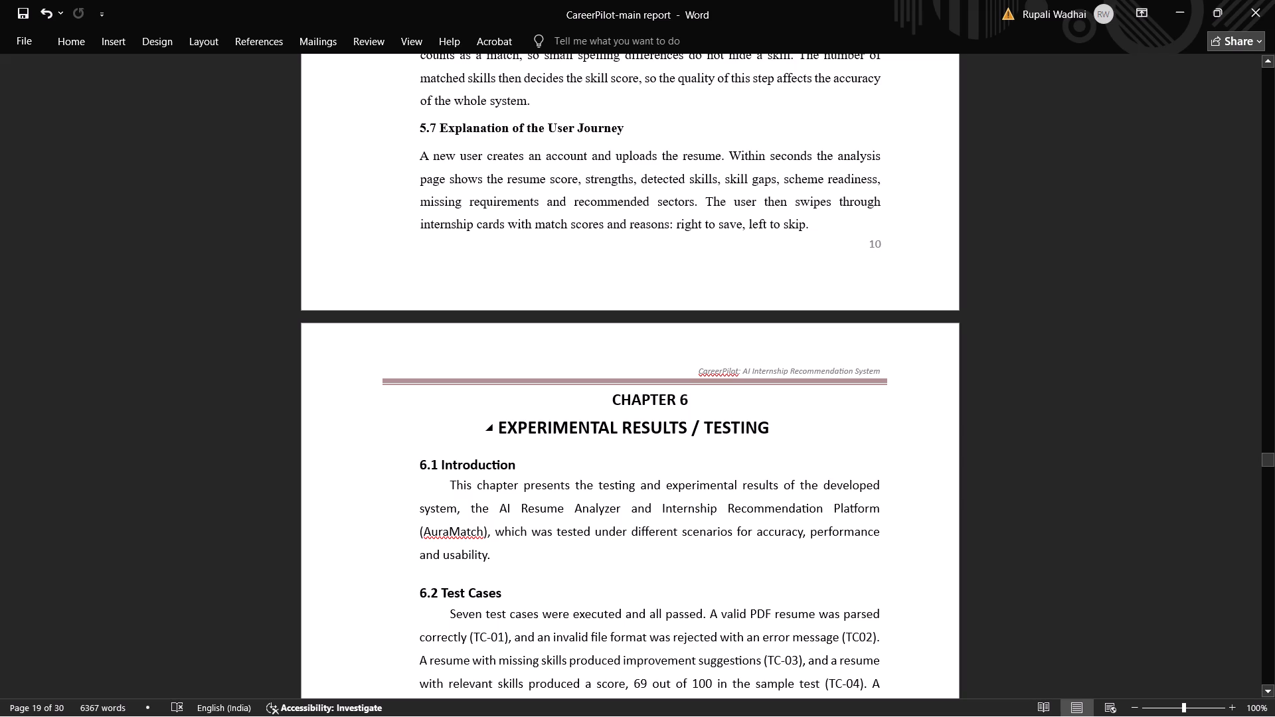
# Select the Chapter 6 text from "The recommendation module matched the skills" through the end of section 6.7 Testing Environment.
pyautogui.scroll(-3, 762, 422)
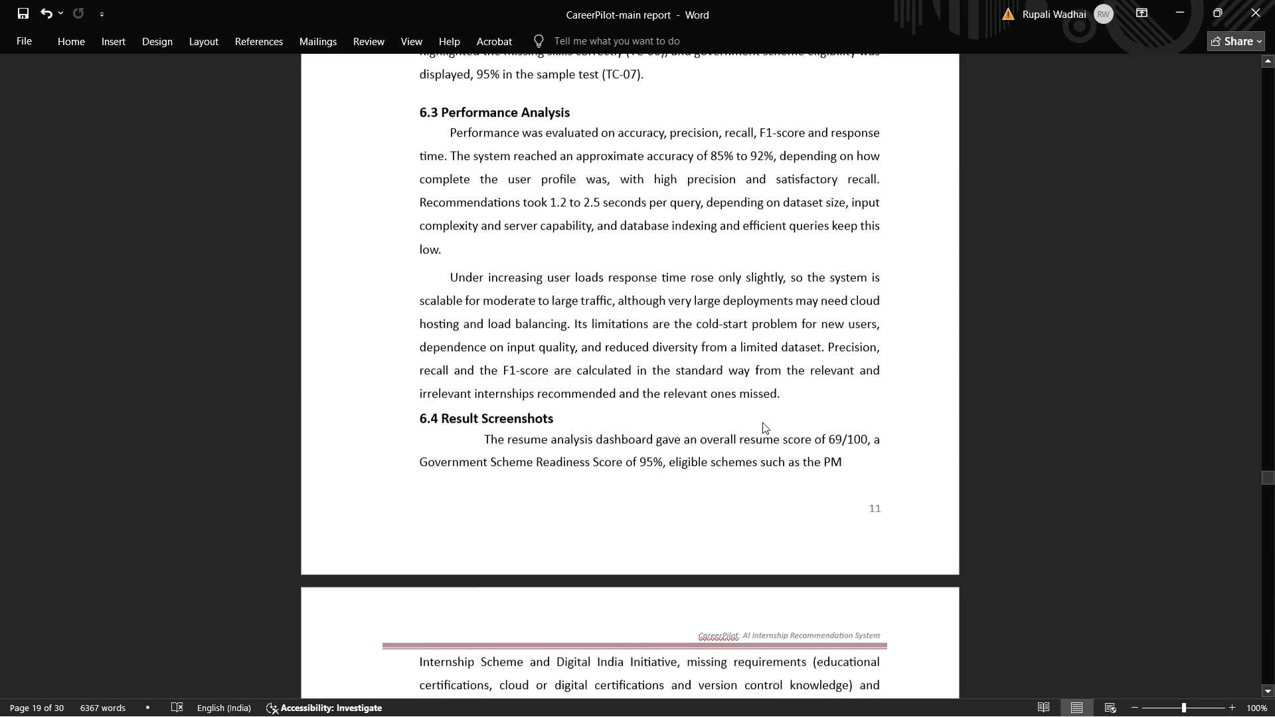
pyautogui.scroll(-3, 762, 422)
pyautogui.scroll(2, 762, 422)
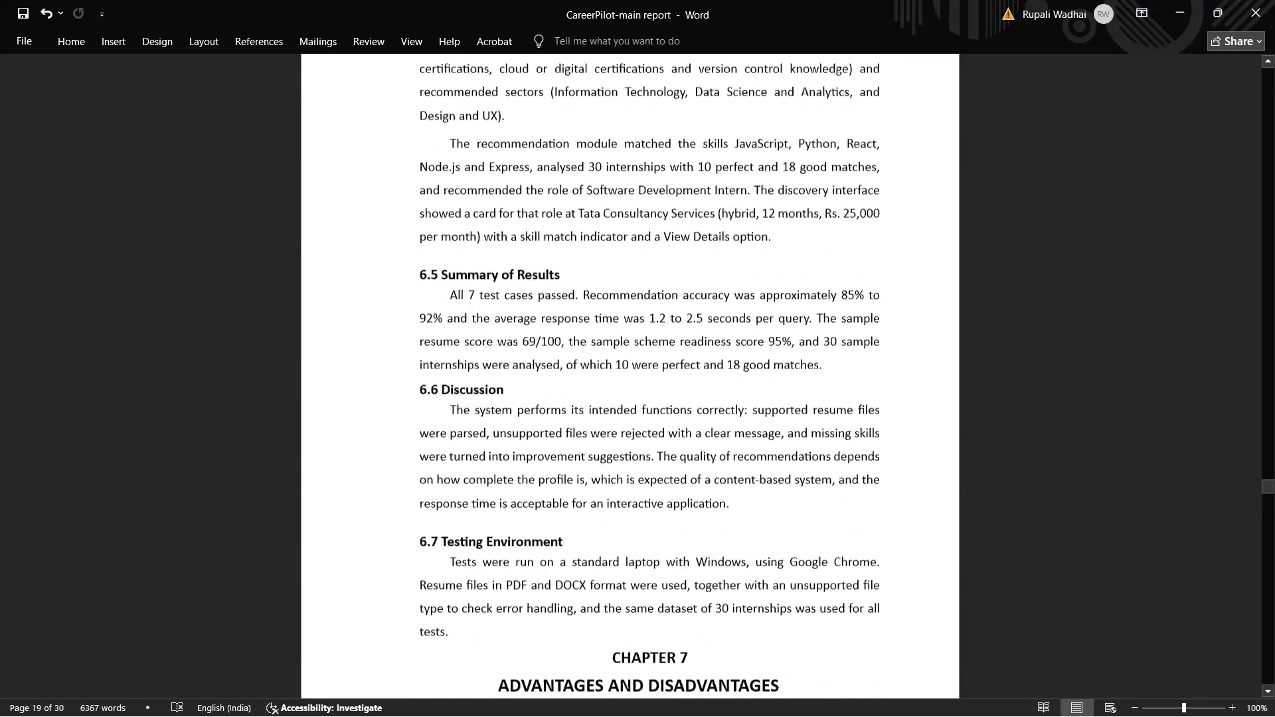
pyautogui.scroll(1, 762, 422)
pyautogui.scroll(-2, 762, 422)
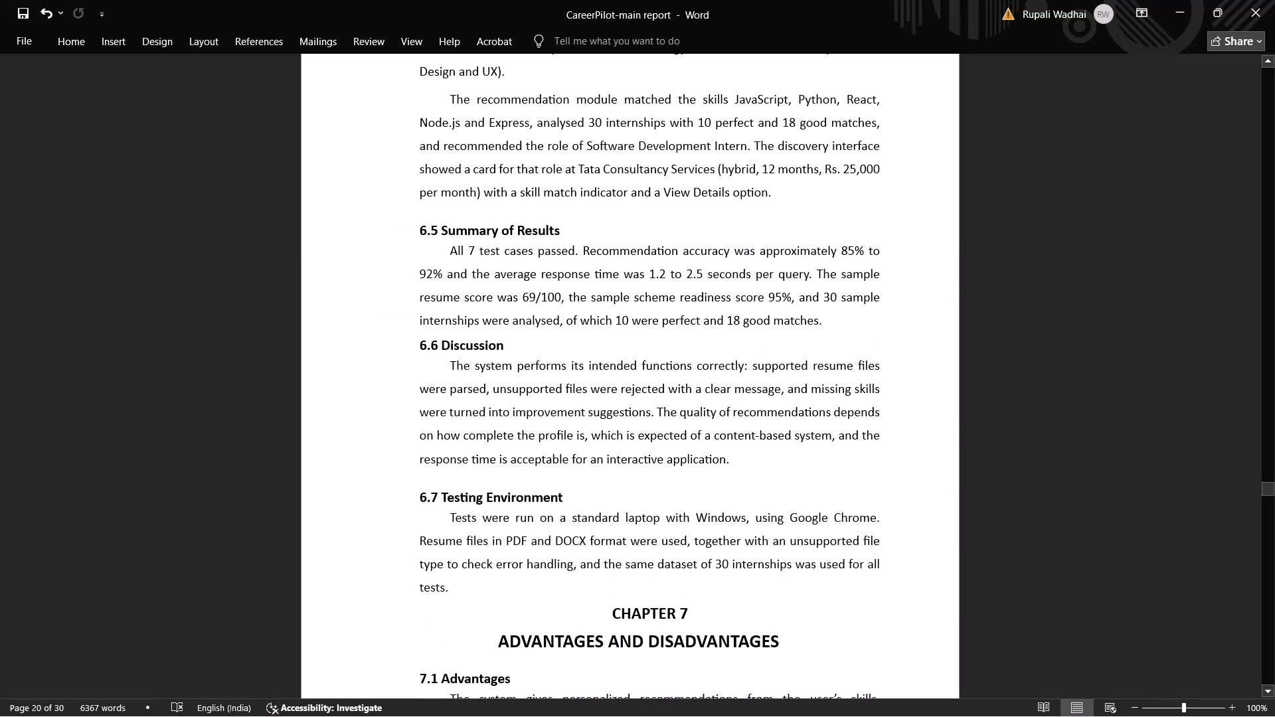
pyautogui.moveTo(471, 584); pyautogui.dragTo(426, 129)
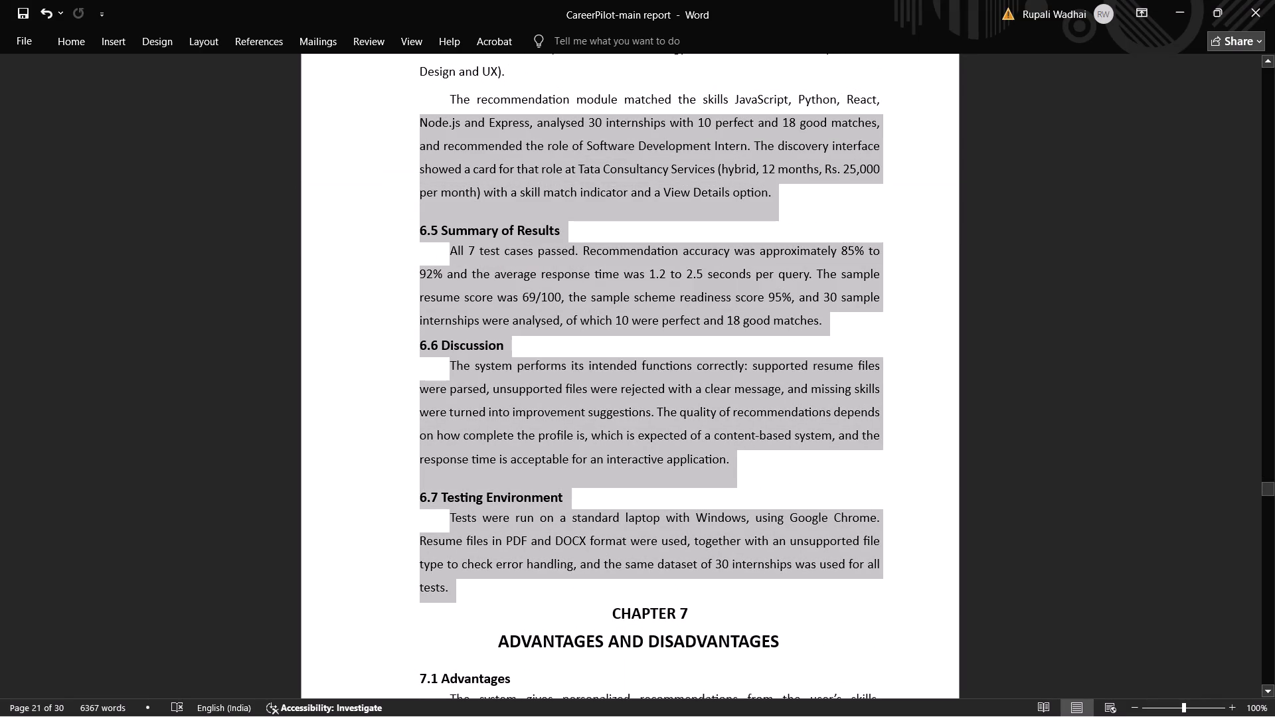
pyautogui.moveTo(426, 129); pyautogui.dragTo(424, 100)
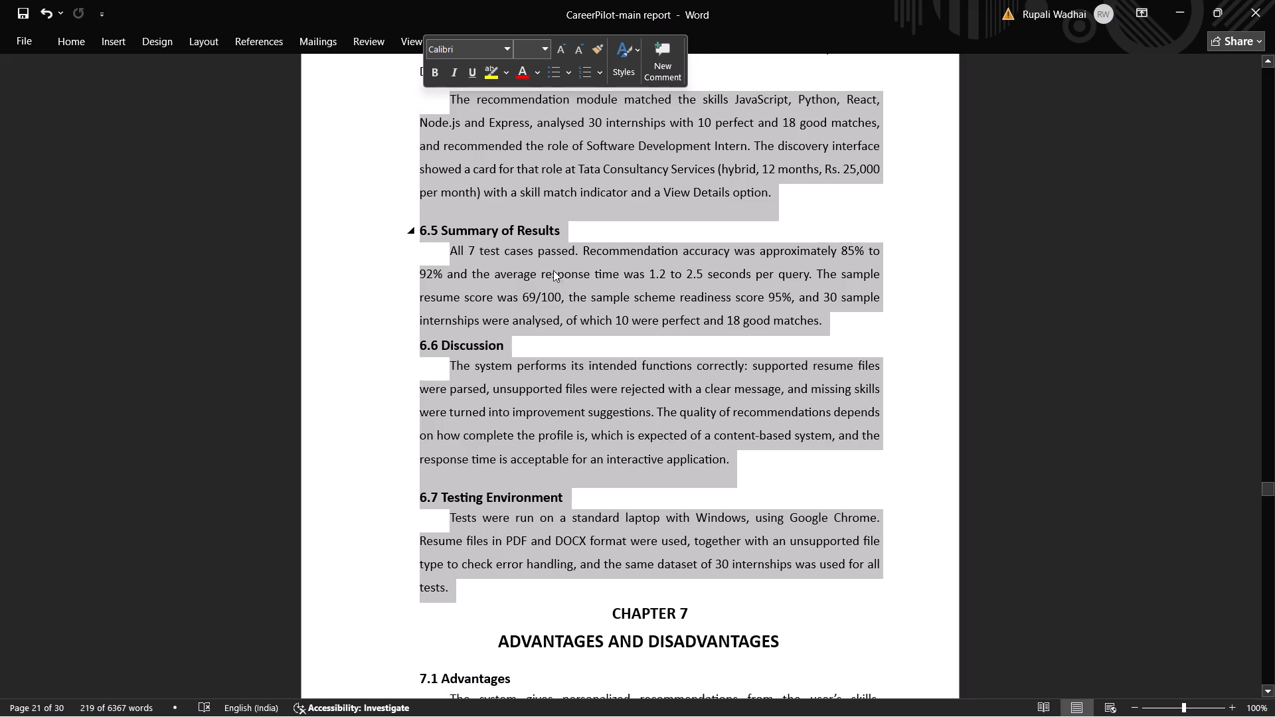
pyautogui.scroll(2, 558, 281)
pyautogui.scroll(-1, 558, 281)
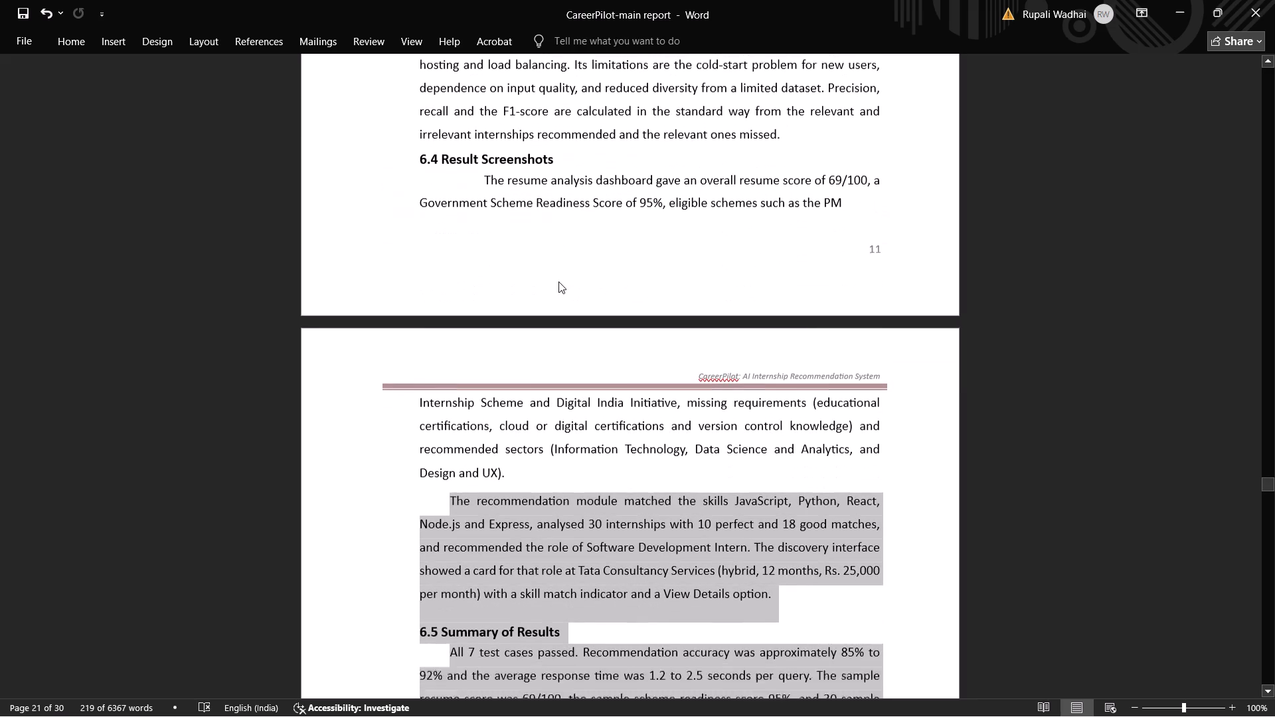
# Select and copy the Chapter 6 text from the title EXPERIMENTAL RESULTS / TESTING through the end of section 6.7 Testing Environment.
pyautogui.scroll(-1, 558, 281)
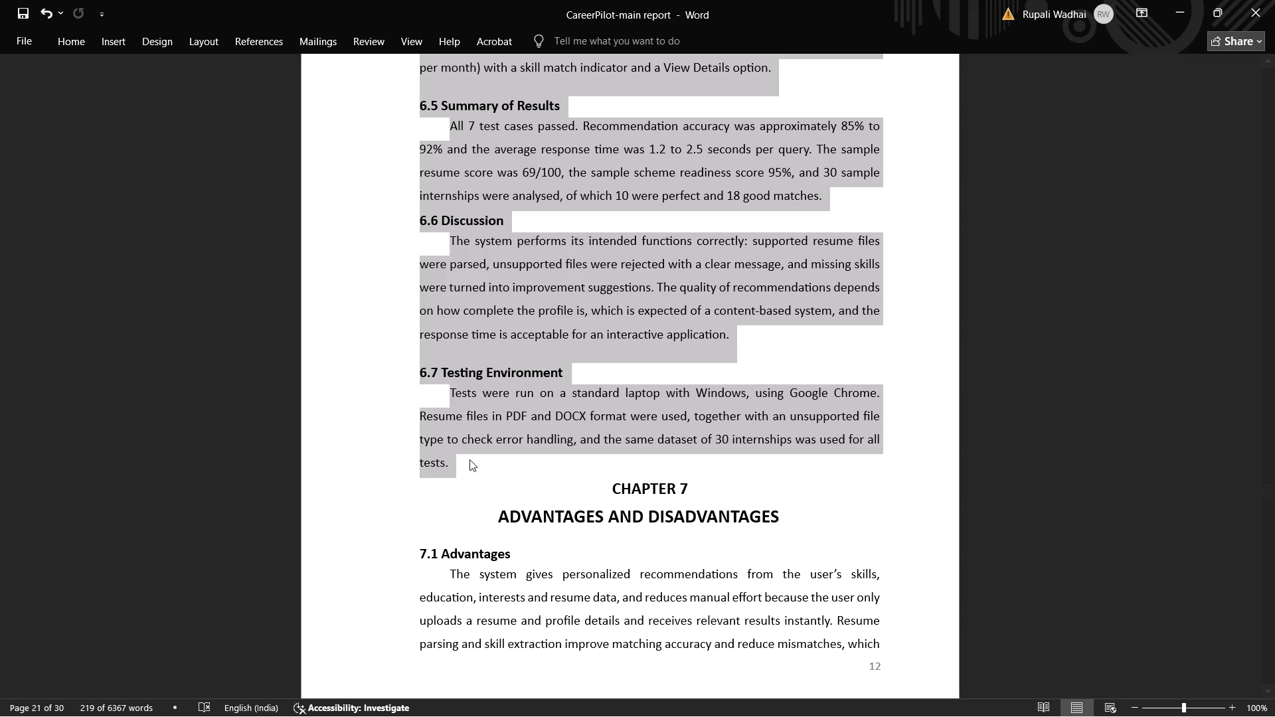
pyautogui.click(469, 459)
pyautogui.moveTo(469, 459); pyautogui.dragTo(420, 0)
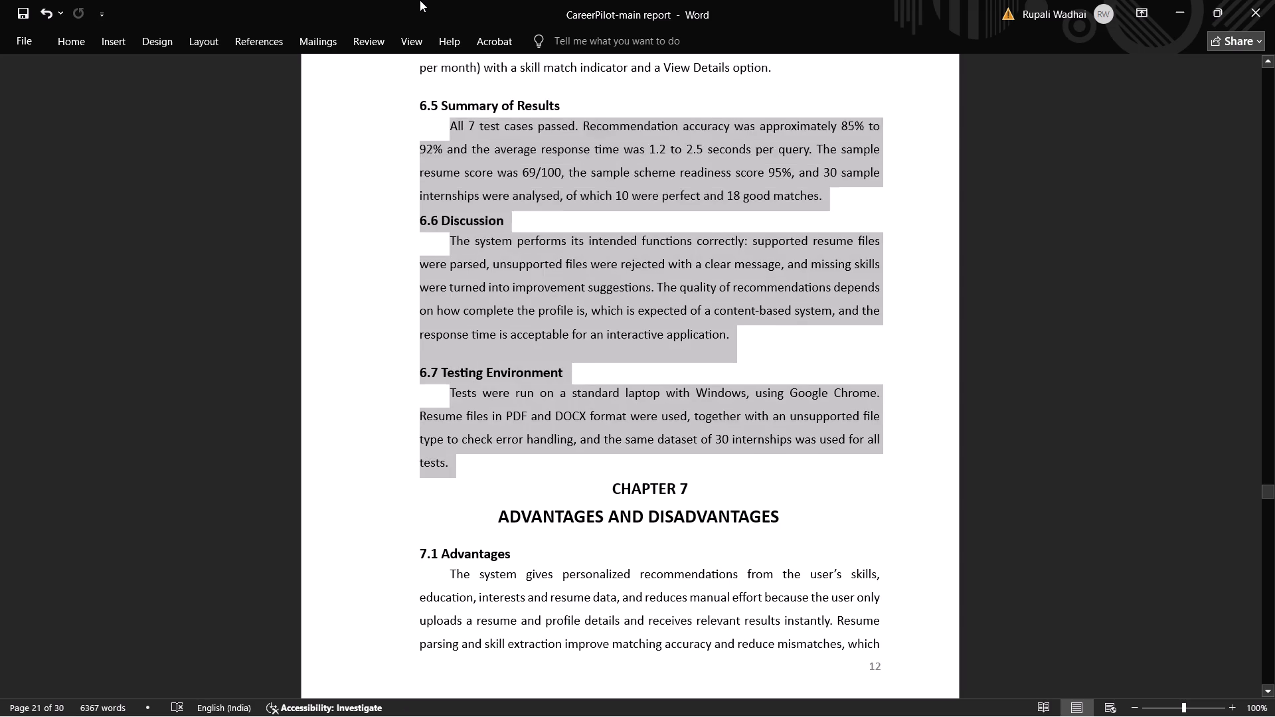
pyautogui.moveTo(420, 0); pyautogui.dragTo(514, 424)
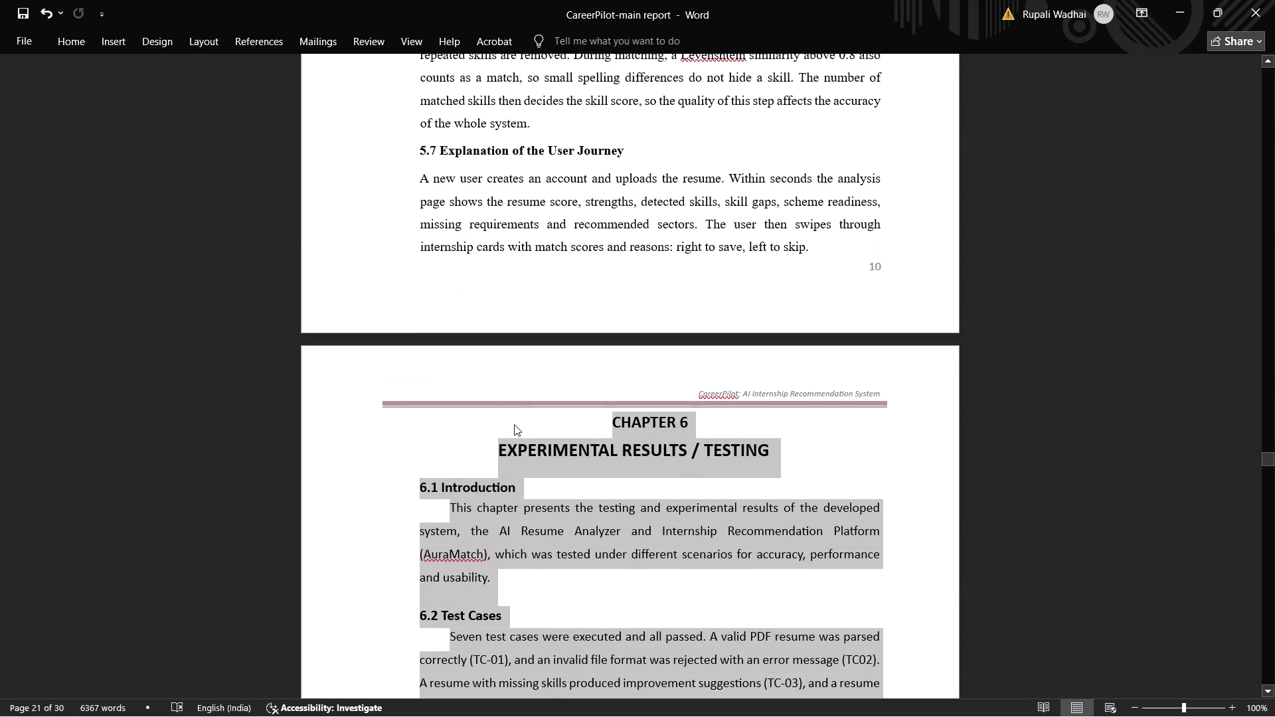
pyautogui.moveTo(514, 424); pyautogui.dragTo(499, 441)
pyautogui.hotkey('ctrl', 'c')
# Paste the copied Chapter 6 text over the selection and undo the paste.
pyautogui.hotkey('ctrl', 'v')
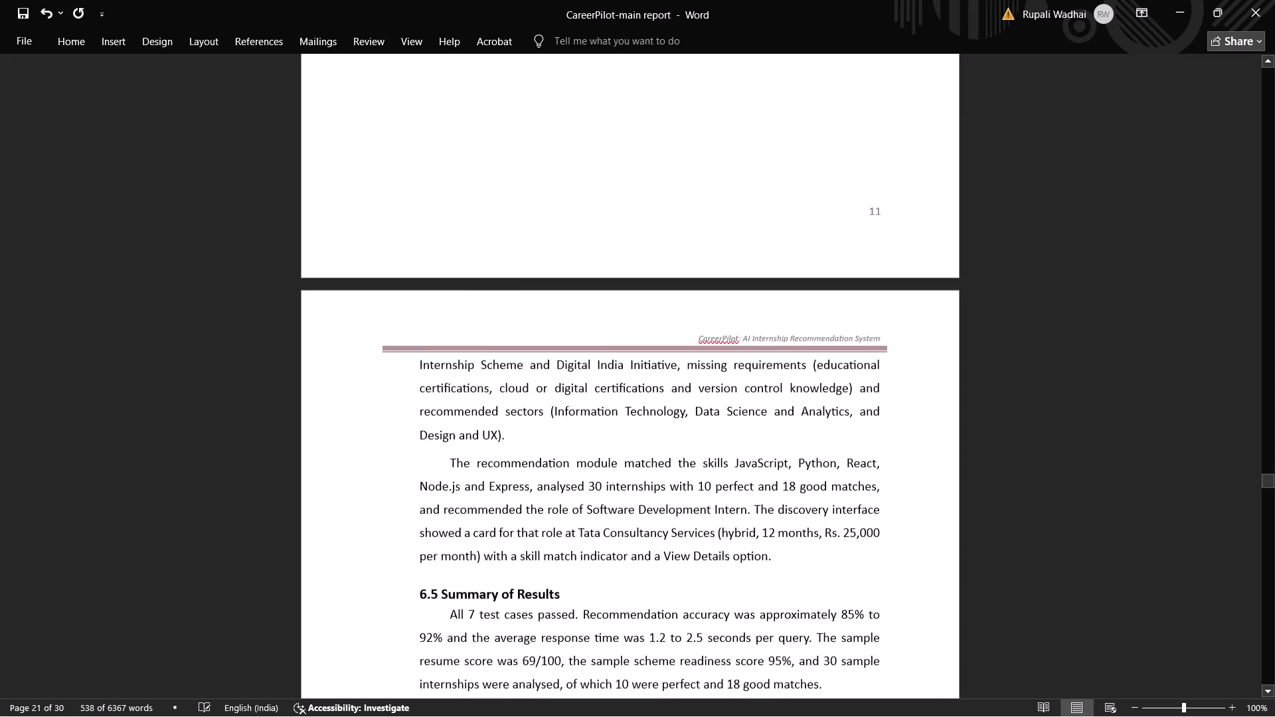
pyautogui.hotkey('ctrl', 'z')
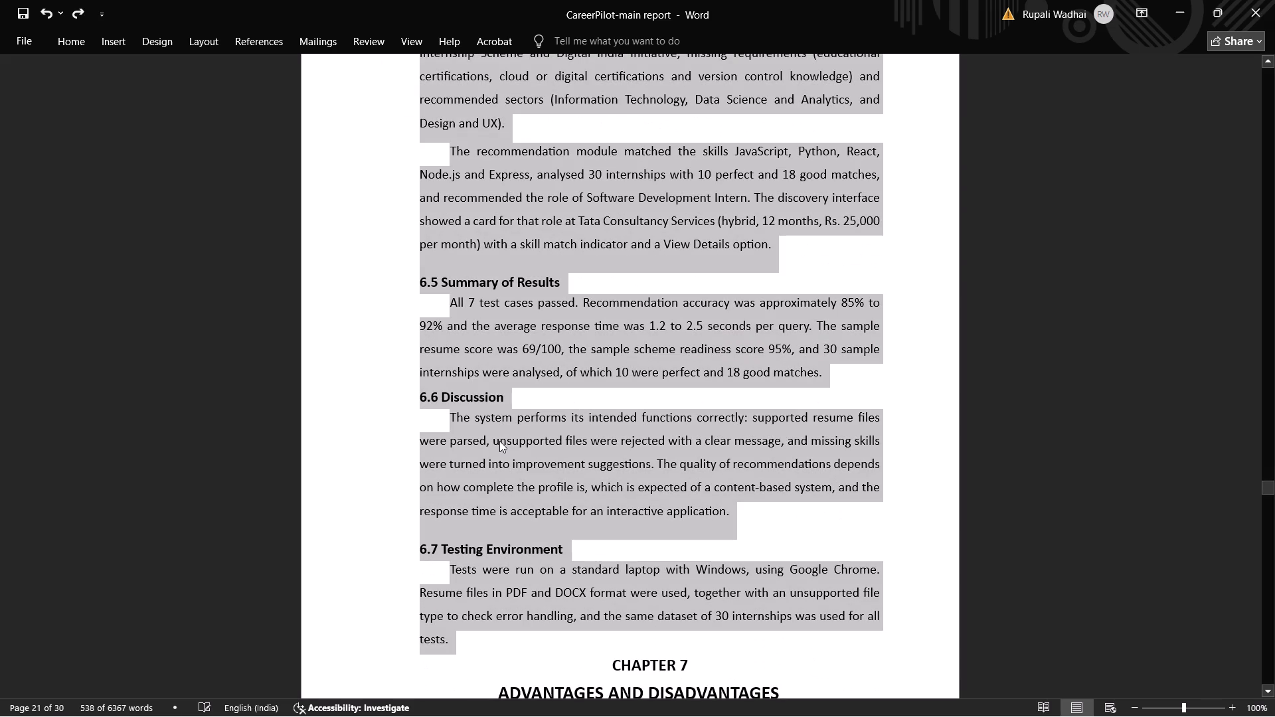
# Copy the still-selected Chapter 6 text, from the title EXPERIMENTAL RESULTS / TESTING through section 6.7, once more.
pyautogui.scroll(3, 499, 441)
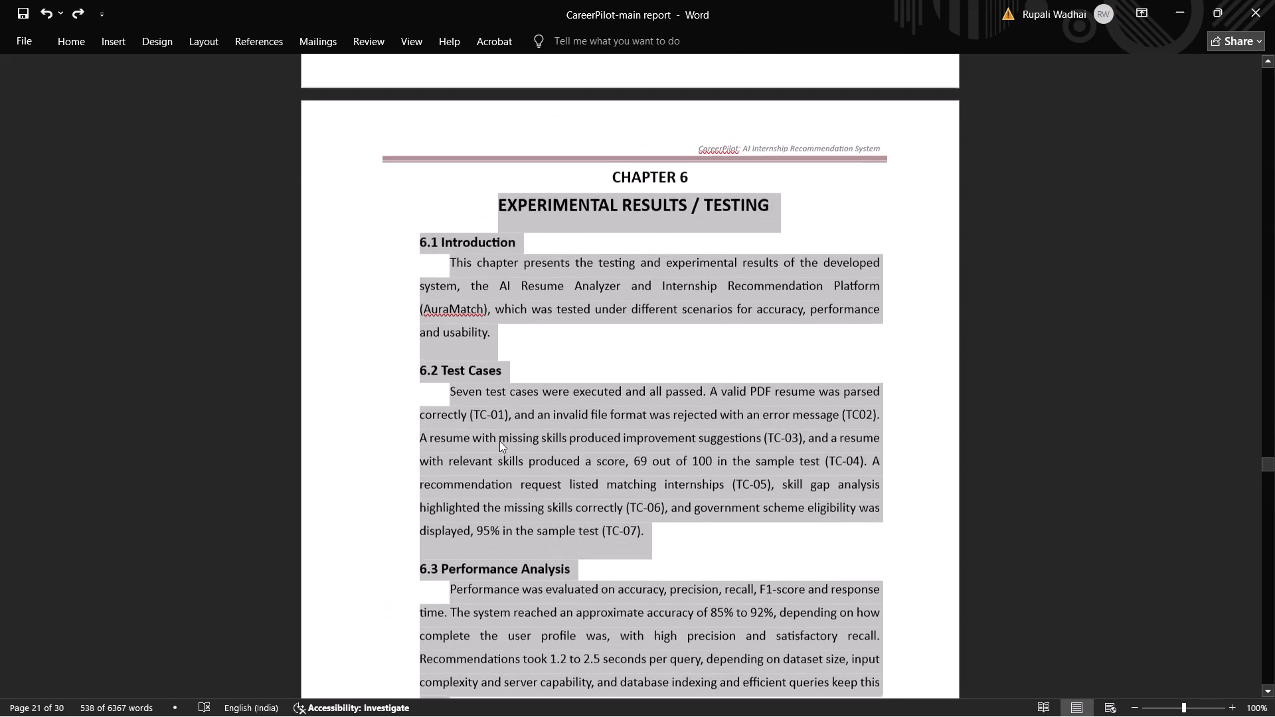
pyautogui.scroll(1, 499, 441)
pyautogui.hotkey('ctrl', 'c')
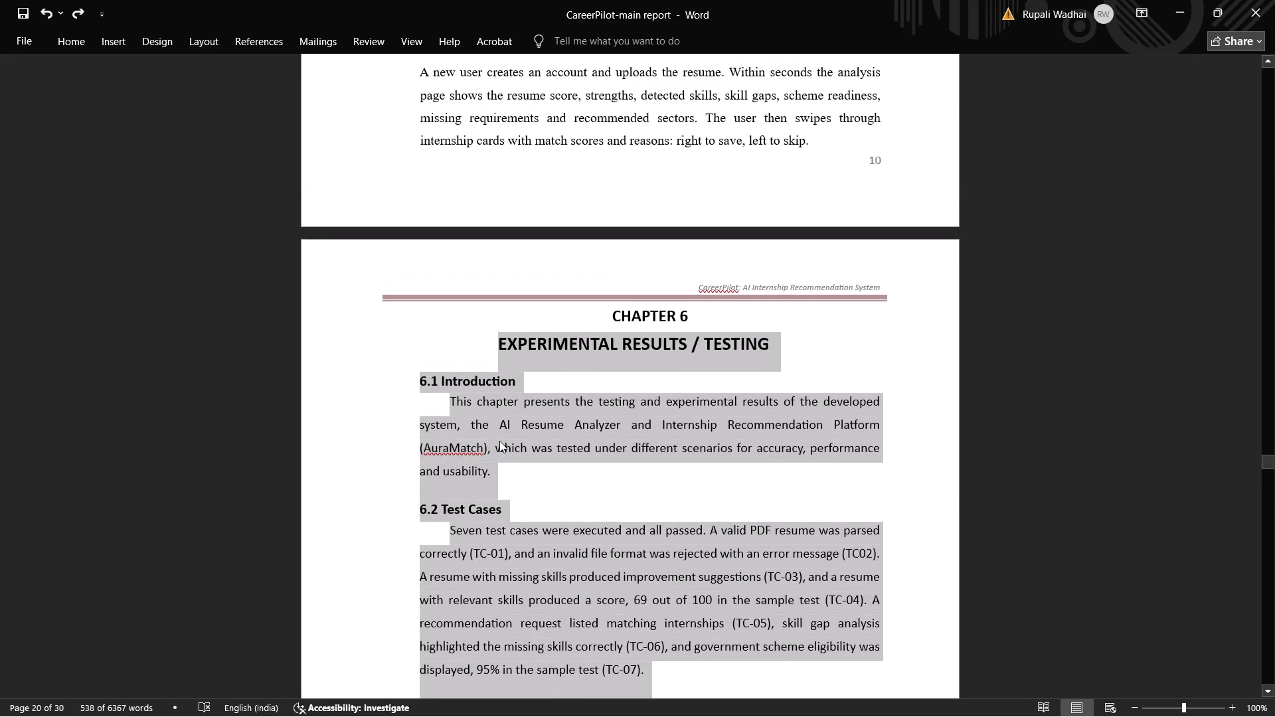
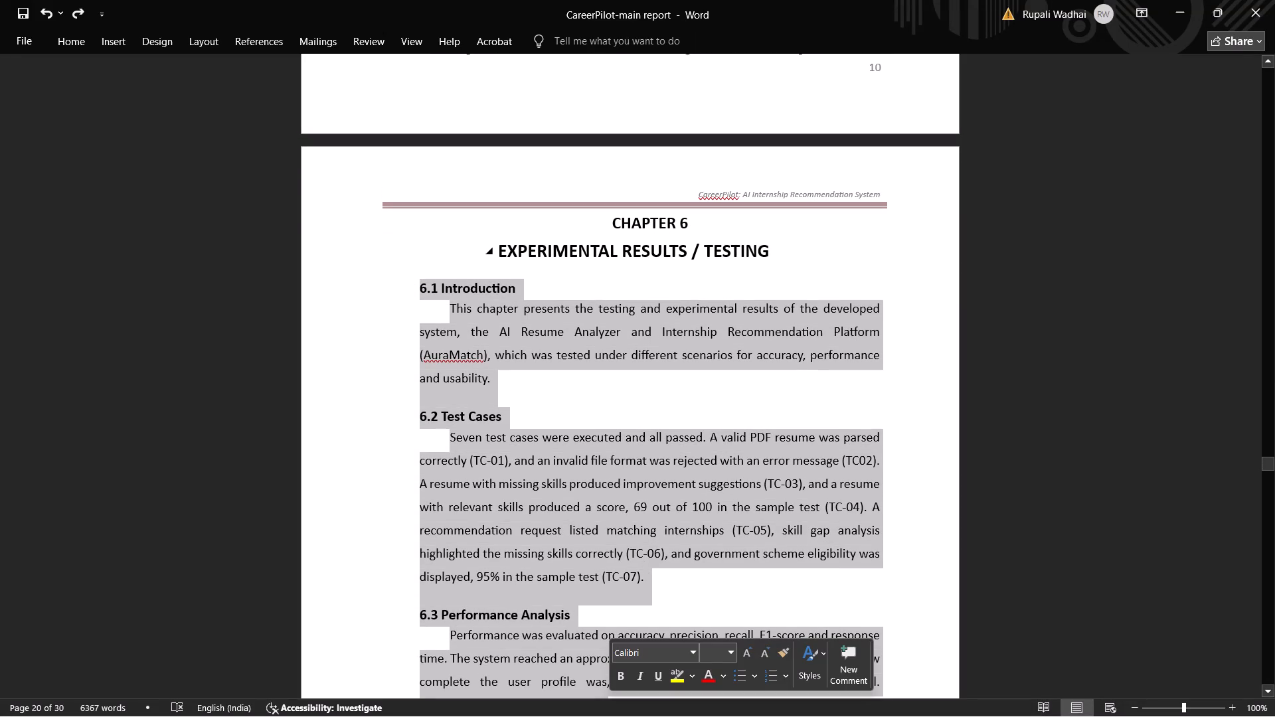
# Replace the title text beneath the CHAPTER 6 heading with "SYSTEM DESIGN" in capitals.
pyautogui.click(777, 252)
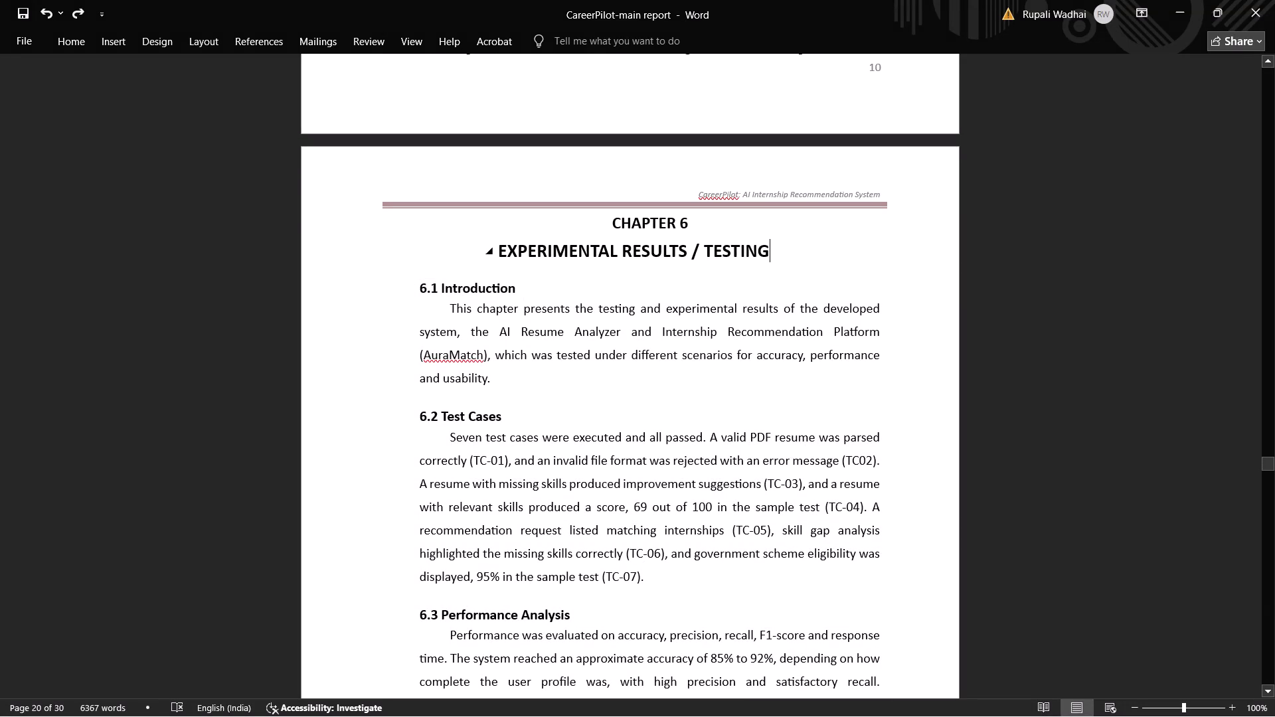
pyautogui.press('BackSpace')
pyautogui.press('BackSpace')
pyautogui.press('BackSpace')
pyautogui.press('BackSpace')
pyautogui.press('BackSpace')
pyautogui.press('BackSpace')
pyautogui.press('BackSpace')
pyautogui.press('BackSpace')
pyautogui.press('BackSpace')
pyautogui.press('BackSpace')
pyautogui.press('BackSpace')
pyautogui.press('BackSpace')
pyautogui.press('BackSpace')
pyautogui.press('BackSpace')
pyautogui.press('BackSpace')
pyautogui.press('BackSpace')
pyautogui.press('BackSpace')
pyautogui.press('BackSpace')
pyautogui.press('BackSpace')
pyautogui.press('BackSpace')
pyautogui.press('BackSpace')
pyautogui.press('BackSpace')
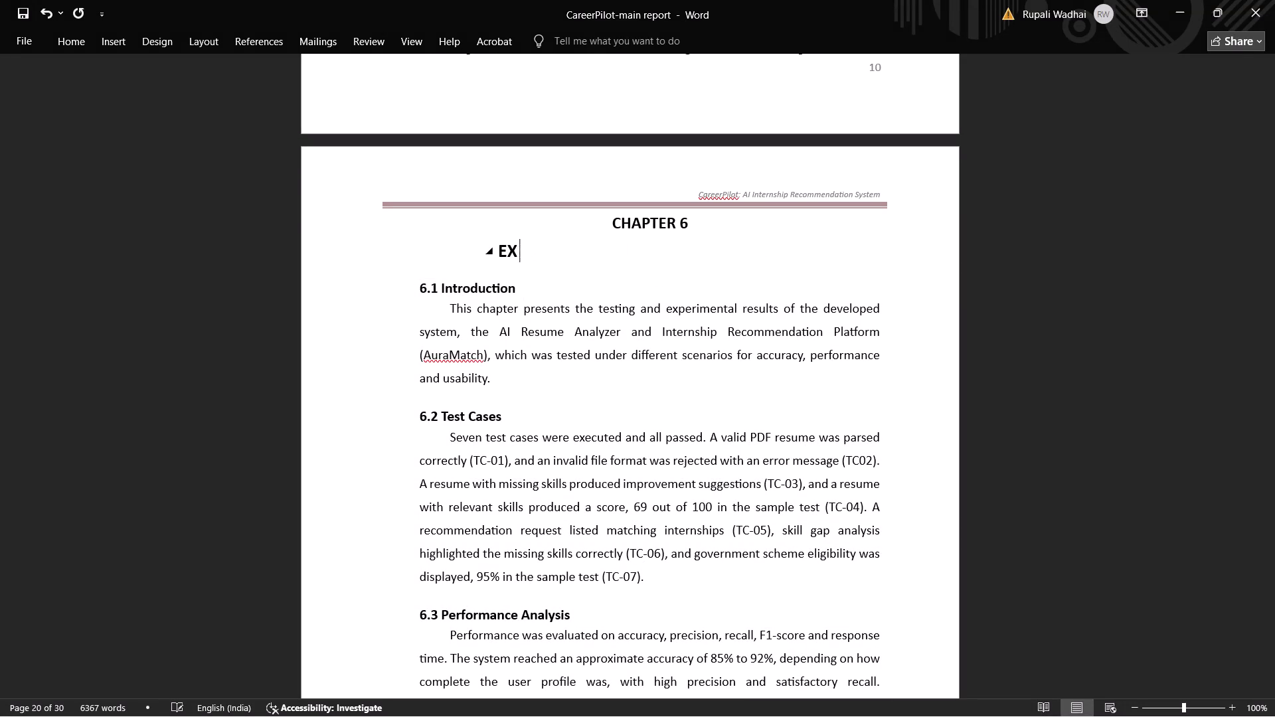
pyautogui.press('BackSpace')
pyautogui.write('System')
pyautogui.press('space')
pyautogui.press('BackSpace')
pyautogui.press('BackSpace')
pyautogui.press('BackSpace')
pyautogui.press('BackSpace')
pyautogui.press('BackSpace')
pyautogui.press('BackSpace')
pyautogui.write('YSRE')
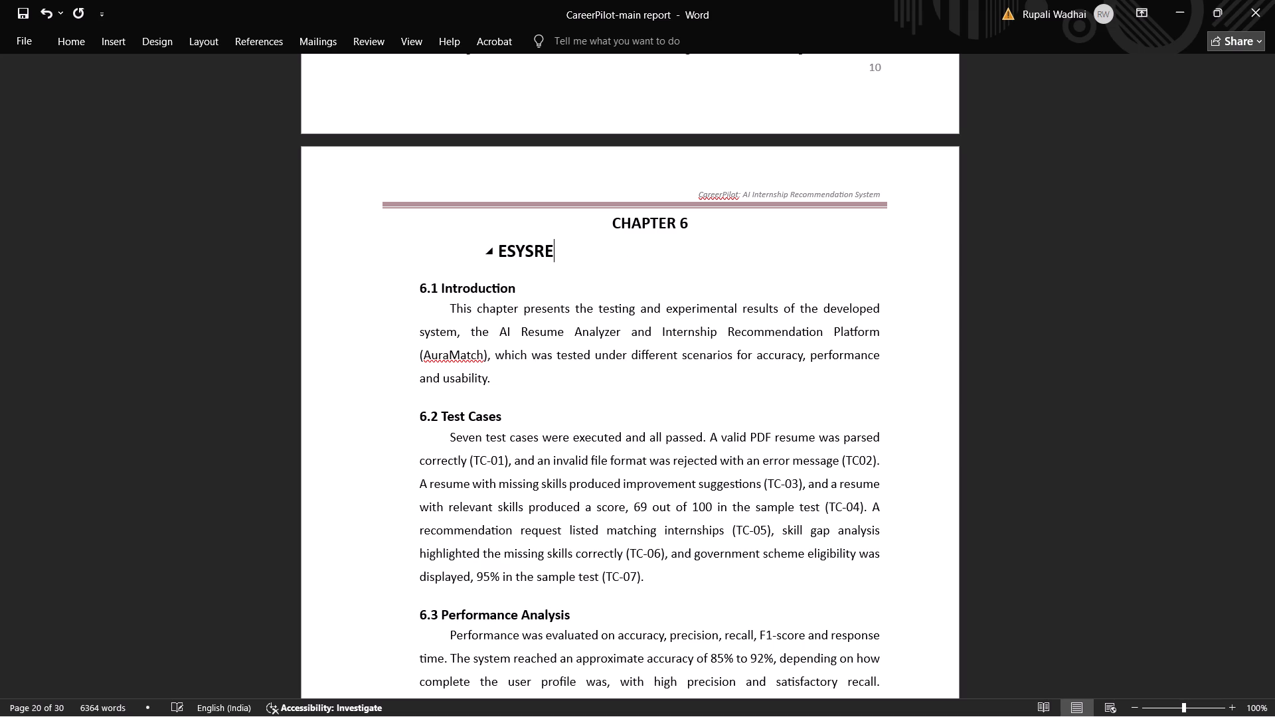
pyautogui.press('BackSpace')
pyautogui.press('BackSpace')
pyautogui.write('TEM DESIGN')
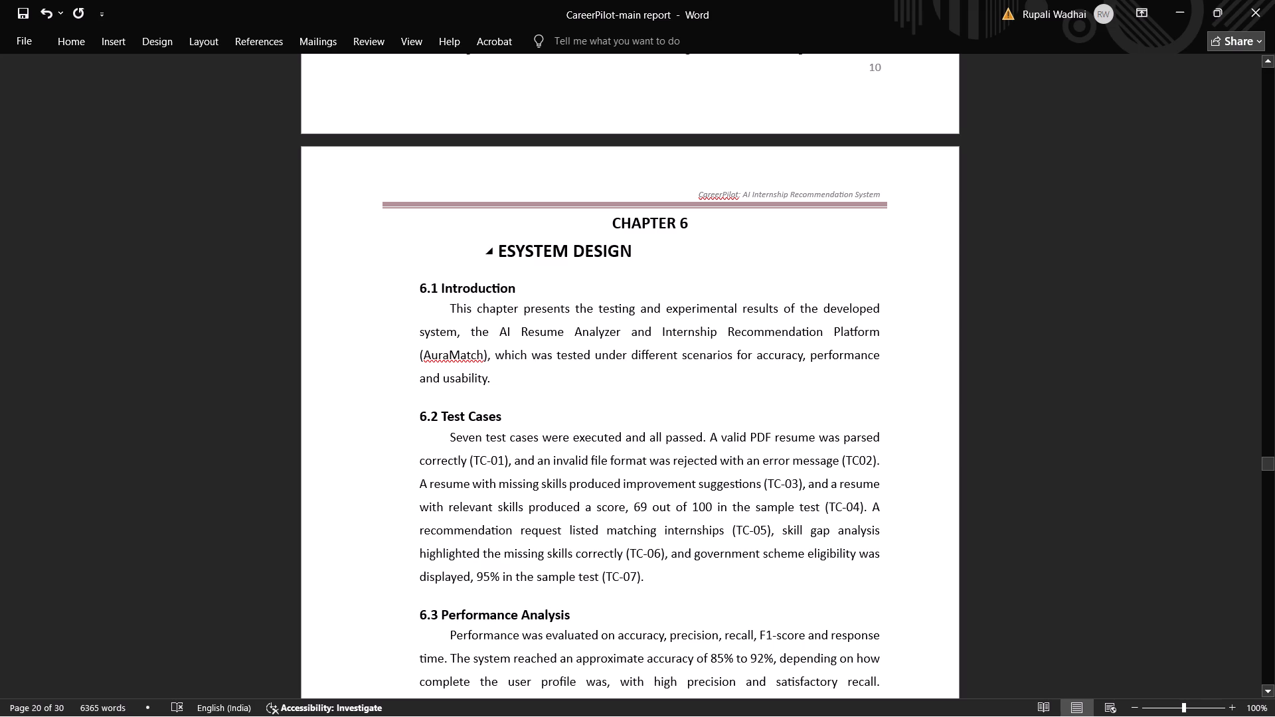
# Remove the stray "E" before "SYSTEM DESIGN" and indent the title with leading spaces to centre it beneath CHAPTER 6.
pyautogui.click(507, 252)
pyautogui.press('BackSpace')
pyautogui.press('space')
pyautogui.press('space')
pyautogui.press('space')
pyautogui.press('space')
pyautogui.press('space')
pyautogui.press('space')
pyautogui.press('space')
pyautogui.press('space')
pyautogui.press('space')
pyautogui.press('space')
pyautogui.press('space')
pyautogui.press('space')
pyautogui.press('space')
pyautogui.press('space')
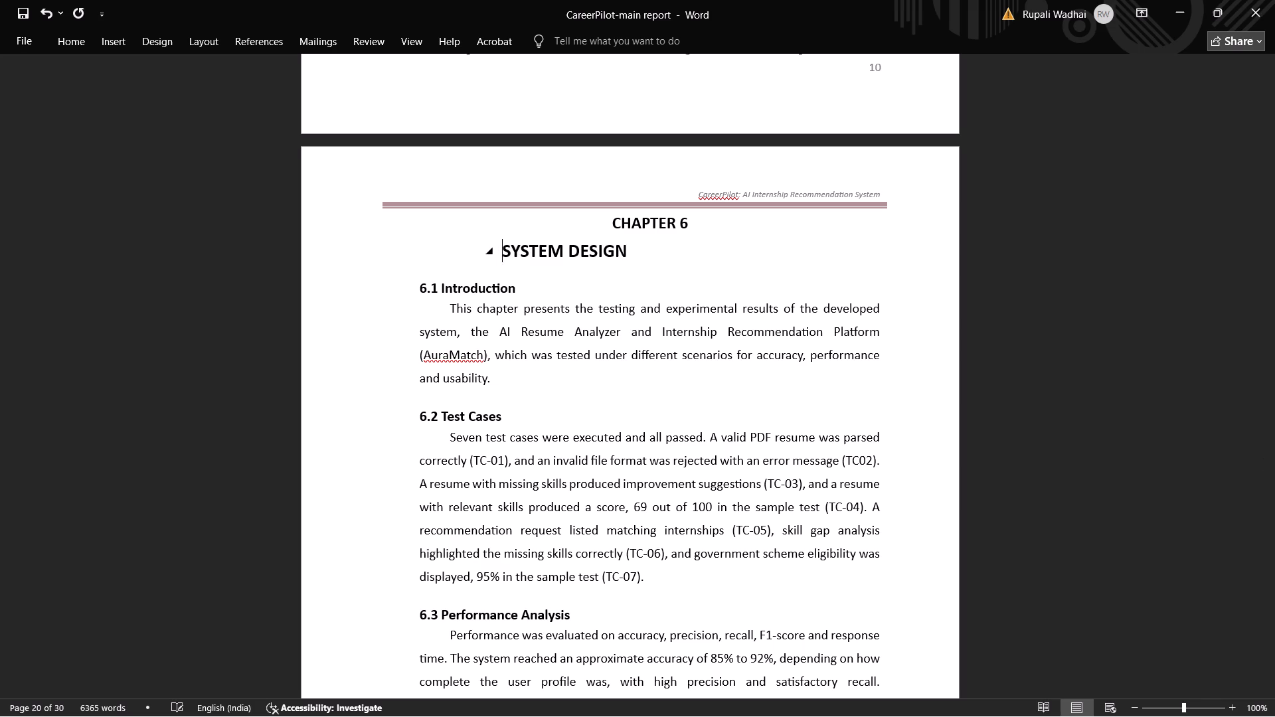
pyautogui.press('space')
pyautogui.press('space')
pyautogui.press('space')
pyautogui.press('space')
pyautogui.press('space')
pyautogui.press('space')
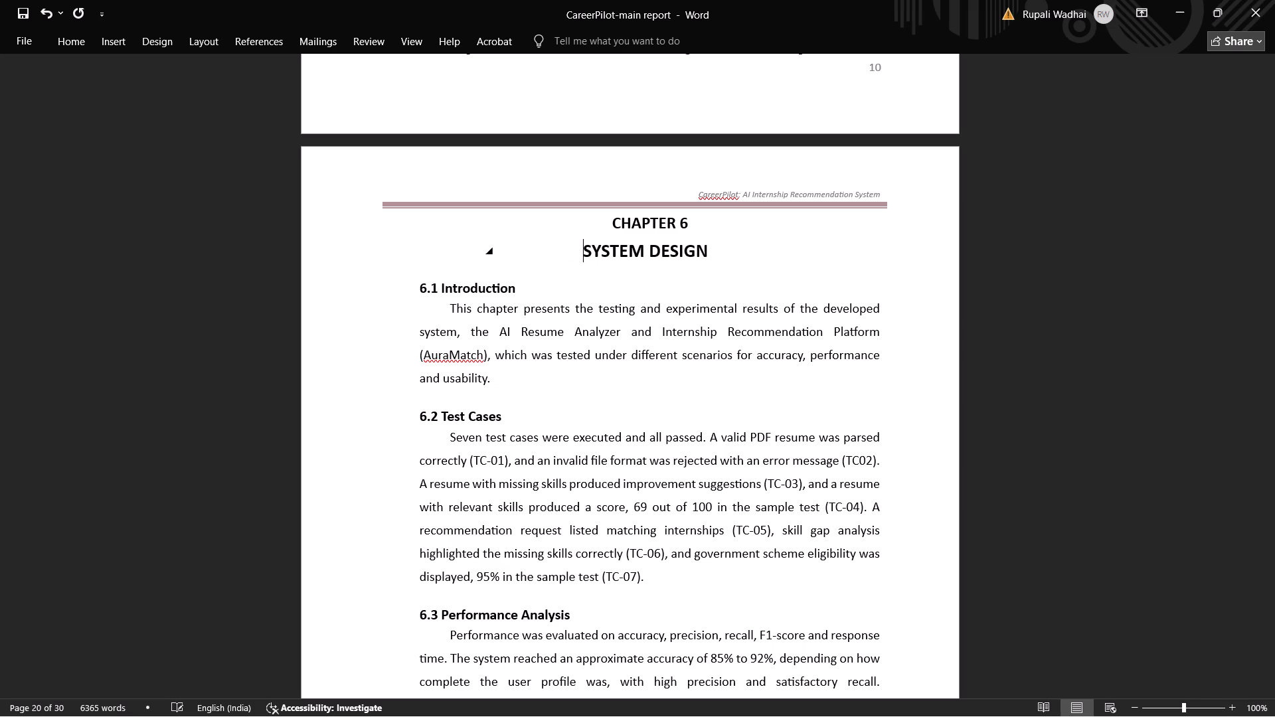
pyautogui.scroll(-1, 433, 298)
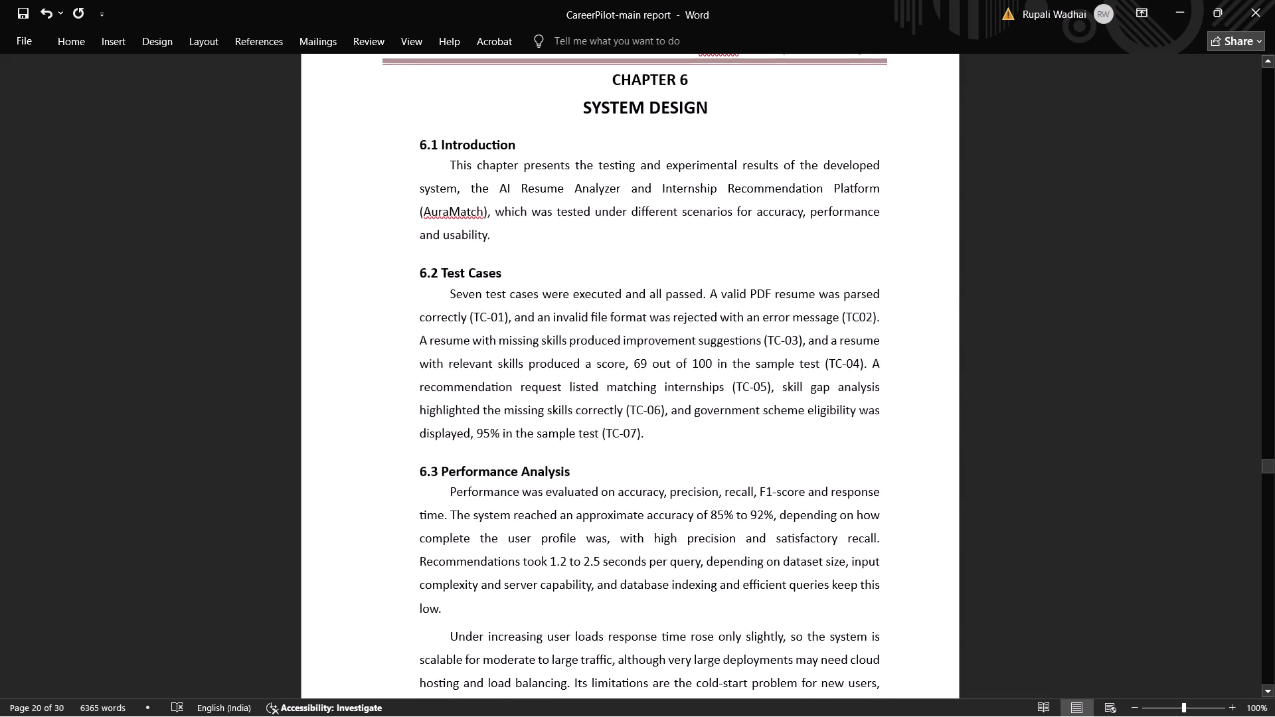
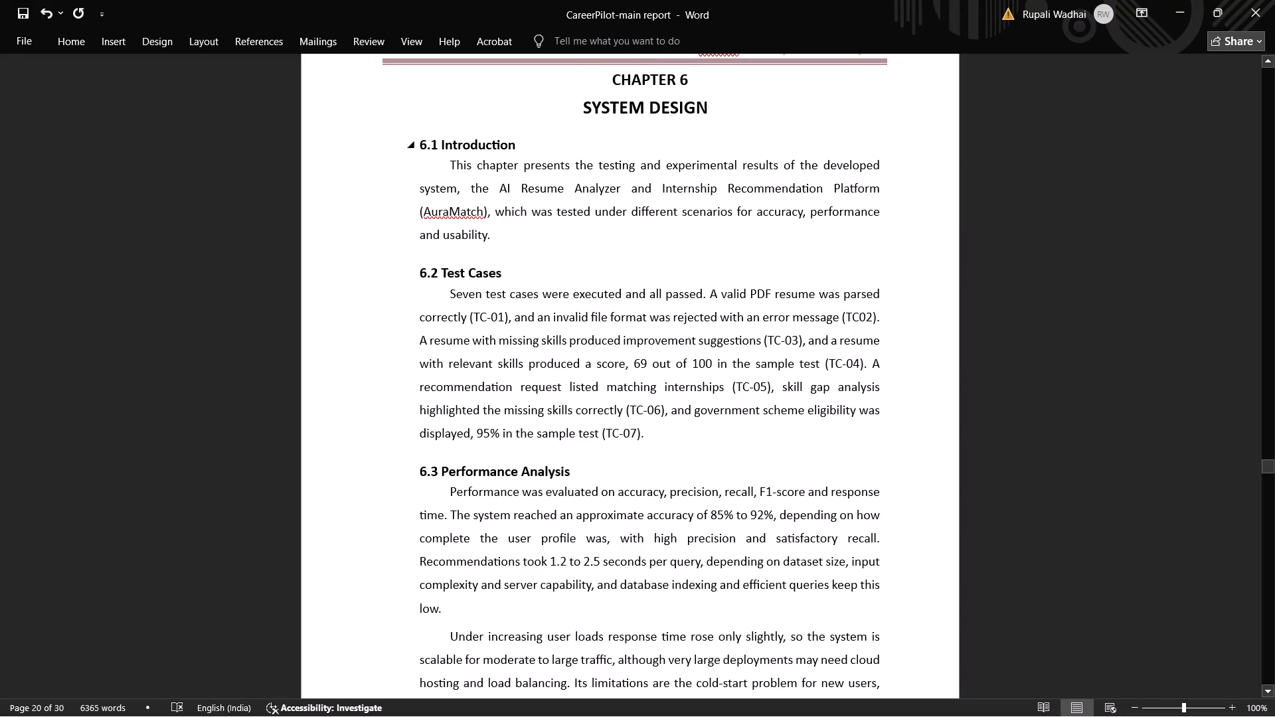
# Replace Chapter 6 sections 6.1 to 6.7 with the copied system design text, keeping the CHAPTER 7 heading on its own line.
pyautogui.moveTo(418, 145); pyautogui.dragTo(588, 716)
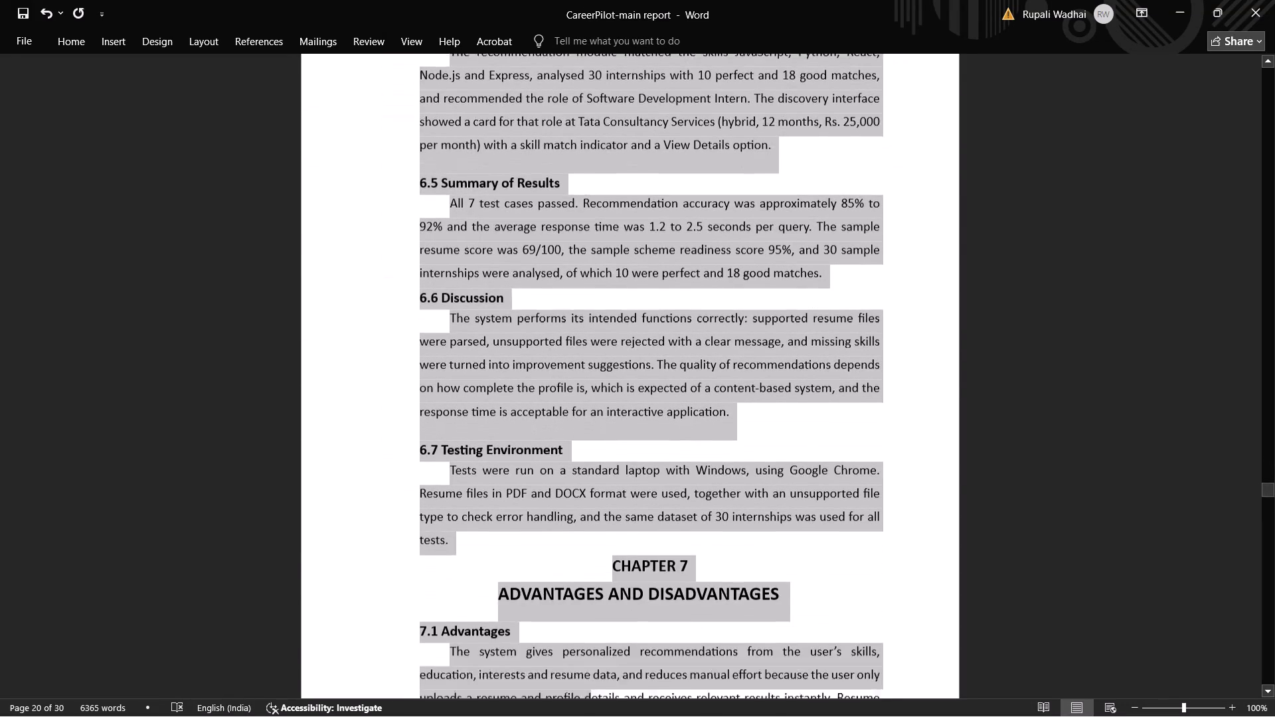
pyautogui.moveTo(588, 716); pyautogui.dragTo(454, 392)
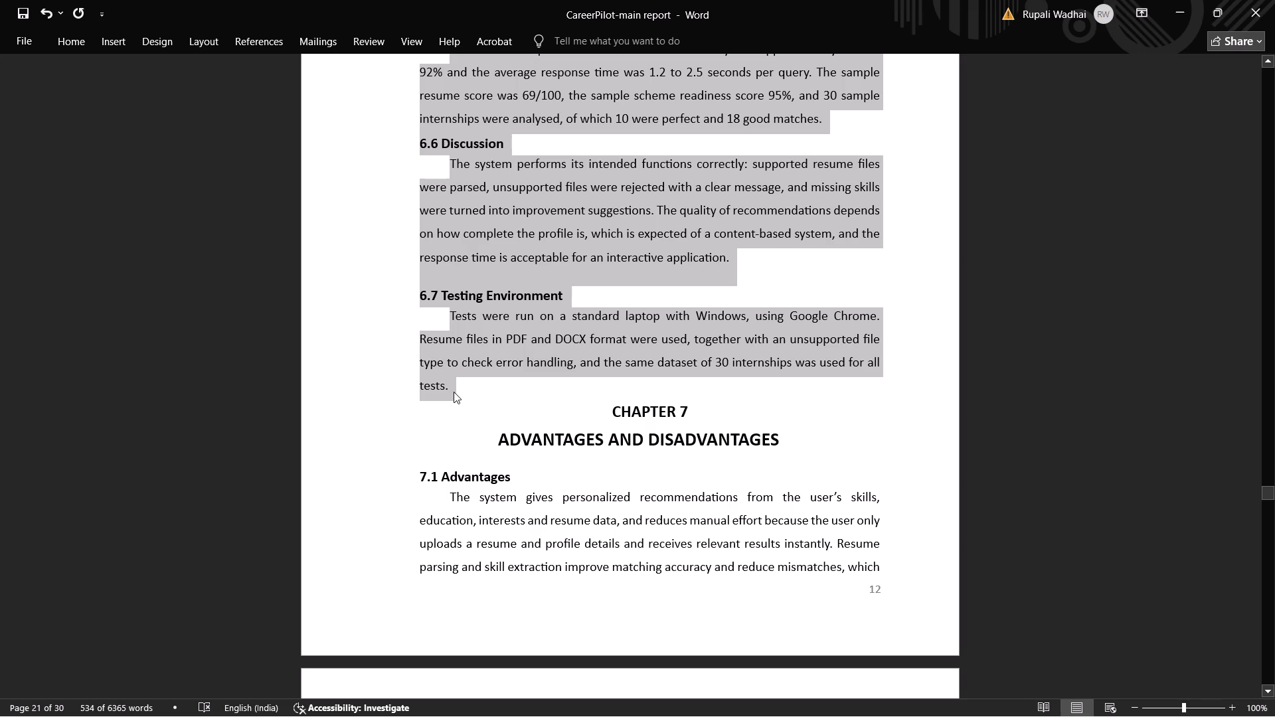
pyautogui.hotkey('ctrl', 'v')
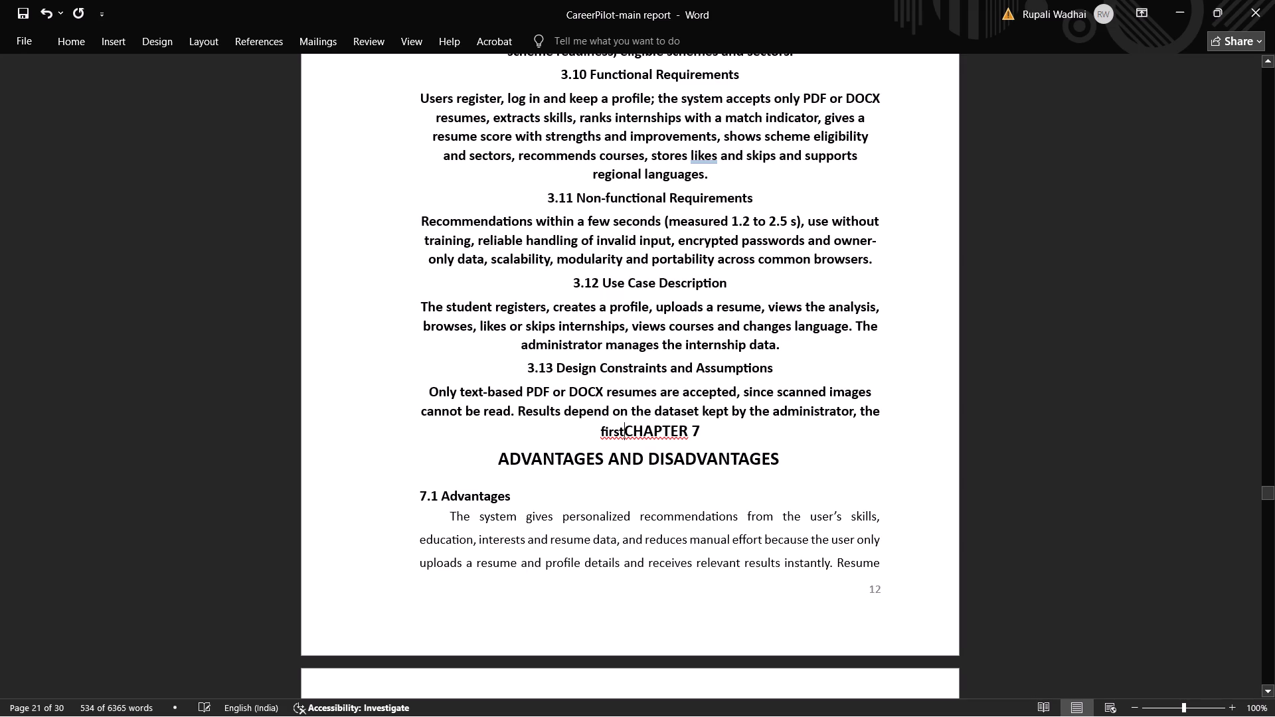
pyautogui.press('Return')
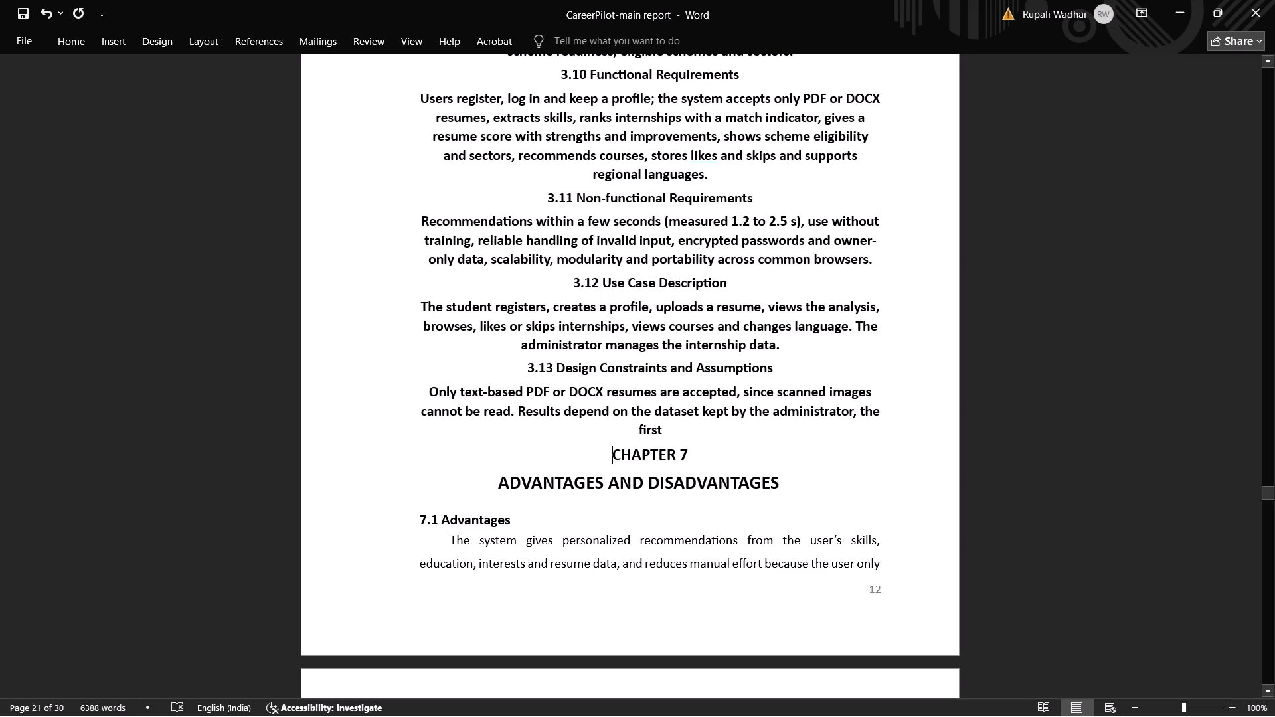
# Remove bold from the pasted Chapter 6 text, sections 3.1 to 3.13, and set it to 12 pt Times New Roman.
pyautogui.moveTo(683, 423); pyautogui.dragTo(489, 267)
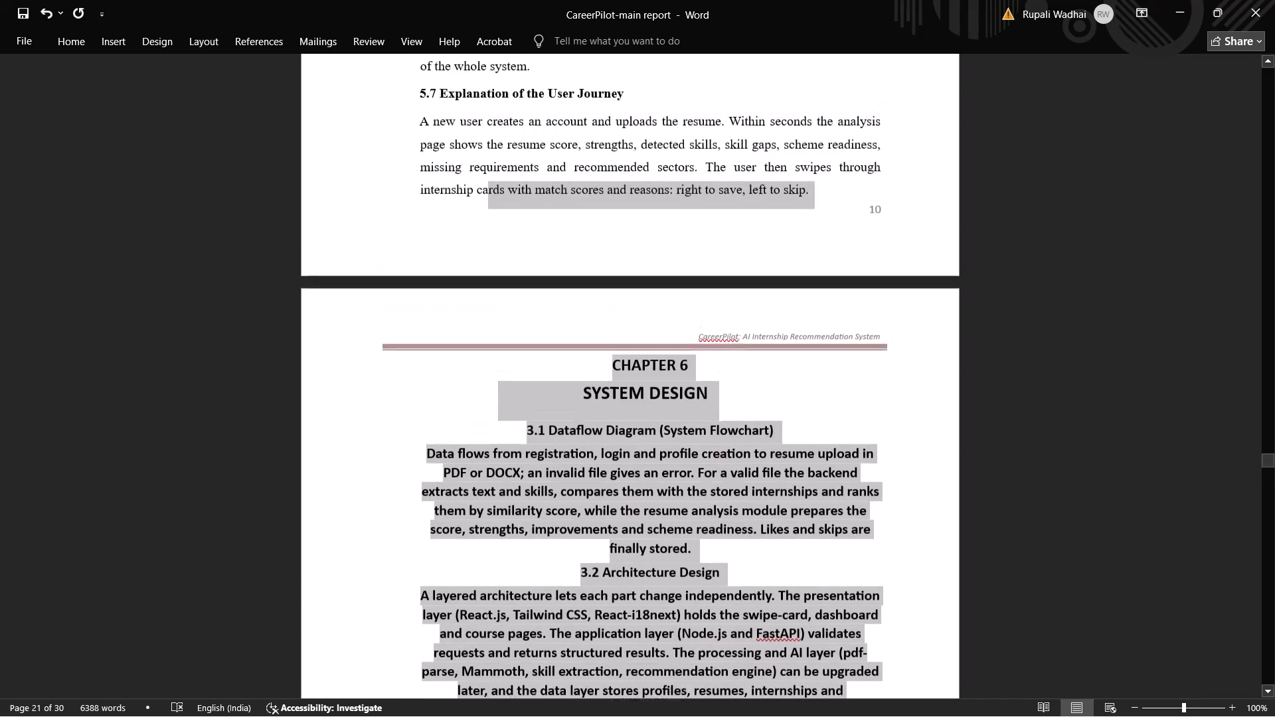
pyautogui.moveTo(489, 267); pyautogui.dragTo(525, 449)
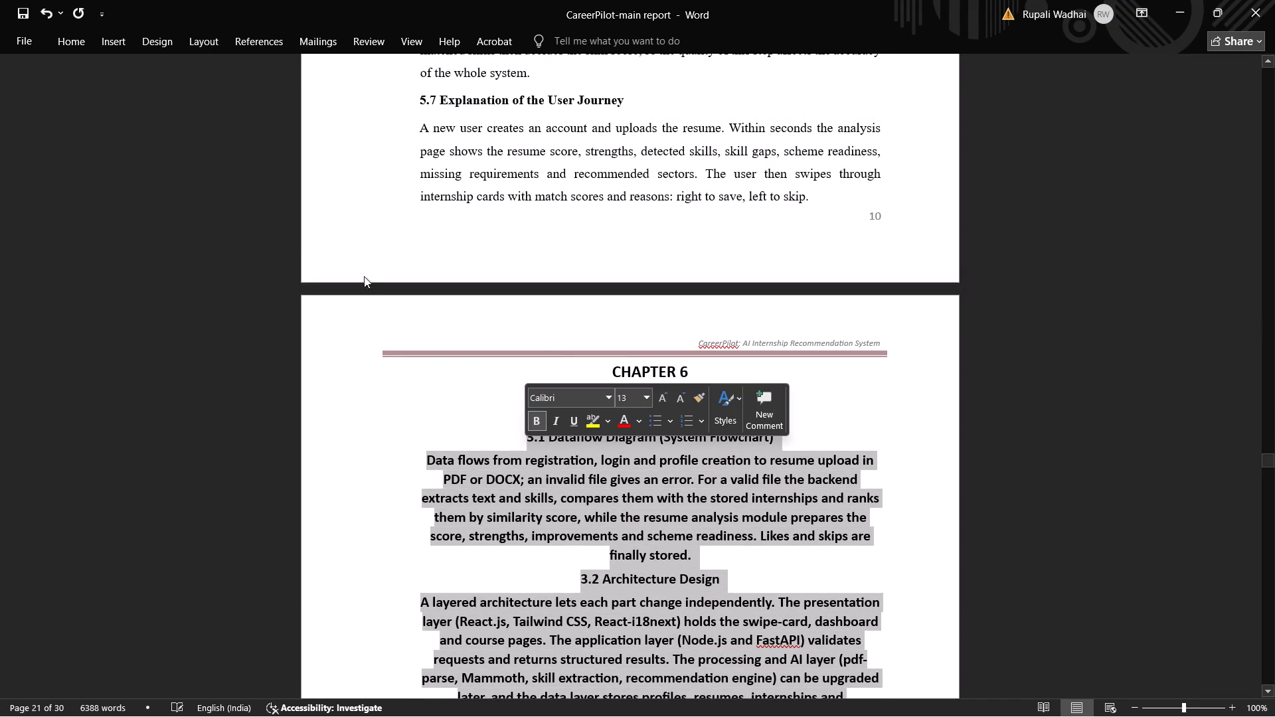
pyautogui.click(542, 420)
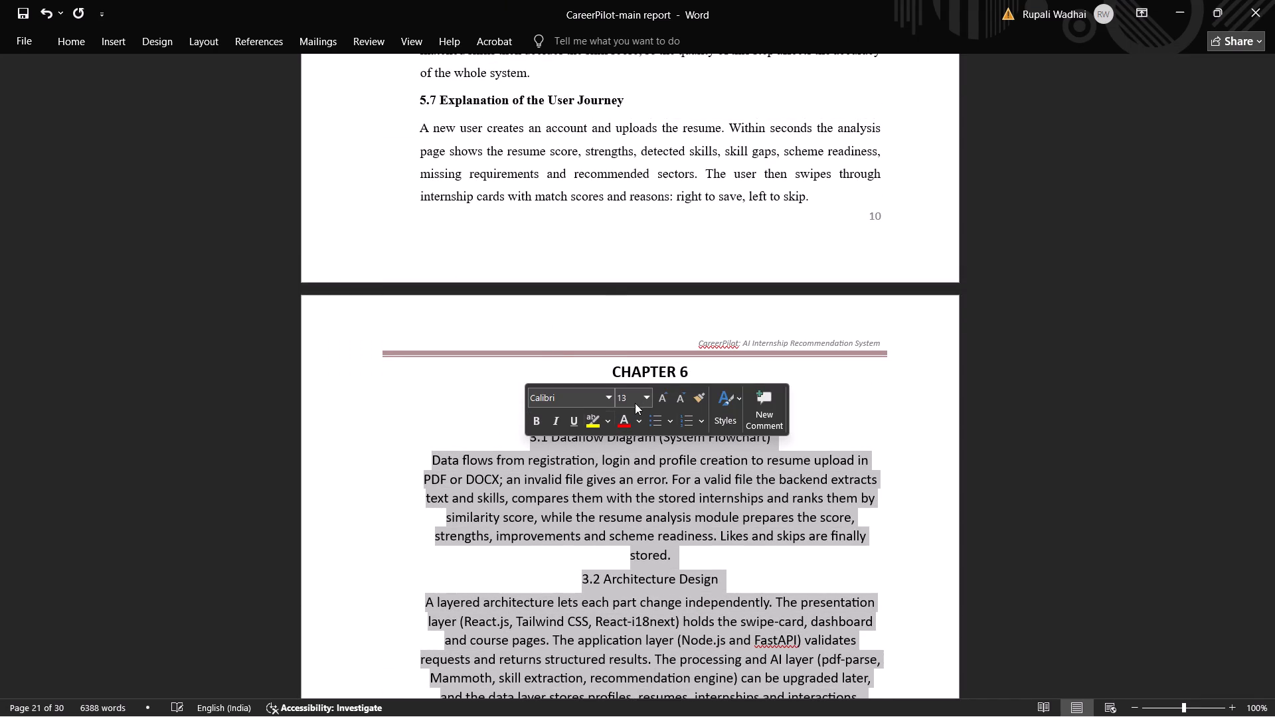
pyautogui.click(652, 396)
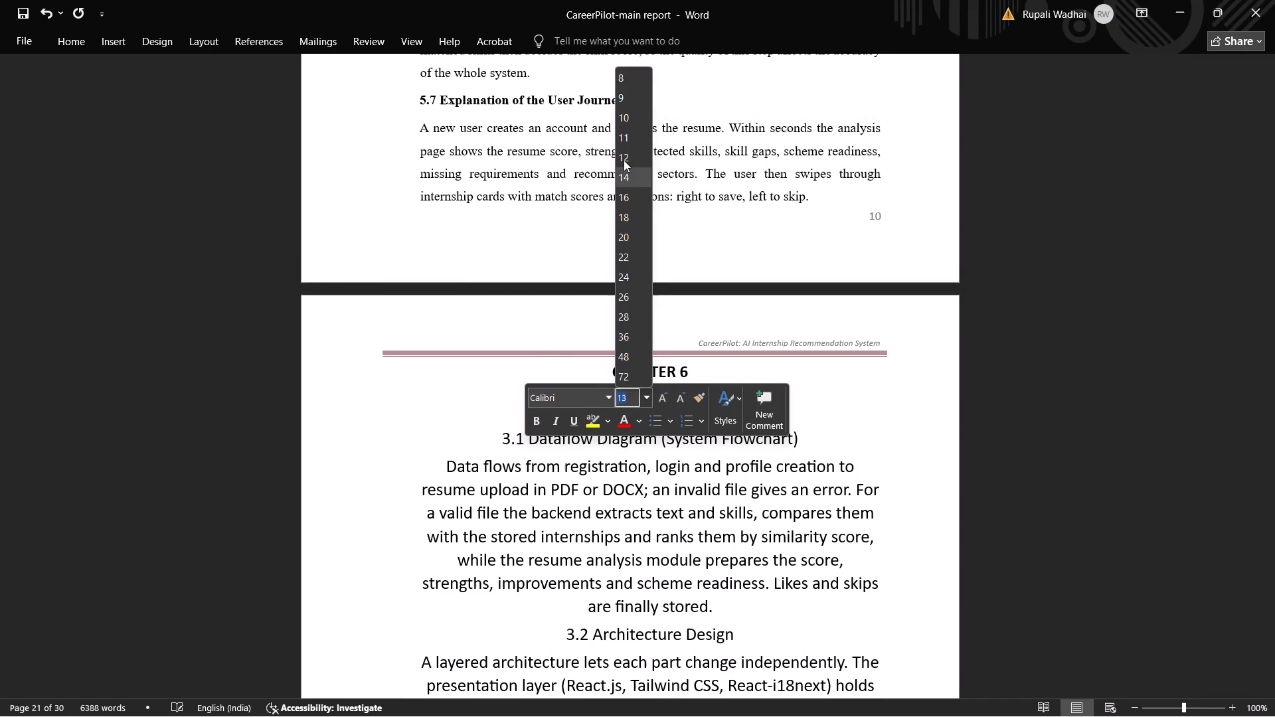
pyautogui.click(622, 159)
pyautogui.click(601, 394)
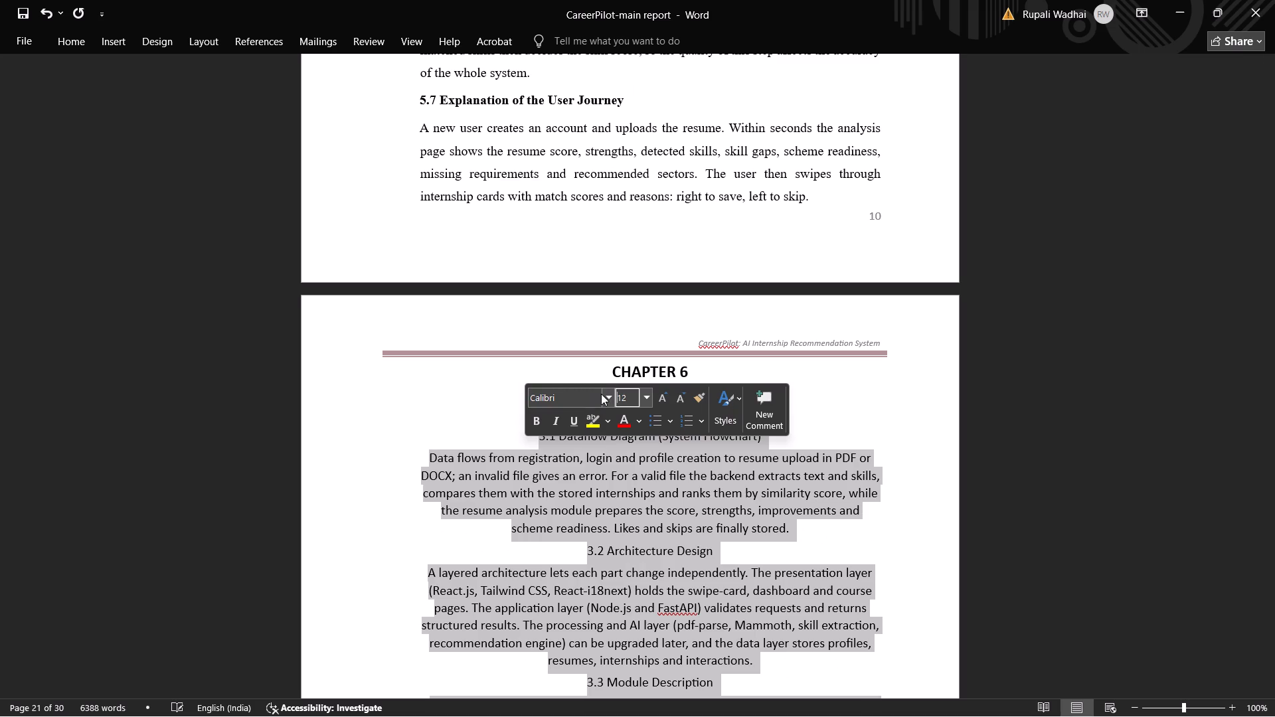
pyautogui.click(609, 398)
pyautogui.write('ti')
pyautogui.press('Right')
pyautogui.press('Return')
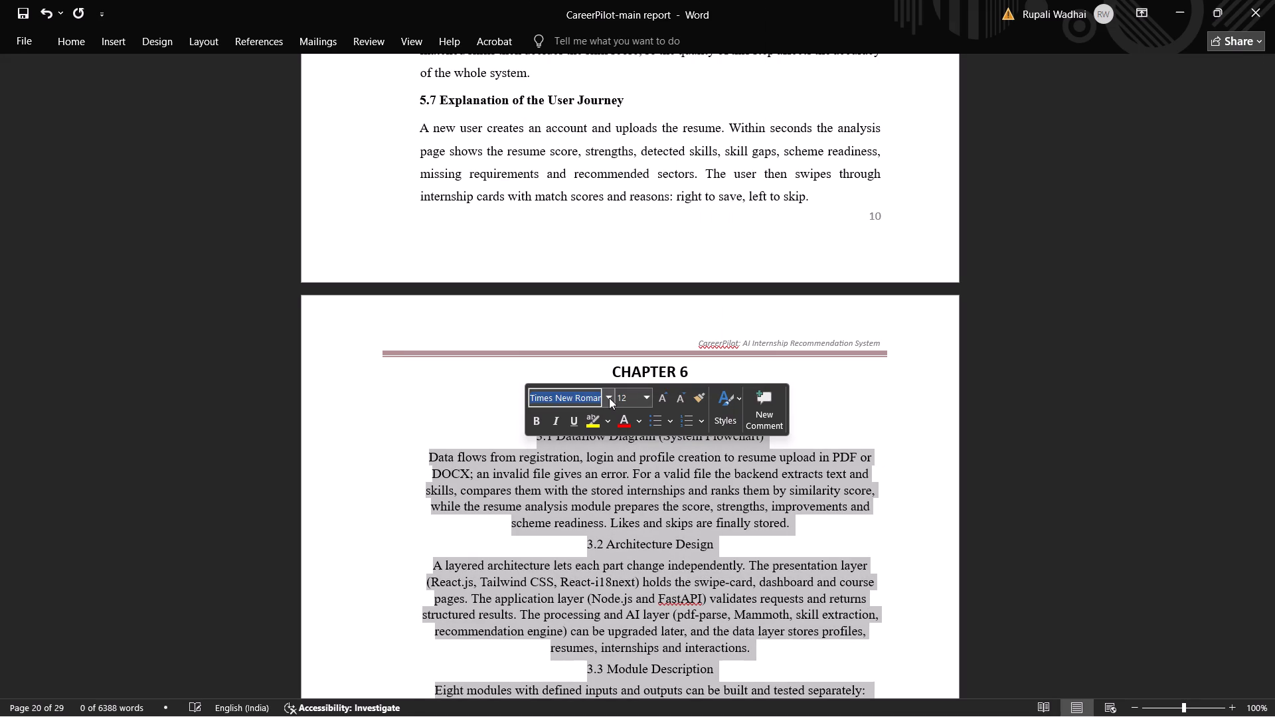
# Justify the pasted Chapter 6 text and set its line spacing to 1.5.
pyautogui.click(70, 41)
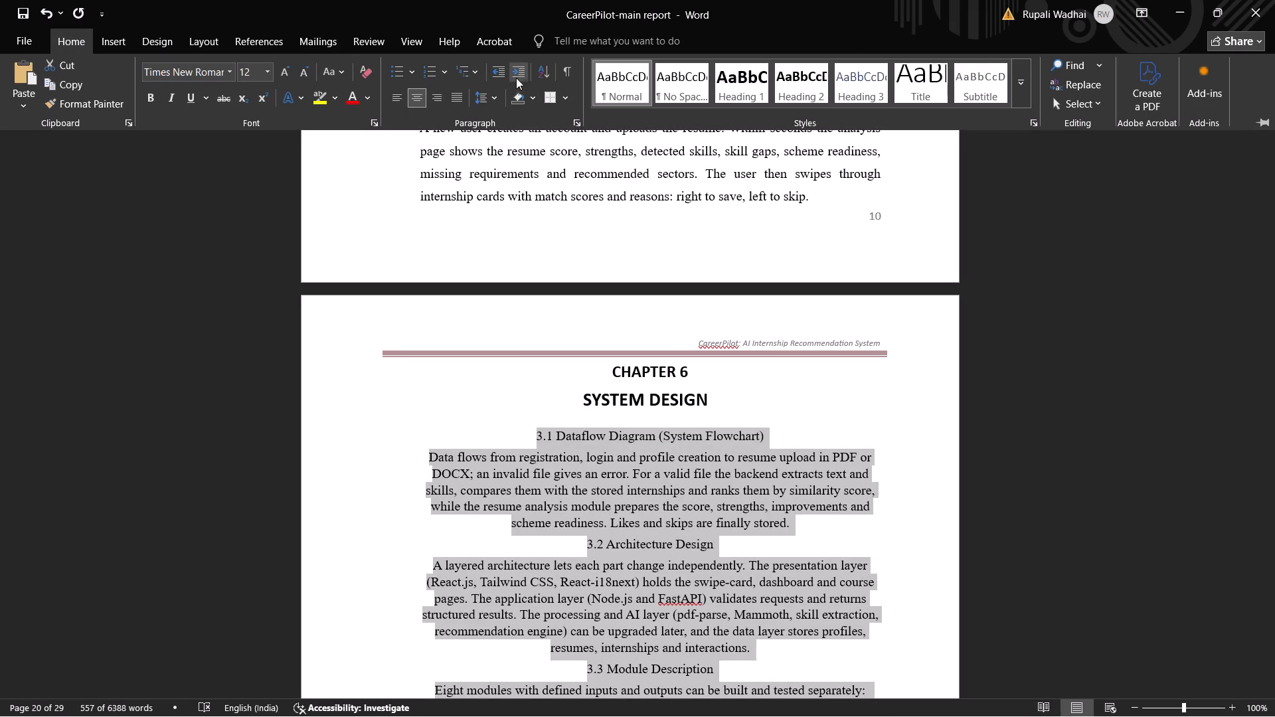
pyautogui.click(492, 96)
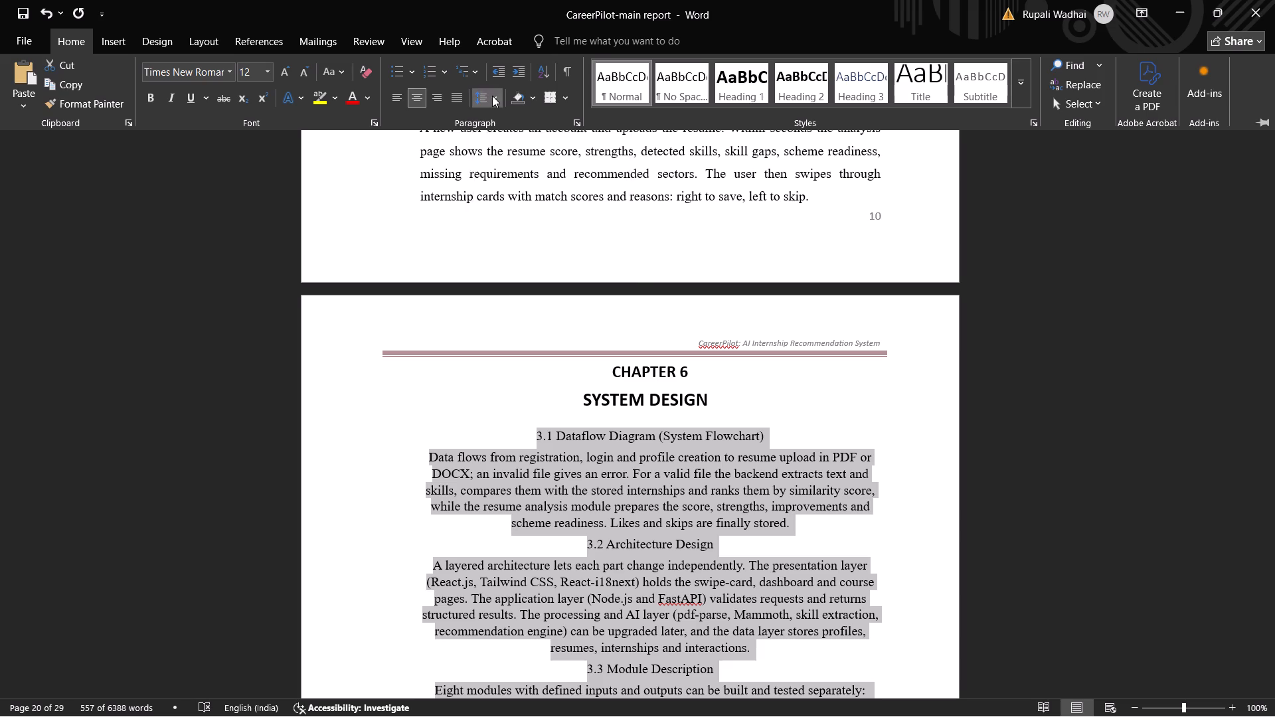
pyautogui.click(511, 169)
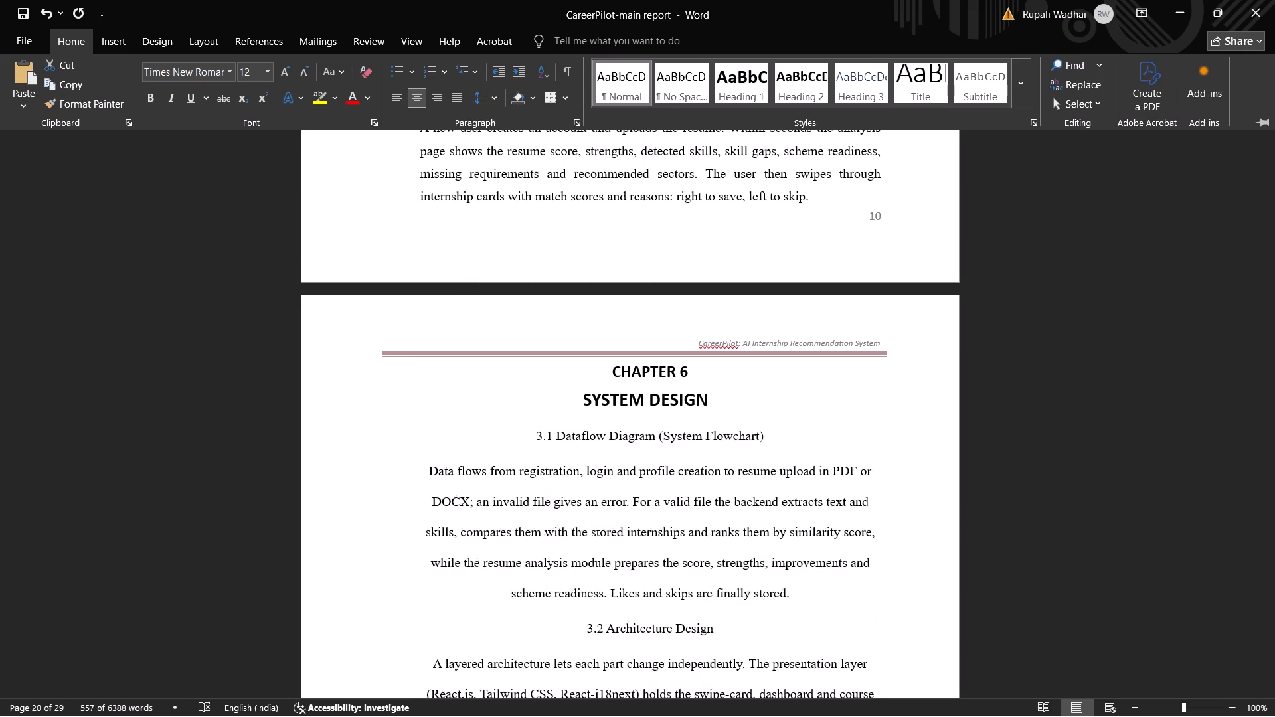
pyautogui.click(393, 90)
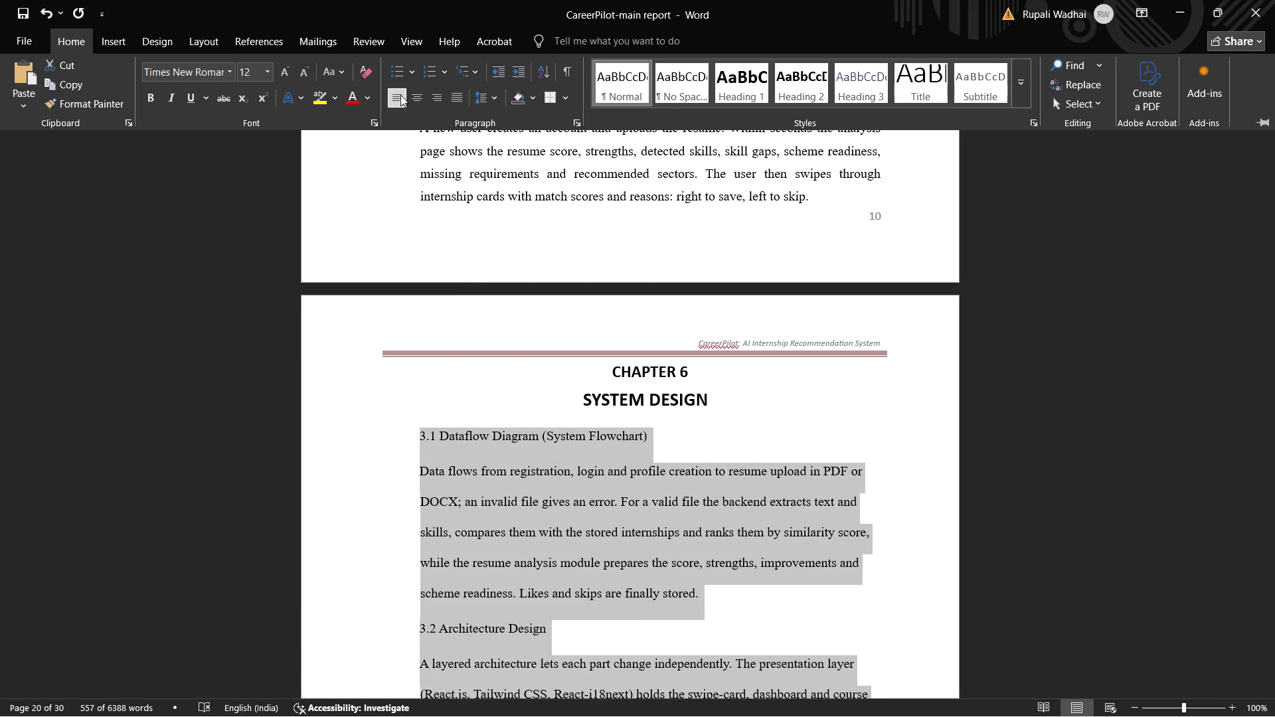
pyautogui.click(483, 97)
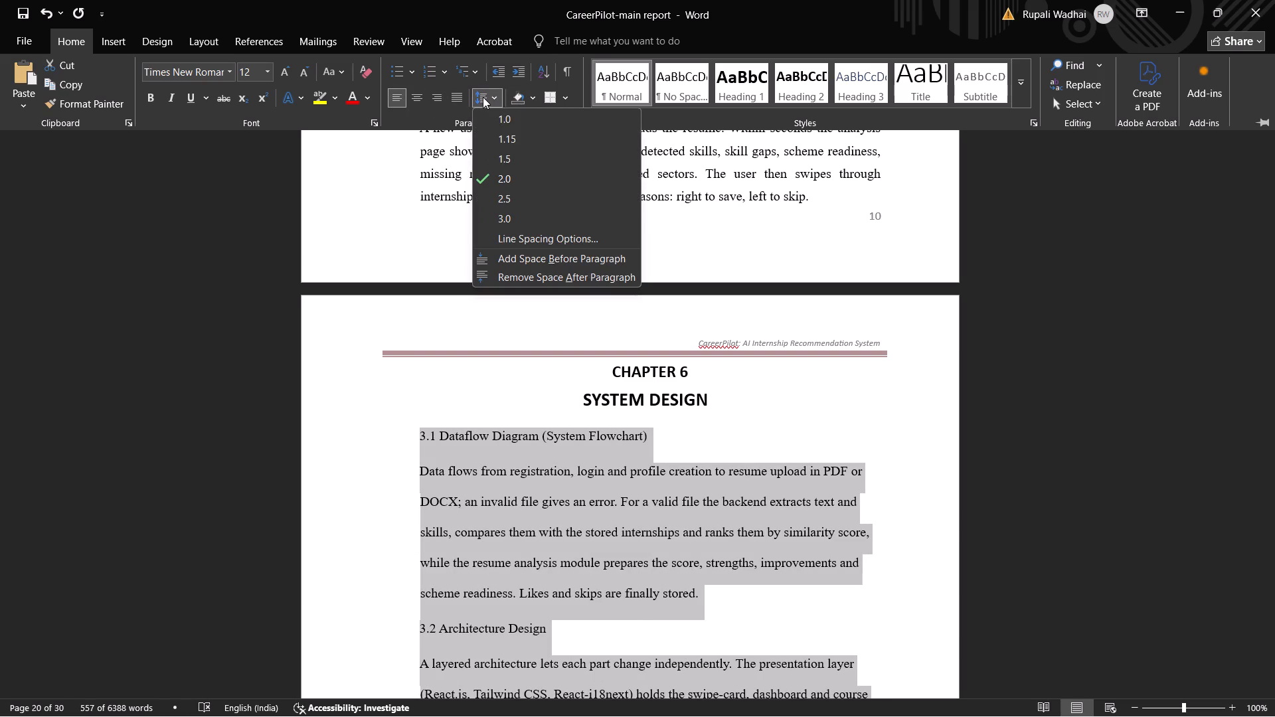
pyautogui.click(505, 150)
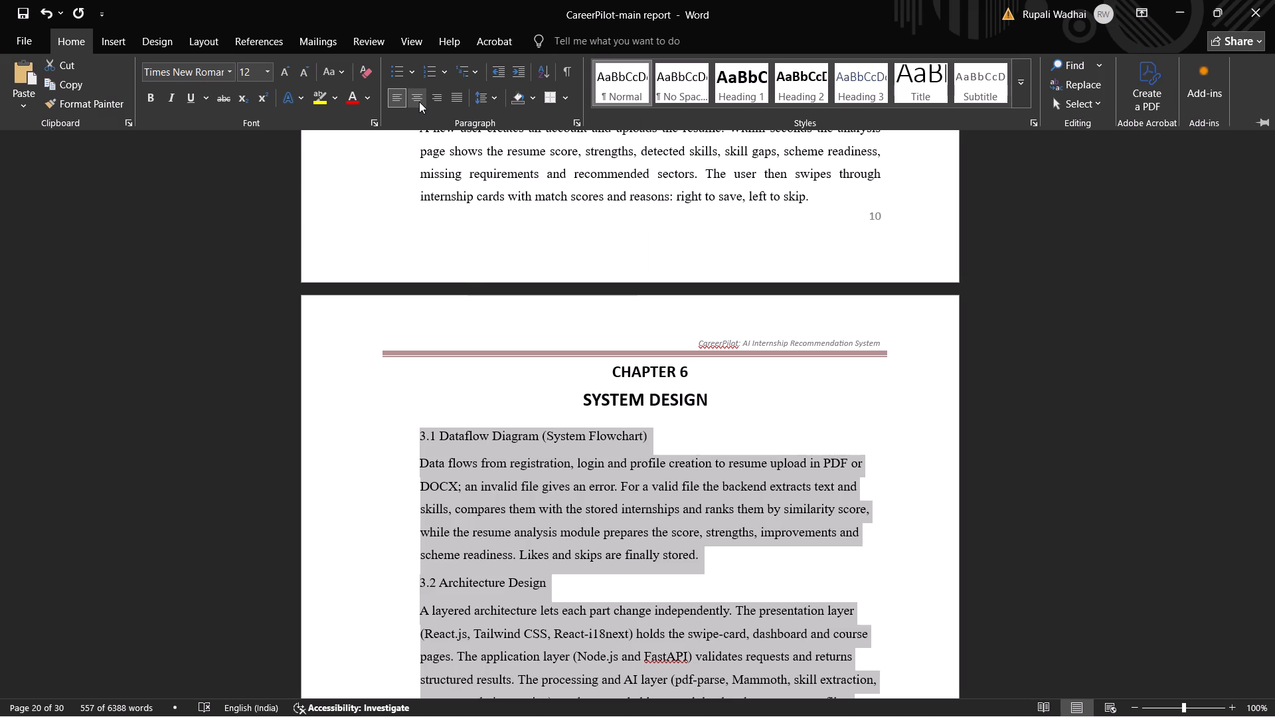
pyautogui.click(457, 100)
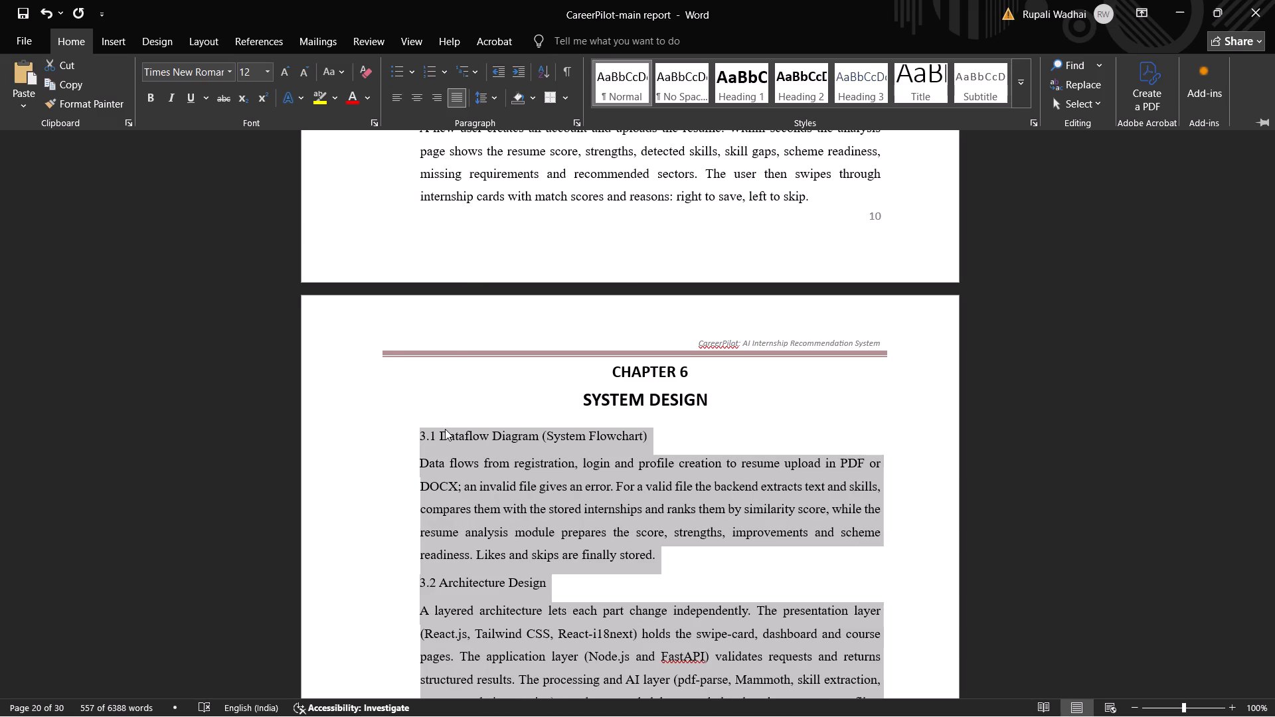
pyautogui.click(445, 429)
pyautogui.click(607, 441)
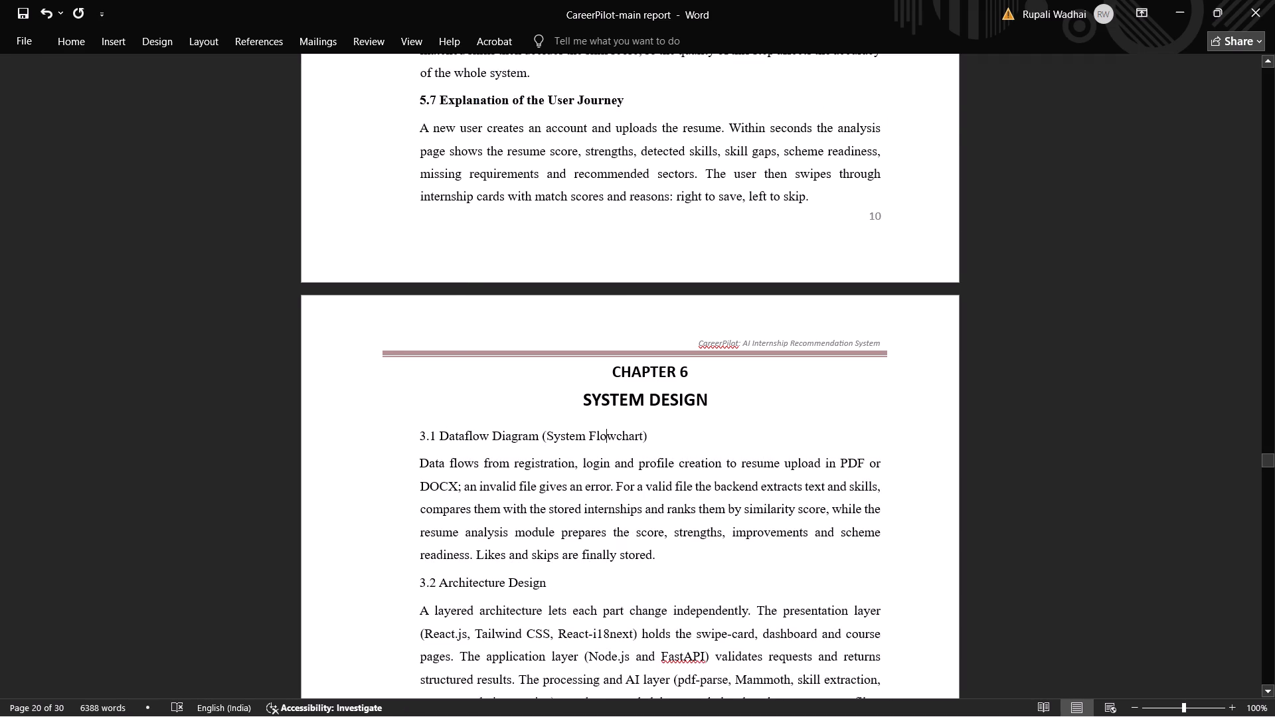
# Make the headings of sections 3.1, 3.2, 3.3 and 3.4 in Chapter 6 bold.
pyautogui.moveTo(647, 434); pyautogui.dragTo(422, 434)
pyautogui.hotkey('ctrl', 'b')
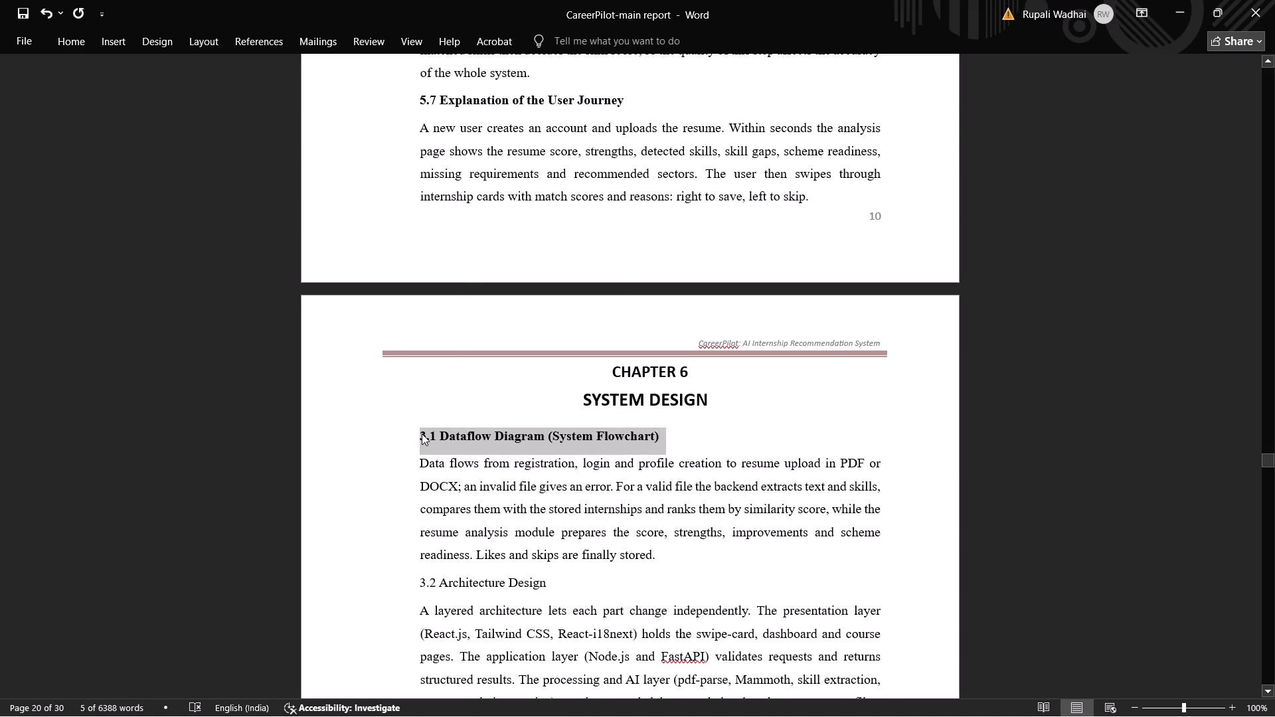
pyautogui.scroll(-1, 422, 434)
pyautogui.moveTo(558, 449); pyautogui.dragTo(416, 447)
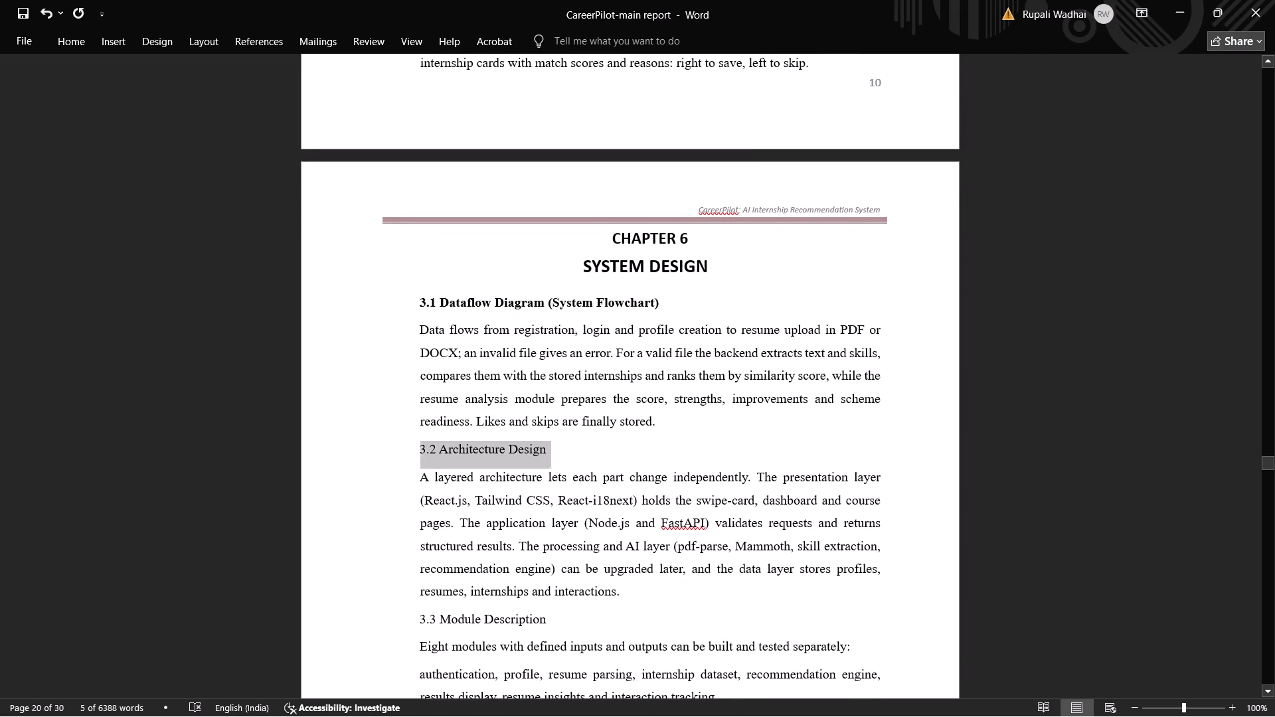
pyautogui.moveTo(416, 447); pyautogui.dragTo(414, 446)
pyautogui.hotkey('ctrl', 'b')
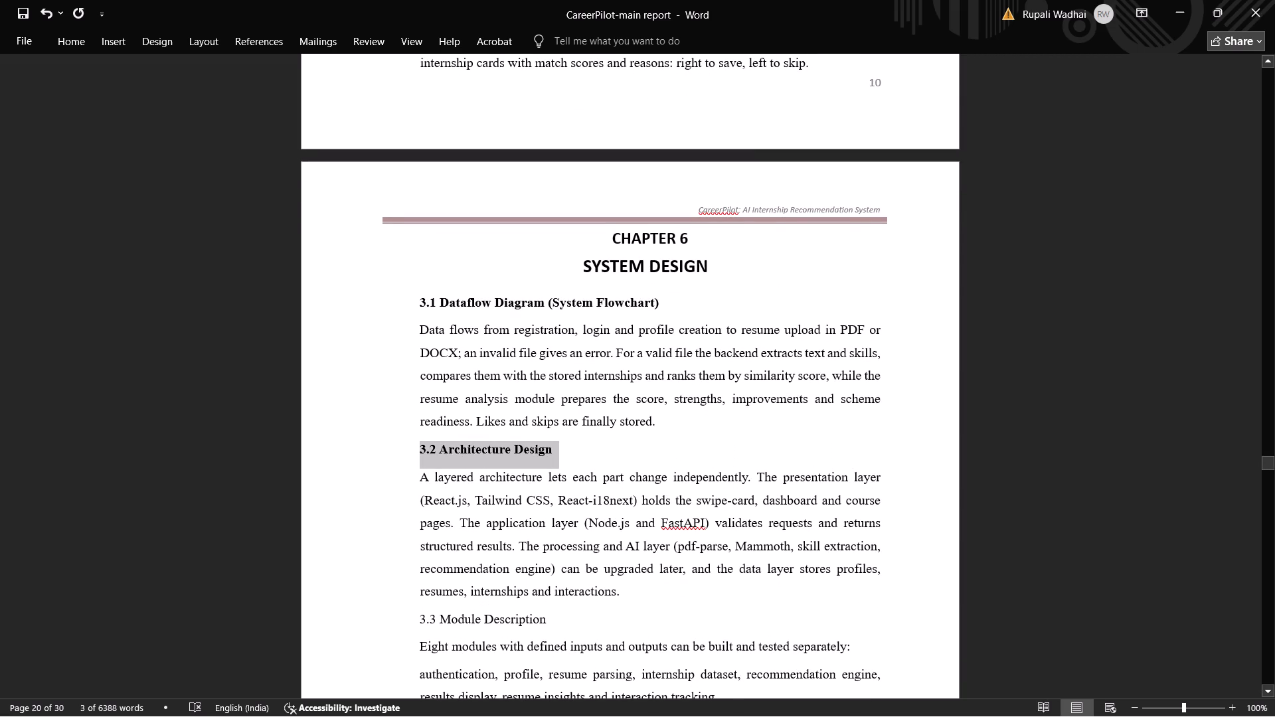
pyautogui.moveTo(550, 618); pyautogui.dragTo(413, 616)
pyautogui.hotkey('ctrl', 'b')
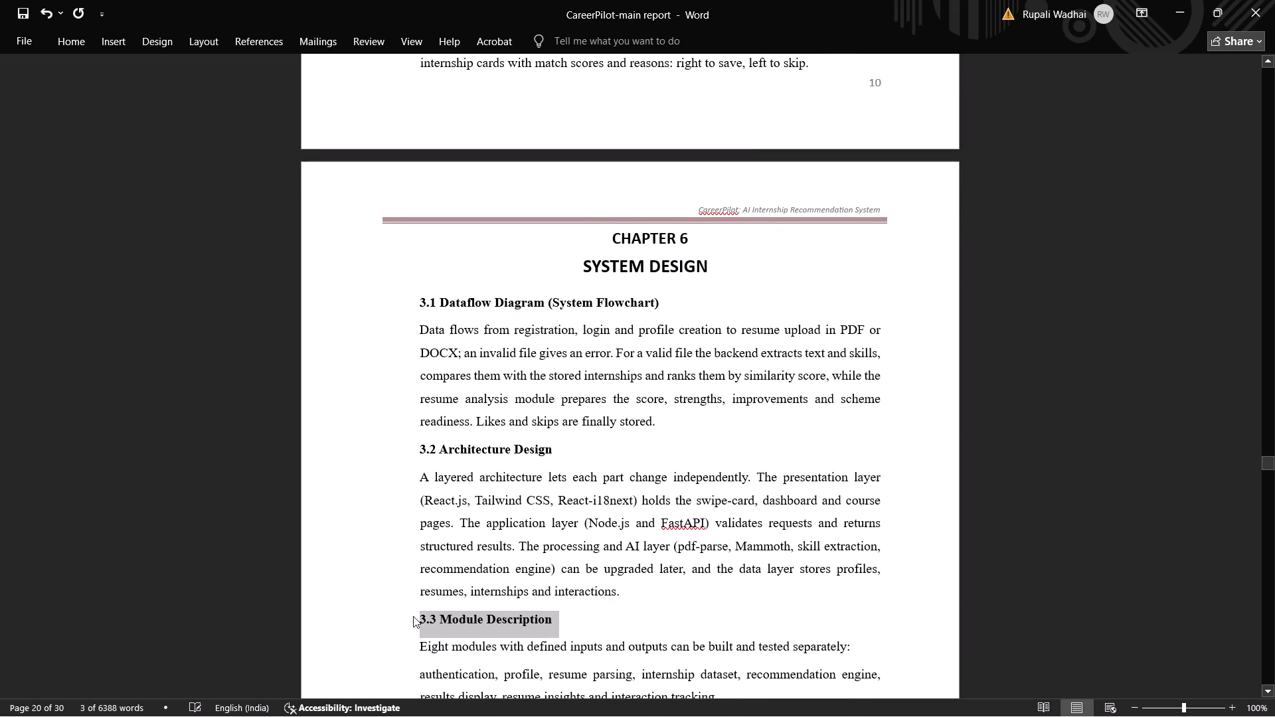
pyautogui.scroll(-1, 413, 616)
pyautogui.moveTo(576, 507); pyautogui.dragTo(420, 503)
pyautogui.hotkey('ctrl', 'b')
# Make the headings 3.5 Sequence of Interaction for Recommendation and 3.6 Database Design bold.
pyautogui.scroll(-1, 420, 503)
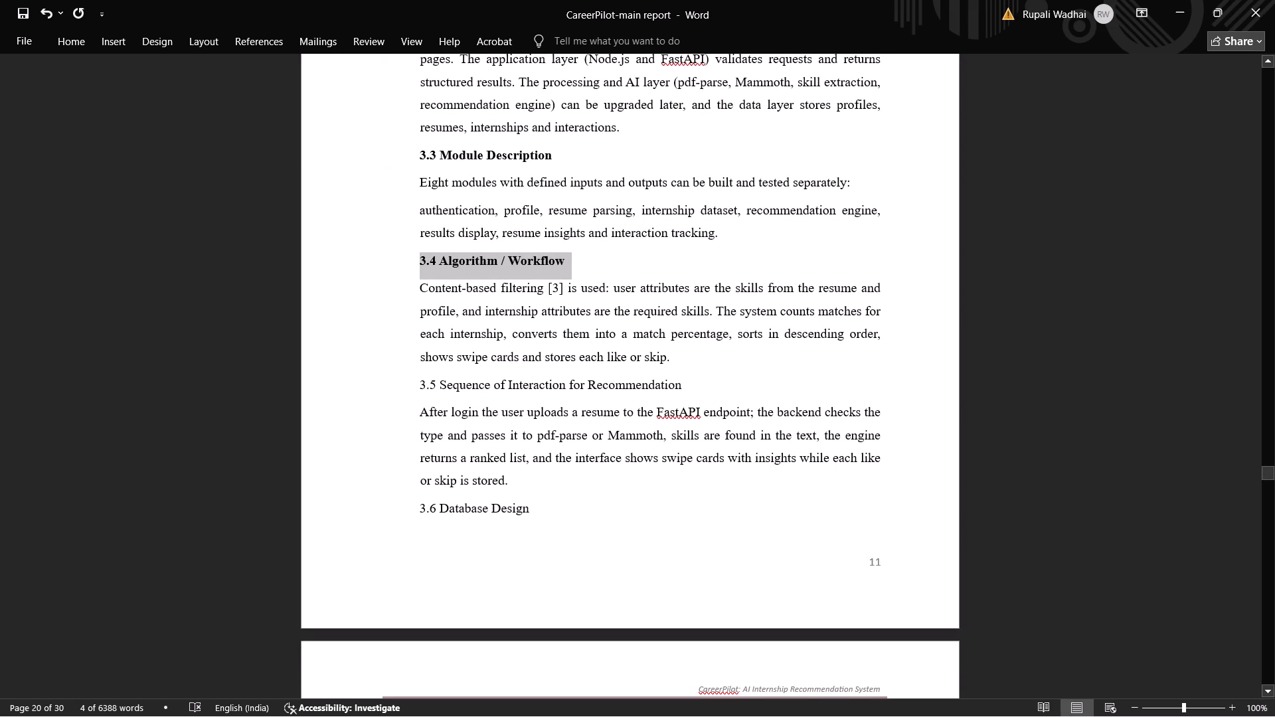
pyautogui.moveTo(683, 378); pyautogui.dragTo(420, 388)
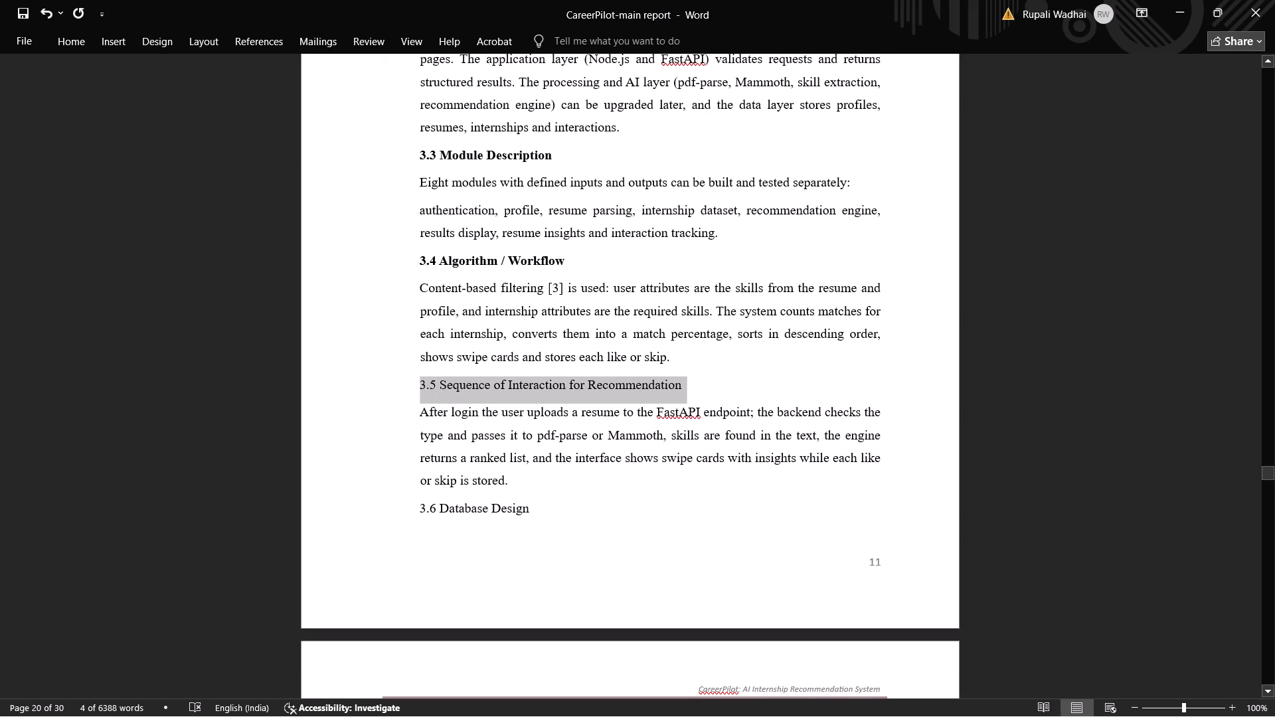
pyautogui.moveTo(420, 388); pyautogui.dragTo(420, 387)
pyautogui.hotkey('ctrl', 'b')
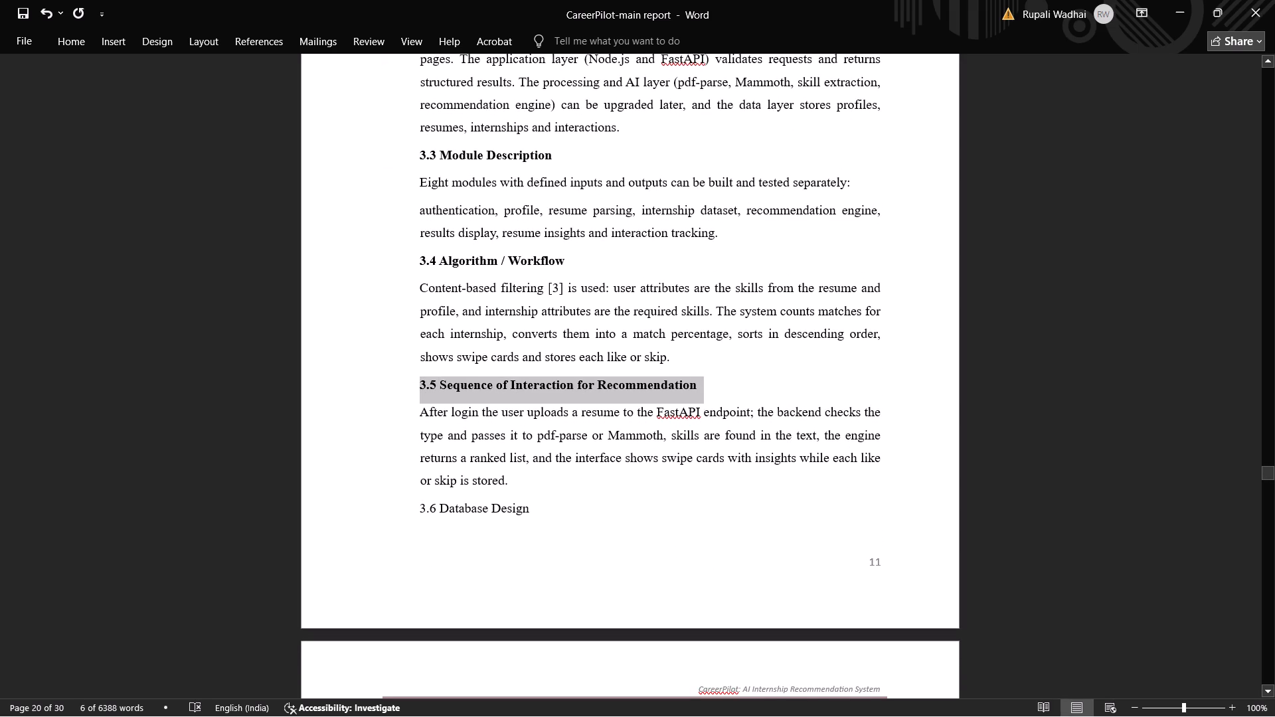
pyautogui.moveTo(535, 509); pyautogui.dragTo(406, 503)
pyautogui.hotkey('ctrl', 'b')
# Make the headings of sections 3.7, 3.8, 3.9 and 3.10 in Chapter 6 bold.
pyautogui.scroll(-2, 406, 503)
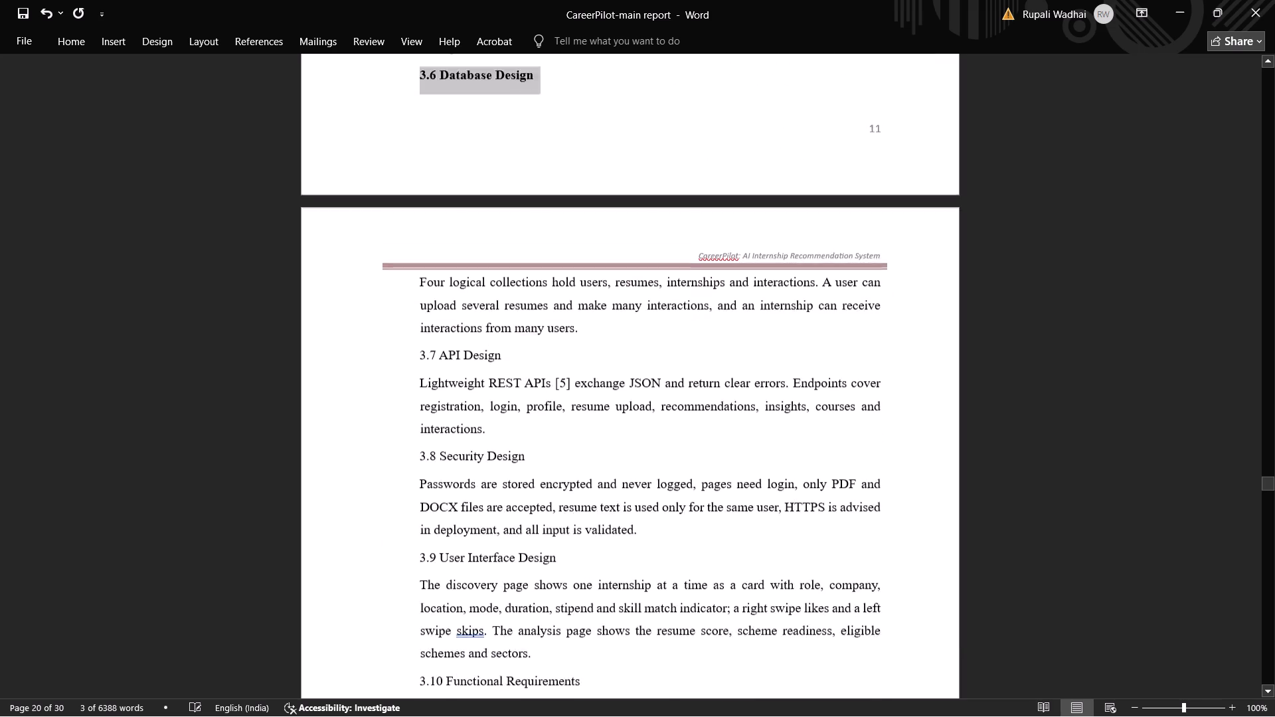
pyautogui.moveTo(513, 314); pyautogui.dragTo(410, 301)
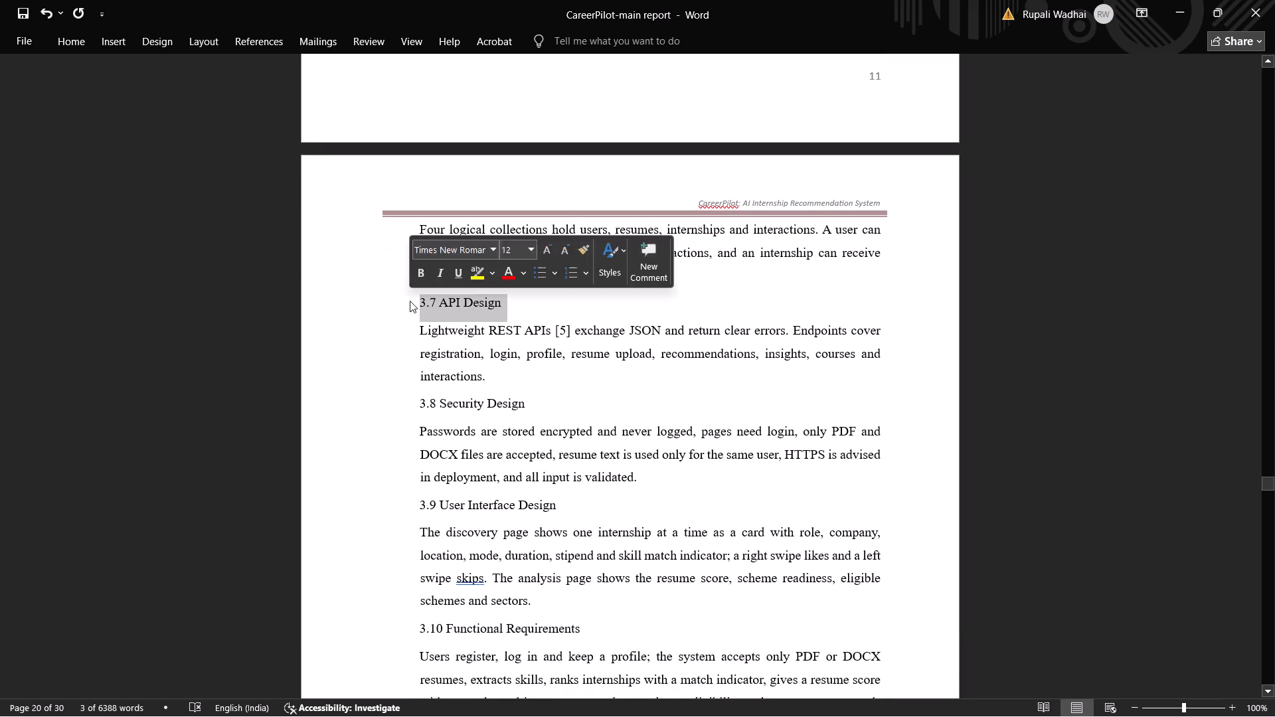
pyautogui.hotkey('ctrl', 'b')
pyautogui.moveTo(549, 402); pyautogui.dragTo(406, 400)
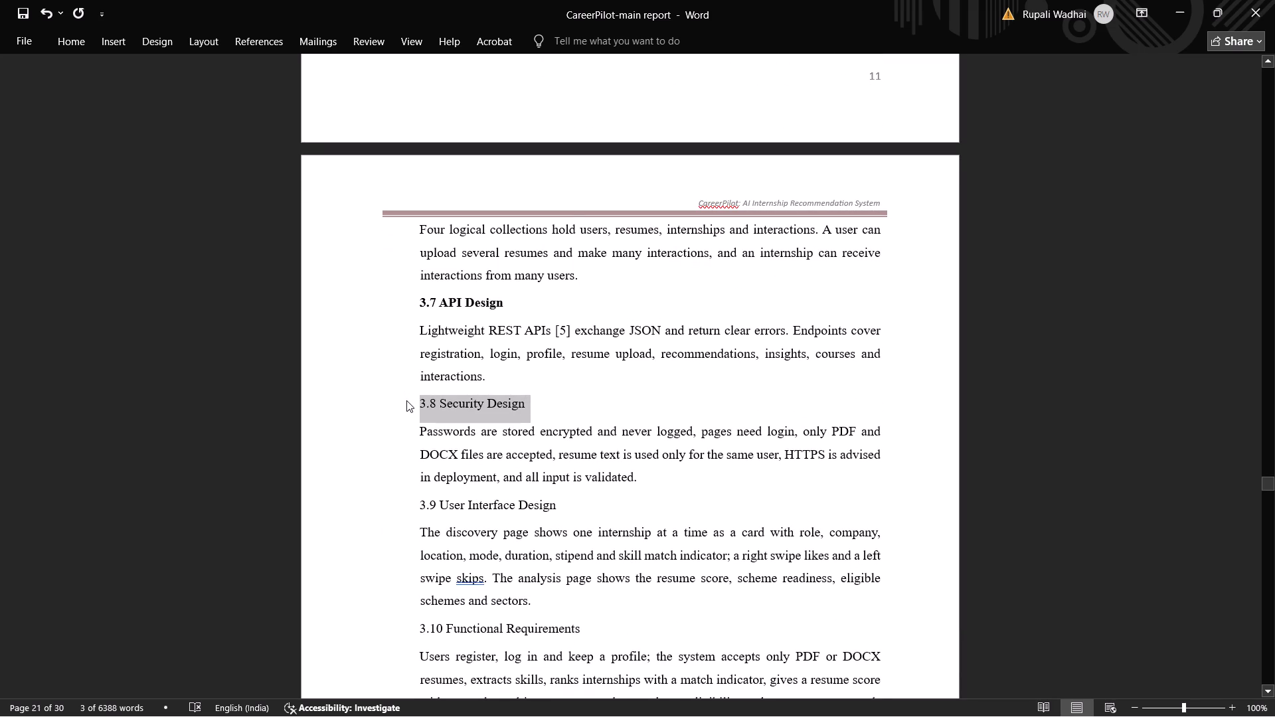
pyautogui.hotkey('ctrl', 'b')
pyautogui.moveTo(562, 511); pyautogui.dragTo(404, 501)
pyautogui.hotkey('ctrl', 'b')
pyautogui.scroll(-1, 404, 501)
pyautogui.moveTo(596, 421); pyautogui.dragTo(419, 412)
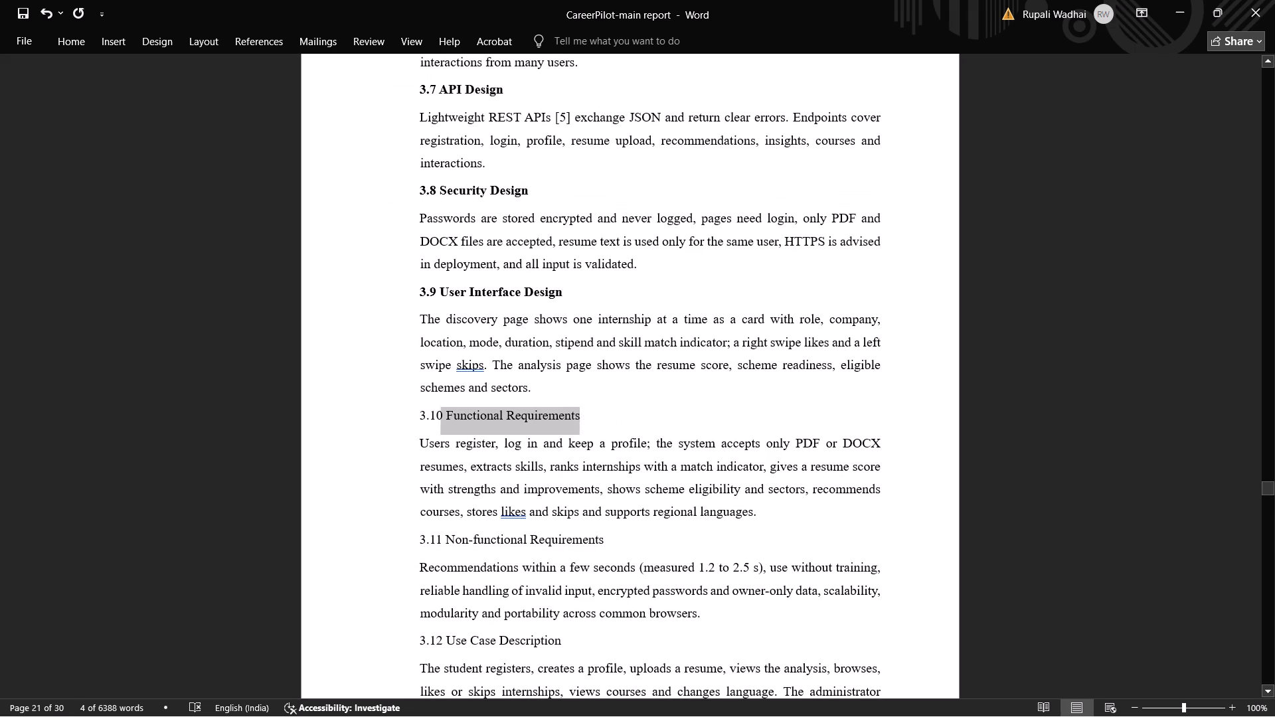
pyautogui.moveTo(419, 412); pyautogui.dragTo(406, 412)
pyautogui.hotkey('ctrl', 'b')
# Delete sections 3.11, 3.12 and 3.13, including the design constraints paragraph, from the end of Chapter 6.
pyautogui.scroll(-1, 406, 412)
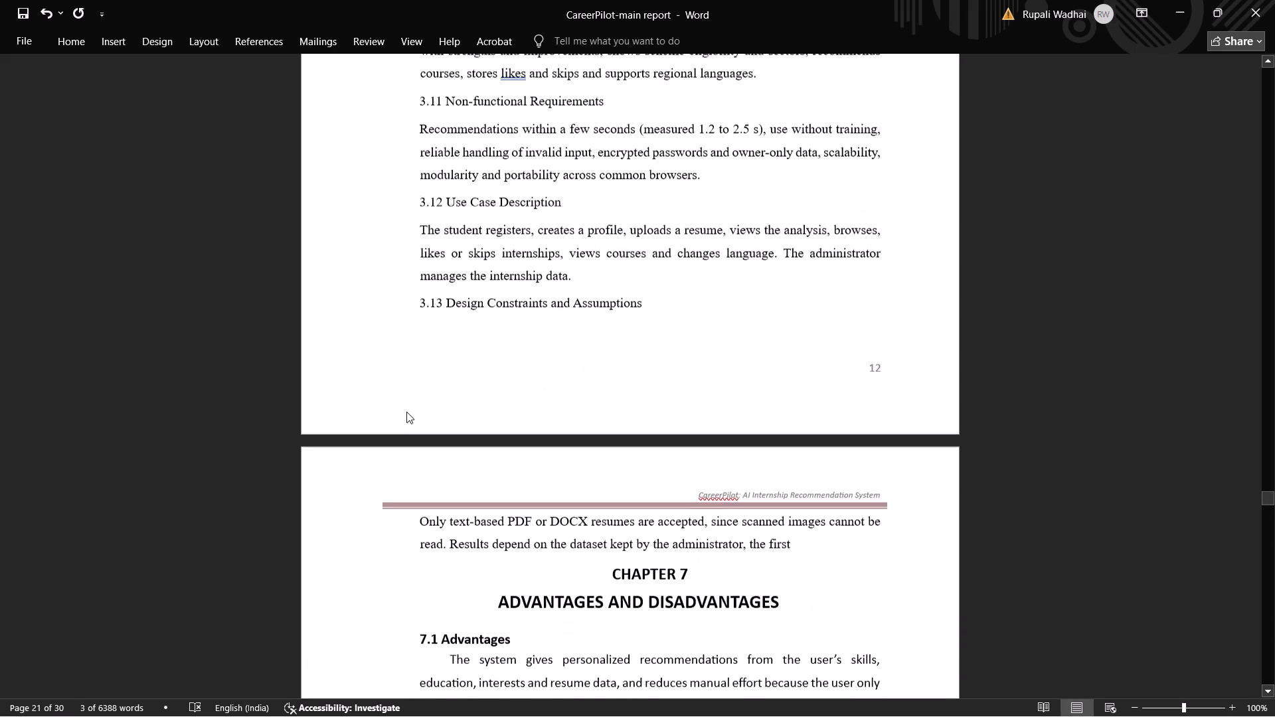
pyautogui.scroll(-1, 406, 412)
pyautogui.moveTo(801, 548); pyautogui.dragTo(638, 499)
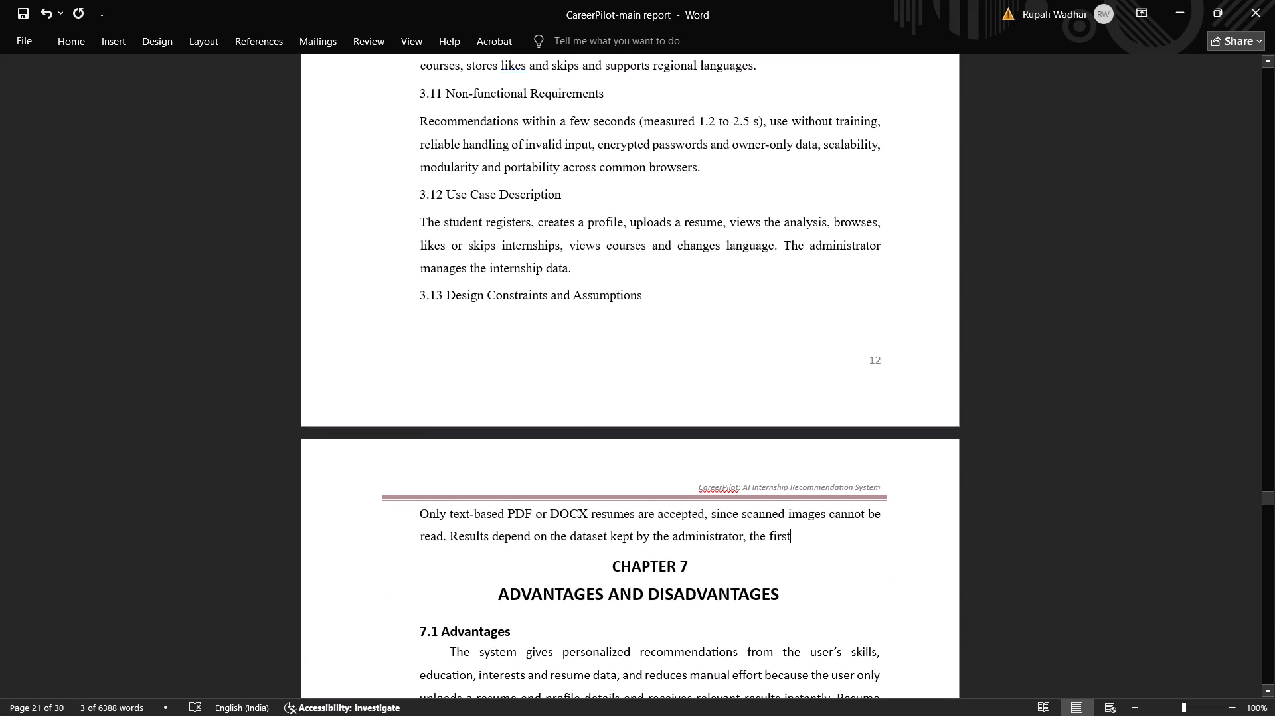
pyautogui.moveTo(638, 499); pyautogui.dragTo(414, 514)
pyautogui.press('BackSpace')
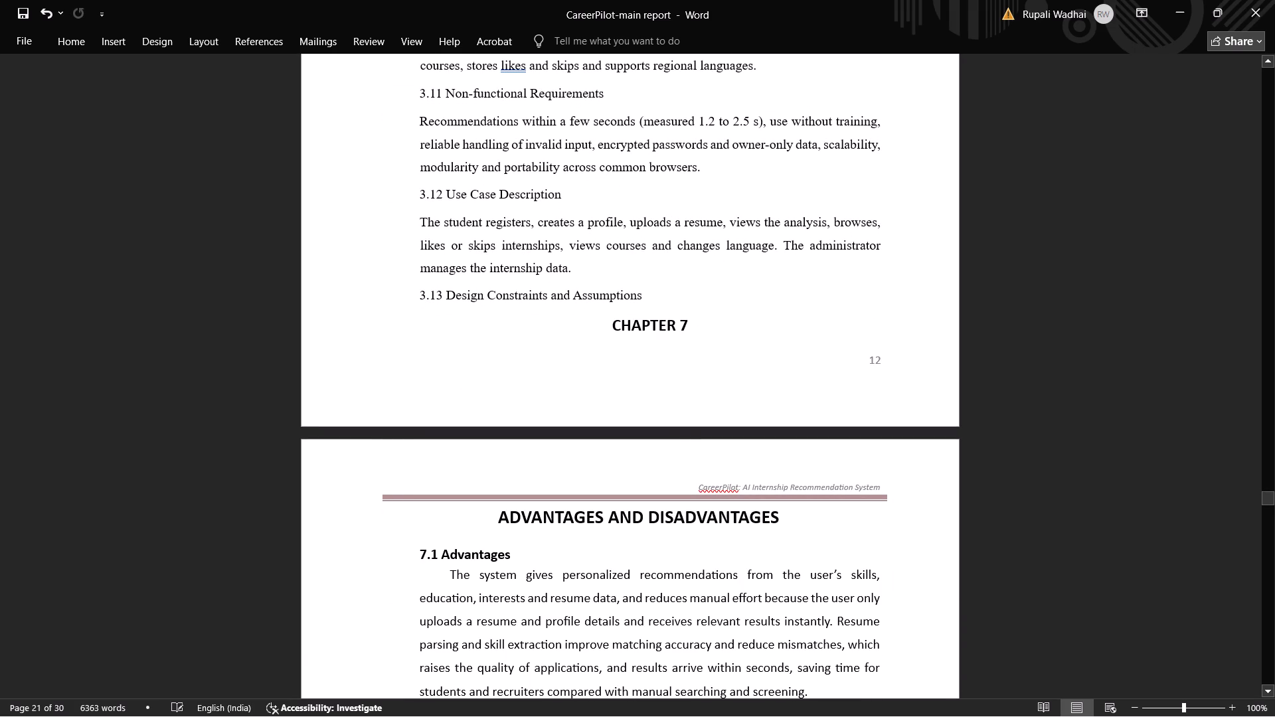
pyautogui.moveTo(653, 289); pyautogui.dragTo(422, 115)
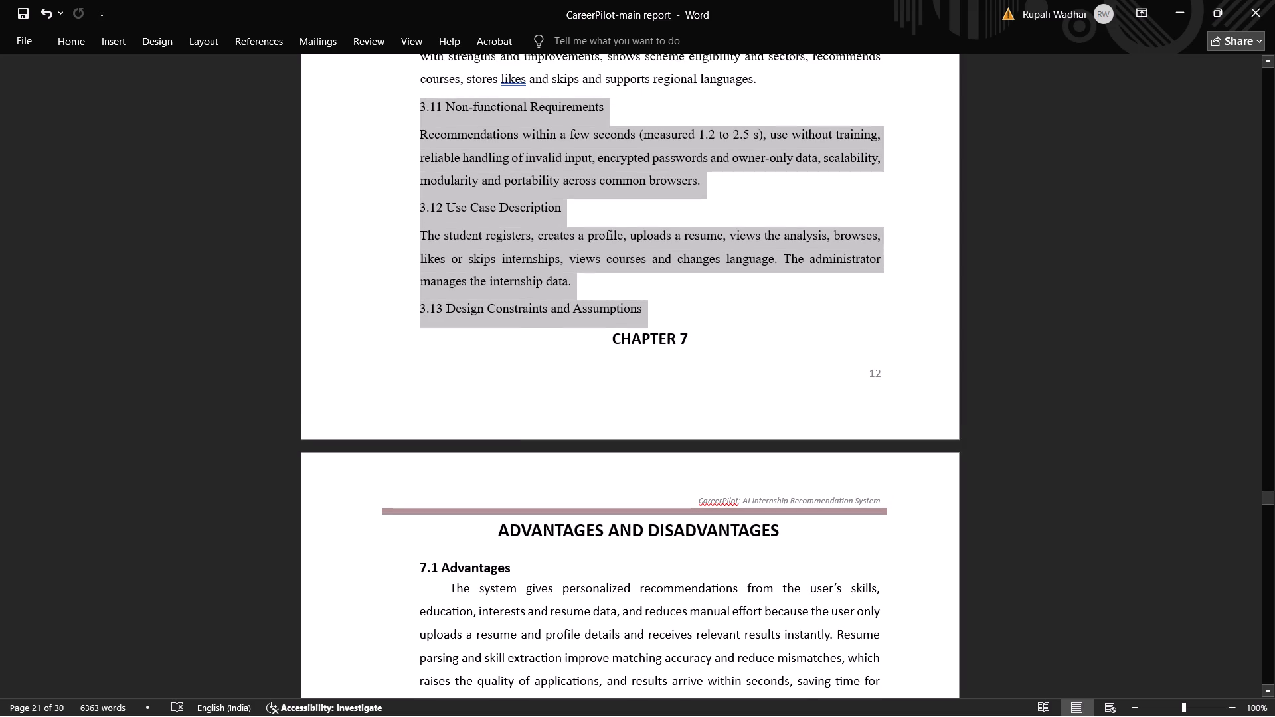
pyautogui.moveTo(422, 115); pyautogui.dragTo(416, 114)
pyautogui.press('BackSpace')
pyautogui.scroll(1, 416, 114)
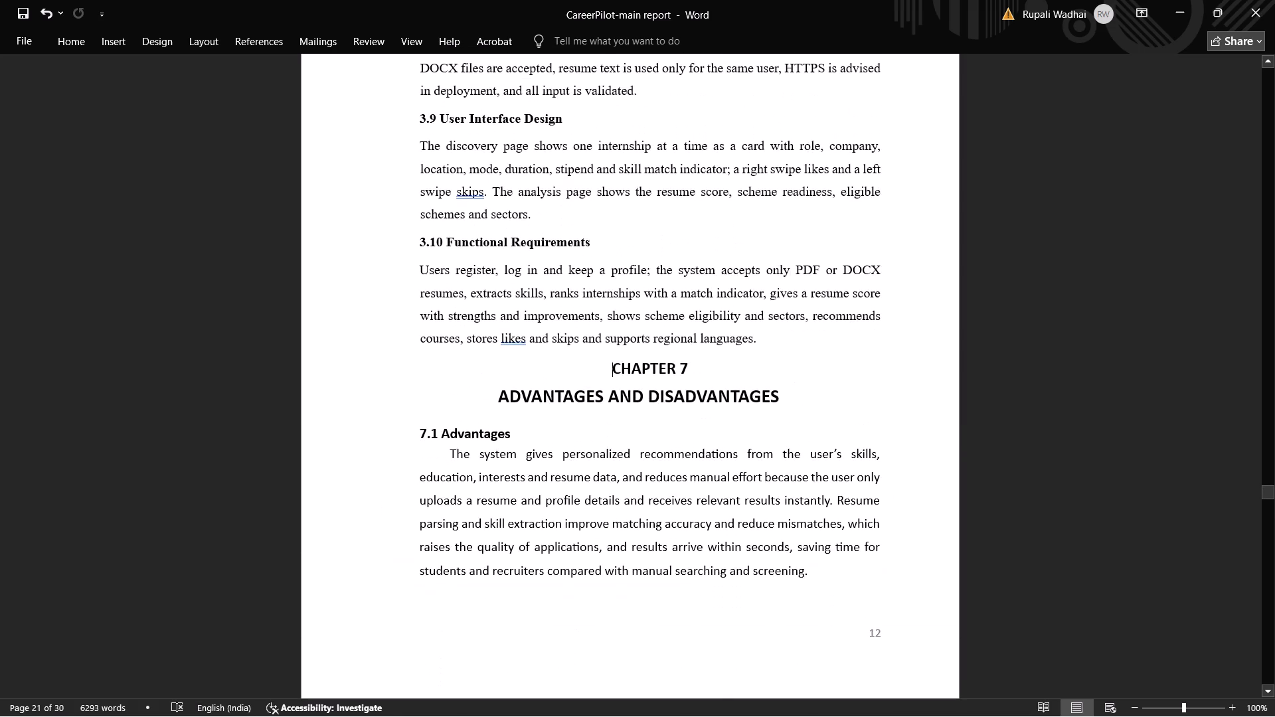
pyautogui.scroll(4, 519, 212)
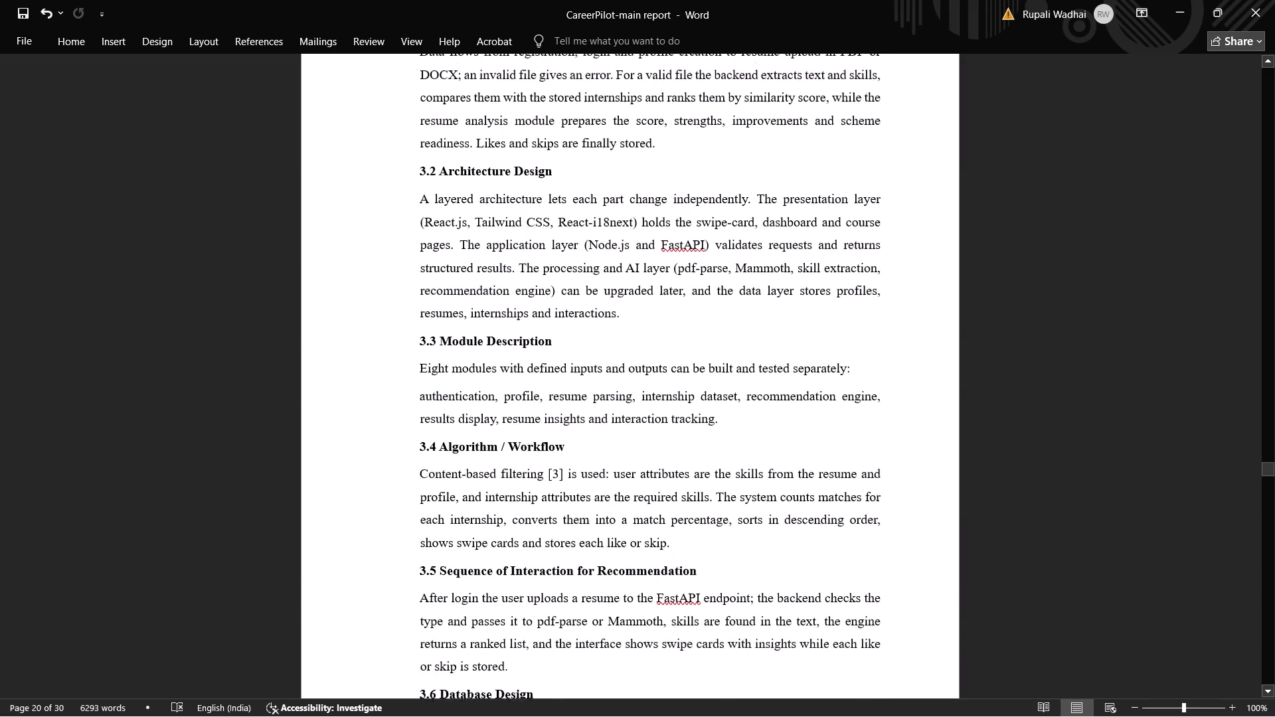
# Renumber the first four Chapter 6 section headings, Dataflow Diagram through Algorithm / Workflow, as 6.1, 6.2, 6.3 and 6.4.
pyautogui.scroll(1, 512, 258)
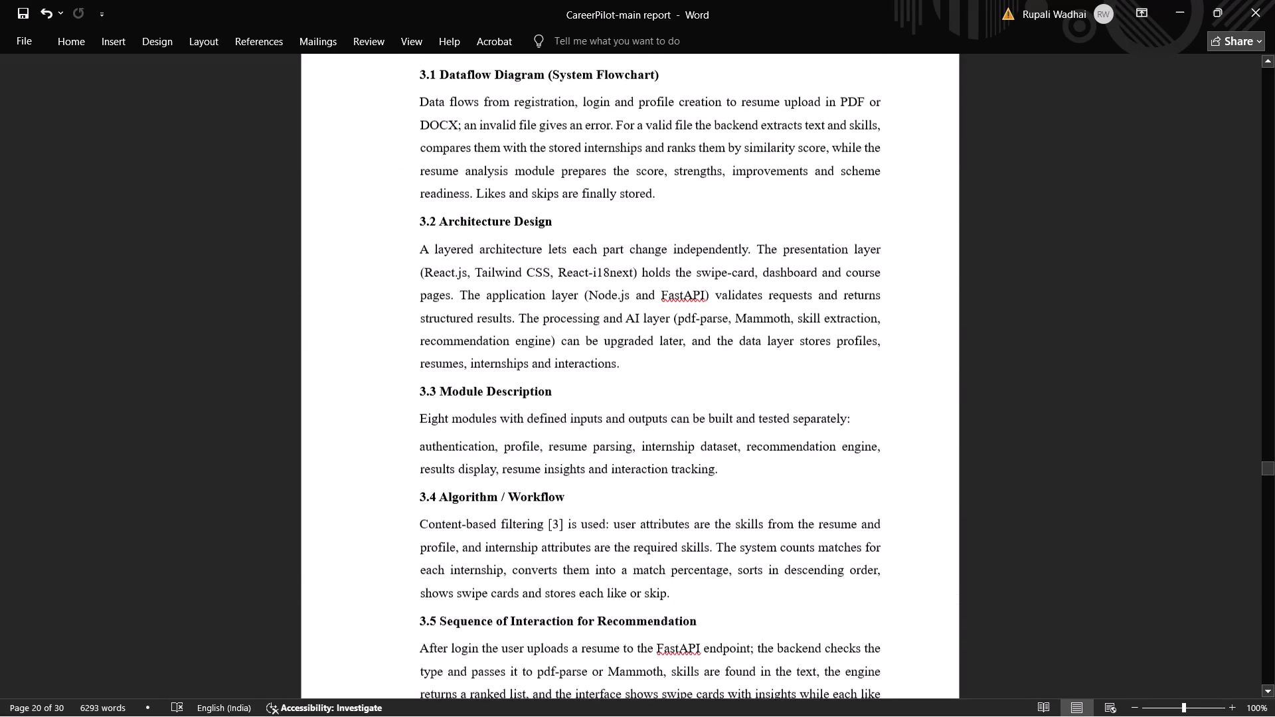
pyautogui.scroll(2, 512, 258)
pyautogui.click(428, 133)
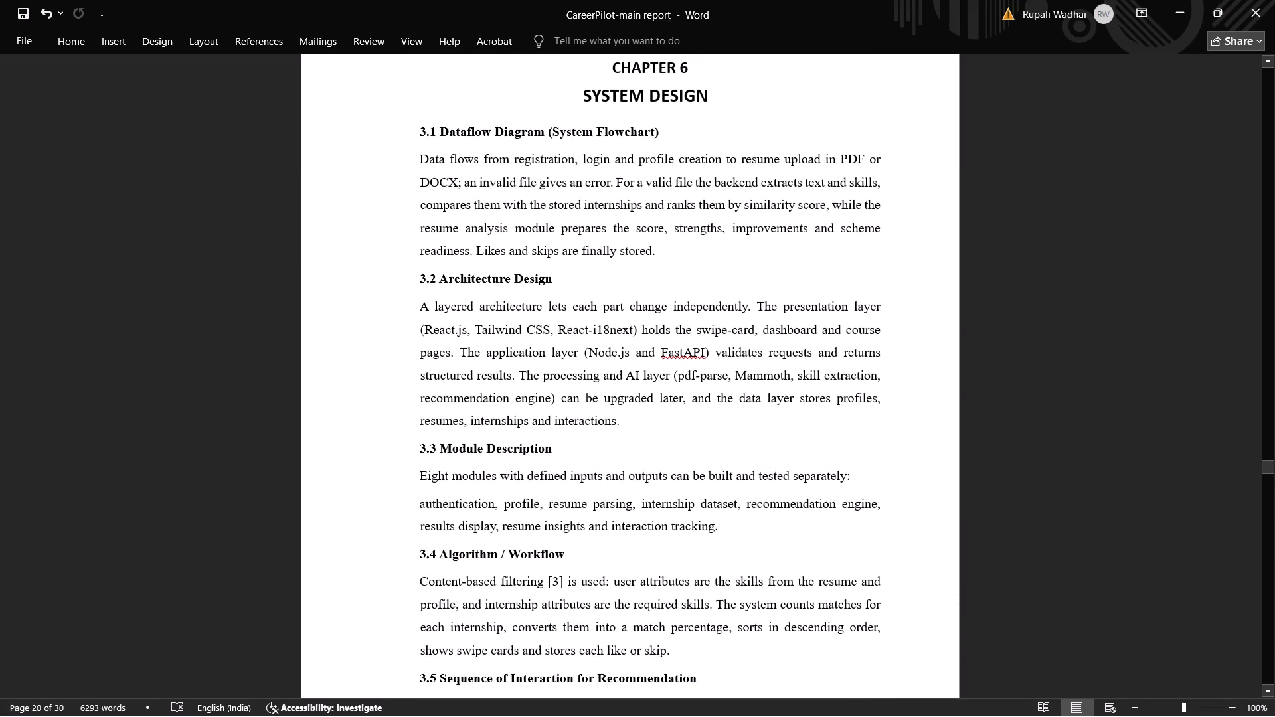
pyautogui.press('BackSpace')
pyautogui.press('6')
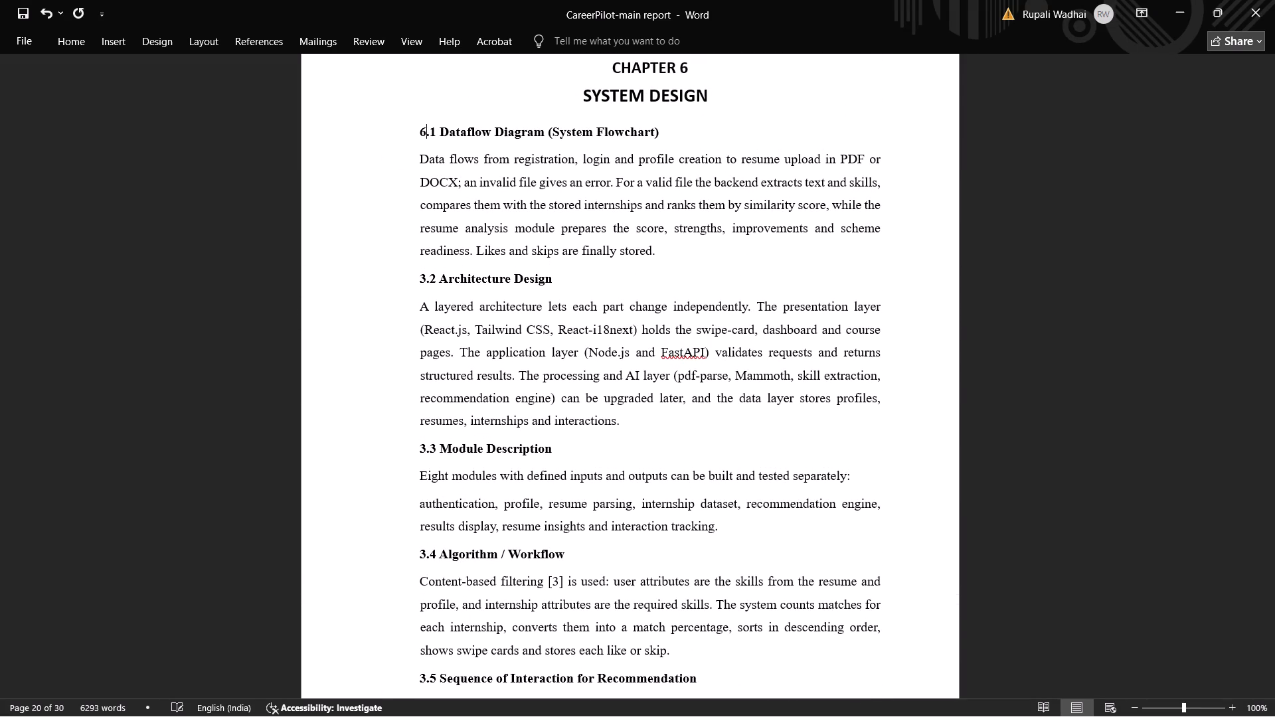
pyautogui.click(423, 284)
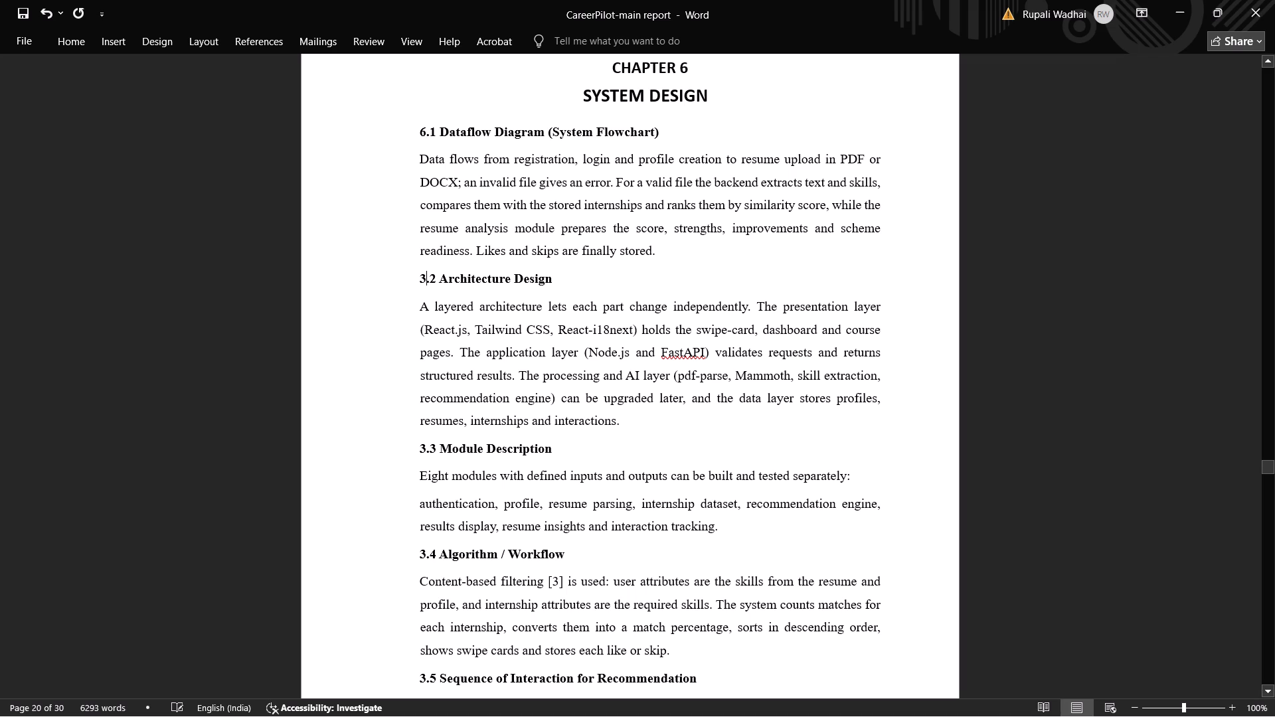
pyautogui.press('BackSpace')
pyautogui.press('6')
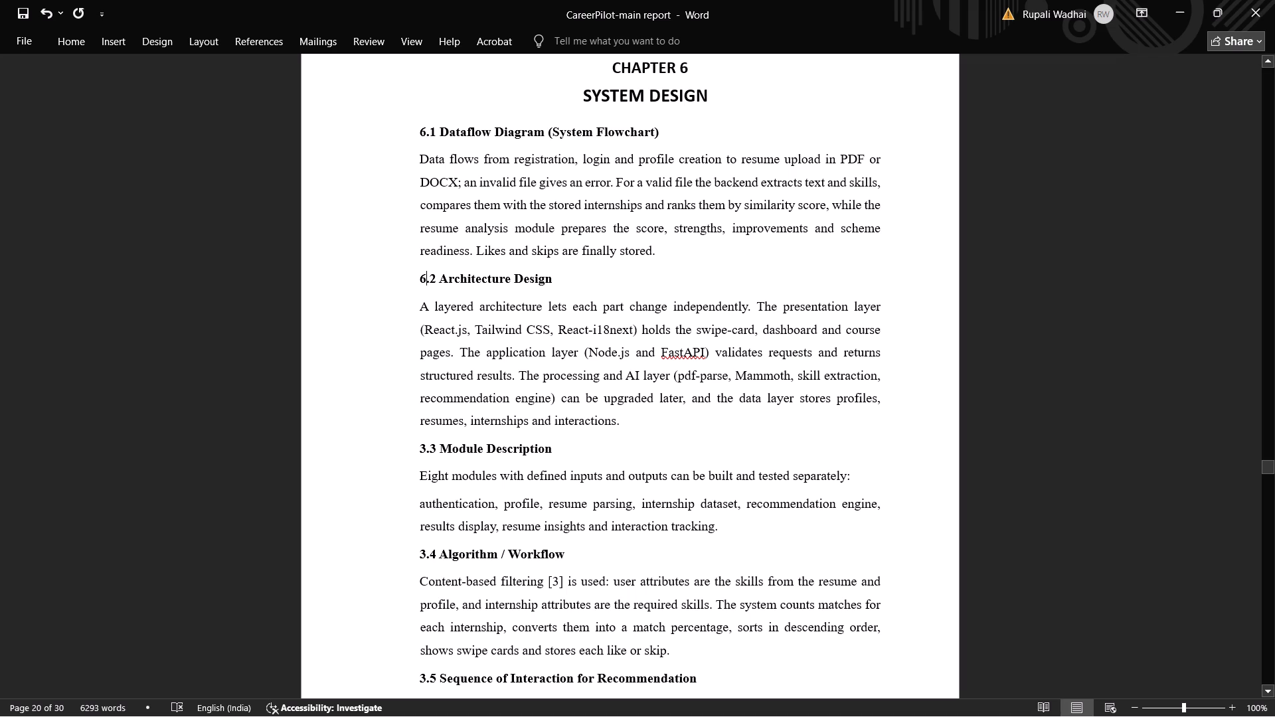
pyautogui.click(428, 447)
pyautogui.press('BackSpace')
pyautogui.press('6')
pyautogui.click(426, 555)
pyautogui.press('BackSpace')
pyautogui.press('6')
# Renumber the Sequence of Interaction for Recommendation heading as 6.5 and the Database Design heading as 6.6.
pyautogui.scroll(-2, 426, 555)
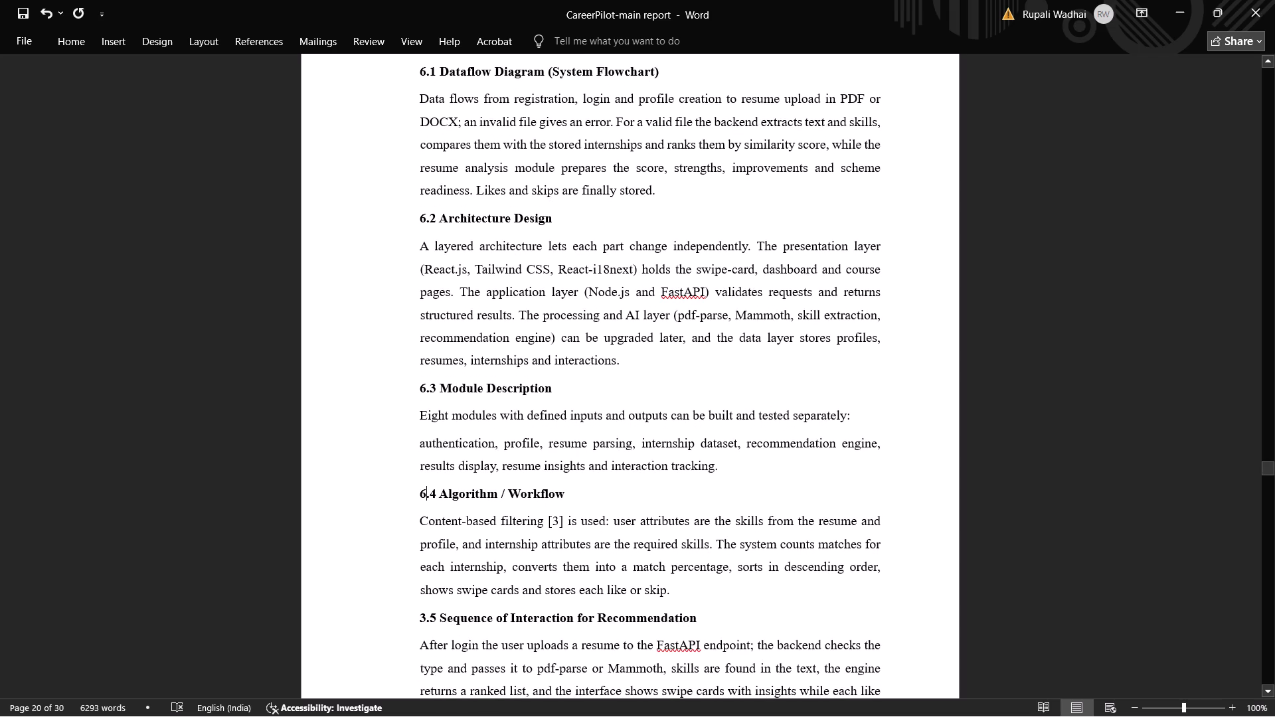
pyautogui.click(425, 625)
pyautogui.press('BackSpace')
pyautogui.press('6')
pyautogui.scroll(-1, 425, 625)
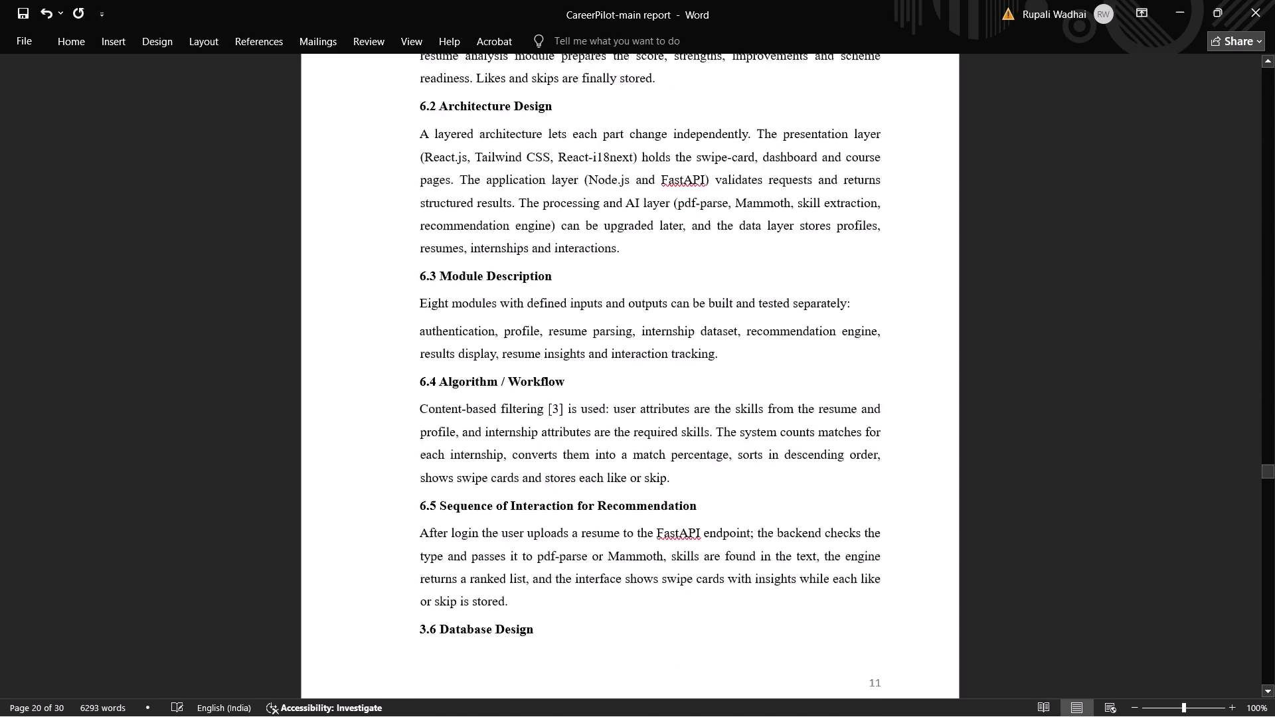
pyautogui.scroll(-1, 425, 625)
pyautogui.click(426, 578)
pyautogui.press('BackSpace')
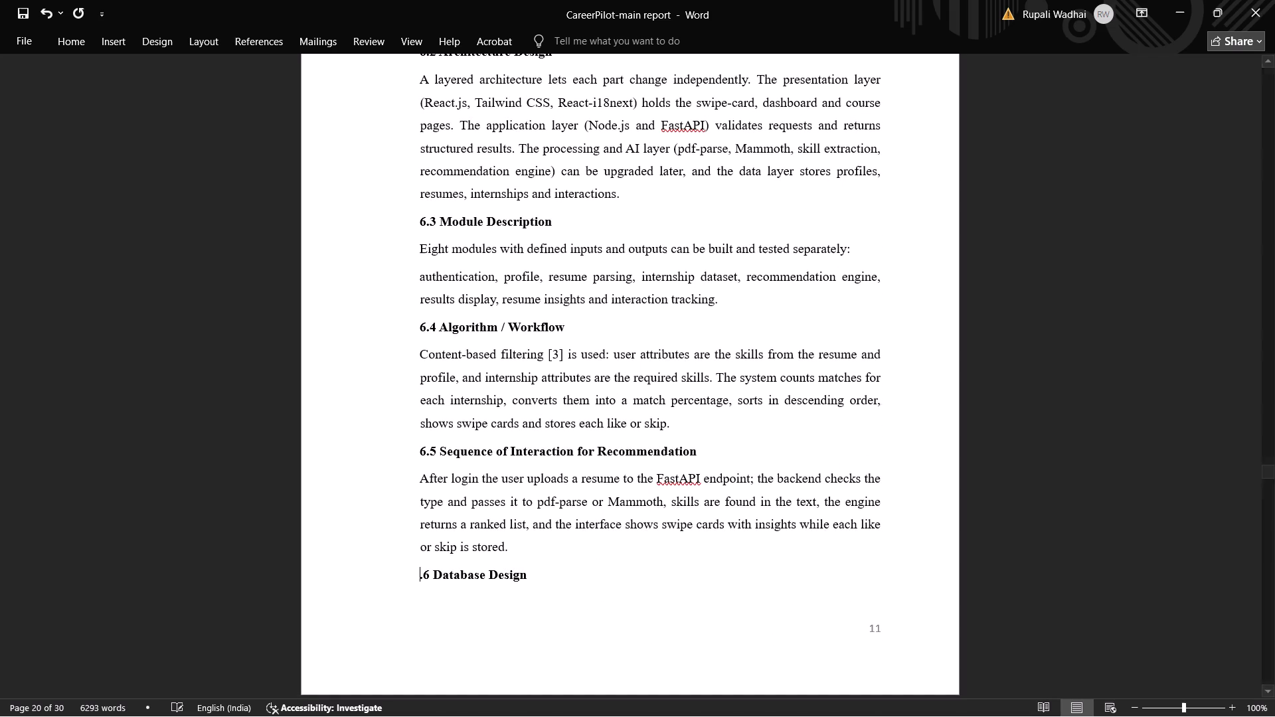
pyautogui.press('6')
# Insert two blank lines after the section 6.5 paragraph to push the 6.6 Database Design heading onto the next page.
pyautogui.click(517, 549)
pyautogui.press('Return')
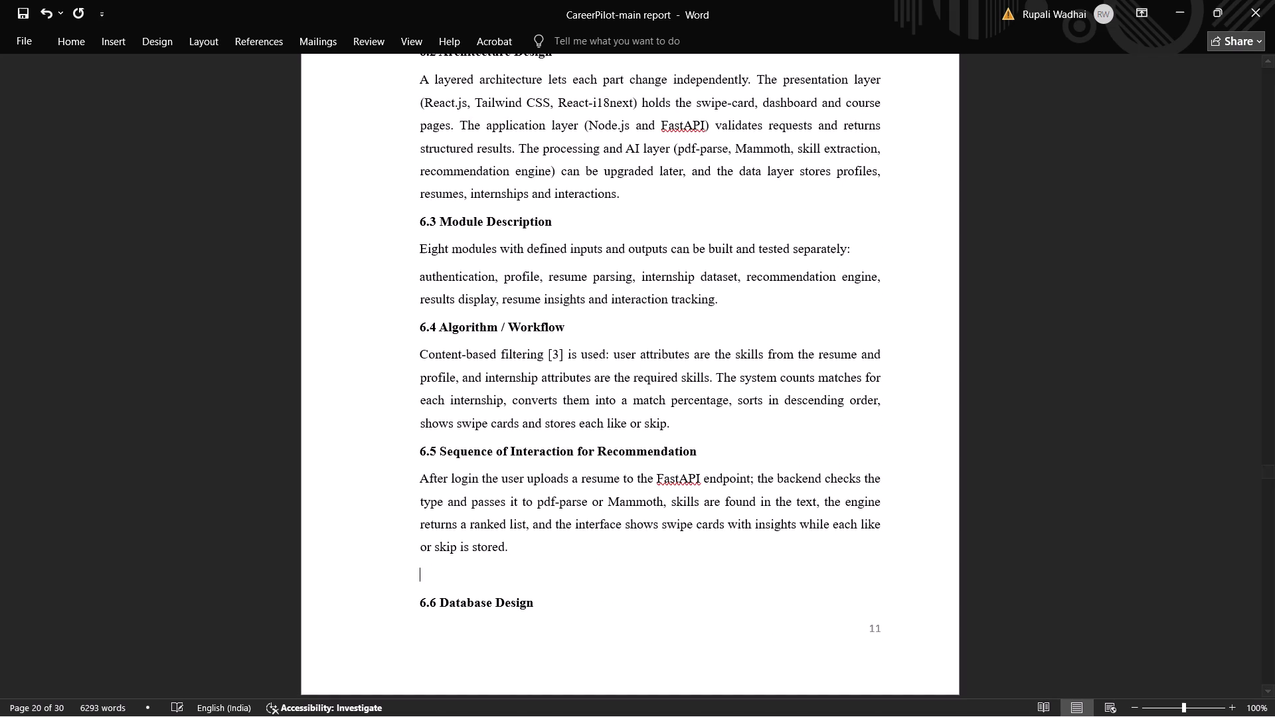
pyautogui.press('Return')
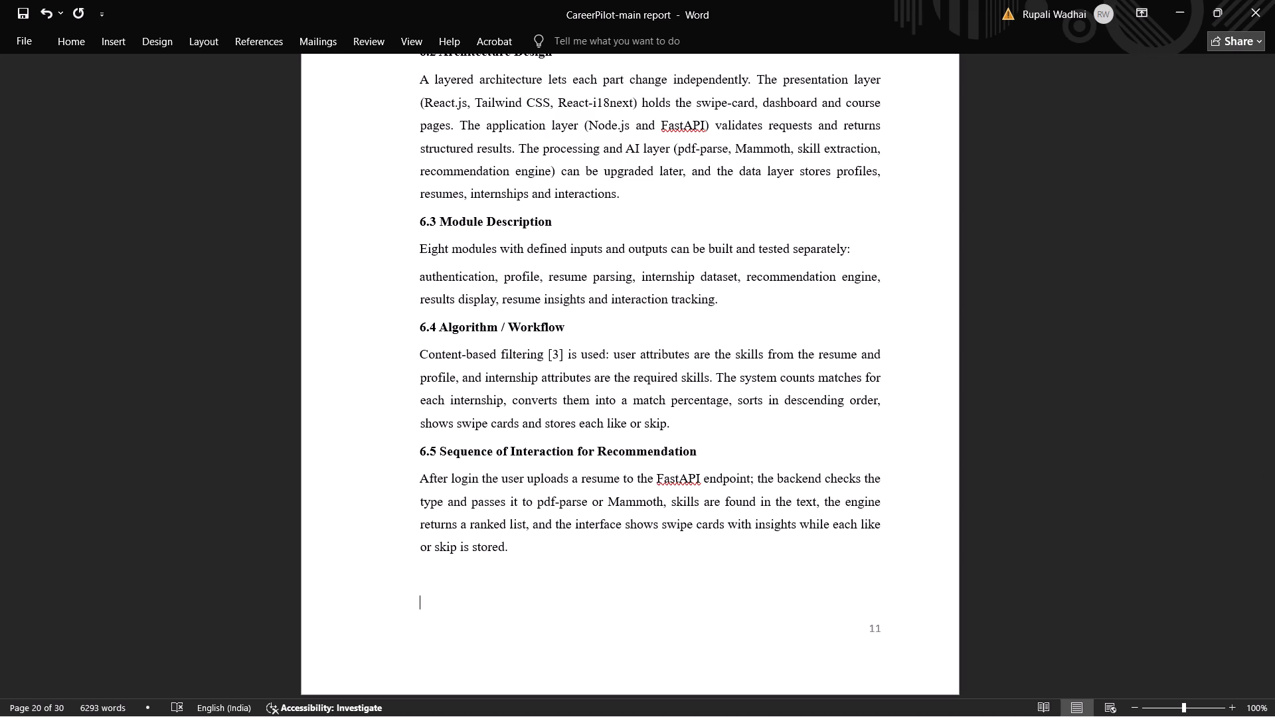
# Renumber the API Design, Security Design, User Interface Design and Functional Requirements headings as 6.7, 6.8, 6.9 and 6.10.
pyautogui.scroll(-2, 517, 549)
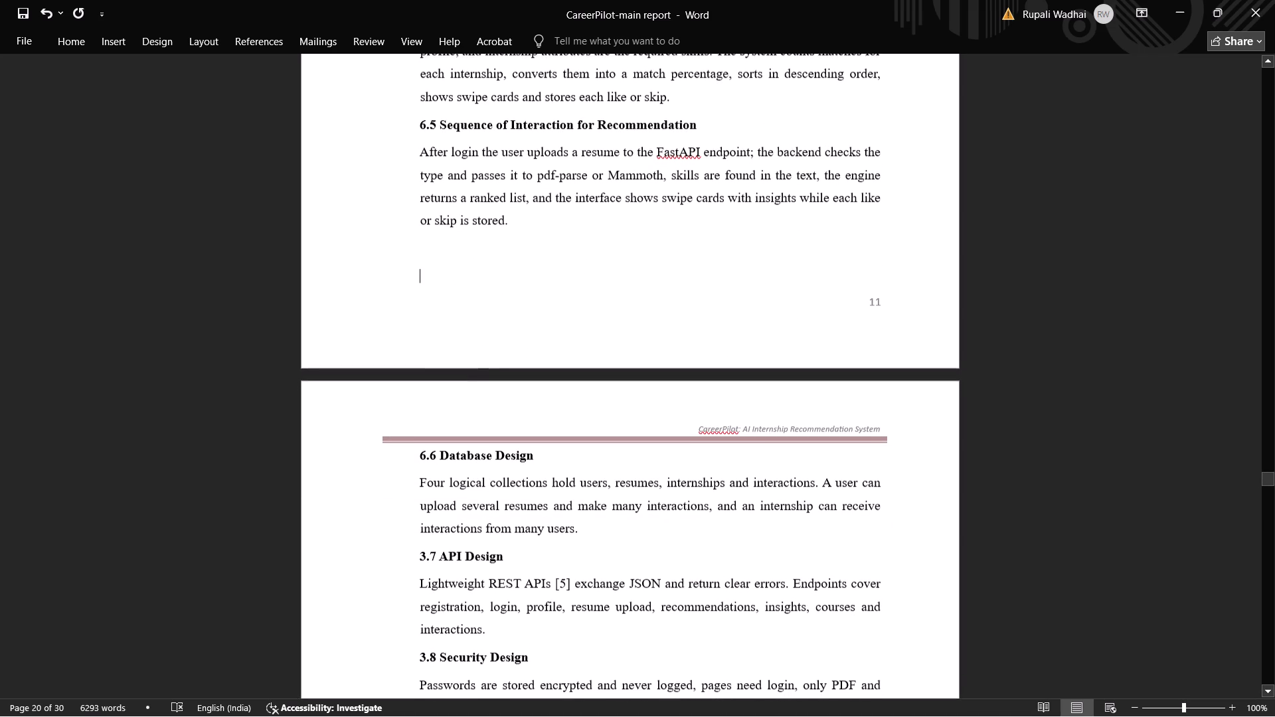
pyautogui.scroll(-1, 517, 549)
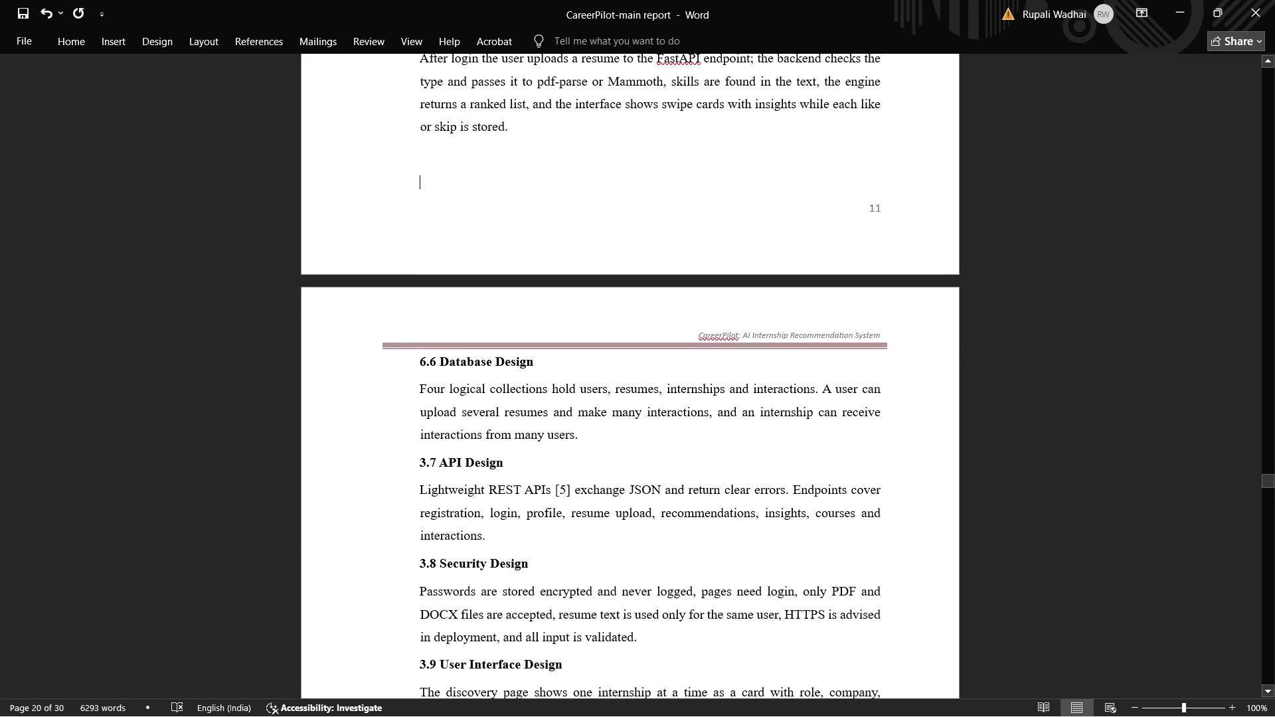
pyautogui.click(426, 468)
pyautogui.press('BackSpace')
pyautogui.press('6')
pyautogui.scroll(-1, 426, 468)
pyautogui.click(427, 451)
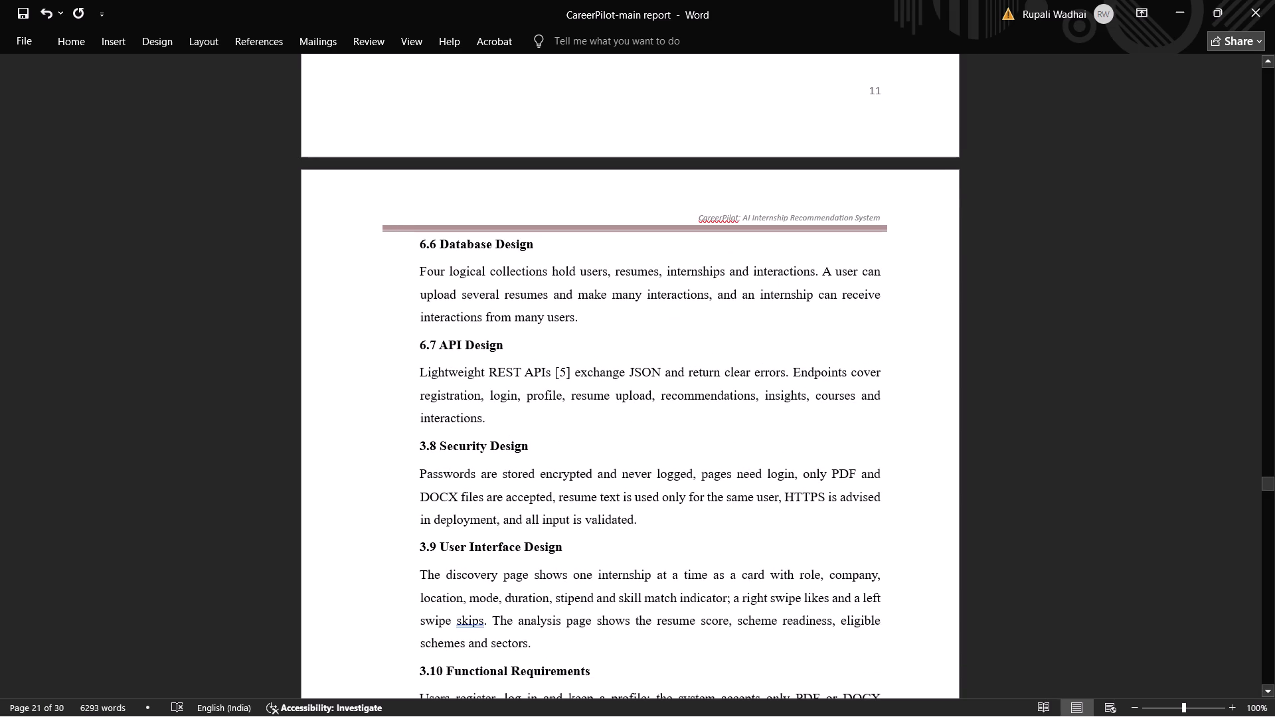
pyautogui.press('BackSpace')
pyautogui.press('6')
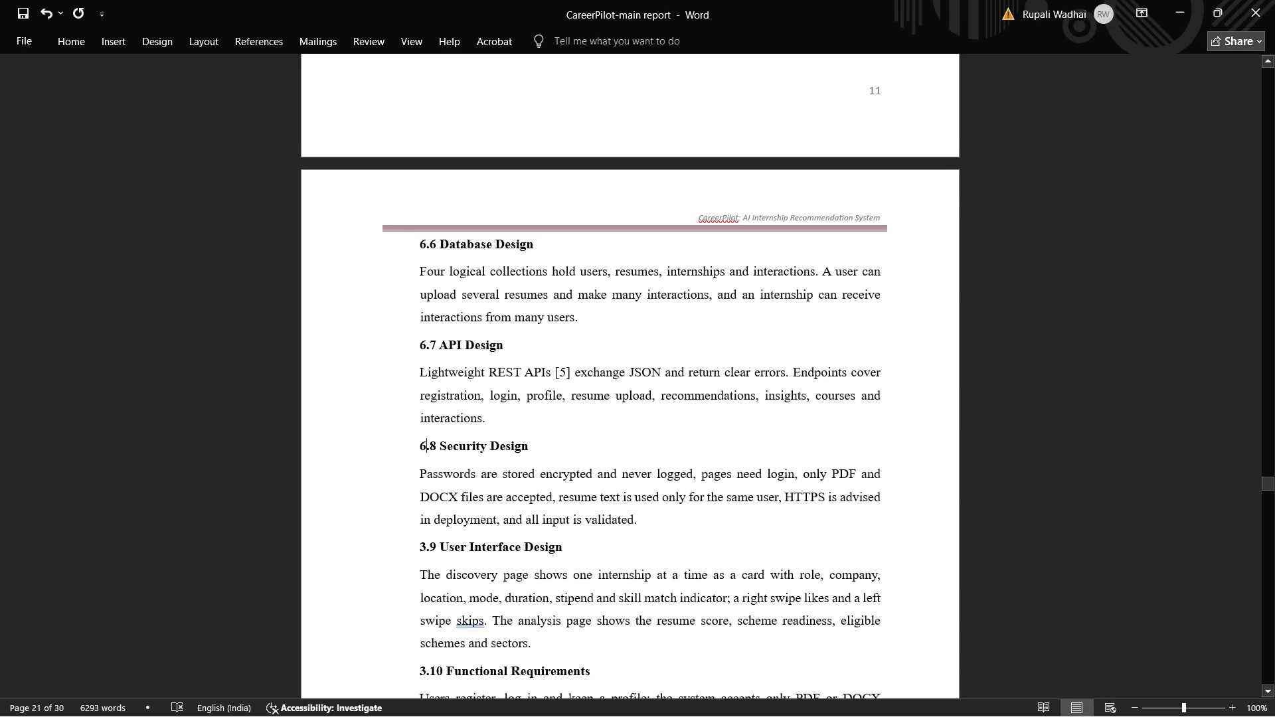
pyautogui.click(426, 552)
pyautogui.press('BackSpace')
pyautogui.press('6')
pyautogui.scroll(-1, 426, 552)
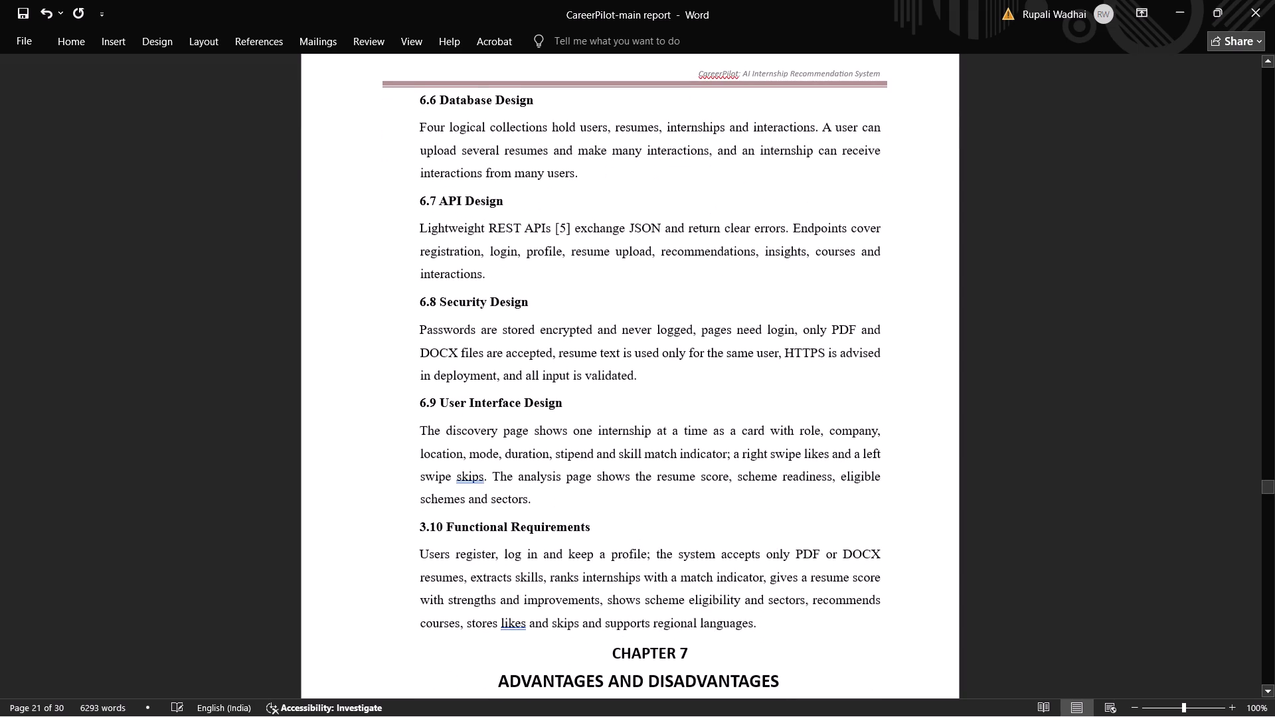
pyautogui.click(425, 530)
pyautogui.press('BackSpace')
pyautogui.press('6')
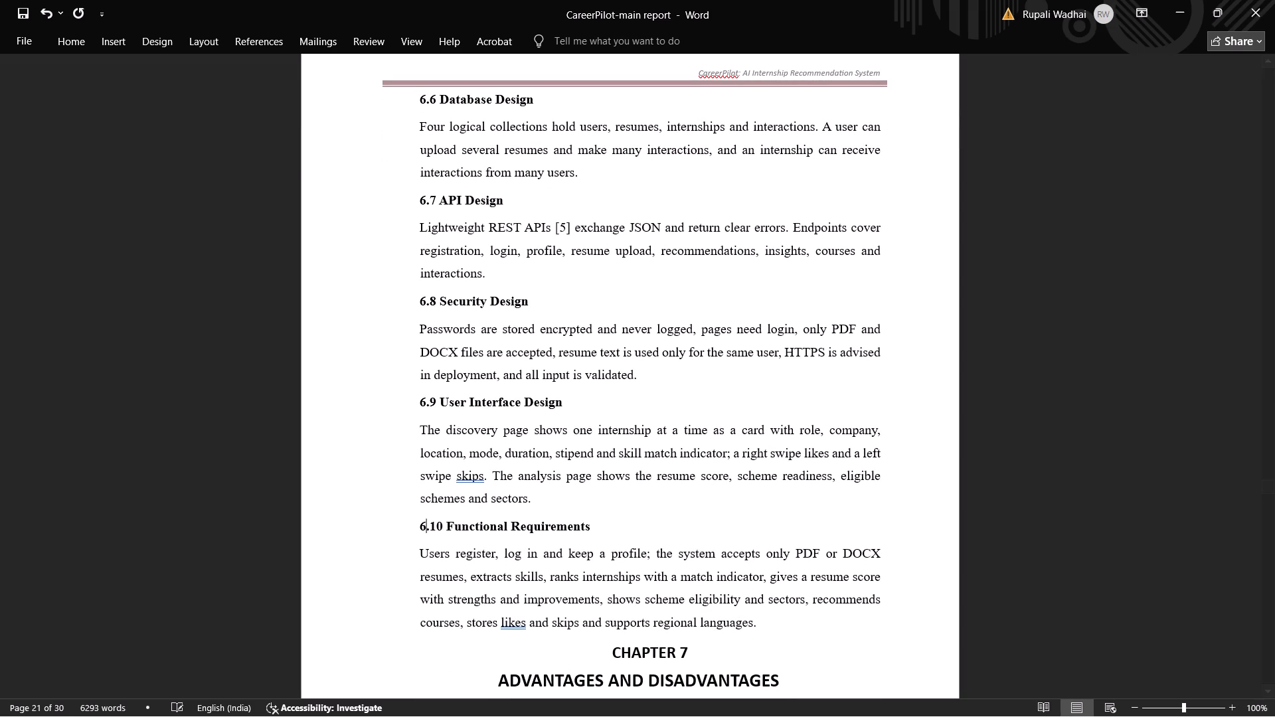
# Insert blank lines after the 6.10 Functional Requirements paragraph so that Chapter 7 starts on a new page.
pyautogui.scroll(-1, 425, 530)
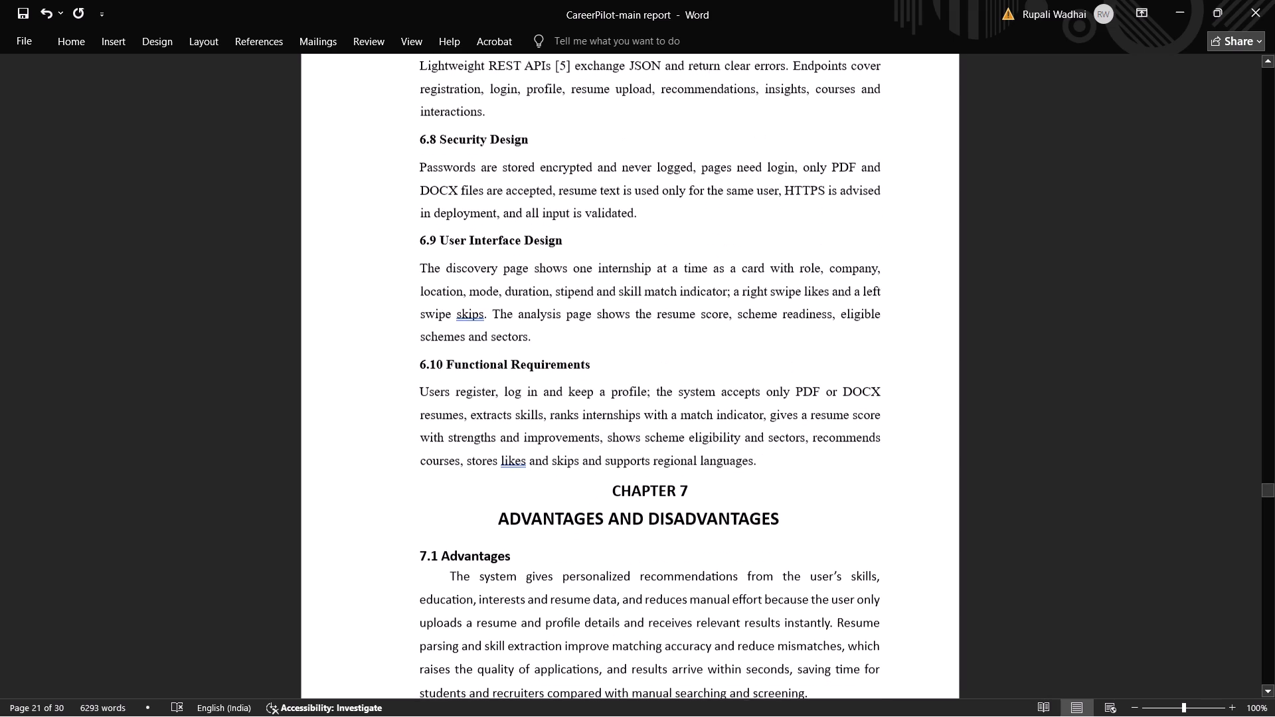
pyautogui.hscroll(1, 425, 530)
pyautogui.click(764, 456)
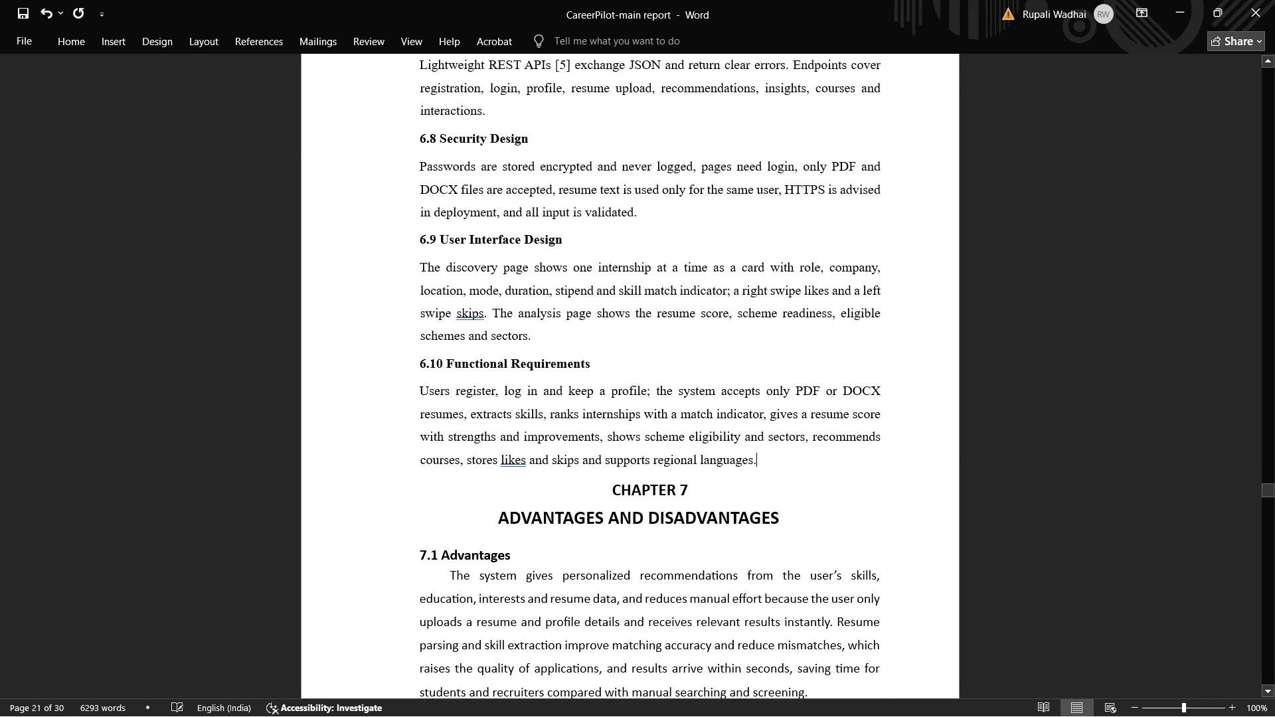
pyautogui.scroll(1, 764, 456)
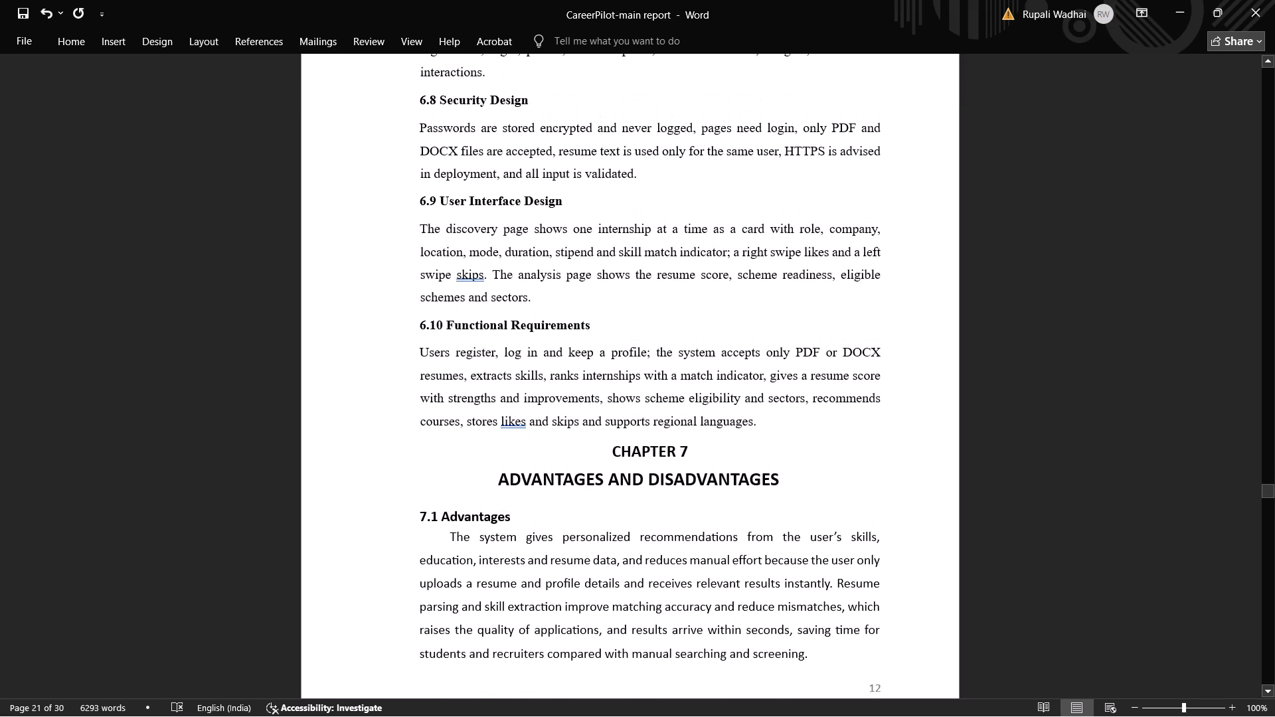
pyautogui.press('Return')
pyautogui.press('Return')
pyautogui.press('Return')
pyautogui.press('Return')
pyautogui.press('Return')
pyautogui.press('Return')
pyautogui.press('Return')
pyautogui.press('Return')
pyautogui.press('Return')
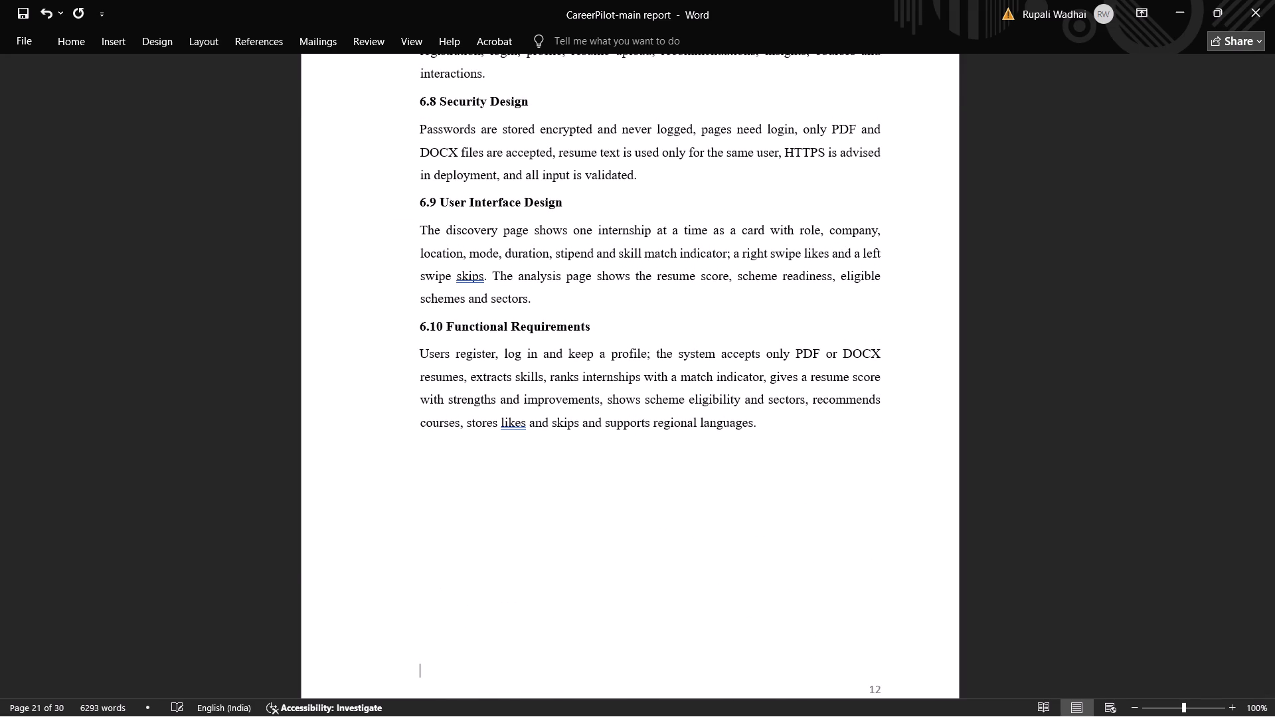
# Delete the closing "Overall" paragraph of section 7.3 and all of section 7.4 Manual Search Versus the Proposed System.
pyautogui.scroll(-2, 764, 456)
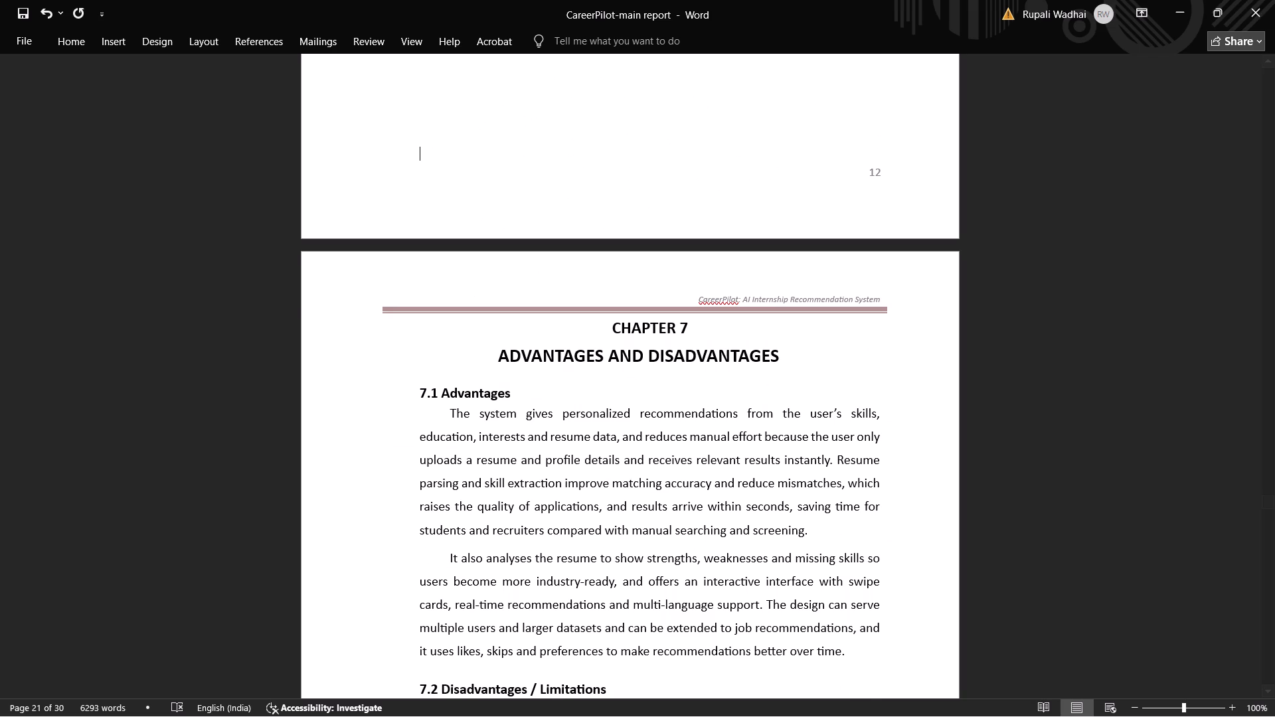
pyautogui.scroll(-1, 764, 456)
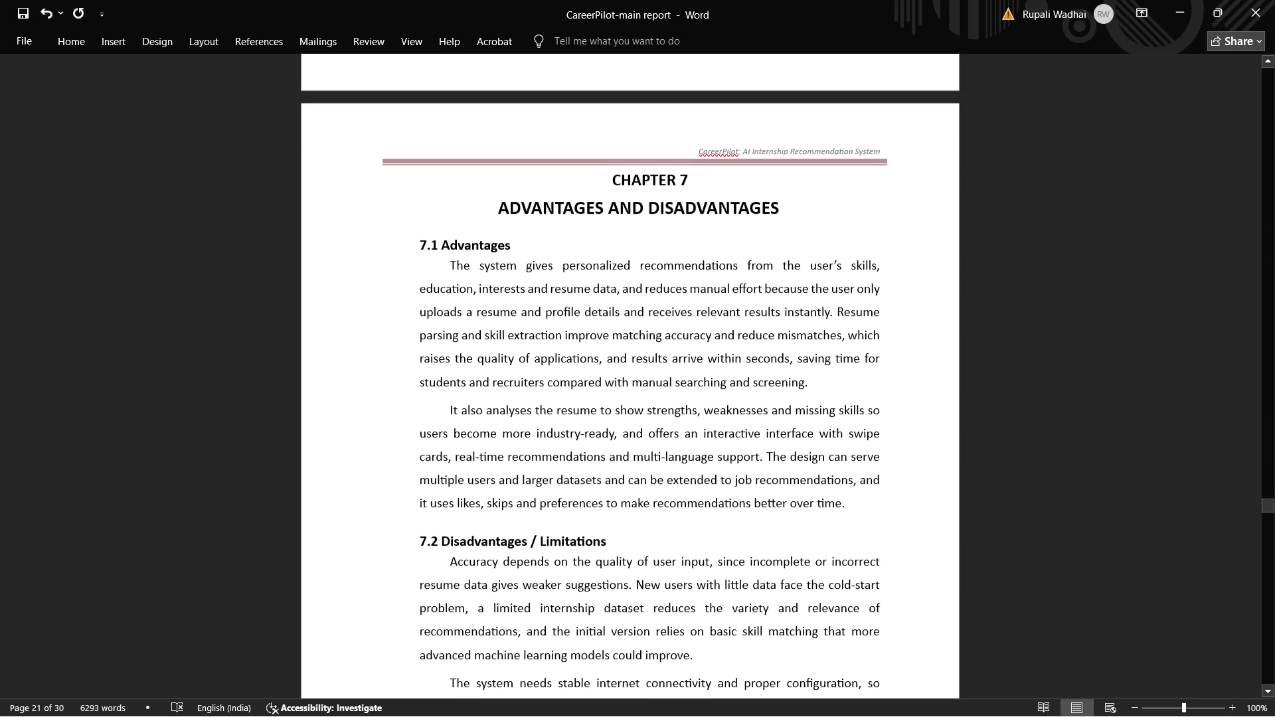
pyautogui.scroll(-2, 781, 487)
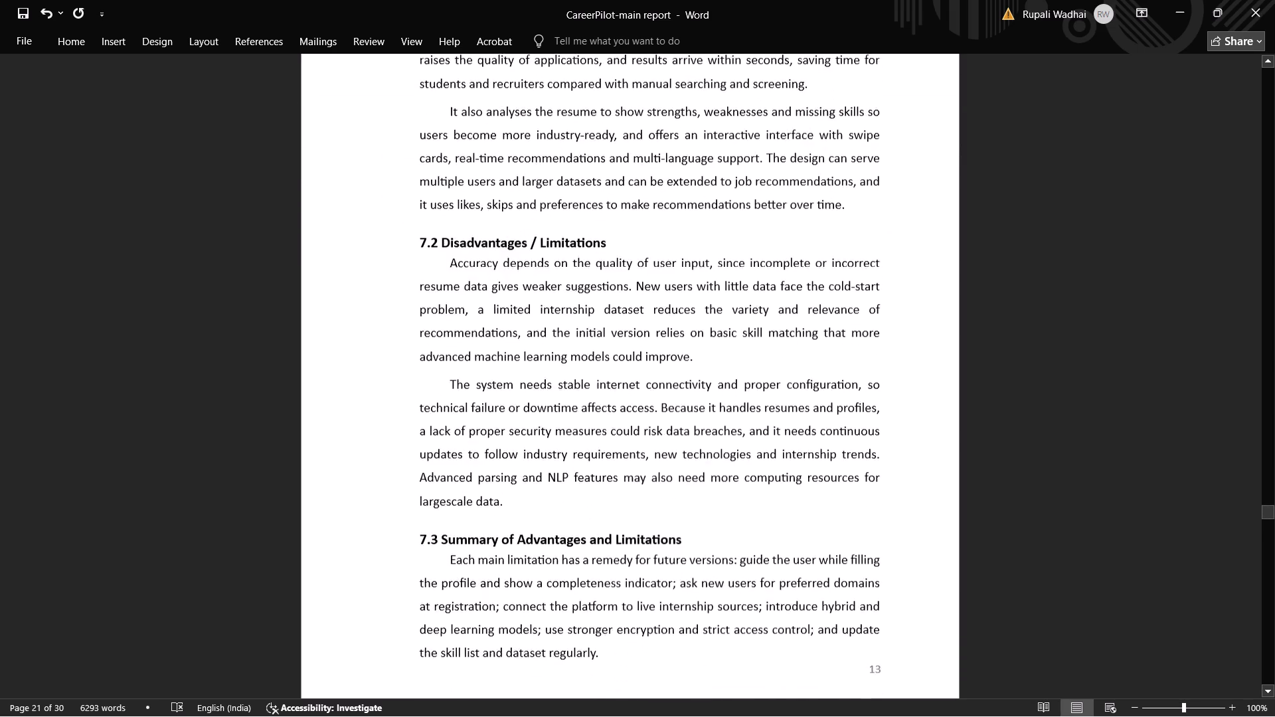
pyautogui.scroll(-4, 781, 487)
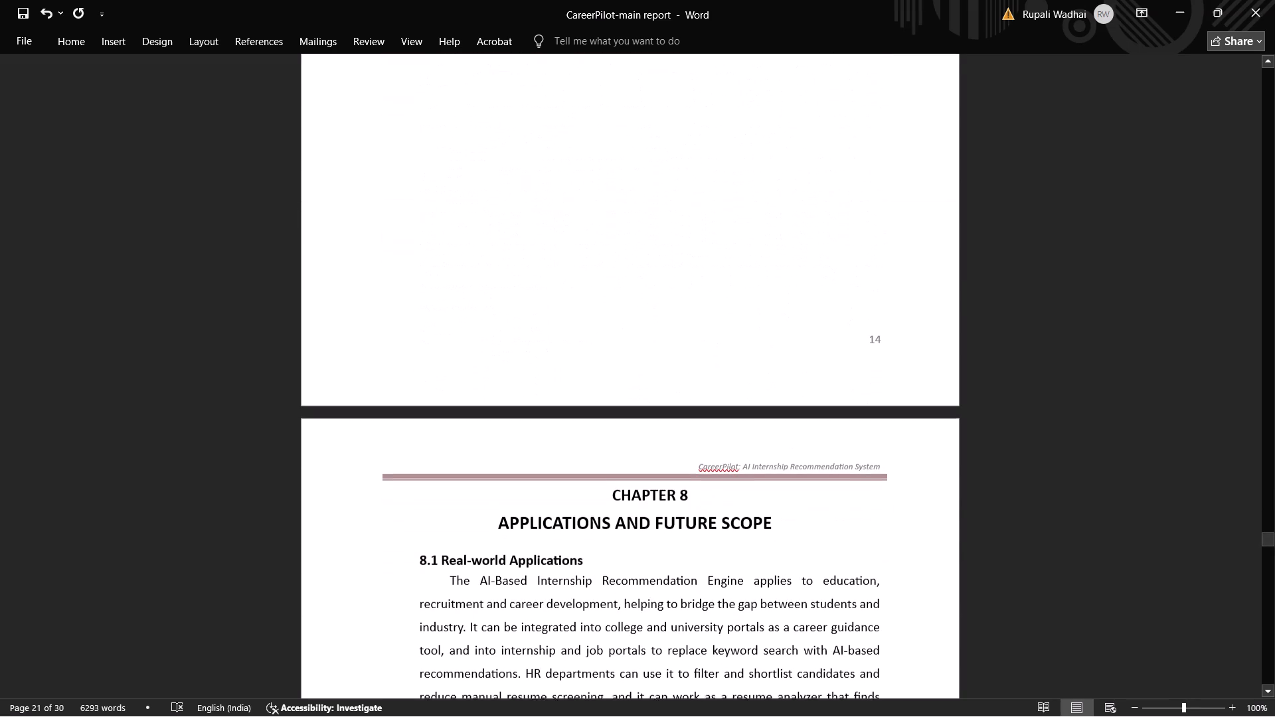
pyautogui.scroll(2, 781, 487)
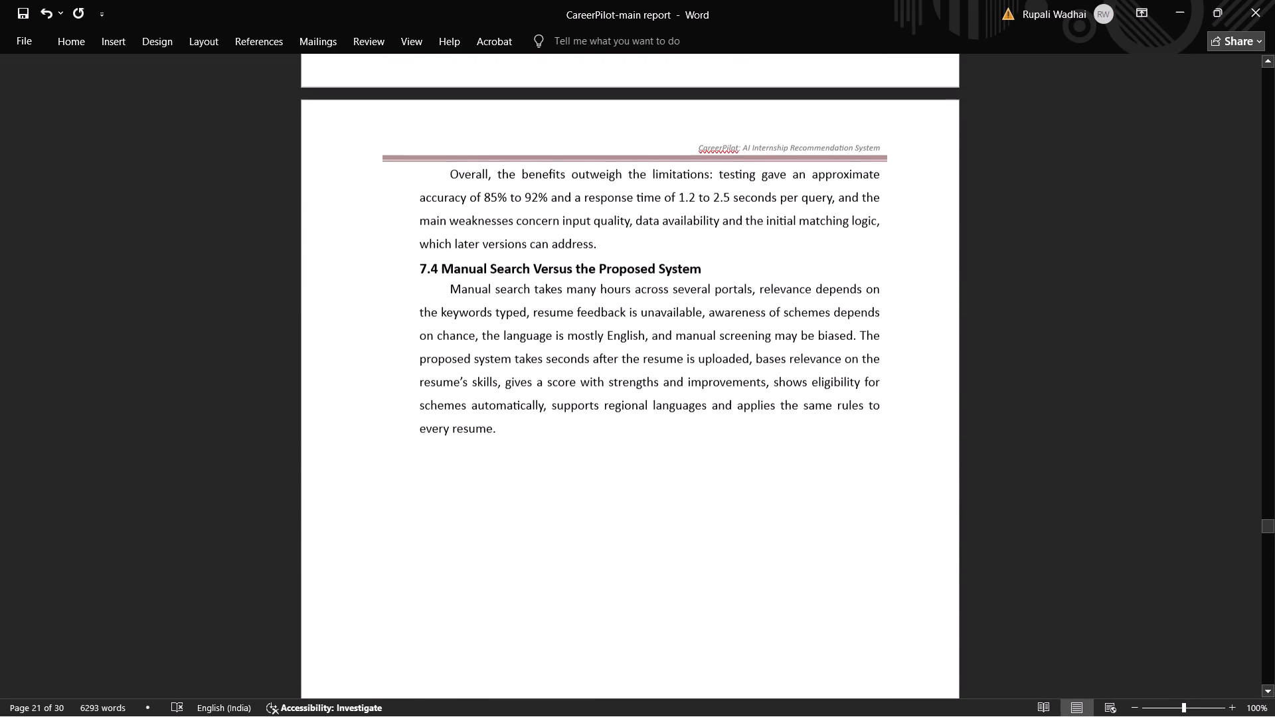
pyautogui.moveTo(547, 431); pyautogui.dragTo(448, 173)
pyautogui.press('BackSpace')
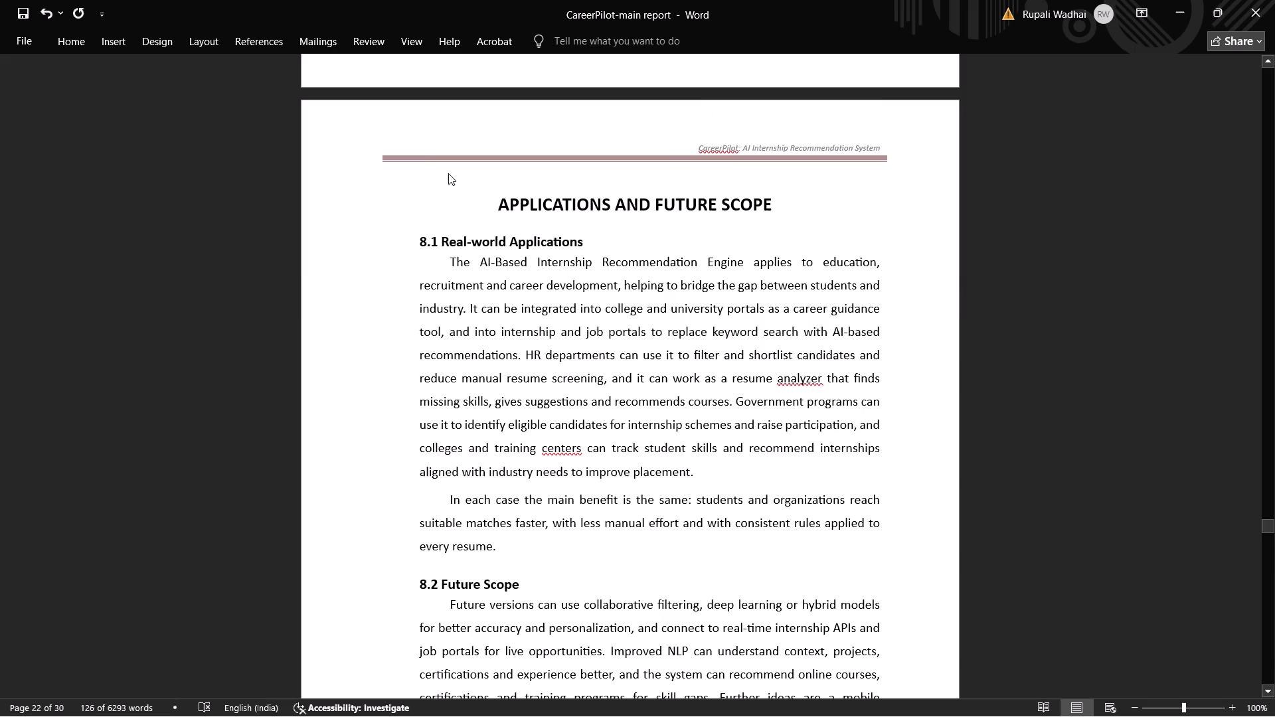
# Delete the remaining Chapter 7 text, from 7.1 Advantages through 7.3 Summary of Advantages and Limitations, keeping the chapter title.
pyautogui.scroll(3, 448, 173)
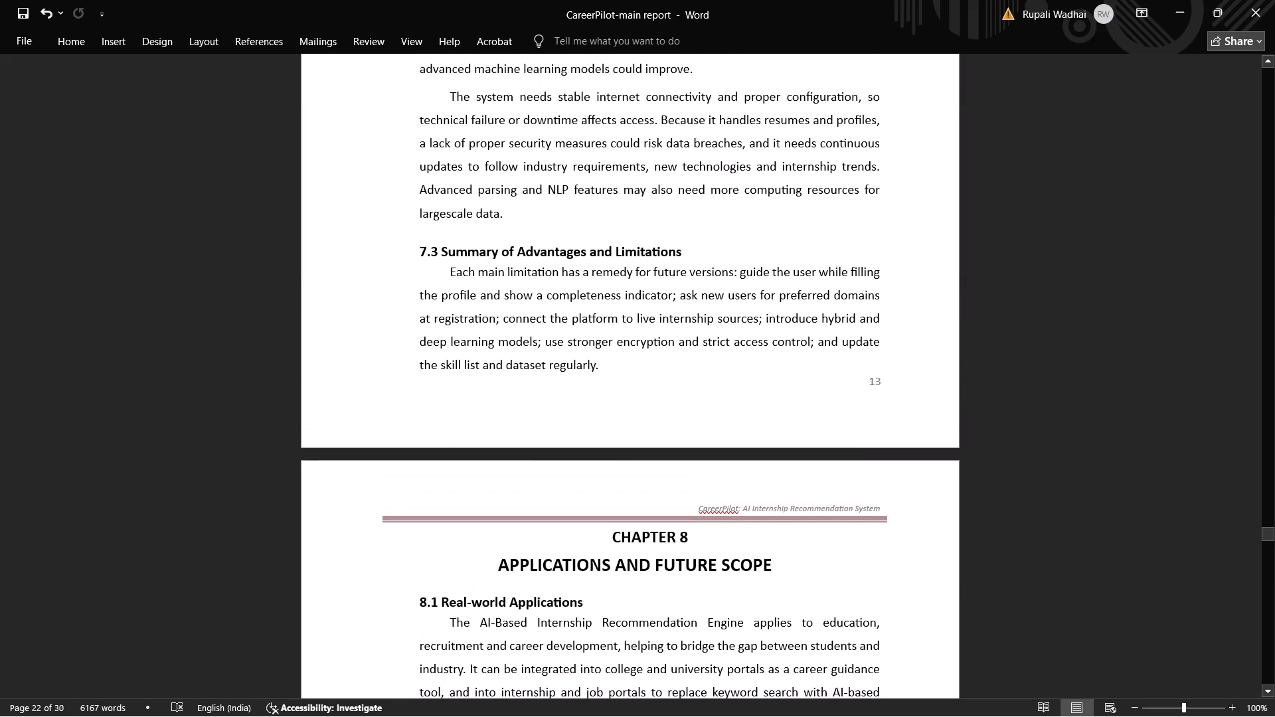
pyautogui.moveTo(636, 388); pyautogui.dragTo(440, 223)
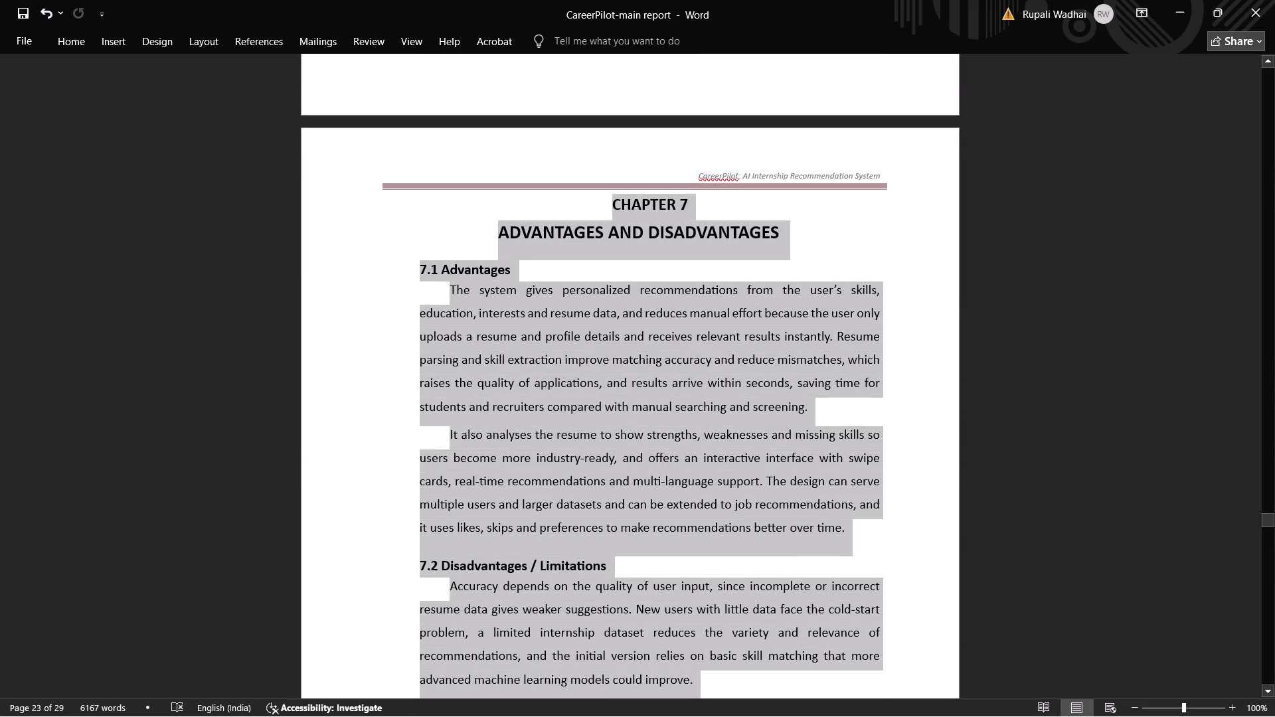
pyautogui.moveTo(440, 223); pyautogui.dragTo(432, 262)
pyautogui.press('BackSpace')
pyautogui.press('BackSpace')
pyautogui.press('BackSpace')
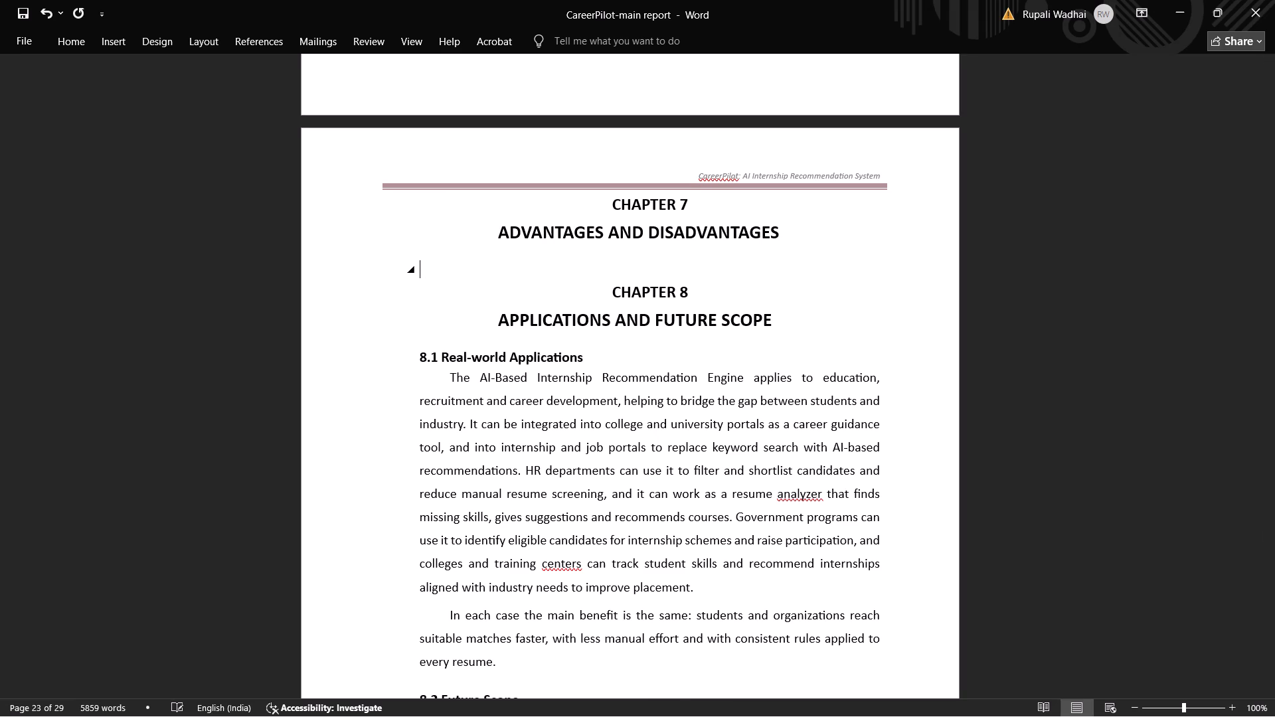
# Replace the Chapter 7 title with "EXPERIMENTAL RESULT AND TESTING".
pyautogui.click(774, 229)
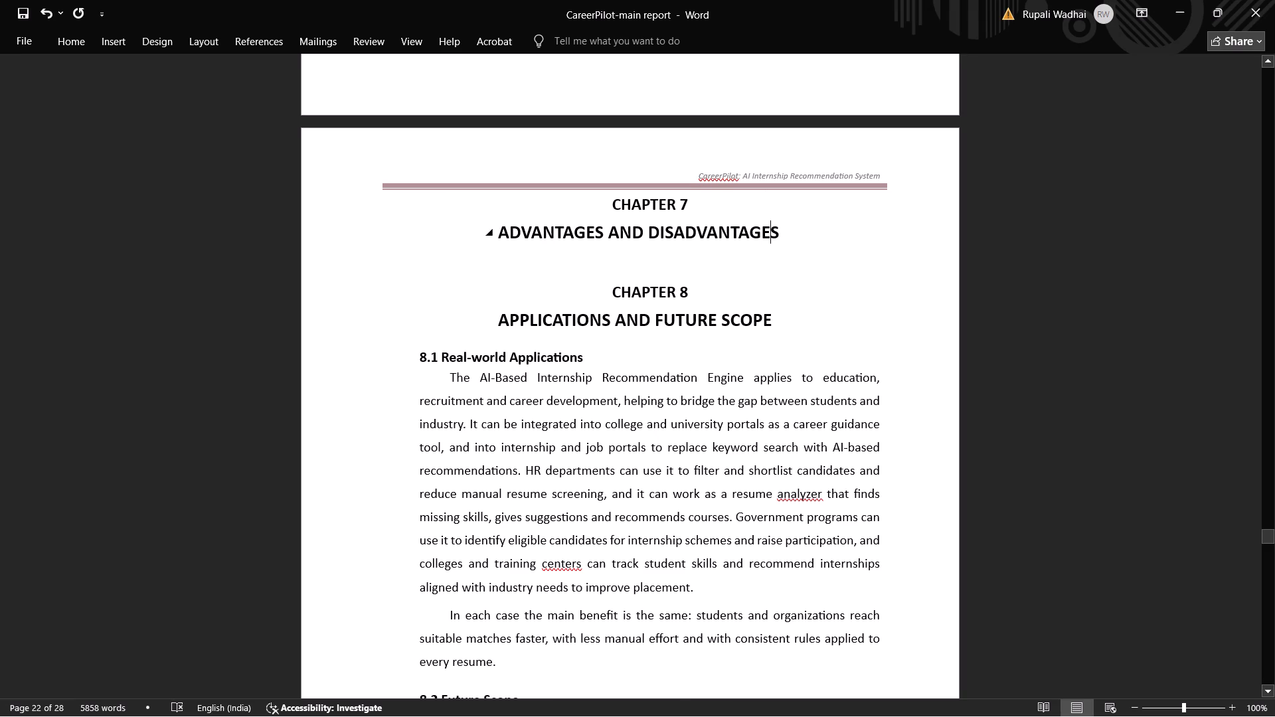
pyautogui.moveTo(778, 232); pyautogui.dragTo(523, 236)
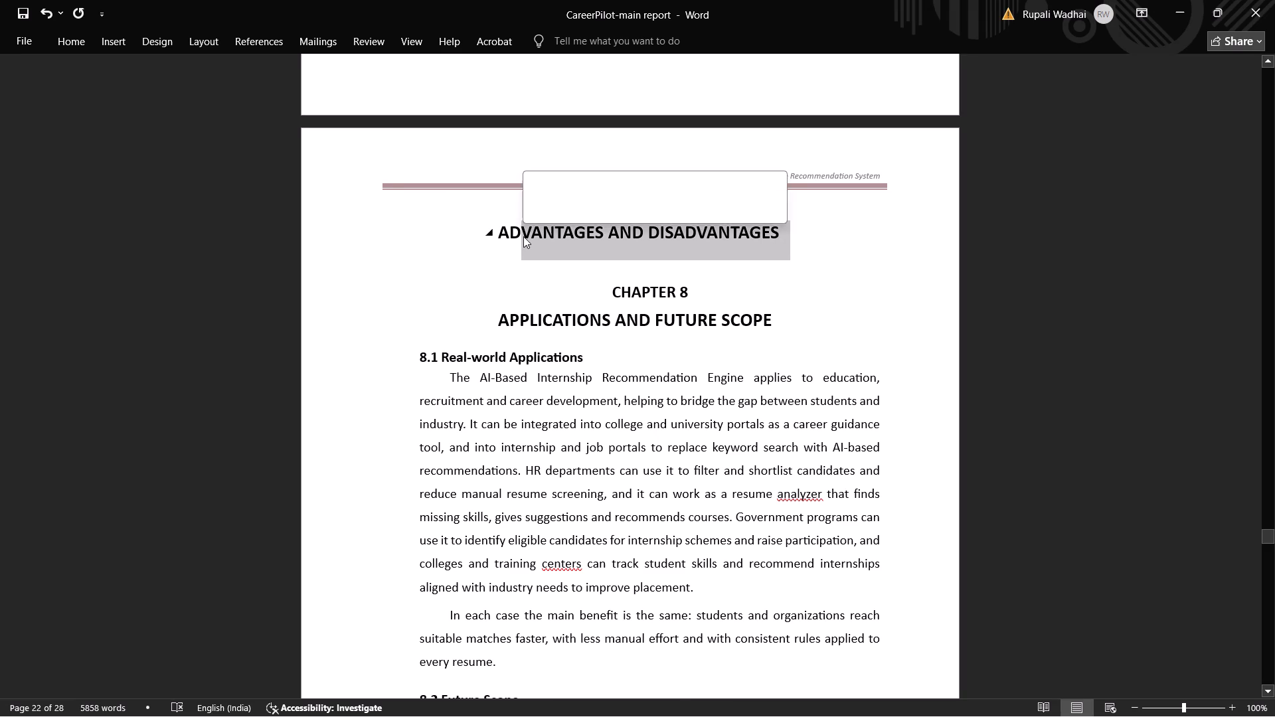
pyautogui.press('BackSpace')
pyautogui.press('BackSpace')
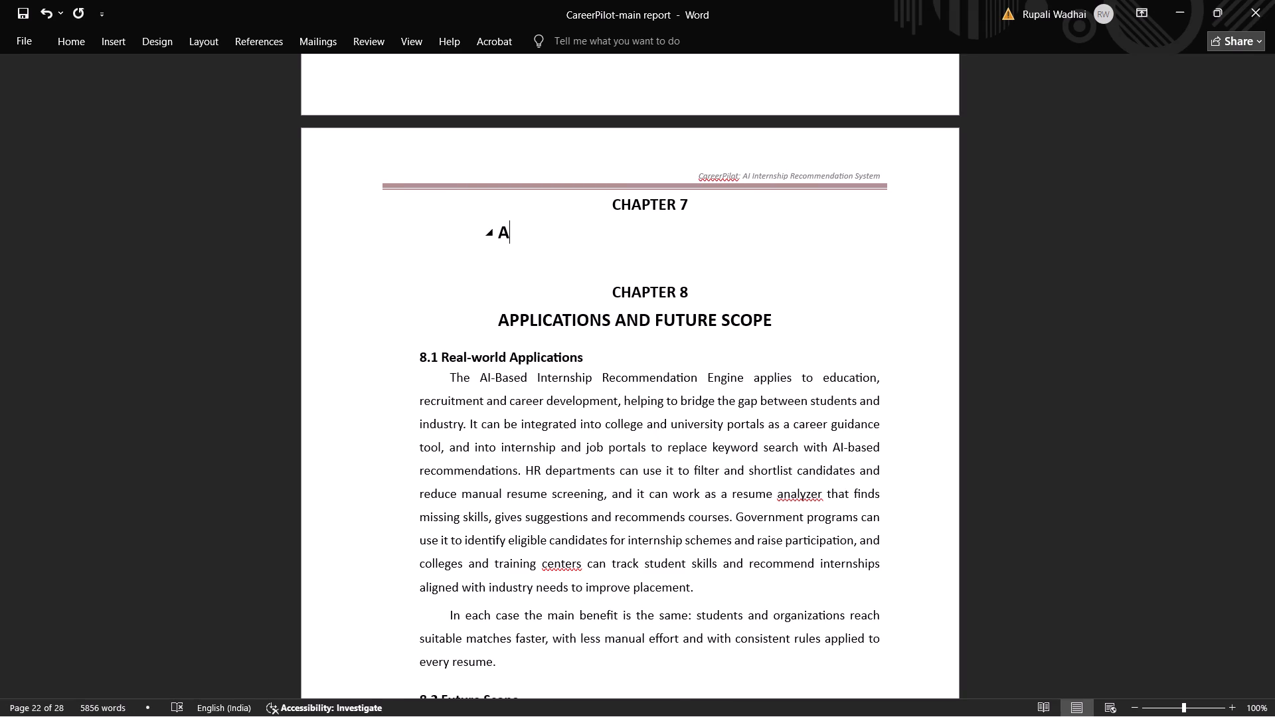
pyautogui.write('EXPERIMENTAL RESULT AND R')
pyautogui.press('BackSpace')
pyautogui.write('TESTING')
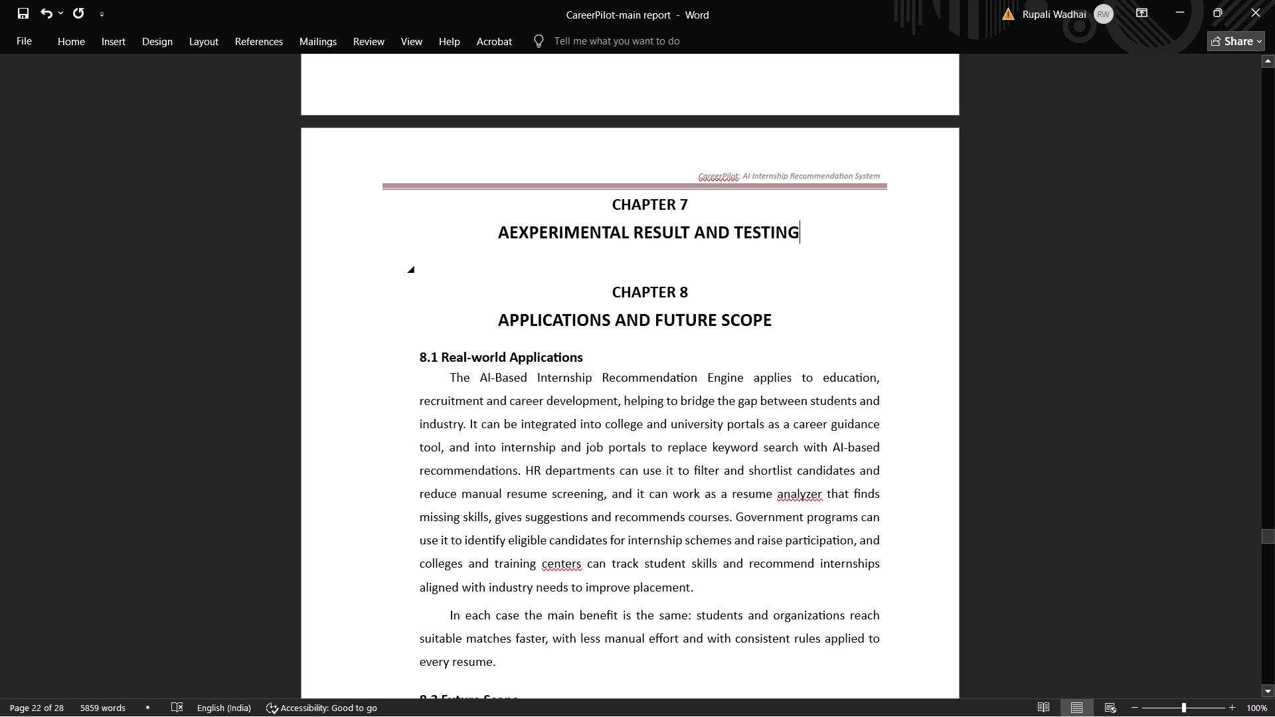
pyautogui.click(513, 234)
pyautogui.press('BackSpace')
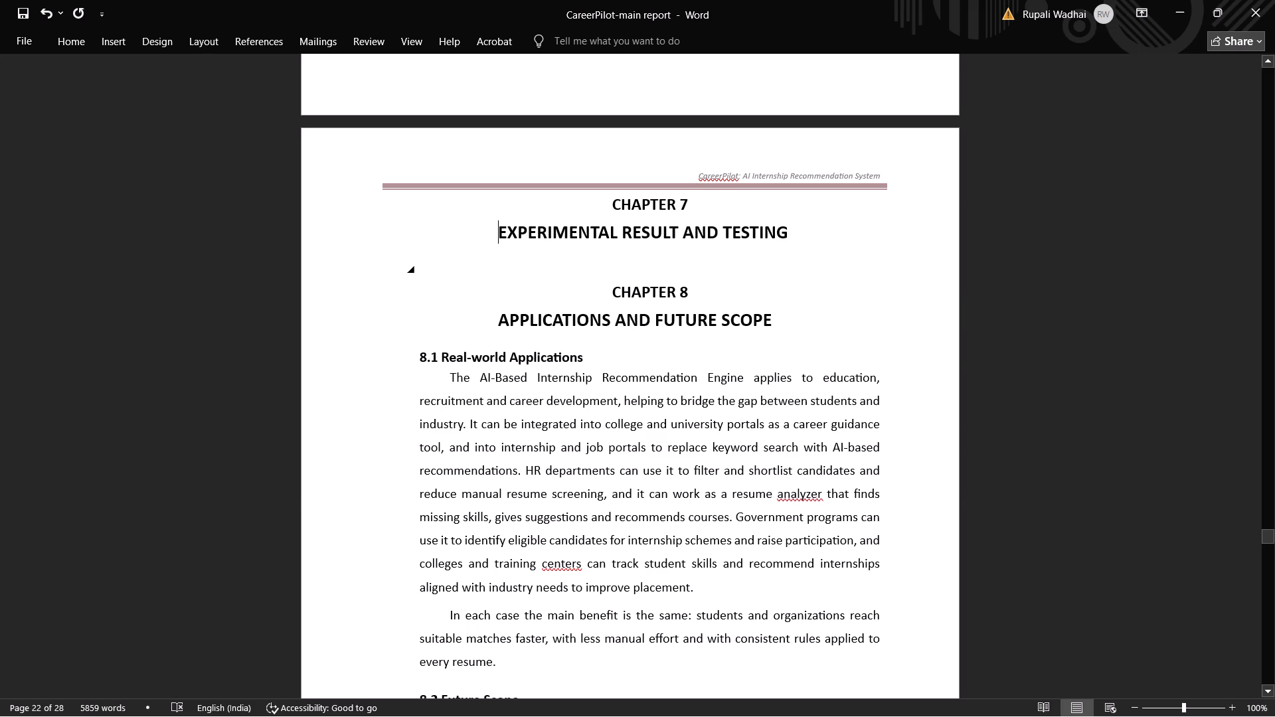
pyautogui.scroll(-3, 732, 263)
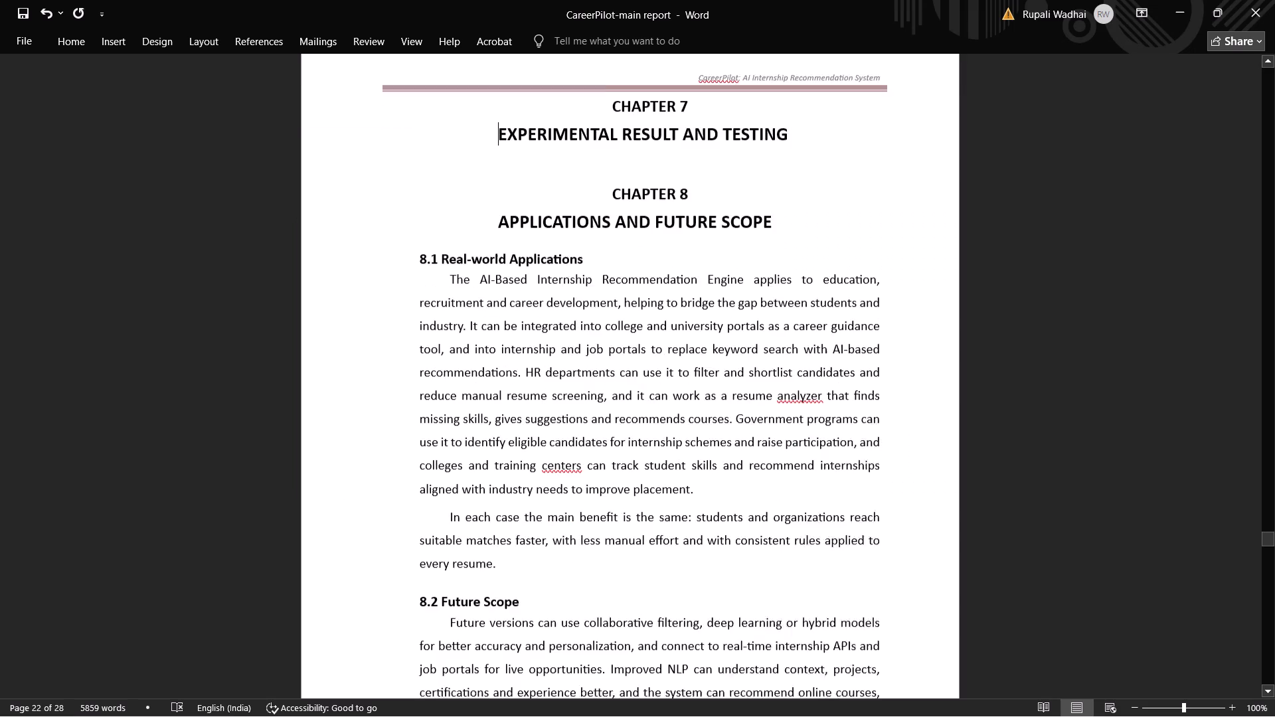
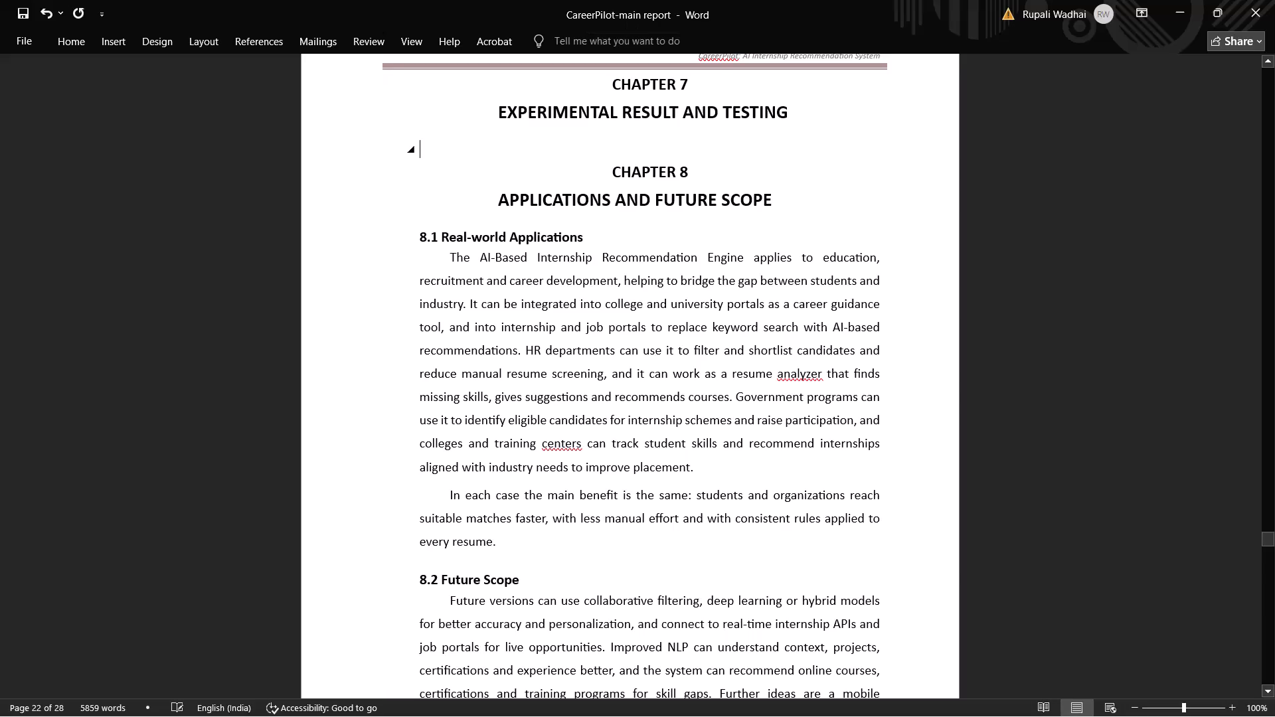
# Paste the copied experimental results and testing text, sections 6.1 to 6.7, under the Chapter 7 title.
pyautogui.hotkey('ctrl', 'v')
# Remove bold from the pasted text, 6.1 Introduction through 6.7 Testing Environment, and set its font to Times New Roman.
pyautogui.scroll(-1, 669, 388)
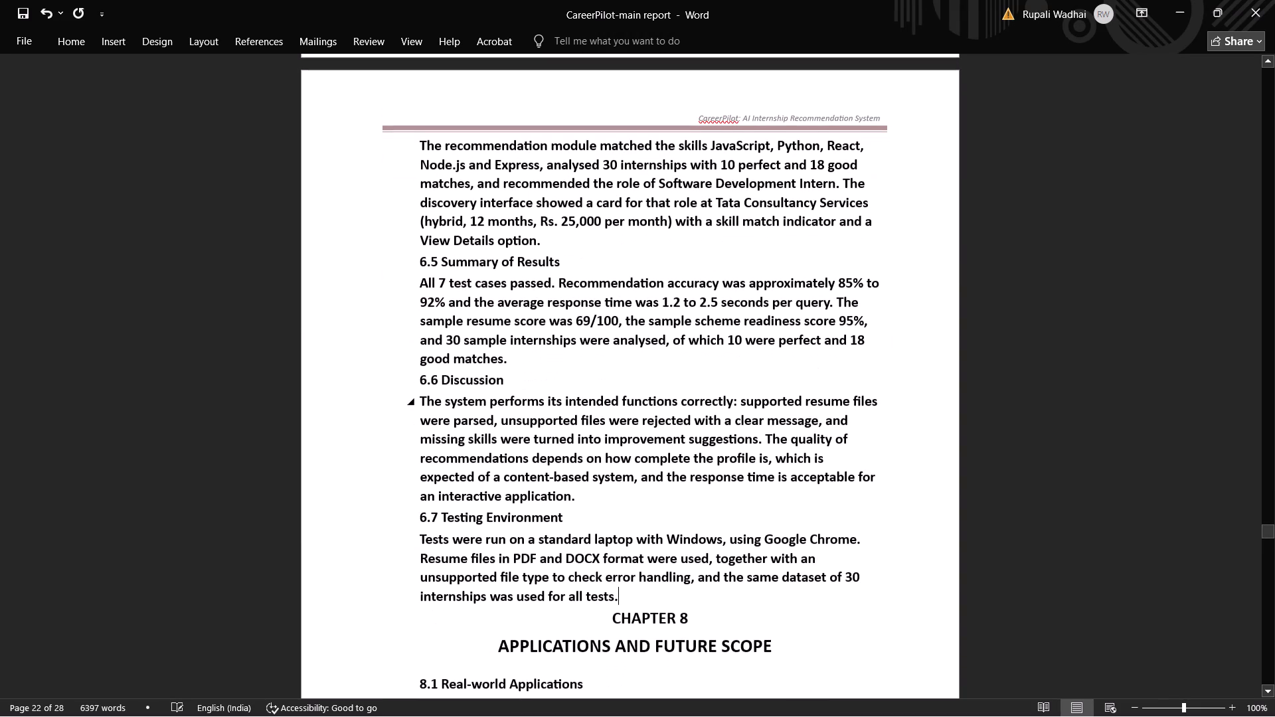
pyautogui.moveTo(616, 592); pyautogui.dragTo(471, 14)
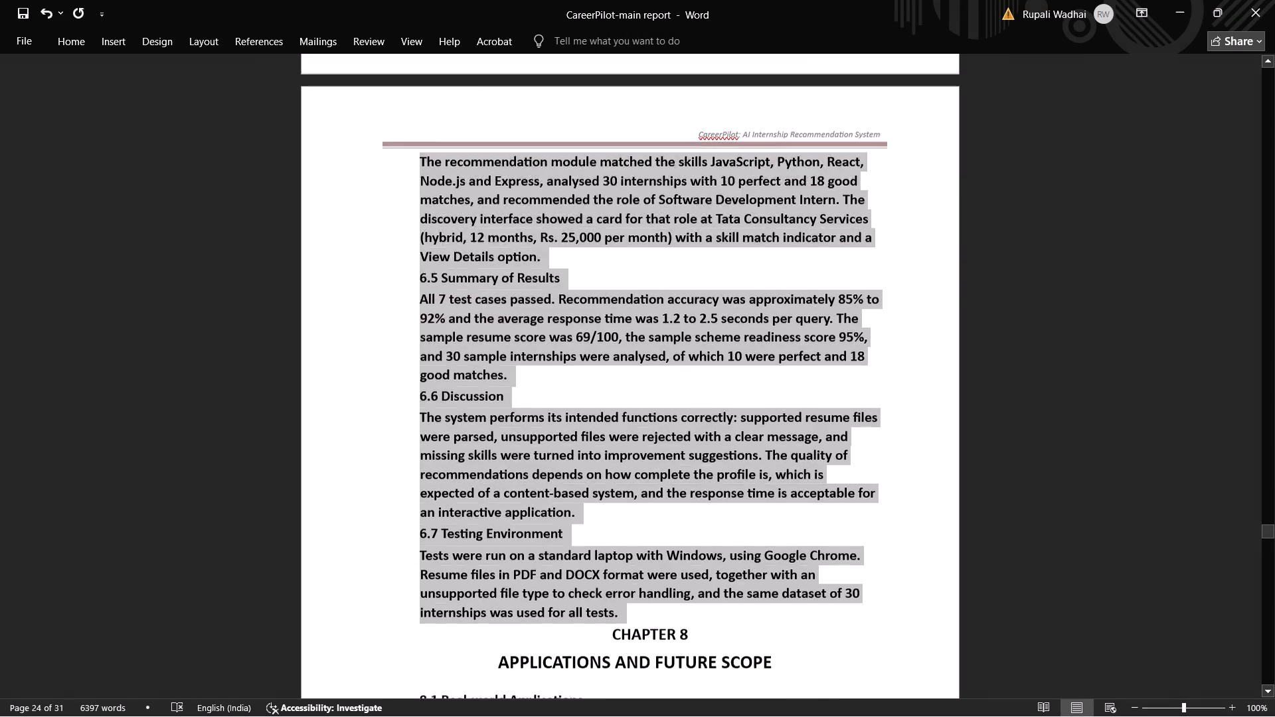
pyautogui.moveTo(471, 14); pyautogui.dragTo(459, 443)
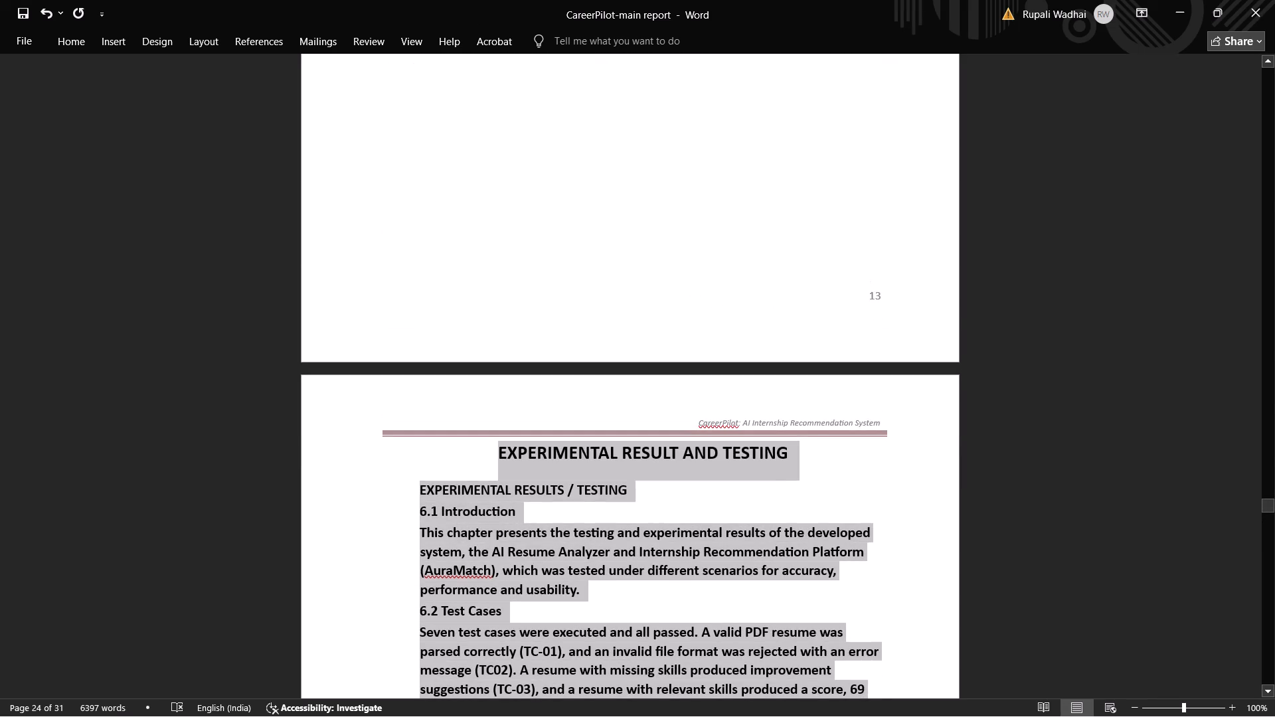
pyautogui.moveTo(459, 443); pyautogui.dragTo(416, 517)
pyautogui.click(424, 487)
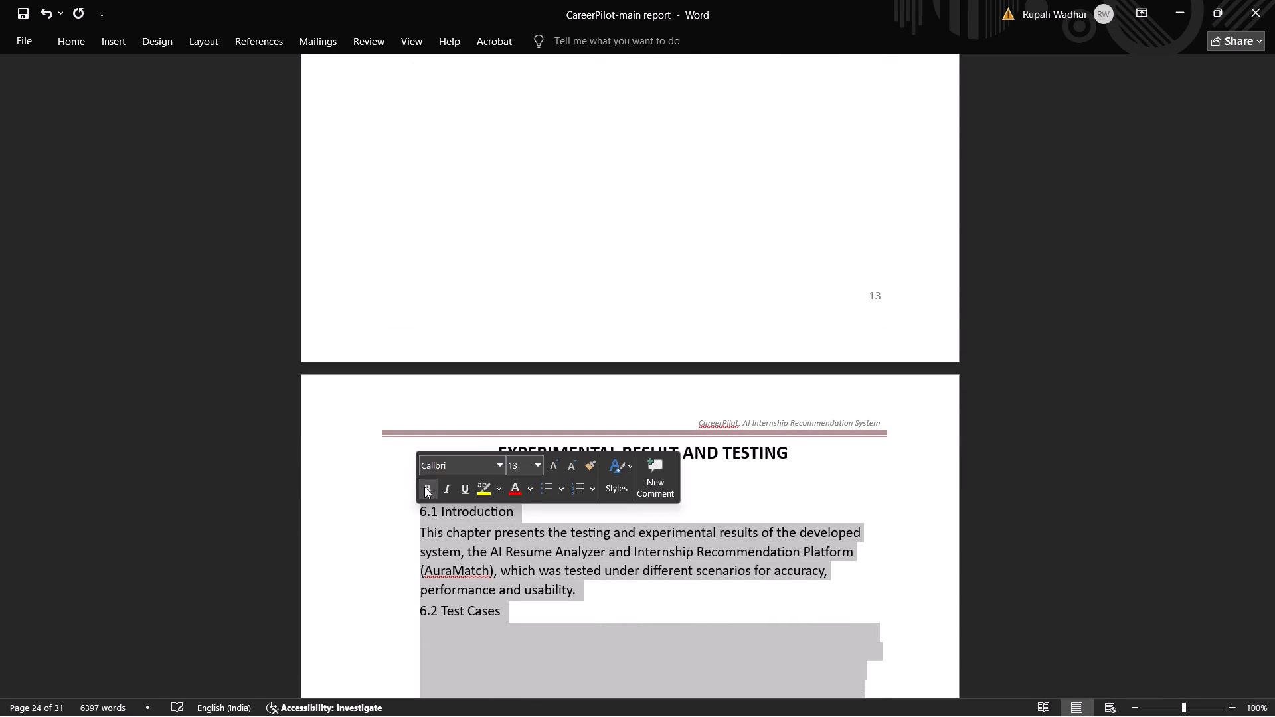
pyautogui.click(498, 467)
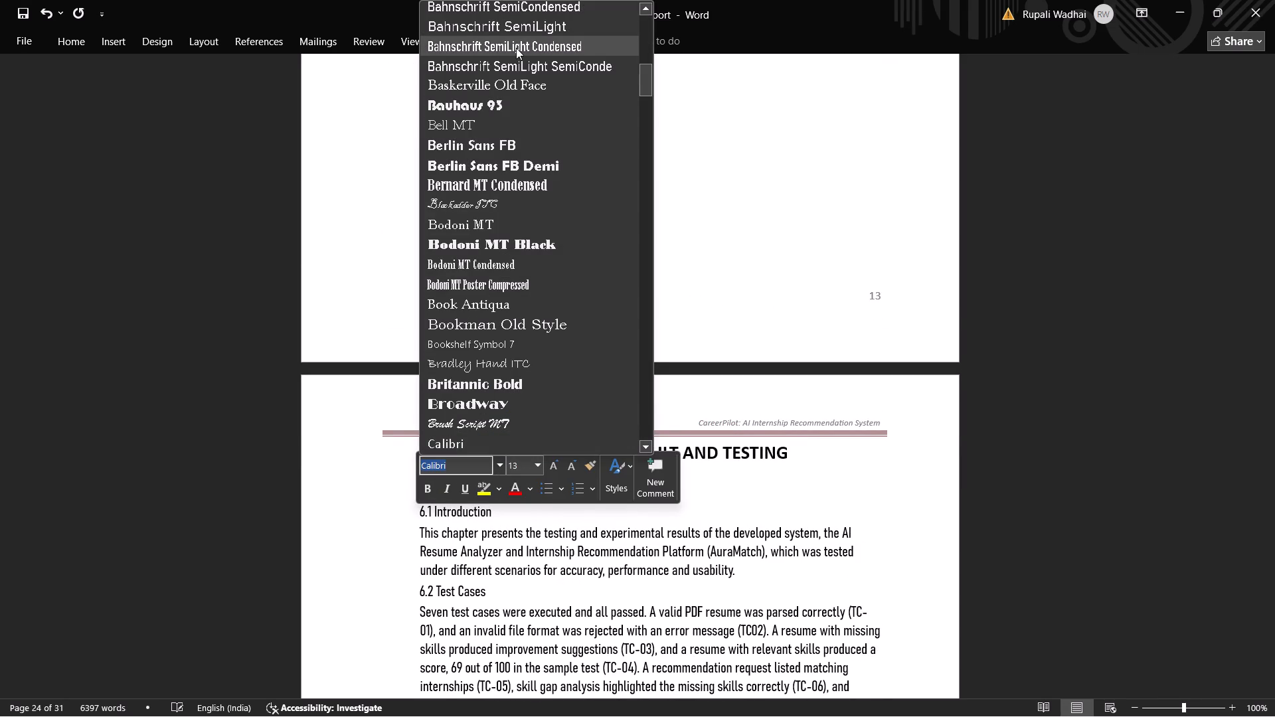
pyautogui.write('ti')
pyautogui.press('Right')
pyautogui.press('Return')
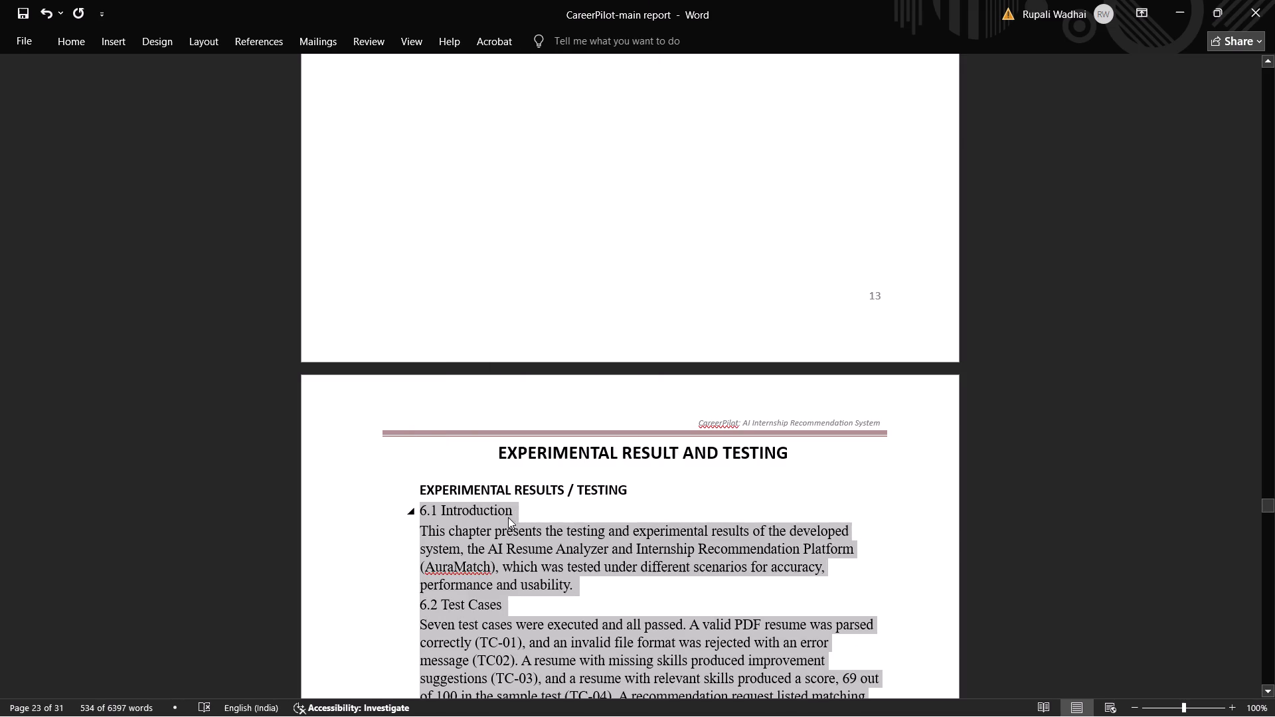
# Set the pasted Chapter 7 text to 12 pt and increase its line spacing.
pyautogui.click(67, 39)
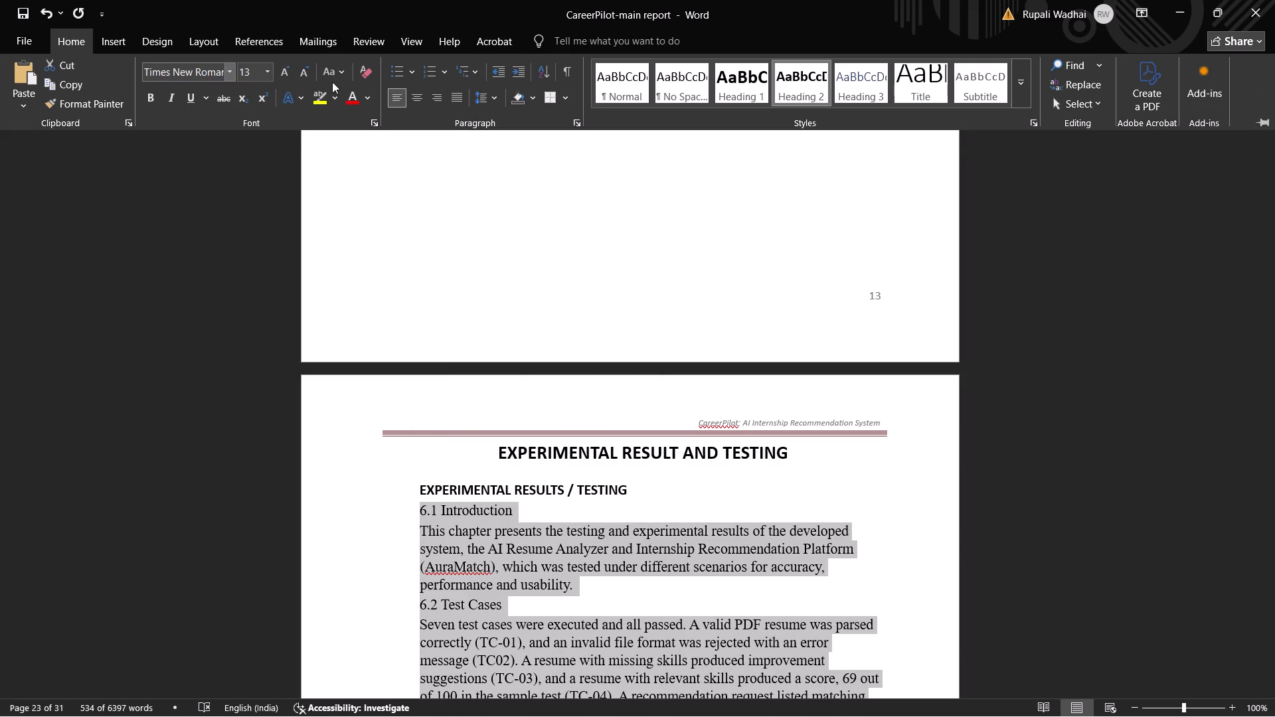
pyautogui.click(260, 73)
pyautogui.click(268, 74)
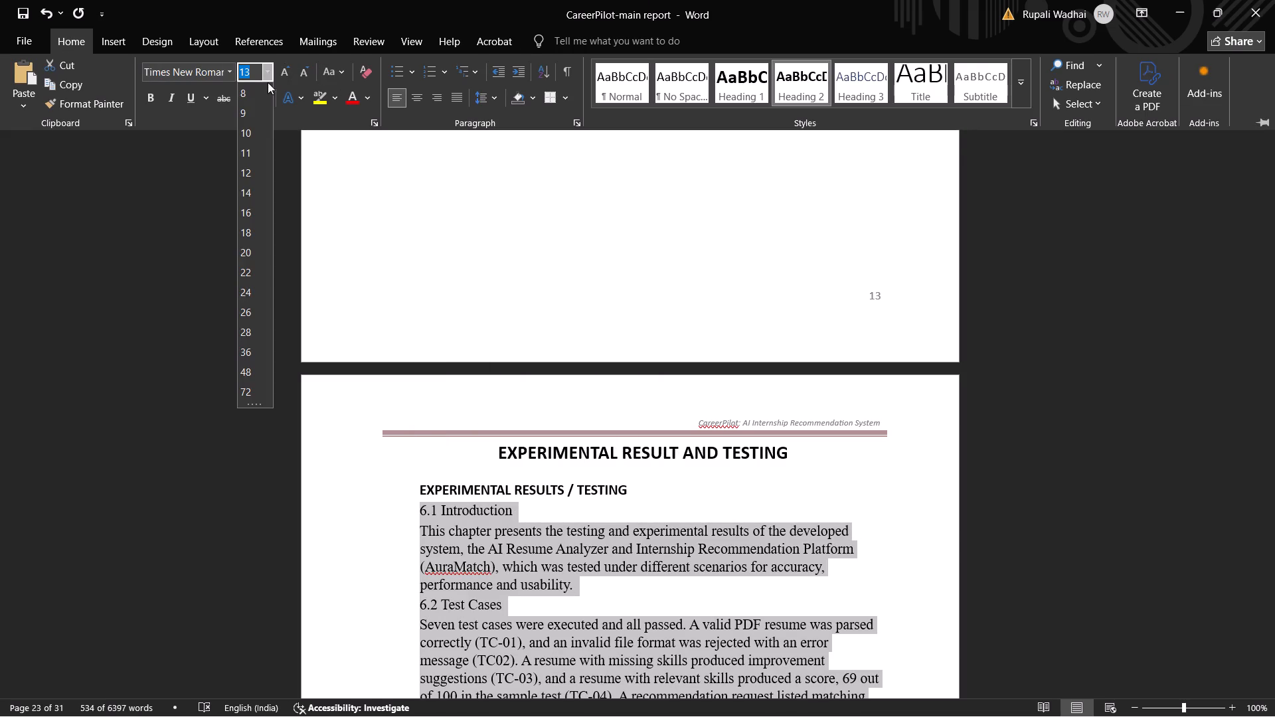
pyautogui.click(252, 178)
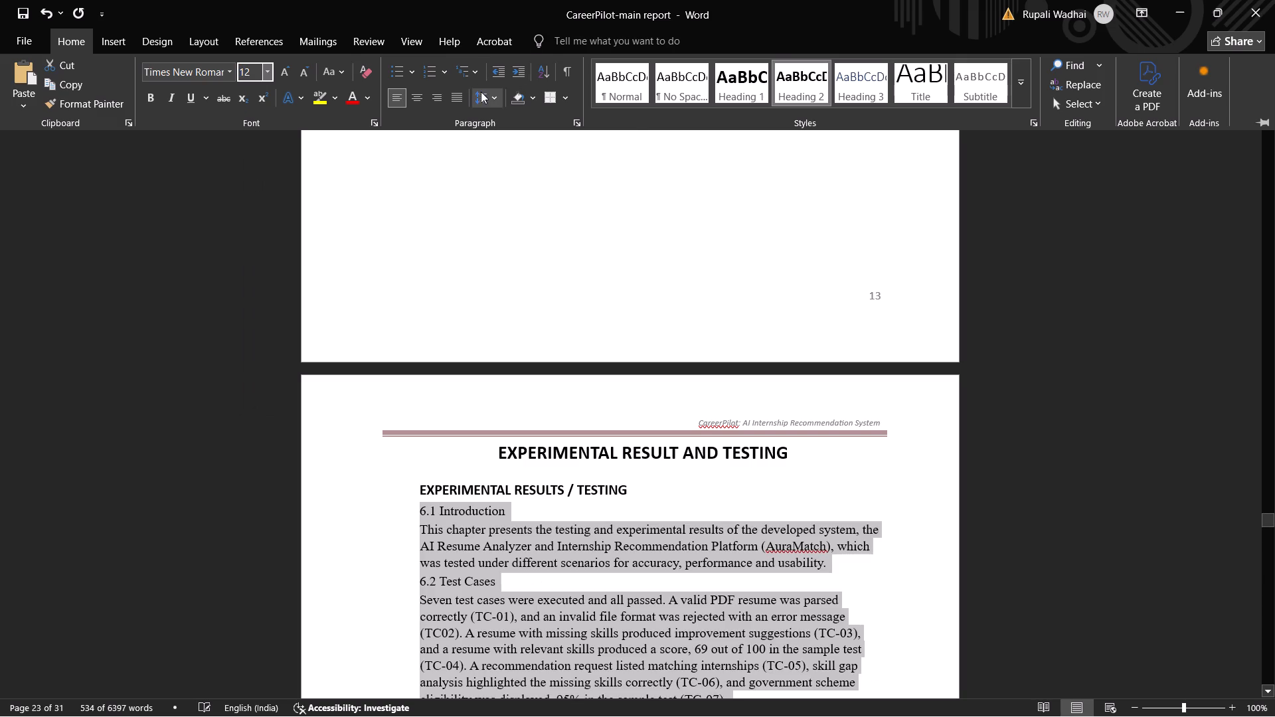
pyautogui.click(481, 92)
pyautogui.click(507, 154)
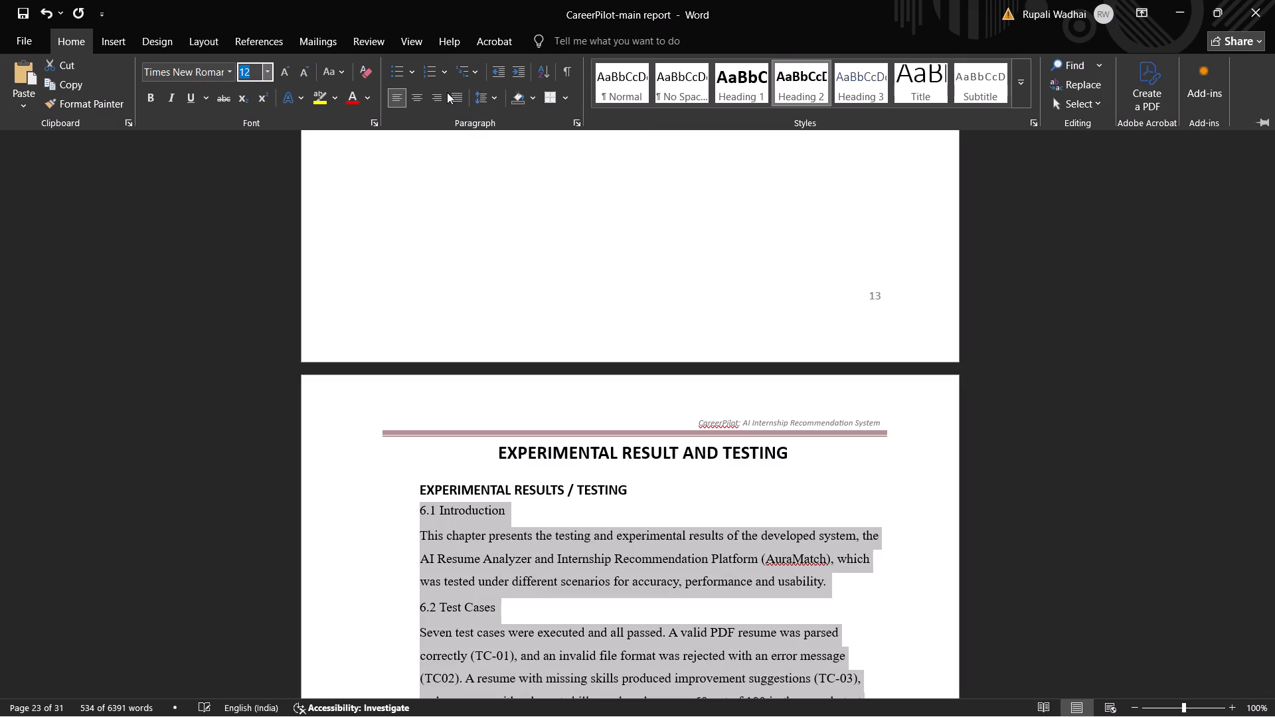
# Delete the duplicate "EXPERIMENTAL RESULTS / TESTING" heading above 6.1 Introduction.
pyautogui.click(634, 491)
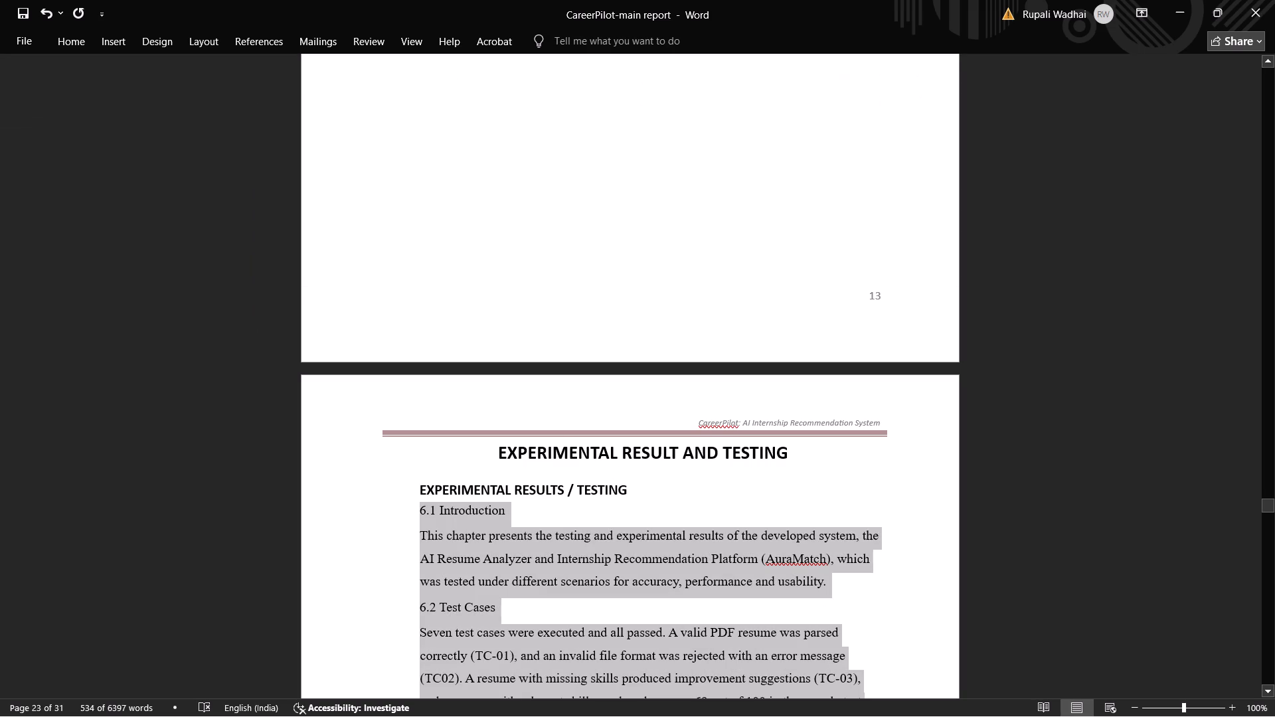
pyautogui.click(639, 490)
pyautogui.moveTo(639, 490); pyautogui.dragTo(429, 491)
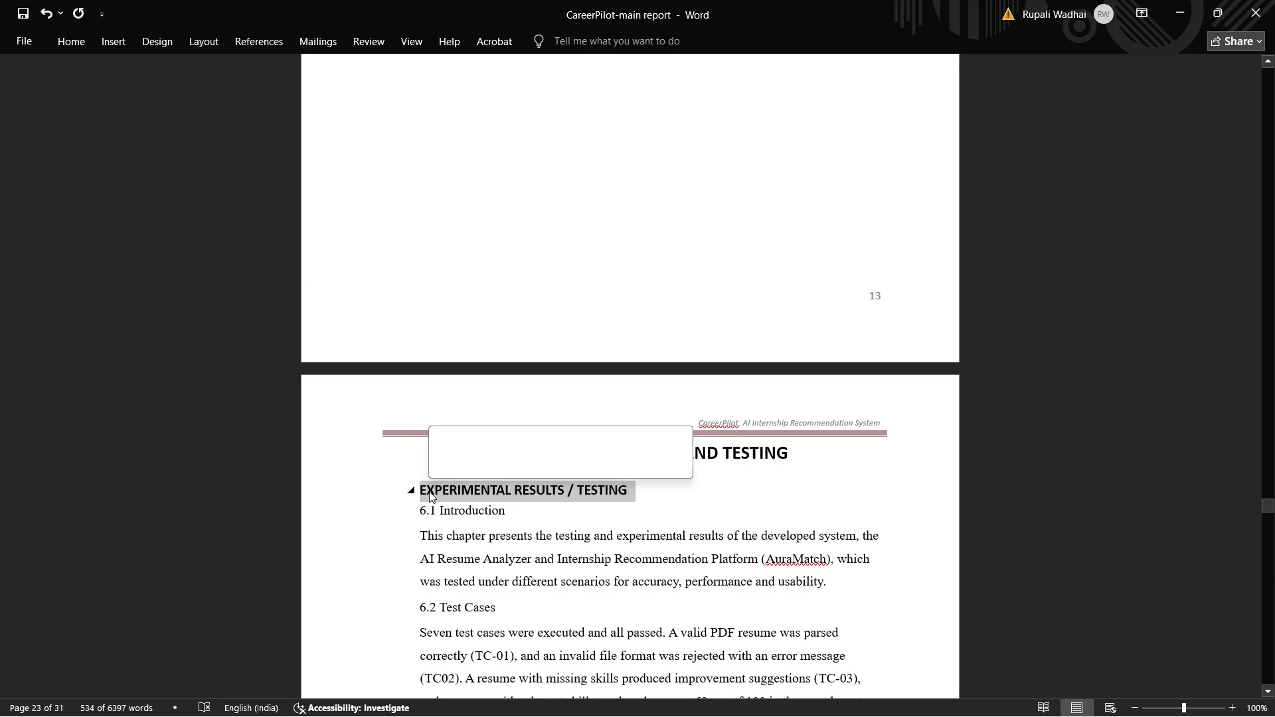
pyautogui.press('BackSpace')
# Make the 6.1 Introduction heading bold.
pyautogui.scroll(-1, 429, 491)
pyautogui.moveTo(525, 444); pyautogui.dragTo(408, 442)
pyautogui.hotkey('ctrl', 'b')
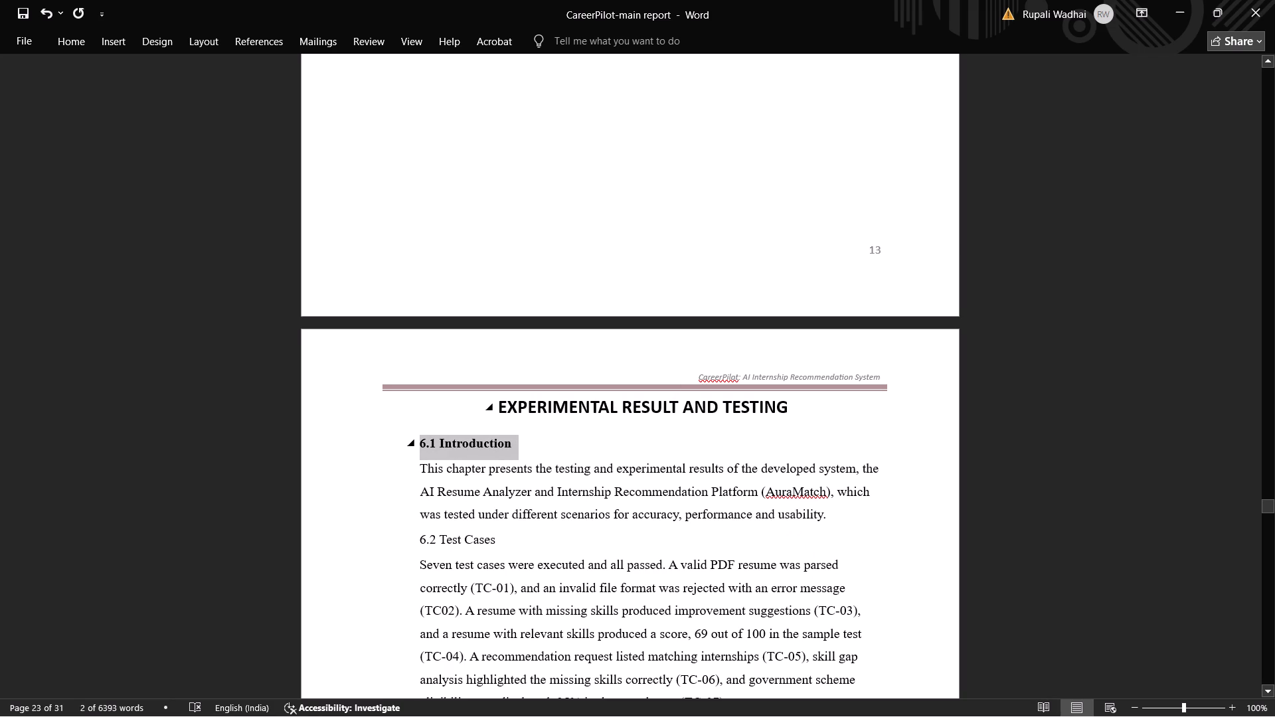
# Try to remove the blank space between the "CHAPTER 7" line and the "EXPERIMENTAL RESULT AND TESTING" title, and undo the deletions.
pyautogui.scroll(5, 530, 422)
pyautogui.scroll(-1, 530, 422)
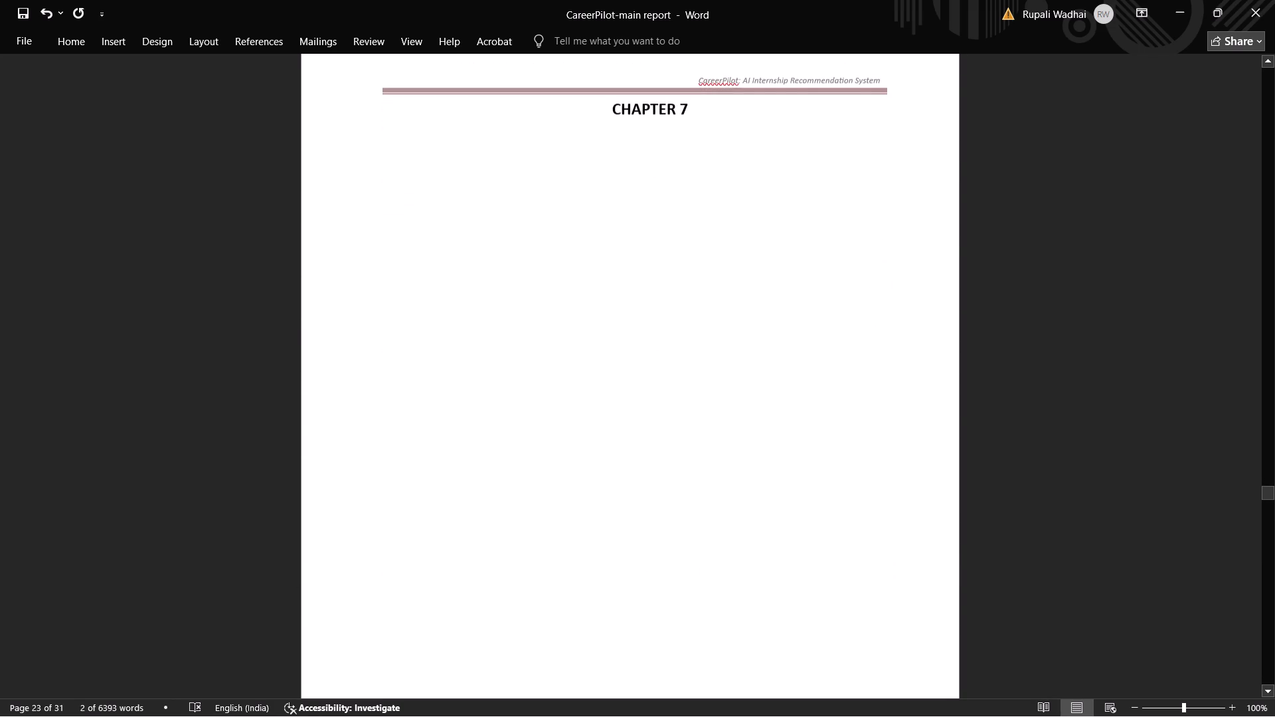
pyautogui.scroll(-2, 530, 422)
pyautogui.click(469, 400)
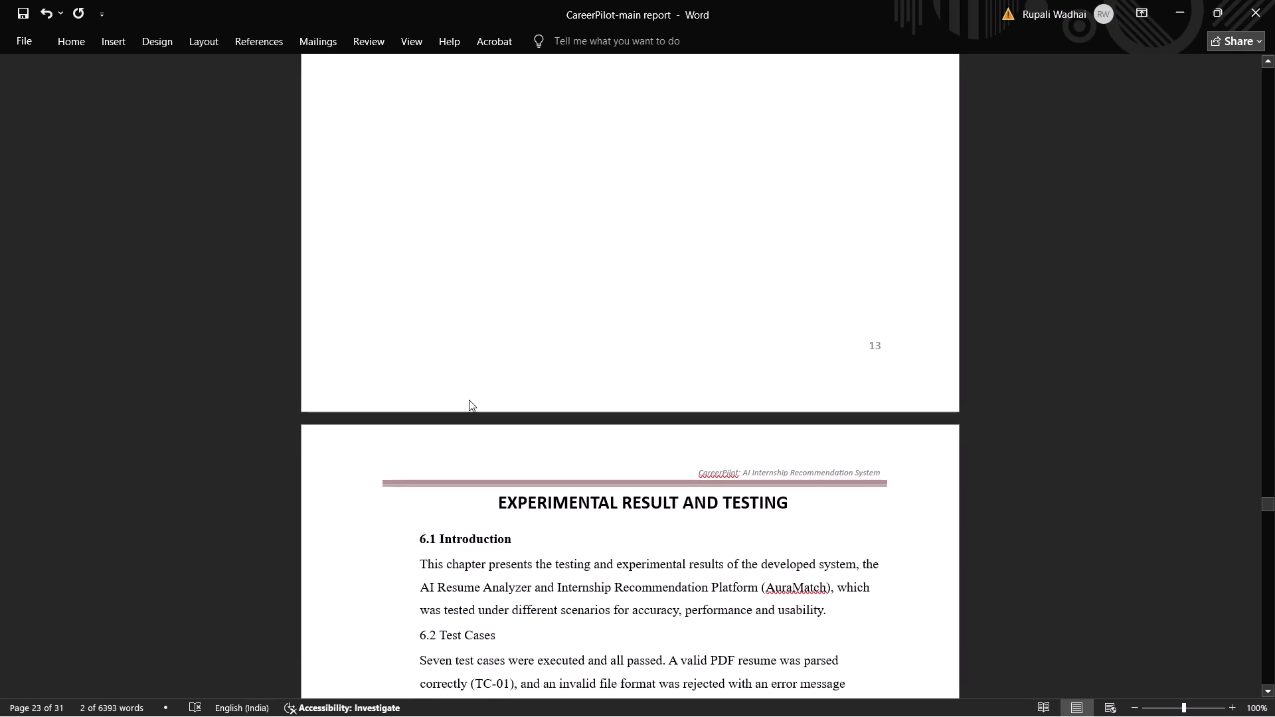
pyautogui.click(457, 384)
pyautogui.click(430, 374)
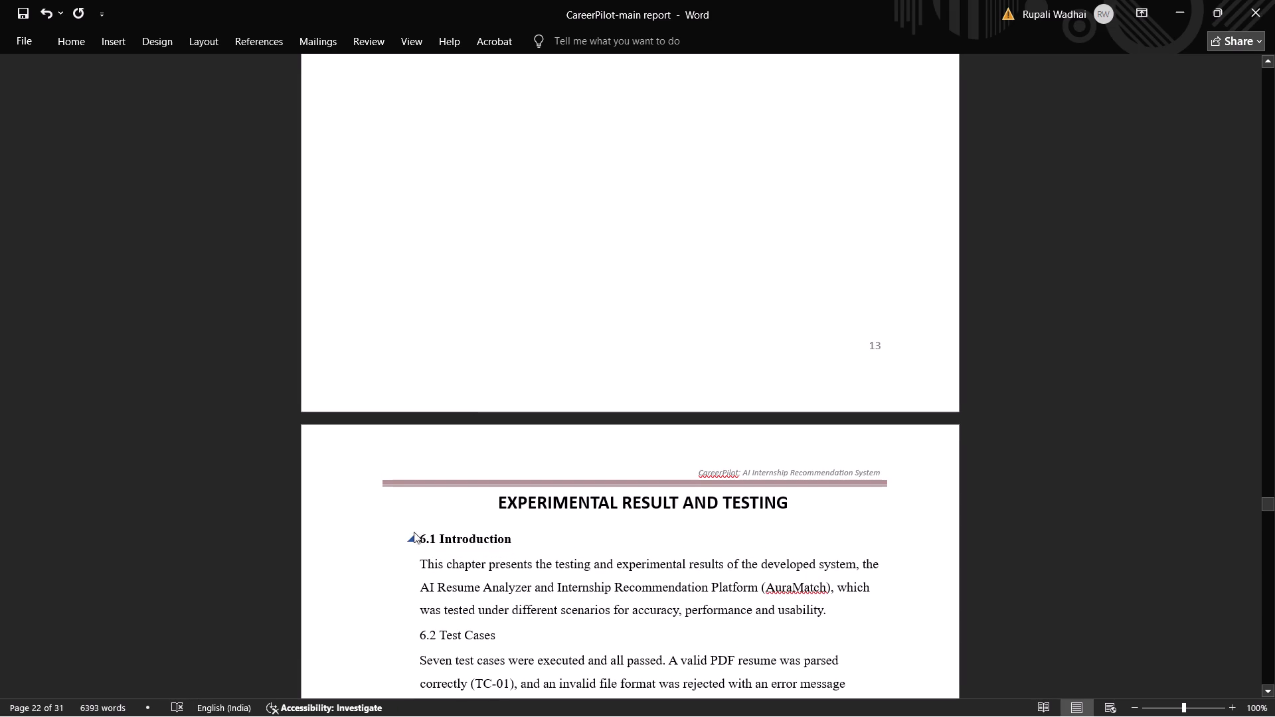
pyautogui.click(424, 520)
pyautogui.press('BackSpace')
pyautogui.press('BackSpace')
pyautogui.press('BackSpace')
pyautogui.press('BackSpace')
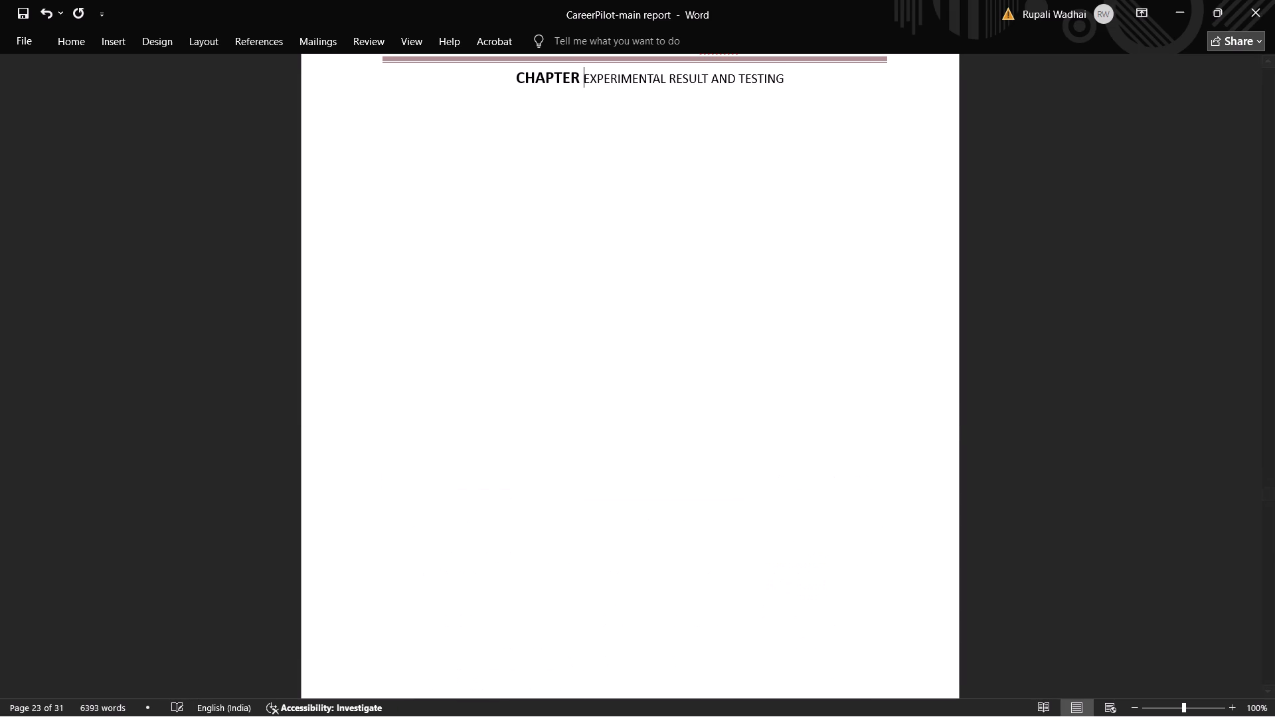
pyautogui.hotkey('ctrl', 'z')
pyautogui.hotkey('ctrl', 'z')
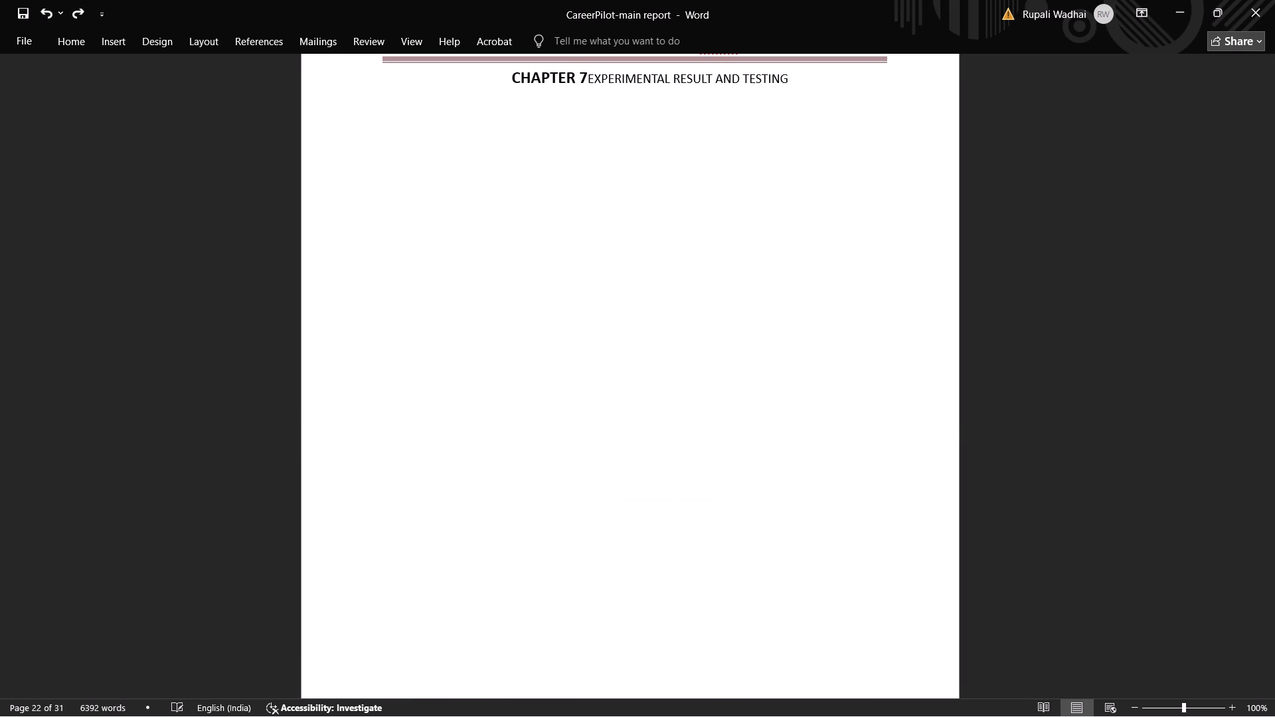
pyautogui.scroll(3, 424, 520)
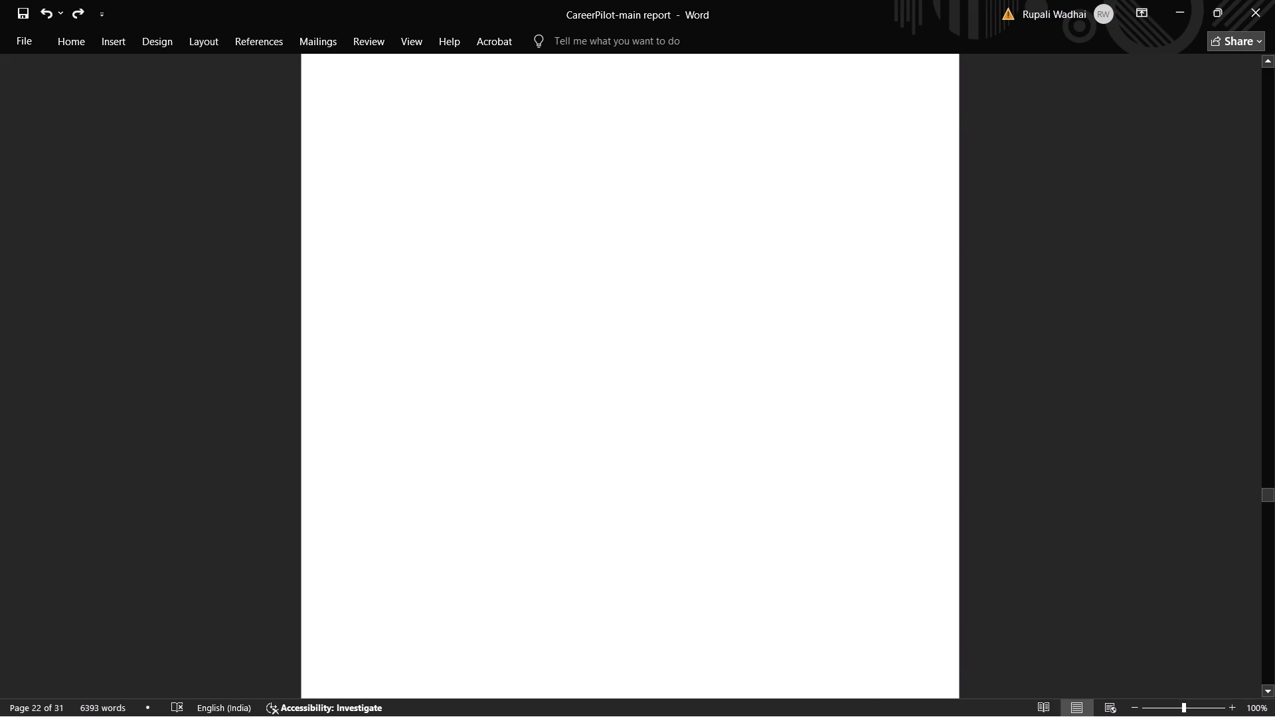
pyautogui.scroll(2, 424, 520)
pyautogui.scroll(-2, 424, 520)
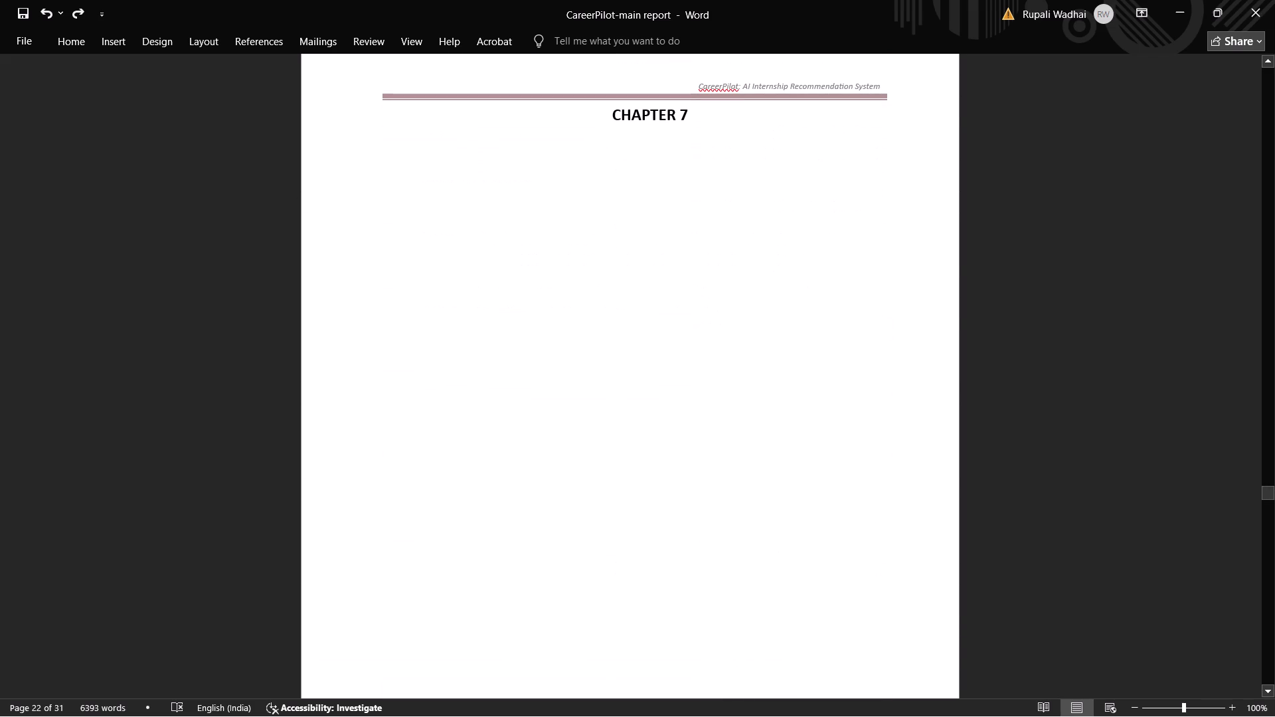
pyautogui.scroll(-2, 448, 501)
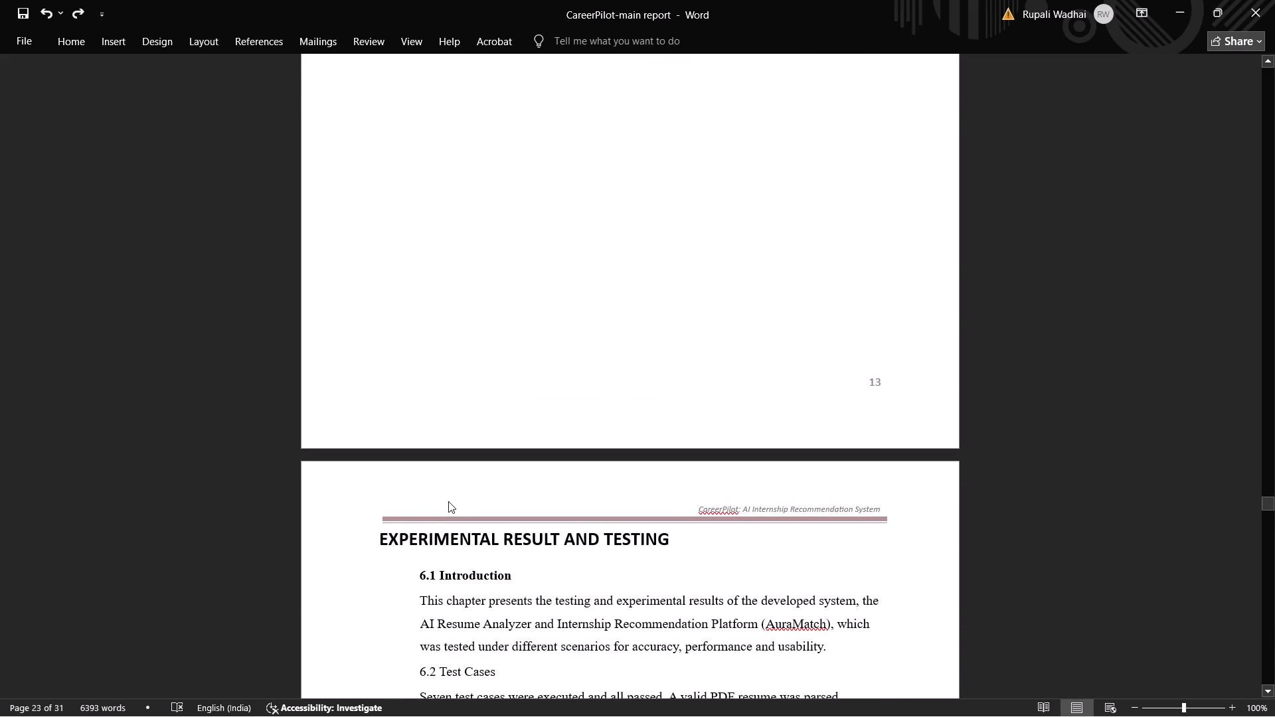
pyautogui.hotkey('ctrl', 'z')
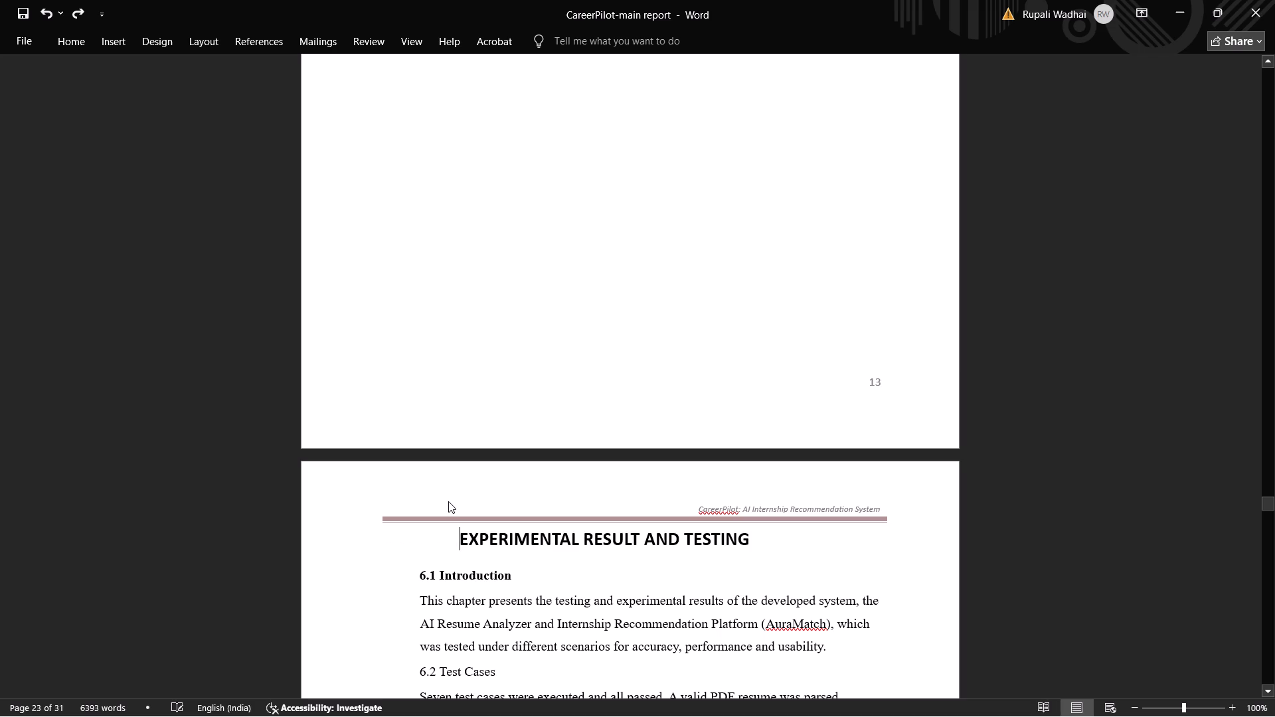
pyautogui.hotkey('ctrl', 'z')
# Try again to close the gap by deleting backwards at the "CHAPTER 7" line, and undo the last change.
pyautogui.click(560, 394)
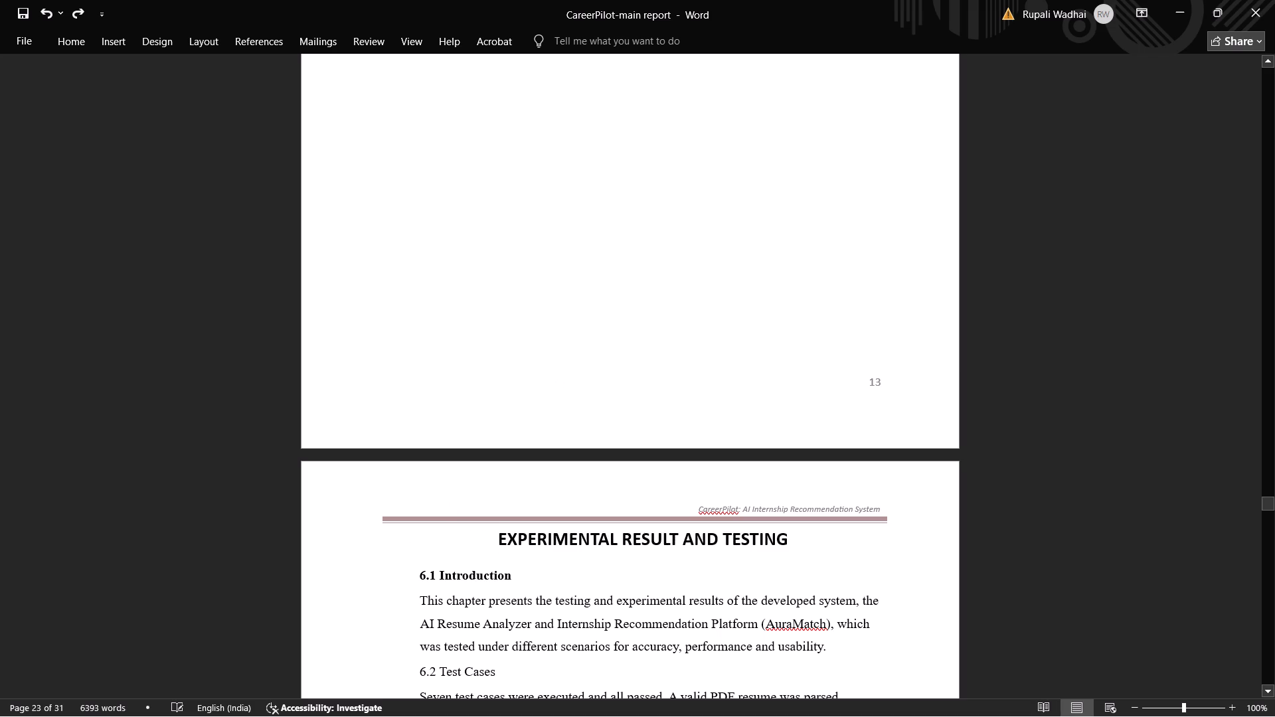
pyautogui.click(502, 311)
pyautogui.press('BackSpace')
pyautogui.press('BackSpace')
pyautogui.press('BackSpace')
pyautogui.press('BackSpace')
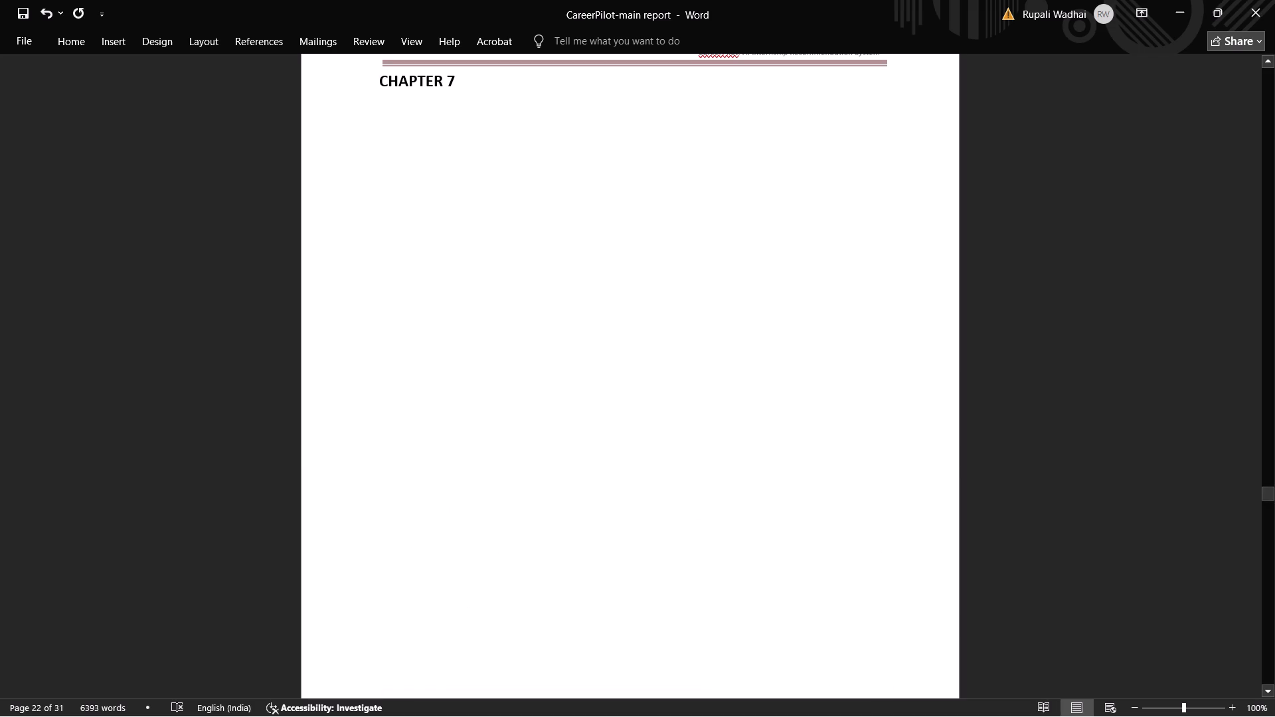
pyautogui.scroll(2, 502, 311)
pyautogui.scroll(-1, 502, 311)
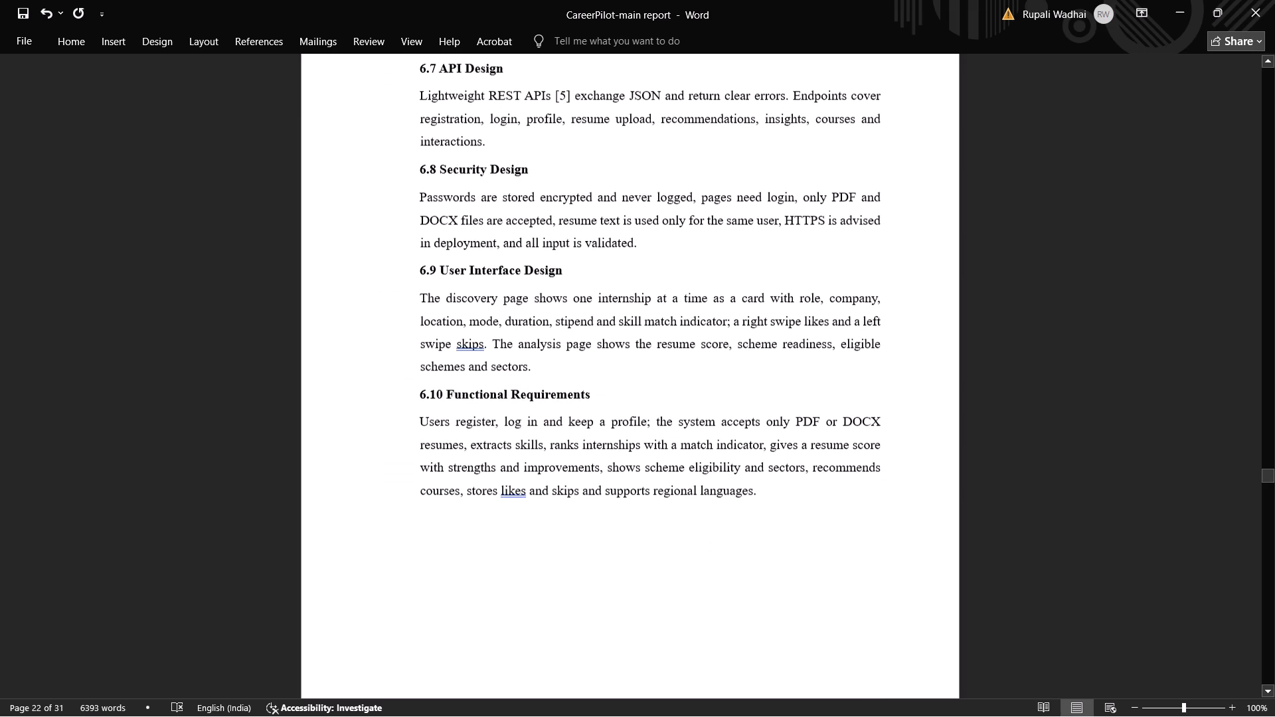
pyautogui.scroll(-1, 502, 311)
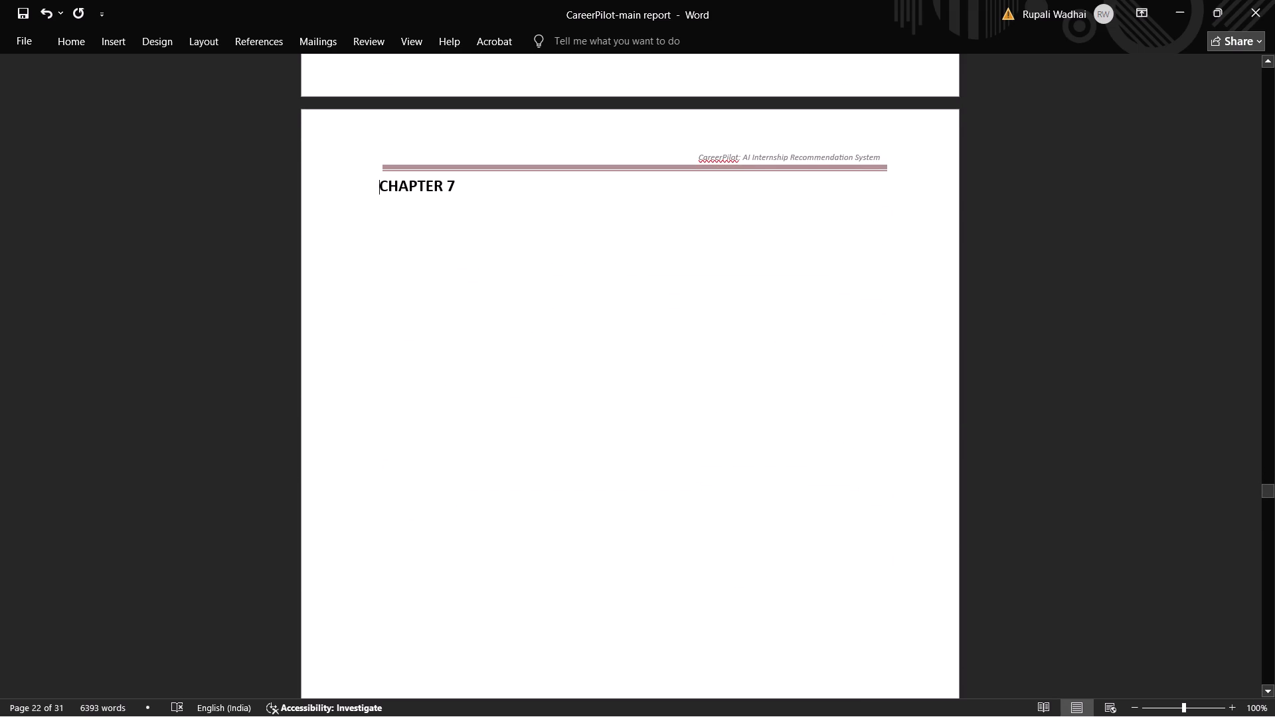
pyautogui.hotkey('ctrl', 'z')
# Copy the "CHAPTER 7" line and delete it from its separate page.
pyautogui.moveTo(475, 189); pyautogui.dragTo(375, 177)
pyautogui.hotkey('ctrl', 'c')
pyautogui.press('BackSpace')
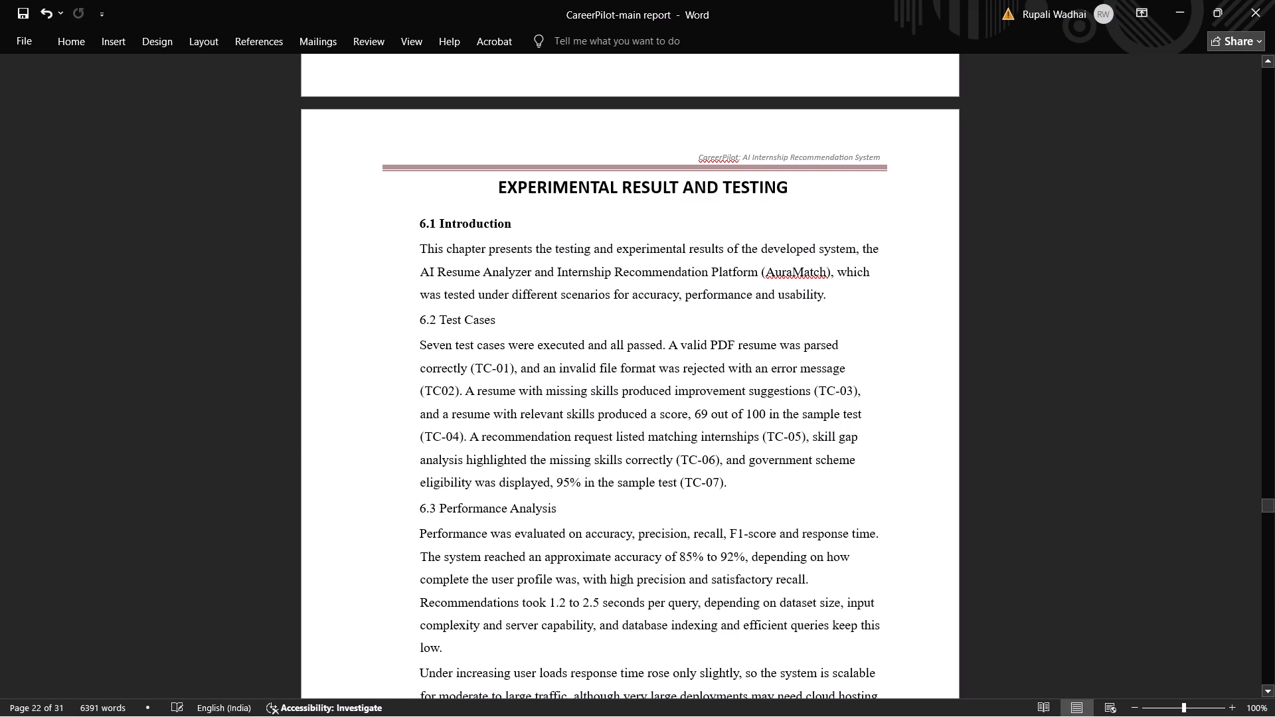
# Insert a blank line above the "EXPERIMENTAL RESULT AND TESTING" title.
pyautogui.scroll(4, 485, 252)
pyautogui.scroll(-1, 485, 252)
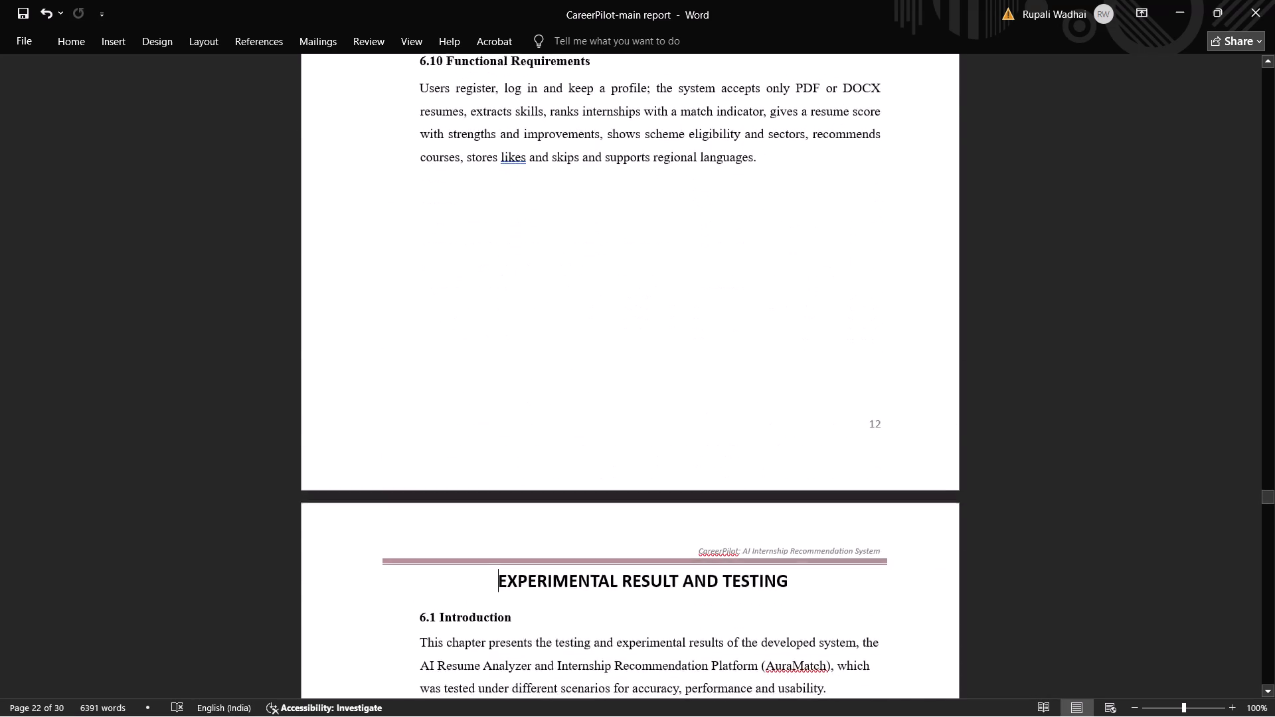
pyautogui.scroll(-1, 485, 252)
pyautogui.click(500, 408)
pyautogui.press('Return')
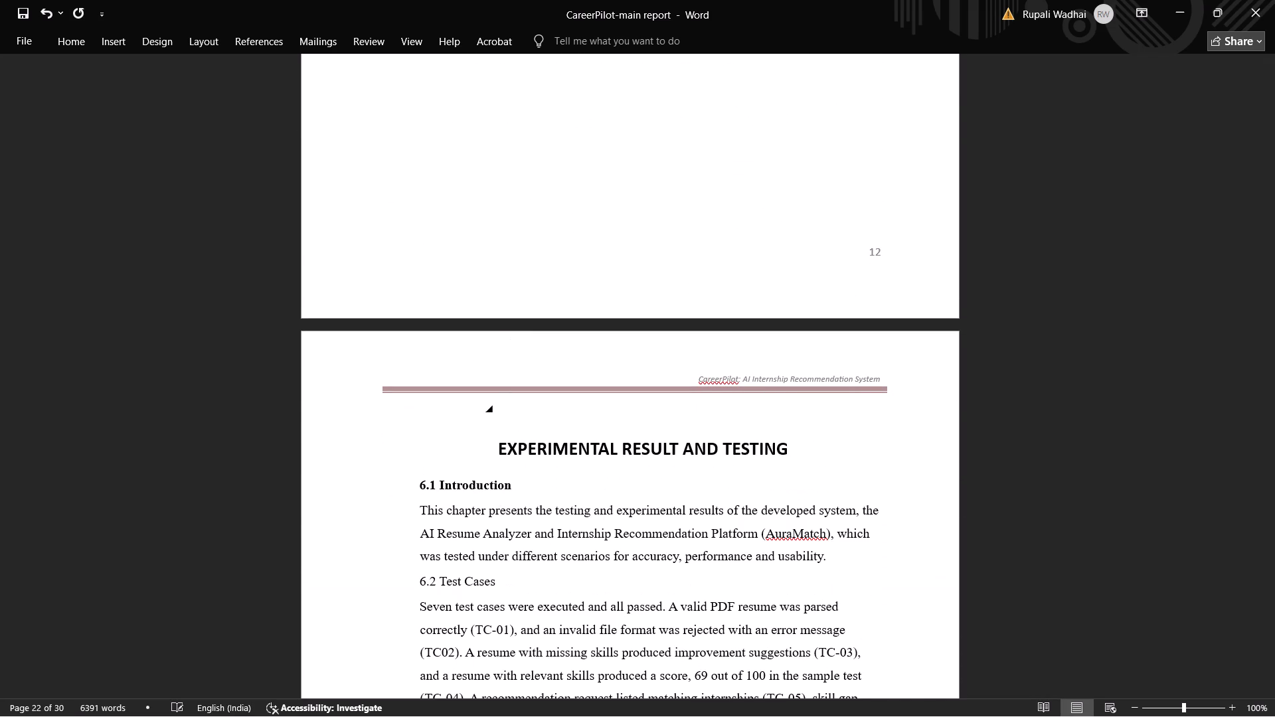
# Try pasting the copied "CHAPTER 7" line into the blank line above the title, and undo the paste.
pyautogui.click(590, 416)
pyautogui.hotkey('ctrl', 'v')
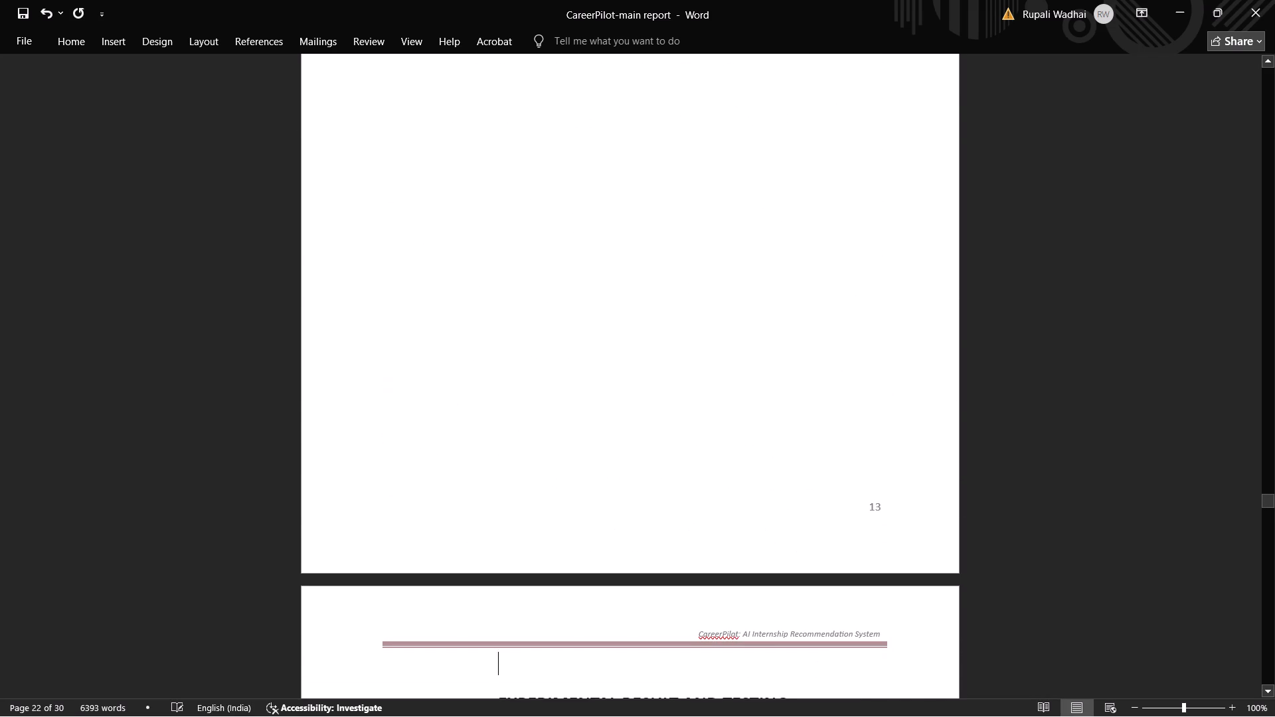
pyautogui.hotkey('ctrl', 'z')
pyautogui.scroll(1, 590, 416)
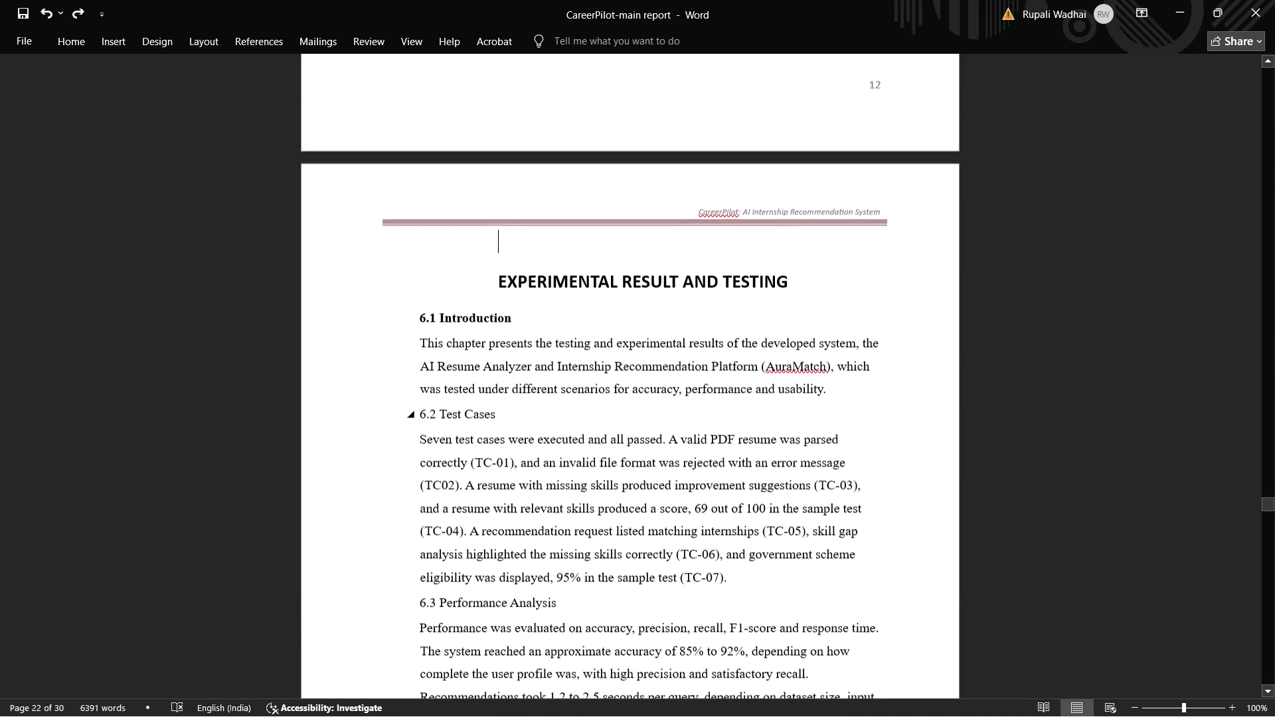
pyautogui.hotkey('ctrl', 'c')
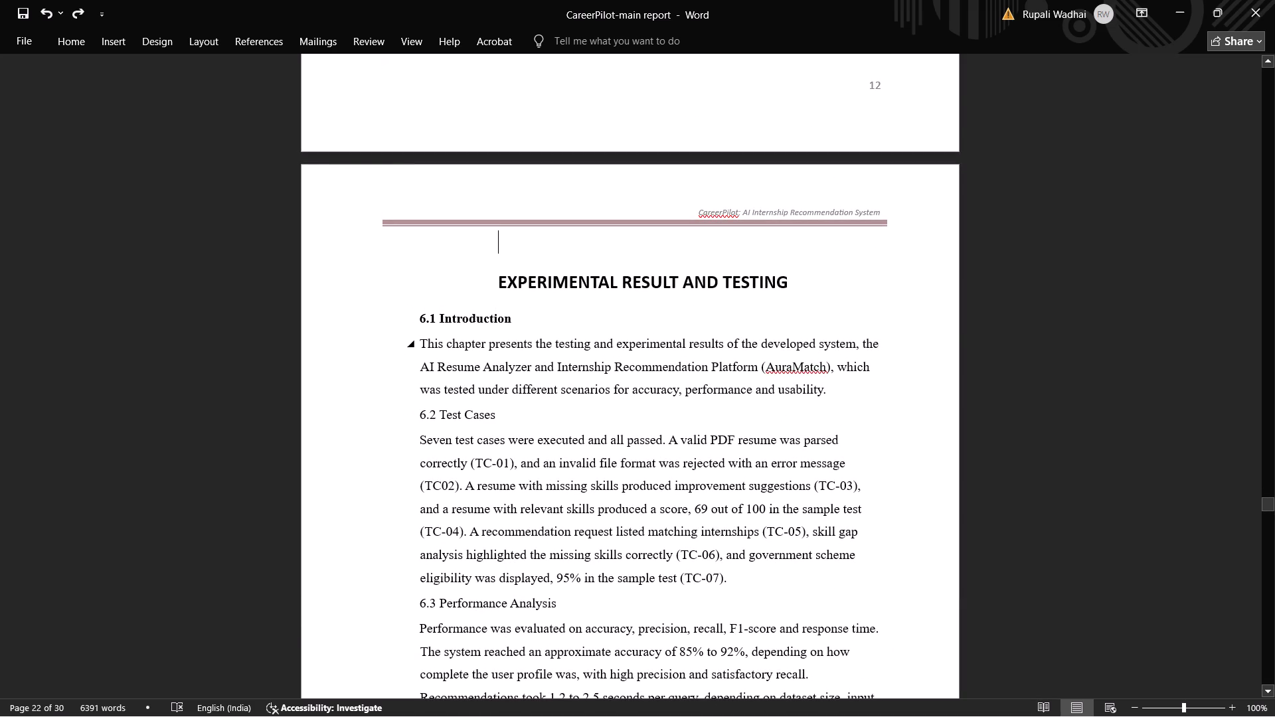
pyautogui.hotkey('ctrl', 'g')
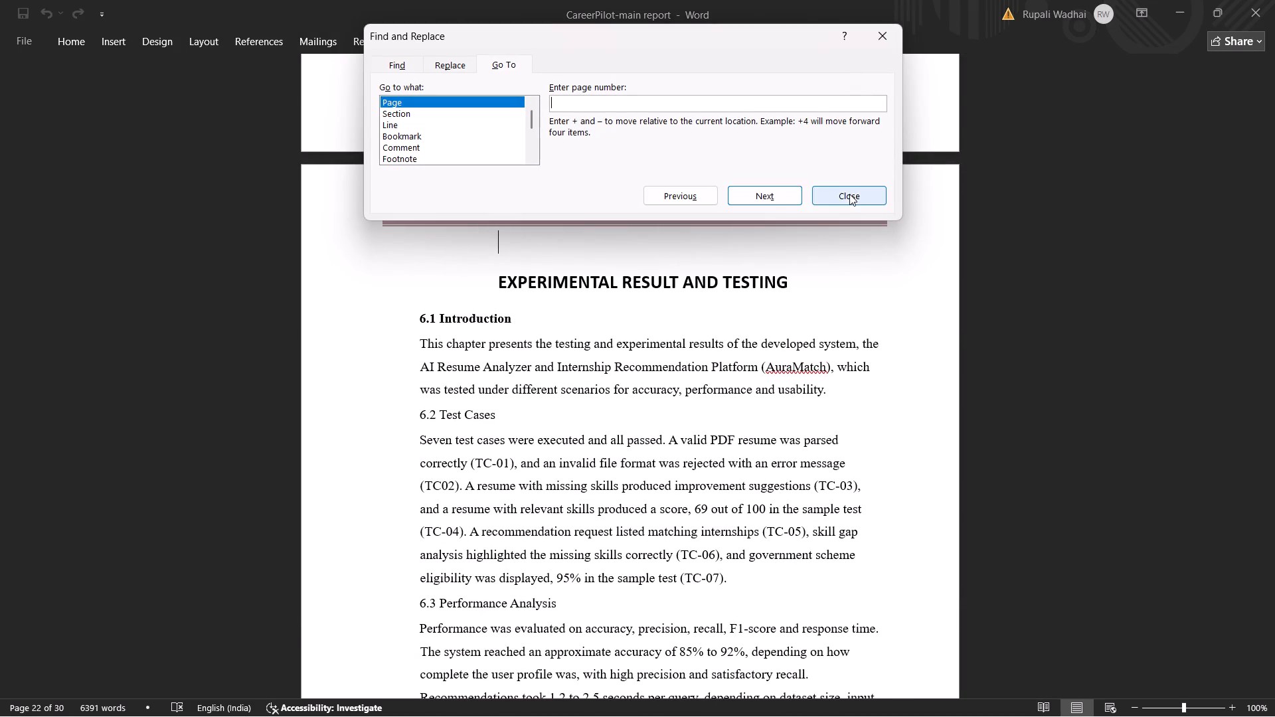
# Enter "CHAPTER 7" on the blank line above the "EXPERIMENTAL RESULT AND TESTING" title.
pyautogui.click(849, 194)
pyautogui.write('vjd')
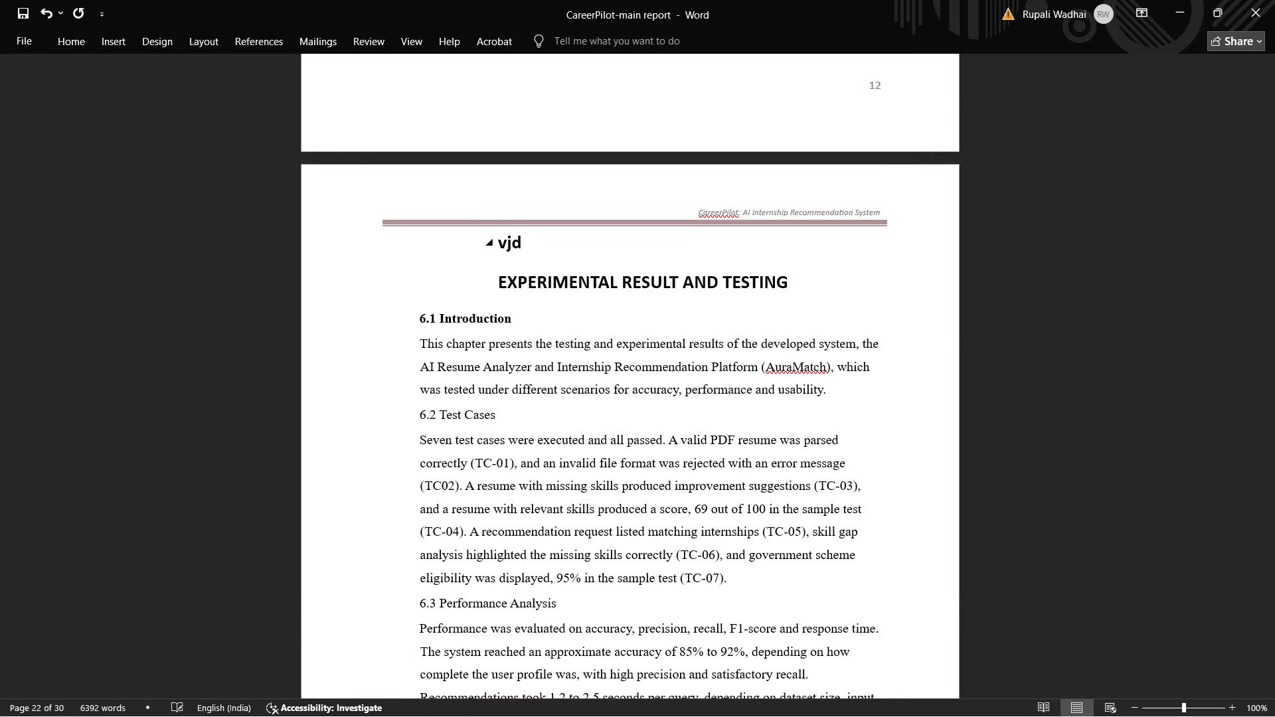
pyautogui.press('BackSpace')
pyautogui.press('BackSpace')
pyautogui.press('BackSpace')
pyautogui.write('Cha')
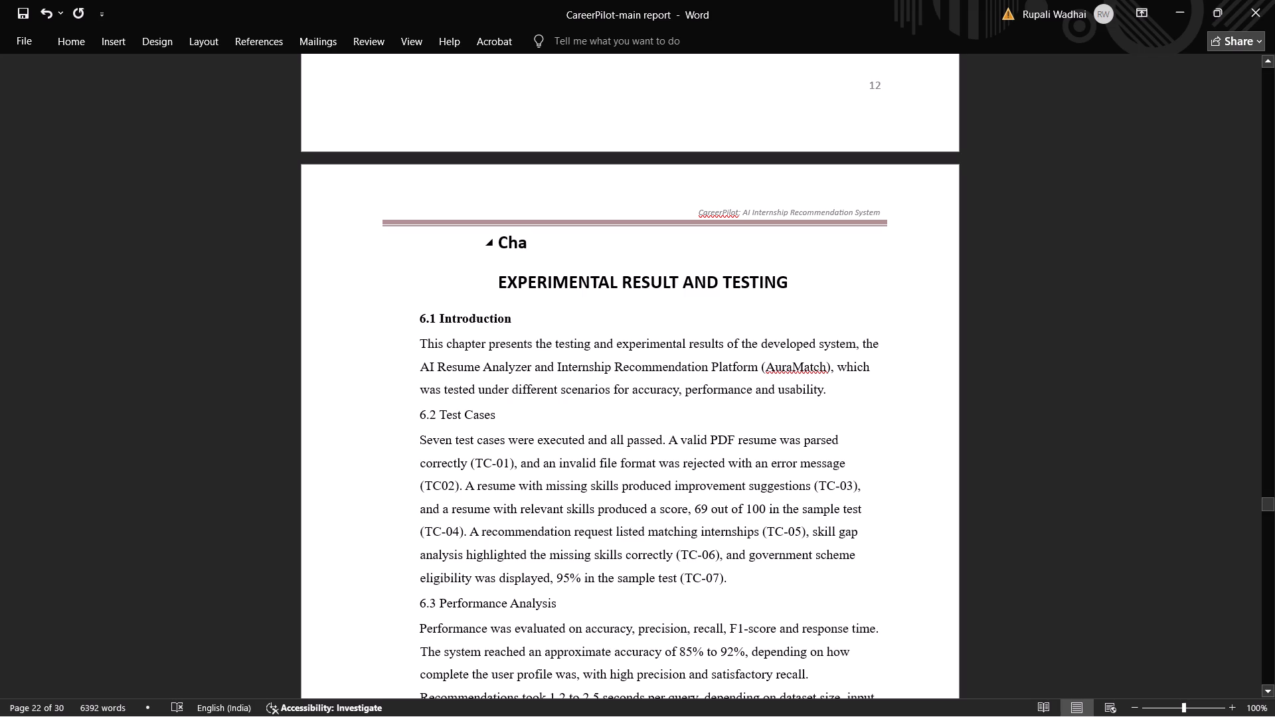
pyautogui.press('BackSpace')
pyautogui.press('BackSpace')
pyautogui.write('HAPTER 7')
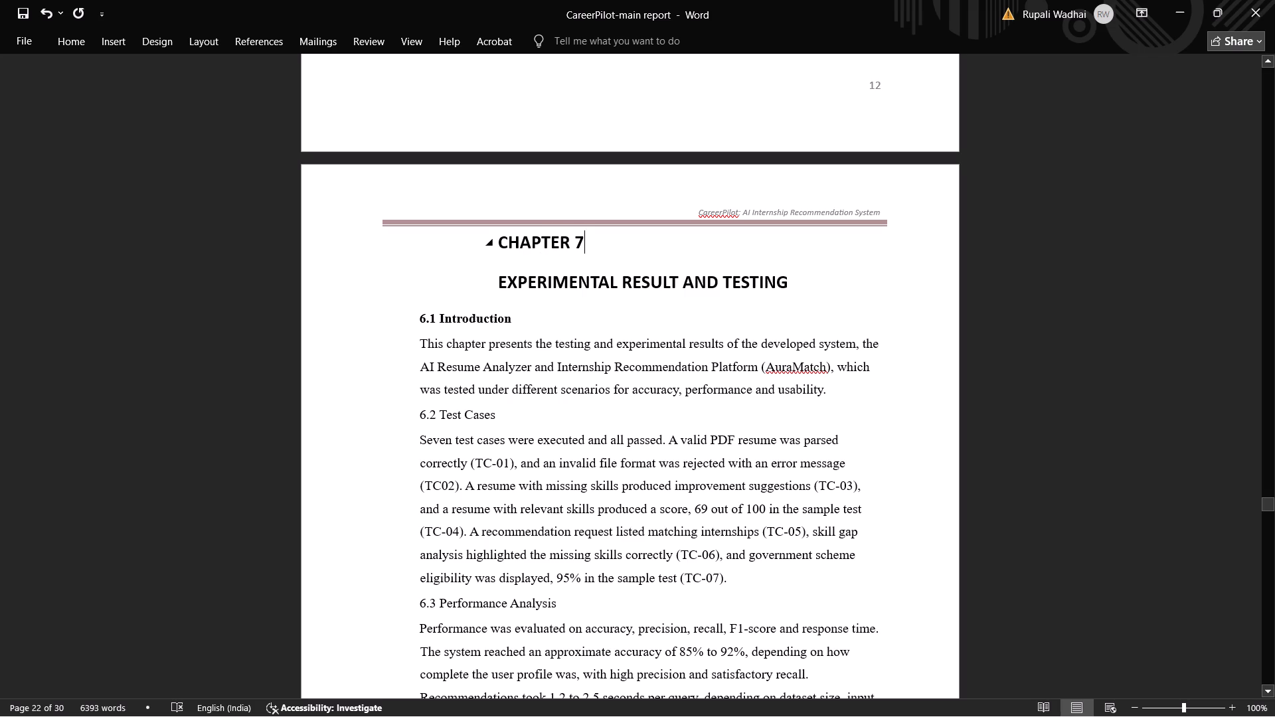
# Indent the "CHAPTER 7" line with leading spaces so that it sits roughly centred above the chapter title.
pyautogui.click(495, 240)
pyautogui.press('space')
pyautogui.press('space')
pyautogui.press('space')
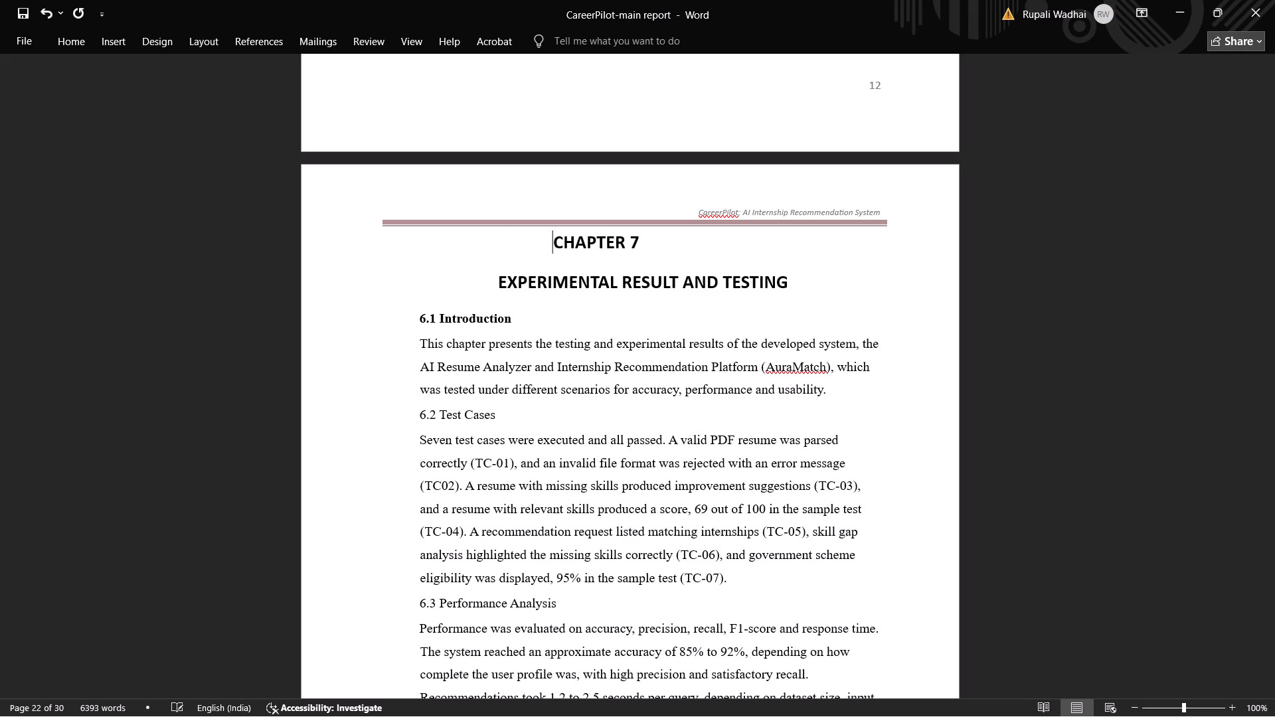
pyautogui.press('space')
pyautogui.press('space')
pyautogui.press('space')
pyautogui.press('space')
pyautogui.press('space')
pyautogui.press('space')
pyautogui.press('space')
pyautogui.press('space')
pyautogui.press('space')
pyautogui.press('space')
pyautogui.press('space')
pyautogui.press('space')
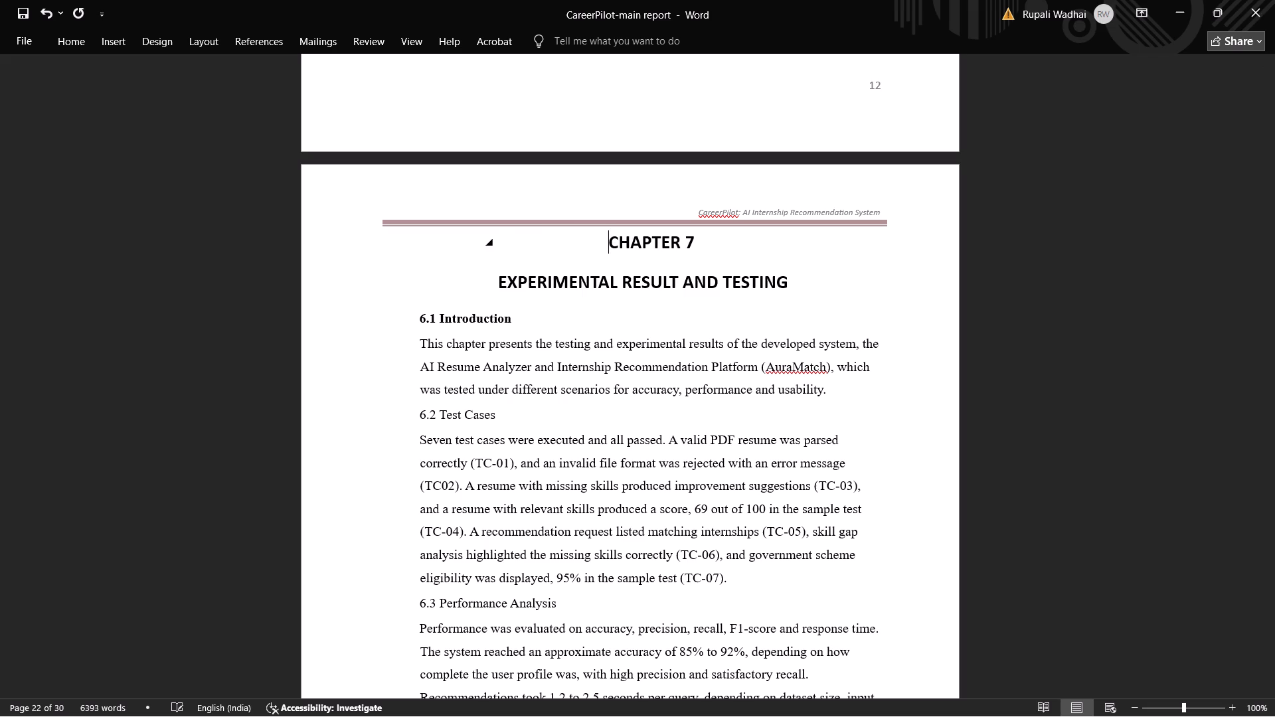
# Make the section headings "6.2 Test Cases", "6.3 Performance Analysis" and "6.4 Result Screenshots" bold.
pyautogui.moveTo(503, 418); pyautogui.dragTo(418, 415)
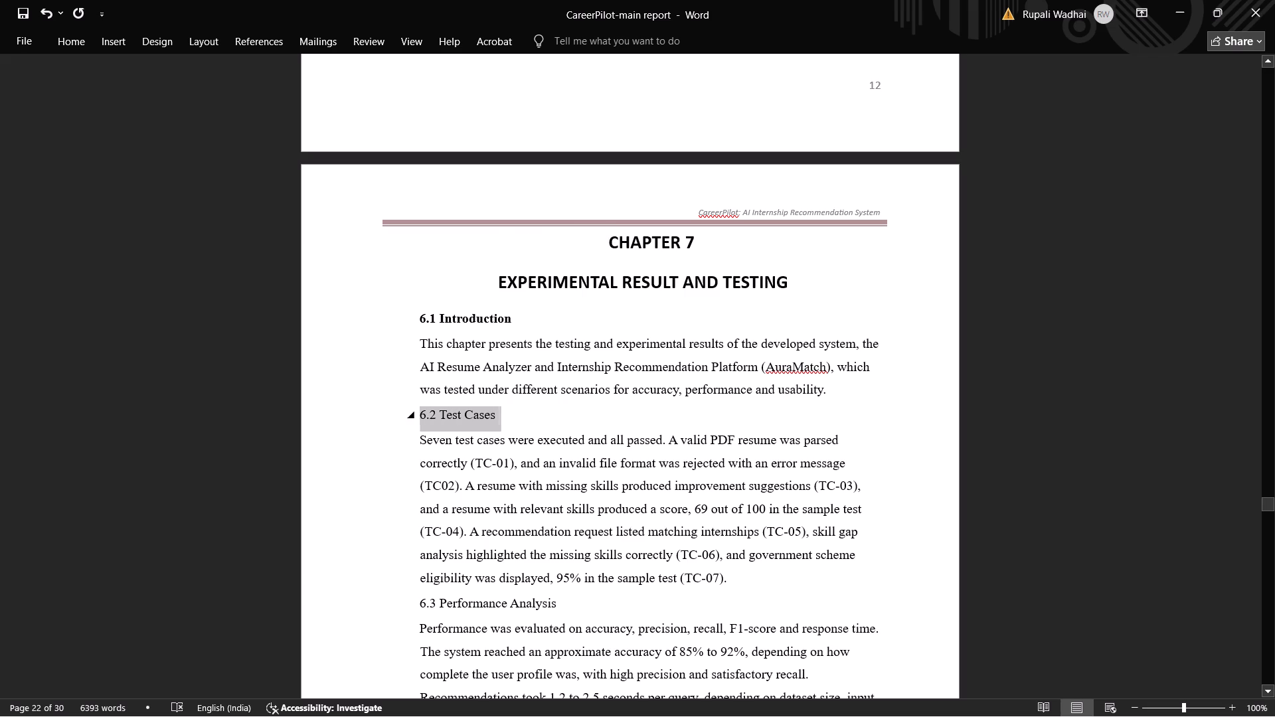
pyautogui.moveTo(418, 415); pyautogui.dragTo(416, 414)
pyautogui.hotkey('ctrl', 'b')
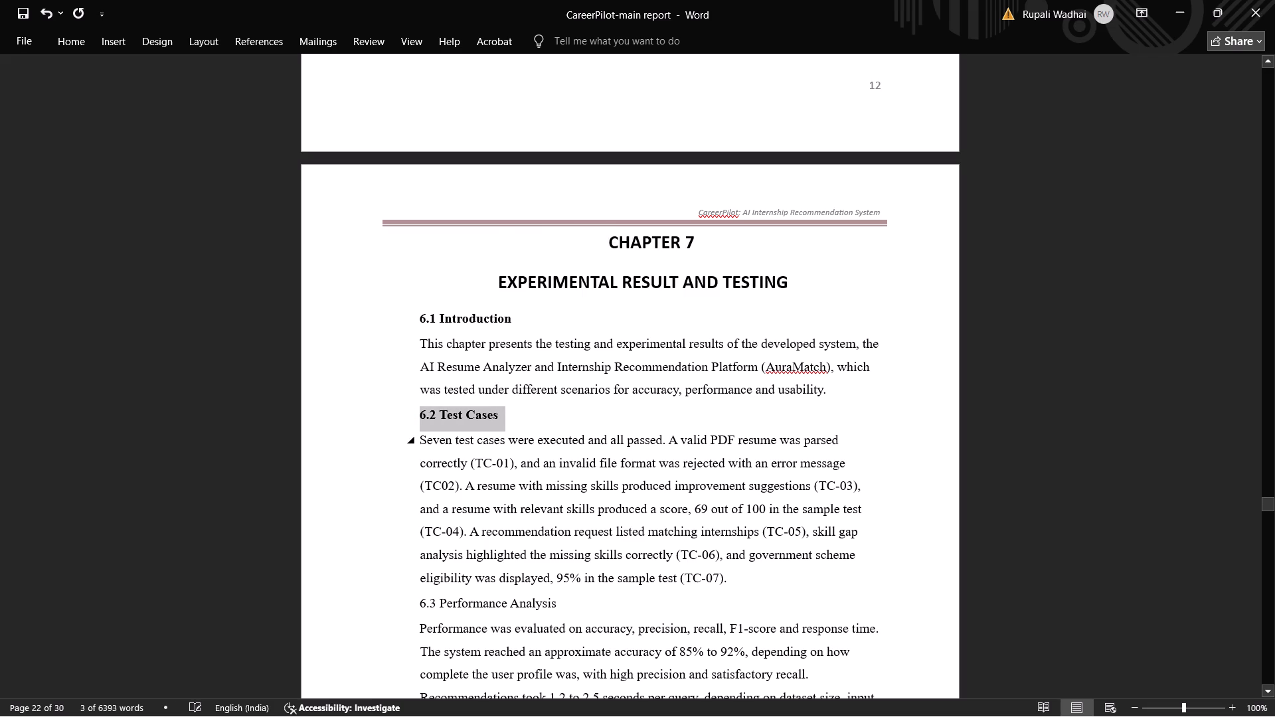
pyautogui.scroll(-2, 549, 463)
pyautogui.moveTo(568, 383); pyautogui.dragTo(458, 382)
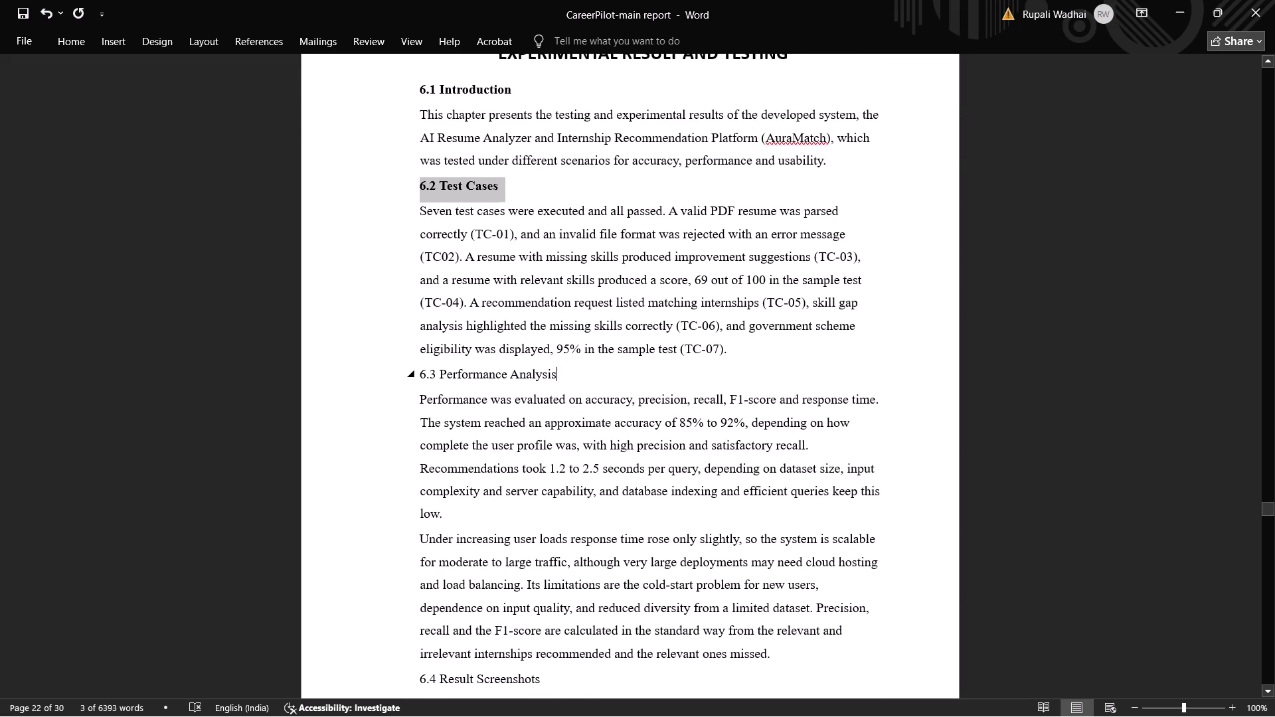
pyautogui.moveTo(458, 382); pyautogui.dragTo(412, 380)
pyautogui.hotkey('ctrl', 'b')
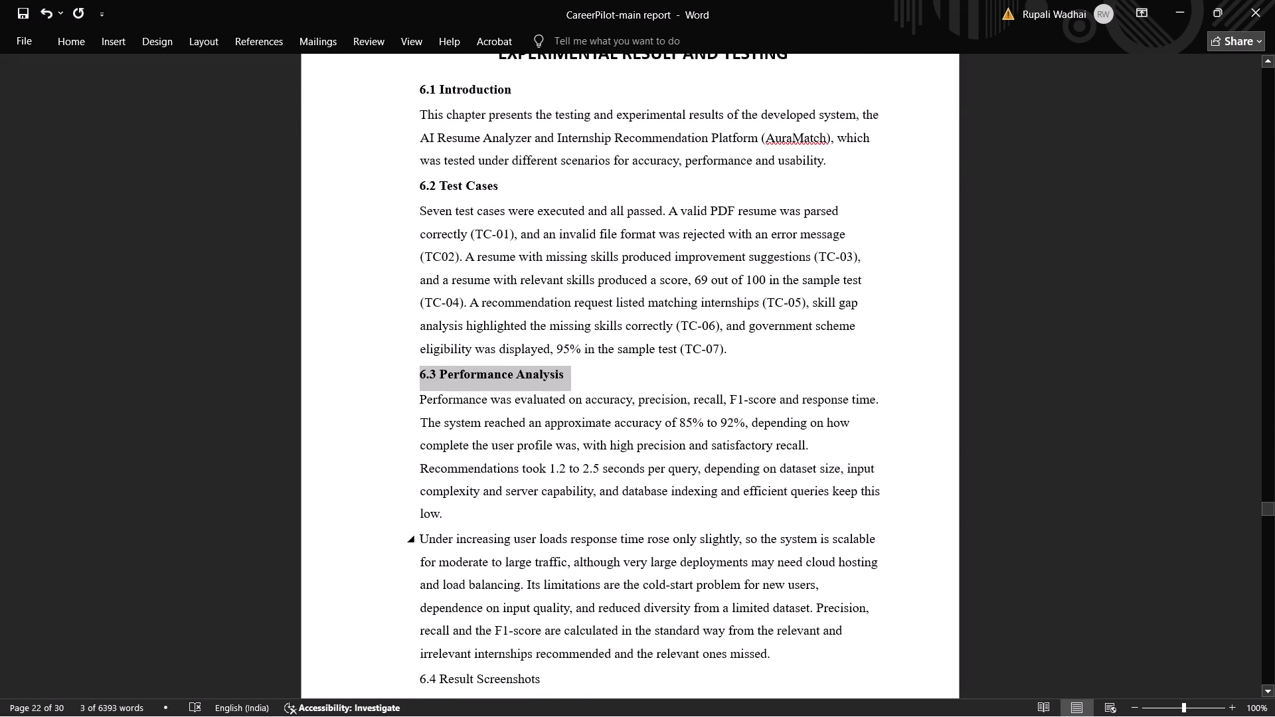
pyautogui.scroll(-1, 531, 552)
pyautogui.moveTo(559, 548); pyautogui.dragTo(418, 552)
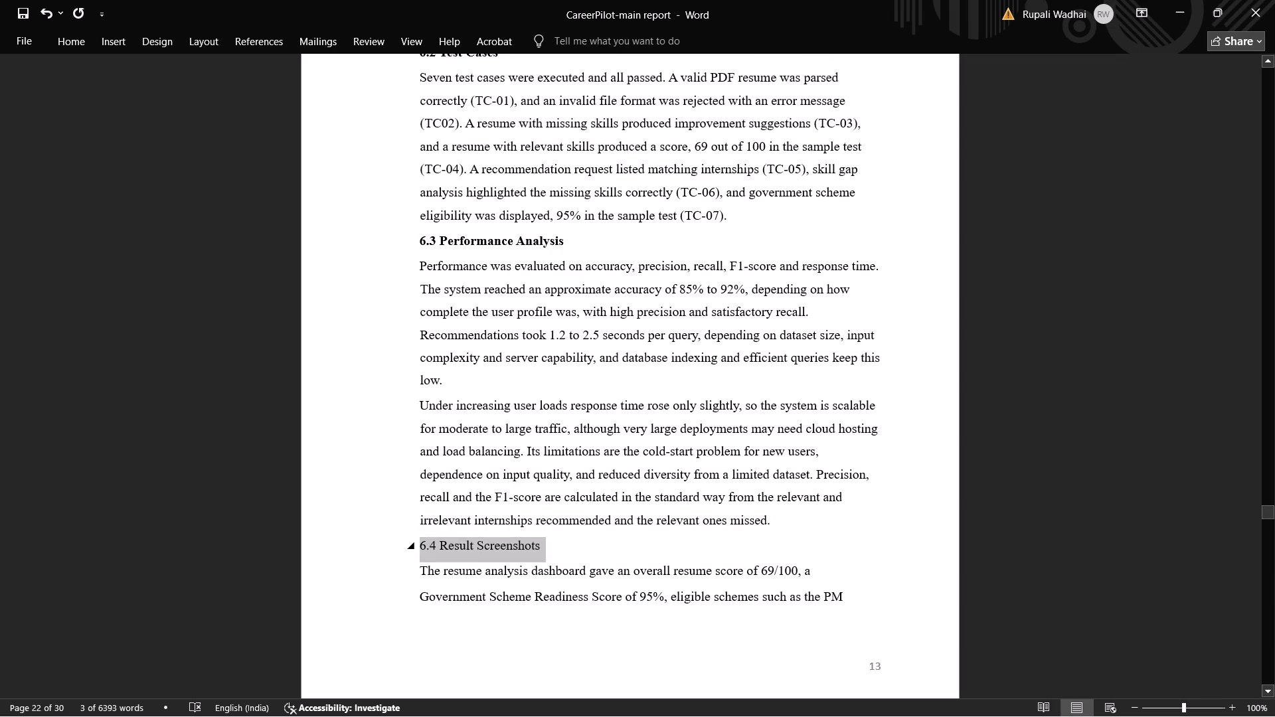
pyautogui.moveTo(418, 552); pyautogui.dragTo(420, 552)
pyautogui.hotkey('ctrl', 'b')
# Make the section headings "6.5 Summary of Results", "6.6 Discussion" and "6.7 Testing Environment" bold.
pyautogui.scroll(-2, 420, 552)
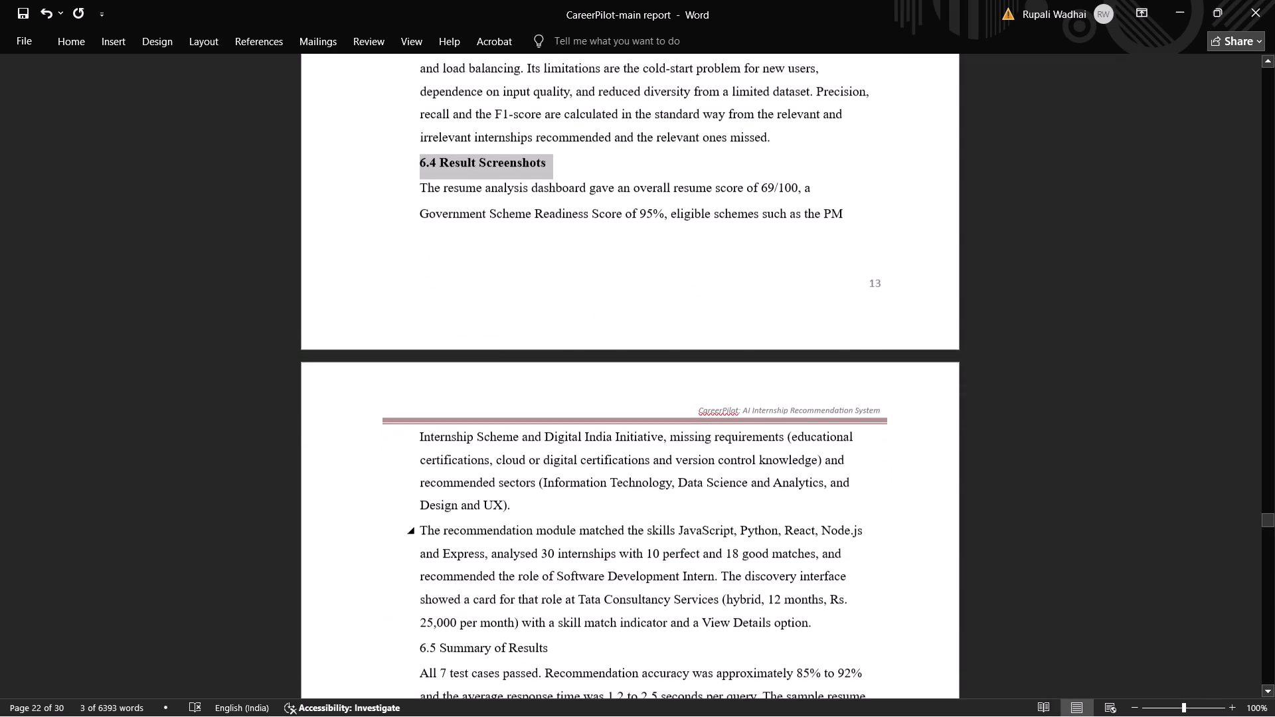
pyautogui.scroll(-1, 556, 519)
pyautogui.moveTo(560, 543); pyautogui.dragTo(474, 552)
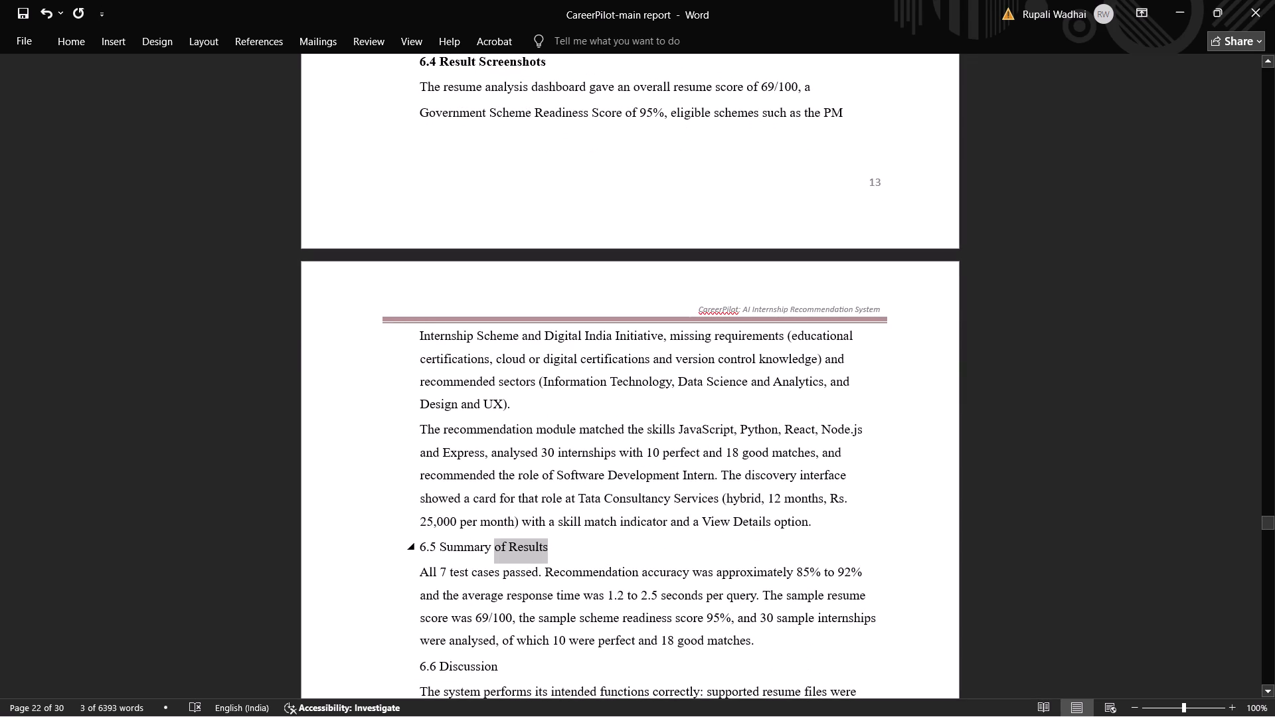
pyautogui.moveTo(474, 552); pyautogui.dragTo(416, 549)
pyautogui.hotkey('ctrl', 'b')
pyautogui.scroll(-1, 416, 549)
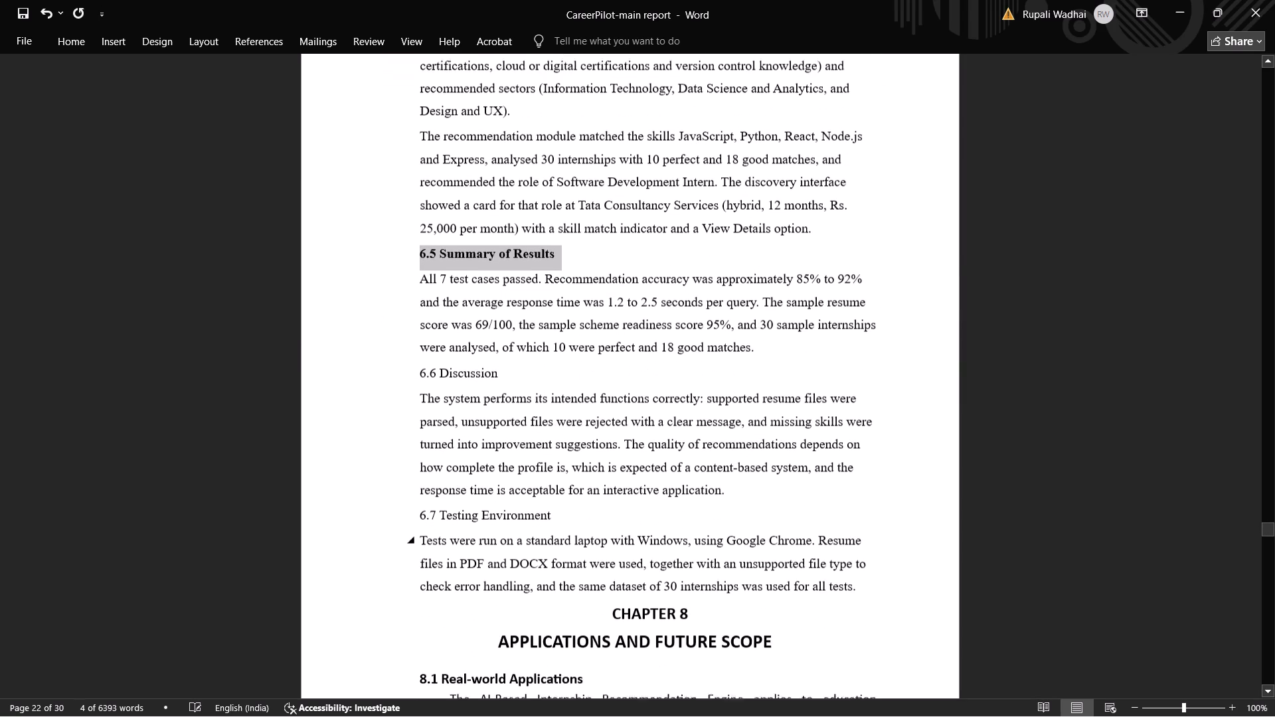
pyautogui.moveTo(512, 370); pyautogui.dragTo(416, 365)
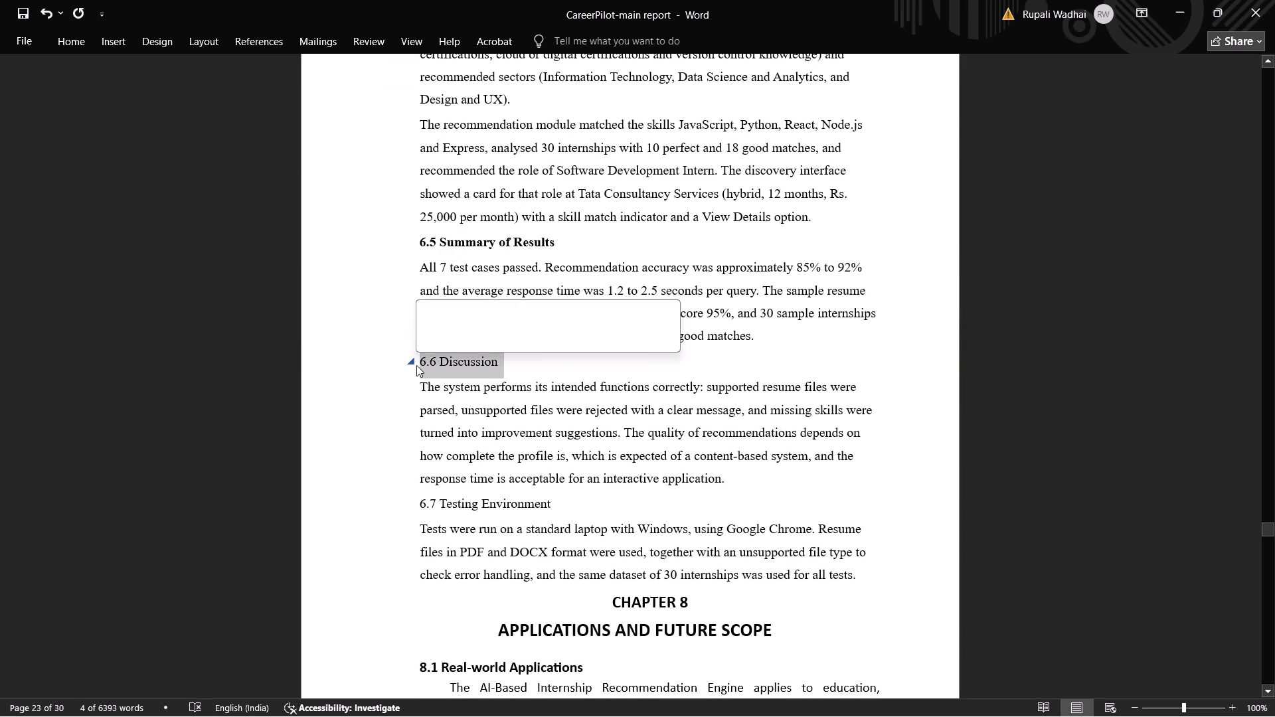
pyautogui.hotkey('ctrl', 'b')
pyautogui.scroll(-1, 416, 365)
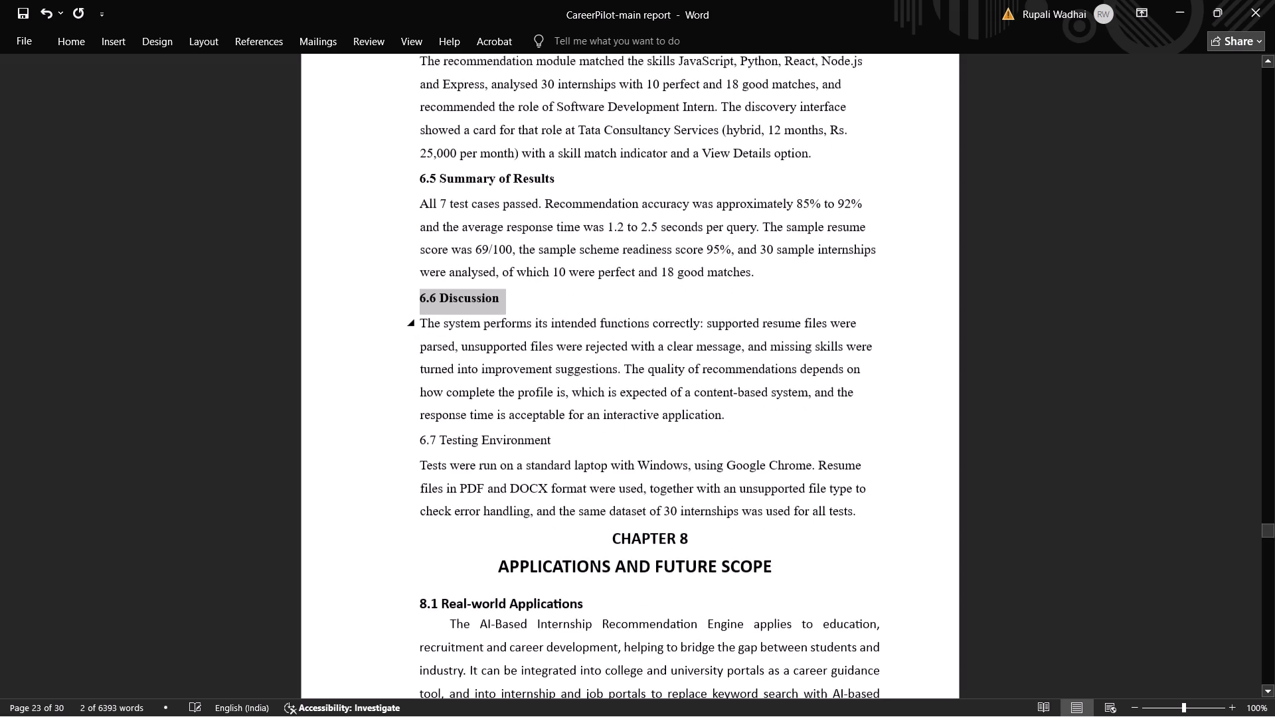
pyautogui.scroll(-1, 416, 365)
pyautogui.moveTo(556, 433); pyautogui.dragTo(427, 430)
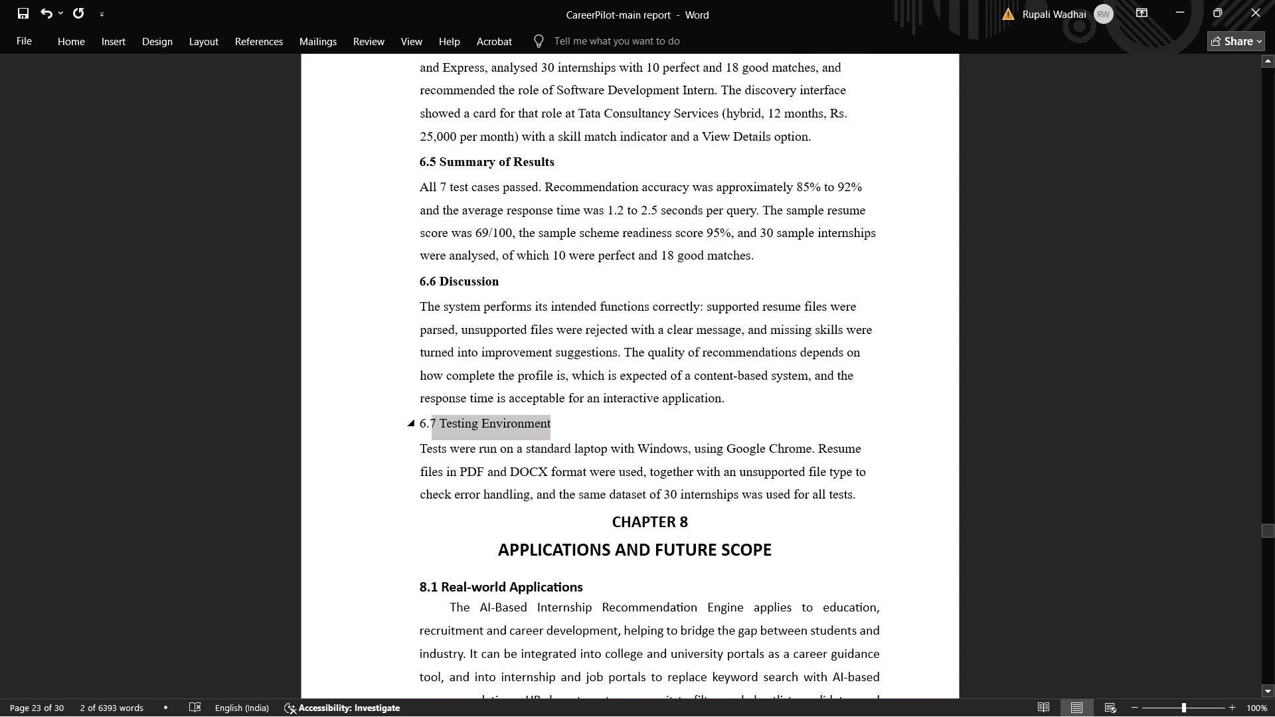
pyautogui.moveTo(427, 430); pyautogui.dragTo(420, 430)
pyautogui.hotkey('ctrl', 'b')
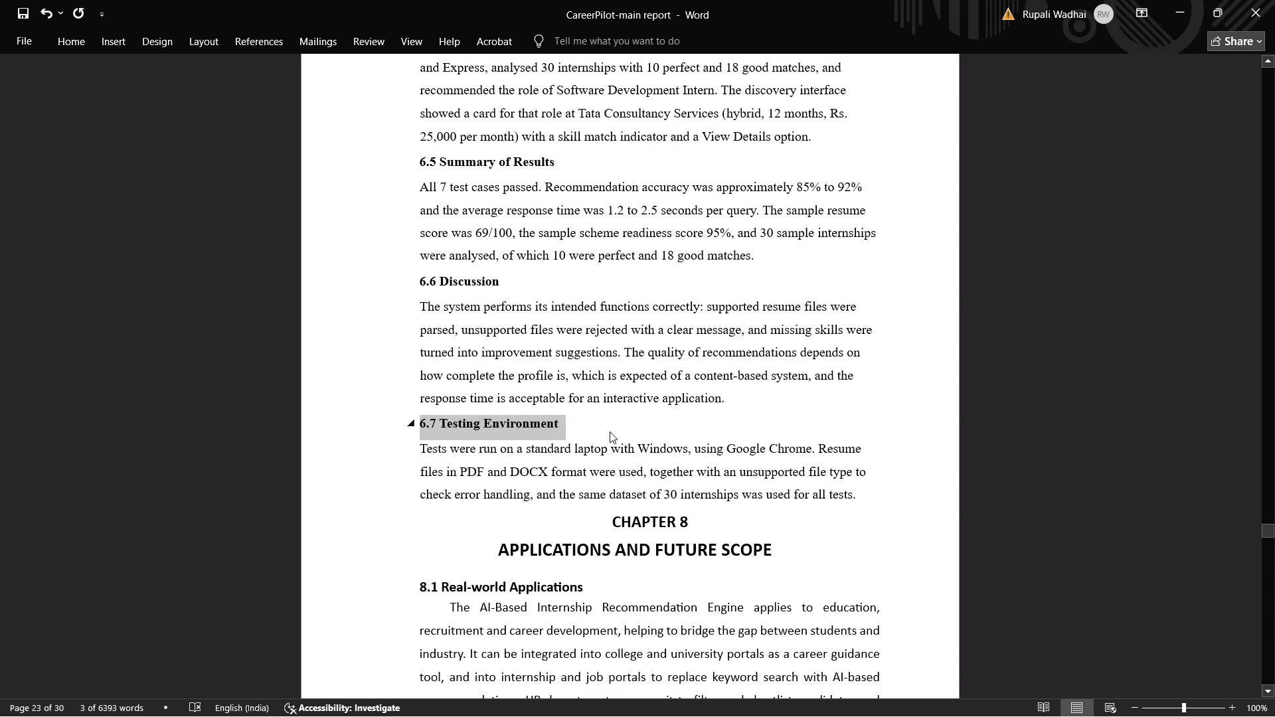
pyautogui.click(610, 432)
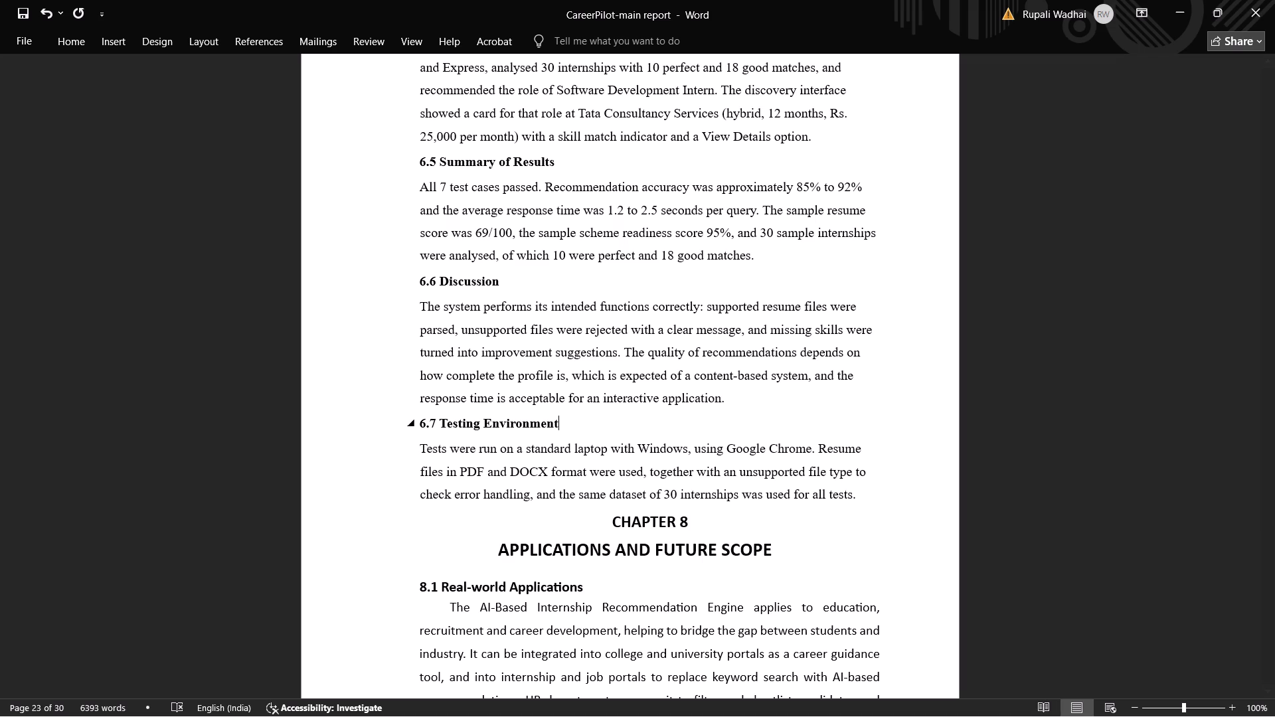
# Insert blank lines after the Testing Environment paragraph to push the "CHAPTER 8" heading onto a new page.
pyautogui.scroll(-1, 610, 432)
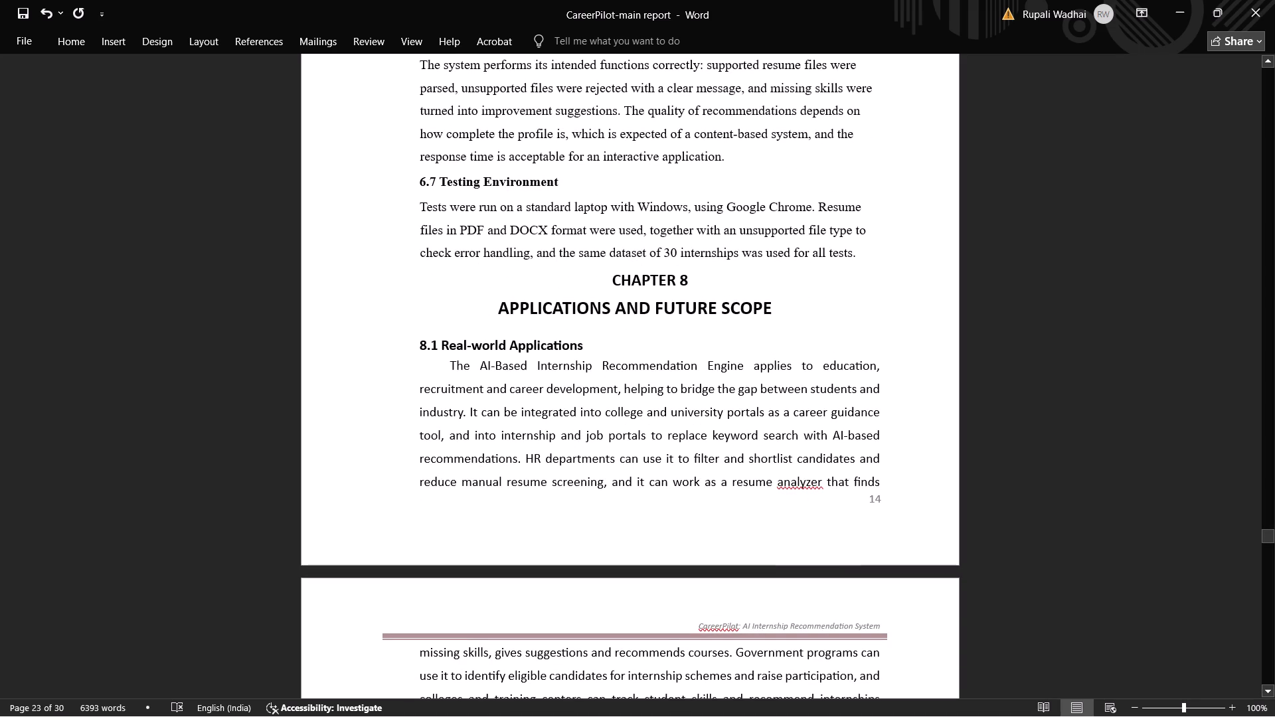
pyautogui.click(896, 252)
pyautogui.press('Return')
pyautogui.press('Return')
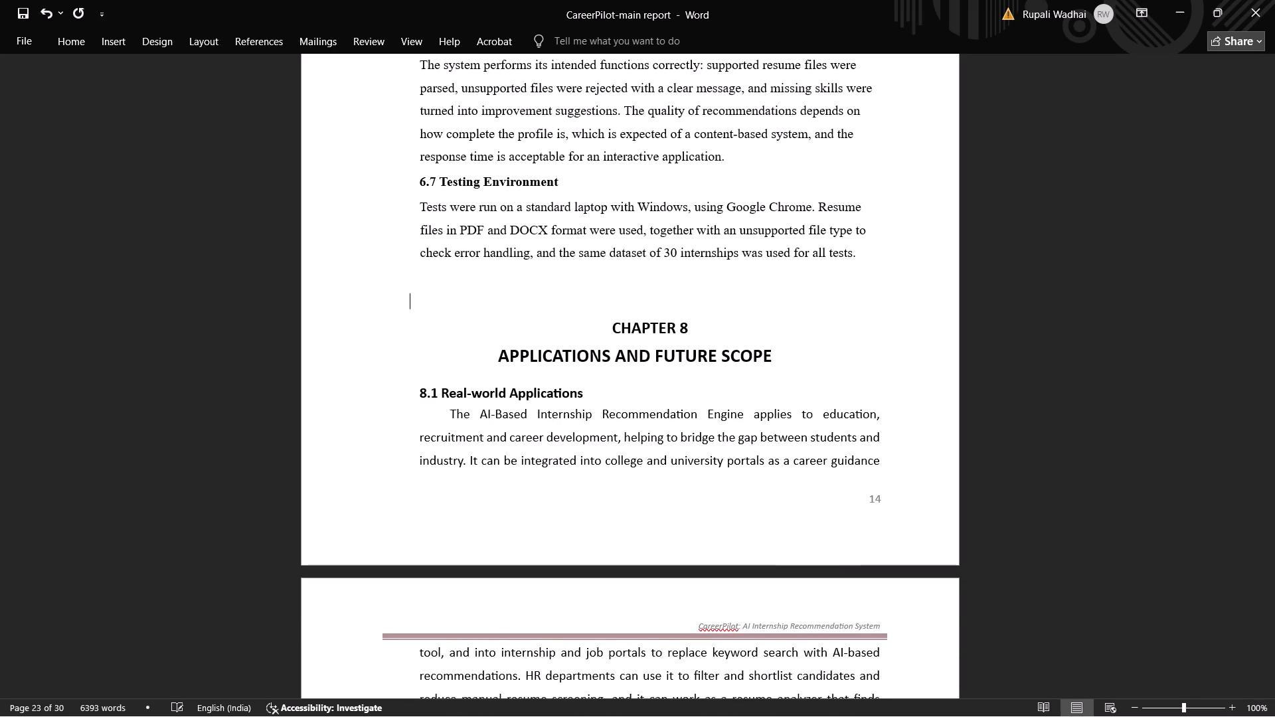
pyautogui.press('Return')
pyautogui.press('Return')
pyautogui.press('Return')
pyautogui.press('Return')
pyautogui.press('Return')
pyautogui.press('Return')
pyautogui.press('Return')
pyautogui.scroll(-1, 896, 252)
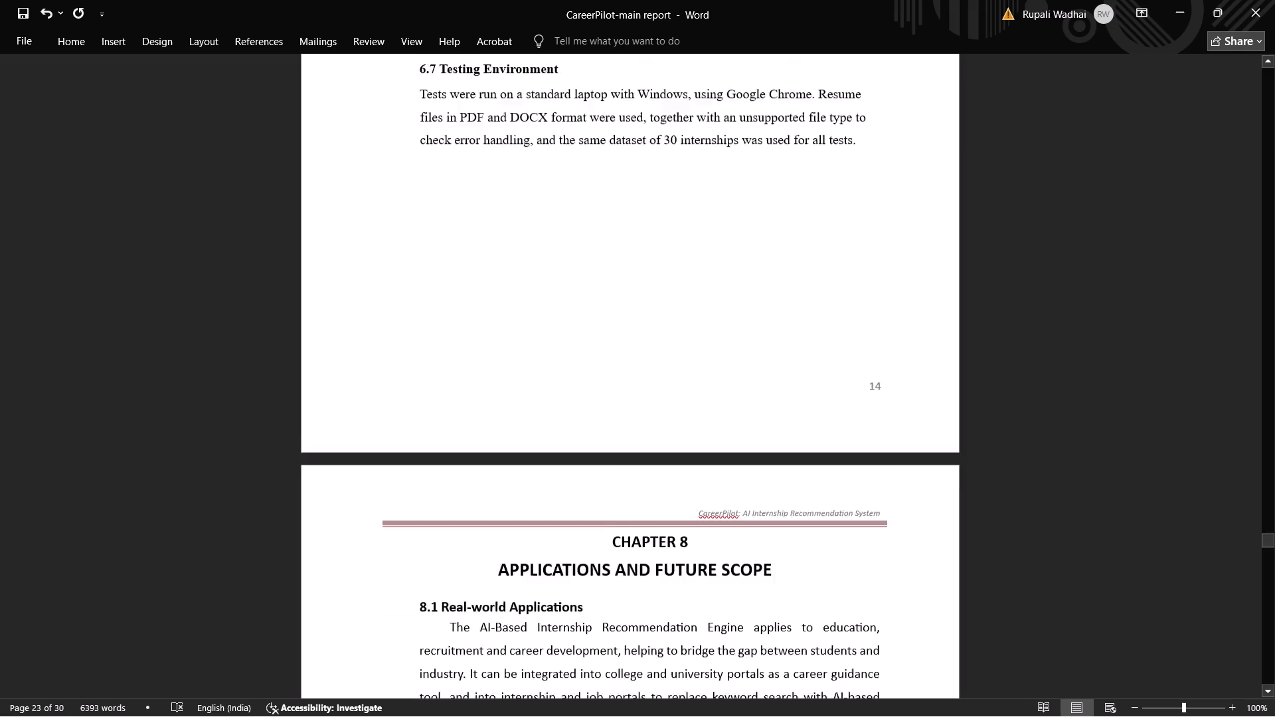
# Review the page layout and heading numbering around the end of Chapter 7 and the start of Chapter 8.
pyautogui.scroll(-1, 896, 252)
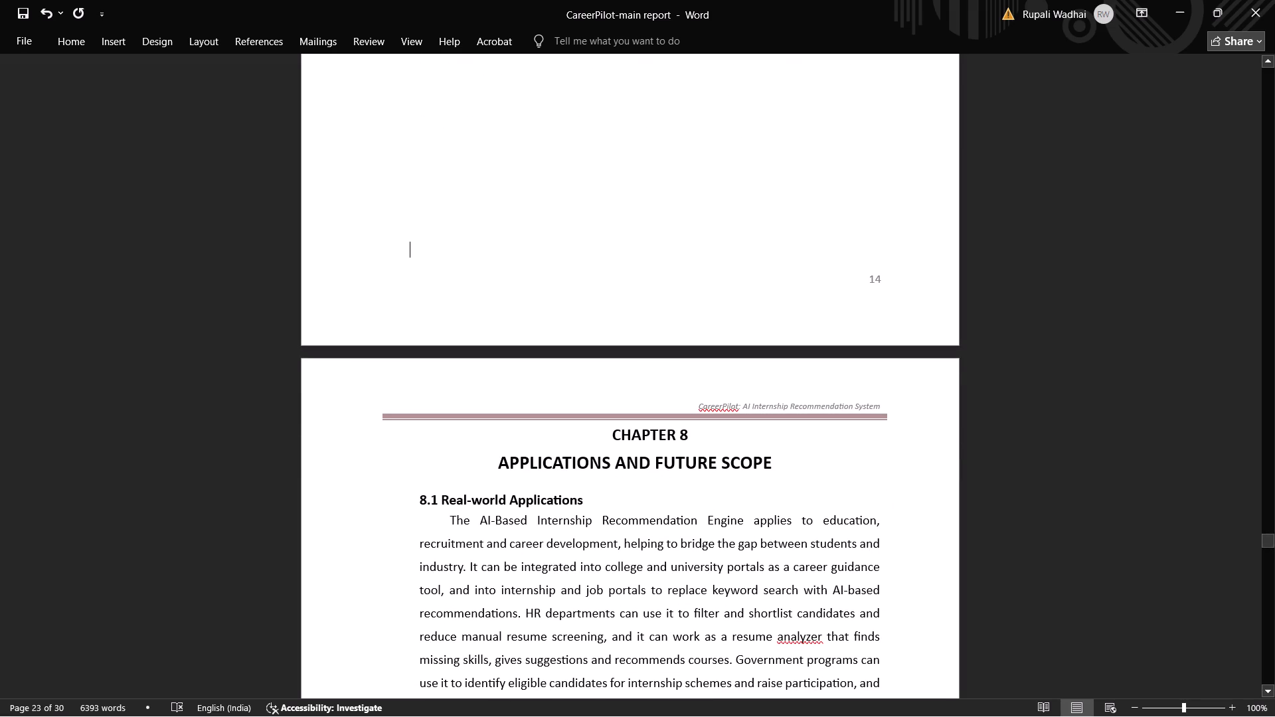
pyautogui.scroll(-1, 850, 235)
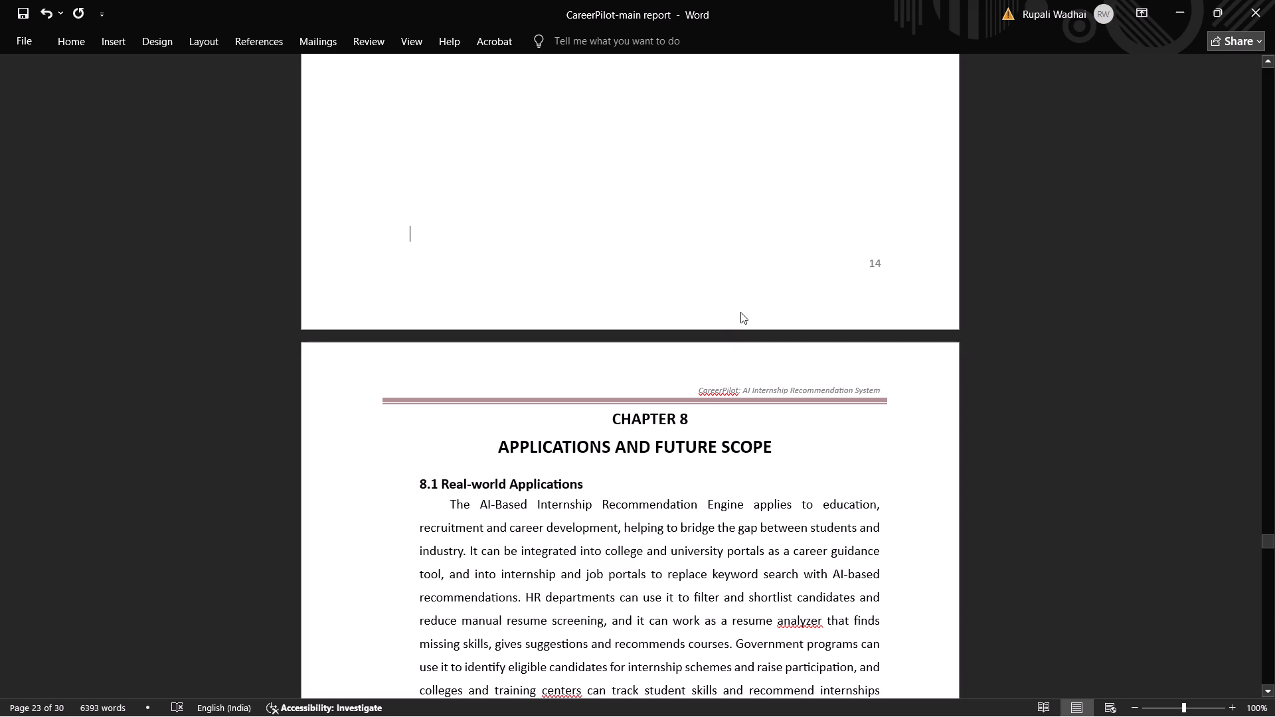
pyautogui.scroll(-1, 606, 319)
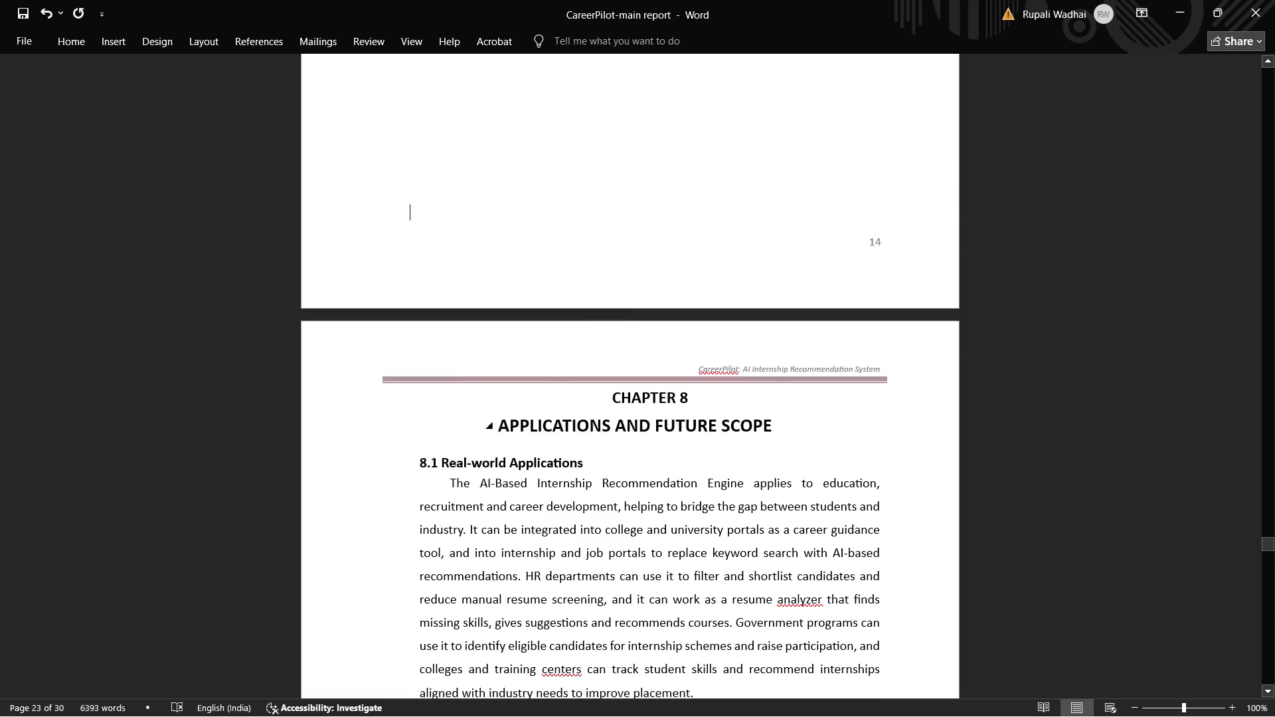
pyautogui.scroll(-1, 606, 319)
pyautogui.scroll(3, 606, 319)
pyautogui.scroll(-1, 606, 319)
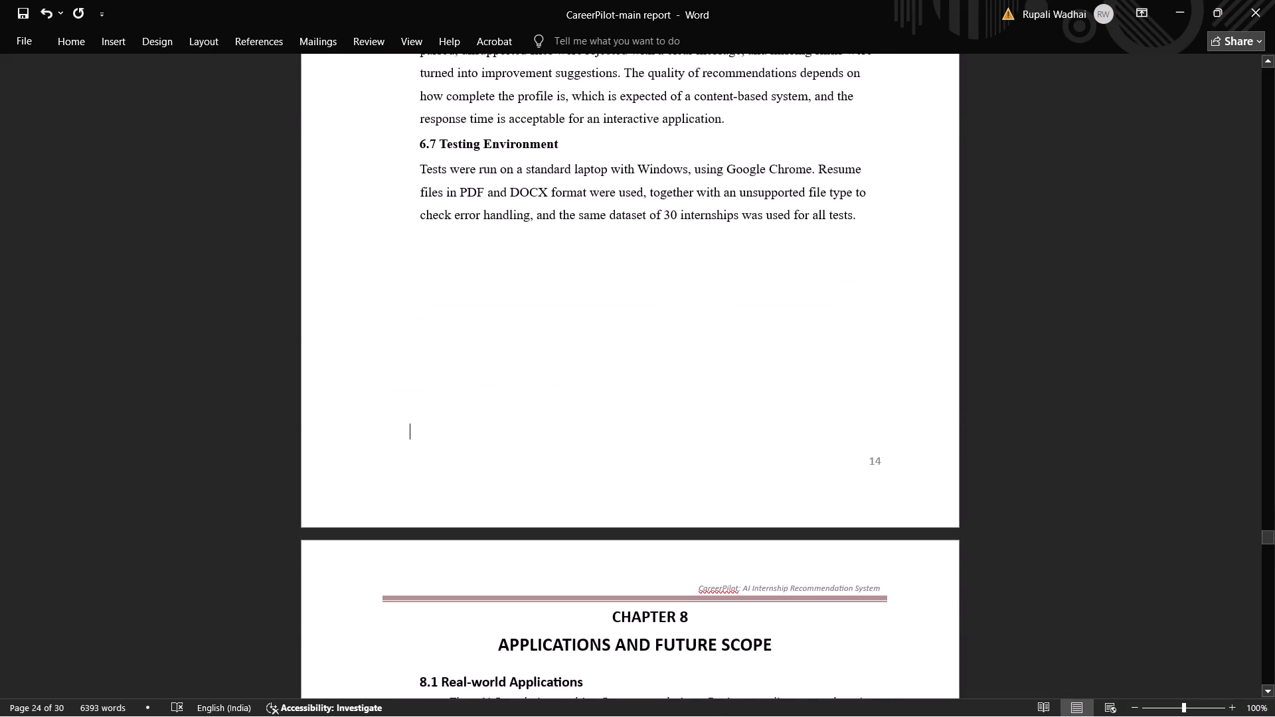
pyautogui.scroll(-1, 606, 319)
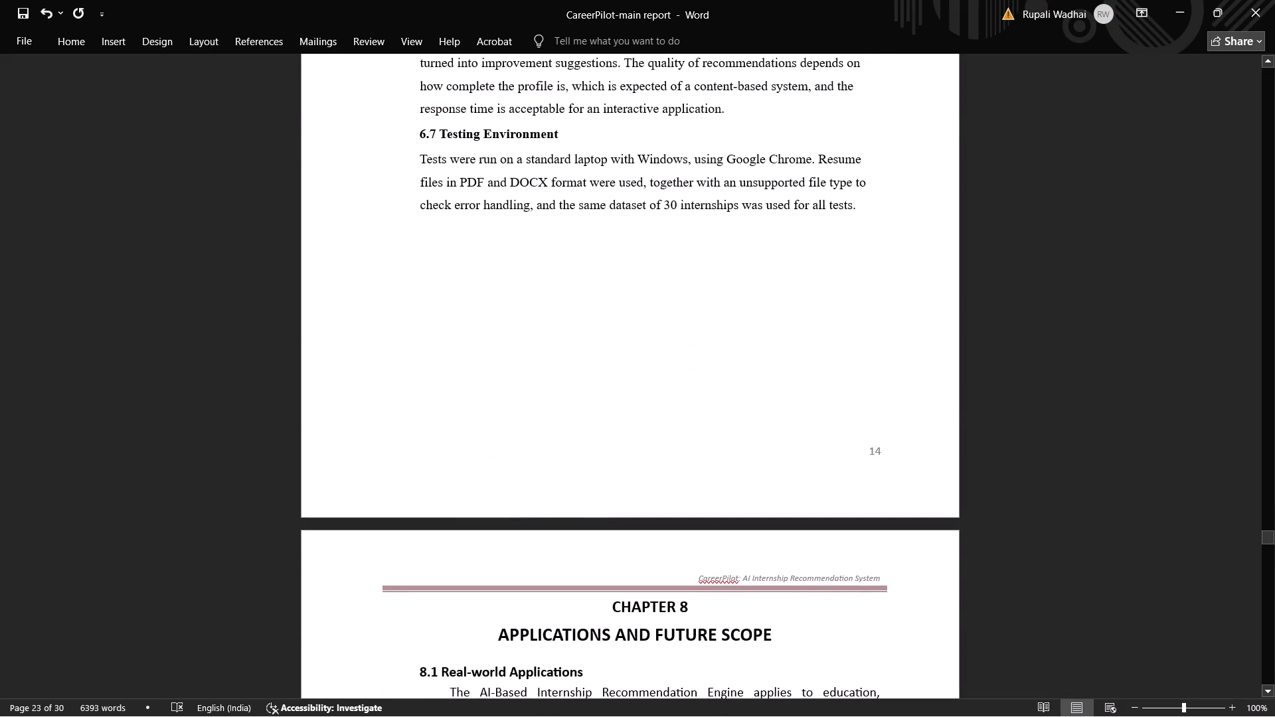
pyautogui.scroll(-4, 606, 319)
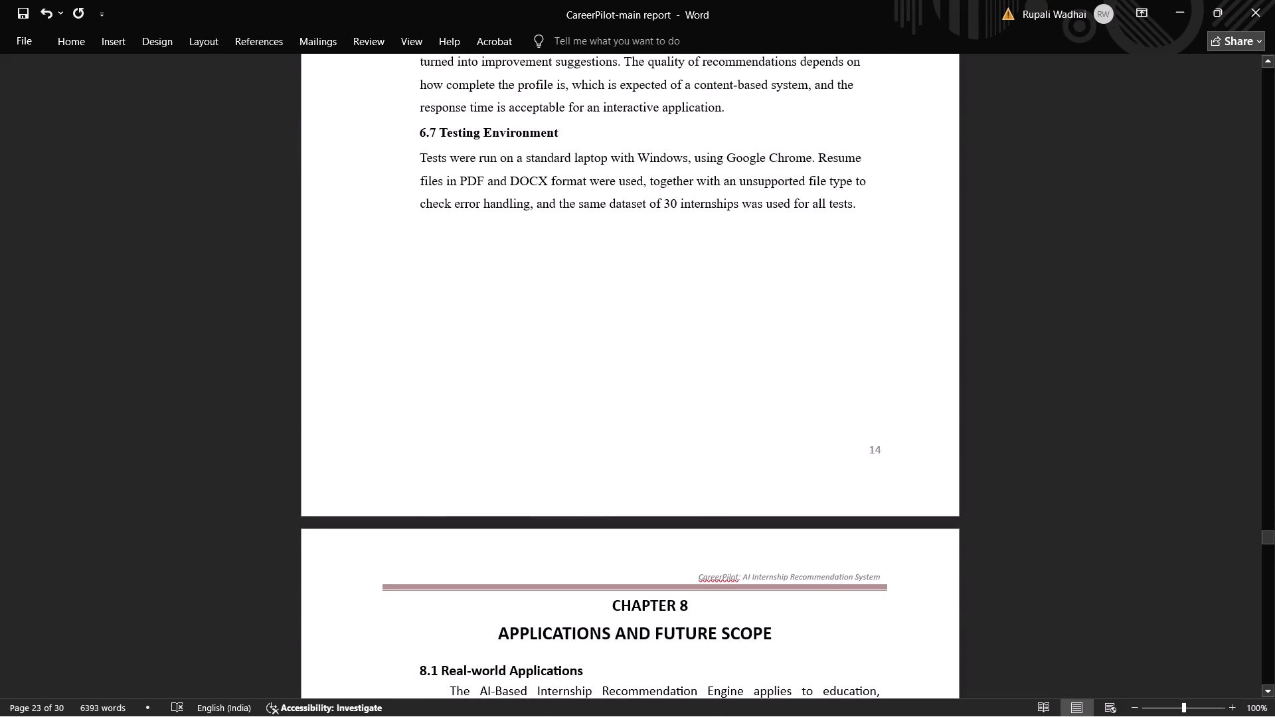
pyautogui.scroll(-4, 606, 319)
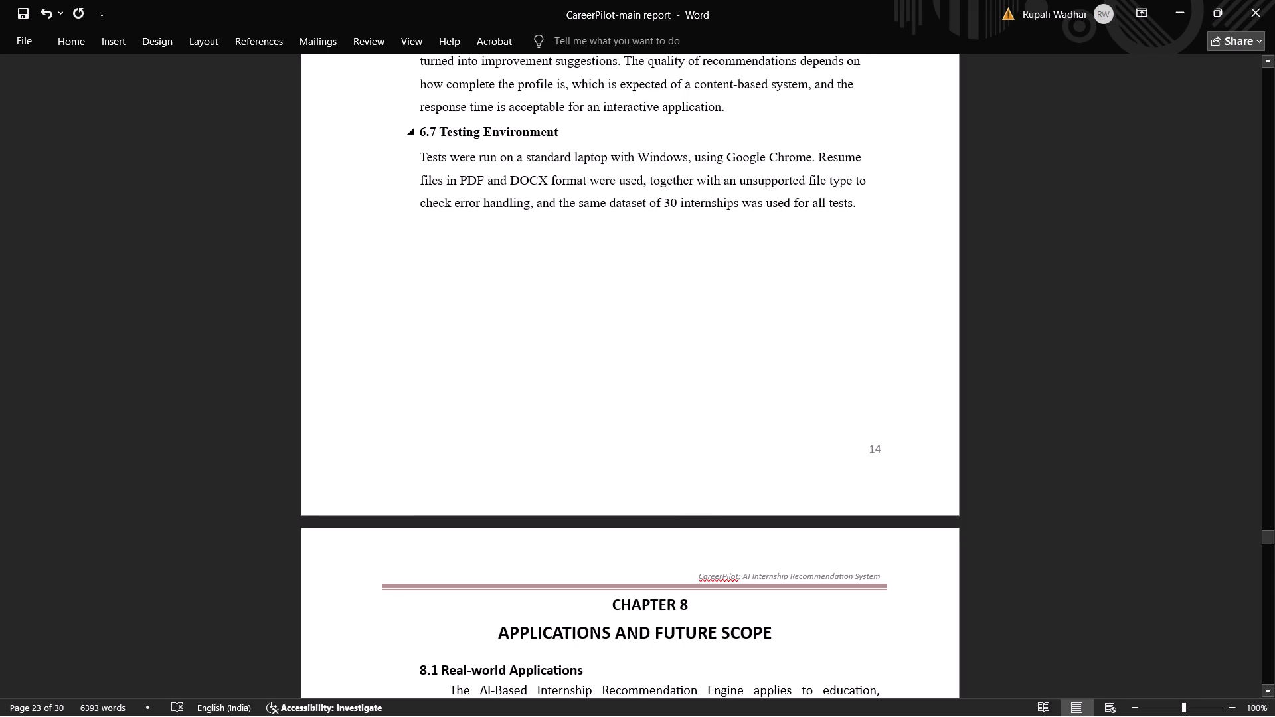
# Renumber the Testing Environment, Discussion and Summary of Results headings as 7.7, 7.6 and 7.5.
pyautogui.click(424, 133)
pyautogui.press('BackSpace')
pyautogui.press('7')
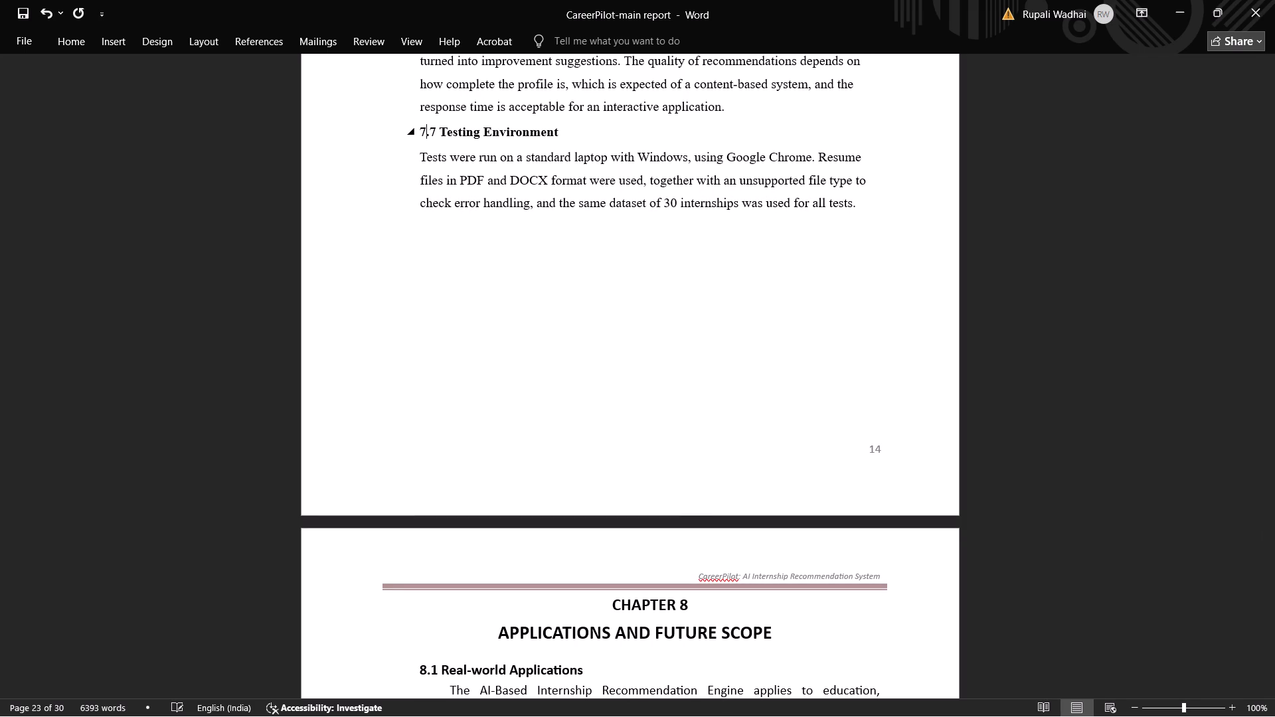
pyautogui.scroll(1, 429, 189)
pyautogui.click(426, 189)
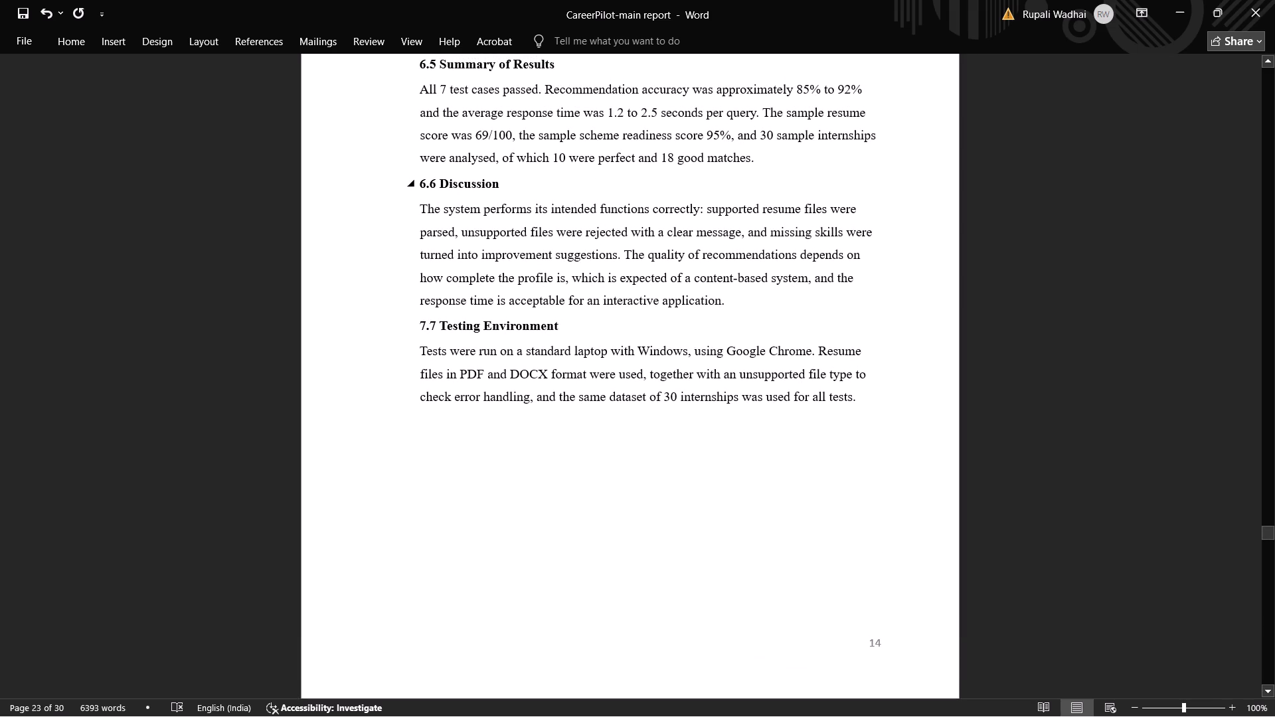
pyautogui.press('BackSpace')
pyautogui.press('7')
pyautogui.scroll(1, 426, 189)
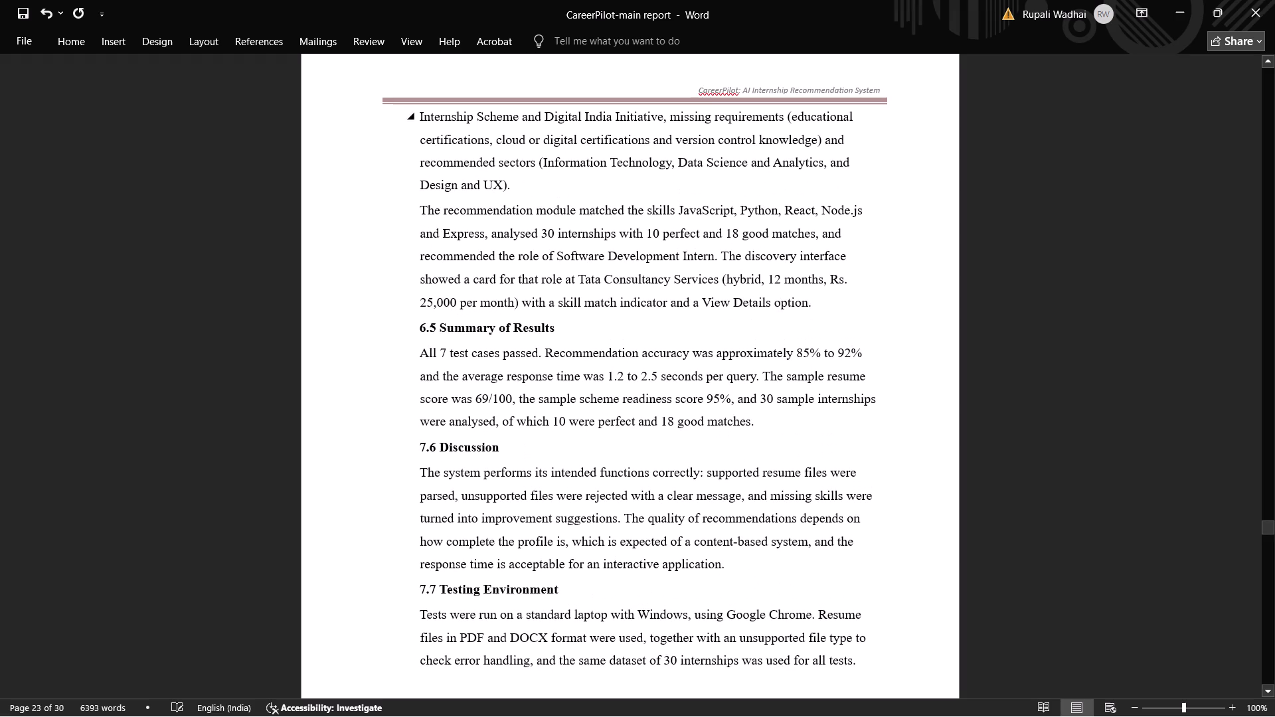
pyautogui.click(421, 329)
pyautogui.press('Right')
pyautogui.press('BackSpace')
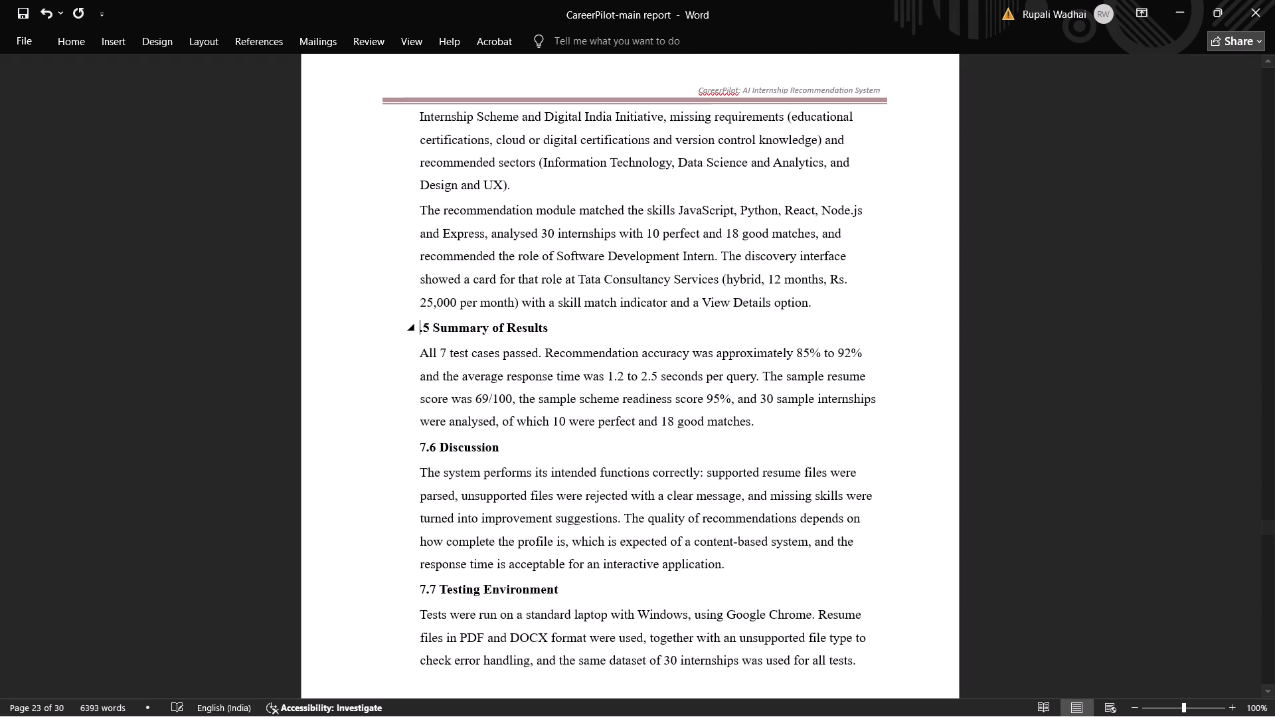
pyautogui.press('7')
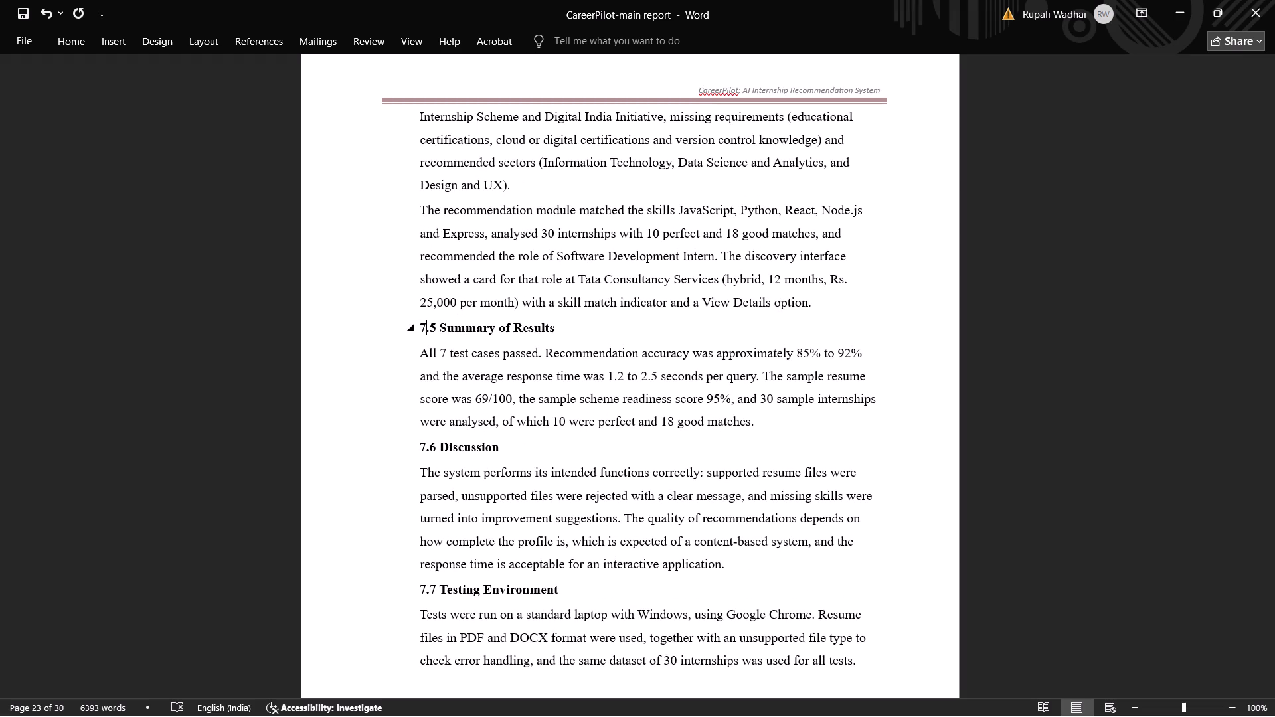
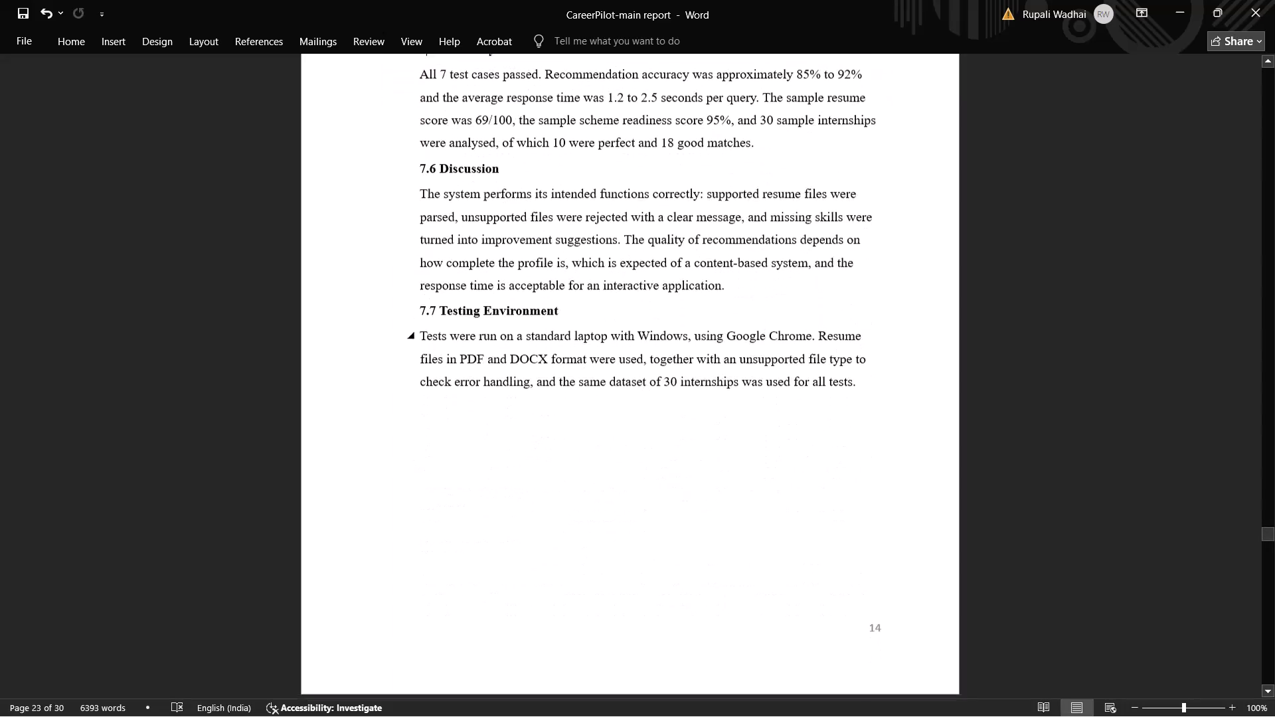
# Review the page layout and section numbering across Chapter 7 and the opening of Chapter 8.
pyautogui.scroll(1, 421, 329)
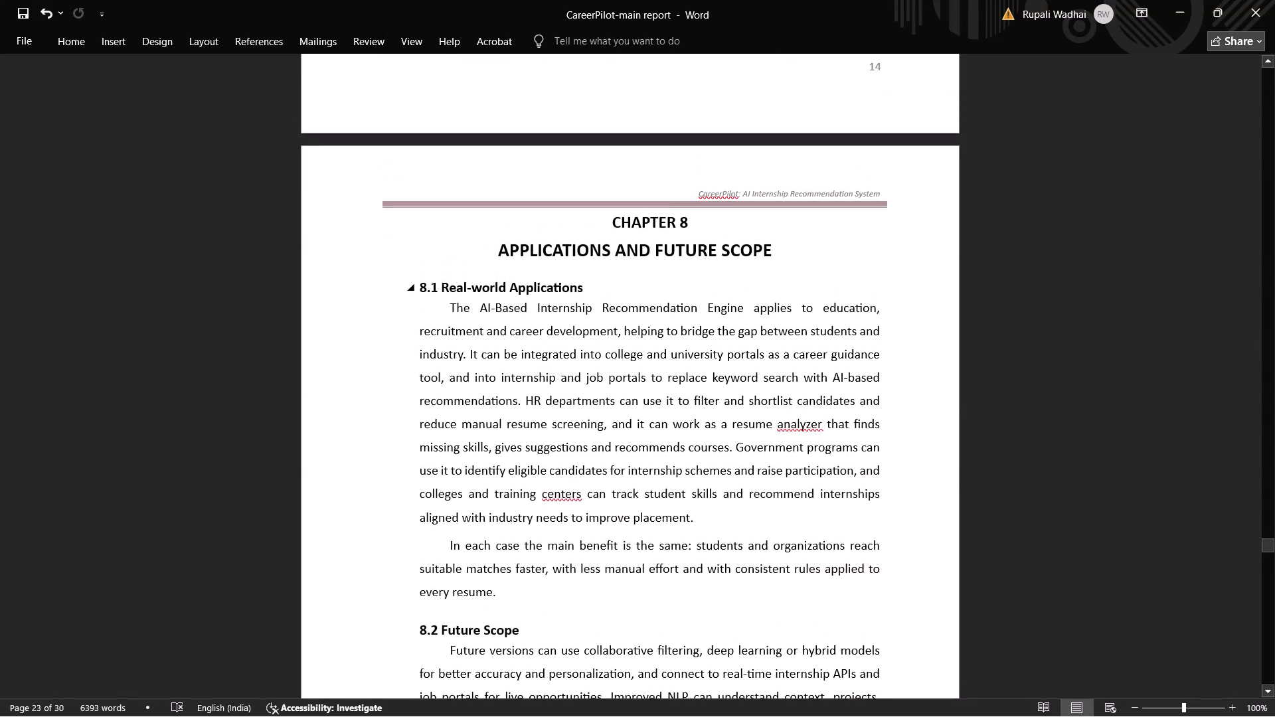
pyautogui.scroll(-2, 523, 299)
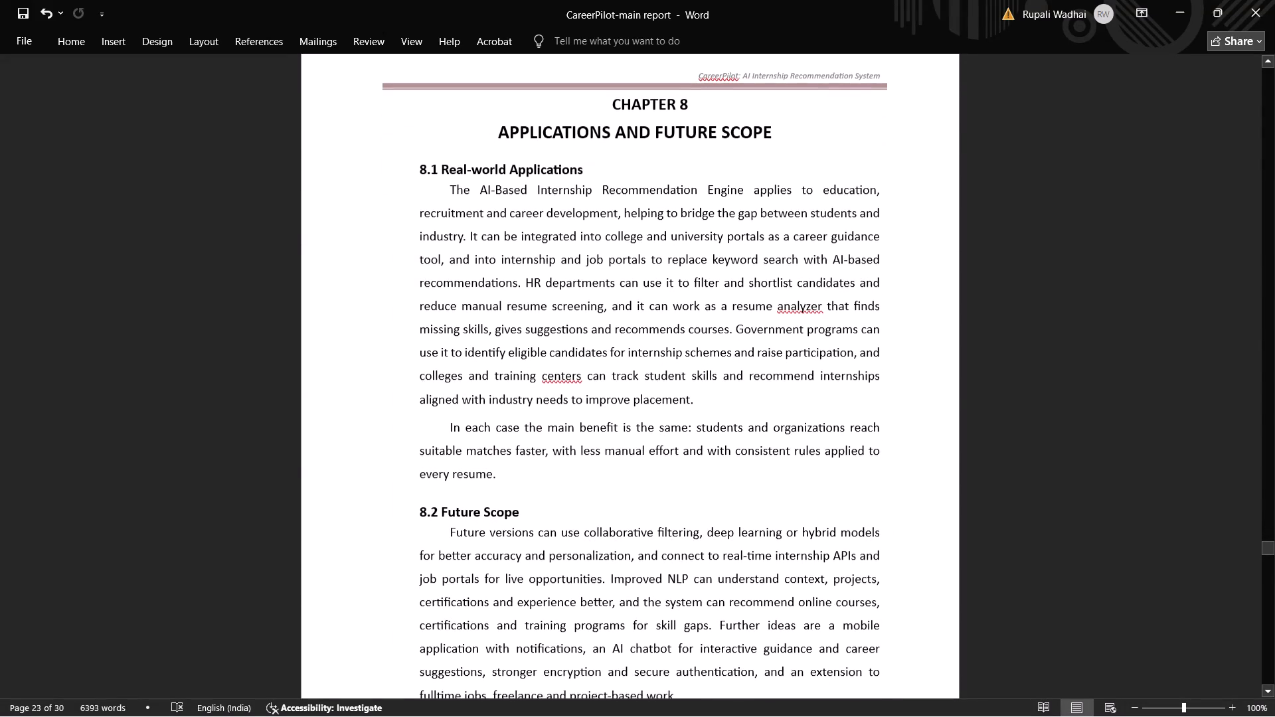
pyautogui.scroll(-1, 523, 299)
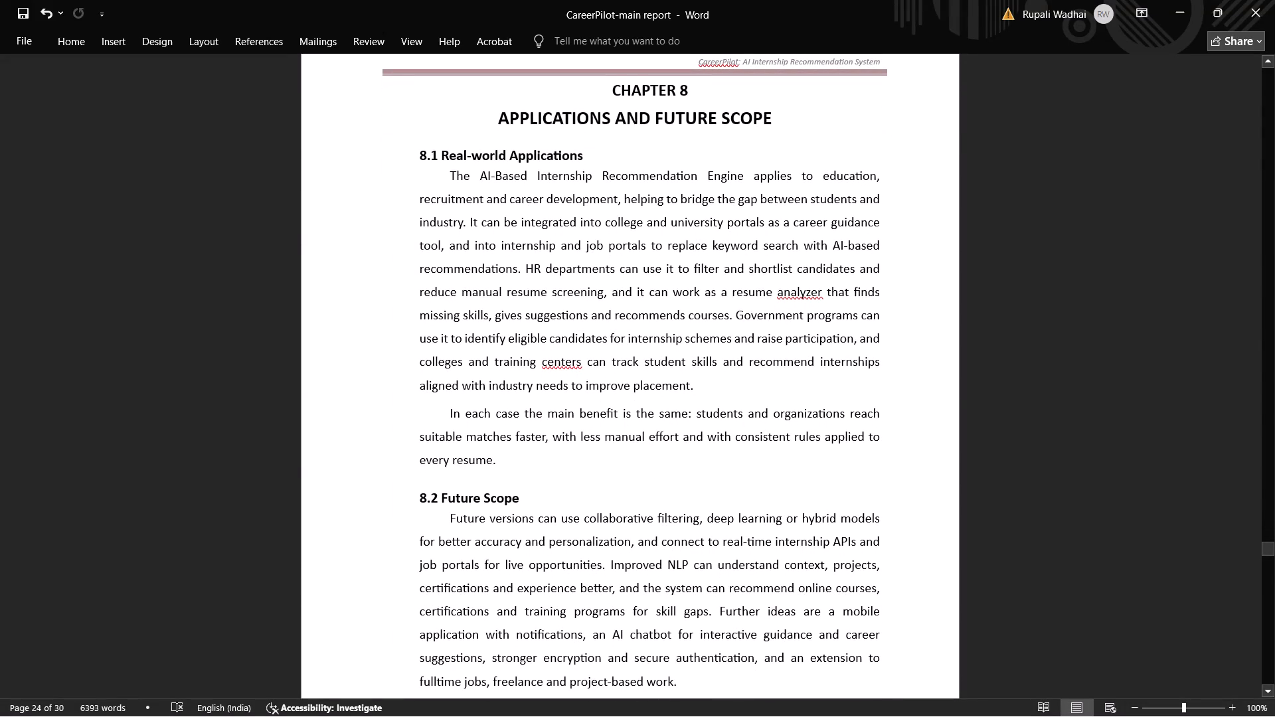
pyautogui.scroll(-1, 523, 299)
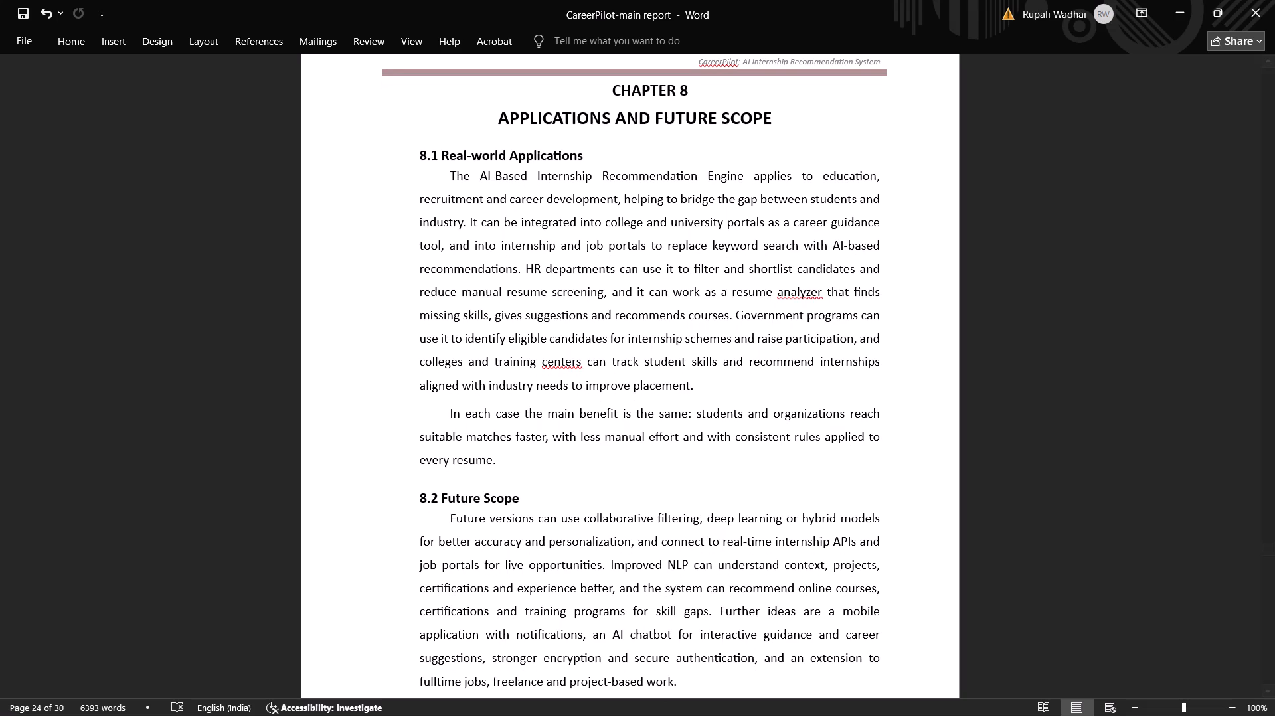
pyautogui.scroll(-1, 523, 299)
pyautogui.scroll(2, 523, 299)
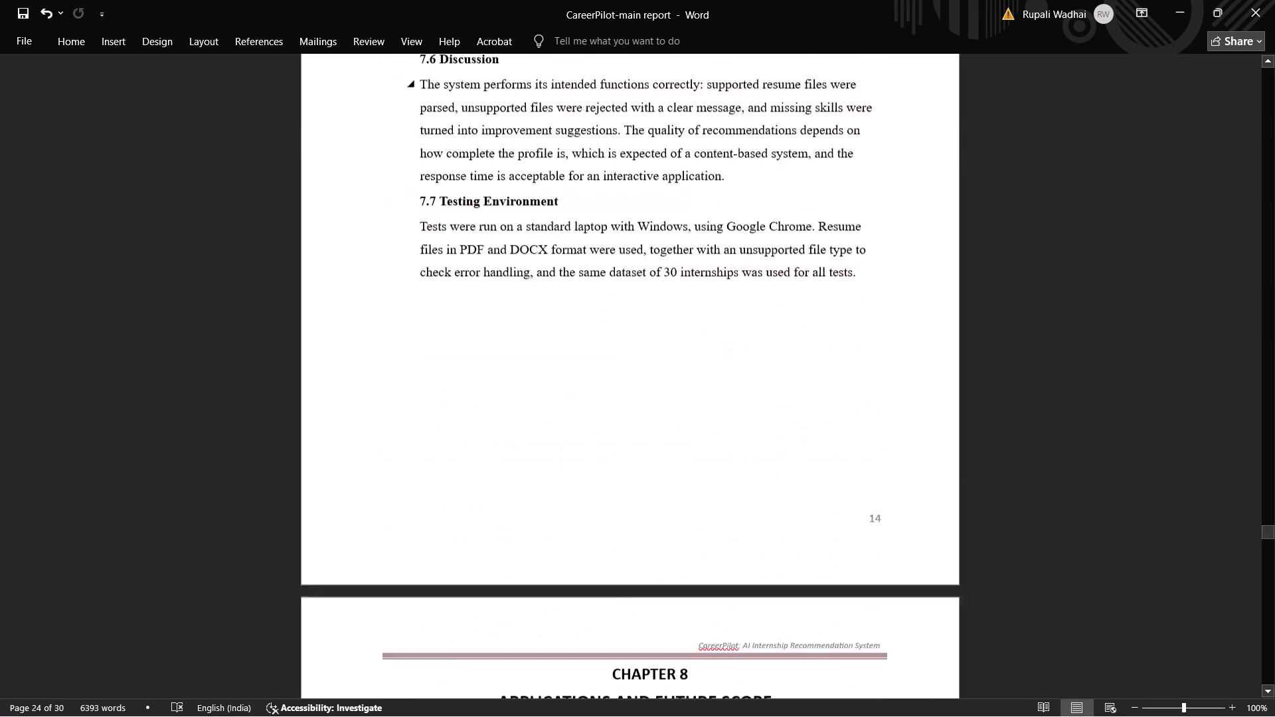
pyautogui.scroll(2, 523, 299)
# Save the report.
pyautogui.hotkey('ctrl', 's')
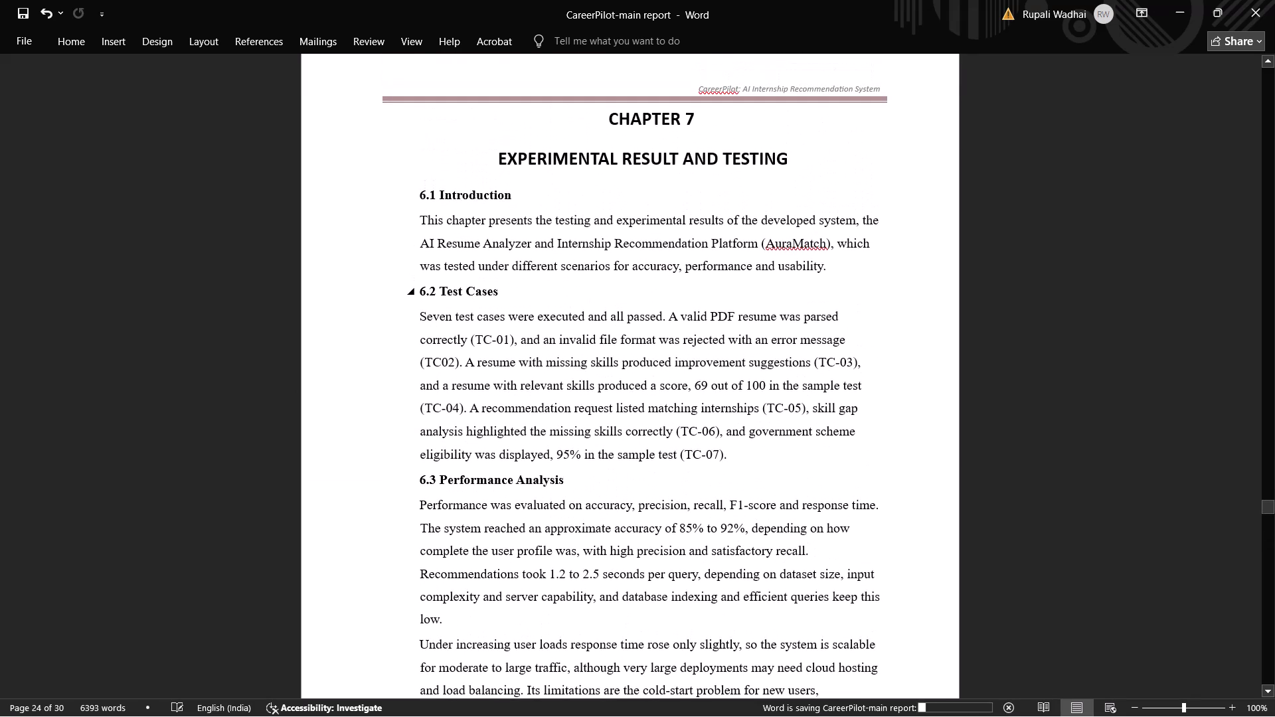
# Renumber the Result Screenshots heading in Chapter 7 as 7.4.
pyautogui.scroll(-2, 564, 183)
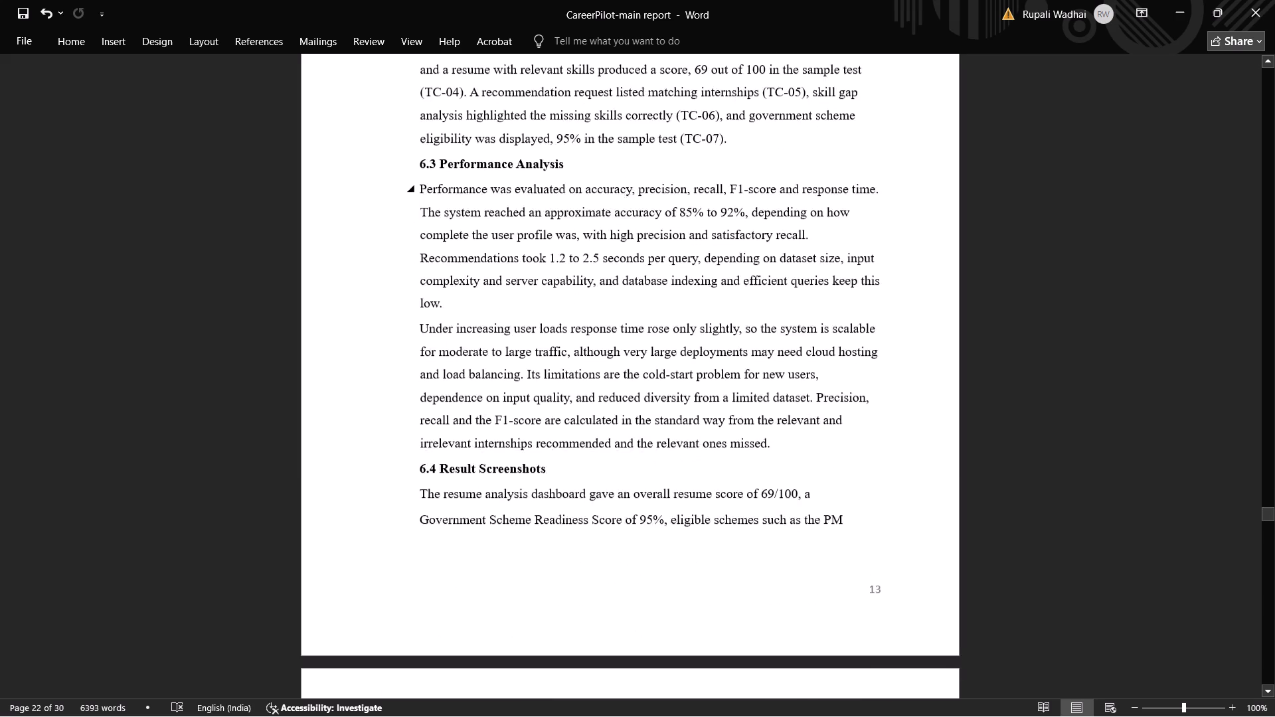
pyautogui.scroll(-4, 564, 183)
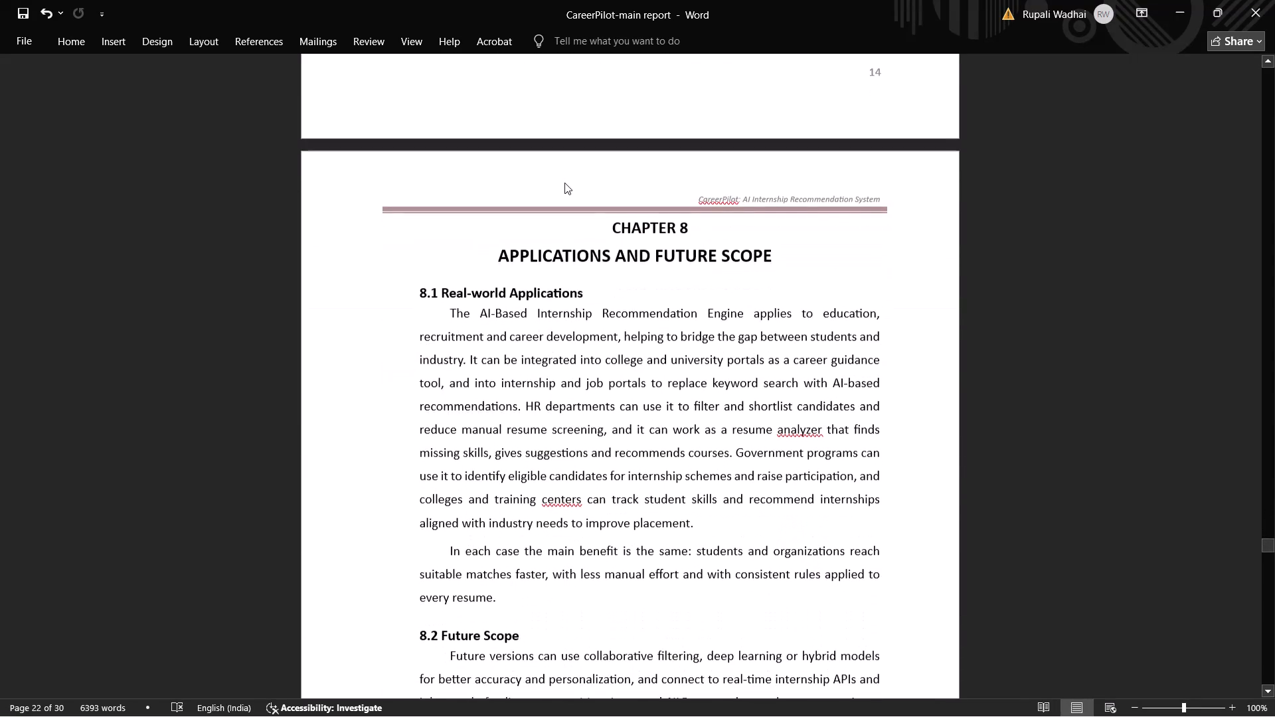
pyautogui.scroll(5, 564, 183)
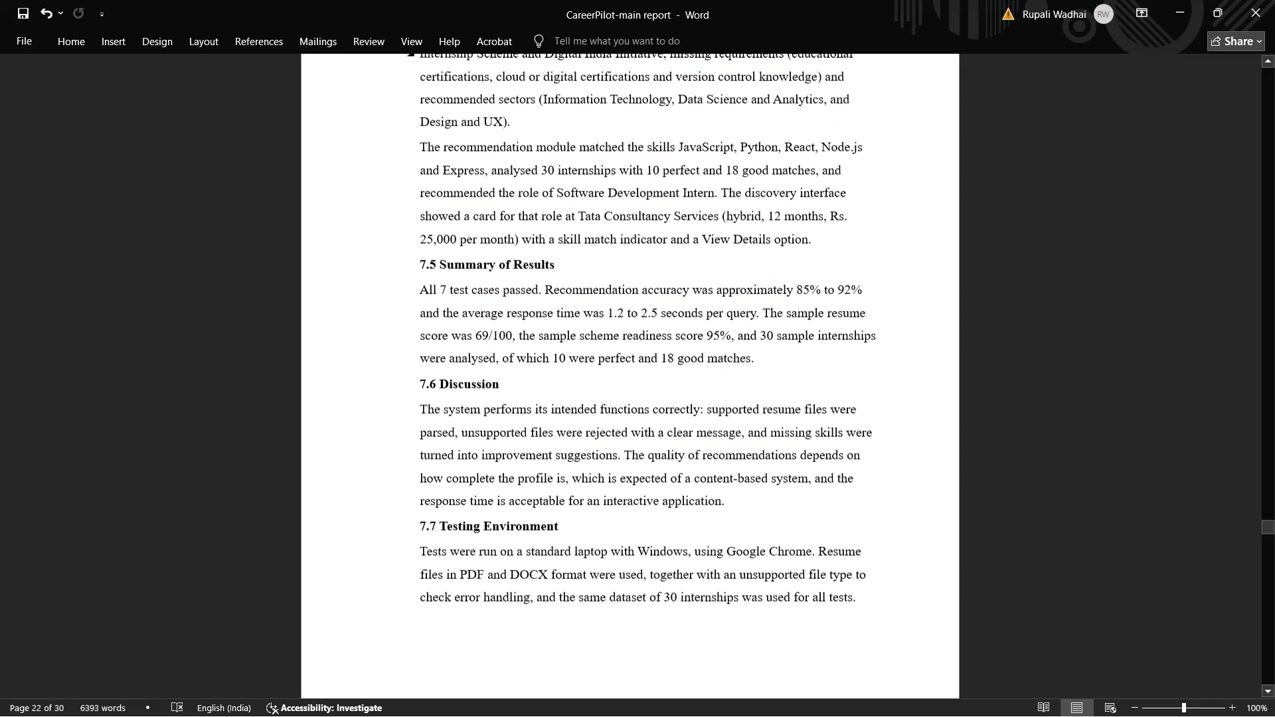
pyautogui.scroll(3, 564, 183)
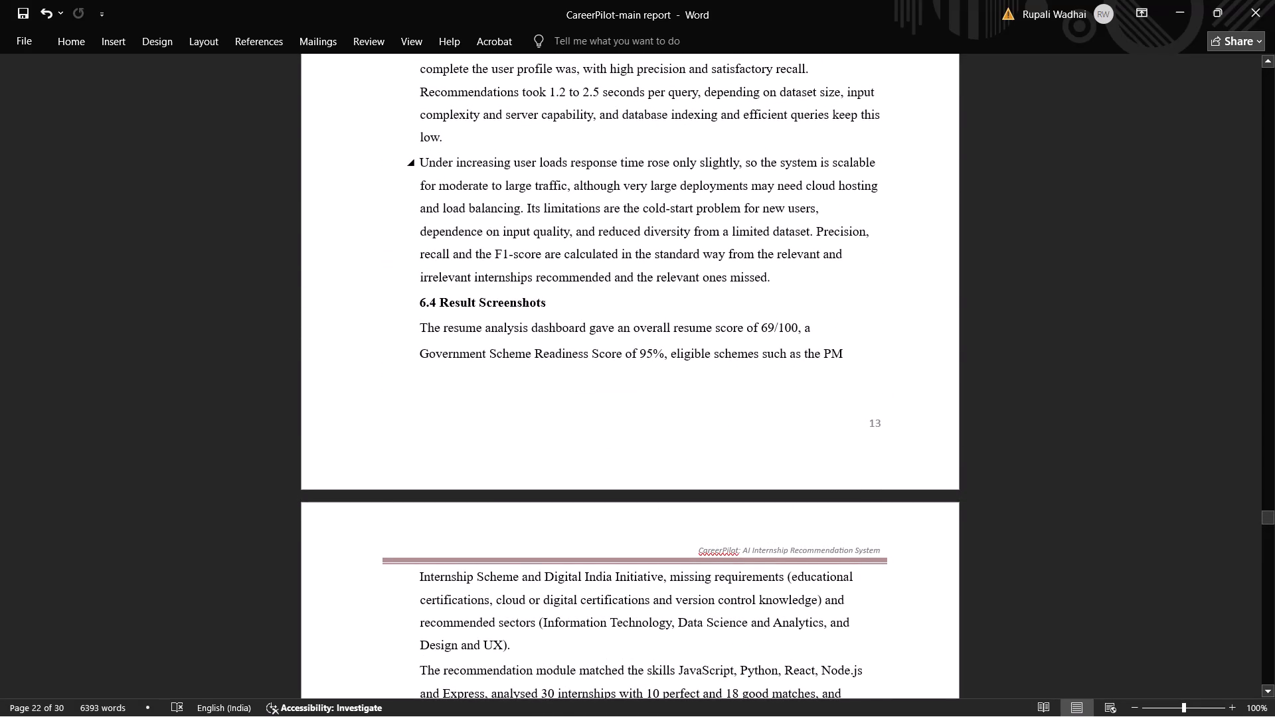
pyautogui.click(427, 307)
pyautogui.press('BackSpace')
pyautogui.press('7')
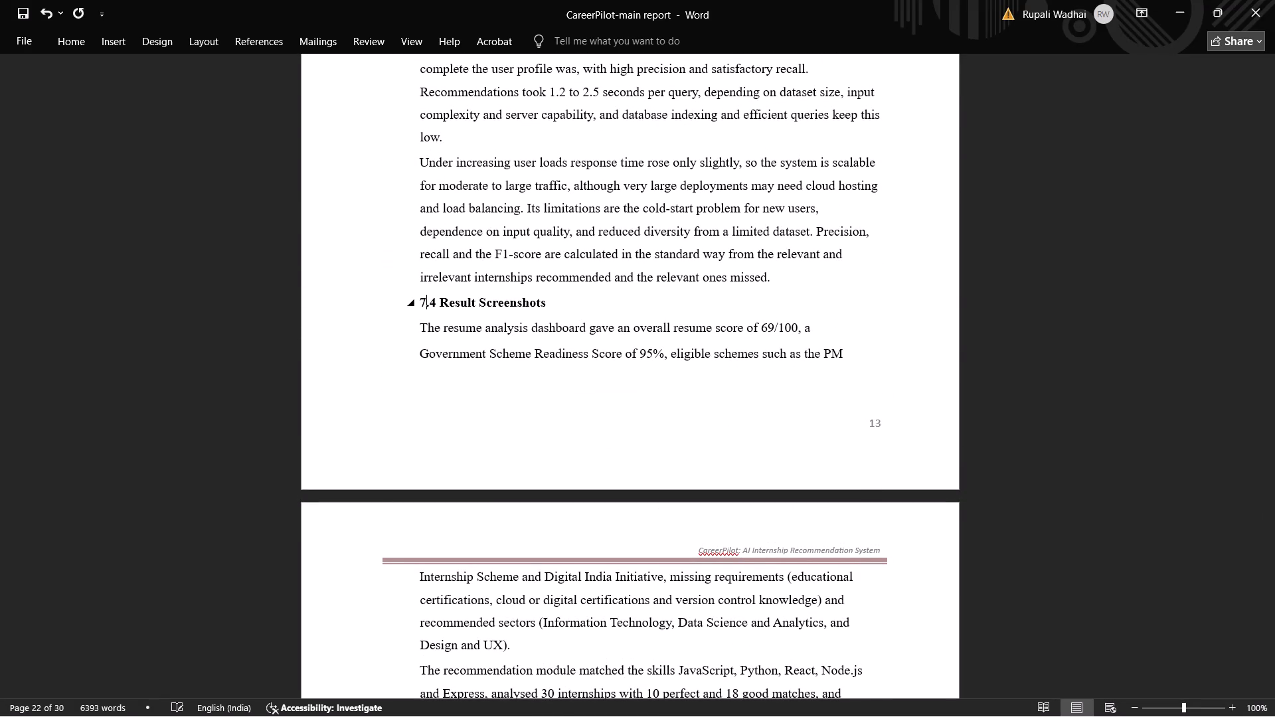
# Renumber the Performance Analysis, Test Cases and Introduction headings of Chapter 7 as 7.3, 7.2 and 7.1.
pyautogui.scroll(1, 427, 307)
pyautogui.scroll(-1, 427, 307)
pyautogui.scroll(2, 427, 307)
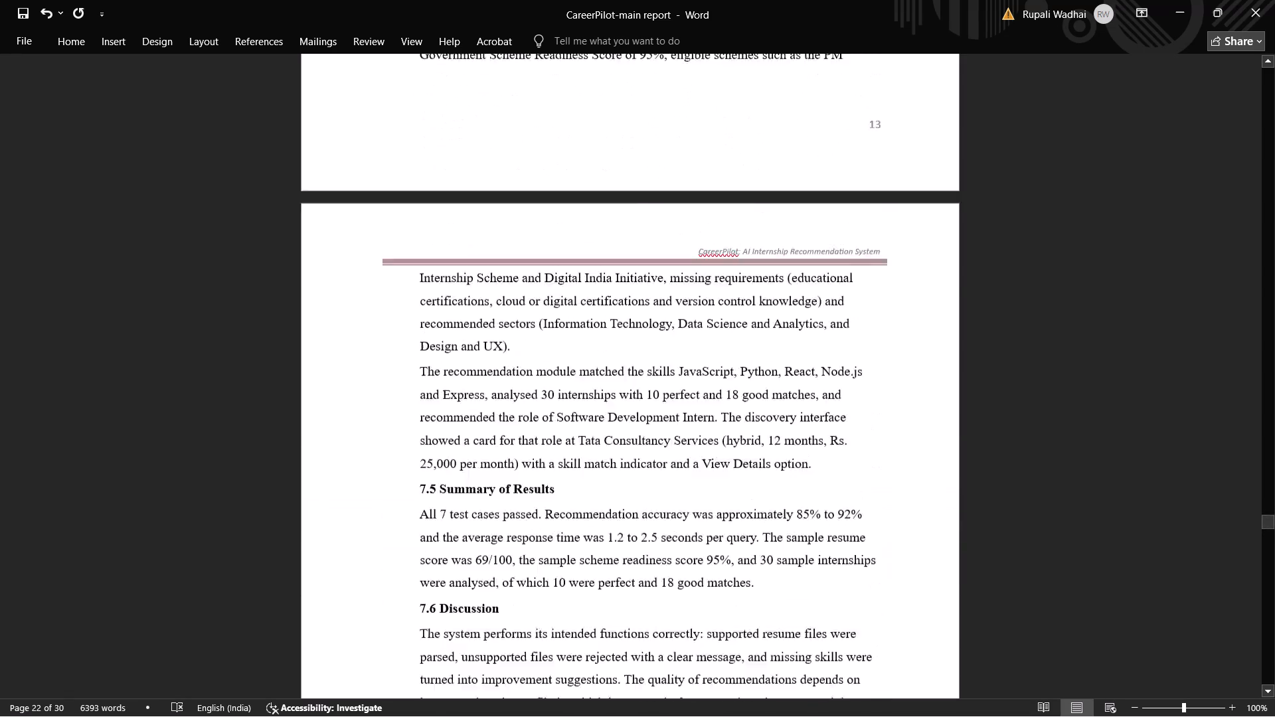
pyautogui.scroll(2, 427, 307)
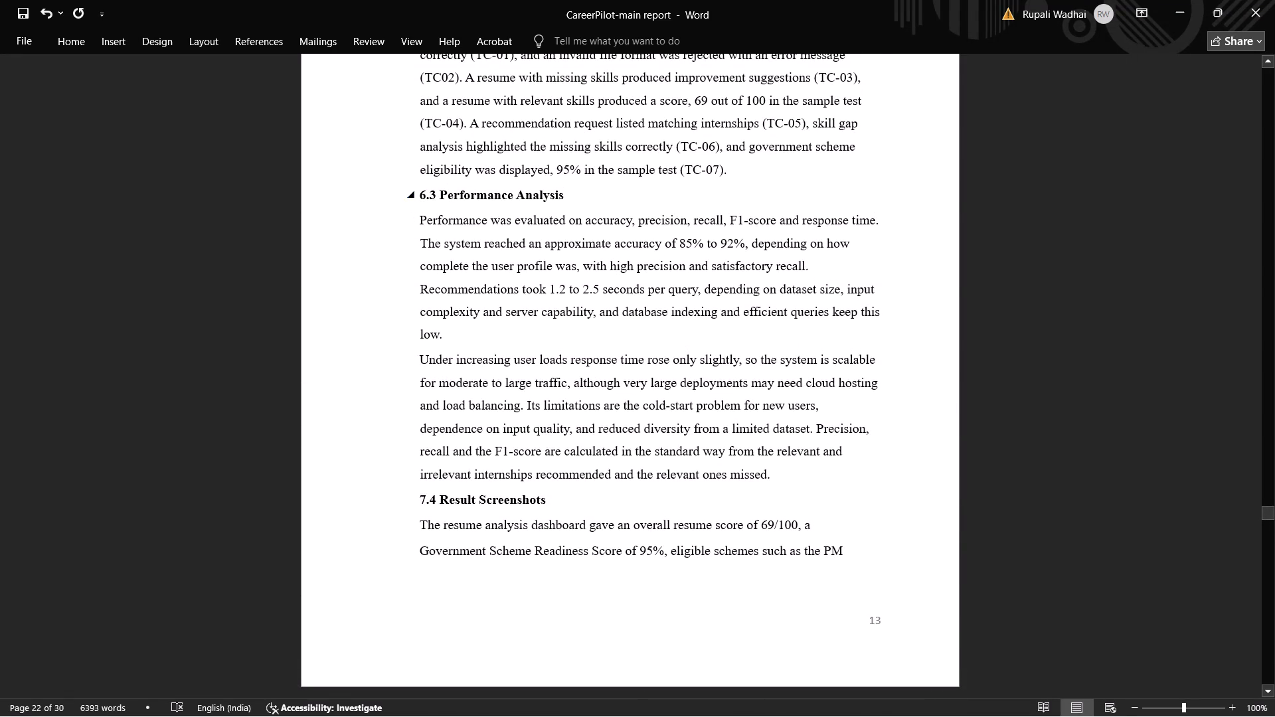
pyautogui.click(424, 198)
pyautogui.press('BackSpace')
pyautogui.press('7')
pyautogui.scroll(1, 424, 198)
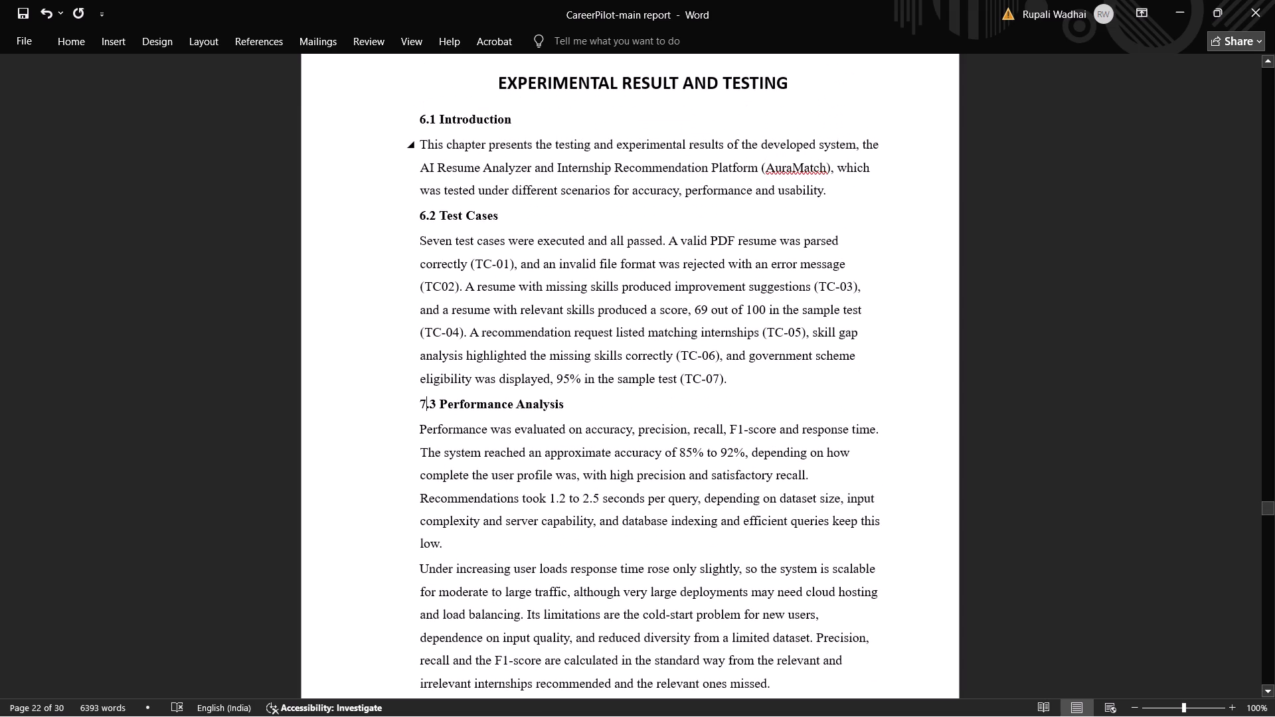
pyautogui.click(424, 214)
pyautogui.press('BackSpace')
pyautogui.press('7')
pyautogui.click(426, 121)
pyautogui.press('BackSpace')
pyautogui.press('7')
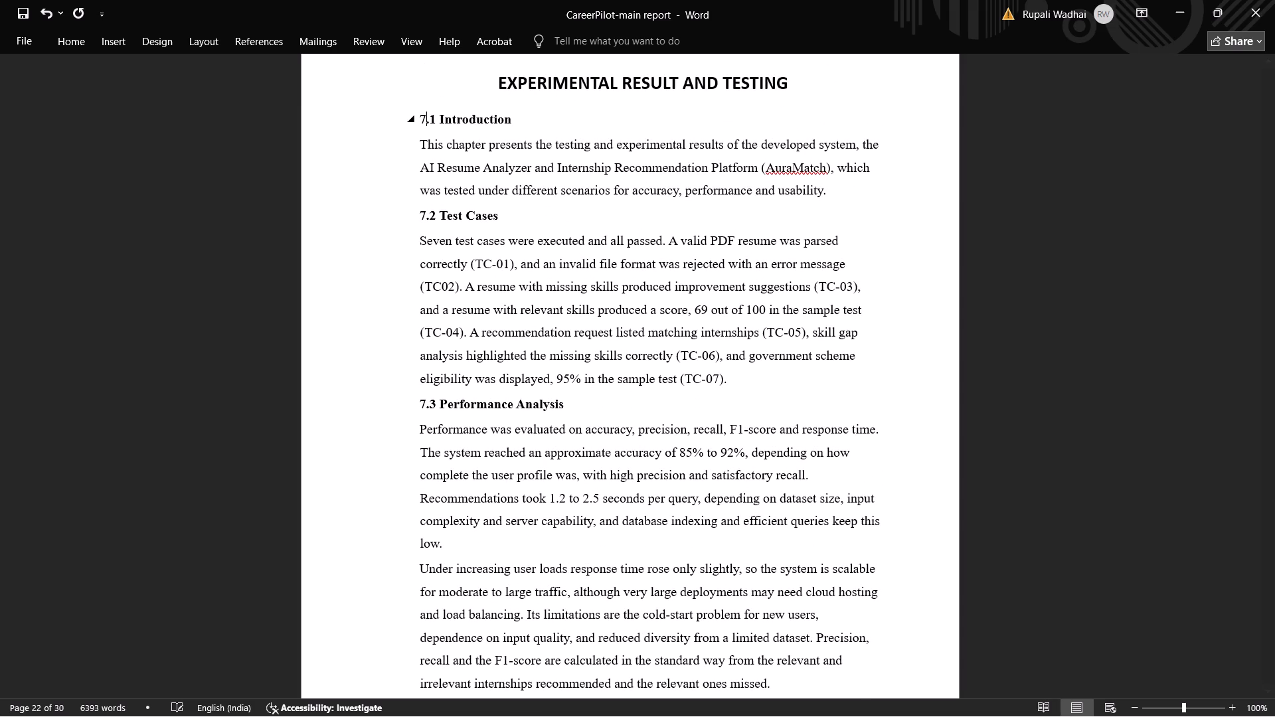
# Delete the 7.6 Discussion and 7.7 Testing Environment sections, including their headings and paragraphs.
pyautogui.scroll(-4, 487, 258)
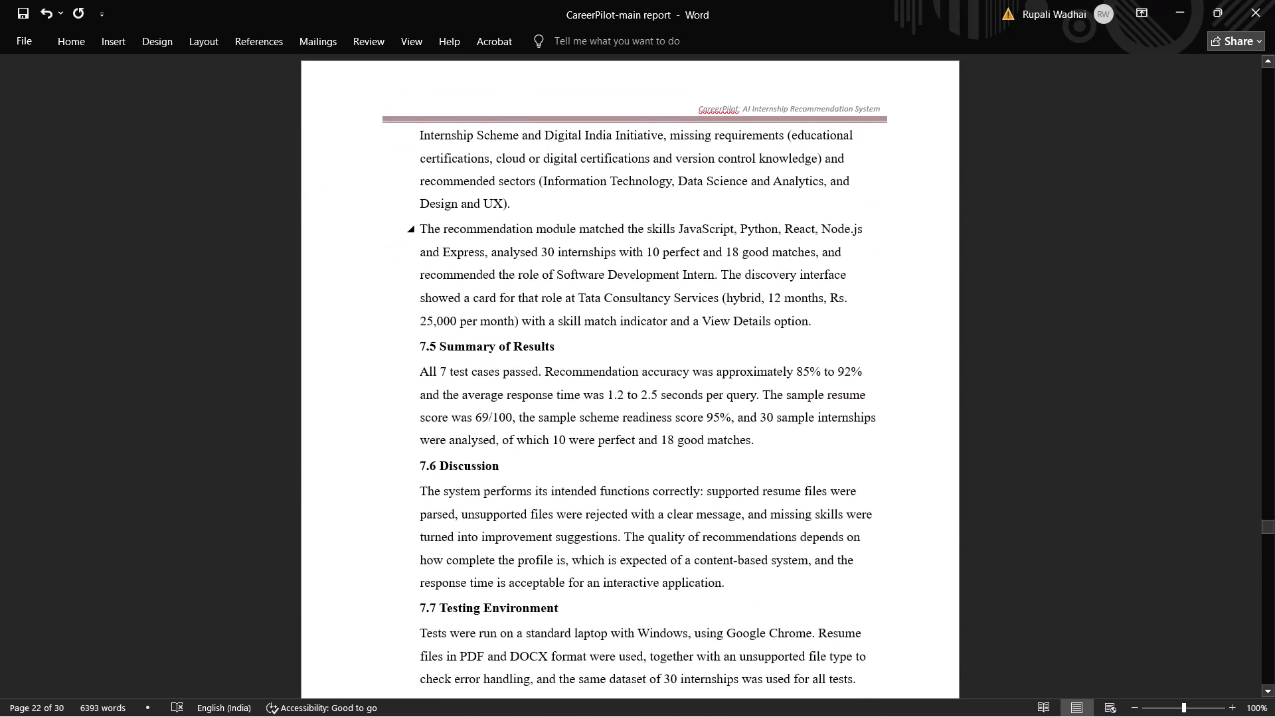
pyautogui.scroll(-1, 487, 258)
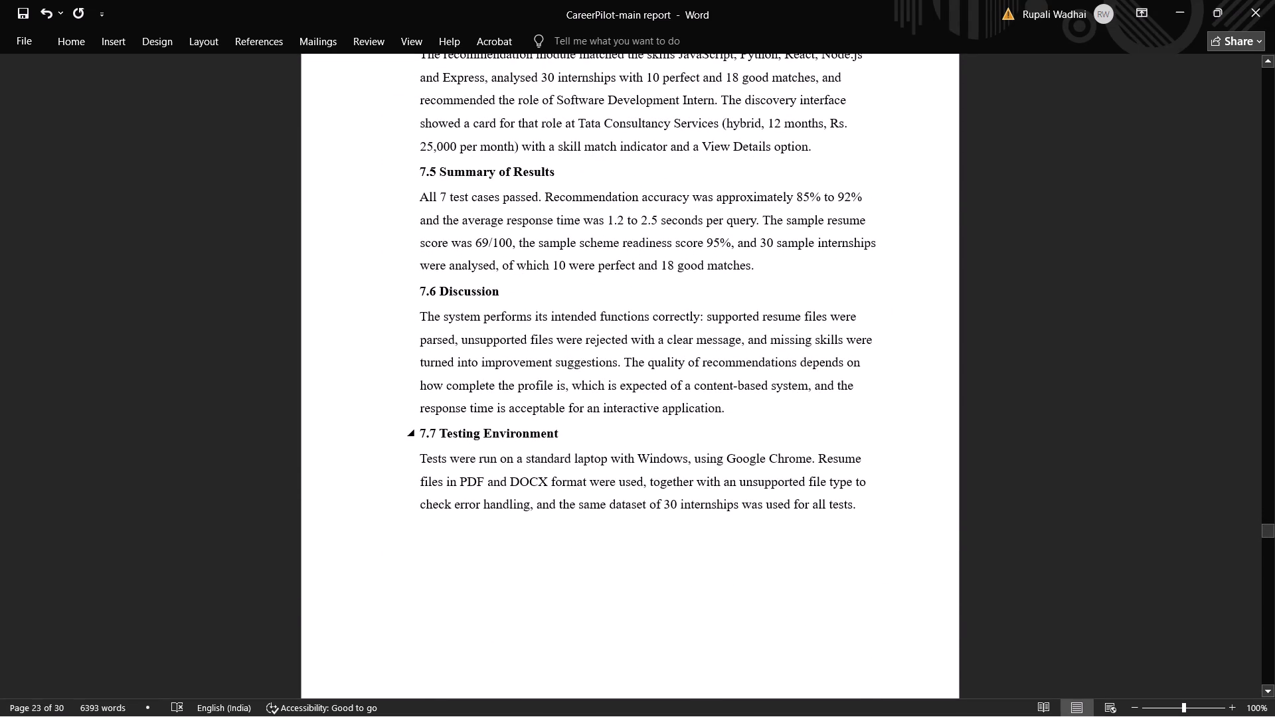
pyautogui.moveTo(869, 512); pyautogui.dragTo(424, 304)
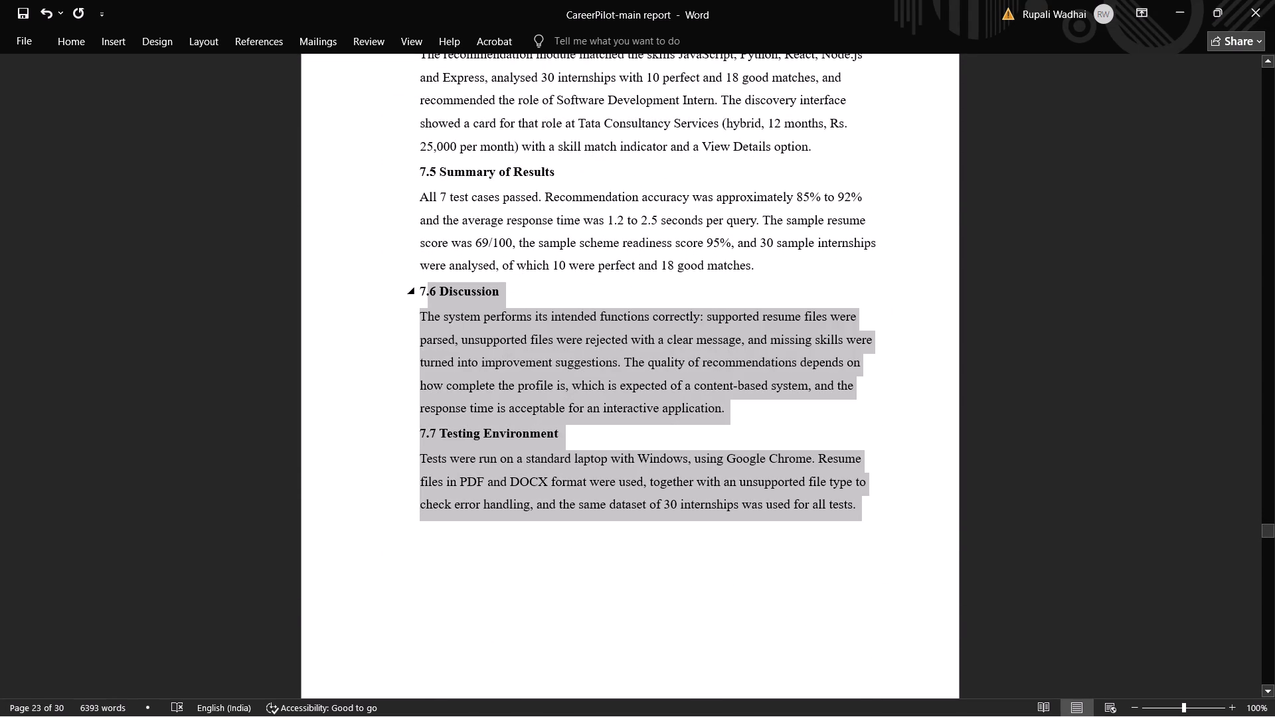
pyautogui.moveTo(424, 304); pyautogui.dragTo(412, 299)
pyautogui.press('BackSpace')
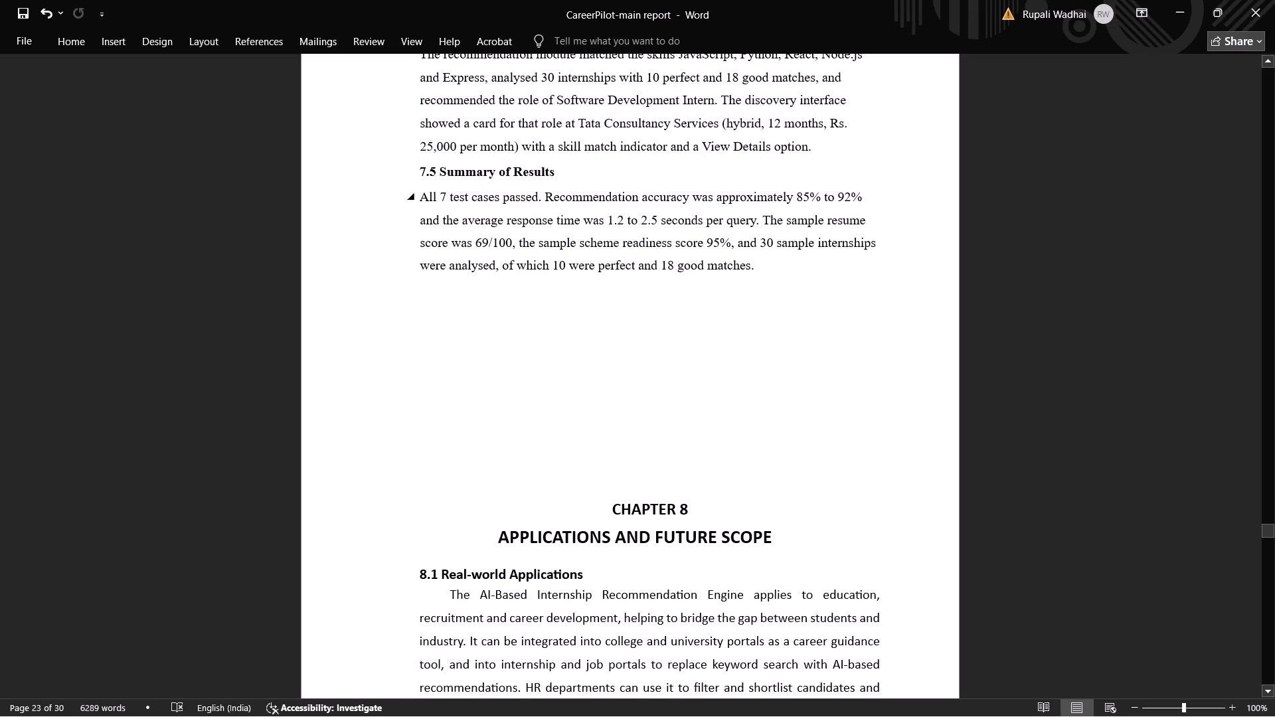
pyautogui.click(105, 43)
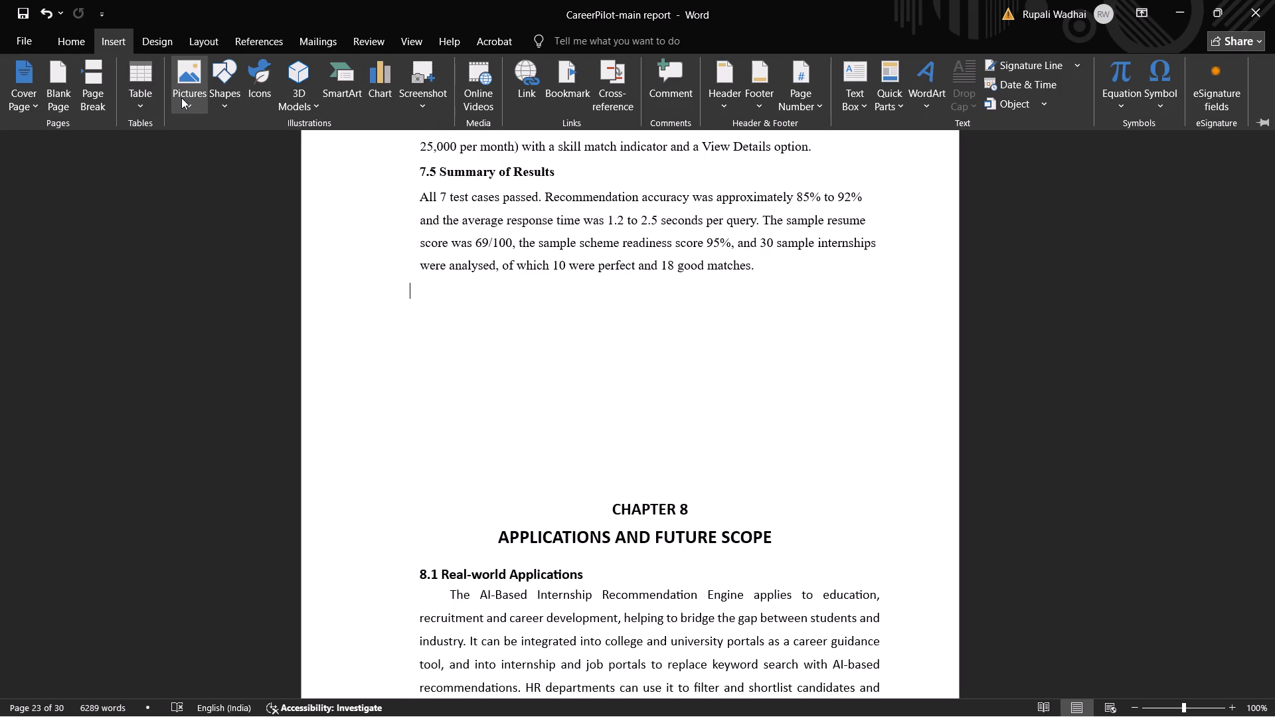
pyautogui.click(181, 98)
pyautogui.click(237, 155)
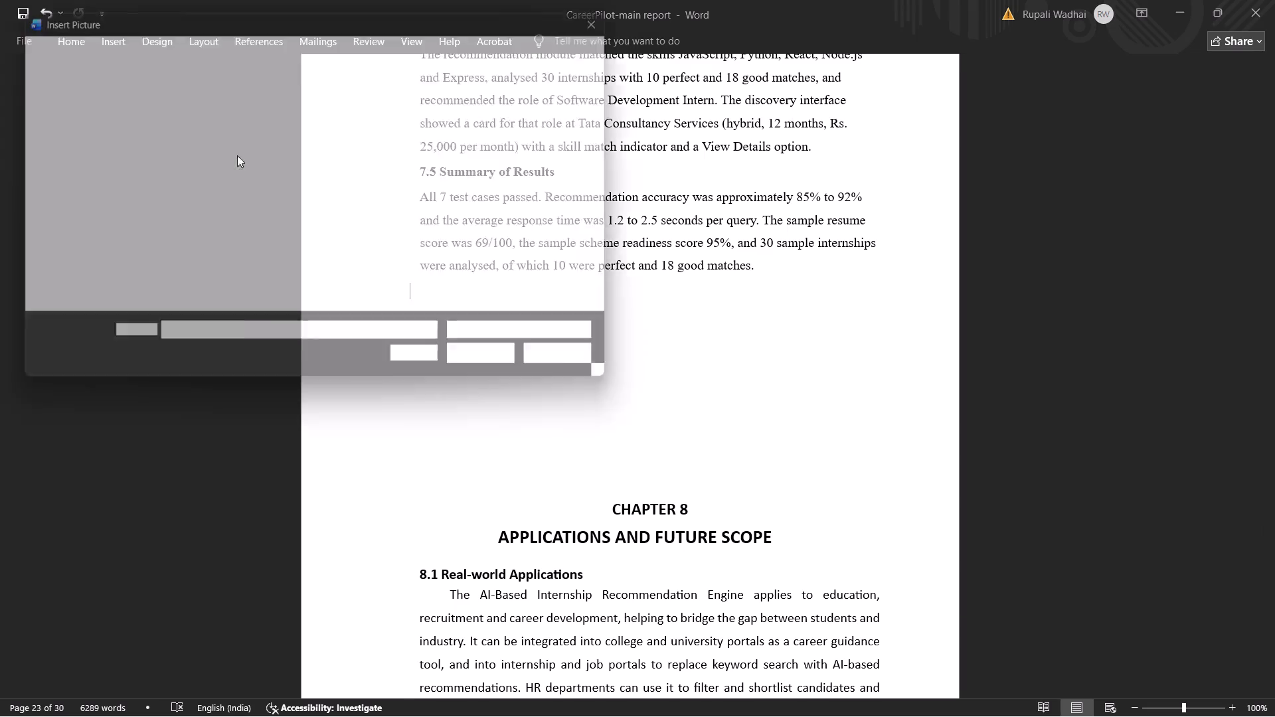
pyautogui.scroll(-1, 69, 234)
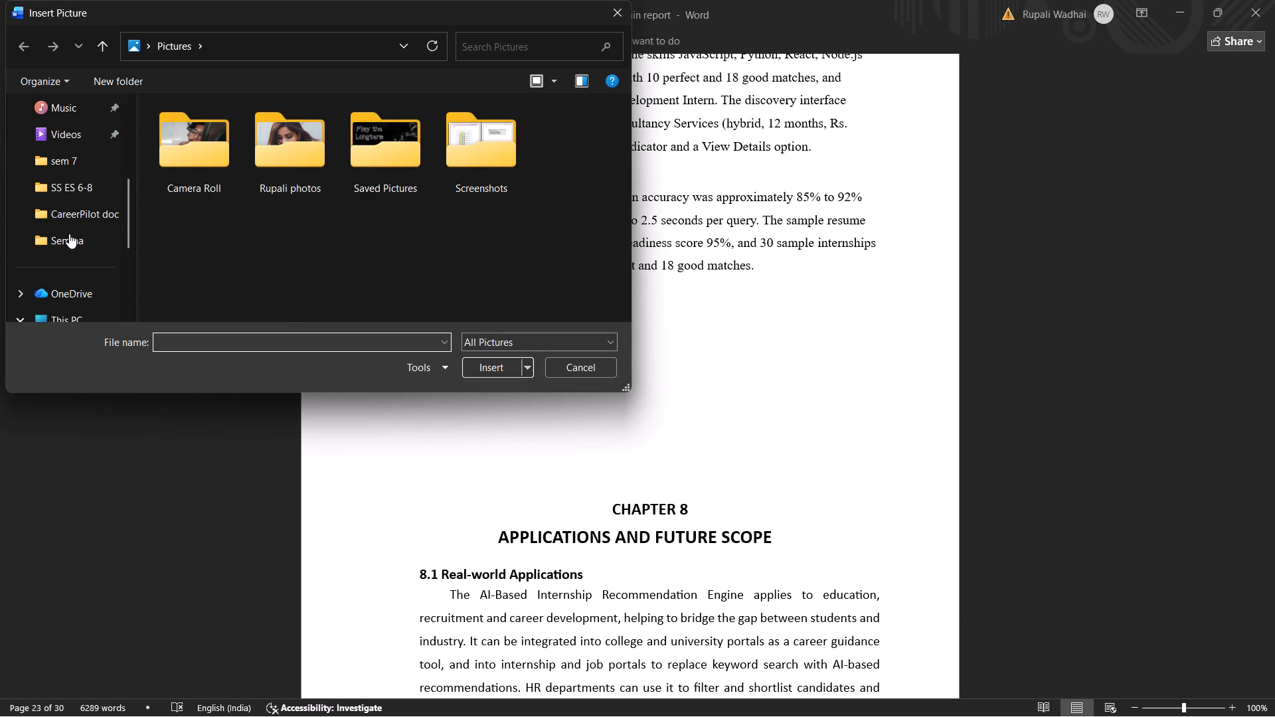
pyautogui.click(70, 223)
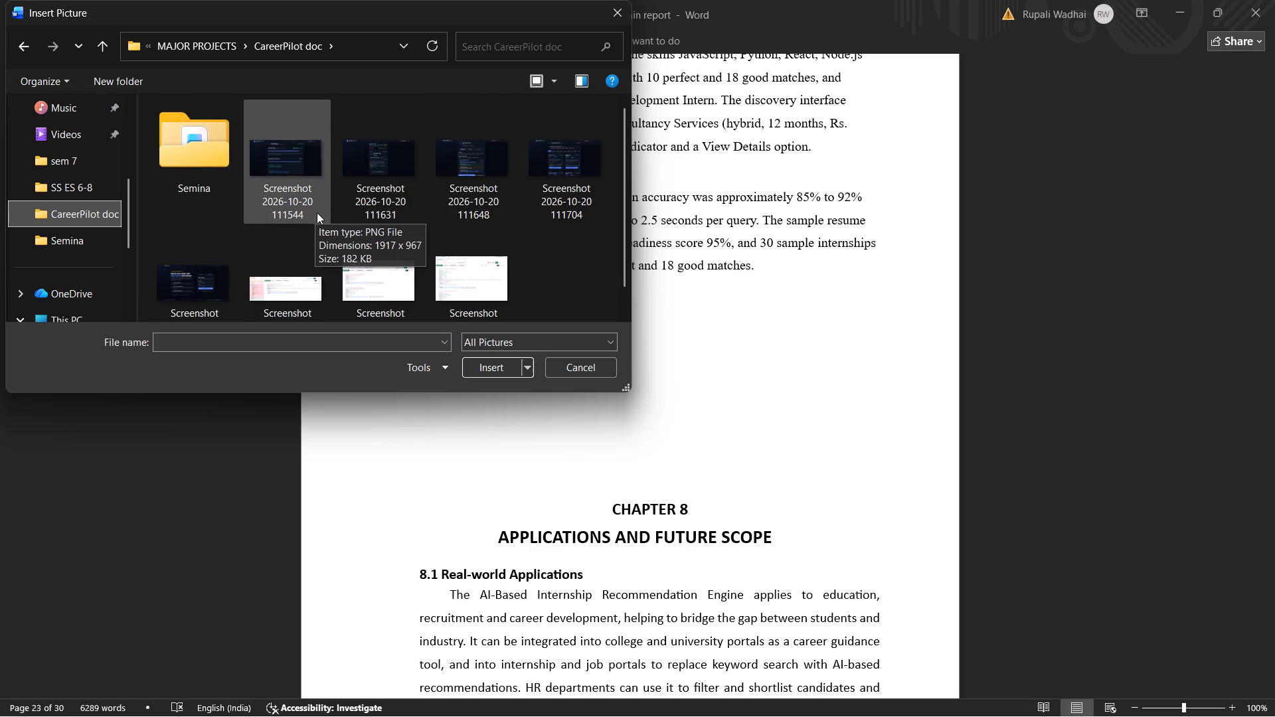
pyautogui.click(404, 177)
pyautogui.click(487, 369)
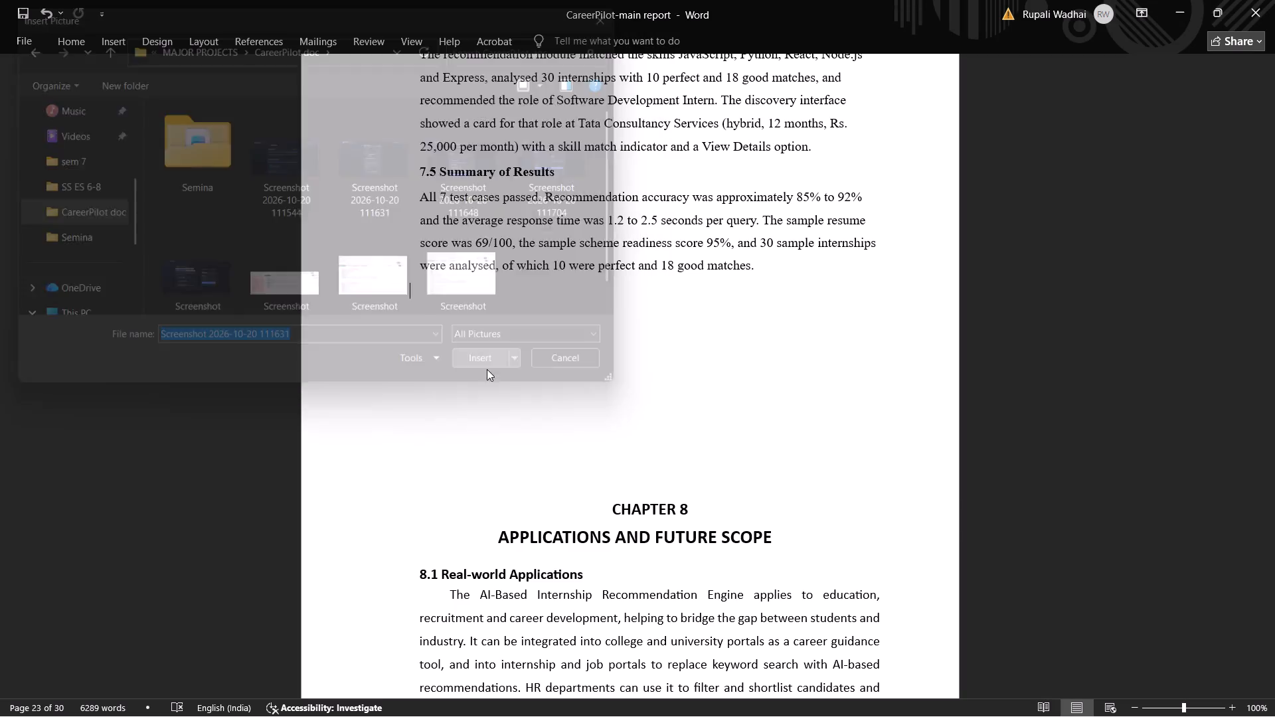
pyautogui.moveTo(911, 530); pyautogui.dragTo(906, 492)
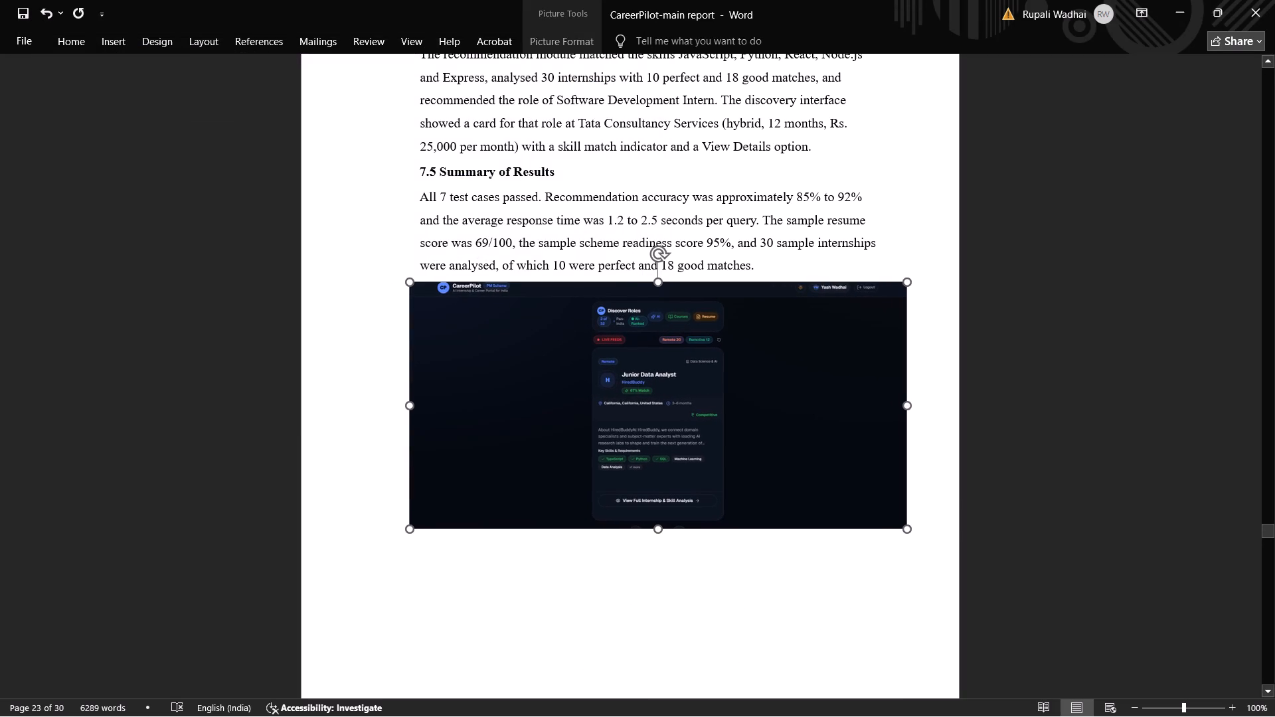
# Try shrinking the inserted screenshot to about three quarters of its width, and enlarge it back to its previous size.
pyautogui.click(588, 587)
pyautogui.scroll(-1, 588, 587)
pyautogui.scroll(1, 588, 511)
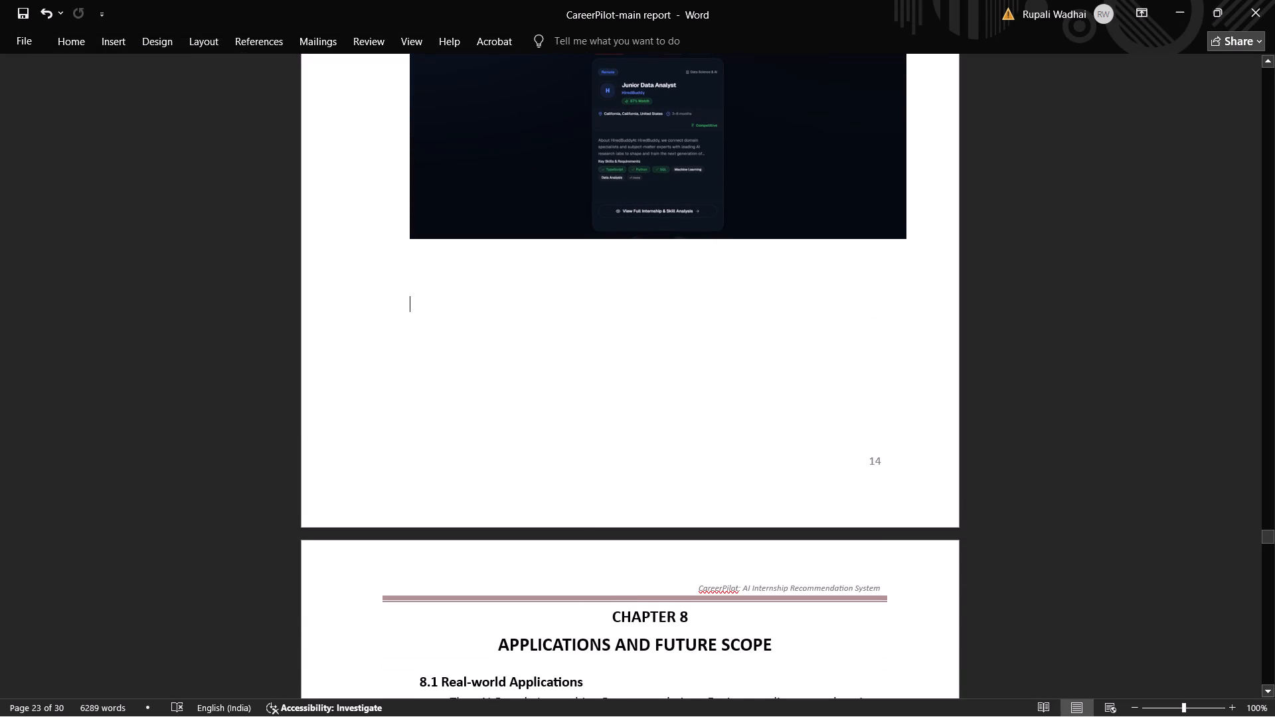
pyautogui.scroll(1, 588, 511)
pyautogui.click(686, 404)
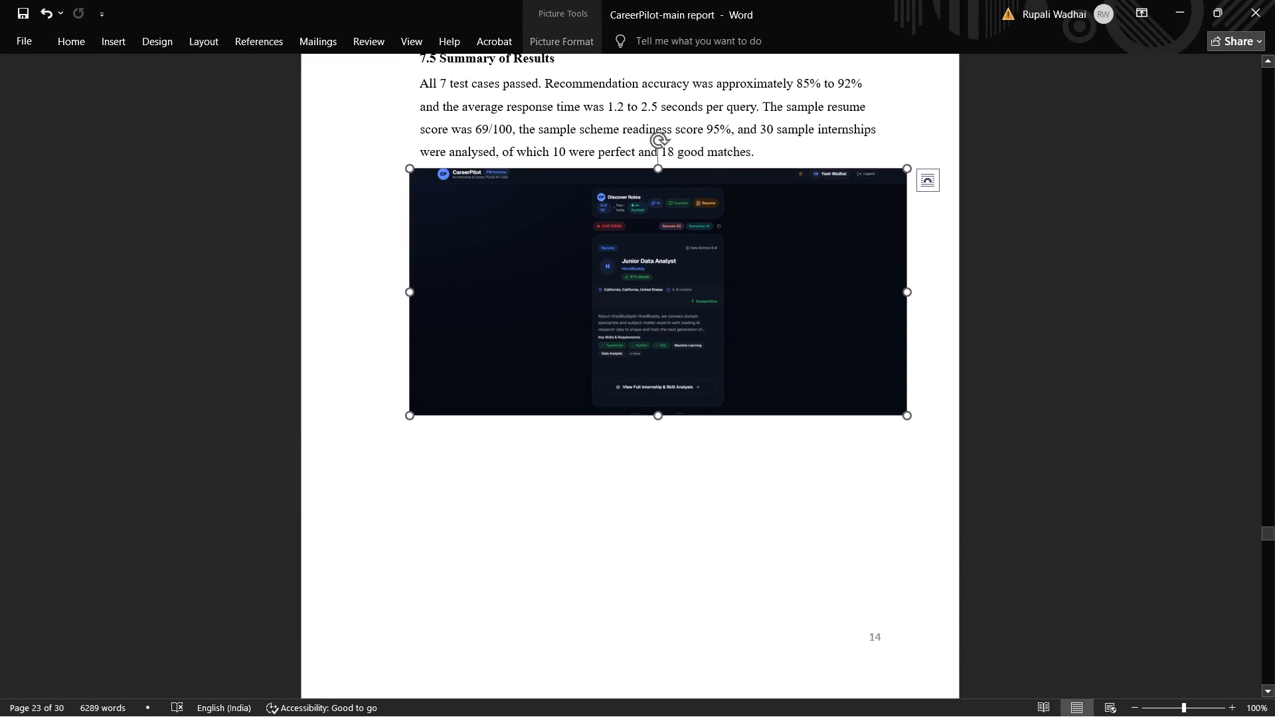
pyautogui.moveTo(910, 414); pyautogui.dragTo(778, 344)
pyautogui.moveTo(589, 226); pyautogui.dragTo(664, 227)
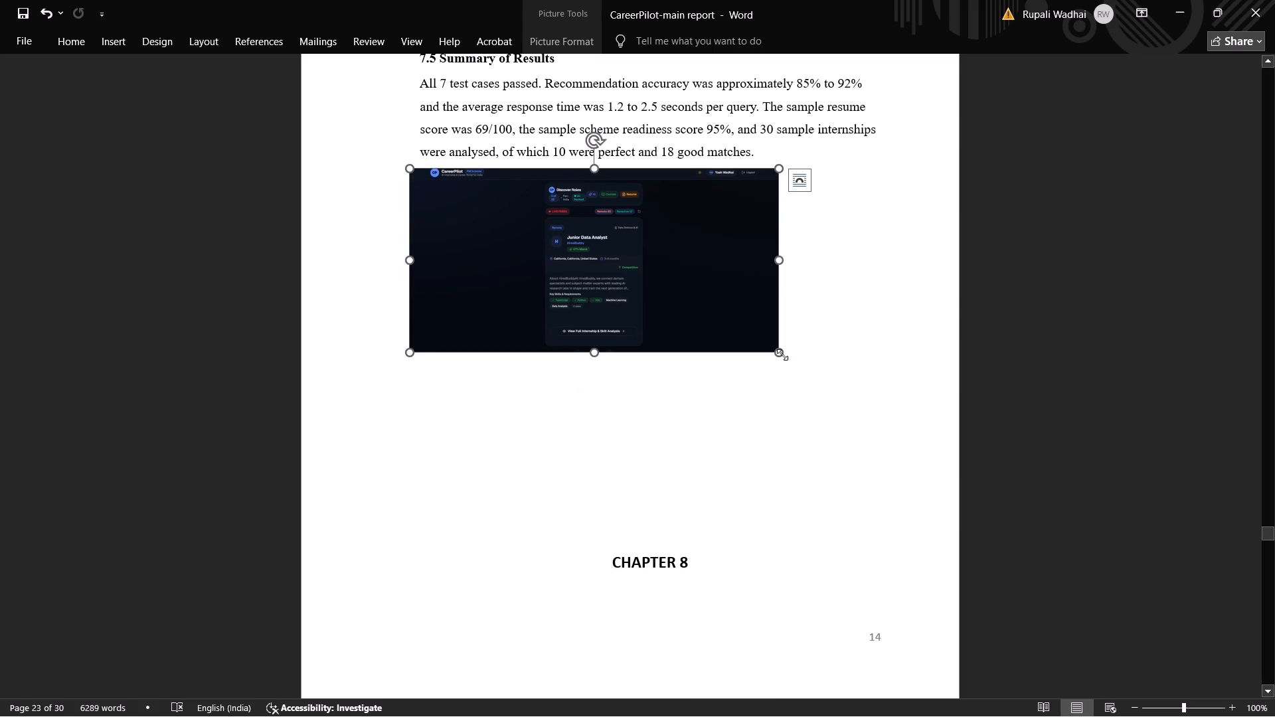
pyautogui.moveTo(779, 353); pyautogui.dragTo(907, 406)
pyautogui.click(405, 406)
pyautogui.click(407, 453)
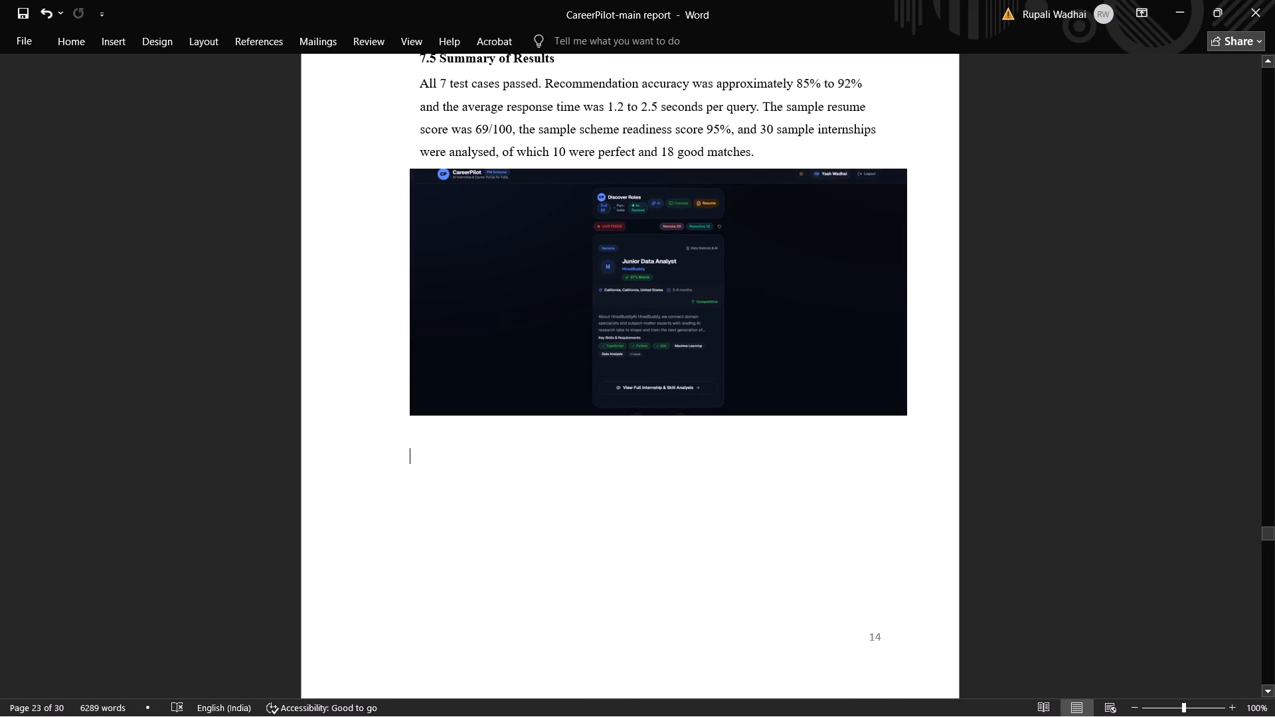
pyautogui.click(110, 39)
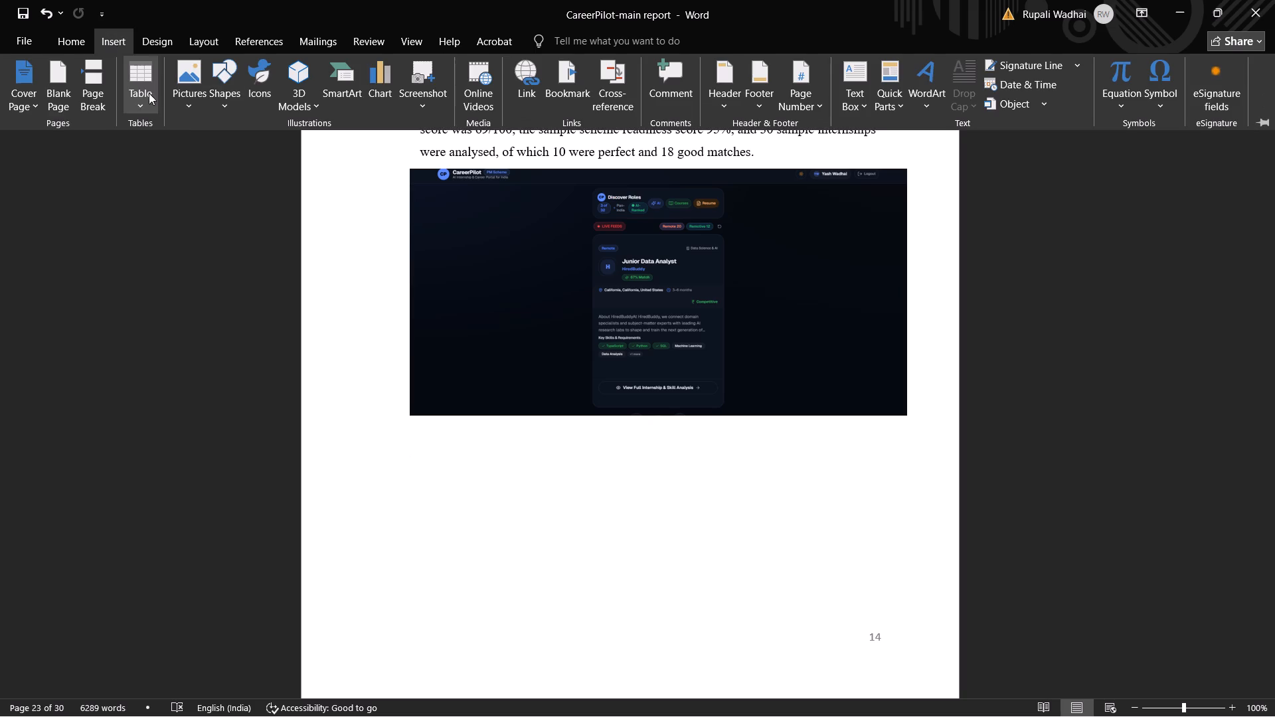
pyautogui.click(181, 89)
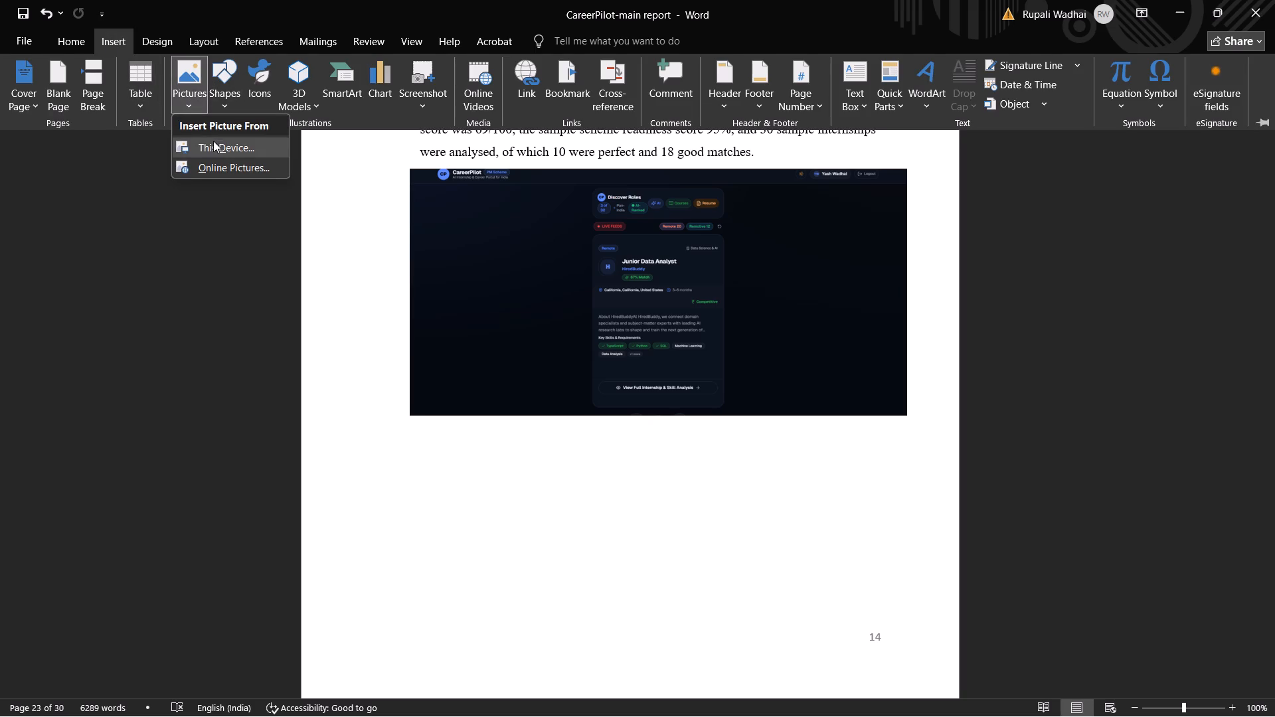
pyautogui.click(213, 141)
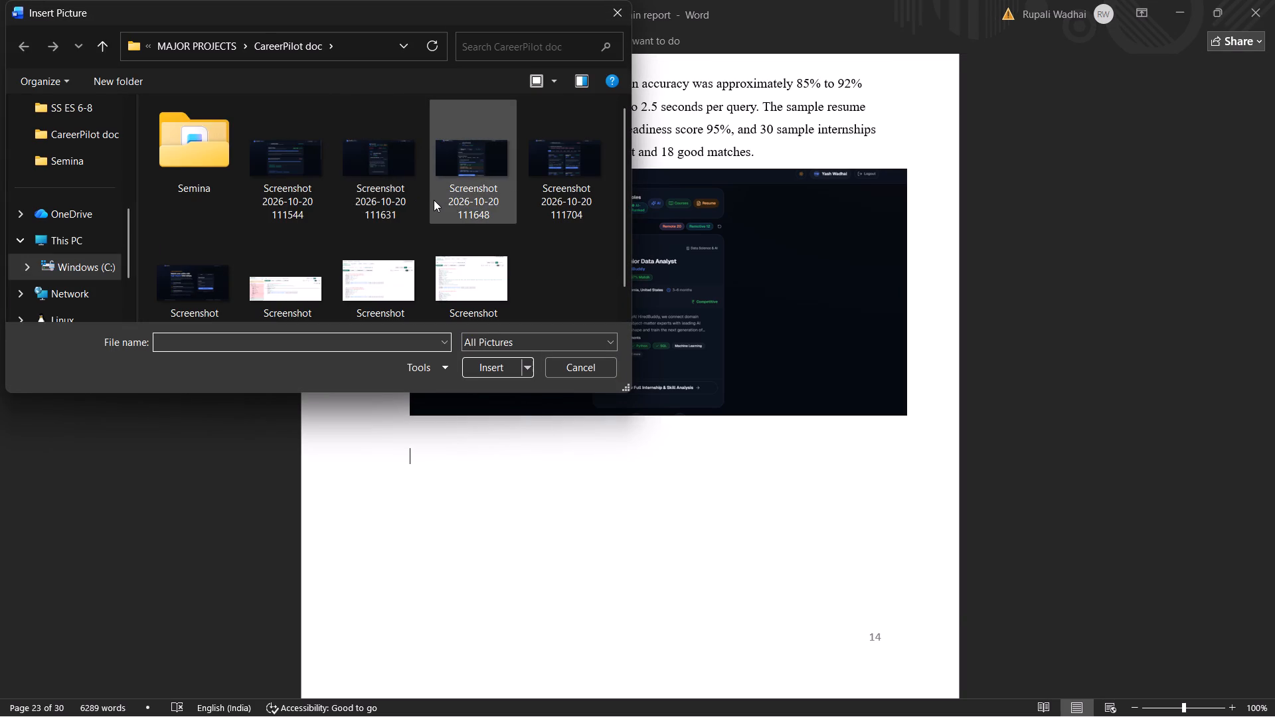
pyautogui.click(219, 265)
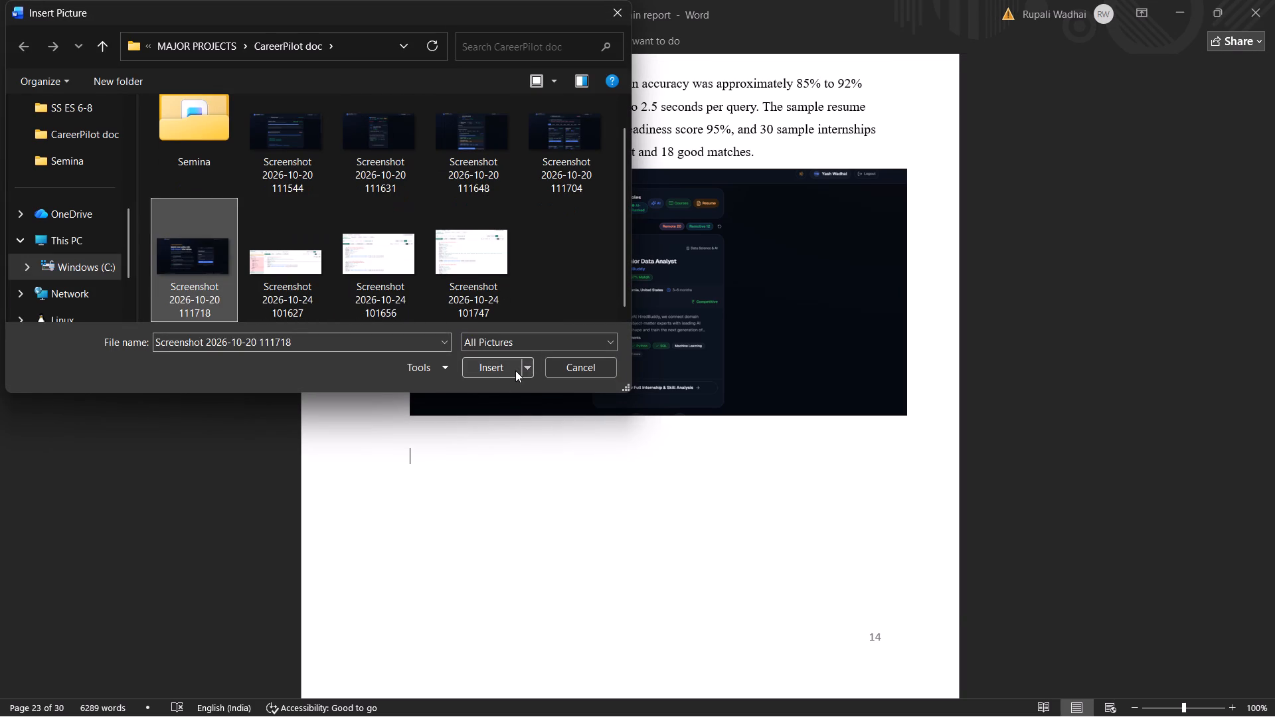
pyautogui.click(503, 368)
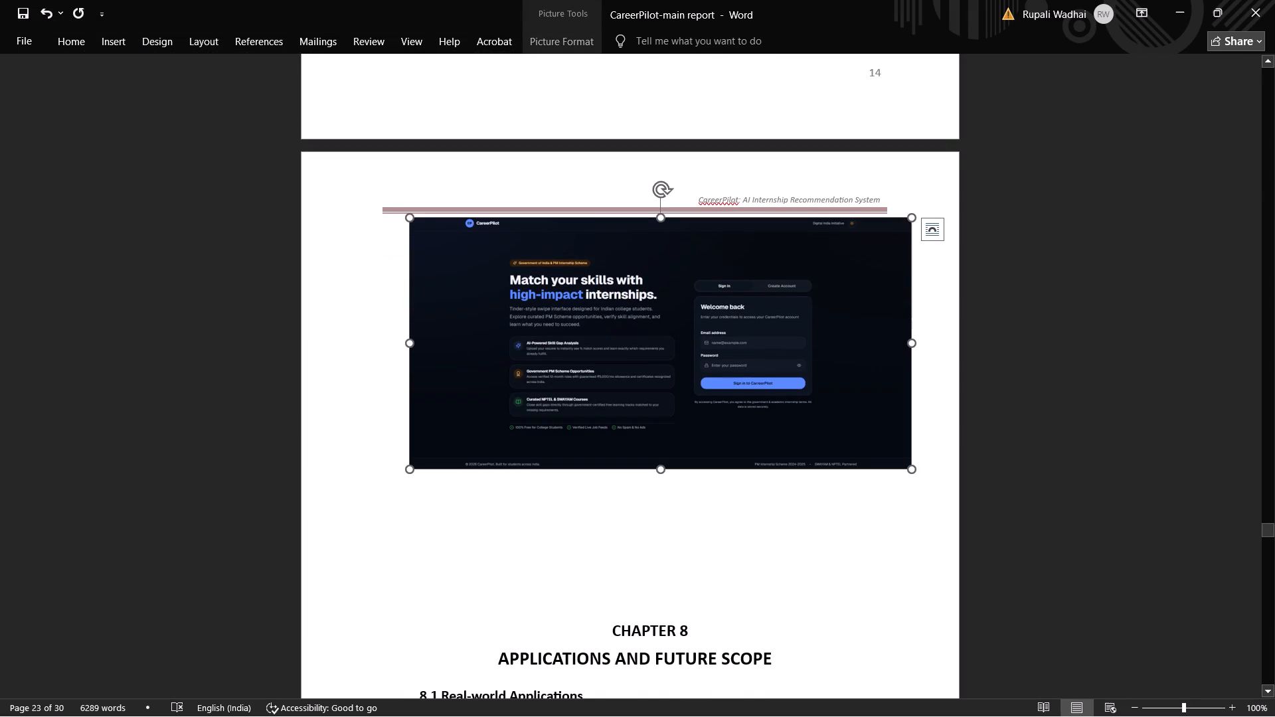
# Delete the sign-in page screenshot inserted below the first screenshot at the end of Chapter 7.
pyautogui.doubleClick(906, 467)
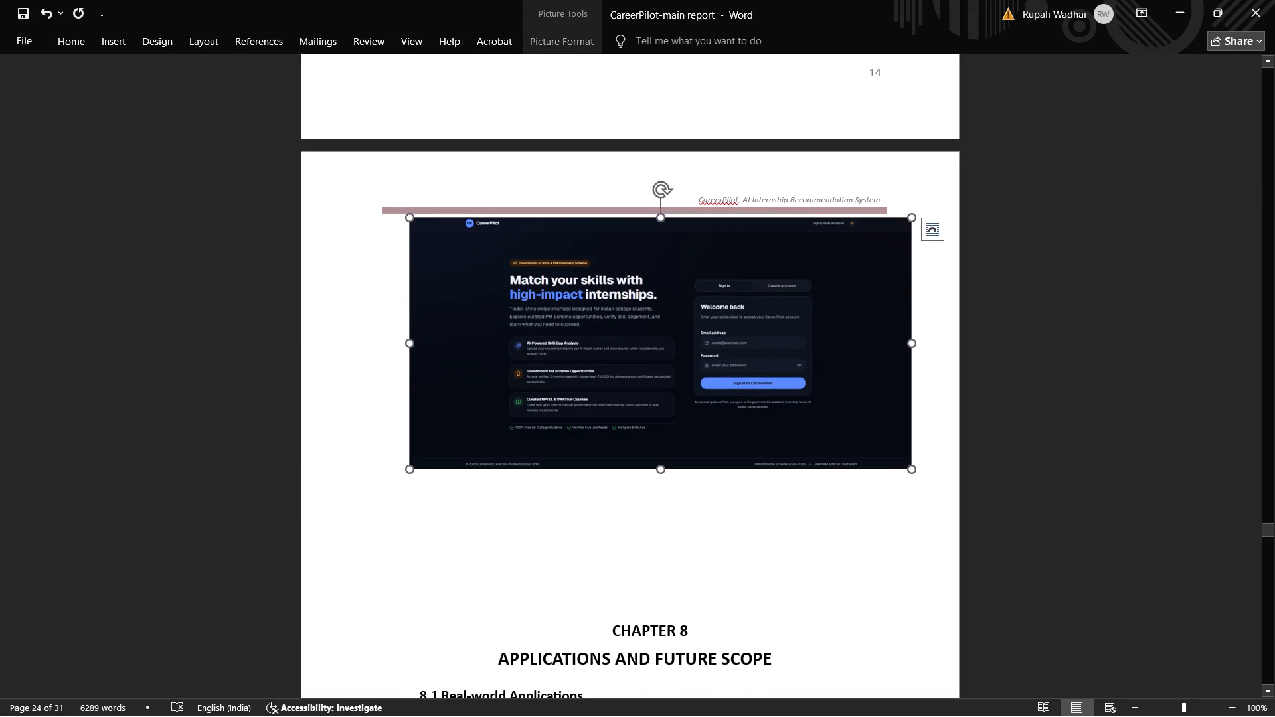
pyautogui.press('BackSpace')
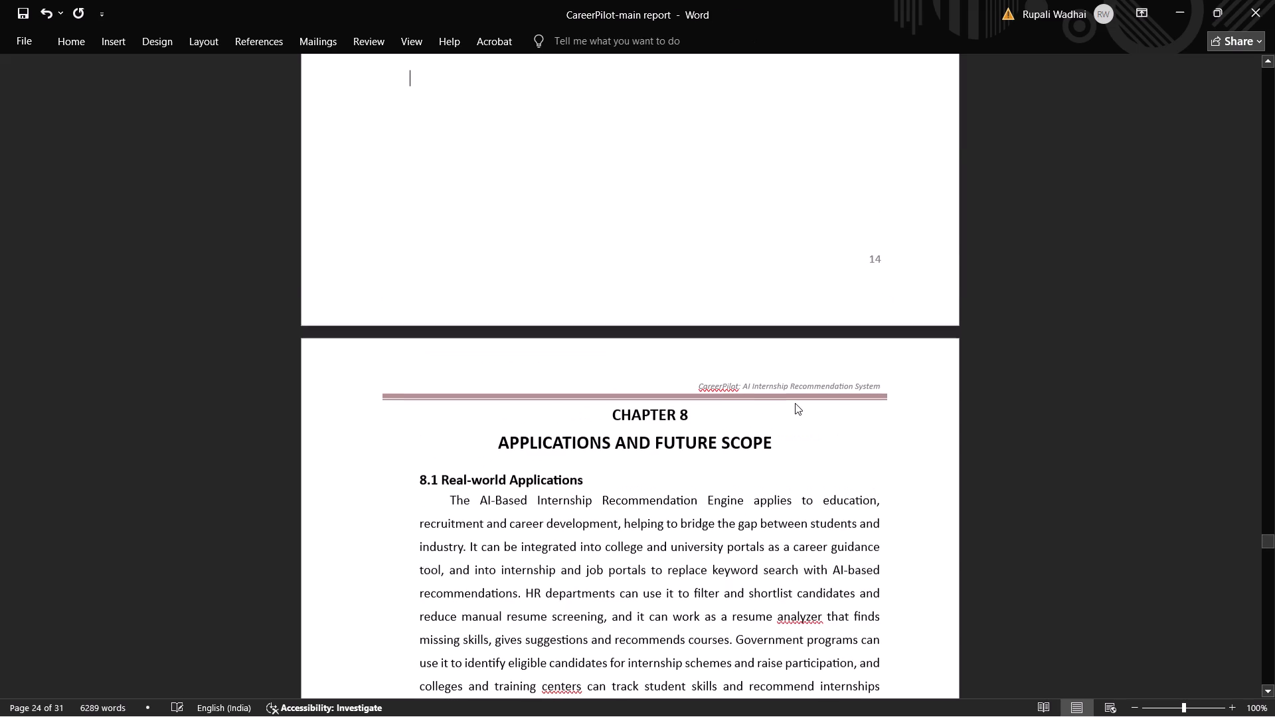
pyautogui.scroll(1, 501, 268)
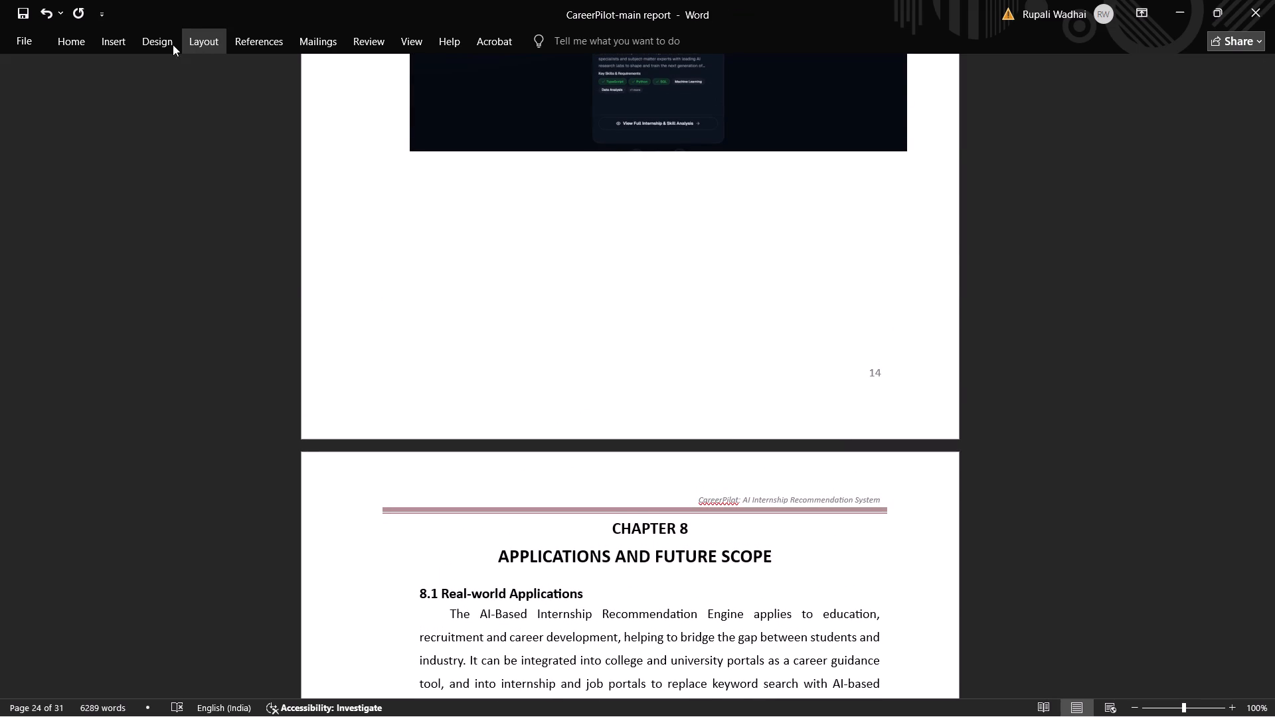
pyautogui.click(119, 31)
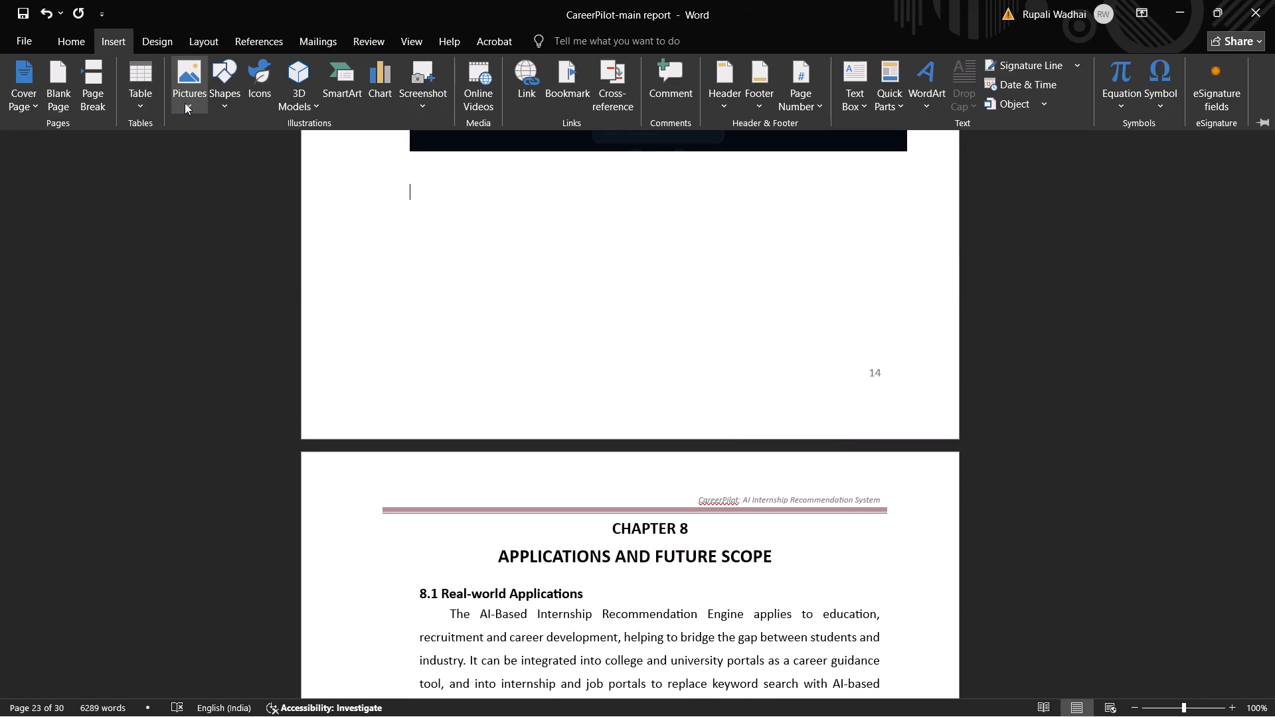
pyautogui.click(185, 103)
pyautogui.click(230, 151)
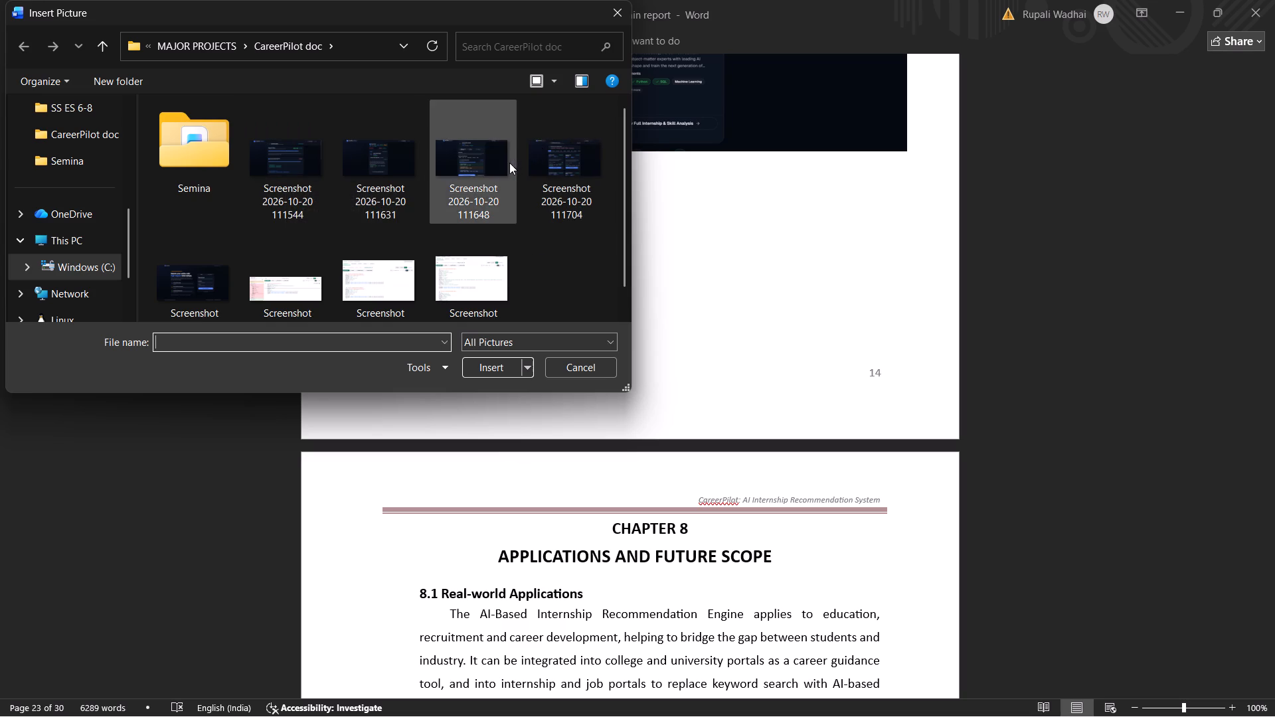
pyautogui.click(485, 174)
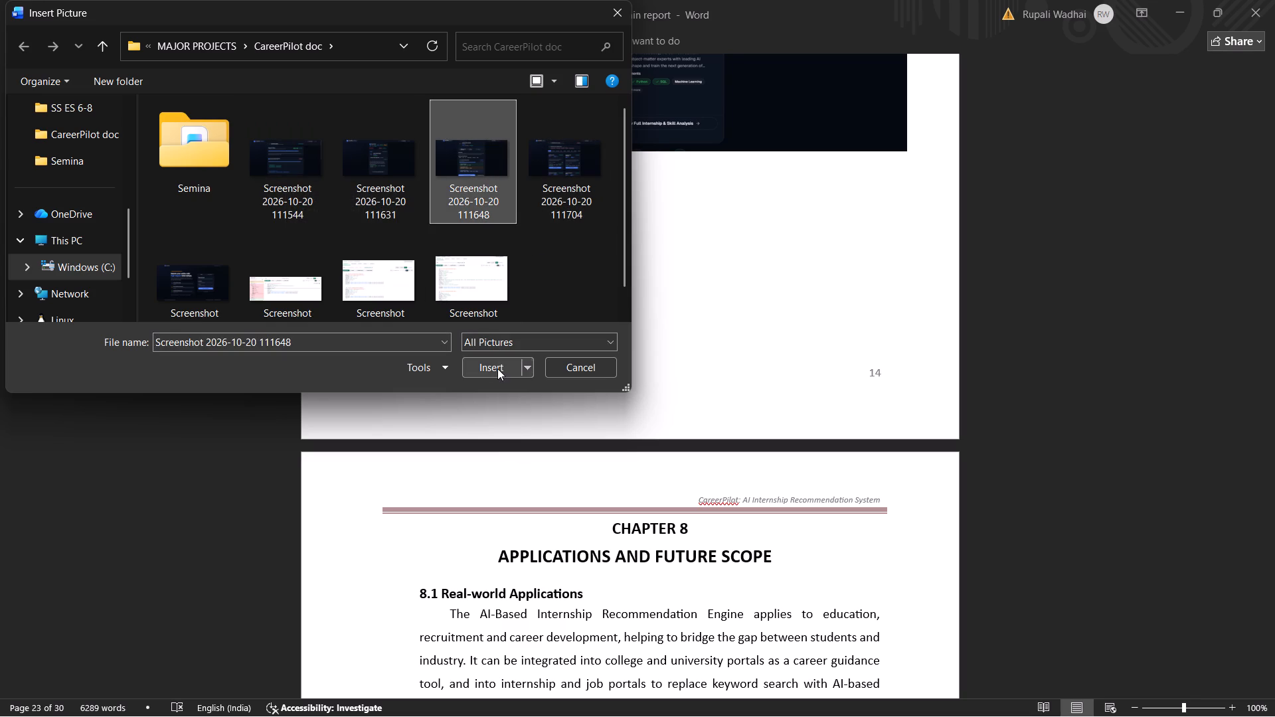
pyautogui.click(497, 368)
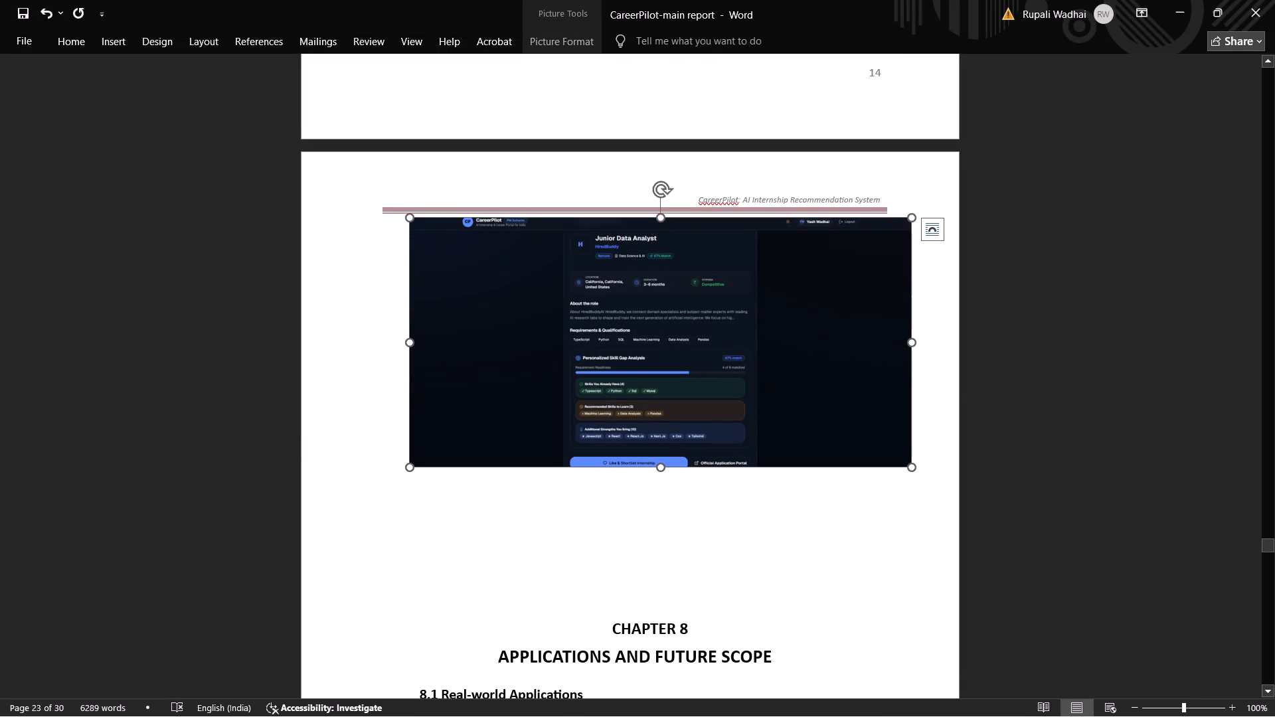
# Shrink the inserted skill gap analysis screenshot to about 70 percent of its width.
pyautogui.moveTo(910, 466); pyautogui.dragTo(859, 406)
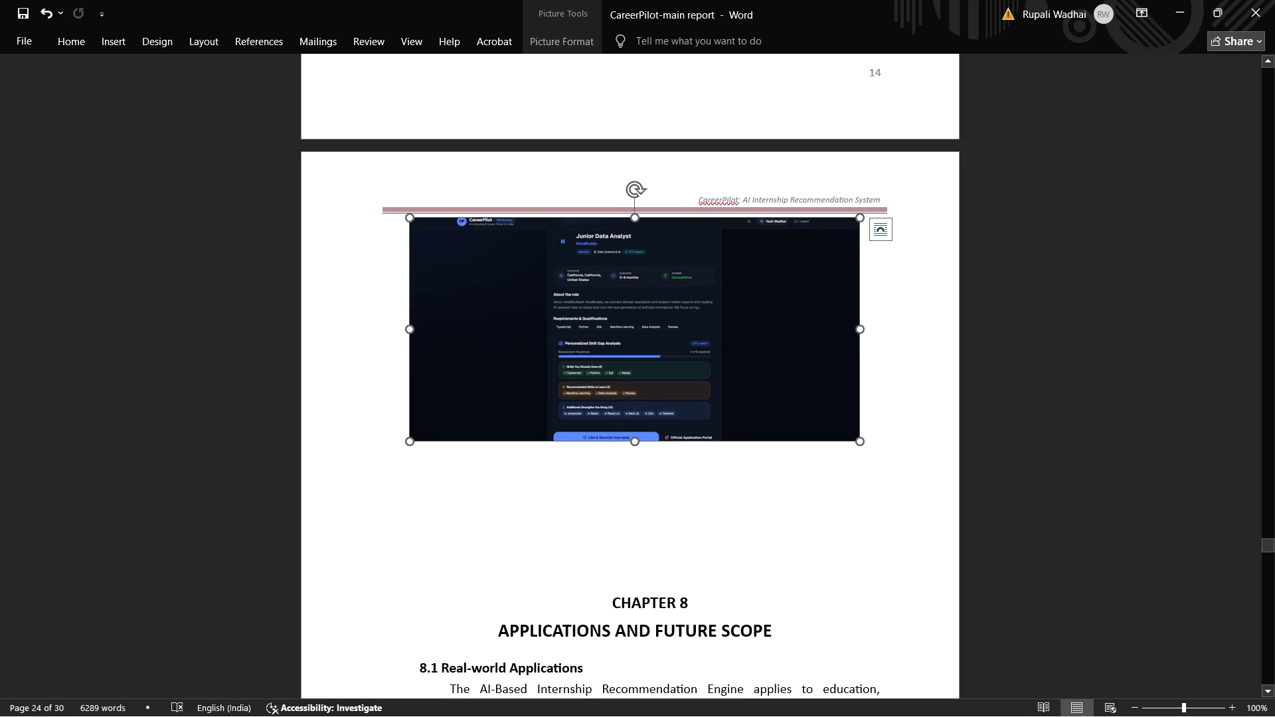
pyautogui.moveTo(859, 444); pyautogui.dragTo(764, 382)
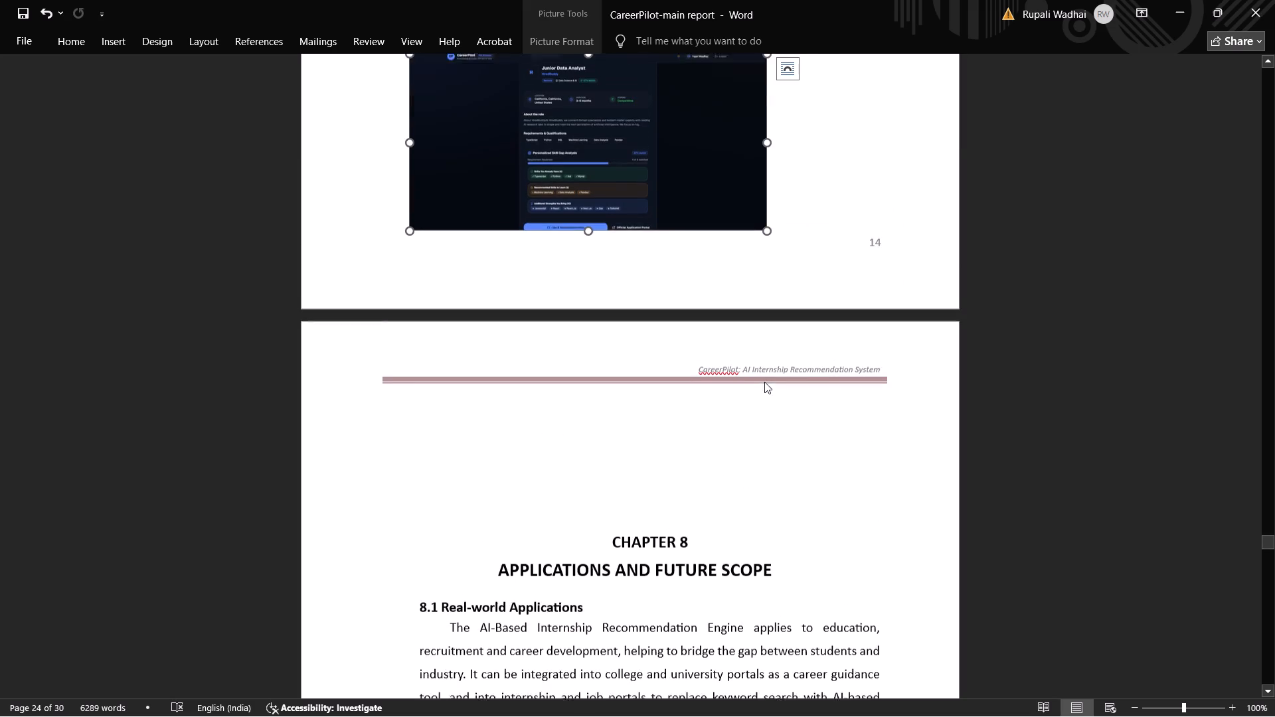
# Delete the paragraph beginning "The recommendation module matched the skills" above the 7.5 Summary of Results heading.
pyautogui.scroll(1, 513, 183)
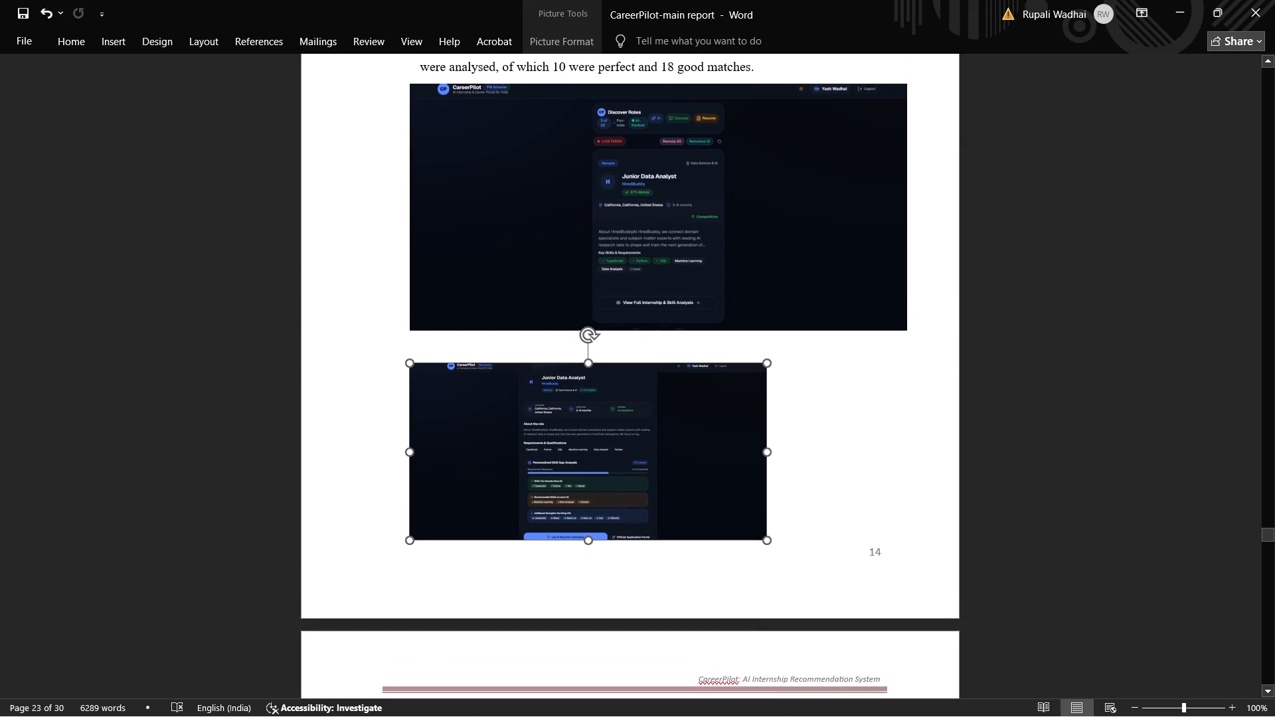
pyautogui.scroll(2, 547, 357)
pyautogui.moveTo(759, 326); pyautogui.dragTo(421, 237)
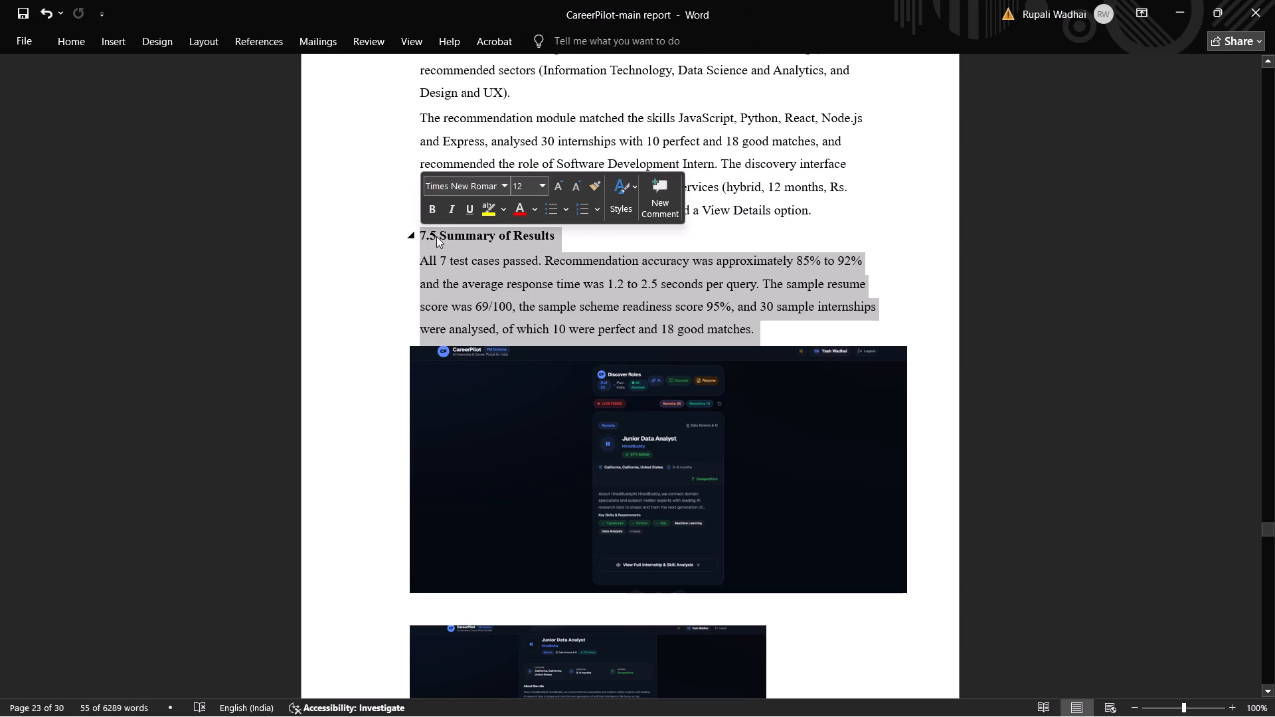
pyautogui.scroll(1, 527, 245)
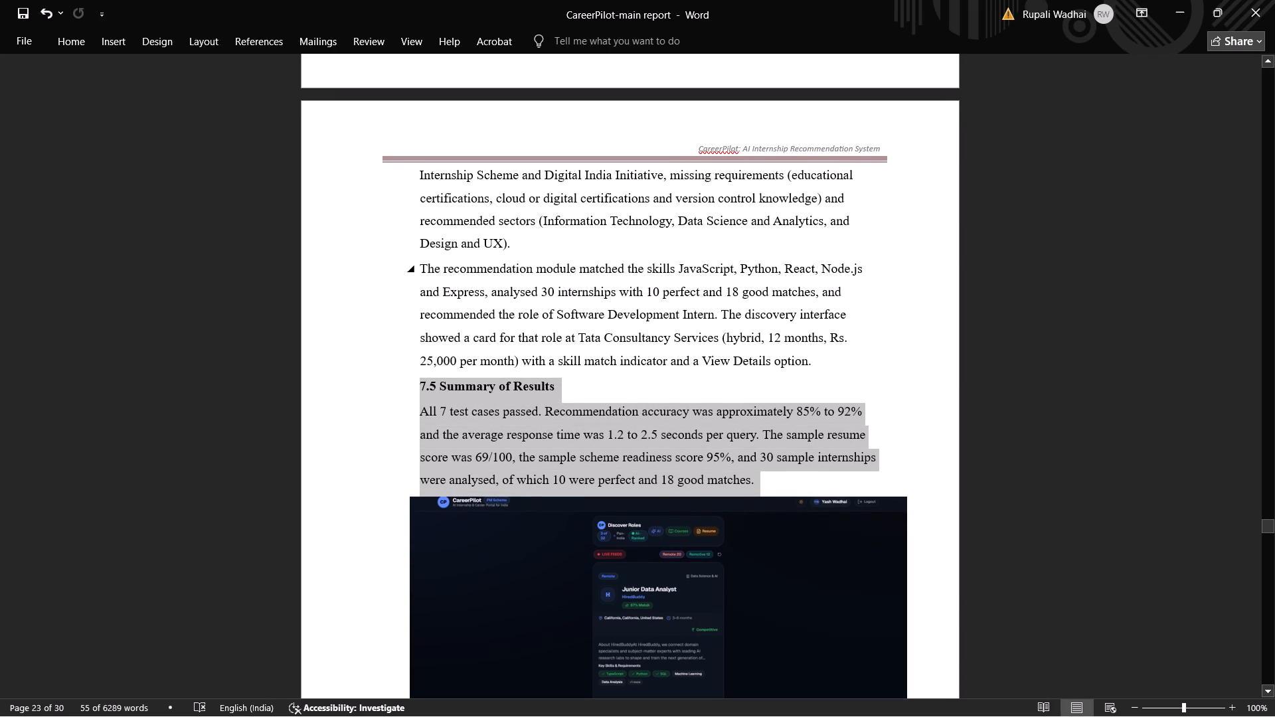
pyautogui.moveTo(832, 358); pyautogui.dragTo(417, 264)
pyautogui.press('BackSpace')
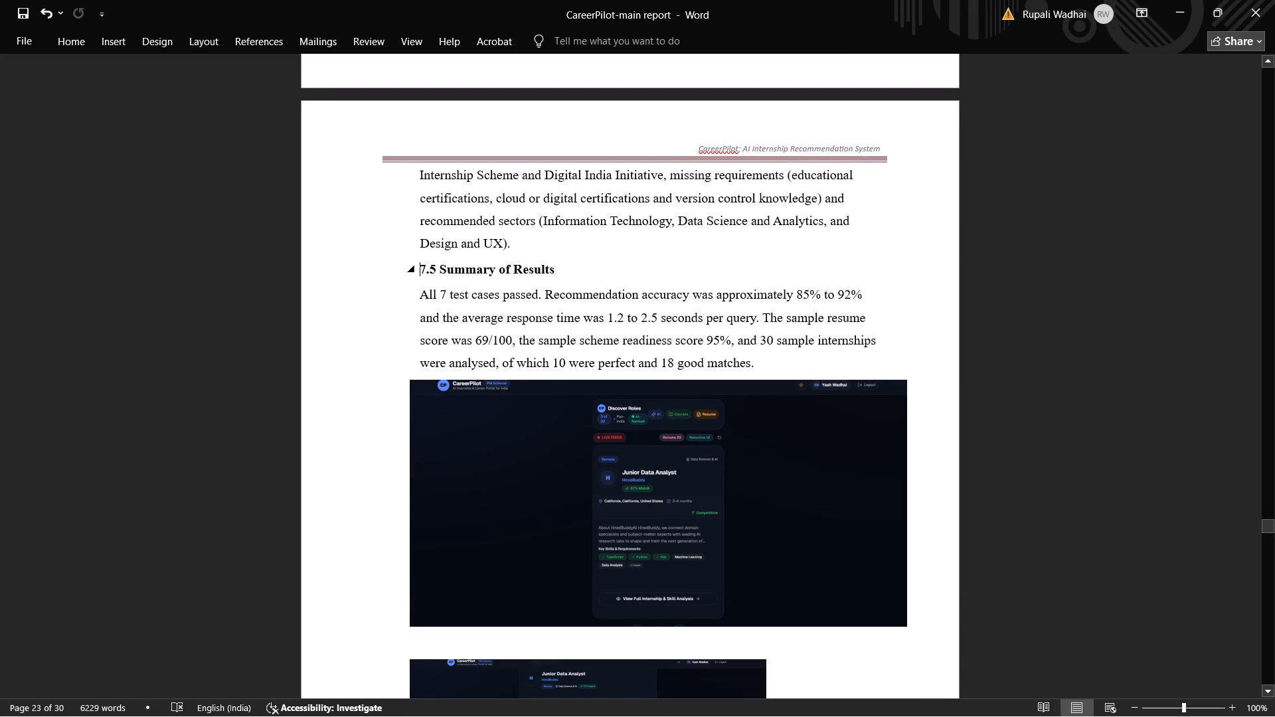
# Enlarge the second screenshot at the end of Chapter 7 to about the width of the first one.
pyautogui.scroll(-2, 417, 264)
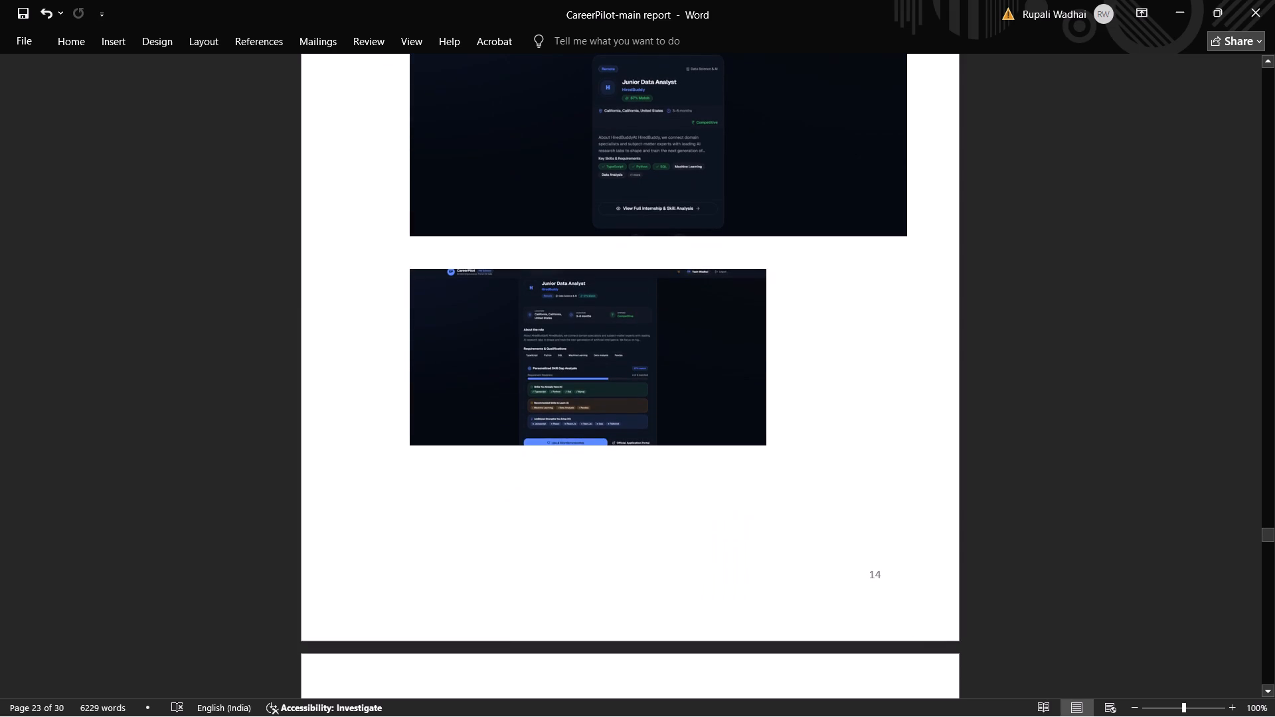
pyautogui.click(623, 354)
pyautogui.moveTo(764, 451); pyautogui.dragTo(863, 507)
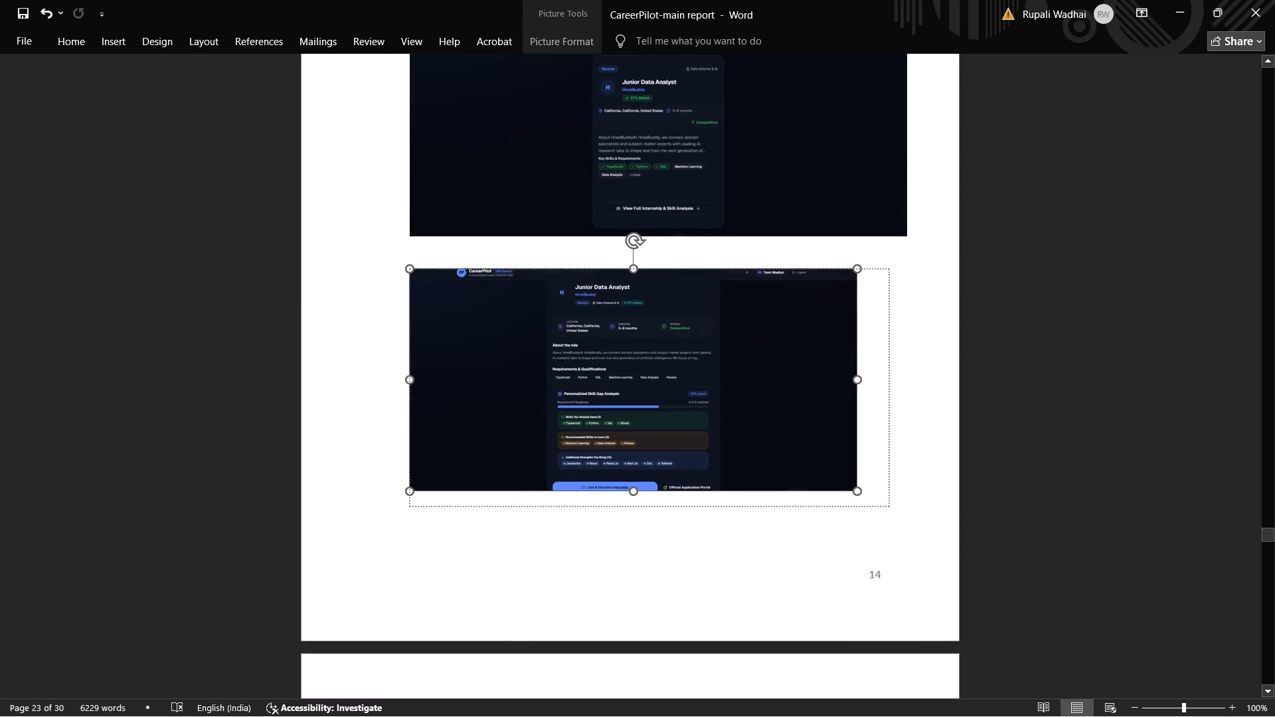
pyautogui.moveTo(863, 507); pyautogui.dragTo(862, 517)
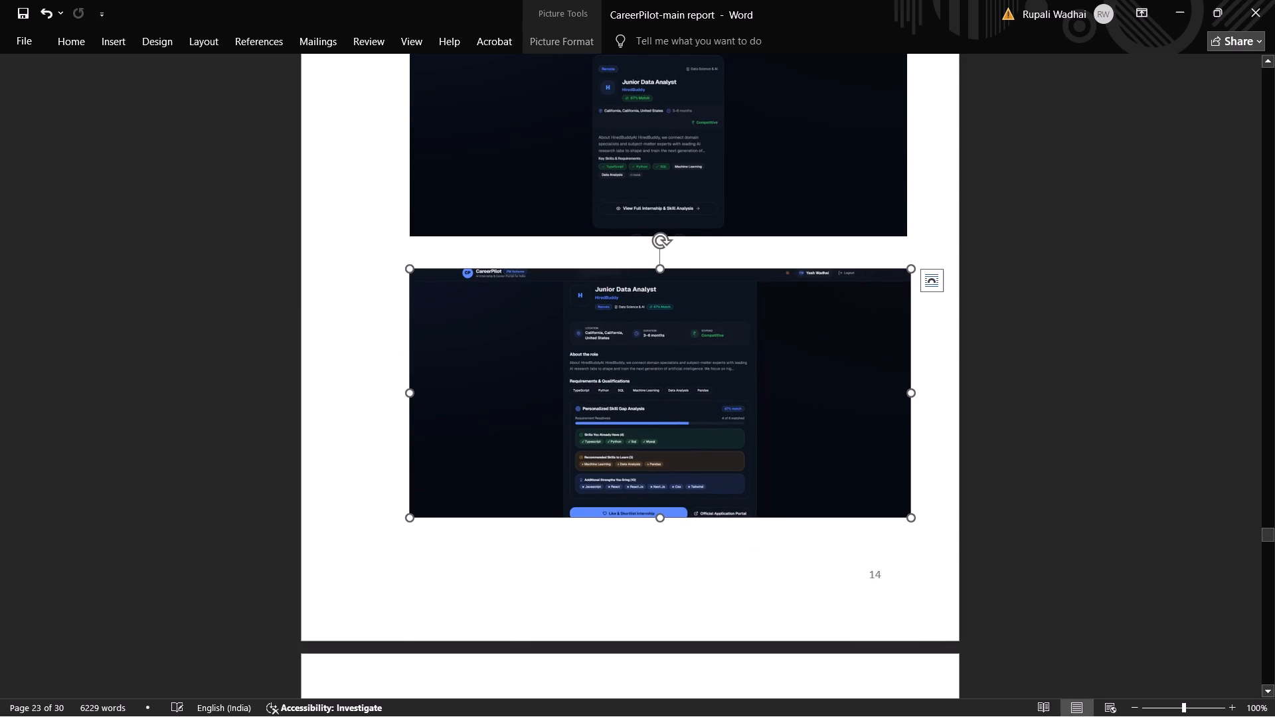
pyautogui.click(936, 201)
# Review the layout of Chapter 7 from its screenshots back to the chapter heading.
pyautogui.scroll(1, 936, 201)
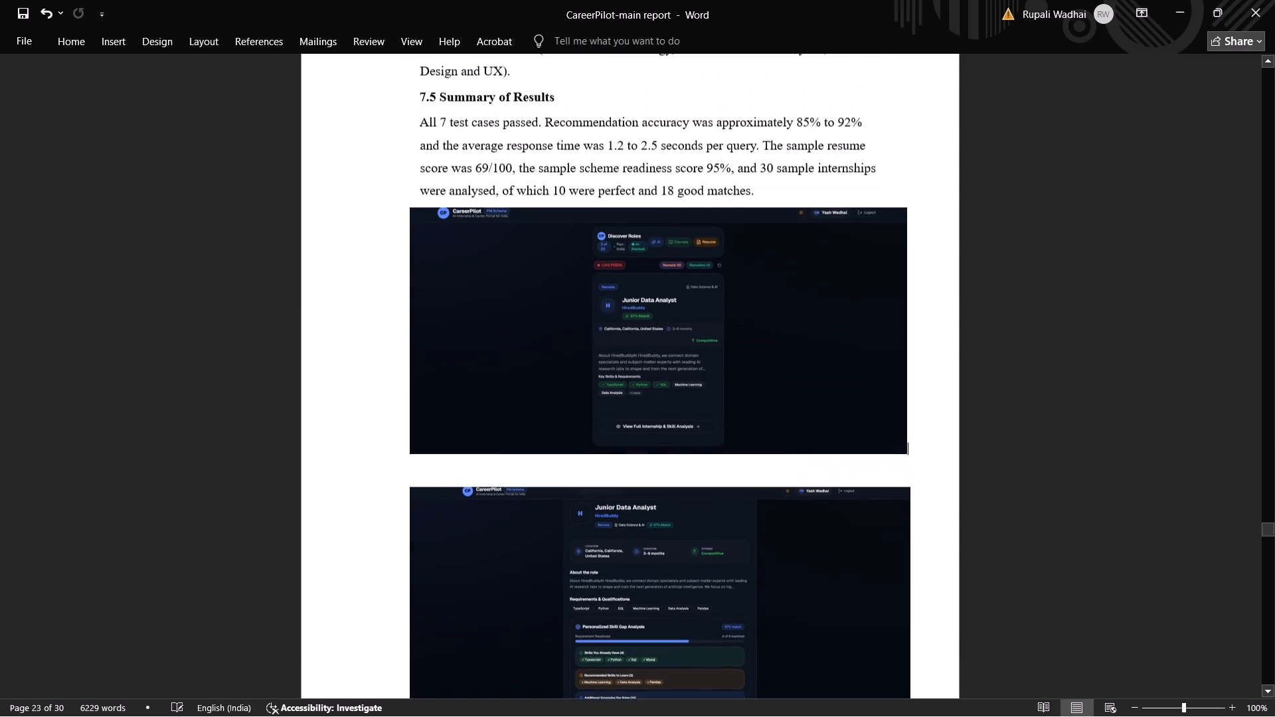
pyautogui.scroll(2, 936, 201)
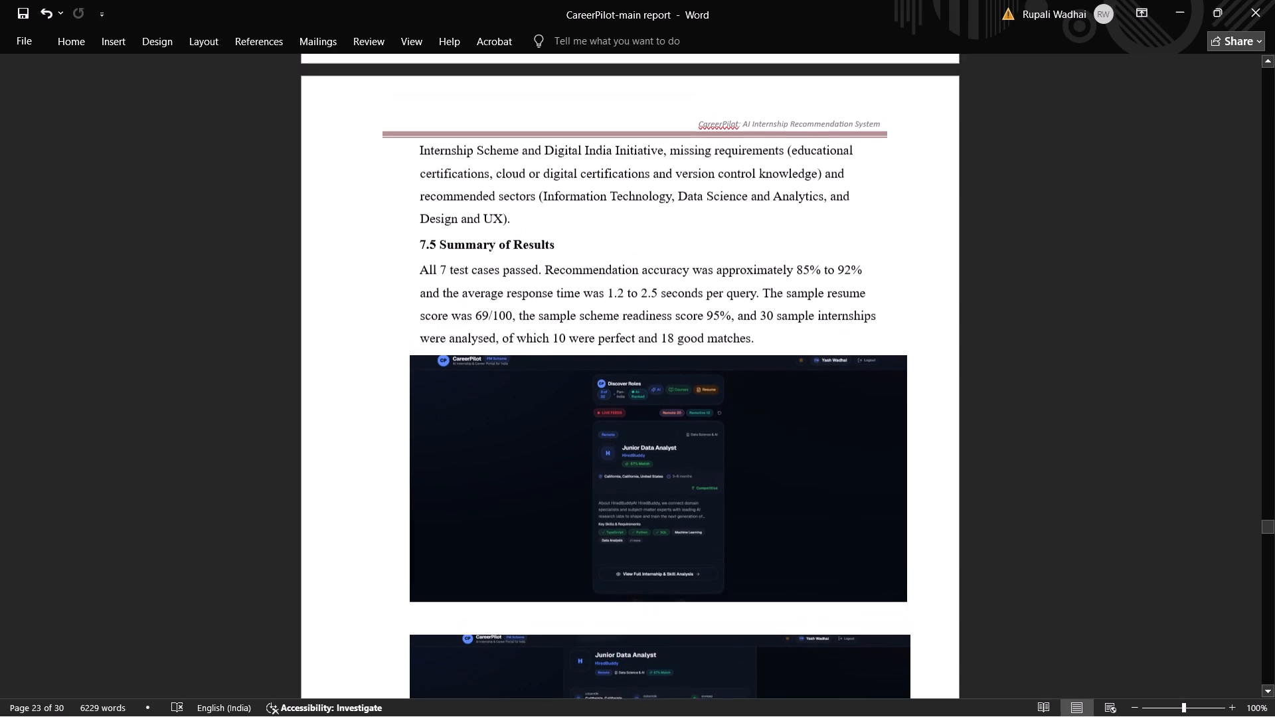
pyautogui.scroll(1, 936, 201)
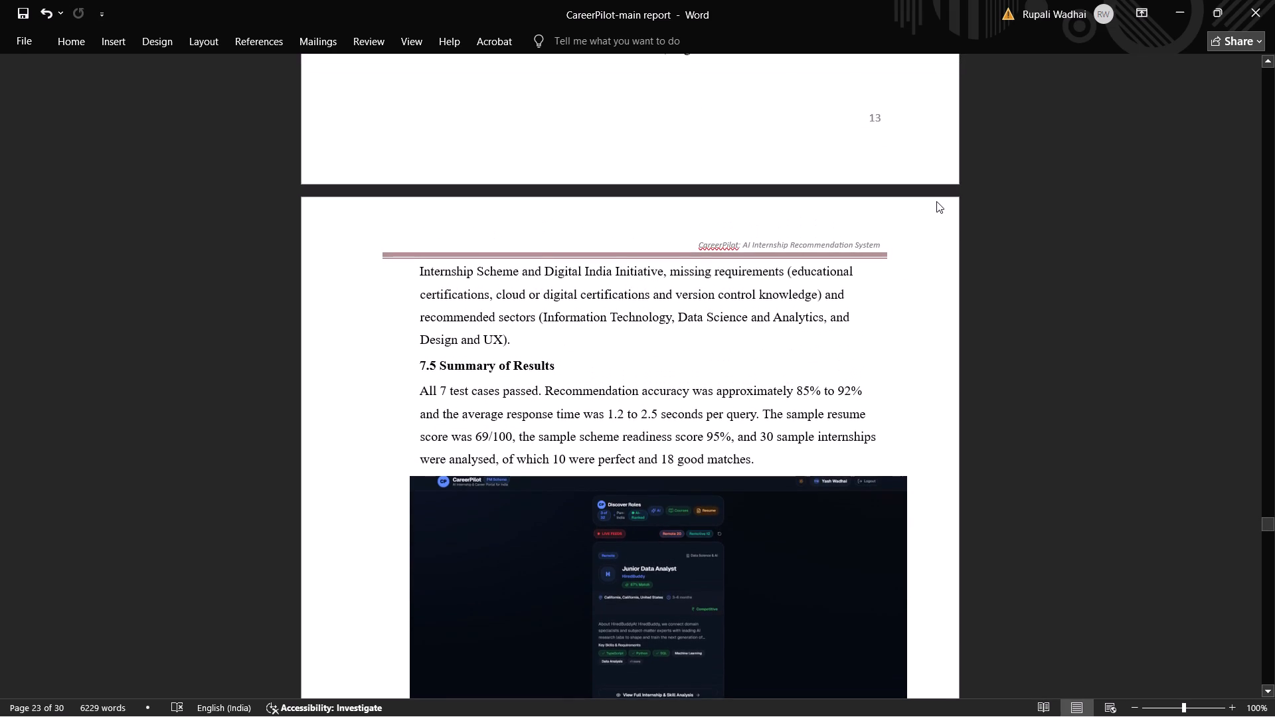
pyautogui.scroll(3, 936, 201)
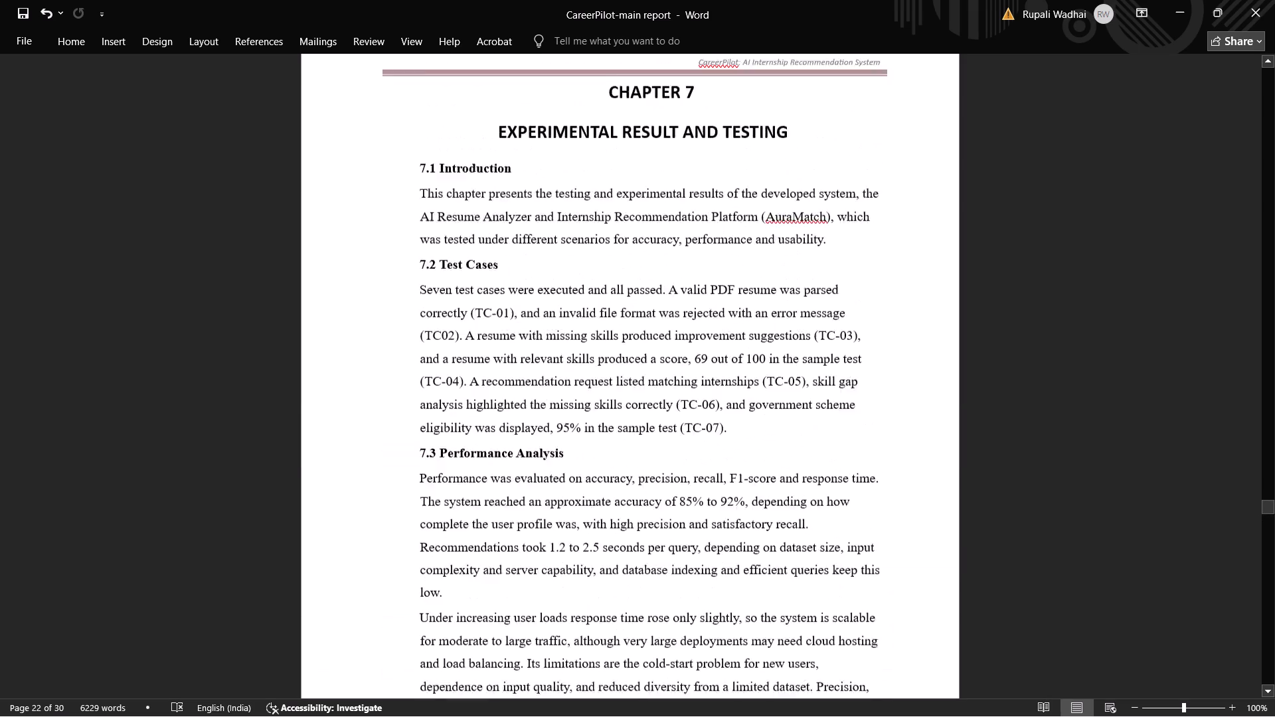
pyautogui.scroll(1, 936, 201)
# Remove the blank lines above the Chapter 8 heading so it starts at the top of its page, and save the document.
pyautogui.scroll(-6, 936, 201)
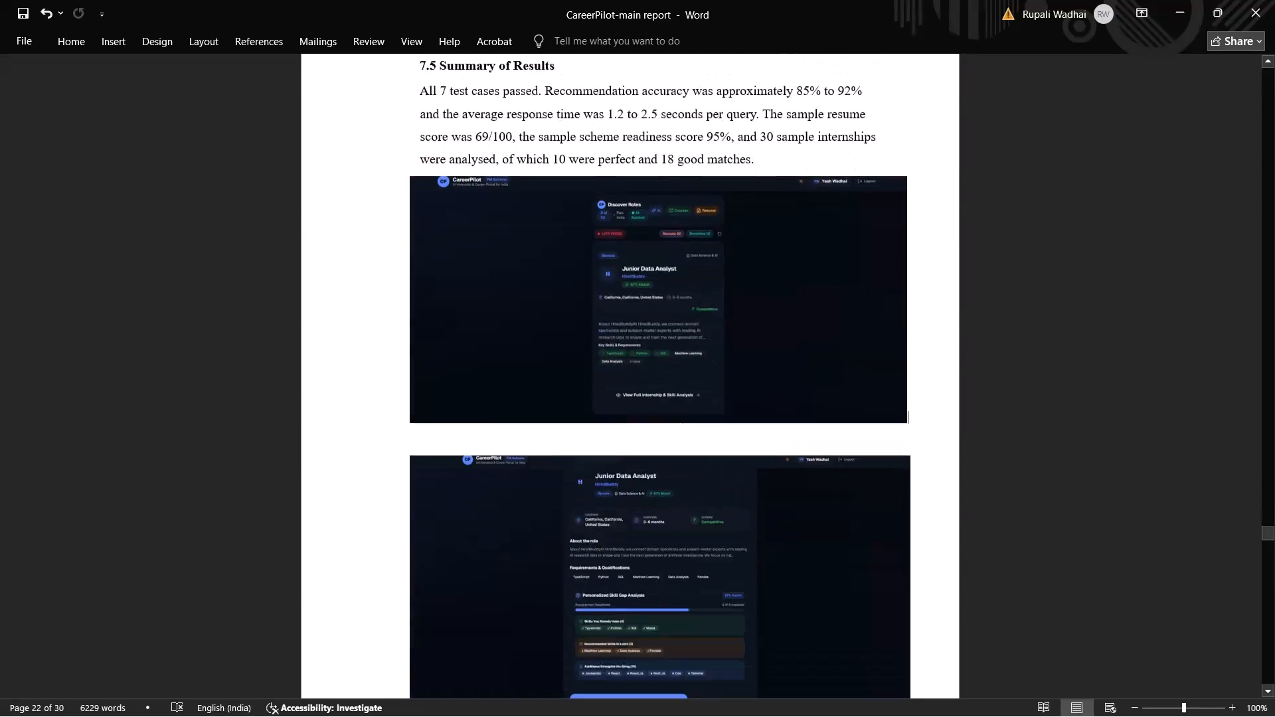
pyautogui.scroll(-3, 936, 201)
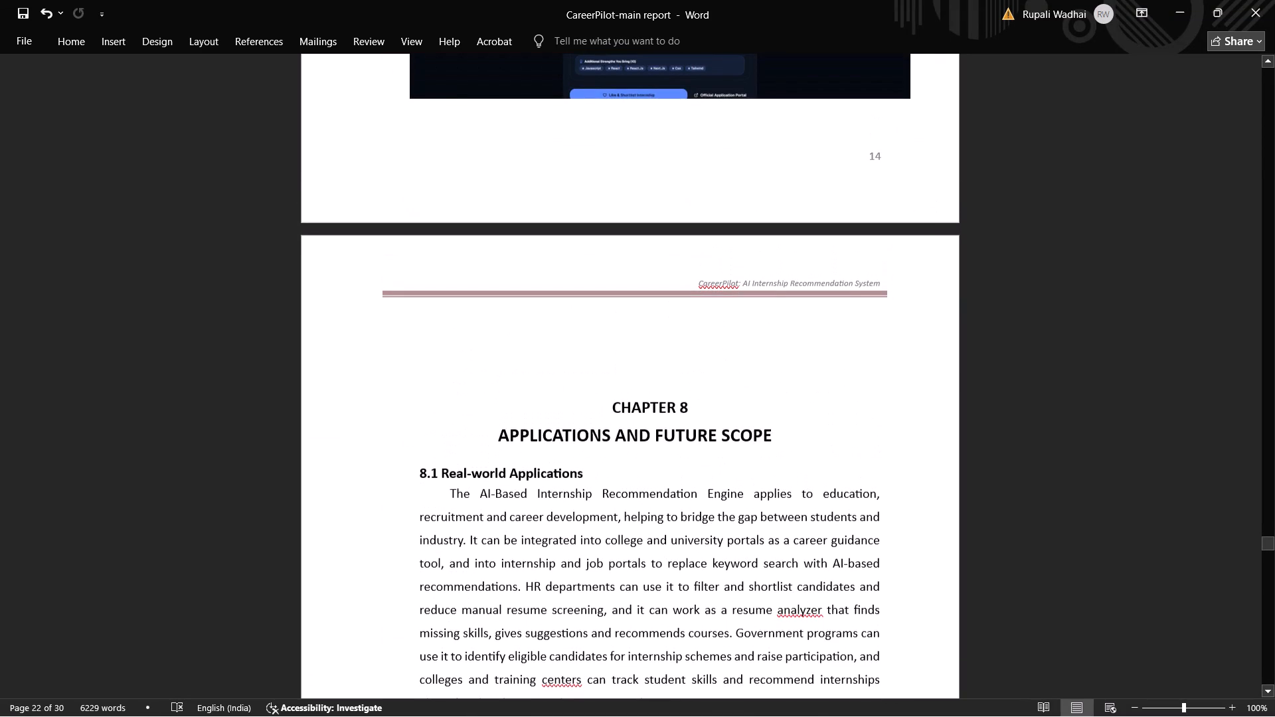
pyautogui.click(521, 366)
pyautogui.press('BackSpace')
pyautogui.press('BackSpace')
pyautogui.press('BackSpace')
pyautogui.press('BackSpace')
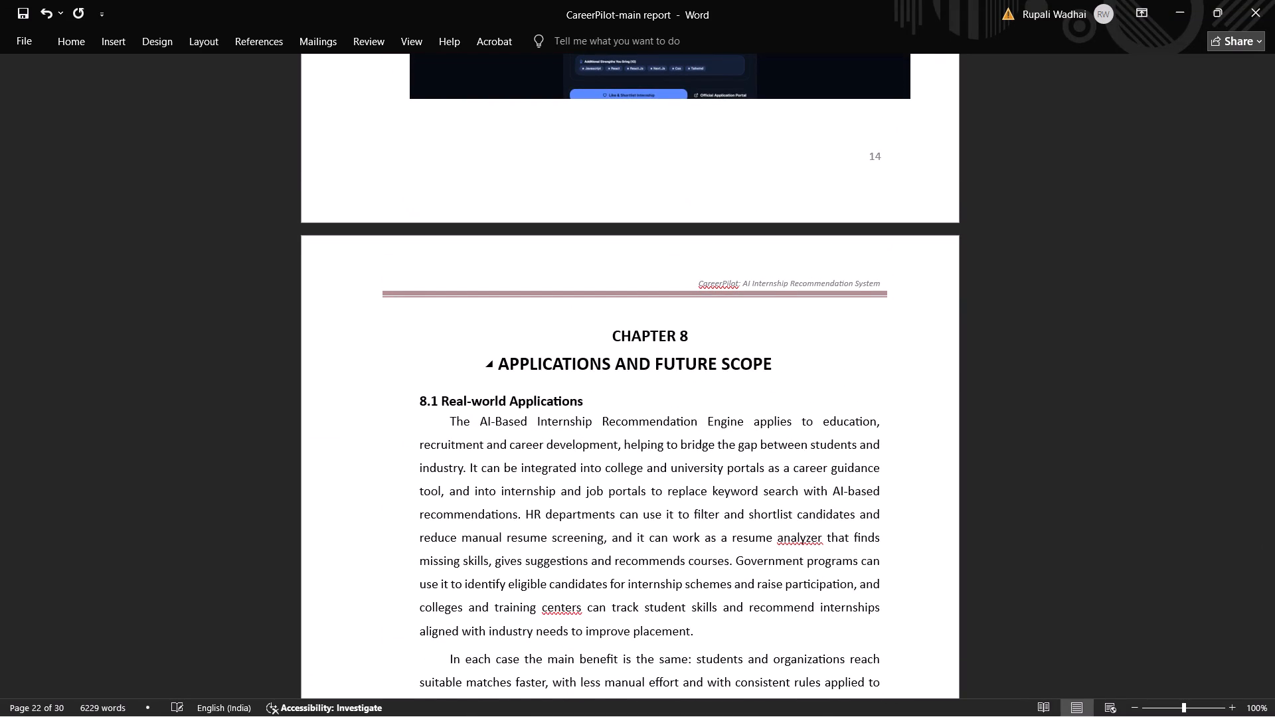
pyautogui.hotkey('ctrl', 's')
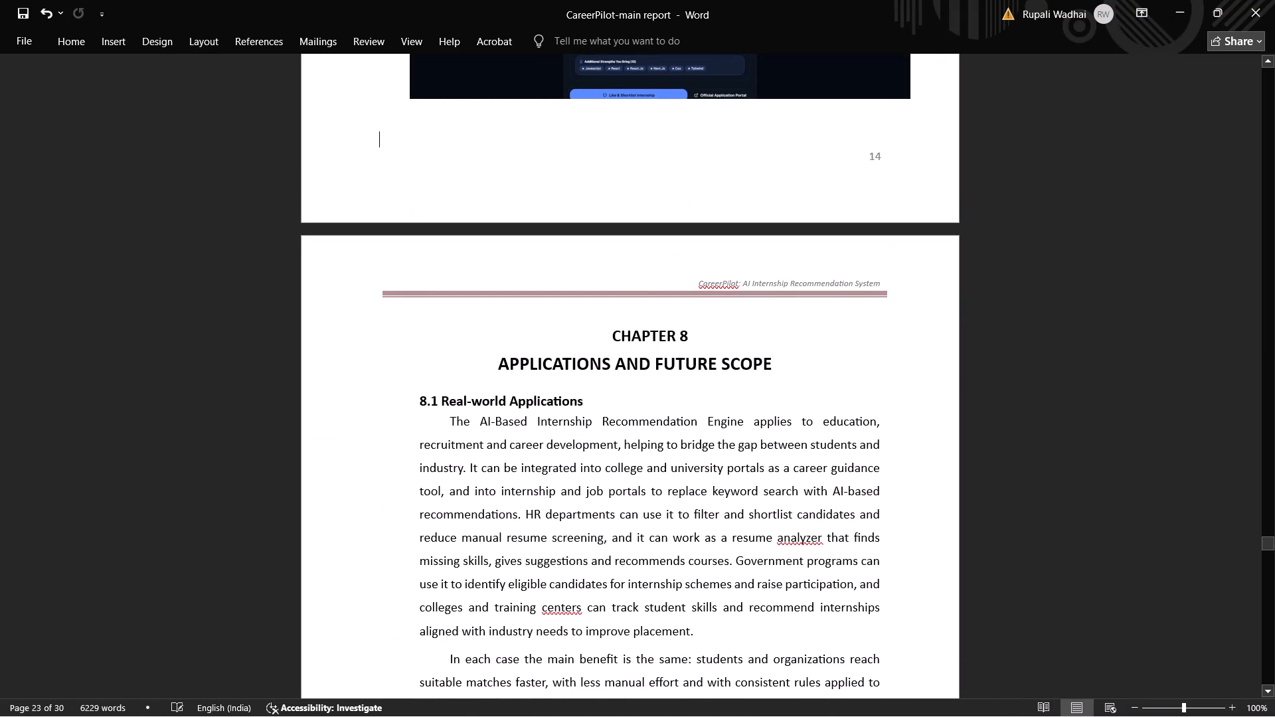
# Remove the first-line indent from the 8.1 paragraph beginning "In each case the main benefit is the same" and save the document.
pyautogui.scroll(-2, 453, 378)
pyautogui.click(442, 285)
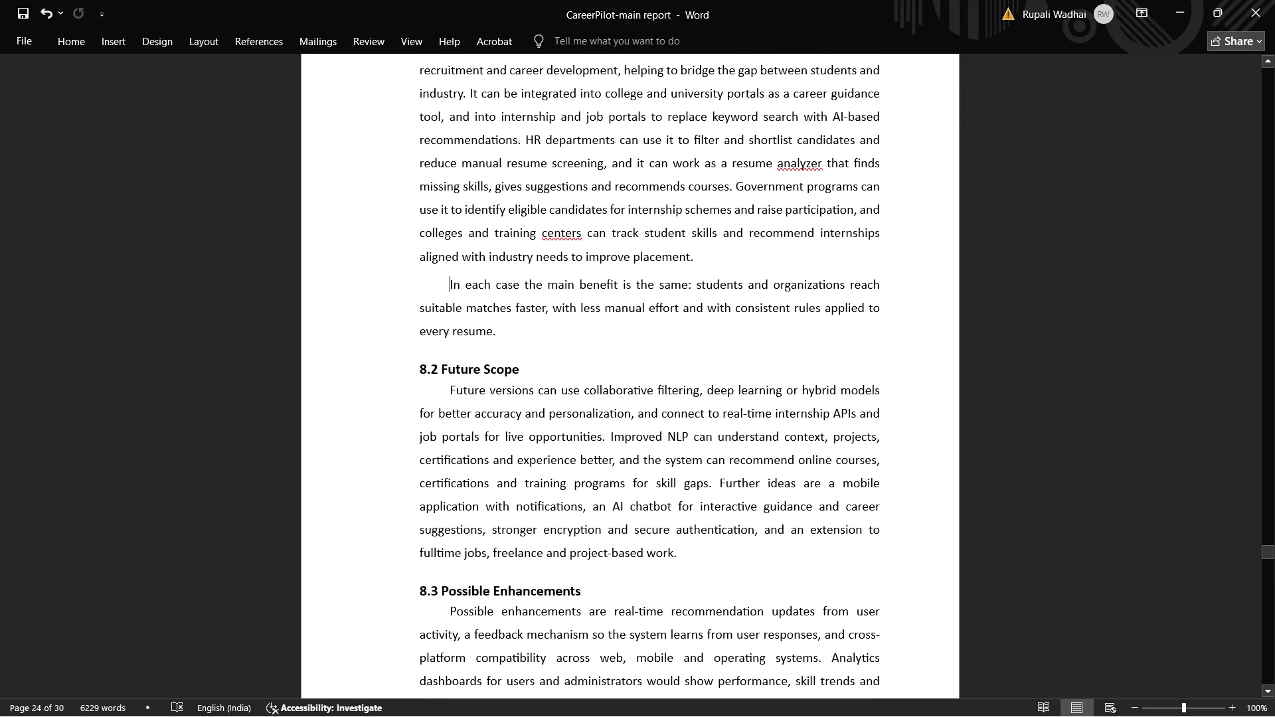
pyautogui.press('BackSpace')
pyautogui.hotkey('ctrl', 's')
# Change the paper's status in the List of Publications table to "Published" and save the document.
pyautogui.scroll(-1, 442, 285)
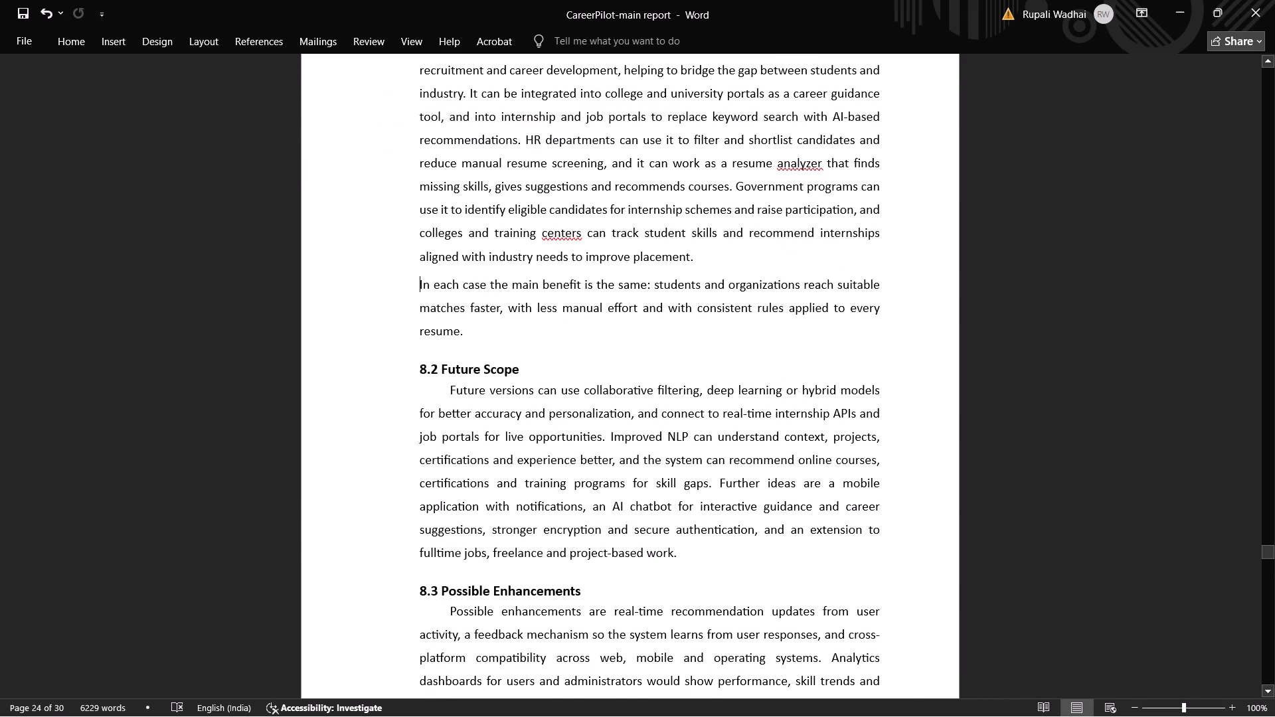
pyautogui.scroll(-3, 442, 285)
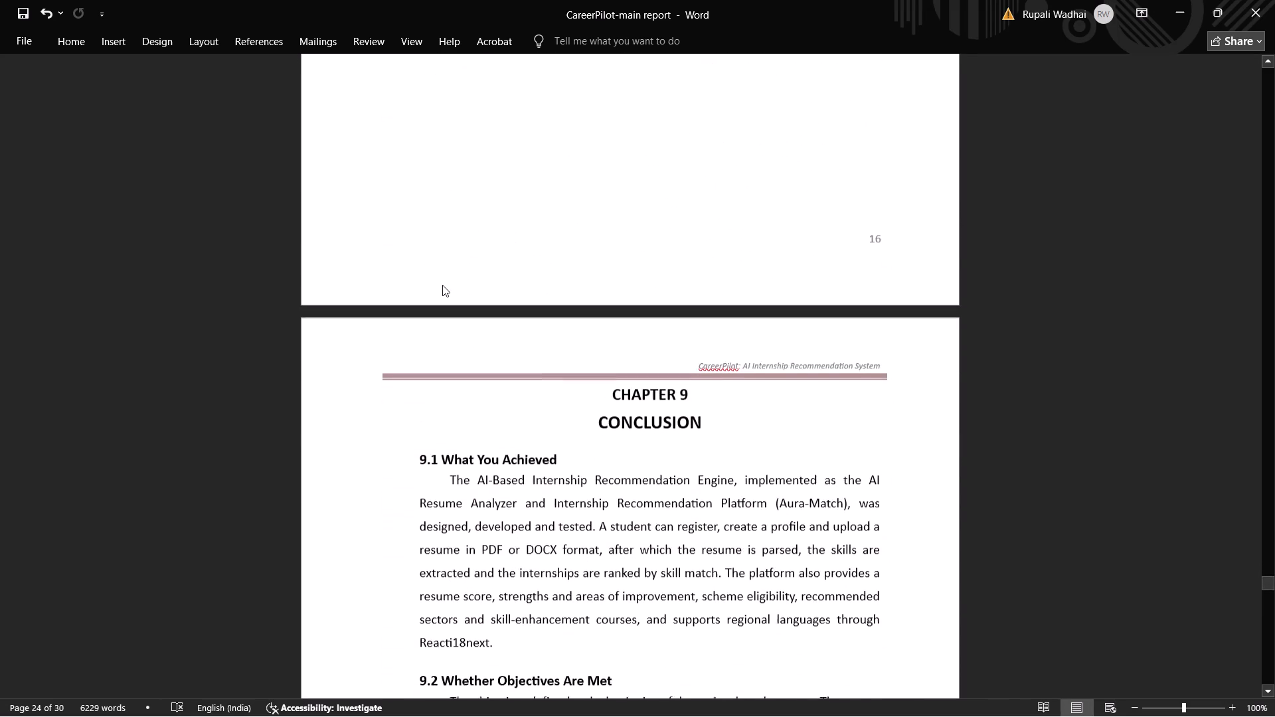
pyautogui.scroll(1, 442, 285)
pyautogui.scroll(-3, 442, 285)
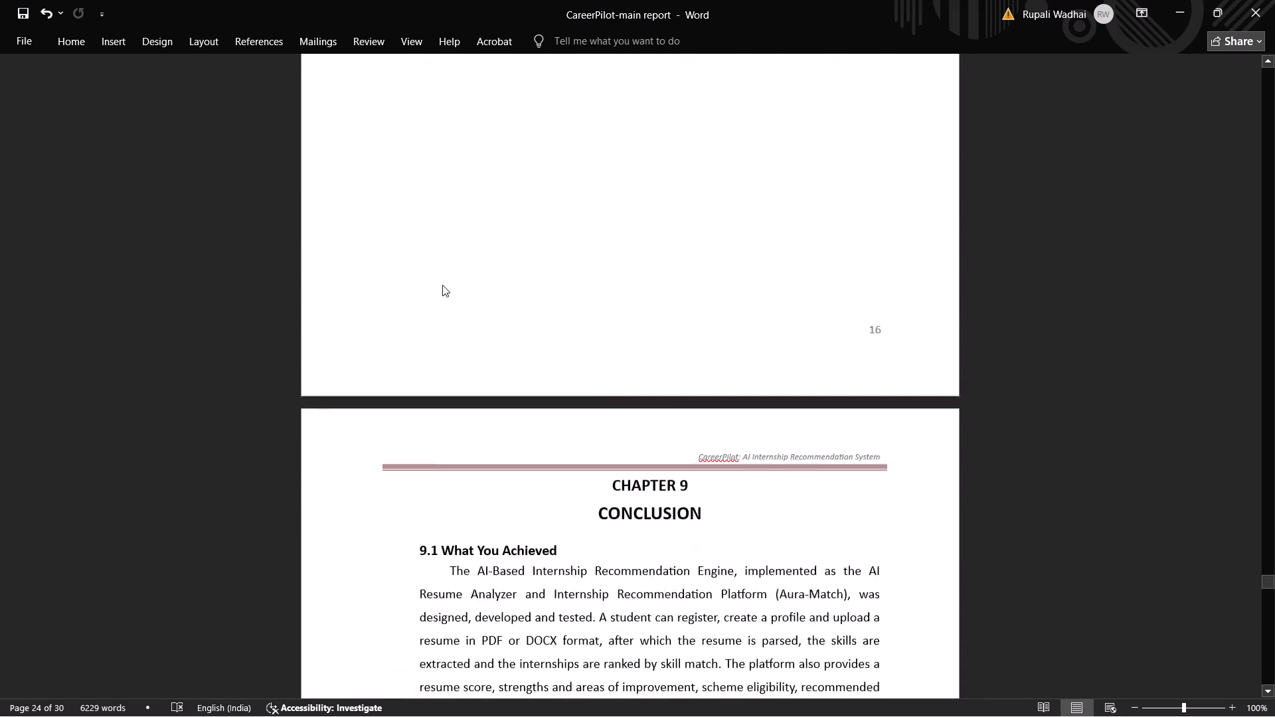
pyautogui.scroll(-6, 442, 285)
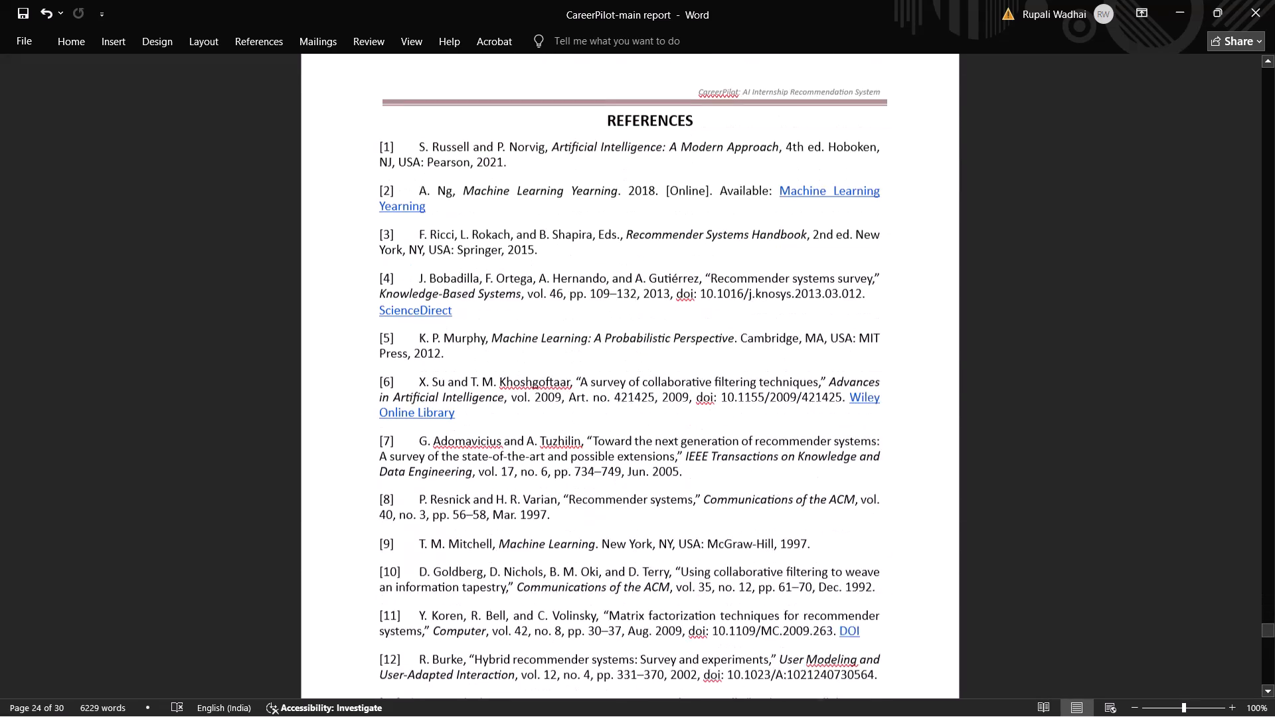
pyautogui.scroll(-5, 442, 285)
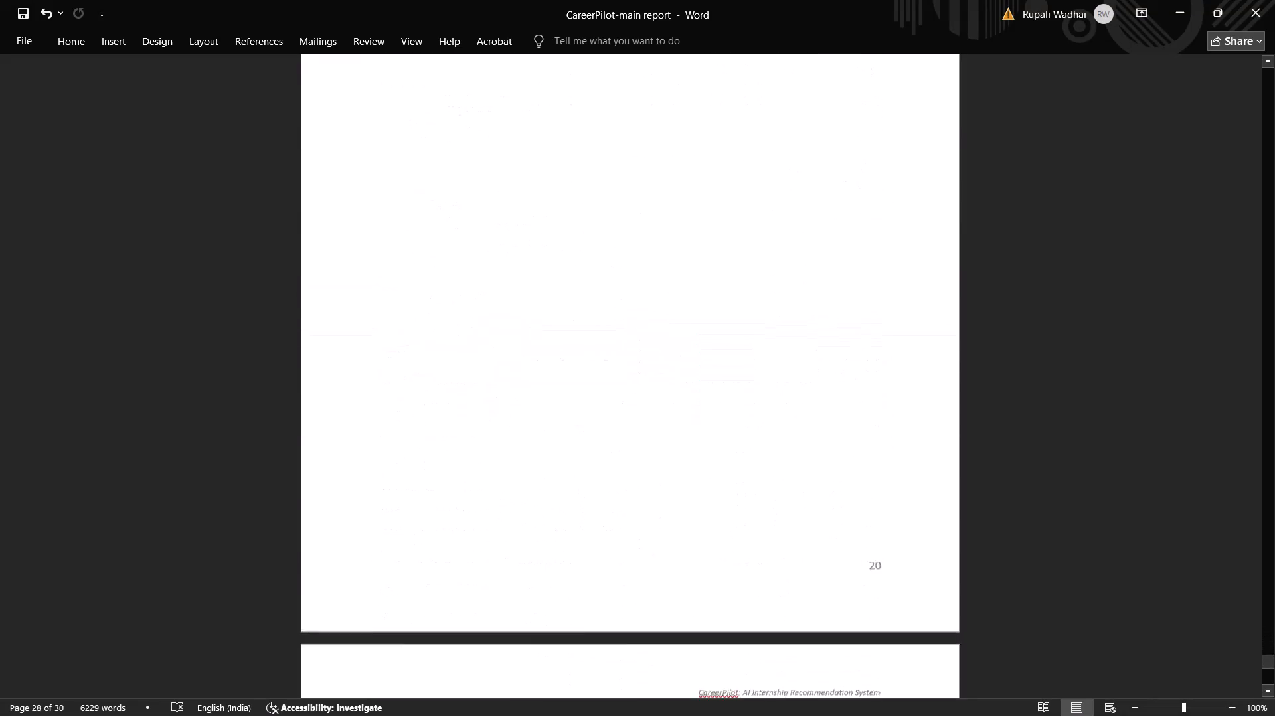
pyautogui.scroll(-2, 442, 285)
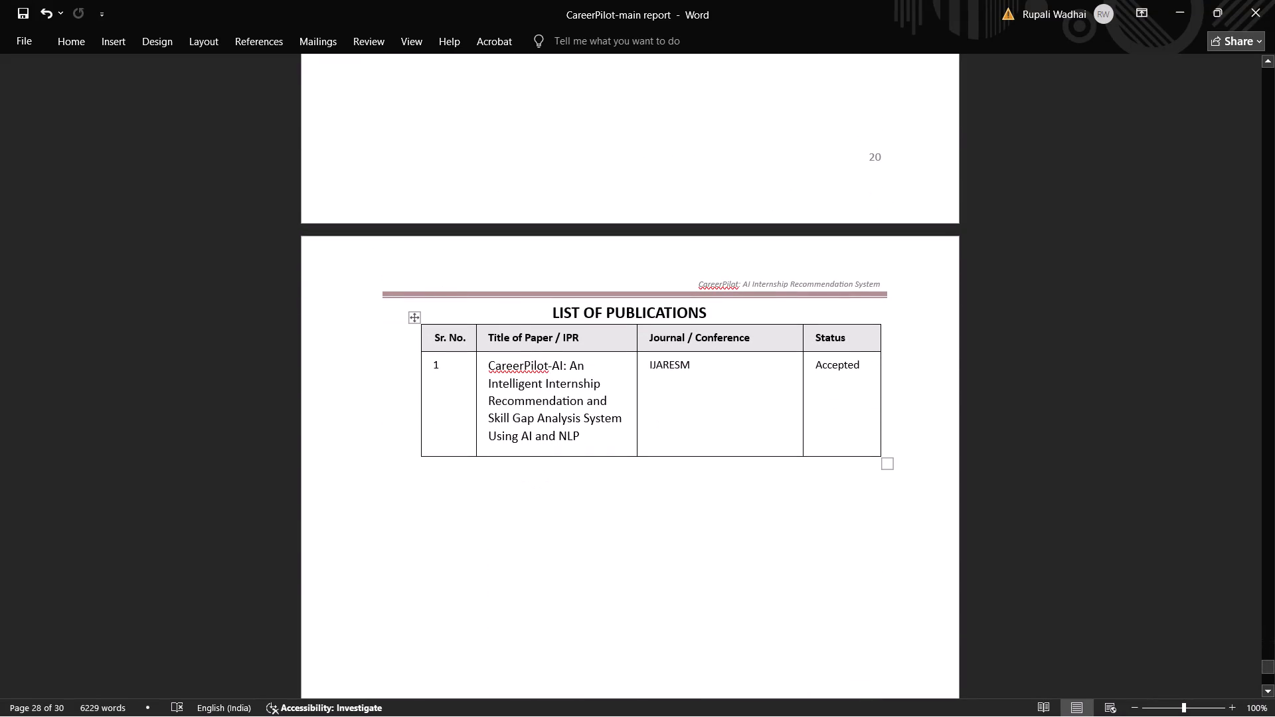
pyautogui.click(835, 364)
pyautogui.press('Right')
pyautogui.press('Right')
pyautogui.press('Right')
pyautogui.press('Right')
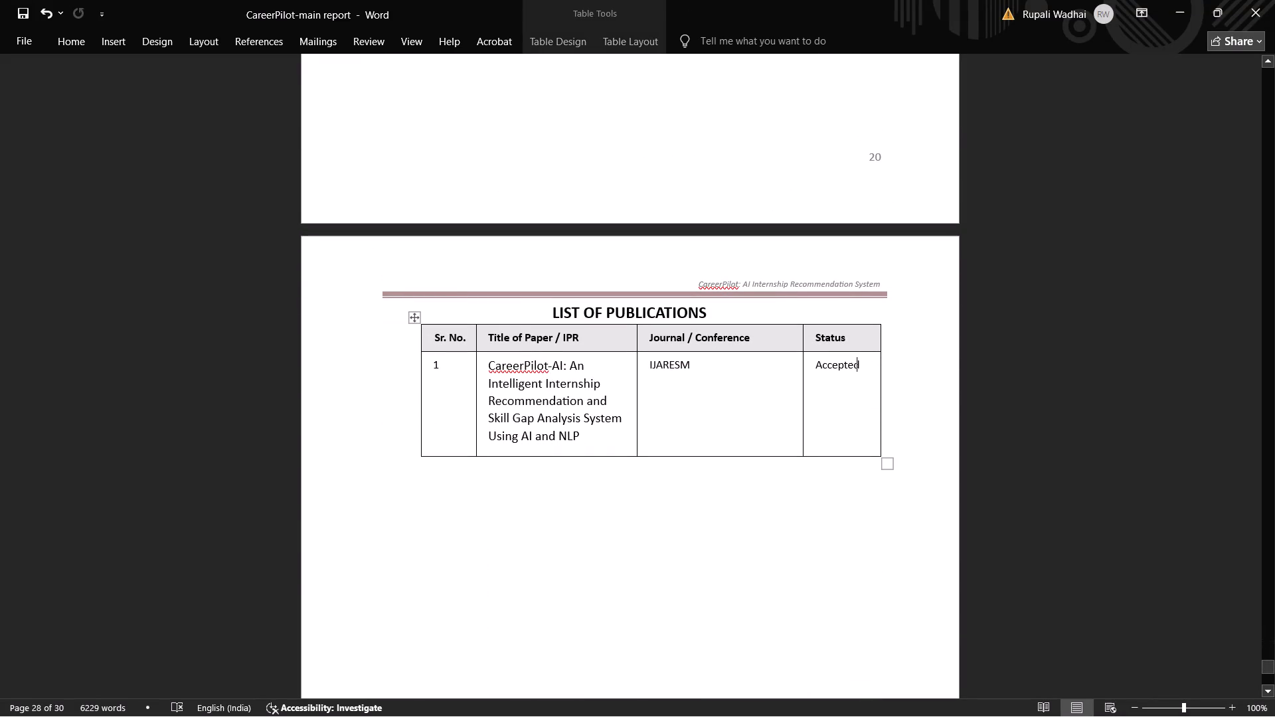
pyautogui.press('BackSpace')
pyautogui.press('BackSpace')
pyautogui.press('BackSpace')
pyautogui.press('BackSpace')
pyautogui.press('BackSpace')
pyautogui.press('BackSpace')
pyautogui.press('BackSpace')
pyautogui.press('BackSpace')
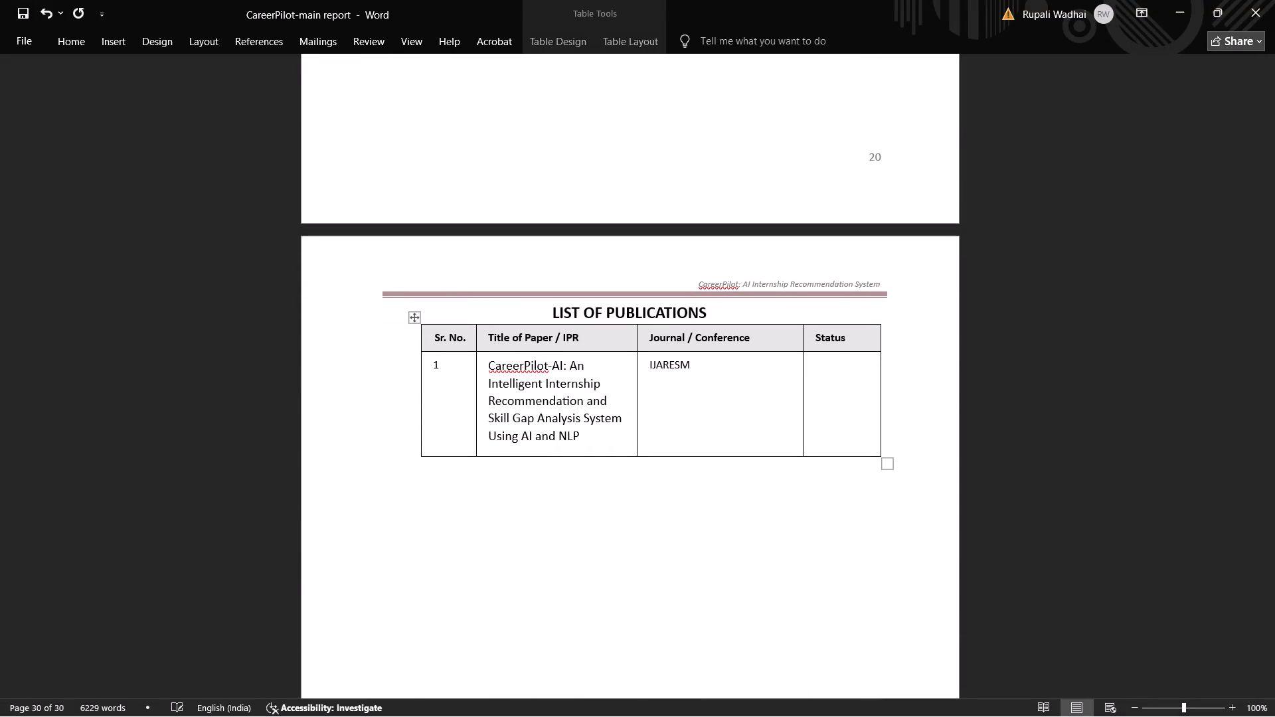
pyautogui.write('Published')
pyautogui.hotkey('ctrl', 's')
# Change the paper title in the List of Publications table to "CareerPilot: Ai Internship Recommendation Sysytem" and save the document.
pyautogui.click(595, 445)
pyautogui.moveTo(595, 445); pyautogui.dragTo(549, 370)
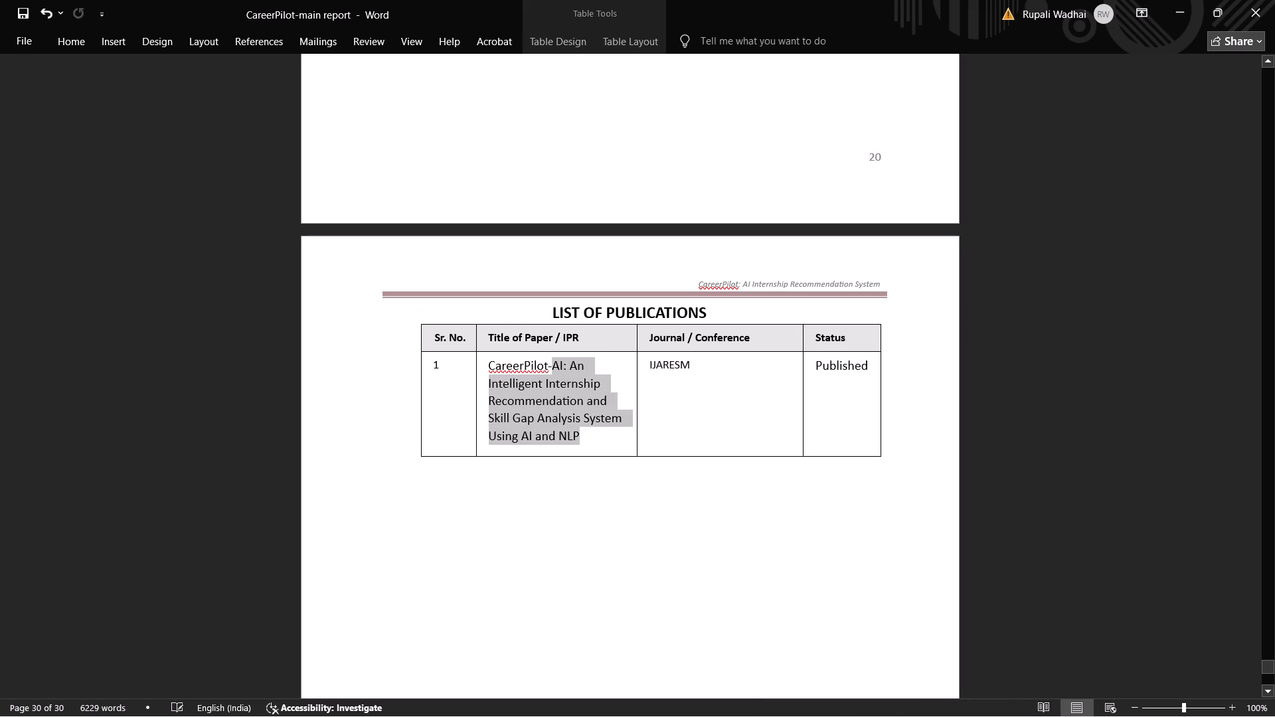
pyautogui.moveTo(549, 370); pyautogui.dragTo(547, 370)
pyautogui.press('BackSpace')
pyautogui.write(': Ai Internship Recommendation Sysytem')
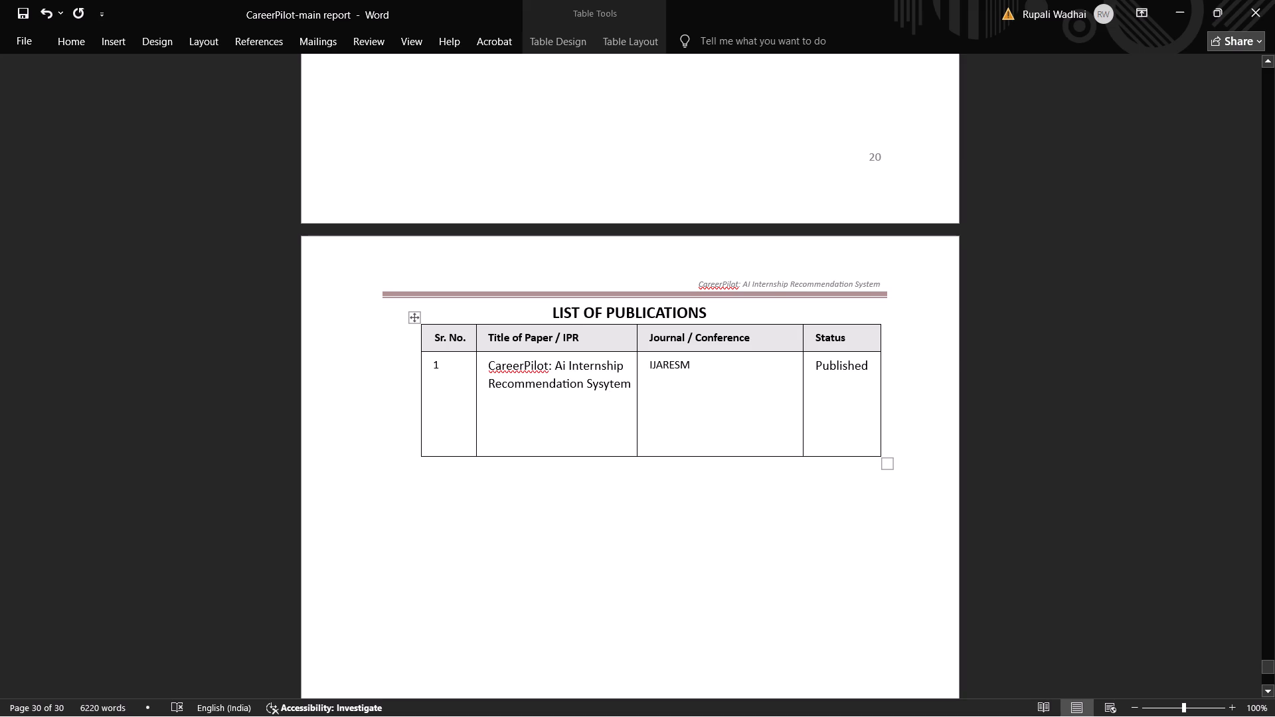
pyautogui.click(537, 497)
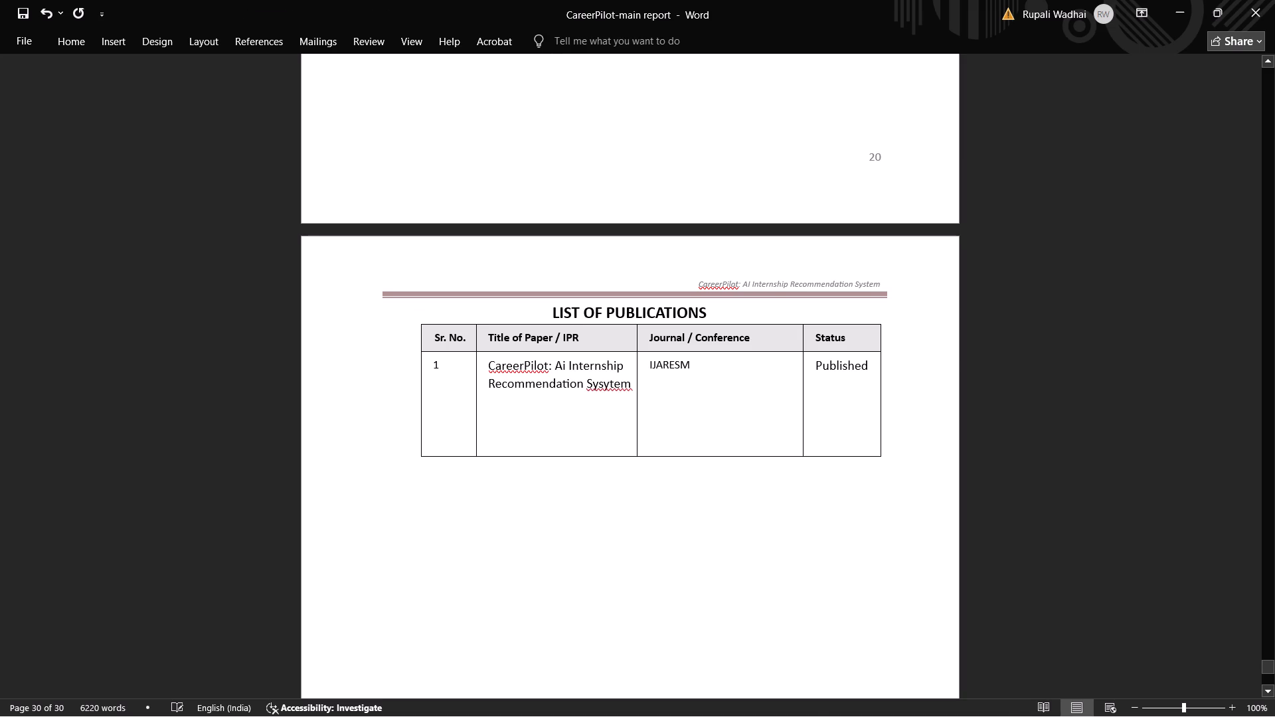
pyautogui.hotkey('ctrl', 's')
# Review the front matter from the seminar report title page through the certificate, acknowledgement and abstract to the table of contents.
pyautogui.scroll(20, 537, 497)
pyautogui.scroll(15, 537, 497)
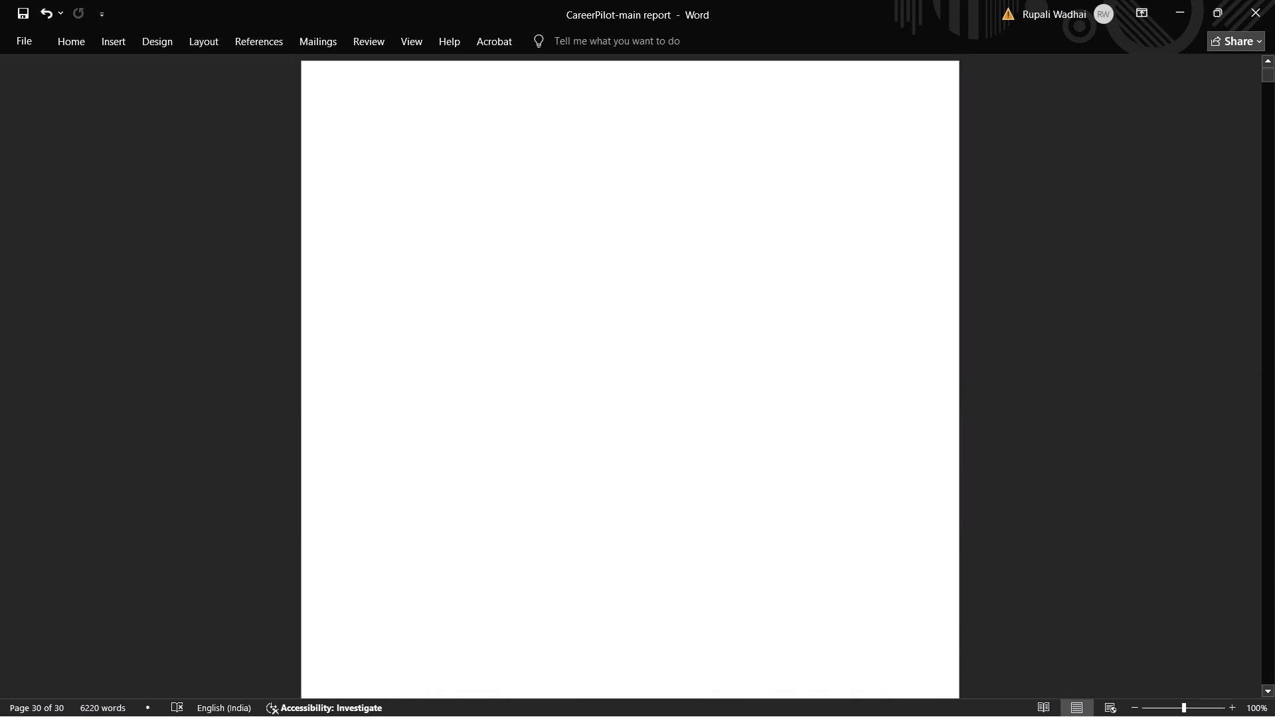
pyautogui.scroll(-8, 537, 497)
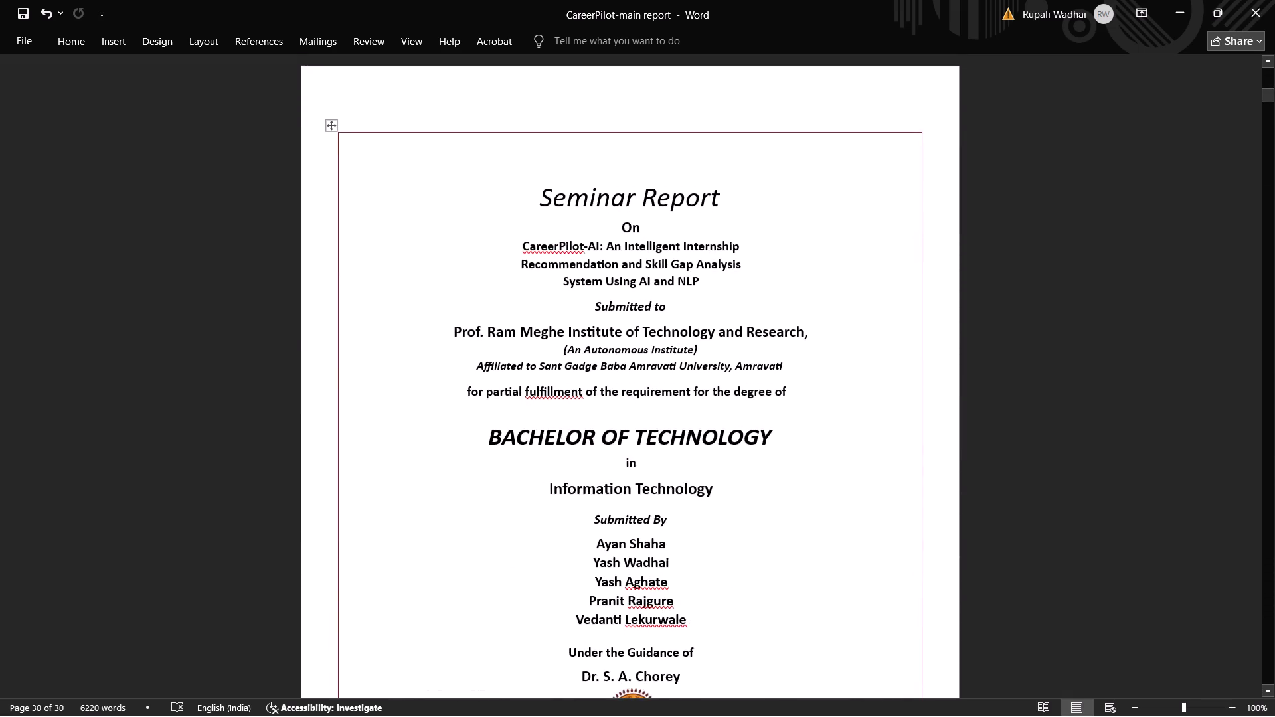
pyautogui.scroll(-1, 537, 497)
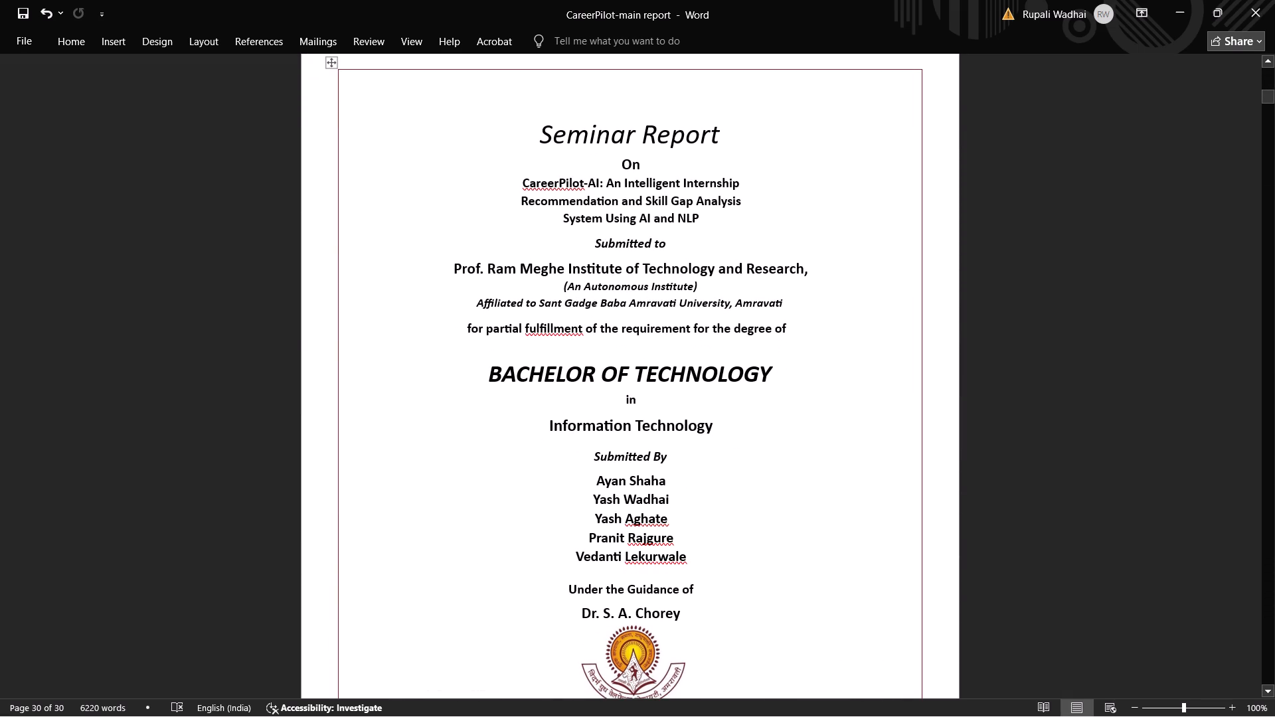
pyautogui.scroll(-3, 582, 487)
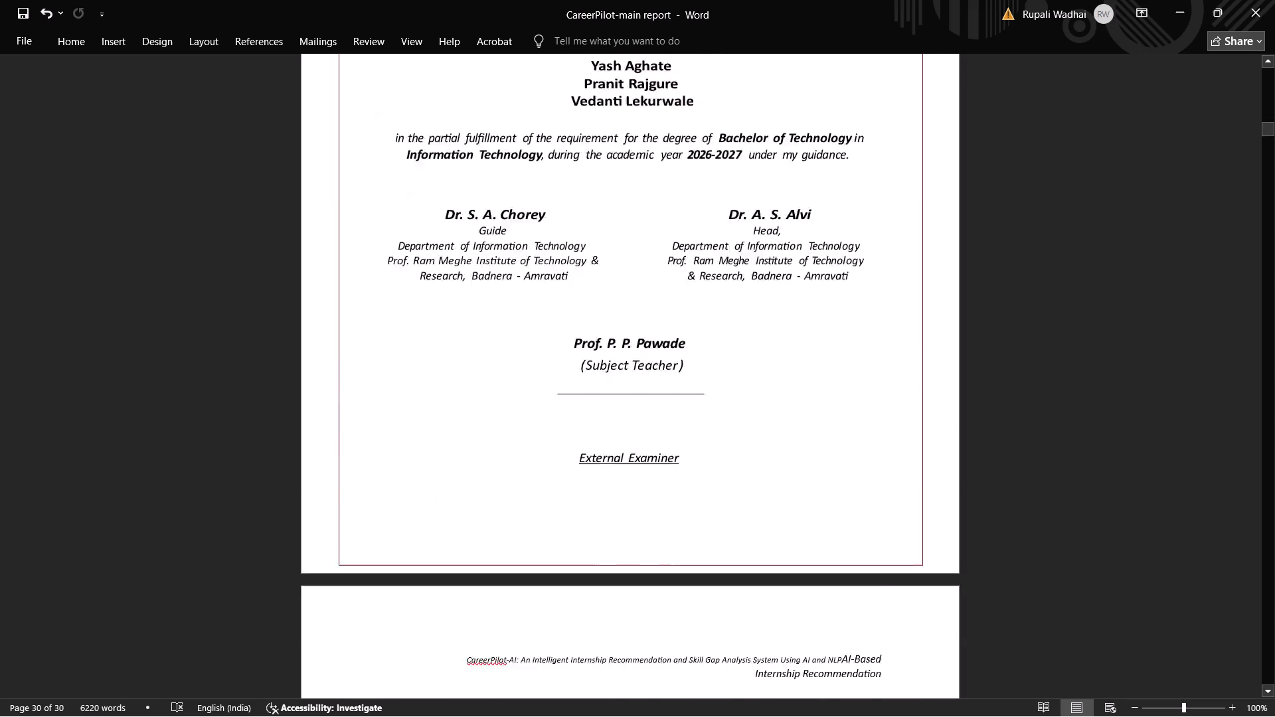
pyautogui.scroll(-3, 582, 487)
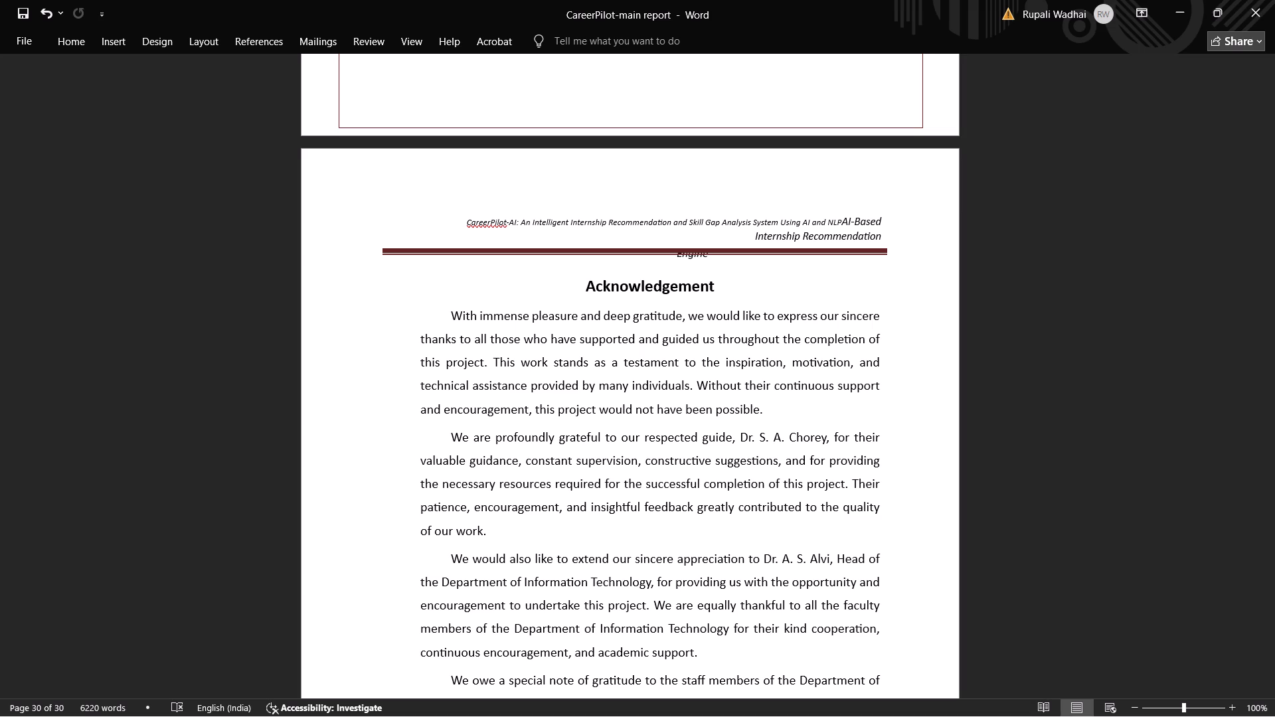
pyautogui.scroll(-5, 582, 487)
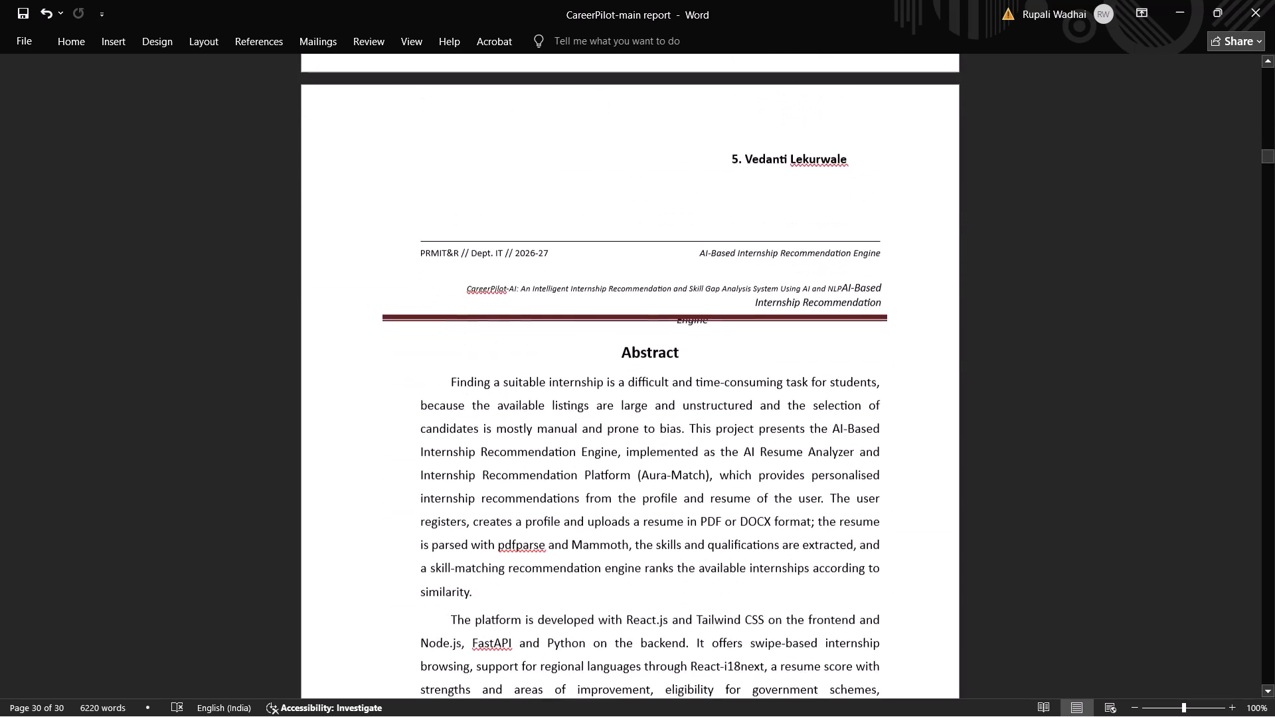
pyautogui.scroll(-8, 582, 487)
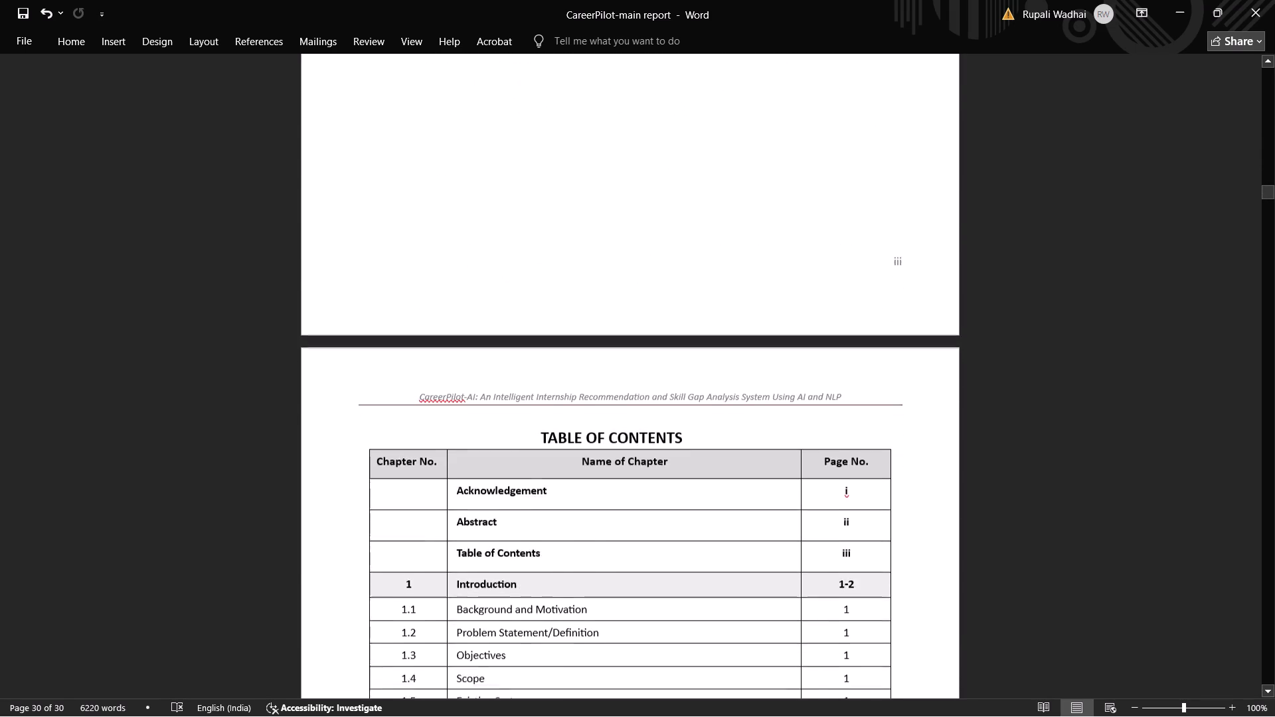
pyautogui.scroll(-3, 582, 487)
pyautogui.scroll(1, 582, 487)
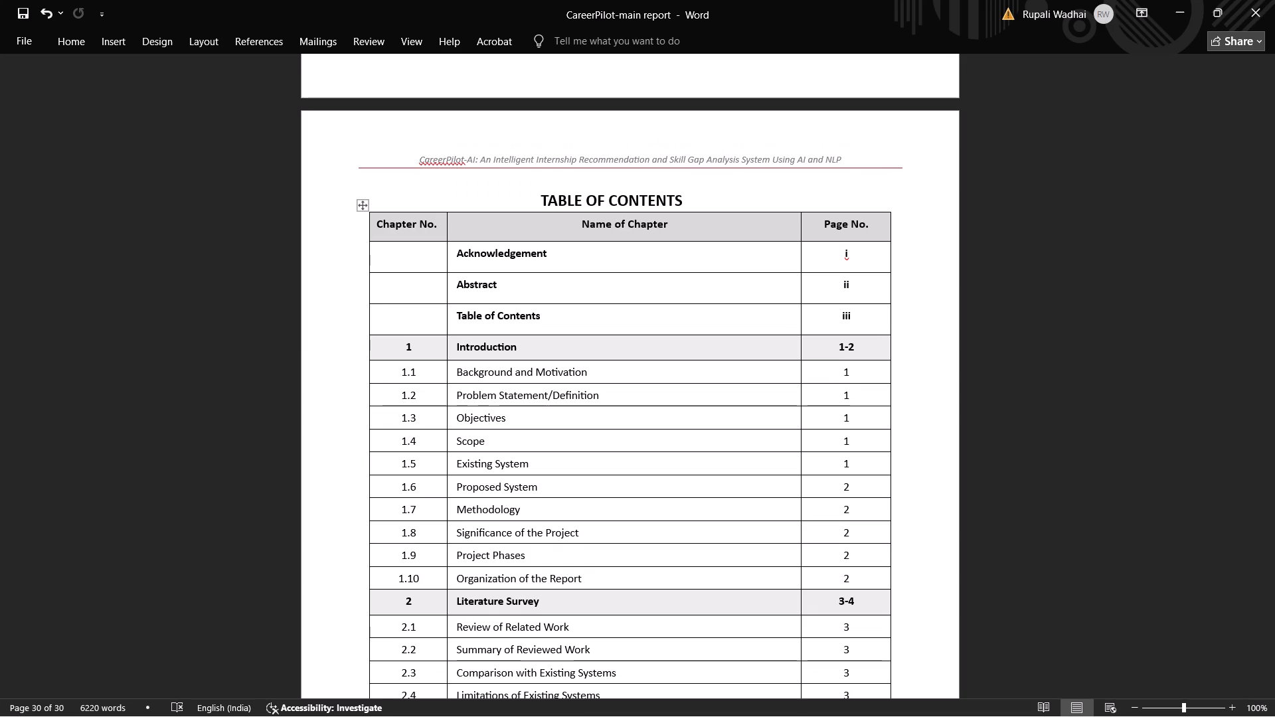
pyautogui.scroll(-6, 582, 487)
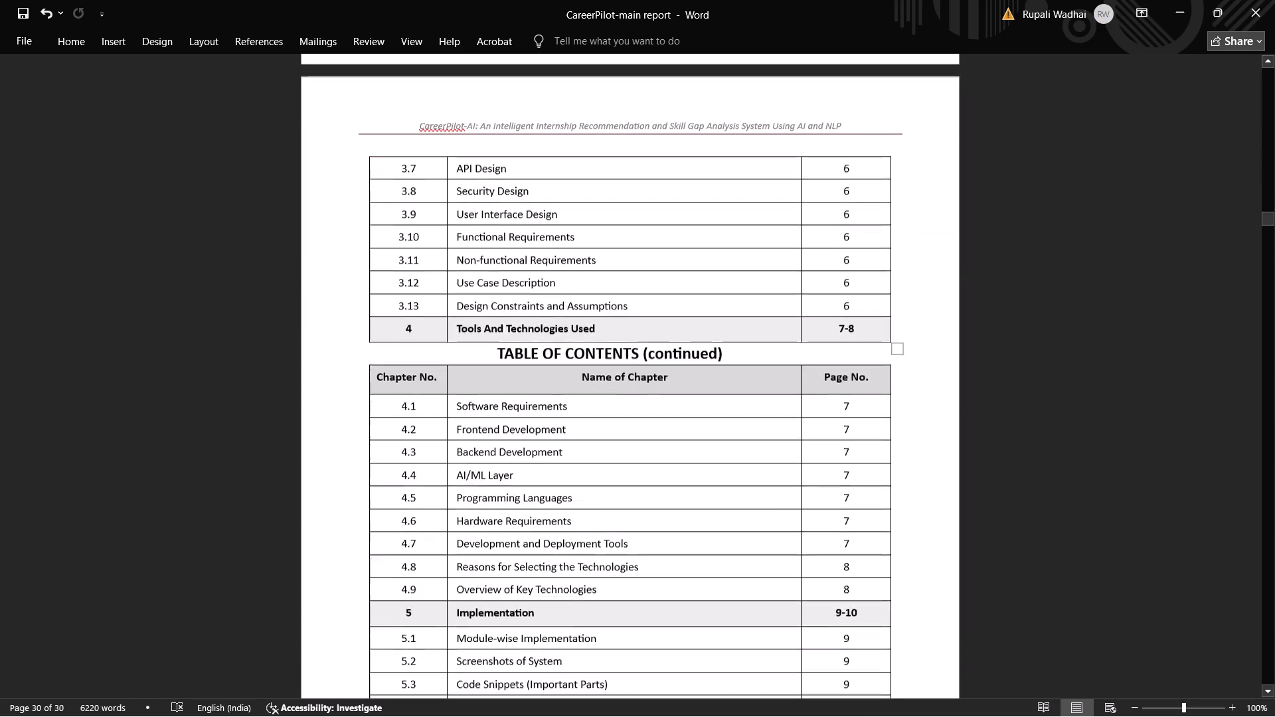
pyautogui.scroll(-4, 582, 487)
# Delete the last continued contents table, covering Chapter 9, References and List of Publications, with its "TABLE OF CONTENTS (continued)" heading, and save.
pyautogui.scroll(2, 582, 487)
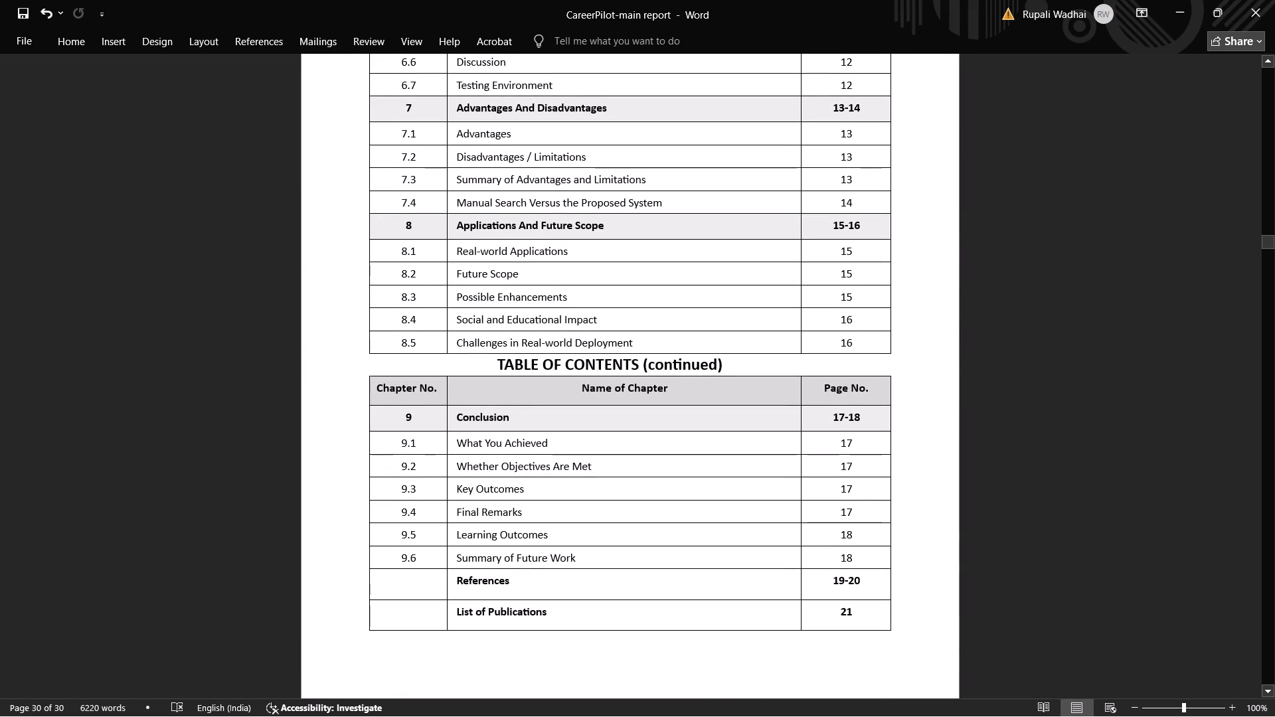
pyautogui.click(680, 430)
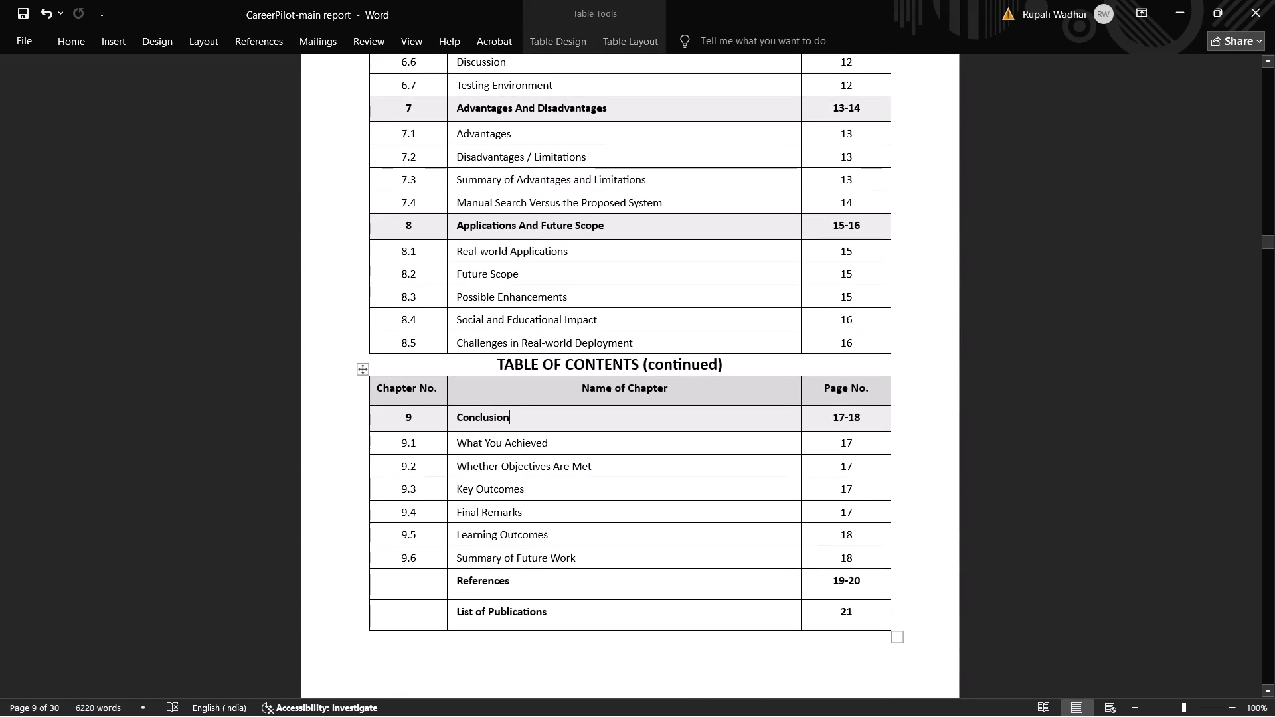
pyautogui.click(896, 633)
pyautogui.press('BackSpace')
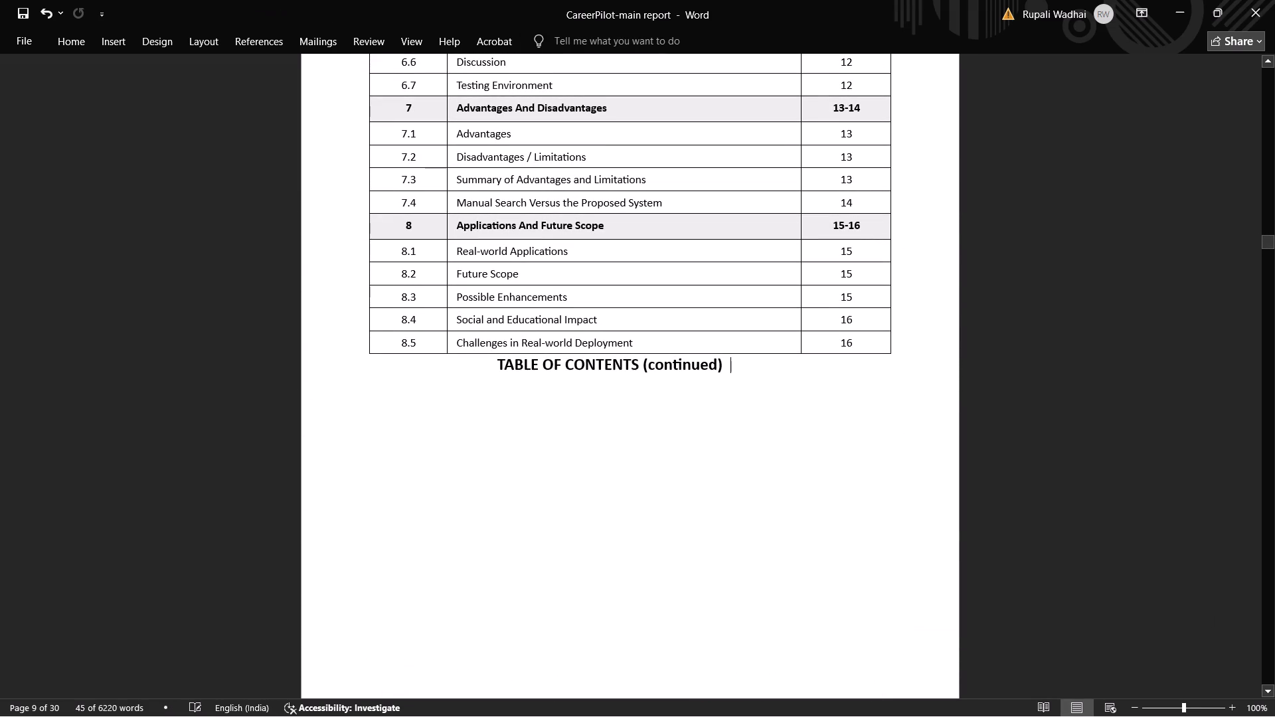
pyautogui.moveTo(725, 380); pyautogui.dragTo(506, 378)
pyautogui.press('BackSpace')
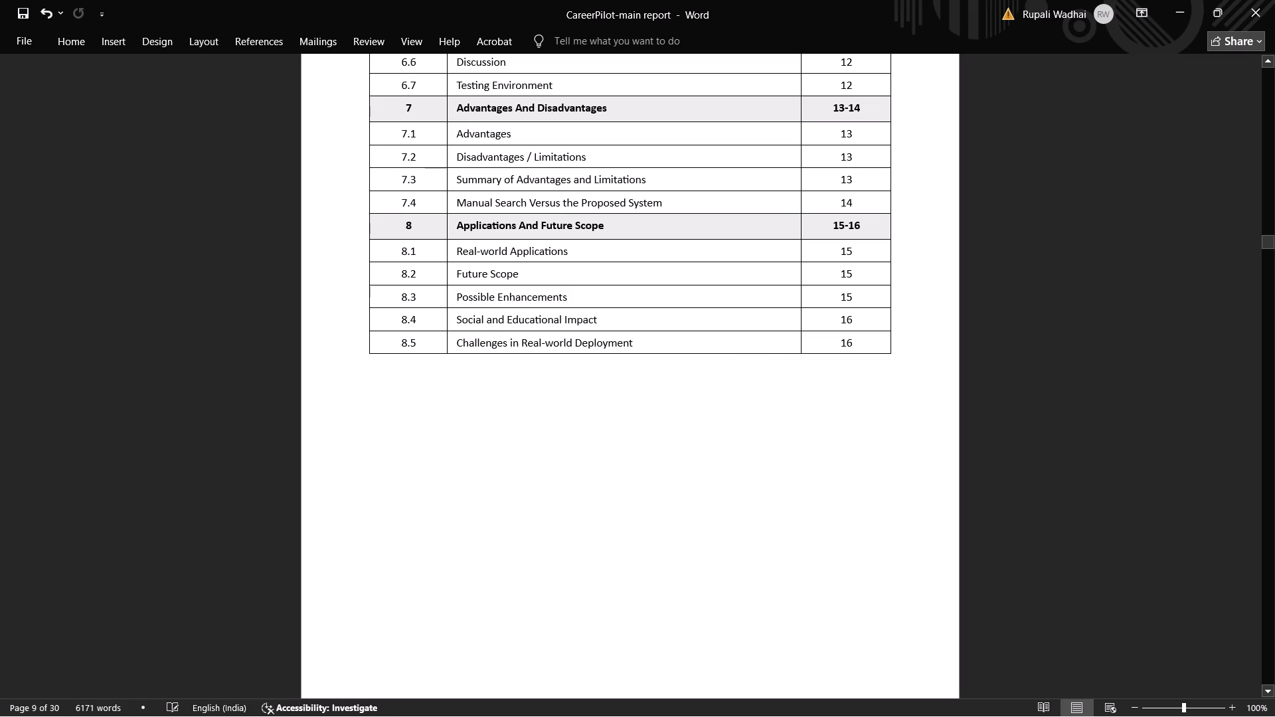
pyautogui.hotkey('ctrl', 's')
# Check the remaining table of contents pages and the transition to Chapter 1, saving the document again.
pyautogui.scroll(2, 506, 378)
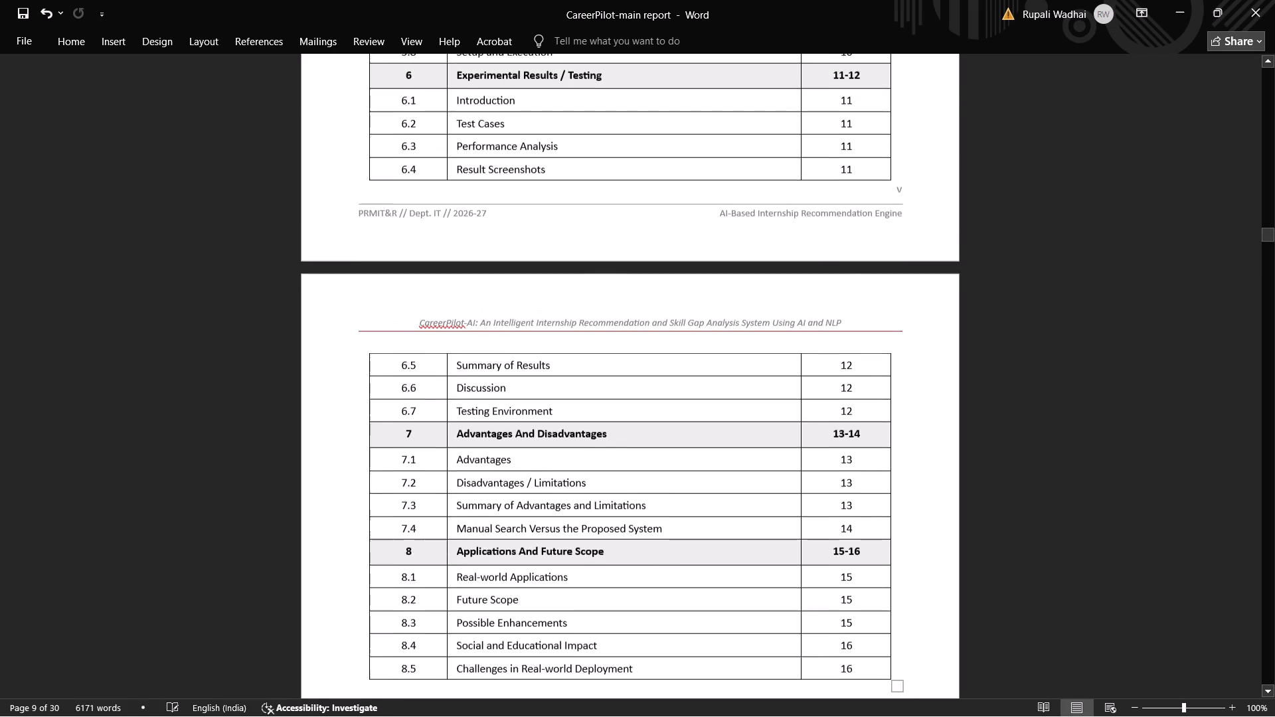
pyautogui.scroll(2, 506, 378)
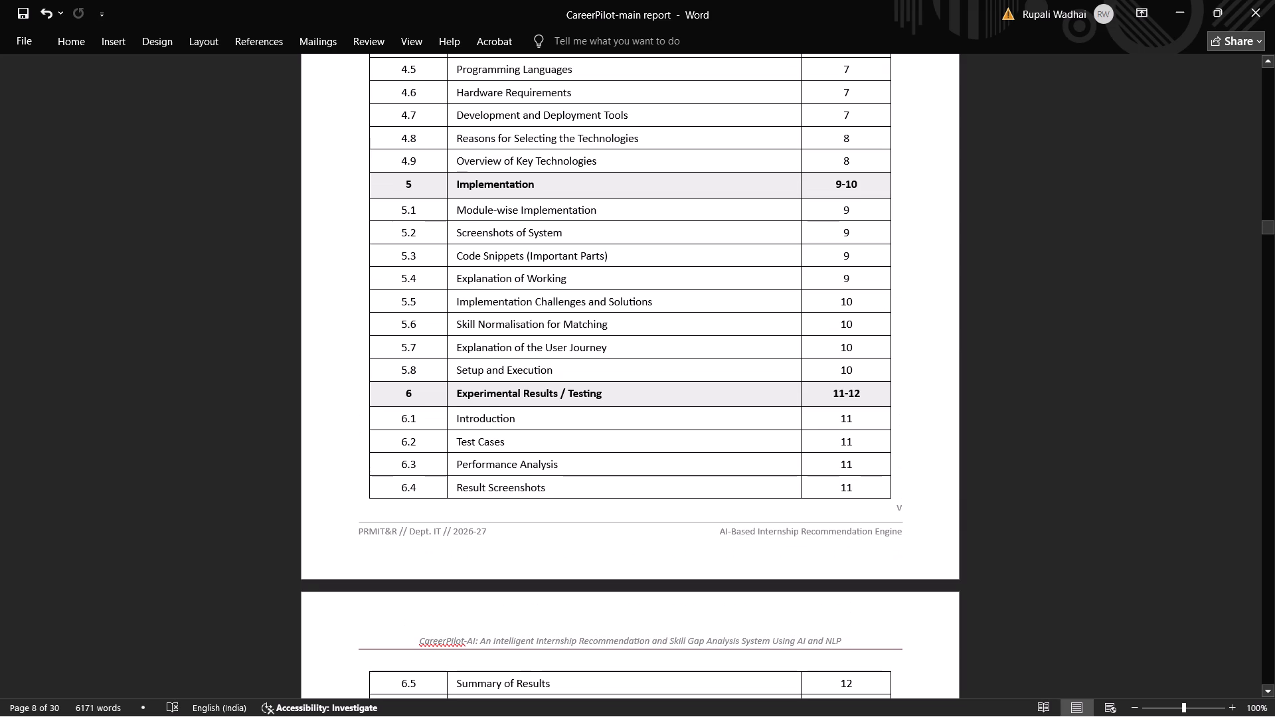
pyautogui.scroll(2, 506, 378)
pyautogui.scroll(-1, 506, 378)
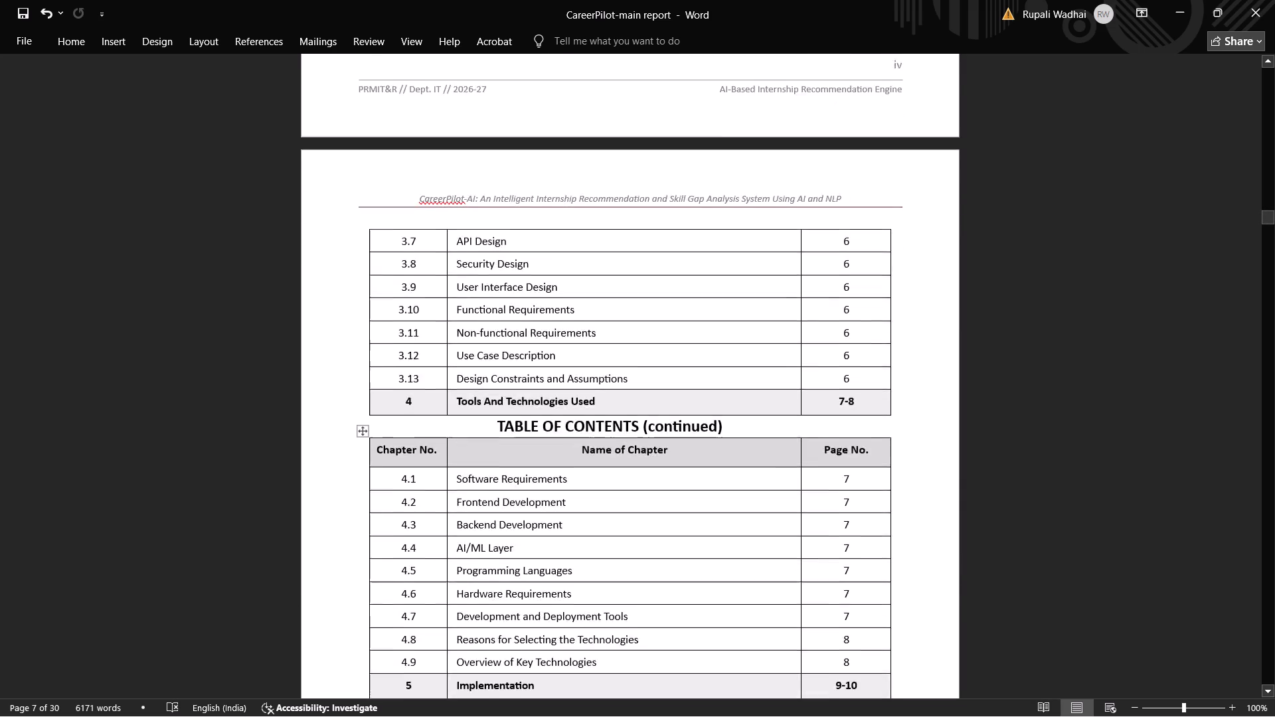
pyautogui.scroll(-1, 506, 378)
pyautogui.scroll(1, 506, 378)
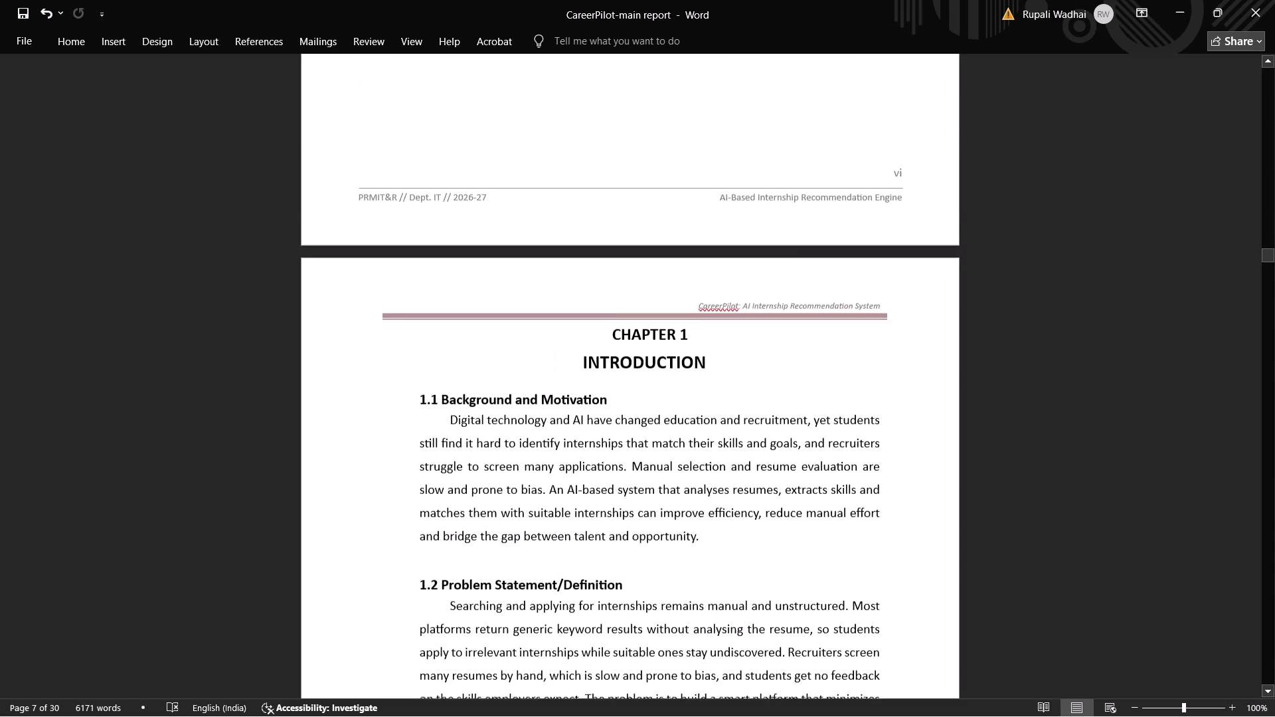
pyautogui.scroll(3, 506, 378)
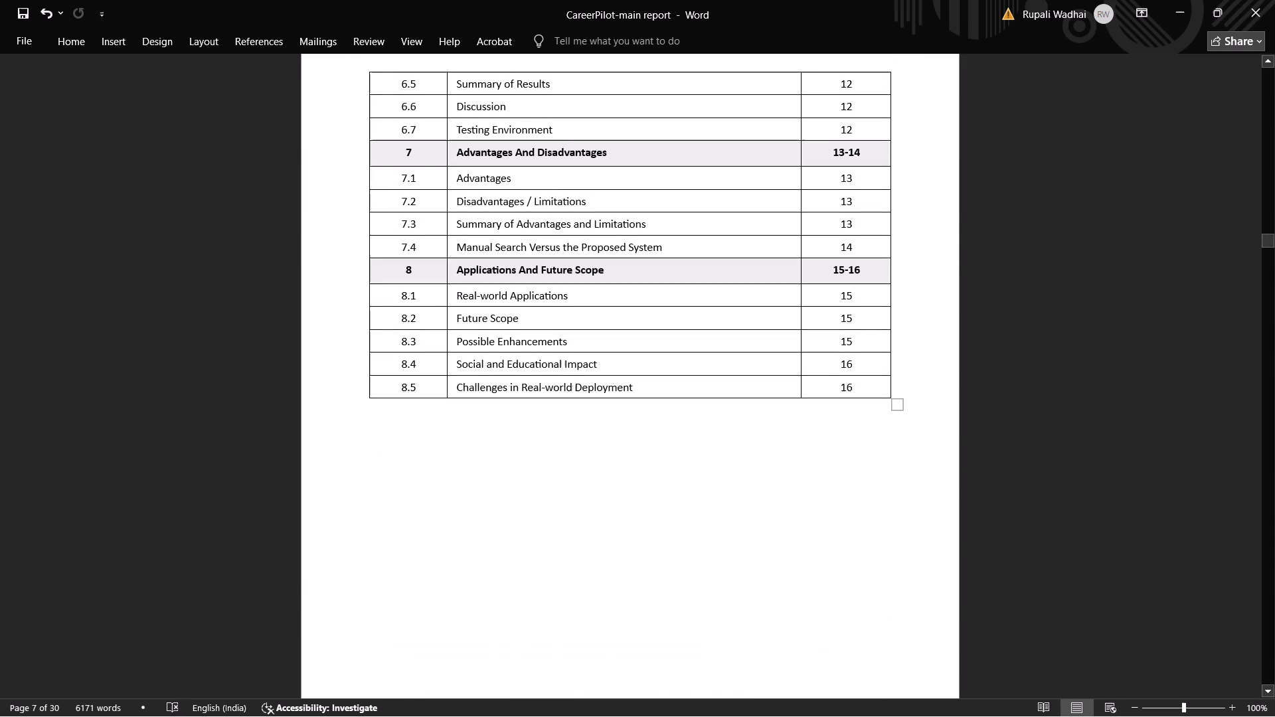
pyautogui.hotkey('ctrl', 's')
pyautogui.scroll(2, 506, 378)
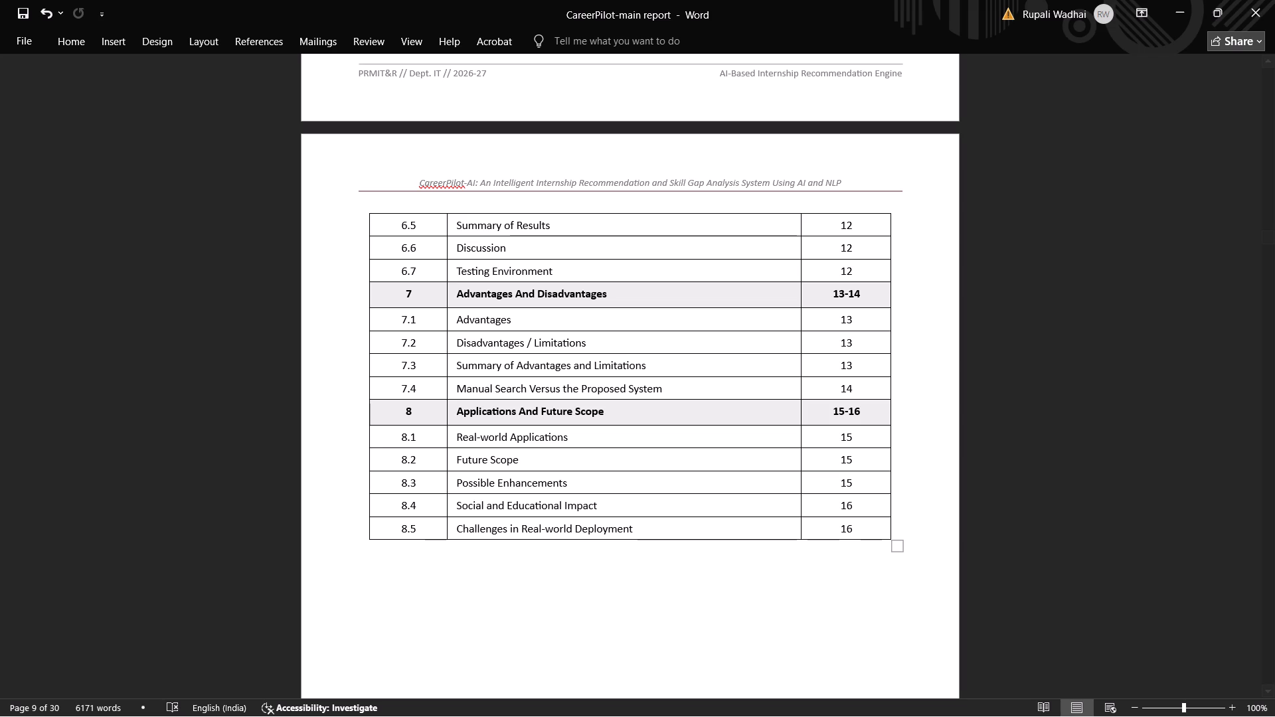
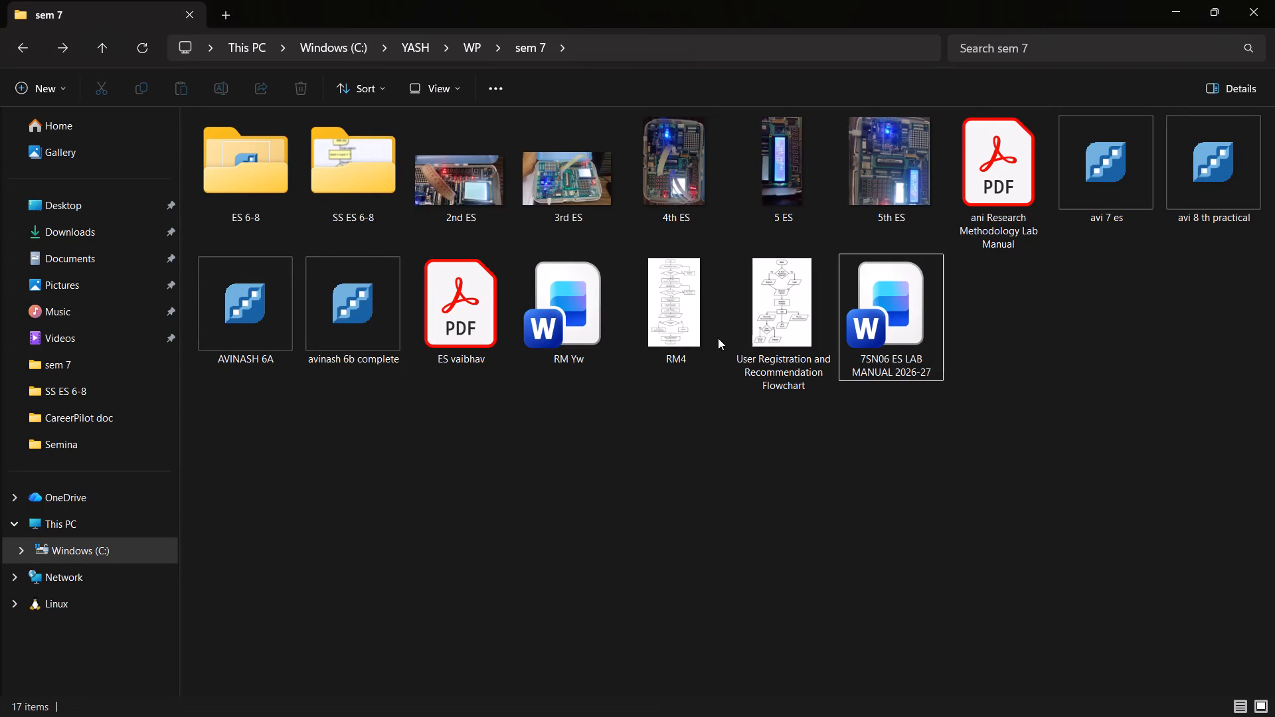
pyautogui.click(16, 54)
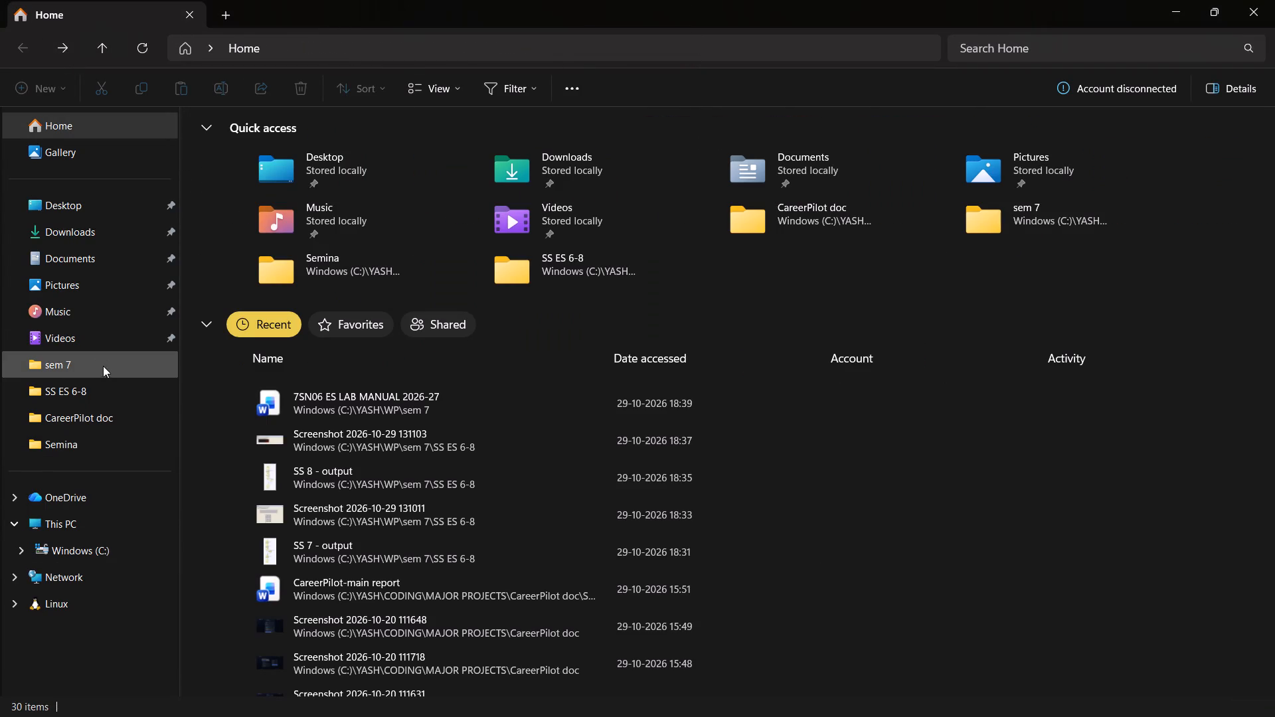
pyautogui.click(92, 414)
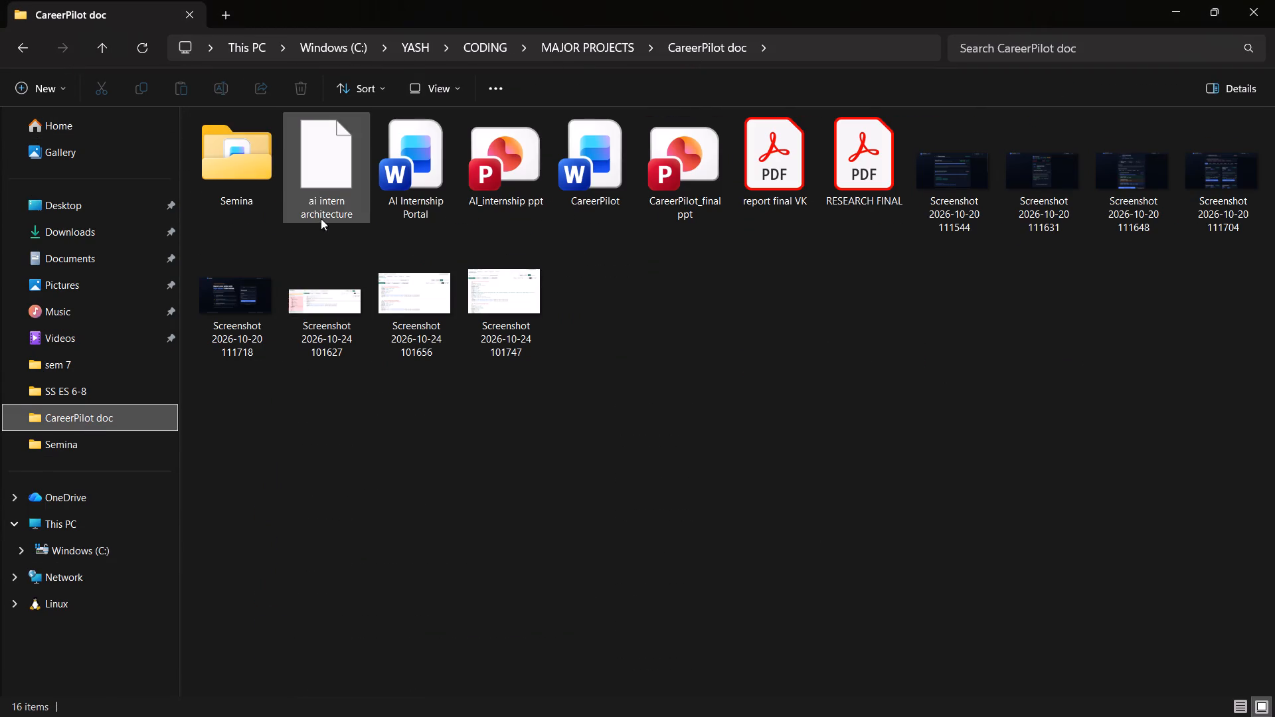
pyautogui.click(265, 179)
pyautogui.doubleClick(265, 179)
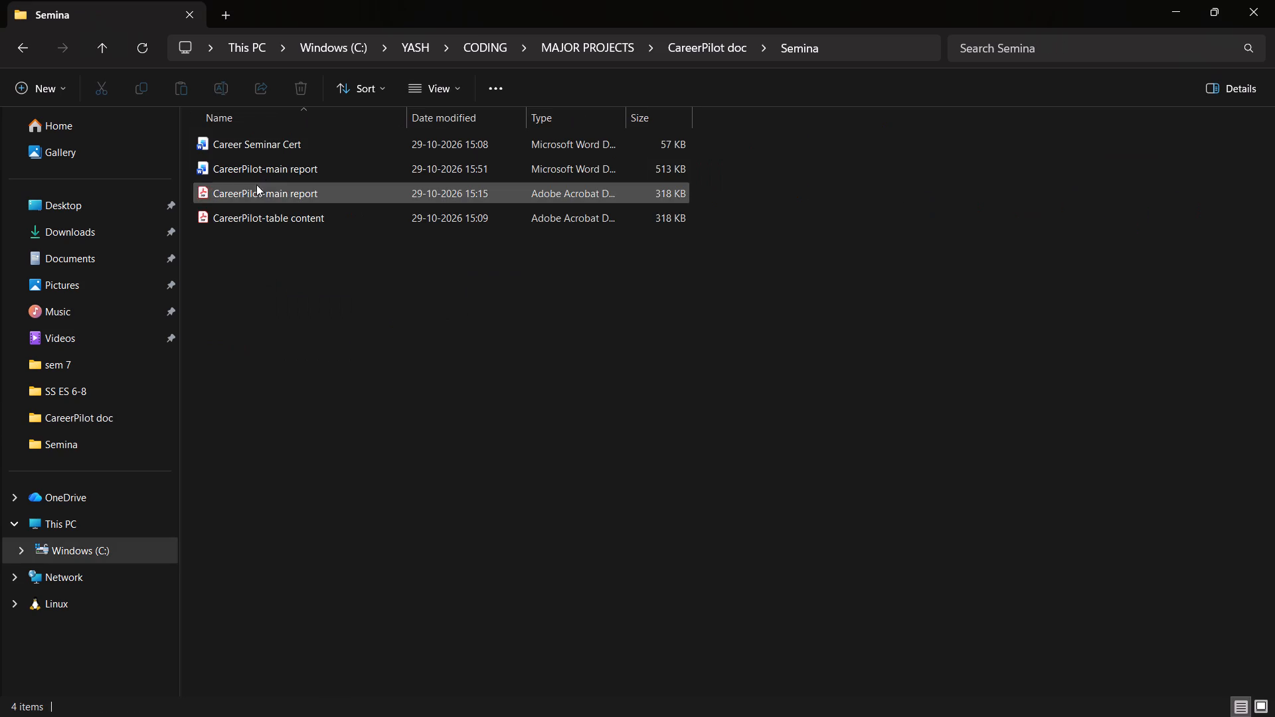
pyautogui.click(327, 165)
pyautogui.click(327, 165)
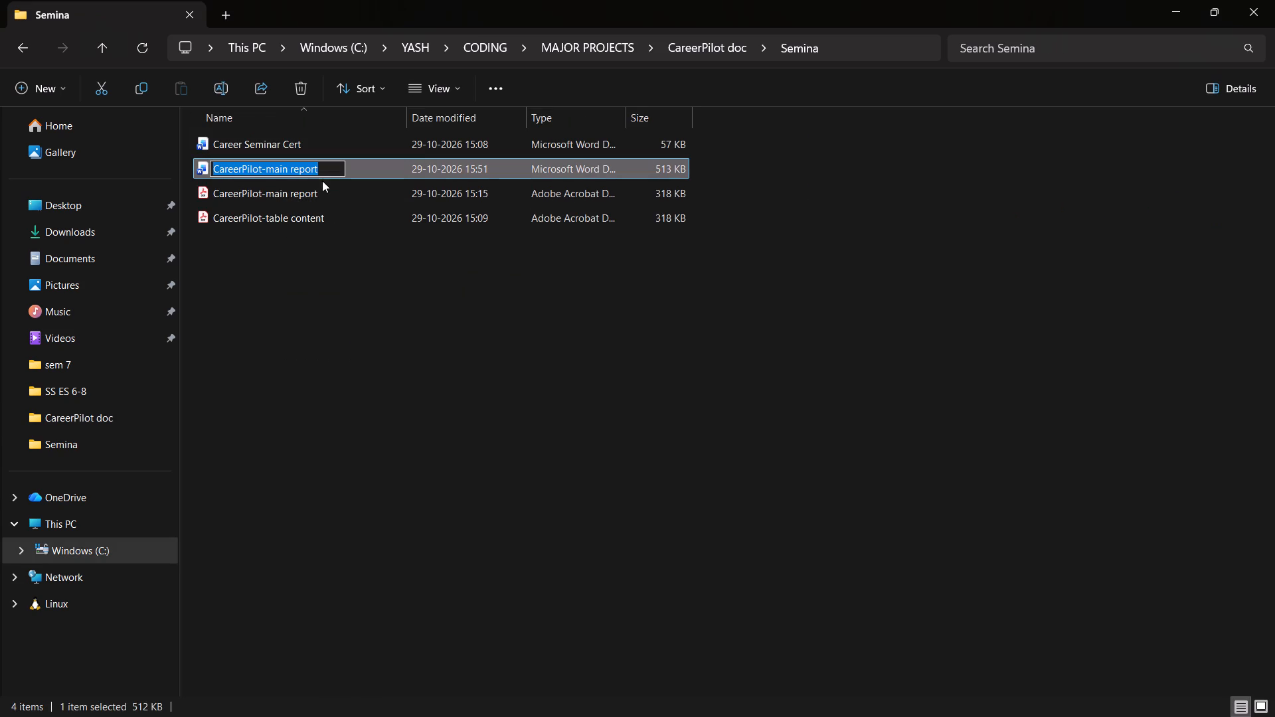
pyautogui.click(369, 175)
pyautogui.doubleClick(369, 175)
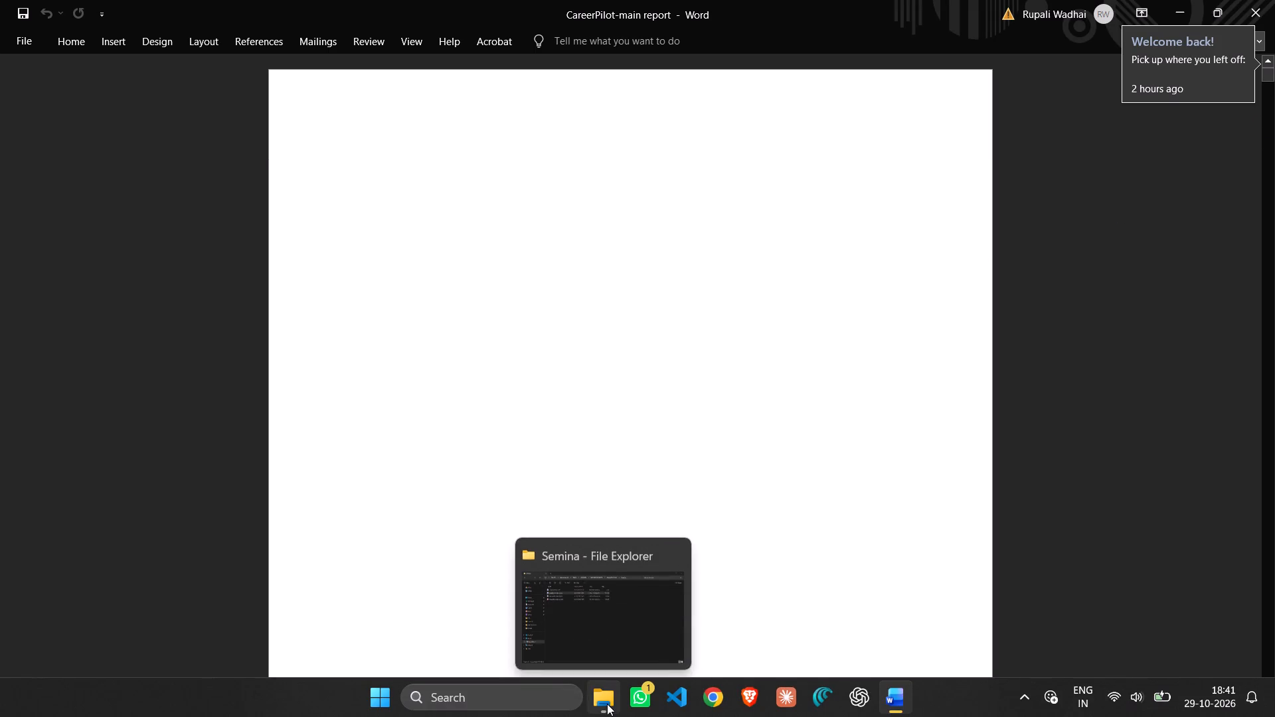
# Switch back to the Semina folder in File Explorer.
pyautogui.click(607, 704)
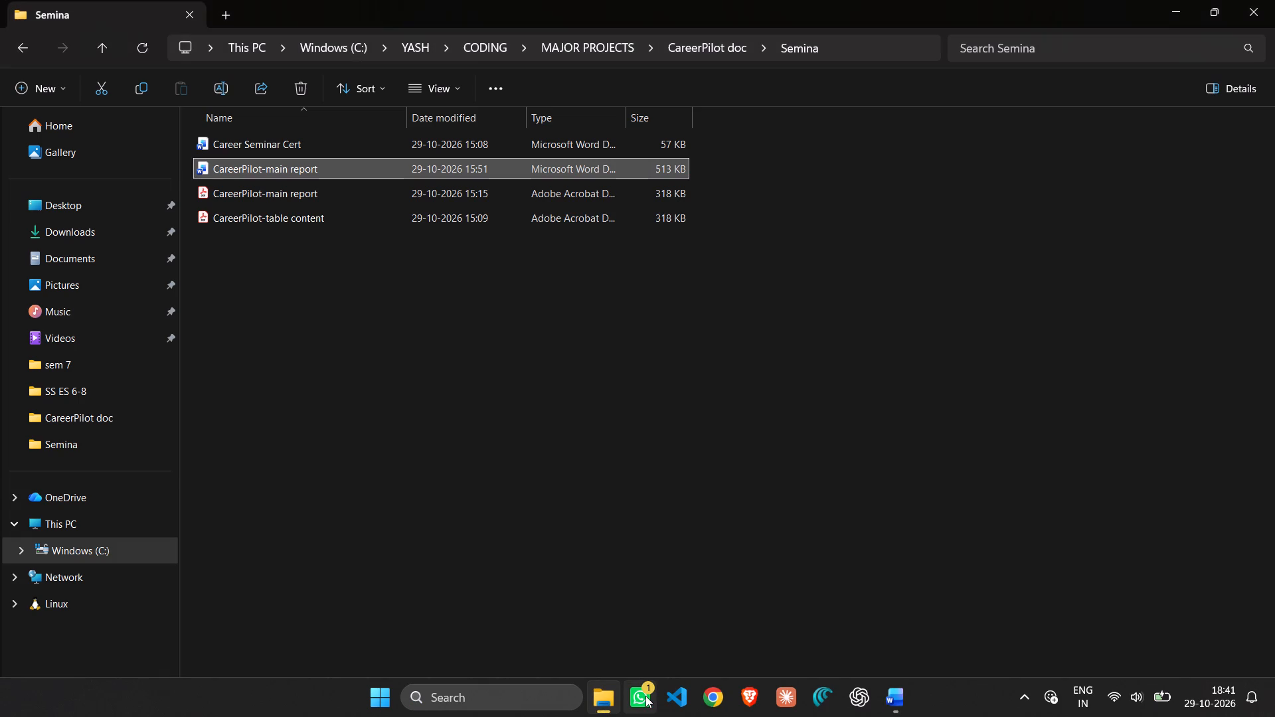
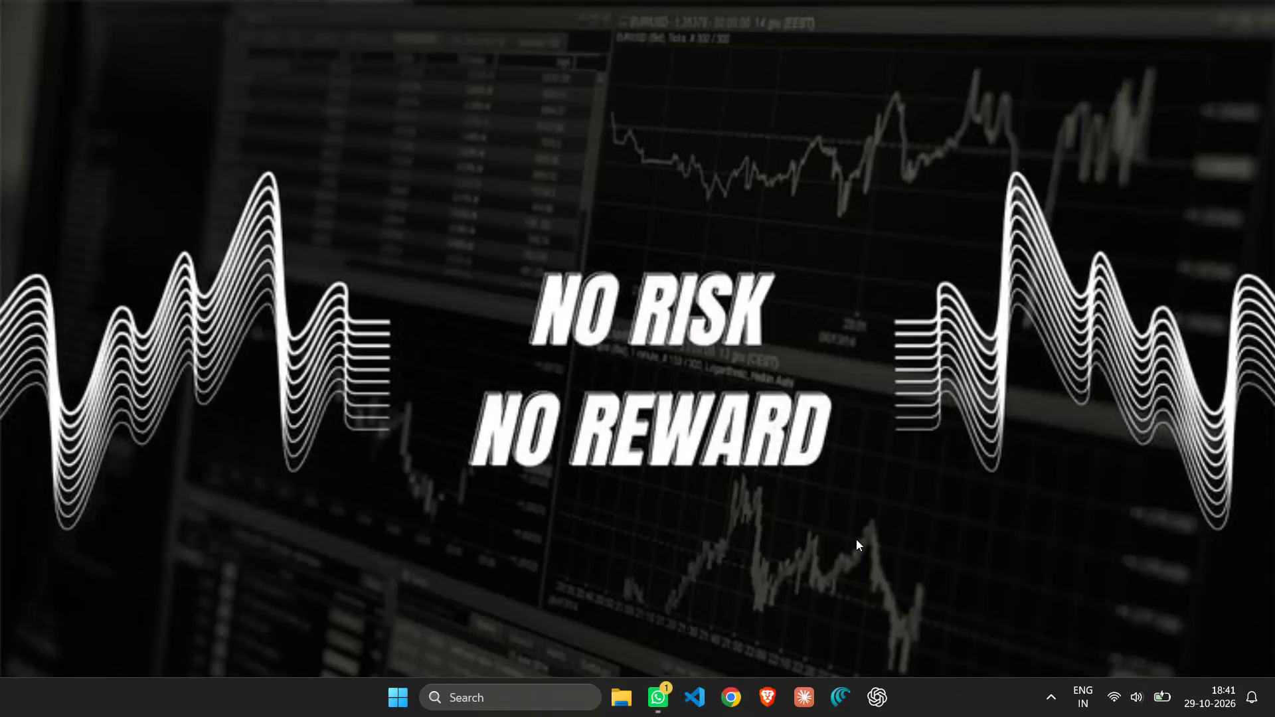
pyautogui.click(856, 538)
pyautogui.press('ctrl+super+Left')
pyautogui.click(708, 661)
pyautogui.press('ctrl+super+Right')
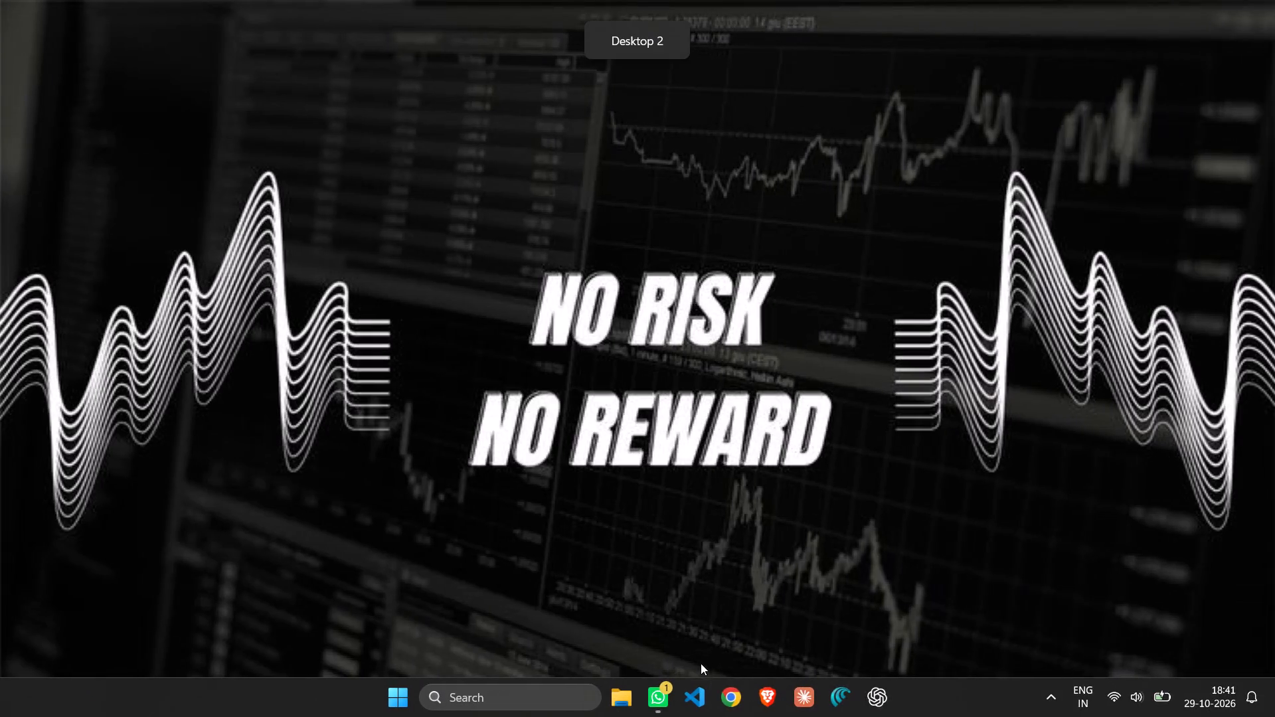
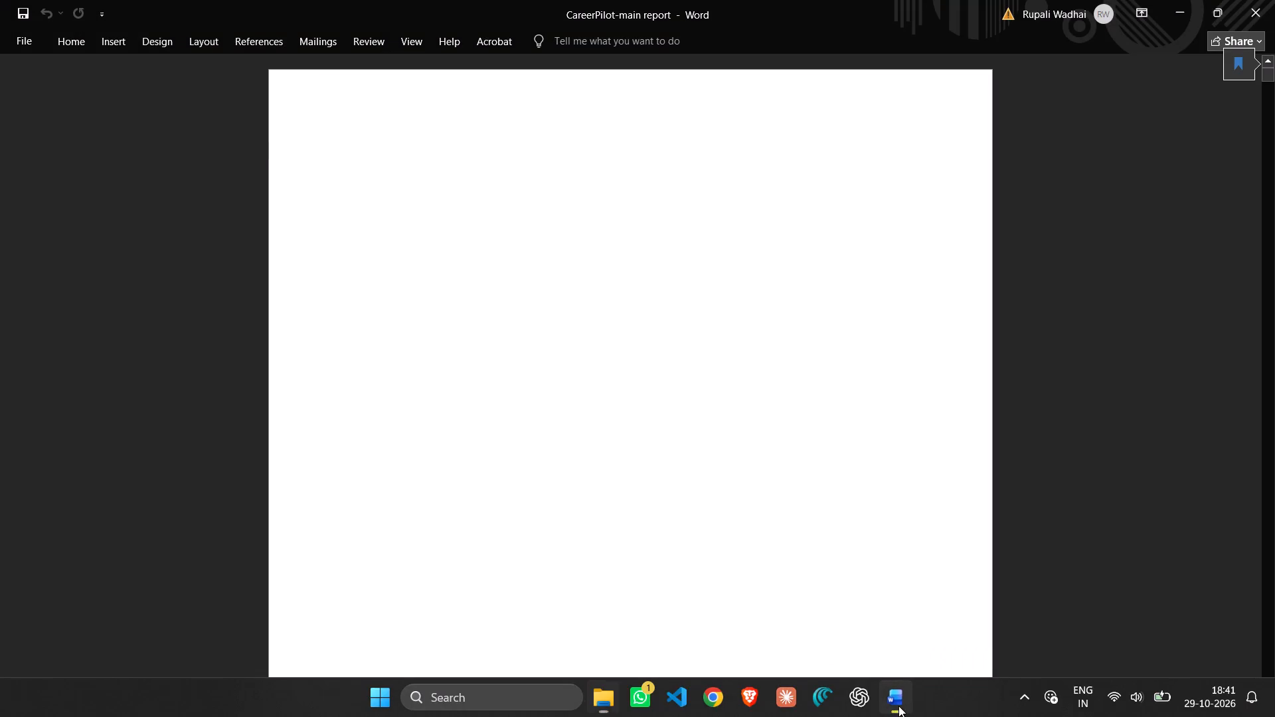
# Review the main report's front matter, from the title and certificate pages through the abstract to the table of contents.
pyautogui.scroll(4, 619, 318)
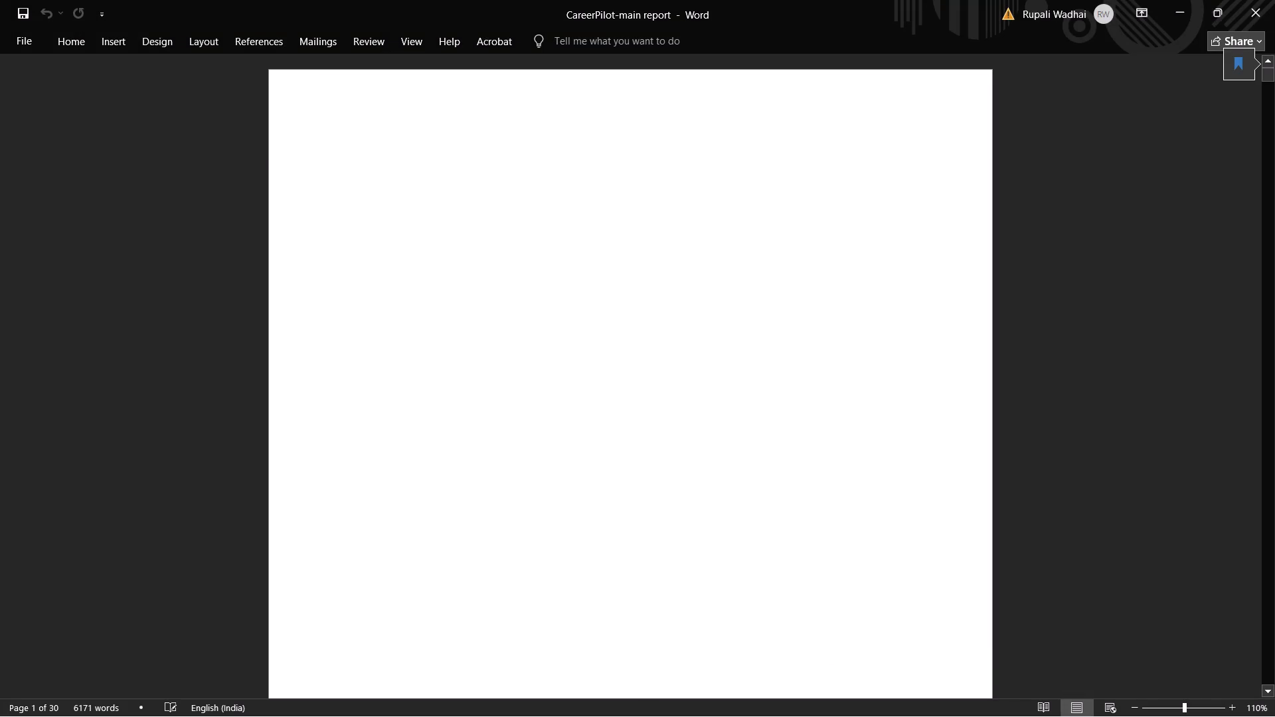
pyautogui.scroll(-15, 622, 318)
pyautogui.scroll(1, 632, 310)
pyautogui.scroll(-12, 632, 309)
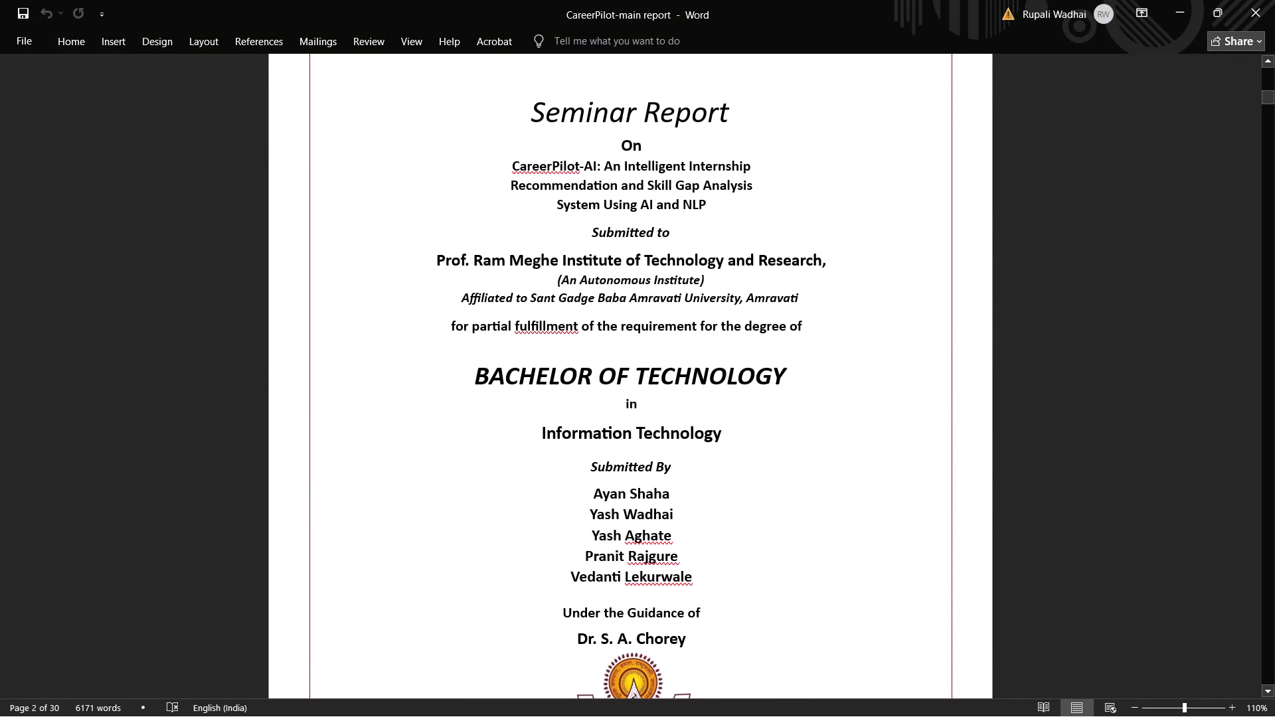
pyautogui.scroll(-3, 632, 309)
pyautogui.scroll(1, 632, 309)
pyautogui.scroll(-10, 632, 309)
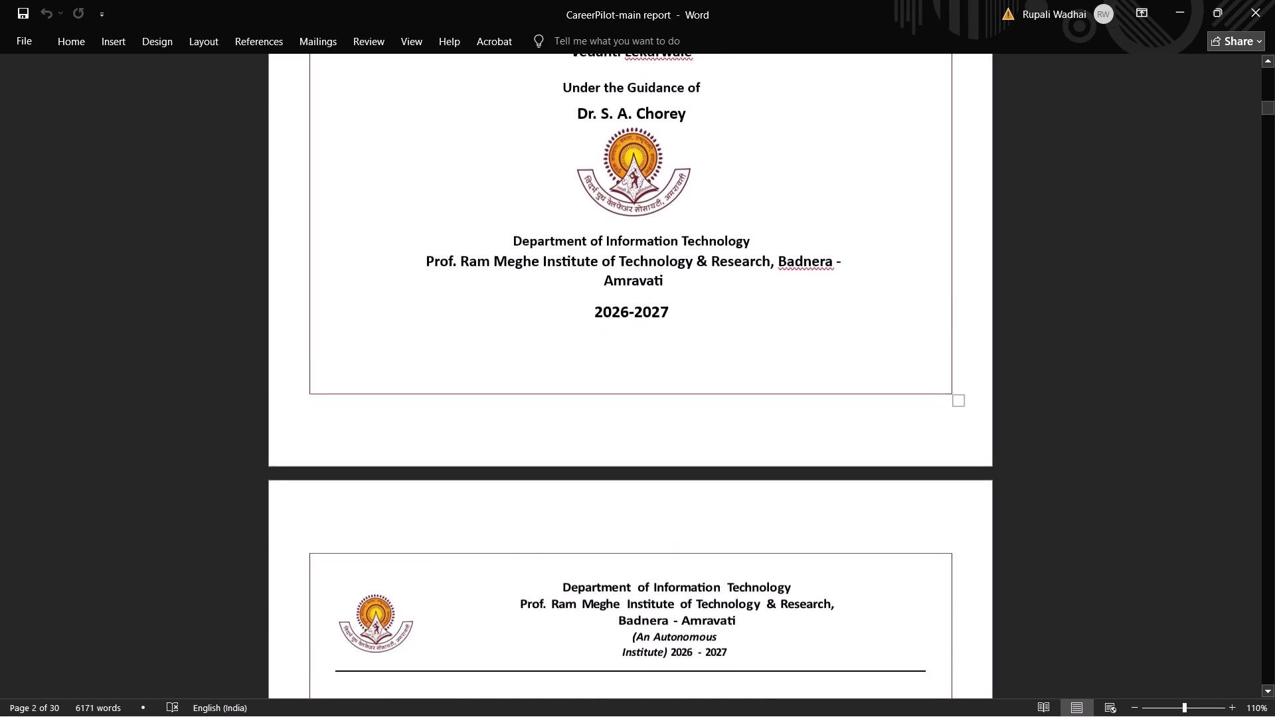
pyautogui.scroll(-18, 632, 309)
pyautogui.scroll(-5, 632, 309)
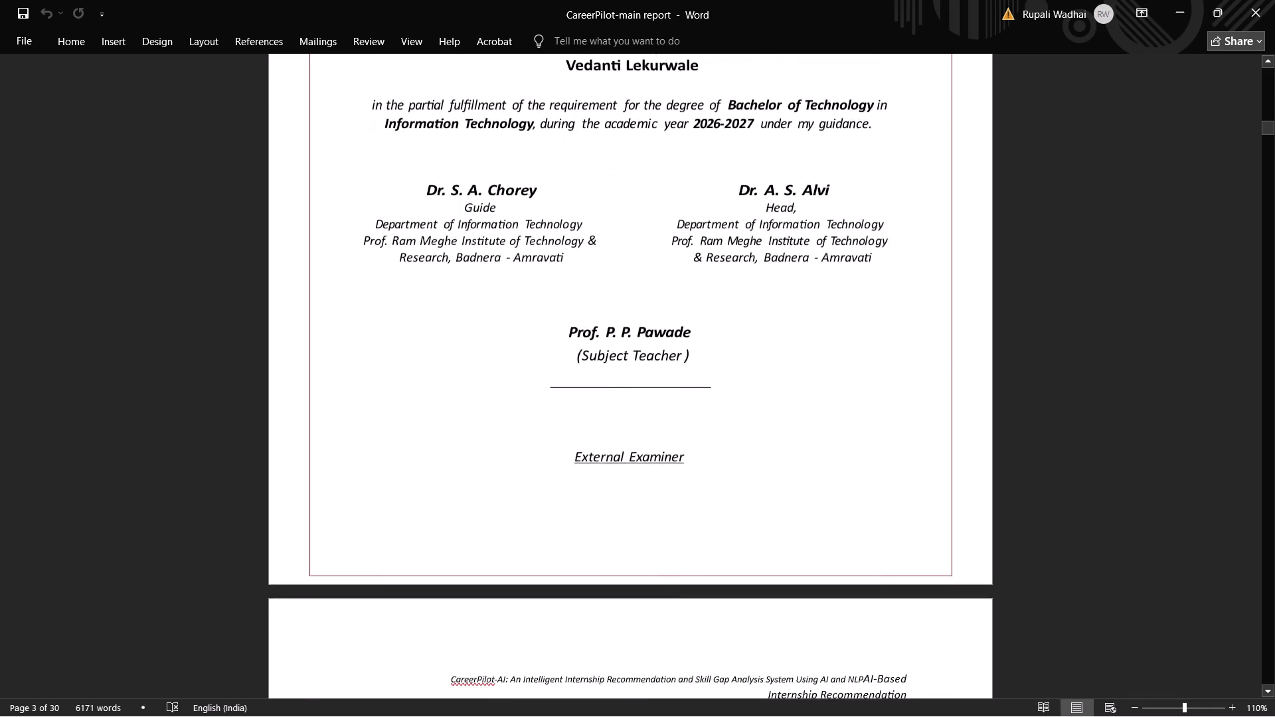
pyautogui.scroll(-11, 632, 309)
pyautogui.scroll(-20, 639, 304)
pyautogui.scroll(-6, 639, 304)
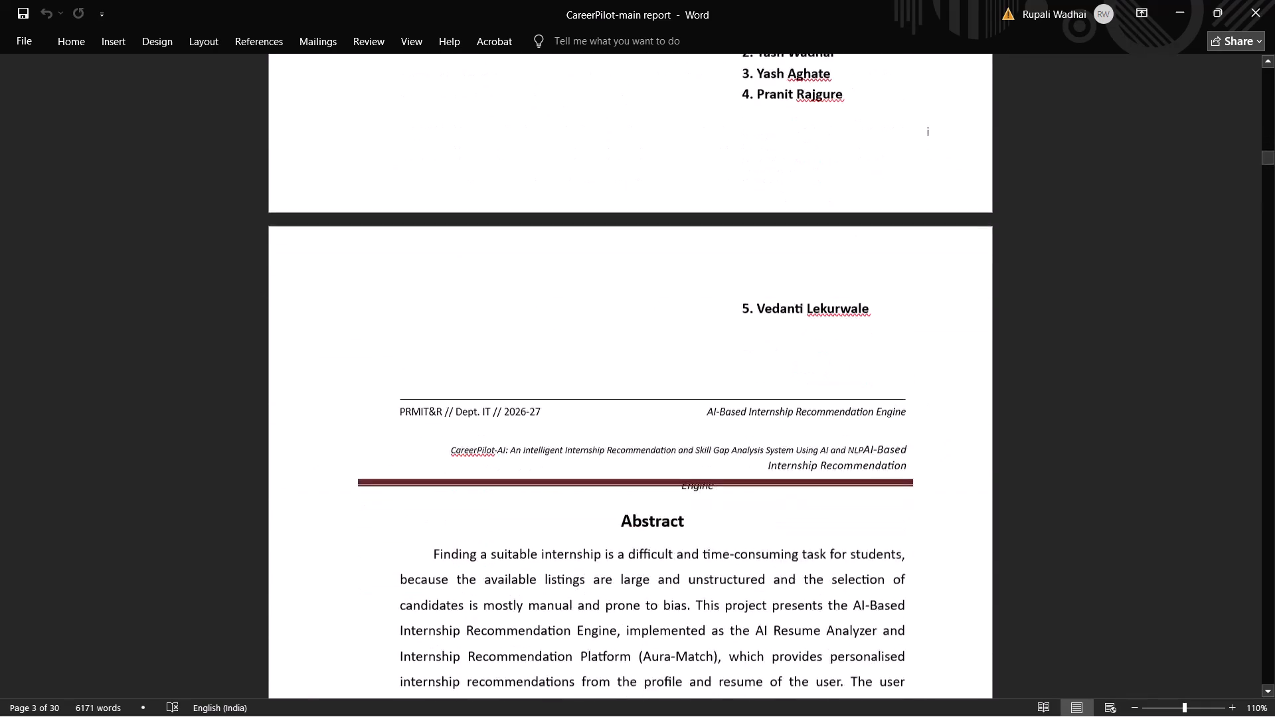
pyautogui.scroll(-11, 660, 289)
pyautogui.scroll(1, 665, 281)
pyautogui.scroll(-15, 665, 281)
pyautogui.scroll(1, 667, 280)
pyautogui.scroll(-5, 667, 280)
pyautogui.scroll(1, 667, 280)
pyautogui.scroll(-11, 667, 279)
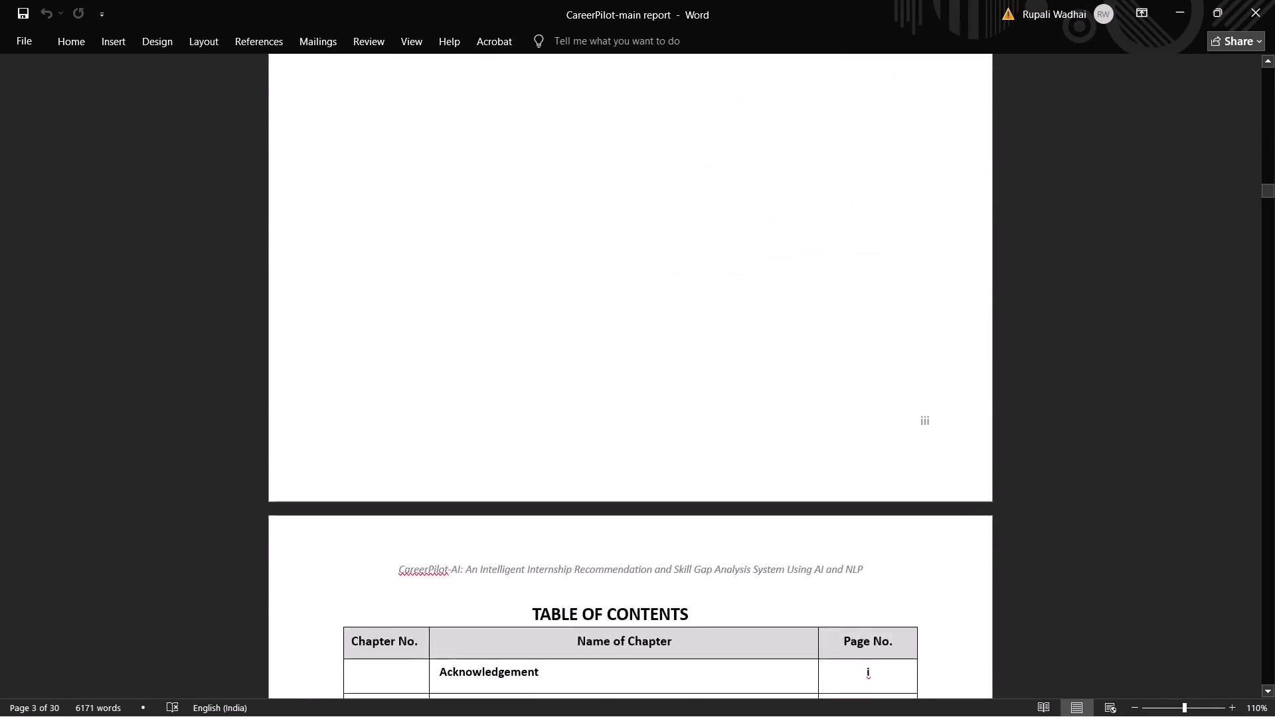
pyautogui.scroll(-10, 674, 268)
pyautogui.scroll(2, 674, 268)
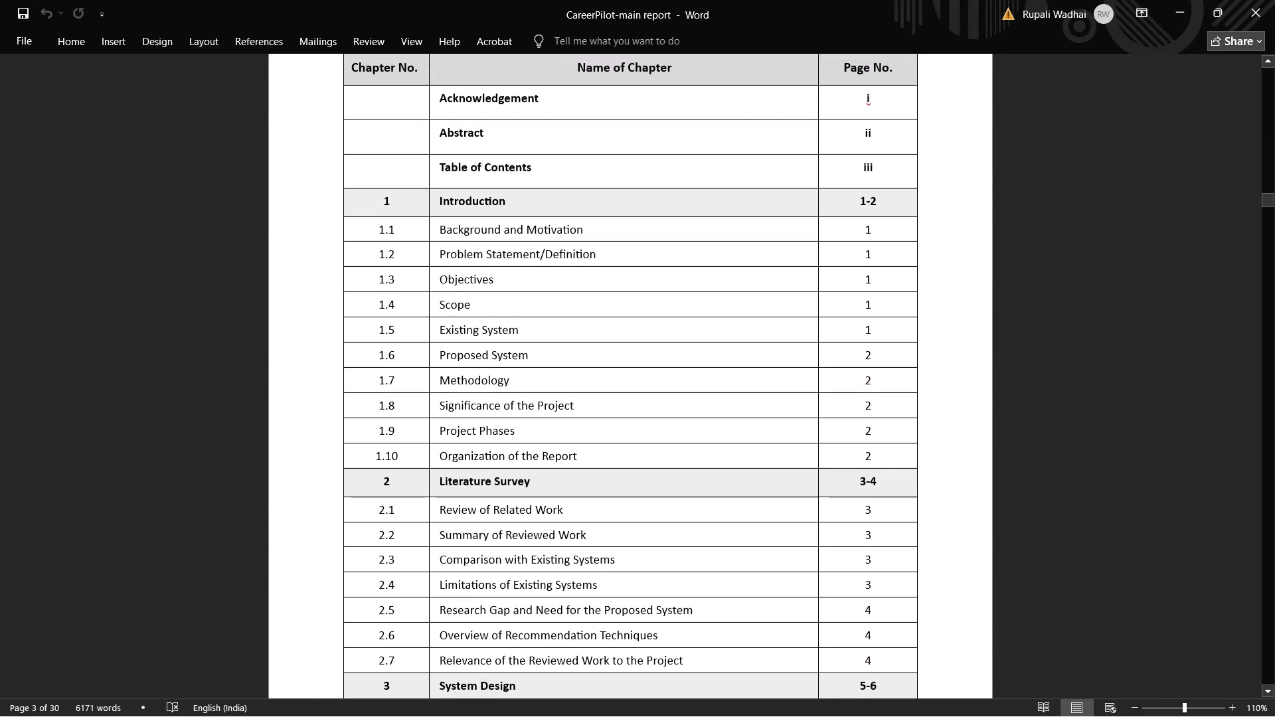
pyautogui.scroll(1, 674, 268)
pyautogui.click(586, 272)
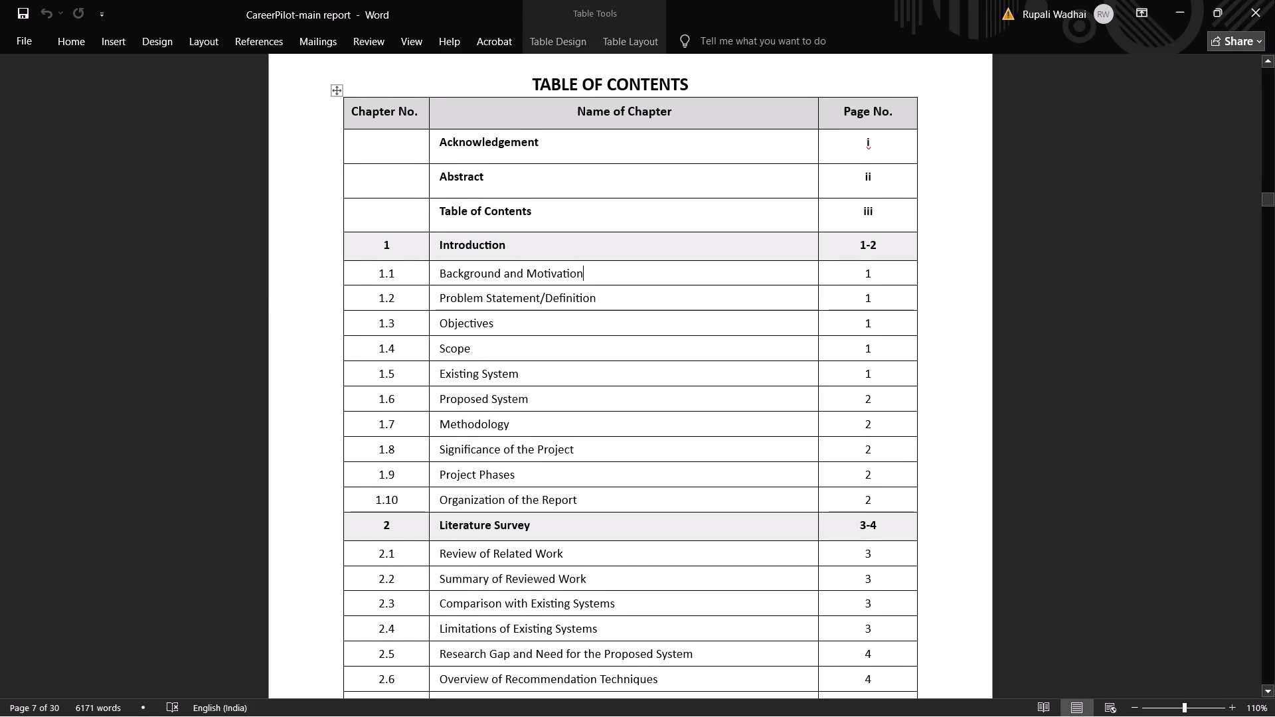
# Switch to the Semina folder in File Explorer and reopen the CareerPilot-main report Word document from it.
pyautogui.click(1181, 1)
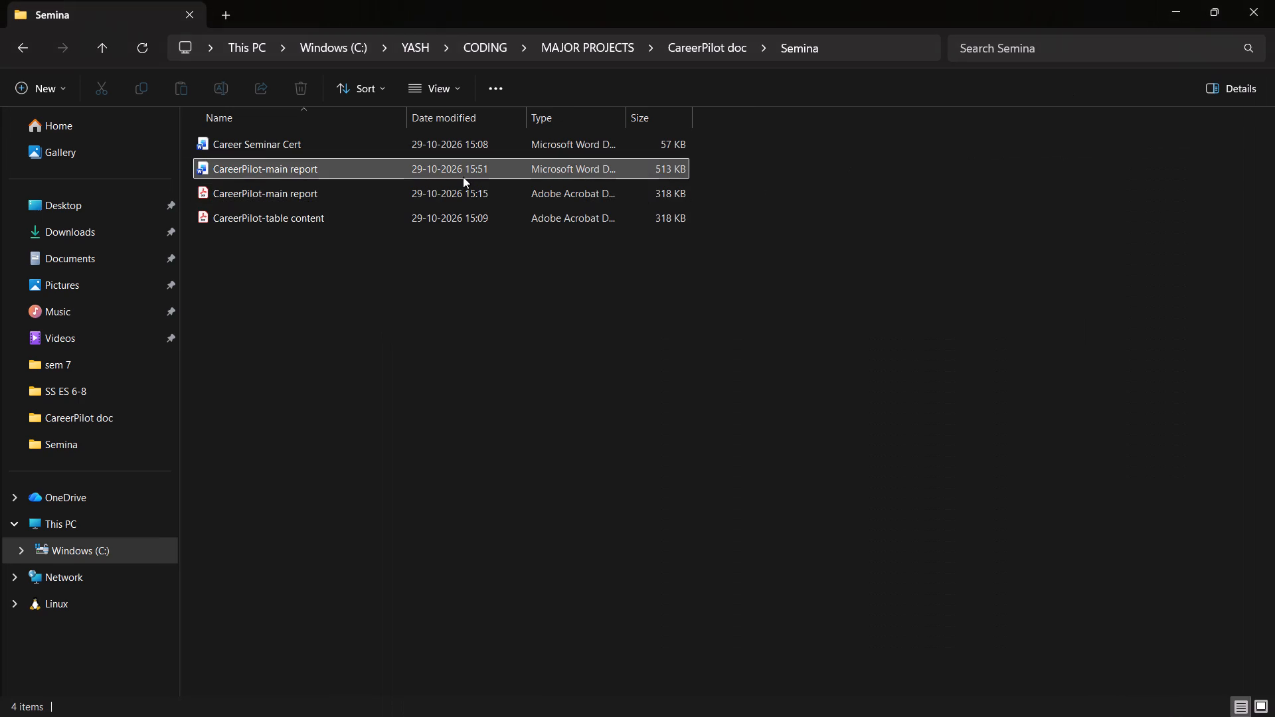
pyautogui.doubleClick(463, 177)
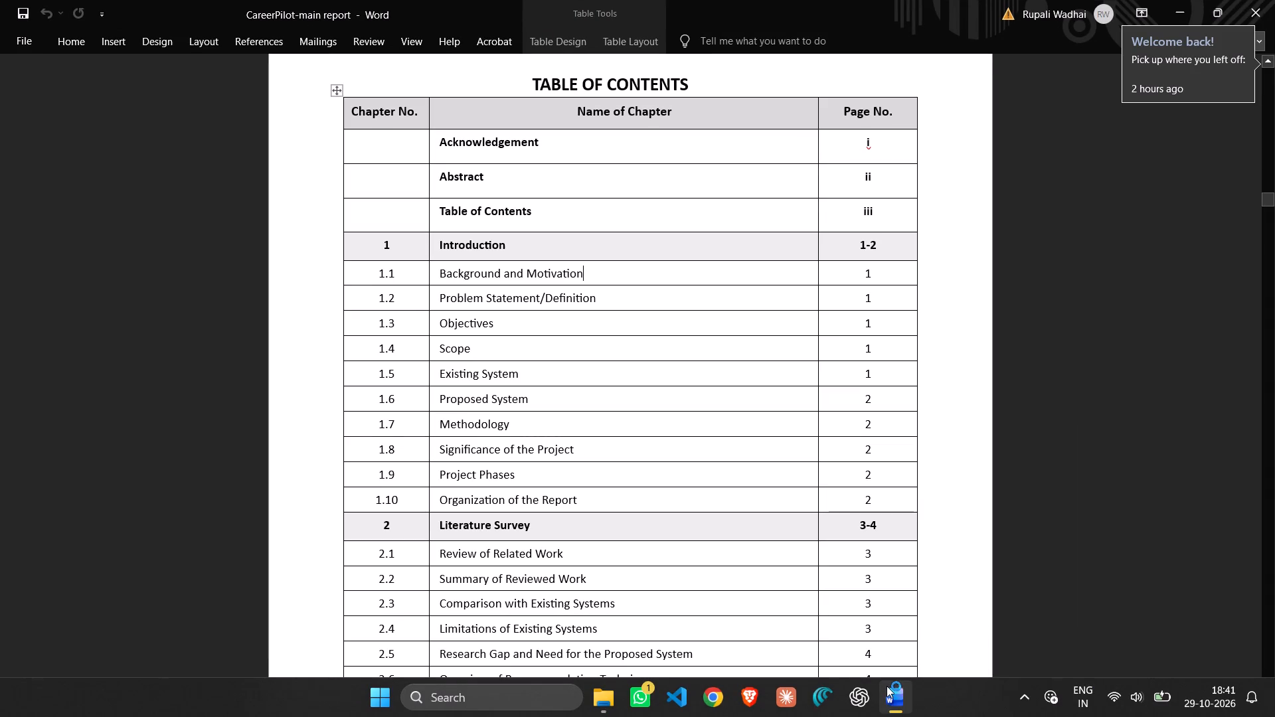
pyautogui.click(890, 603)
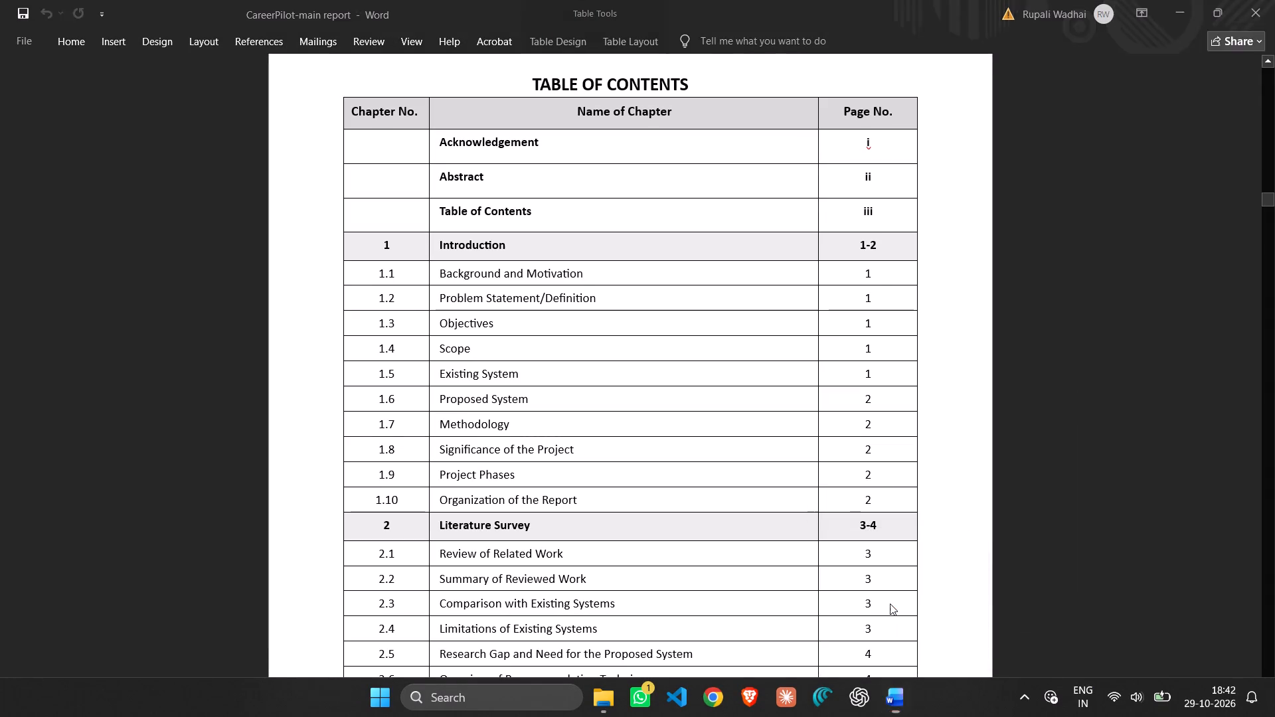
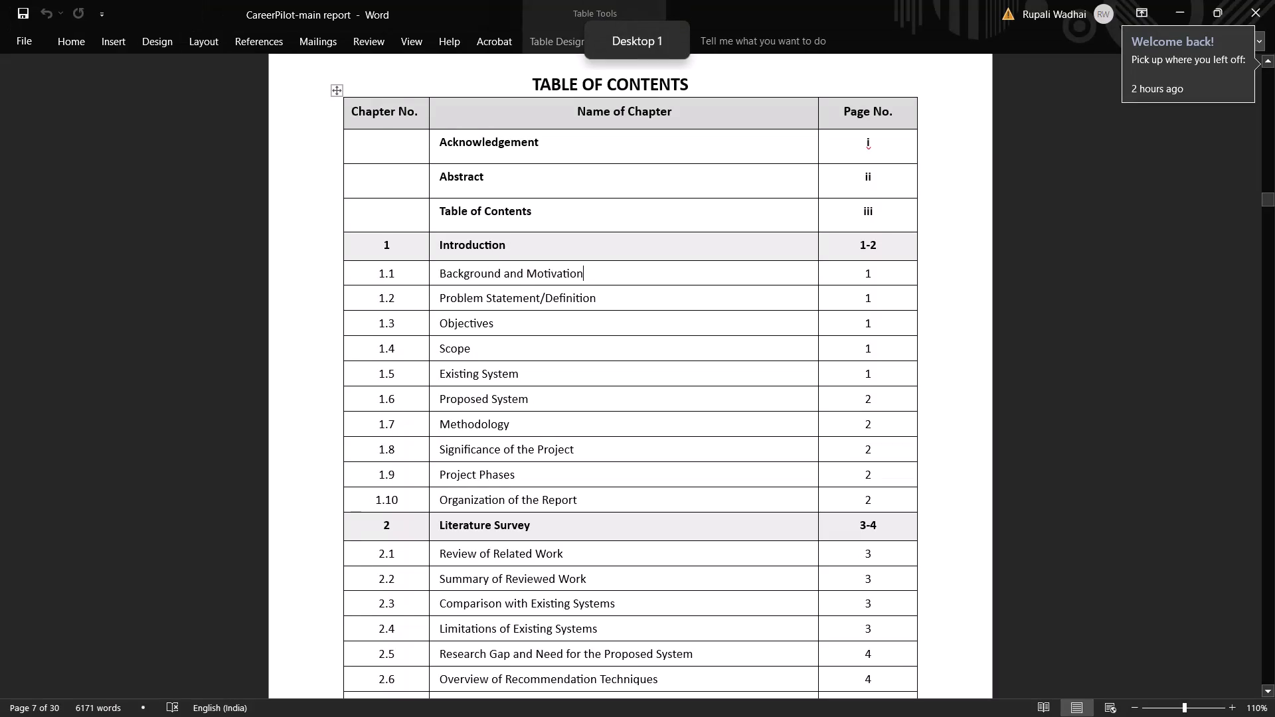
# Switch from the main report on Desktop 1 to the File Explorer Home window on Desktop 2.
pyautogui.click(686, 384)
pyautogui.press('ctrl+super+Left')
pyautogui.click(703, 544)
pyautogui.press('ctrl+super+Right')
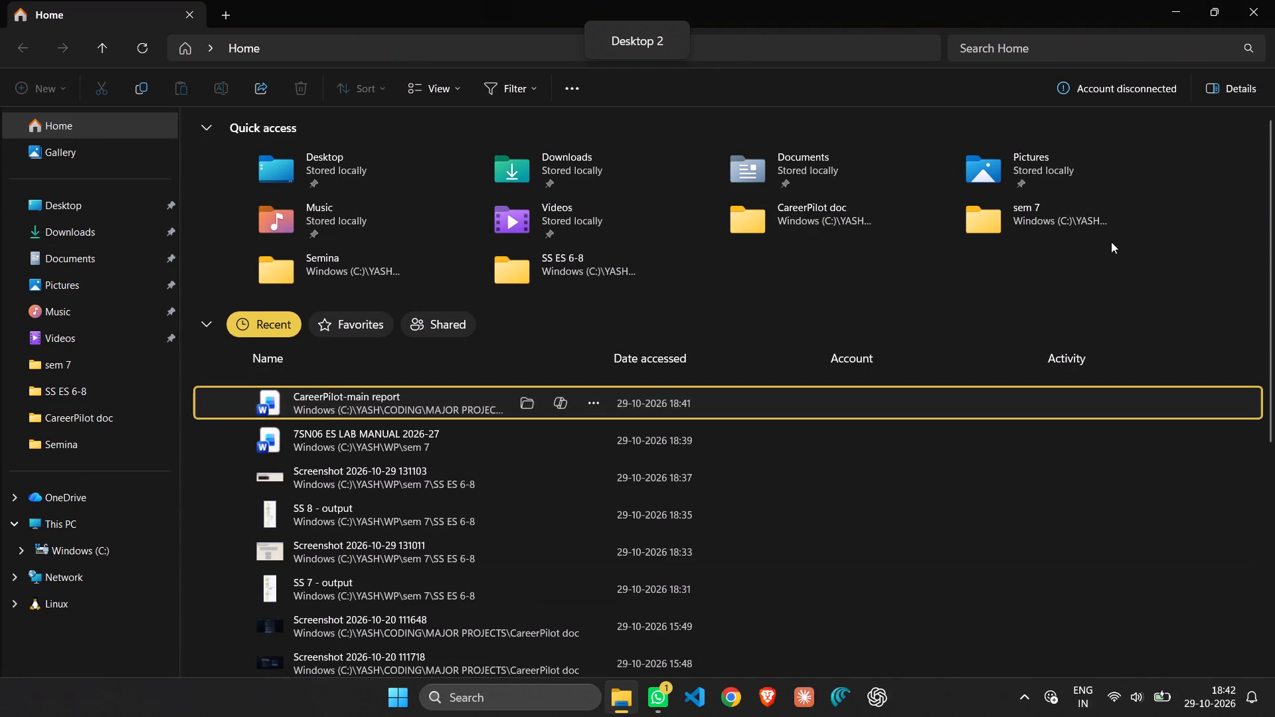
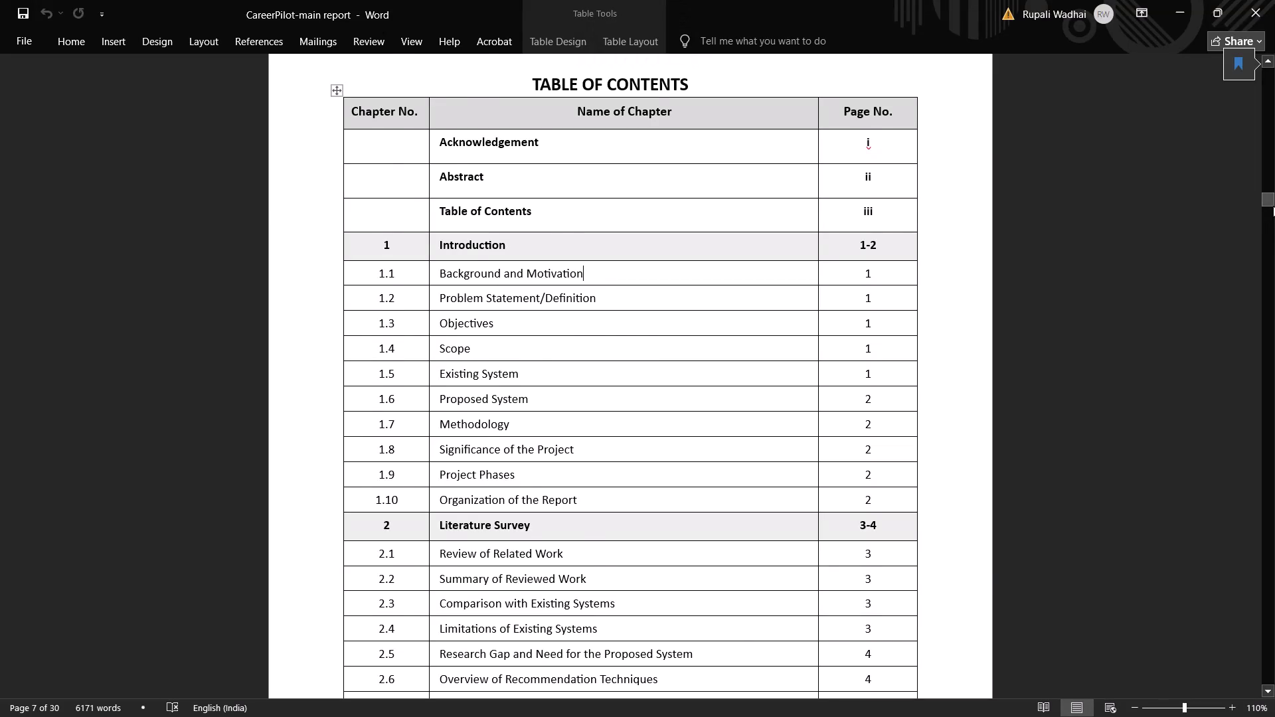
# Compare the table of contents entries with the section headings of Chapter 1 in the main report.
pyautogui.moveTo(1273, 206); pyautogui.dragTo(1264, 240)
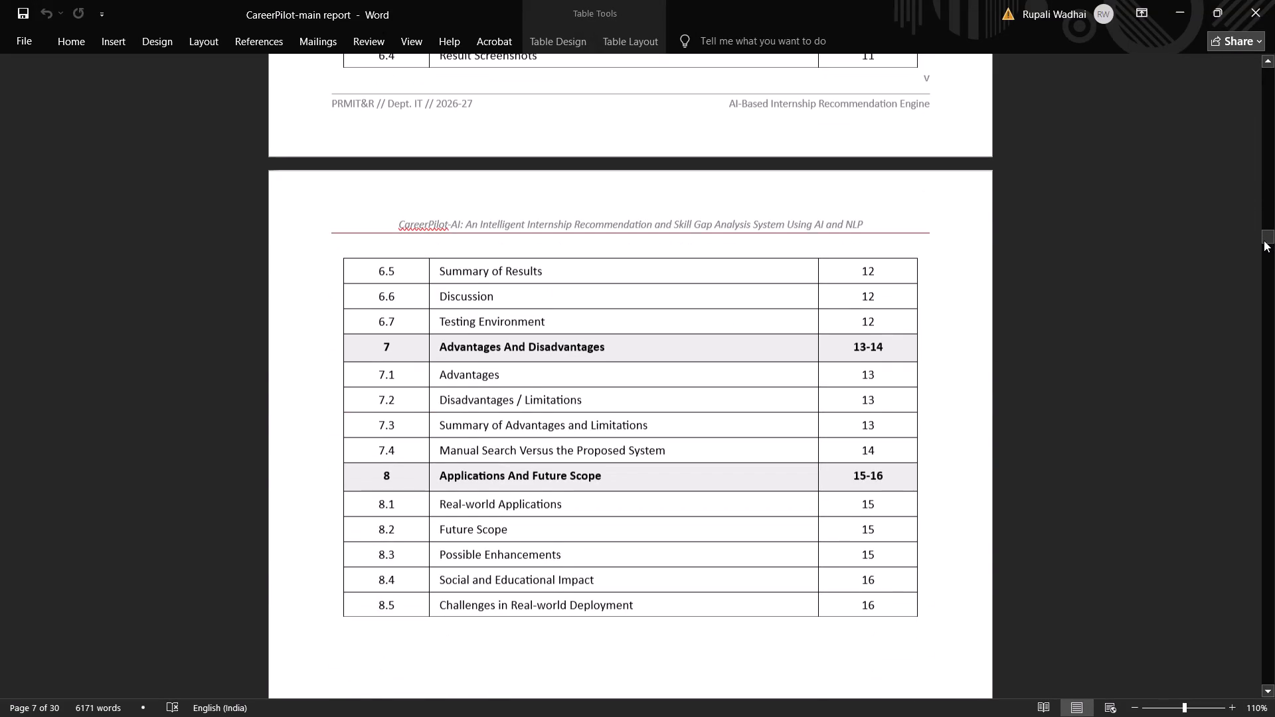
pyautogui.moveTo(1264, 240); pyautogui.dragTo(1259, 270)
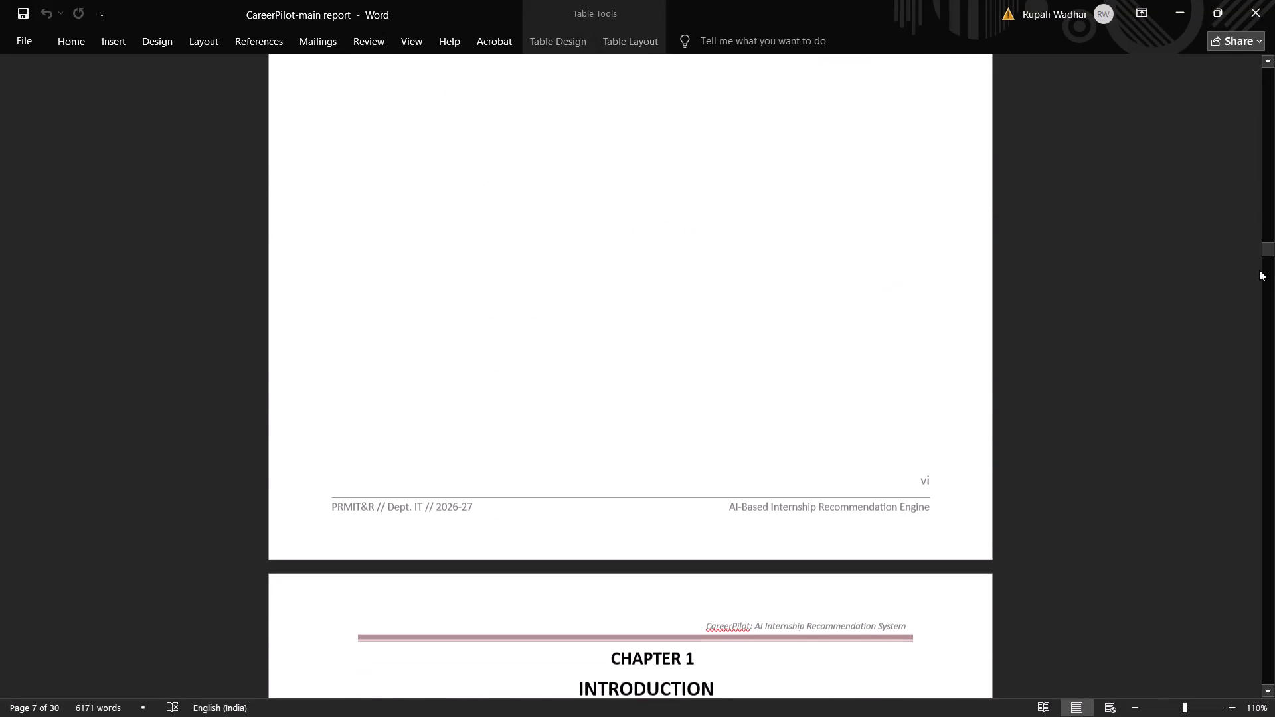
pyautogui.moveTo(1259, 270); pyautogui.dragTo(1255, 289)
pyautogui.scroll(-16, 994, 287)
pyautogui.scroll(1, 995, 287)
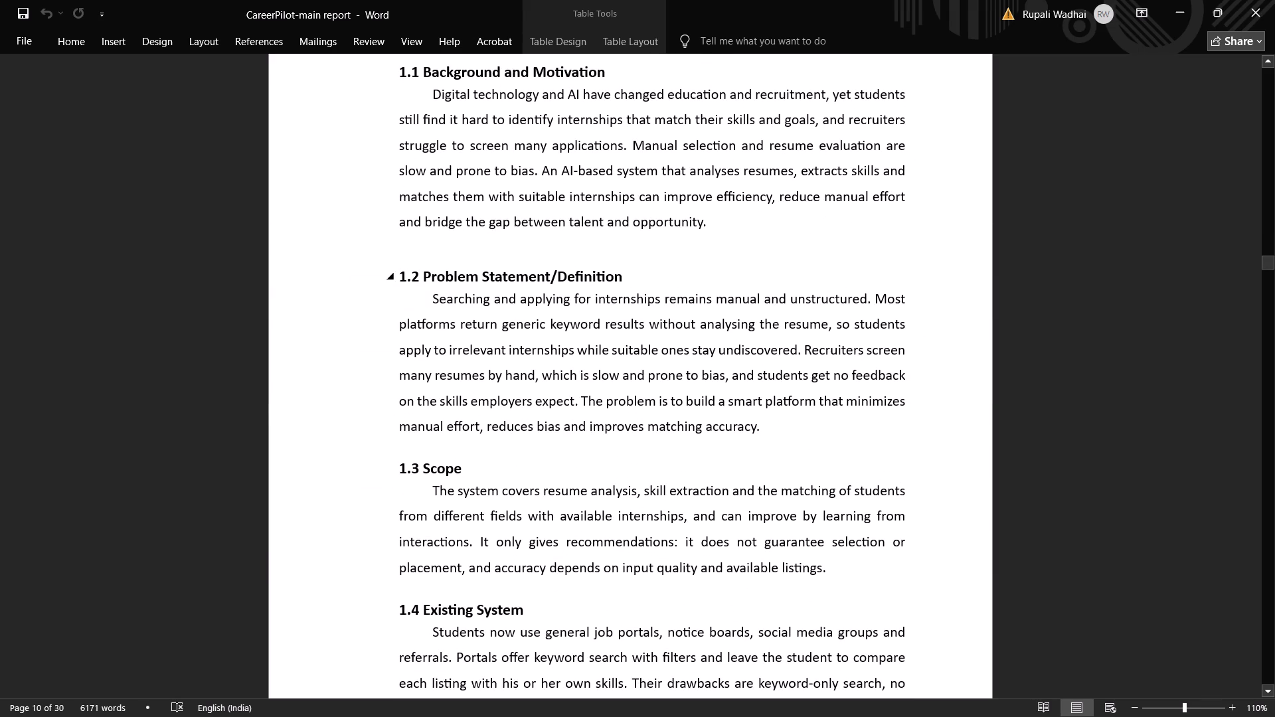
pyautogui.scroll(17, 630, 372)
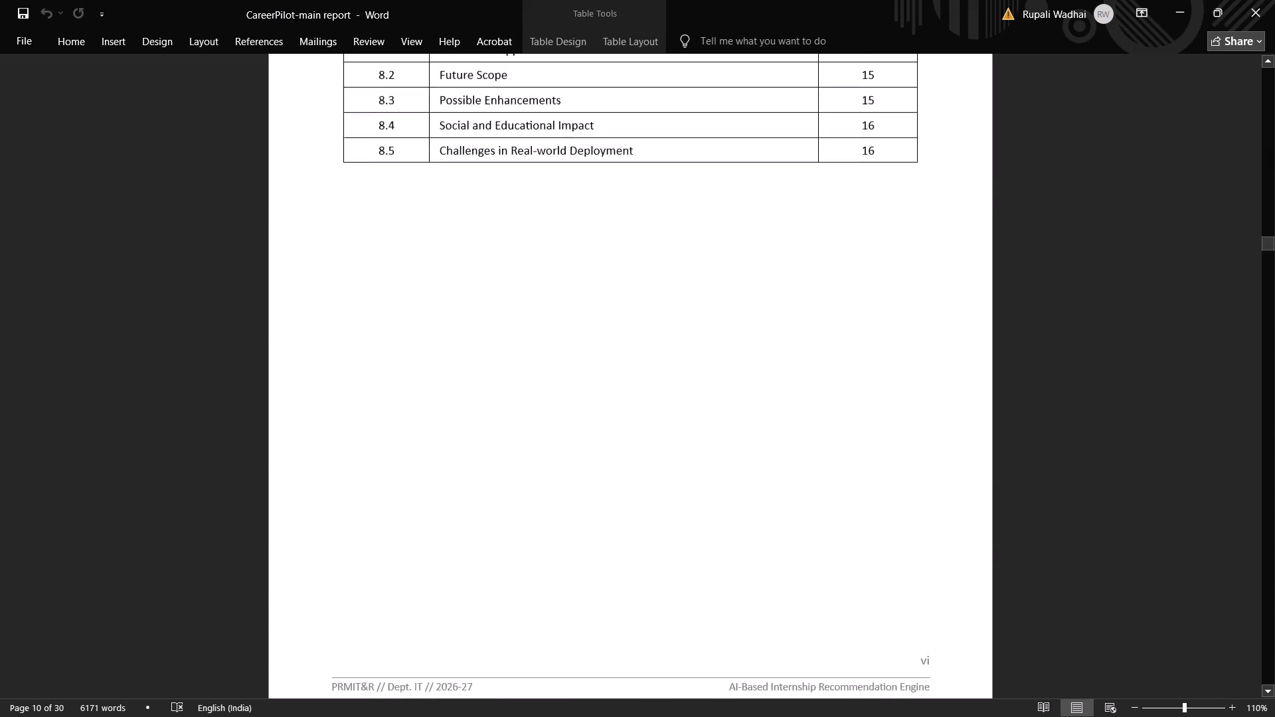
pyautogui.scroll(12, 632, 372)
pyautogui.scroll(19, 632, 372)
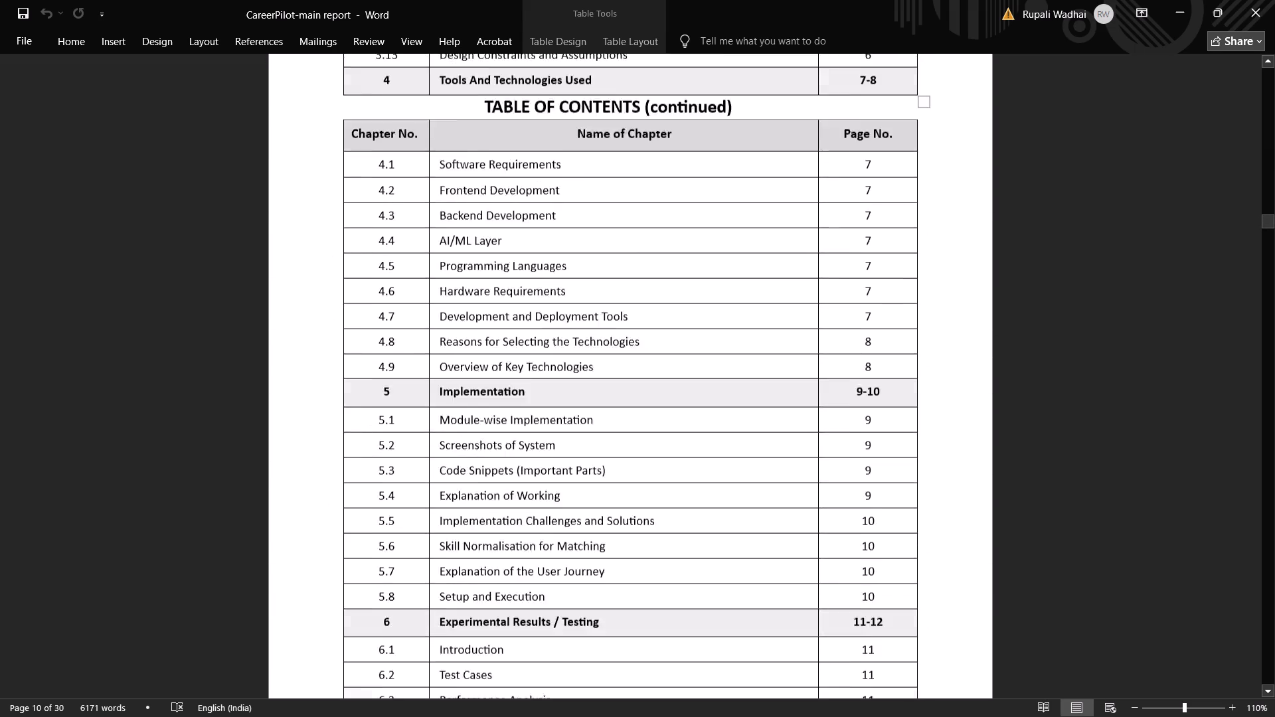
pyautogui.scroll(19, 620, 295)
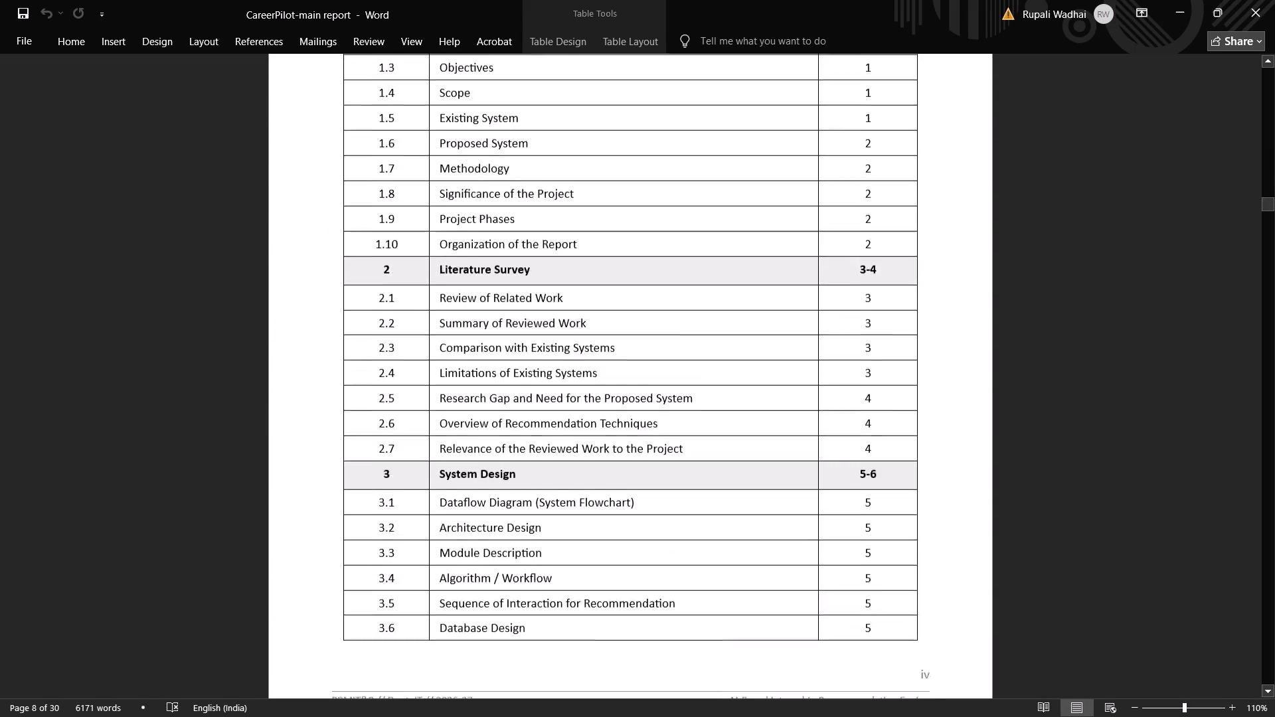
pyautogui.scroll(8, 620, 295)
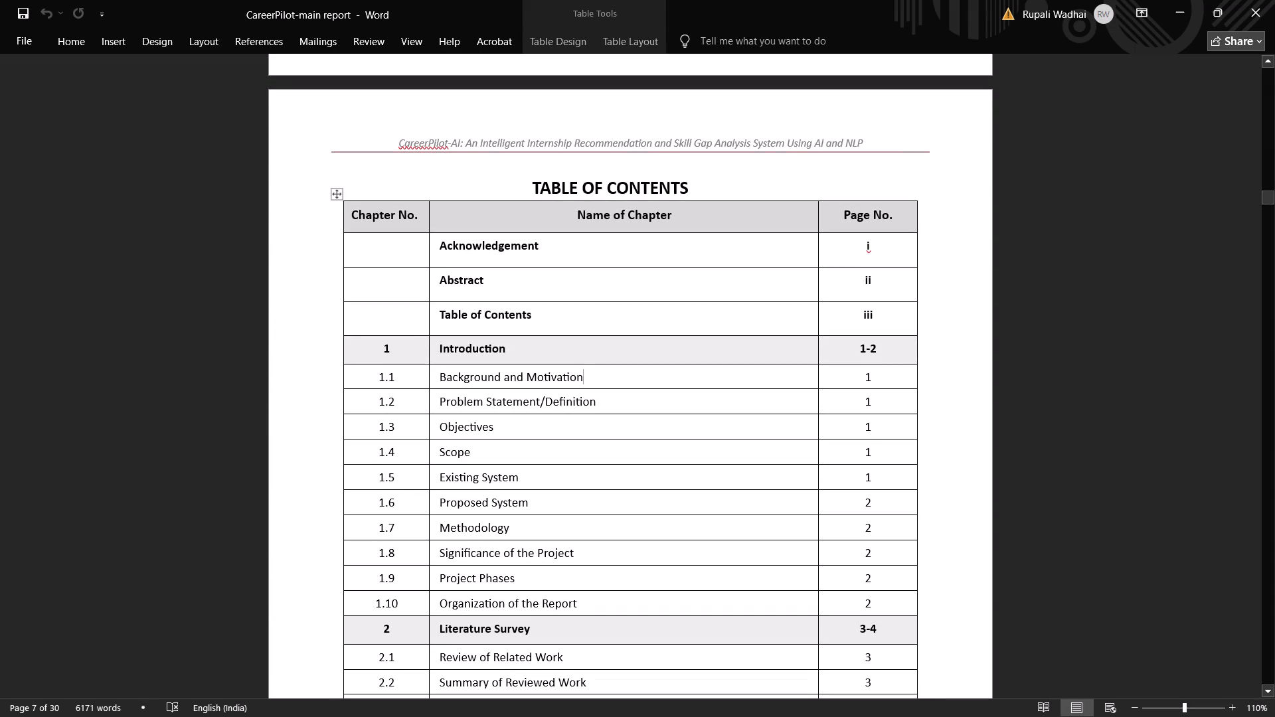
# Clear the chapter number, name and page number from the 1.3 Objectives row in the table of contents.
pyautogui.click(529, 436)
pyautogui.press('BackSpace')
pyautogui.press('BackSpace')
pyautogui.press('BackSpace')
pyautogui.press('BackSpace')
pyautogui.press('BackSpace')
pyautogui.press('BackSpace')
pyautogui.press('BackSpace')
pyautogui.press('BackSpace')
pyautogui.click(596, 428)
pyautogui.rightClick(596, 428)
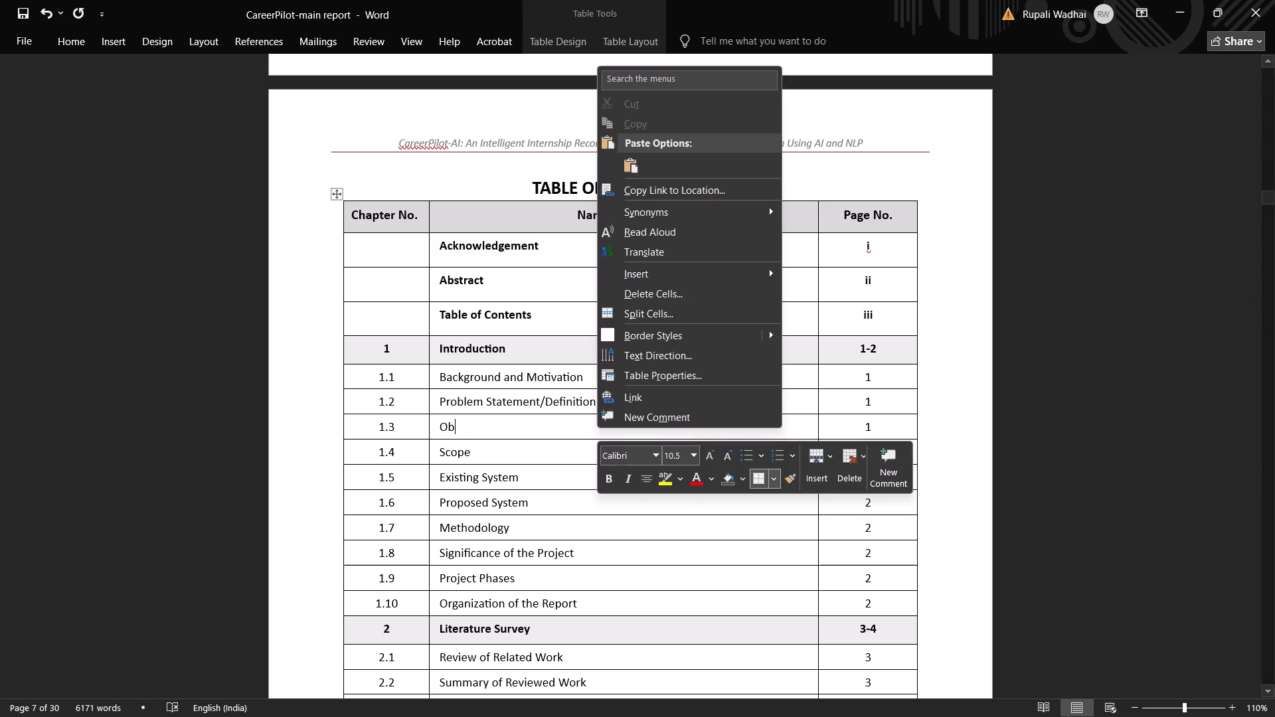
pyautogui.doubleClick(563, 430)
pyautogui.click(541, 436)
pyautogui.press('BackSpace')
pyautogui.press('BackSpace')
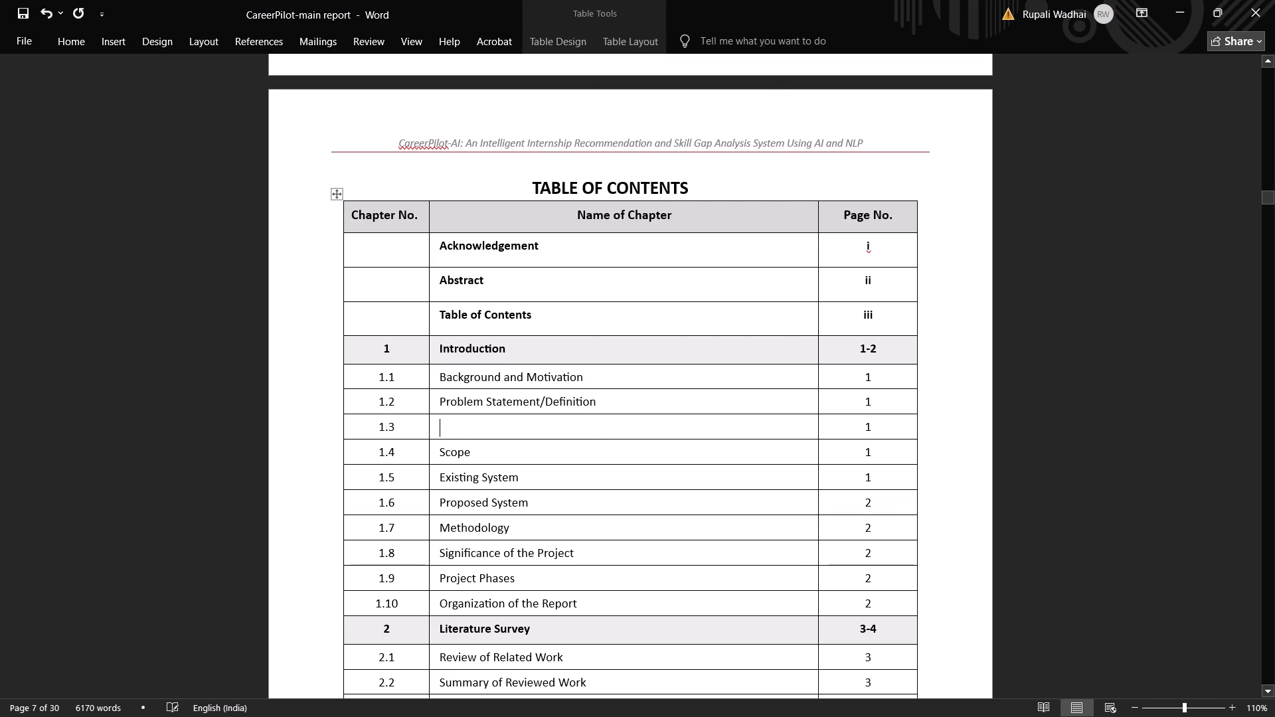
pyautogui.click(417, 432)
pyautogui.press('BackSpace')
pyautogui.press('BackSpace')
pyautogui.press('BackSpace')
pyautogui.press('BackSpace')
pyautogui.click(889, 436)
pyautogui.press('BackSpace')
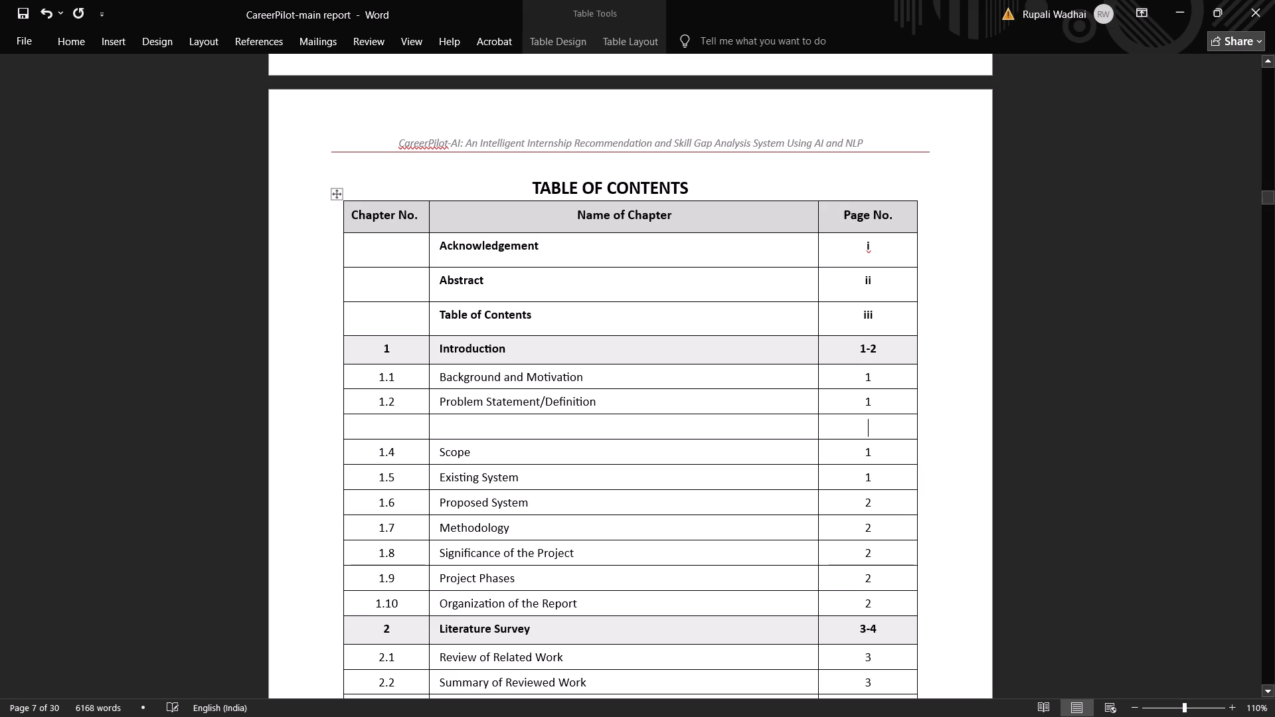
# Delete the entire emptied row between Problem Statement/Definition and Scope in the table of contents.
pyautogui.click(629, 435)
pyautogui.doubleClick(626, 434)
pyautogui.click(559, 431)
pyautogui.press('BackSpace')
pyautogui.press('BackSpace')
pyautogui.press('BackSpace')
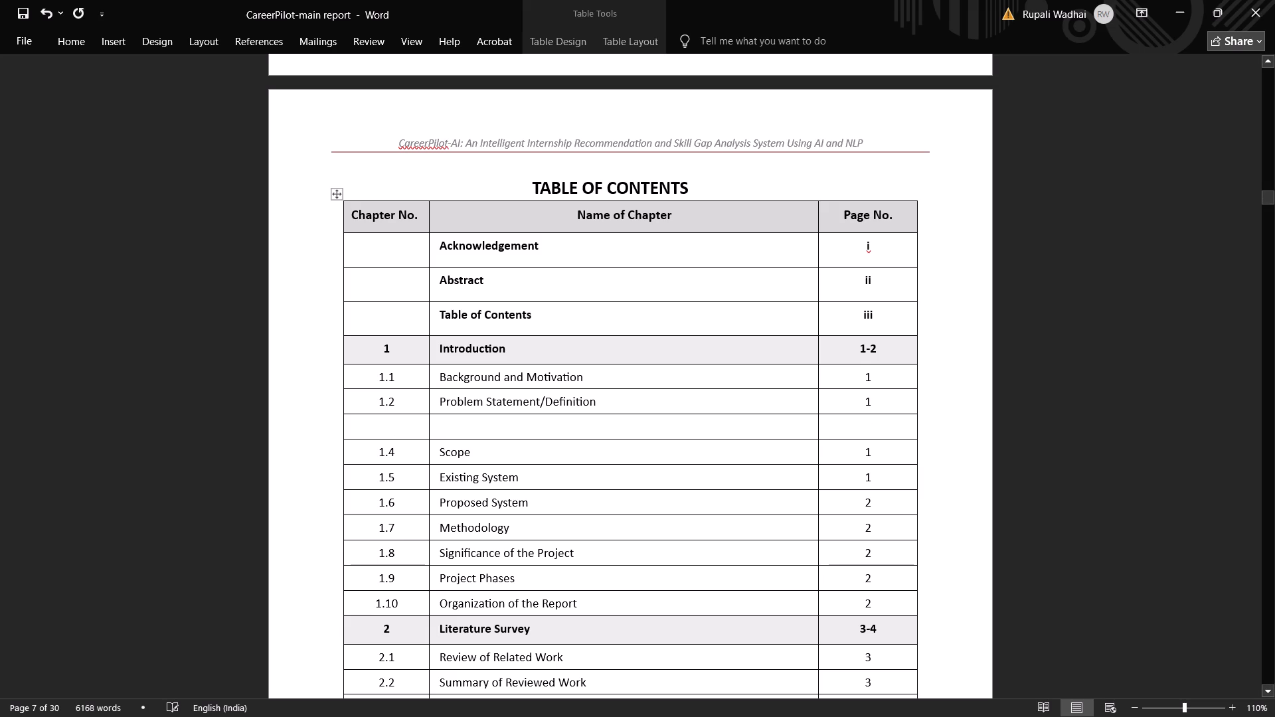
pyautogui.click(426, 430)
pyautogui.click(466, 424)
pyautogui.rightClick(487, 424)
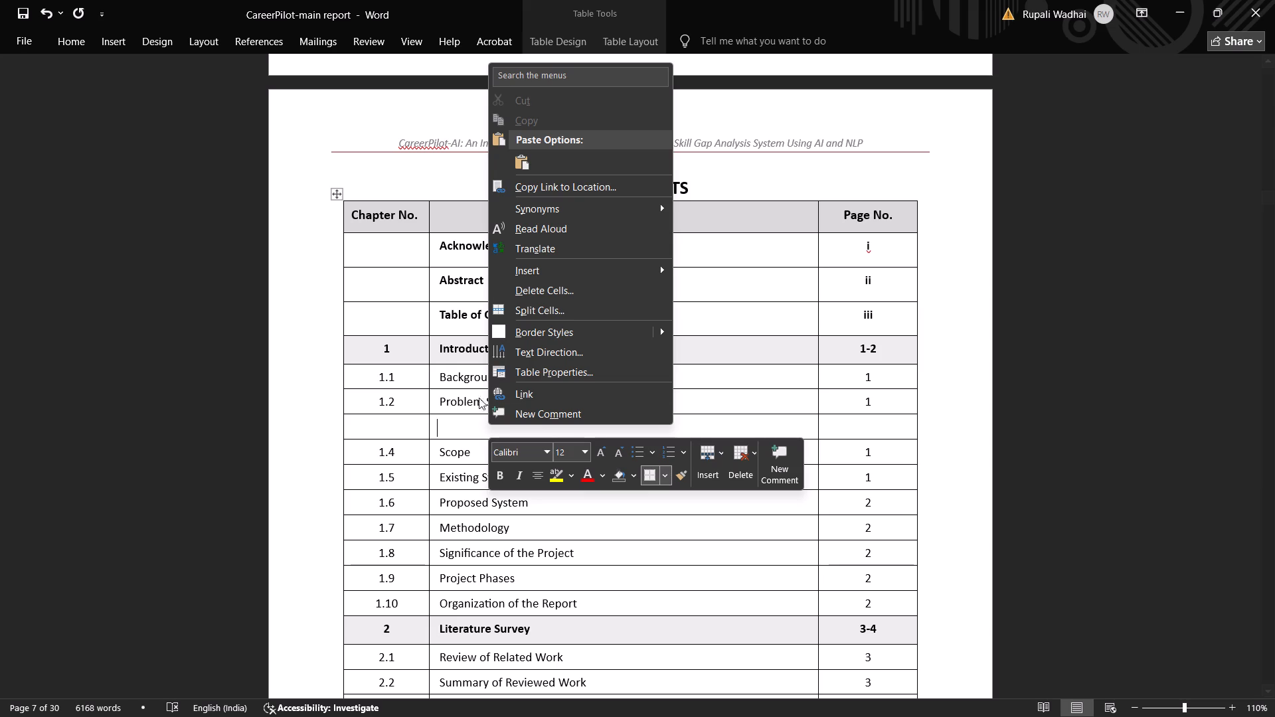
pyautogui.click(582, 297)
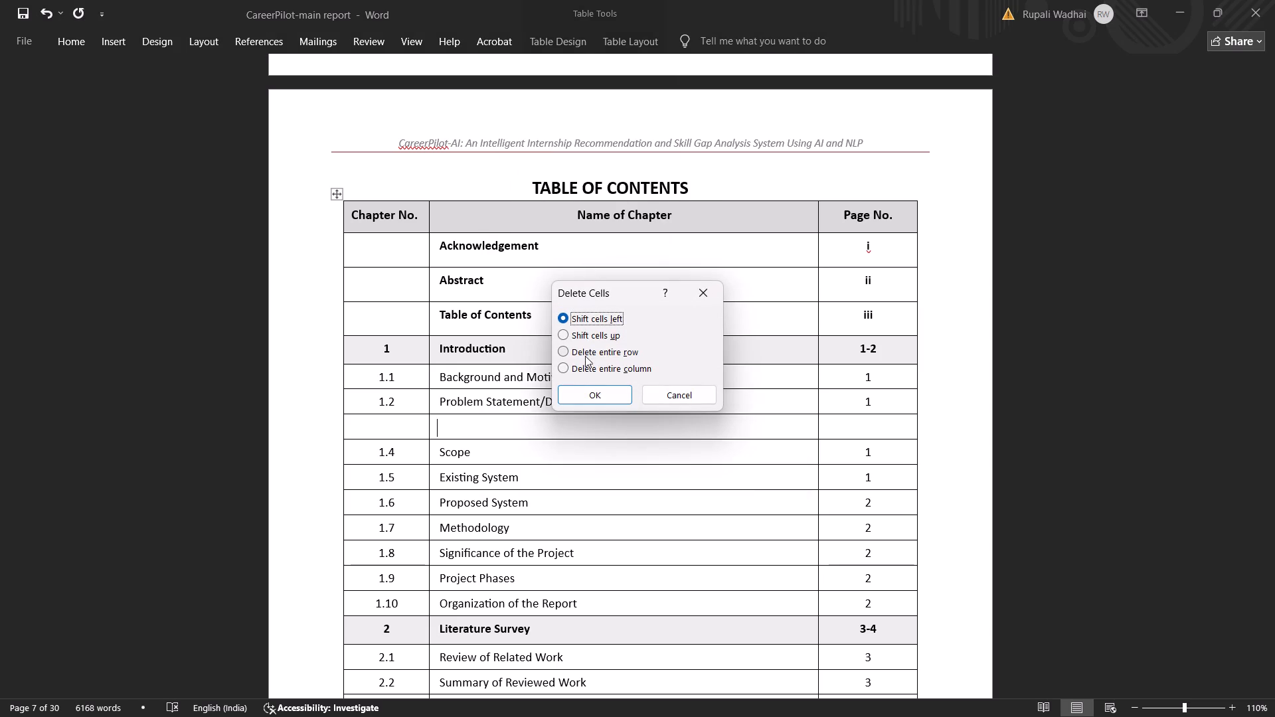
pyautogui.click(575, 353)
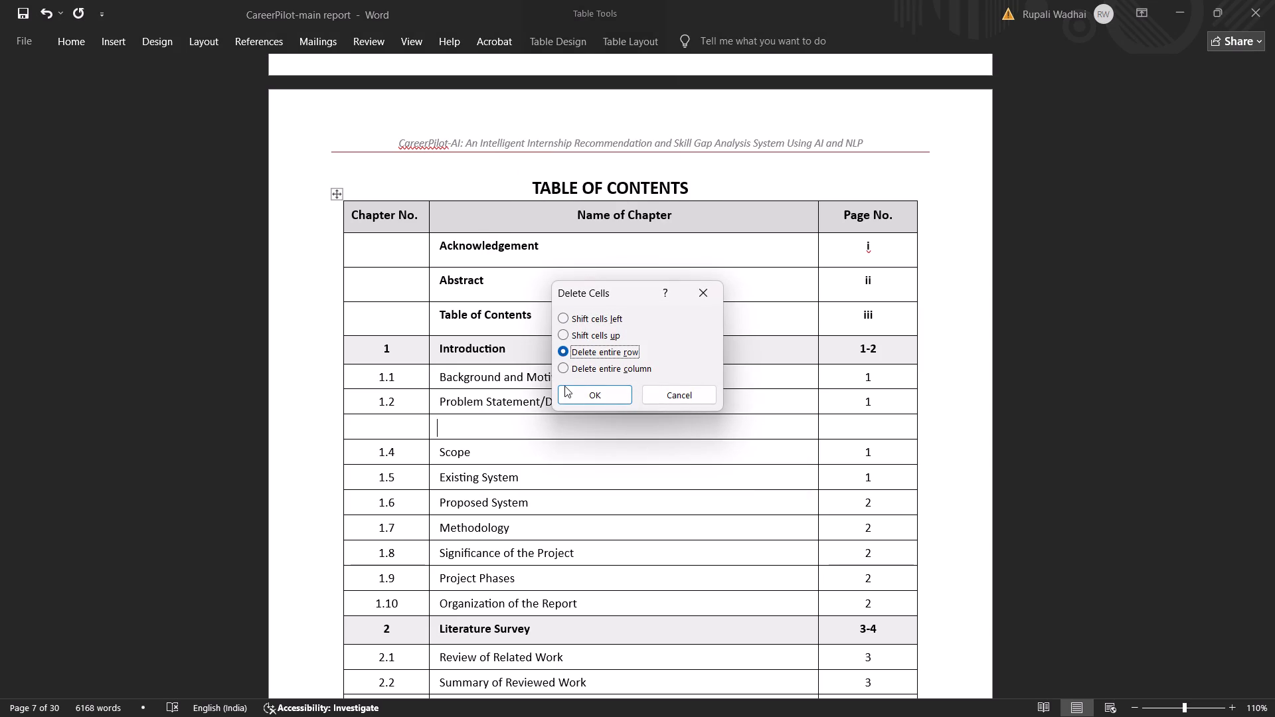
pyautogui.click(563, 386)
# Renumber the contents entries Scope, Existing System, Proposed System and Methodology as 1.3, 1.4, 1.5 and 1.6.
pyautogui.click(402, 426)
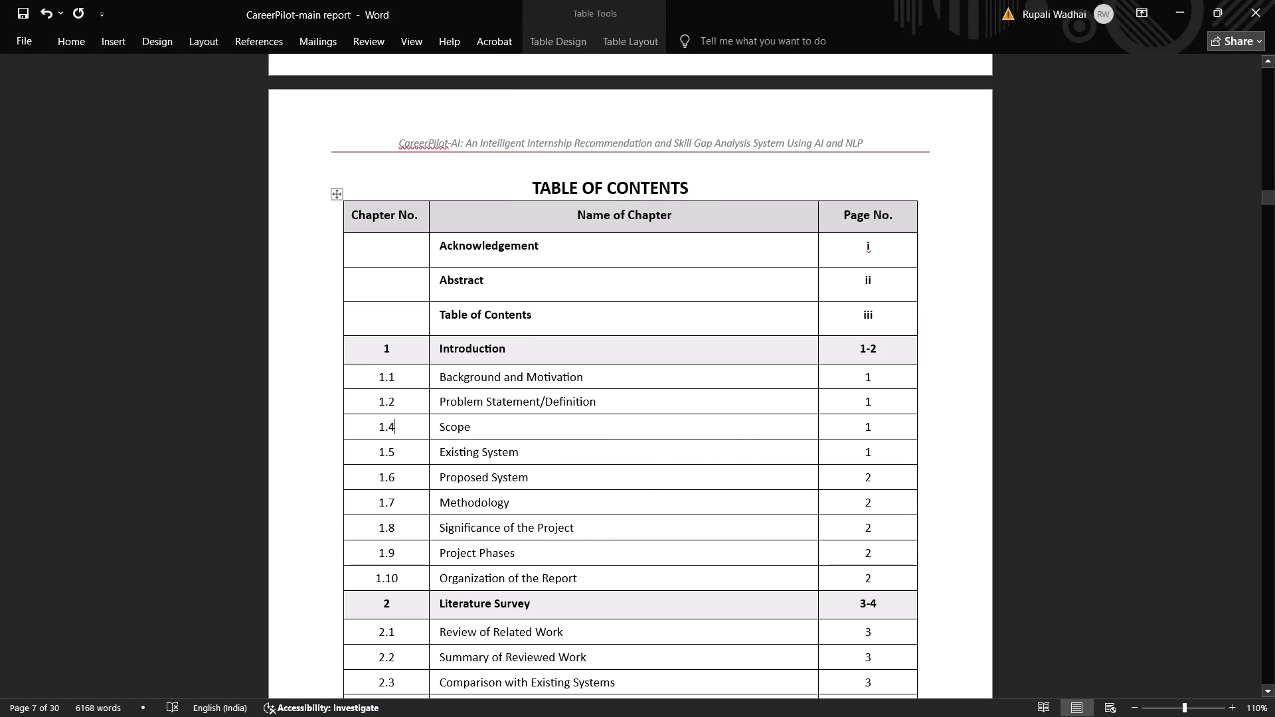
pyautogui.press('BackSpace')
pyautogui.press('3')
pyautogui.click(424, 456)
pyautogui.press('BackSpace')
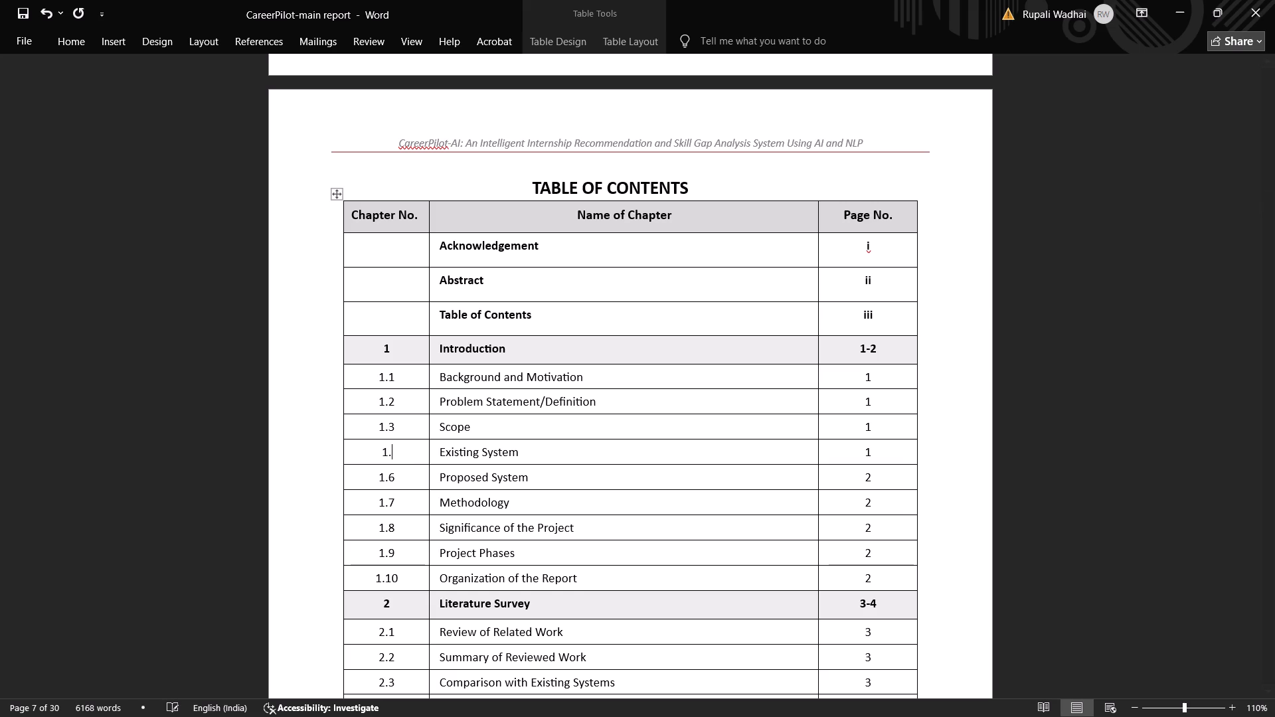
pyautogui.press('4')
pyautogui.press('Down')
pyautogui.press('BackSpace')
pyautogui.press('5')
pyautogui.press('Down')
pyautogui.press('BackSpace')
pyautogui.press('6')
# Renumber the contents entries Significance of the Project, Project Phases and Organization of the Report as 1.7, 1.8 and 1.9.
pyautogui.press('Down')
pyautogui.press('BackSpace')
pyautogui.press('7')
pyautogui.press('Down')
pyautogui.press('BackSpace')
pyautogui.press('8')
pyautogui.press('Down')
pyautogui.press('BackSpace')
pyautogui.press('9')
pyautogui.press('Right')
pyautogui.press('BackSpace')
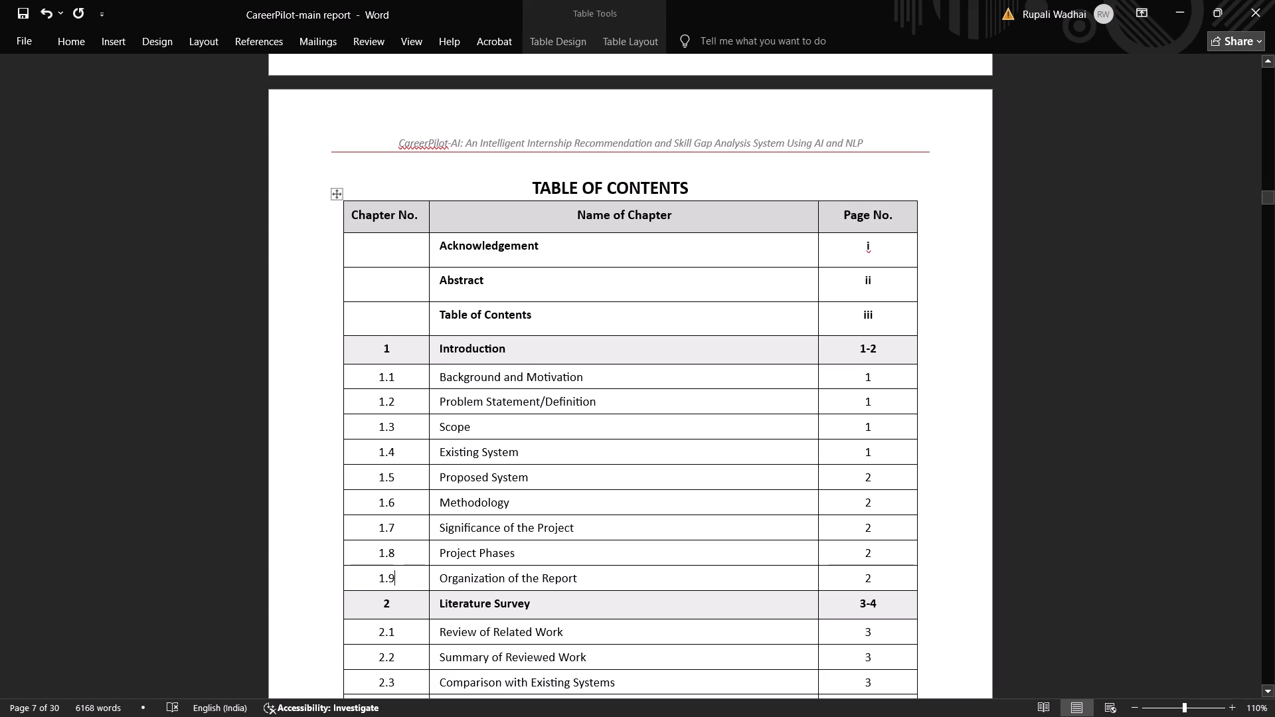
# Check the renumbered Chapter 1 contents entries against the section headings in the body of Chapter 1.
pyautogui.scroll(-5, 852, 299)
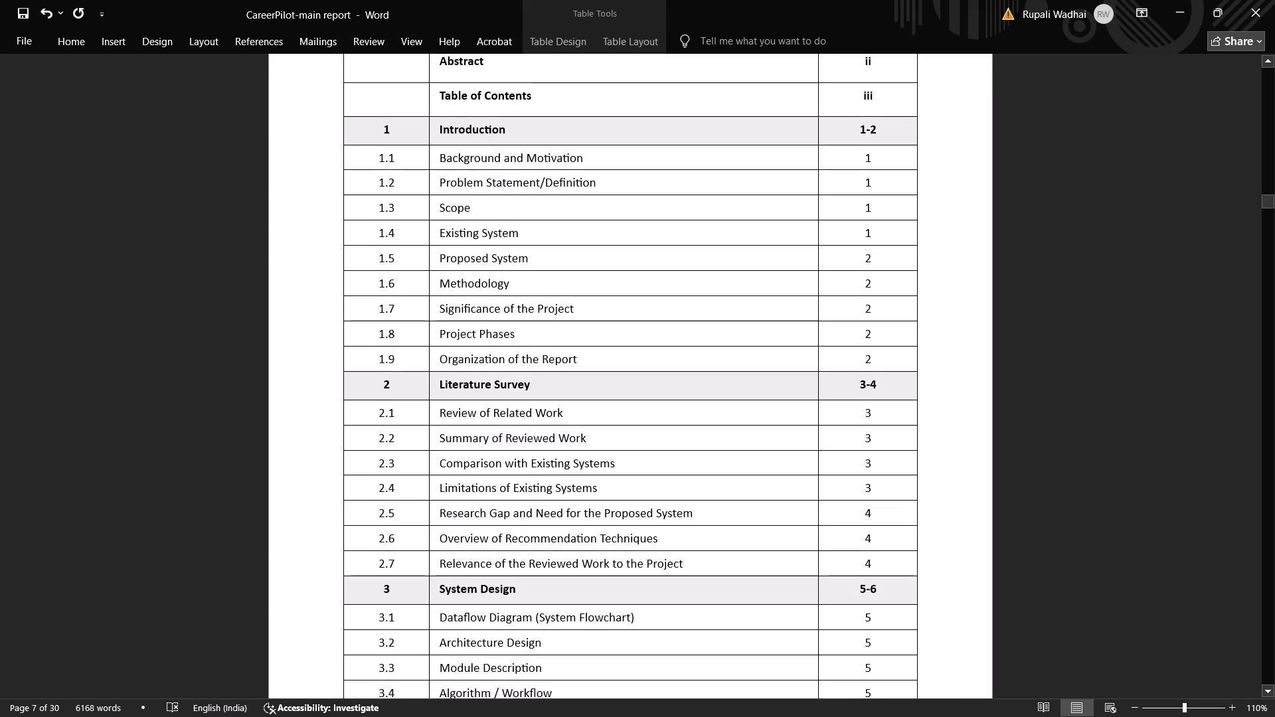
pyautogui.scroll(-1, 609, 356)
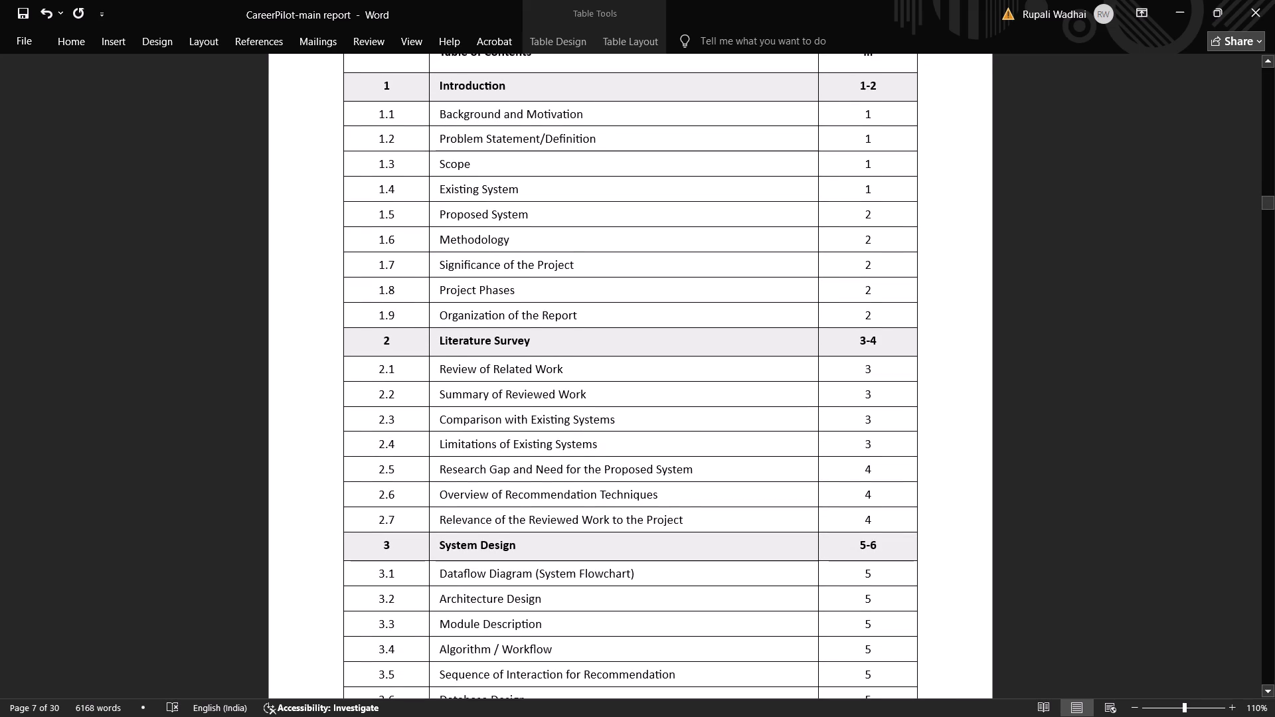
pyautogui.scroll(-20, 606, 358)
pyautogui.scroll(1, 608, 359)
pyautogui.scroll(-15, 608, 359)
pyautogui.scroll(-17, 614, 358)
pyautogui.scroll(-8, 855, 299)
pyautogui.scroll(1, 747, 311)
pyautogui.scroll(-12, 736, 311)
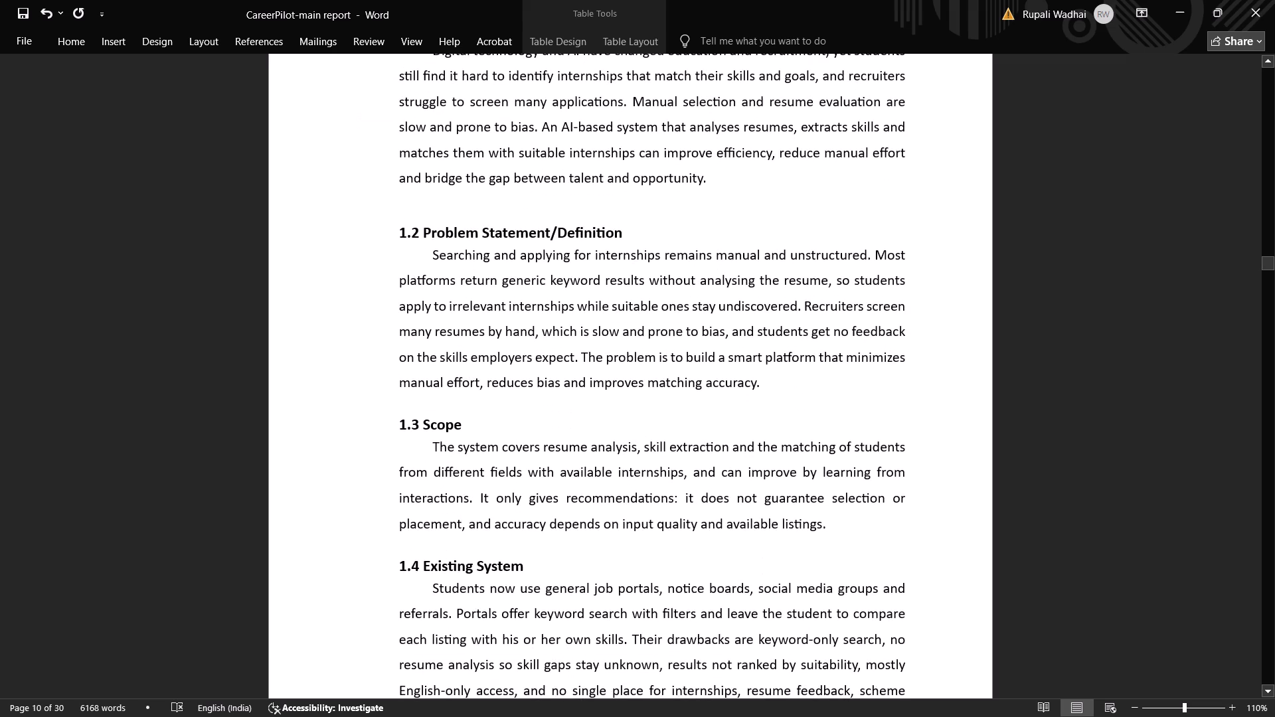
pyautogui.scroll(-17, 739, 309)
pyautogui.scroll(-7, 739, 309)
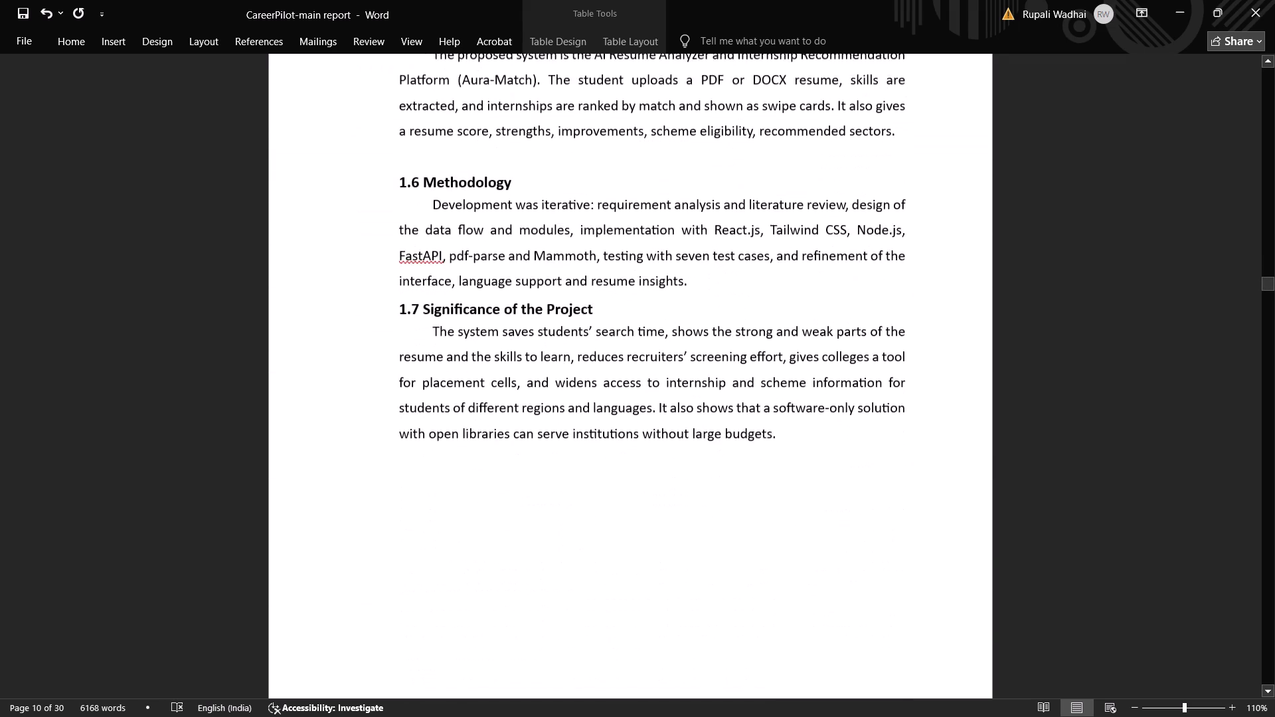
pyautogui.scroll(-14, 739, 309)
pyautogui.scroll(9, 739, 309)
pyautogui.scroll(-1, 739, 309)
pyautogui.scroll(2, 739, 309)
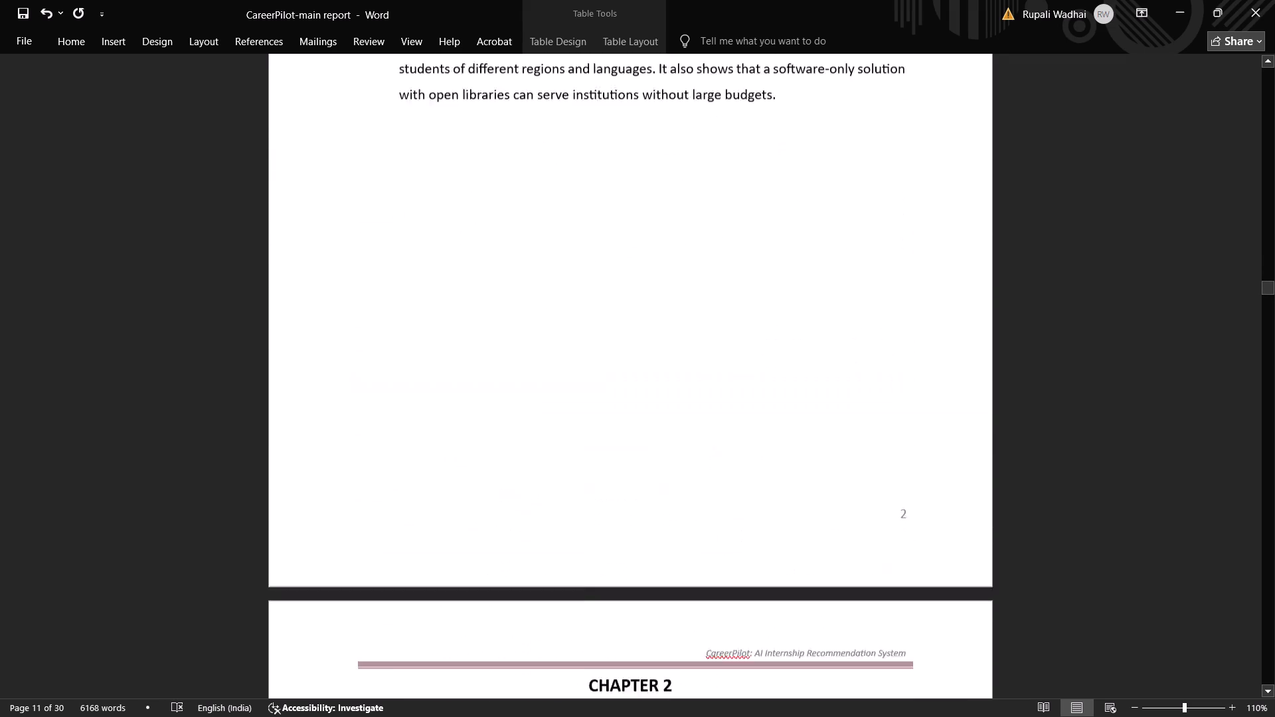
pyautogui.scroll(20, 739, 309)
pyautogui.scroll(20, 739, 309)
pyautogui.scroll(8, 739, 309)
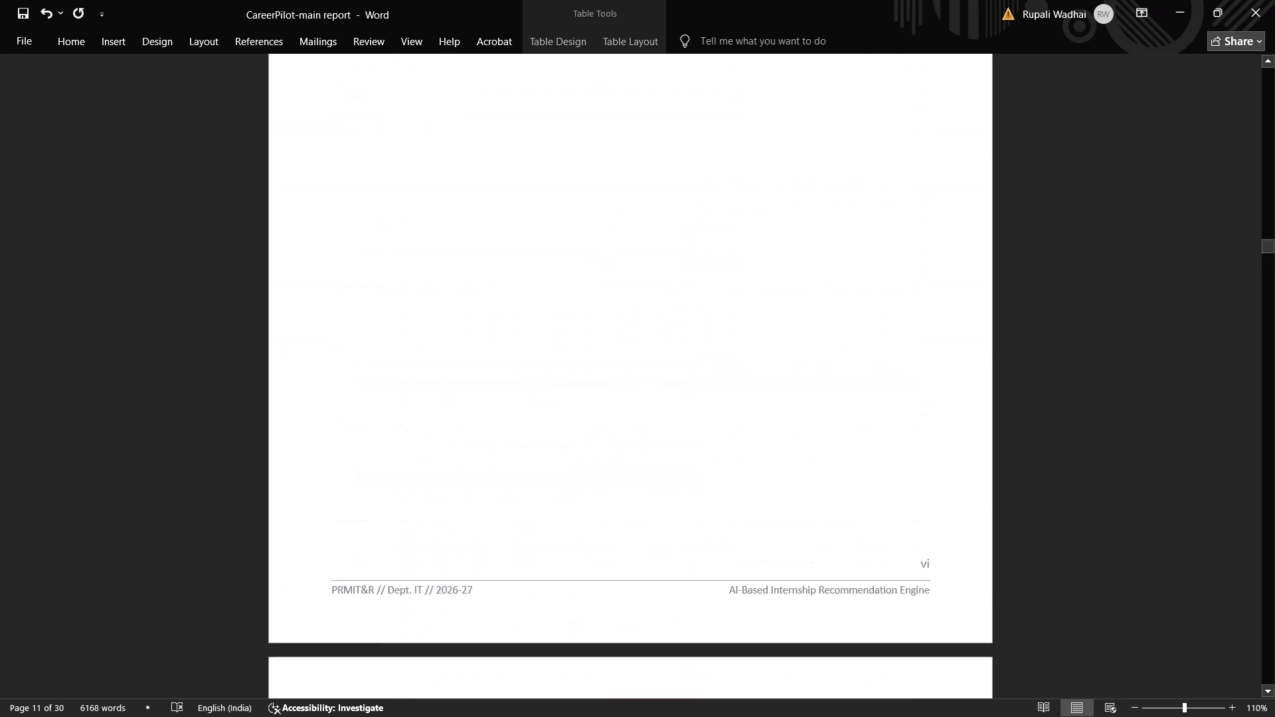
pyautogui.scroll(7, 739, 309)
pyautogui.scroll(-7, 739, 309)
pyautogui.scroll(11, 739, 309)
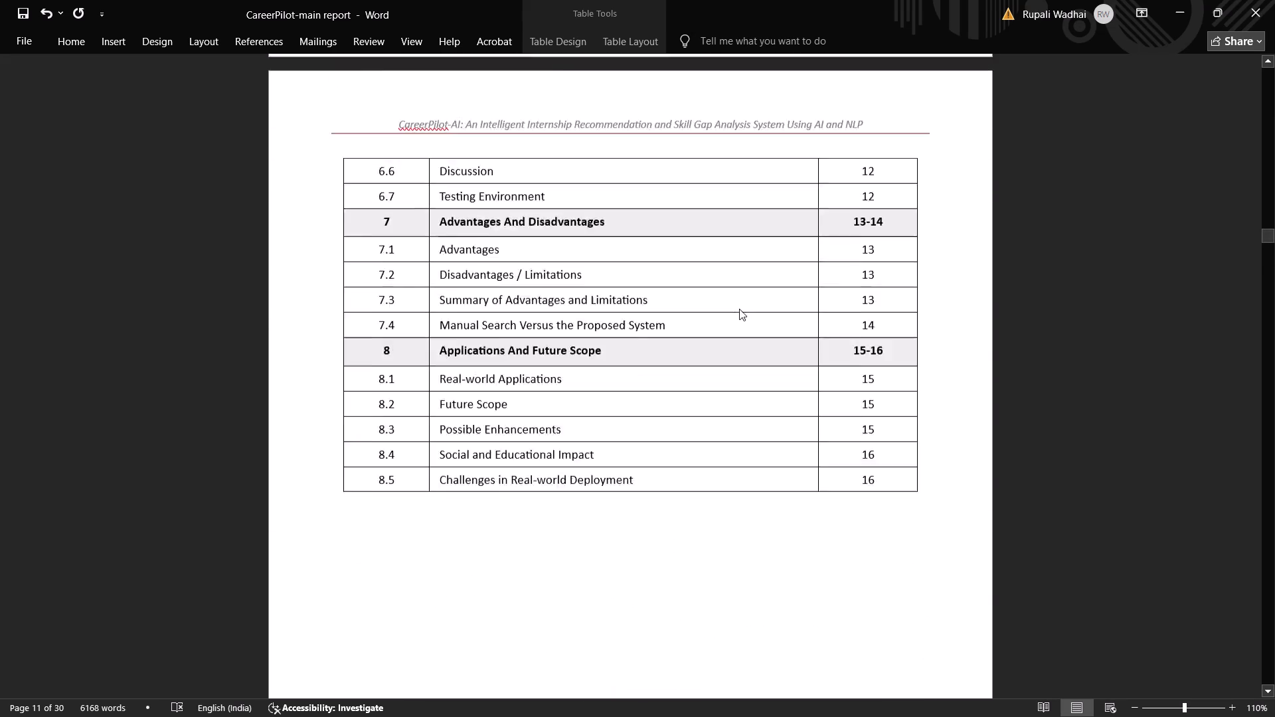
pyautogui.scroll(18, 739, 309)
pyautogui.scroll(5, 739, 309)
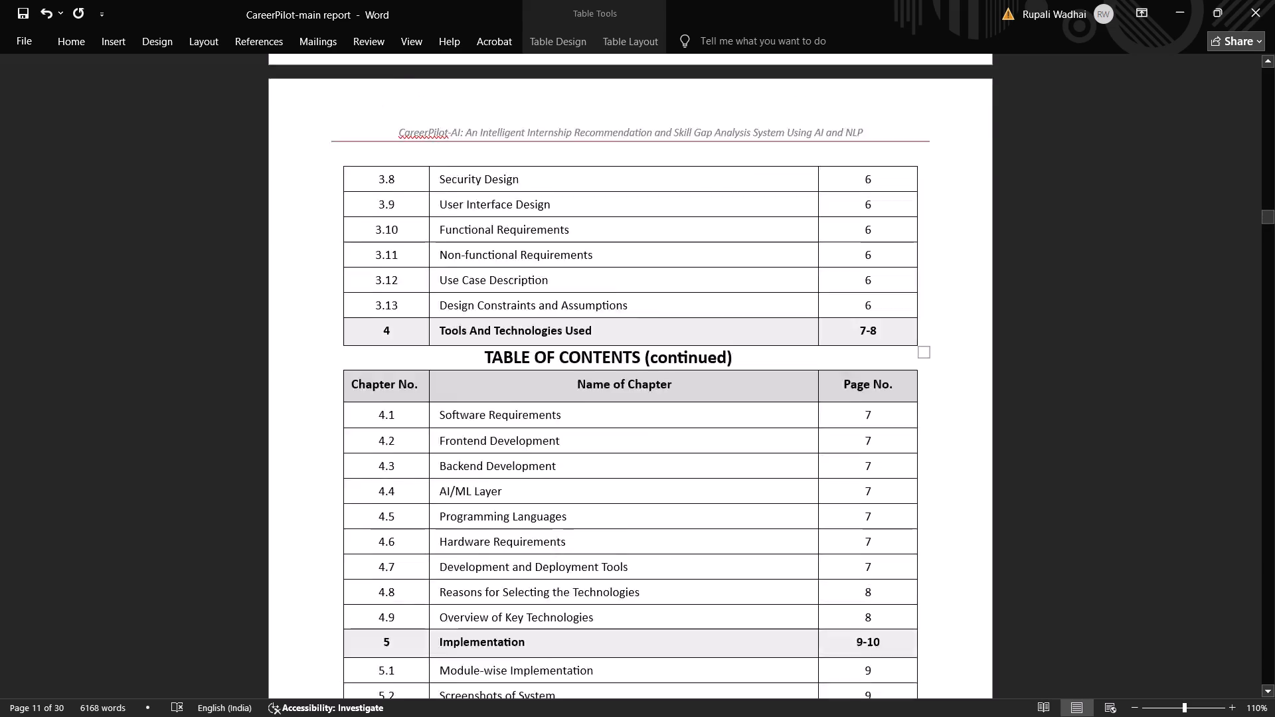
pyautogui.scroll(11, 739, 309)
pyautogui.scroll(10, 739, 309)
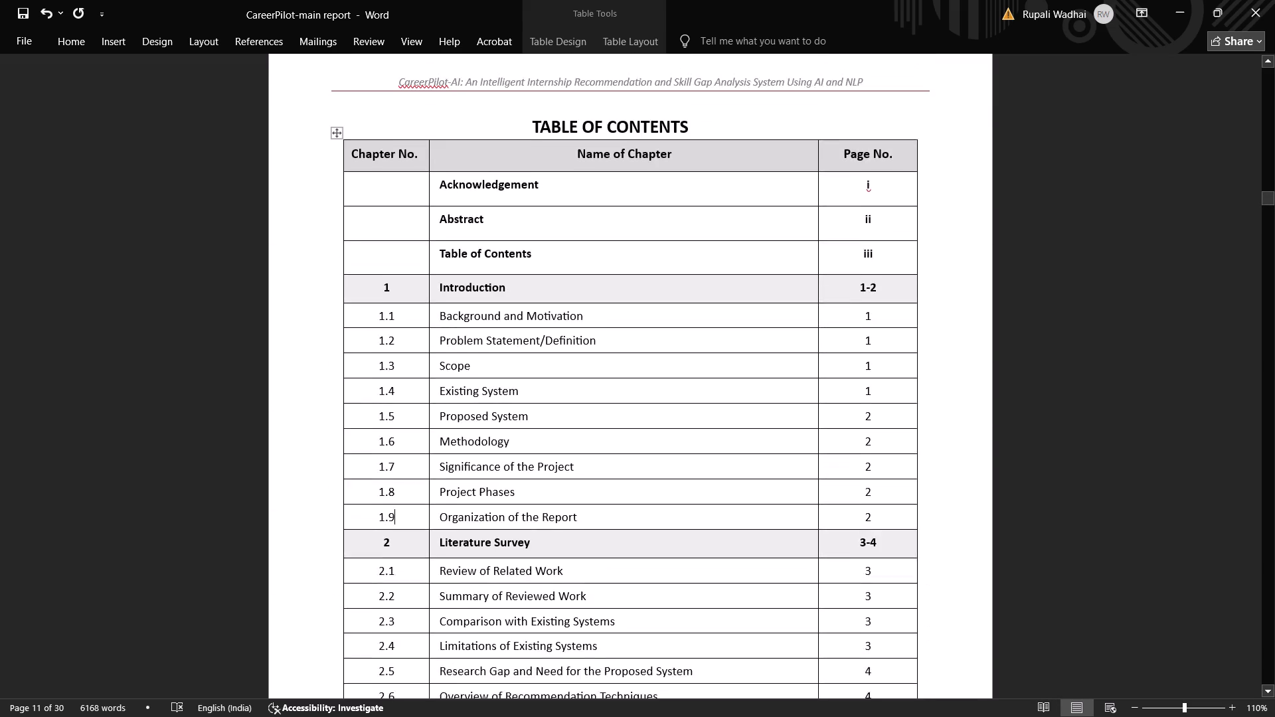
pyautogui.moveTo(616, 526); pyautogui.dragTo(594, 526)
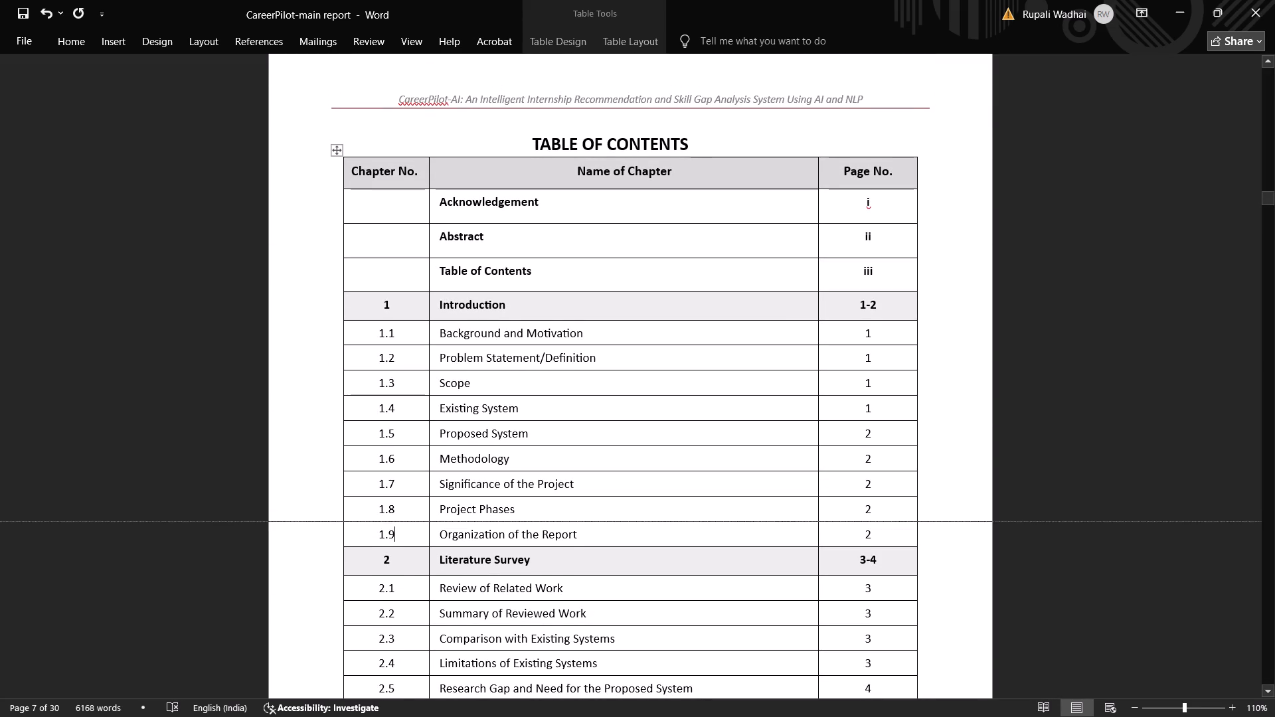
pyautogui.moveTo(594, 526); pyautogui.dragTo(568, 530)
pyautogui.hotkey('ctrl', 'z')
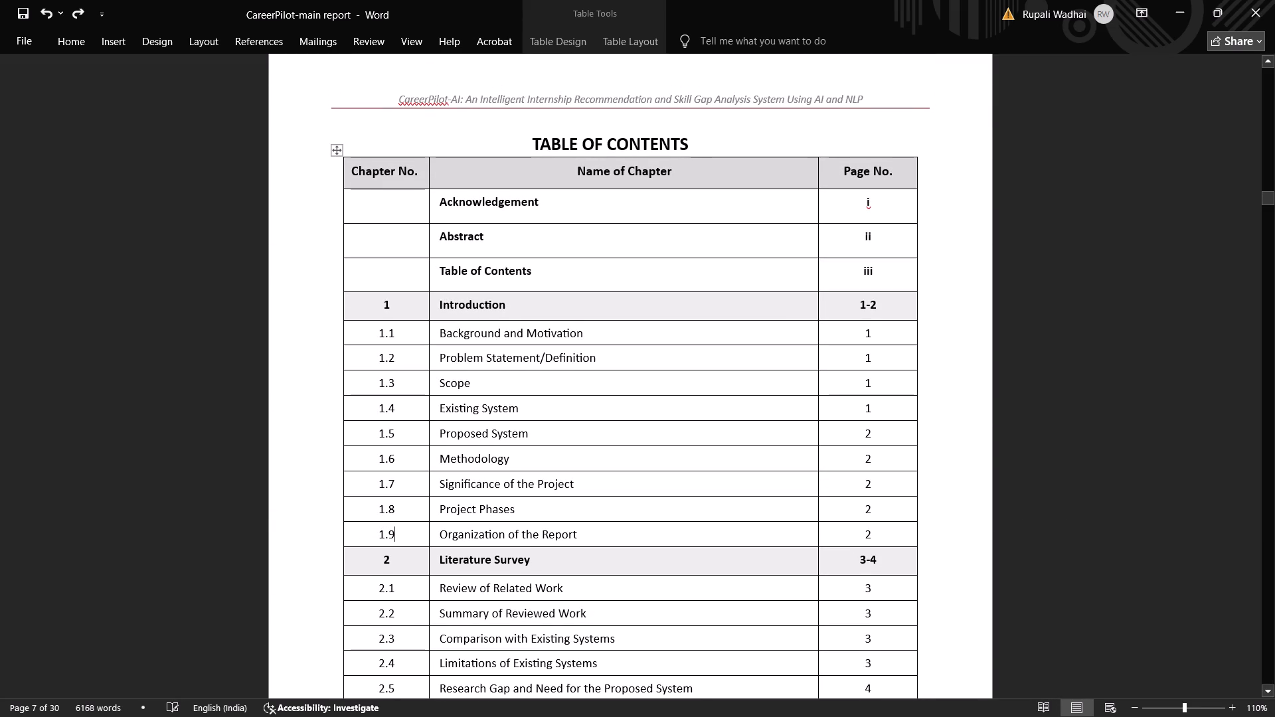
# Delete the entire Organization of the Report row, numbered 1.9, from the table of contents.
pyautogui.moveTo(603, 534); pyautogui.dragTo(467, 538)
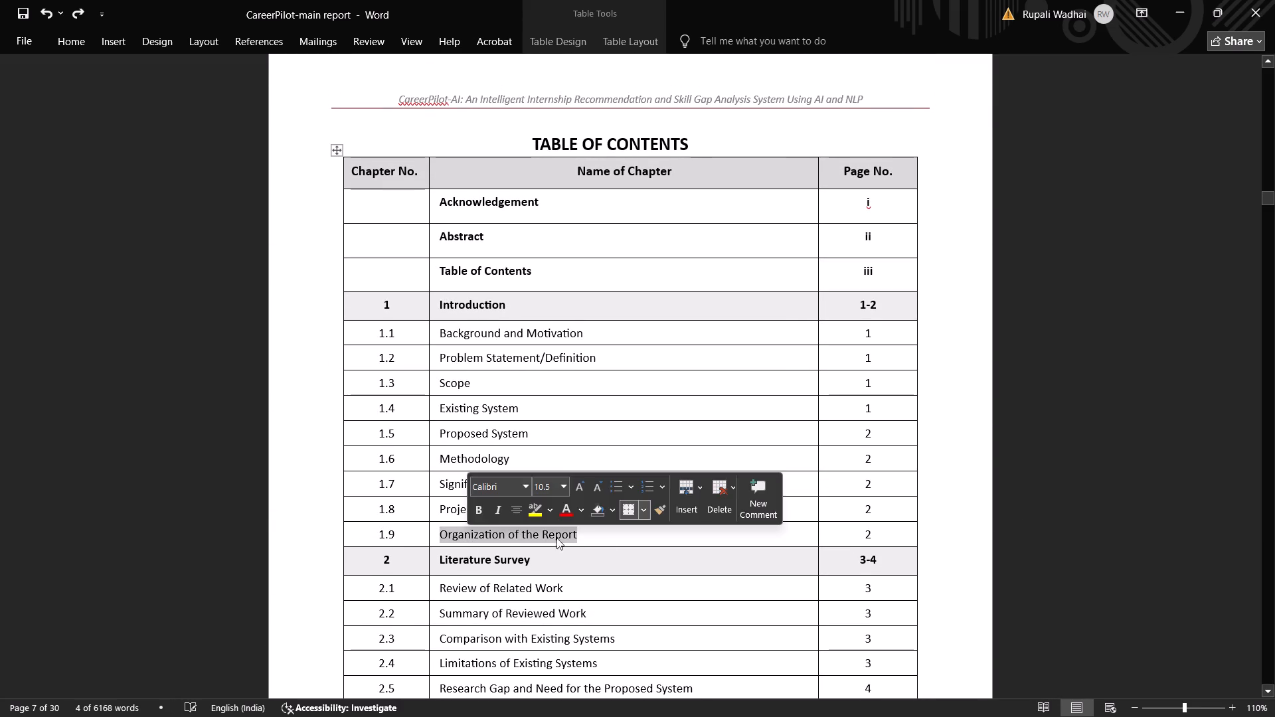
pyautogui.click(595, 534)
pyautogui.click(615, 533)
pyautogui.rightClick(612, 533)
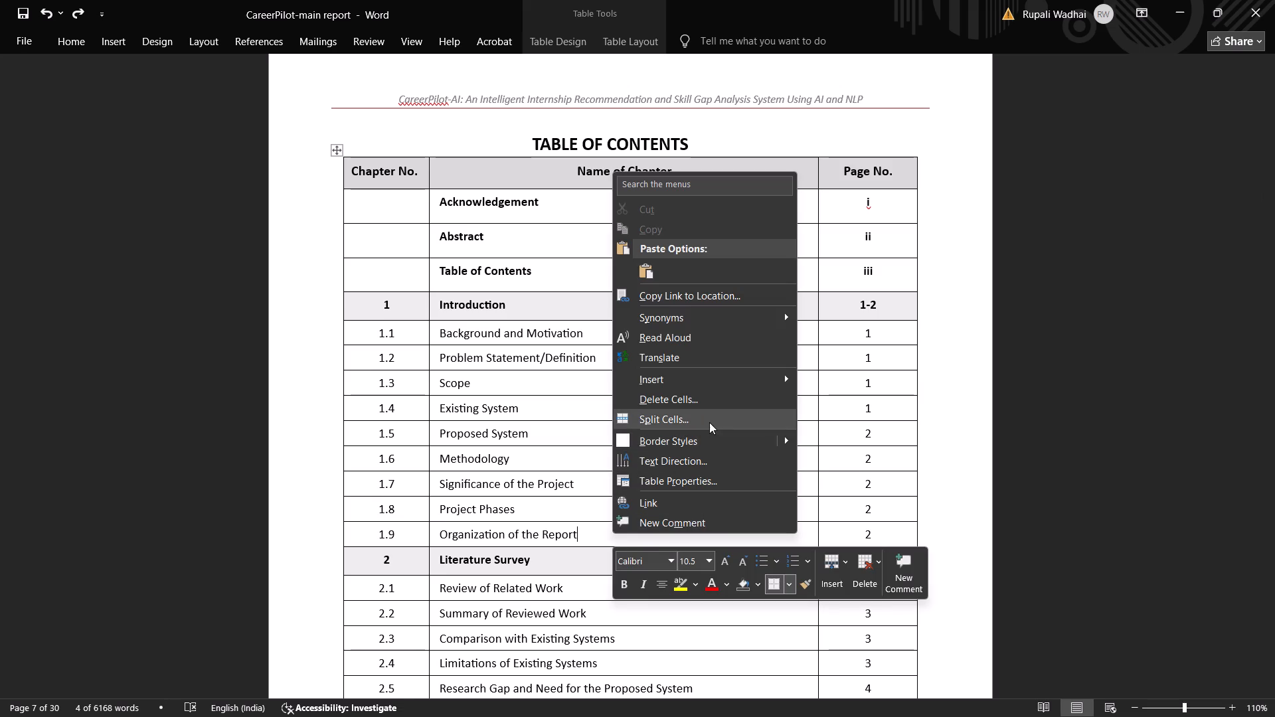
pyautogui.click(719, 402)
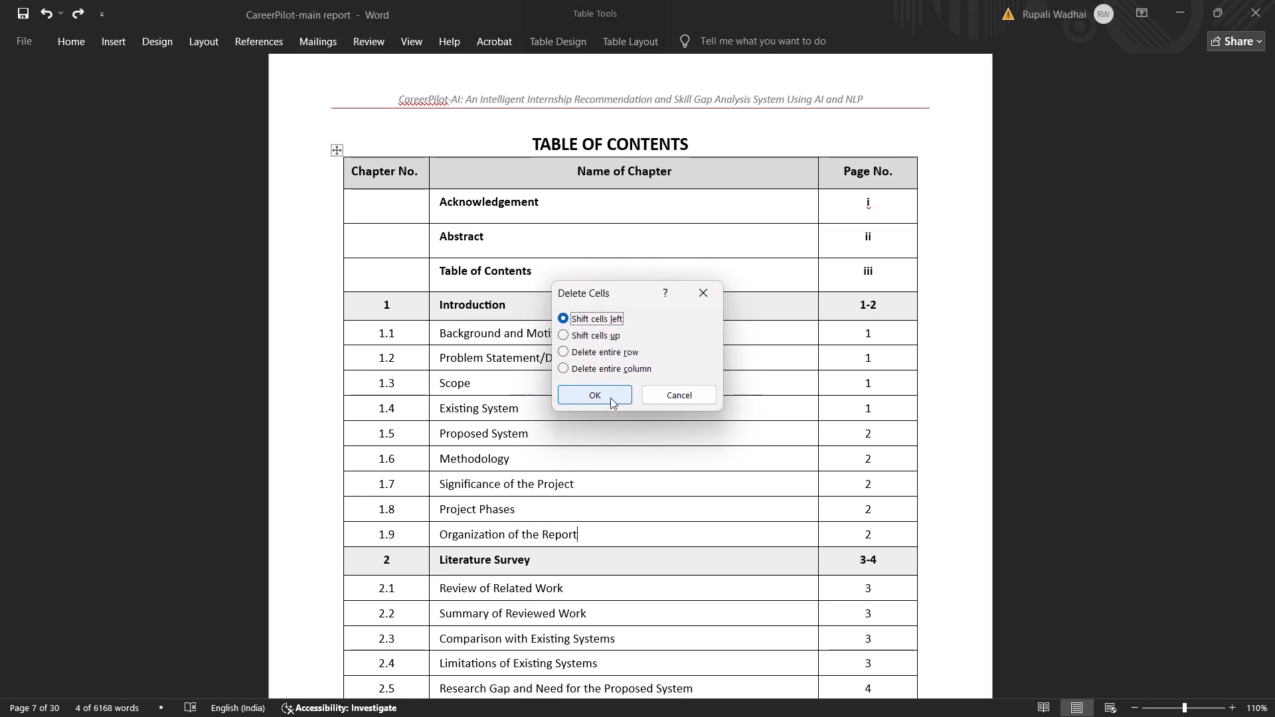
pyautogui.click(622, 350)
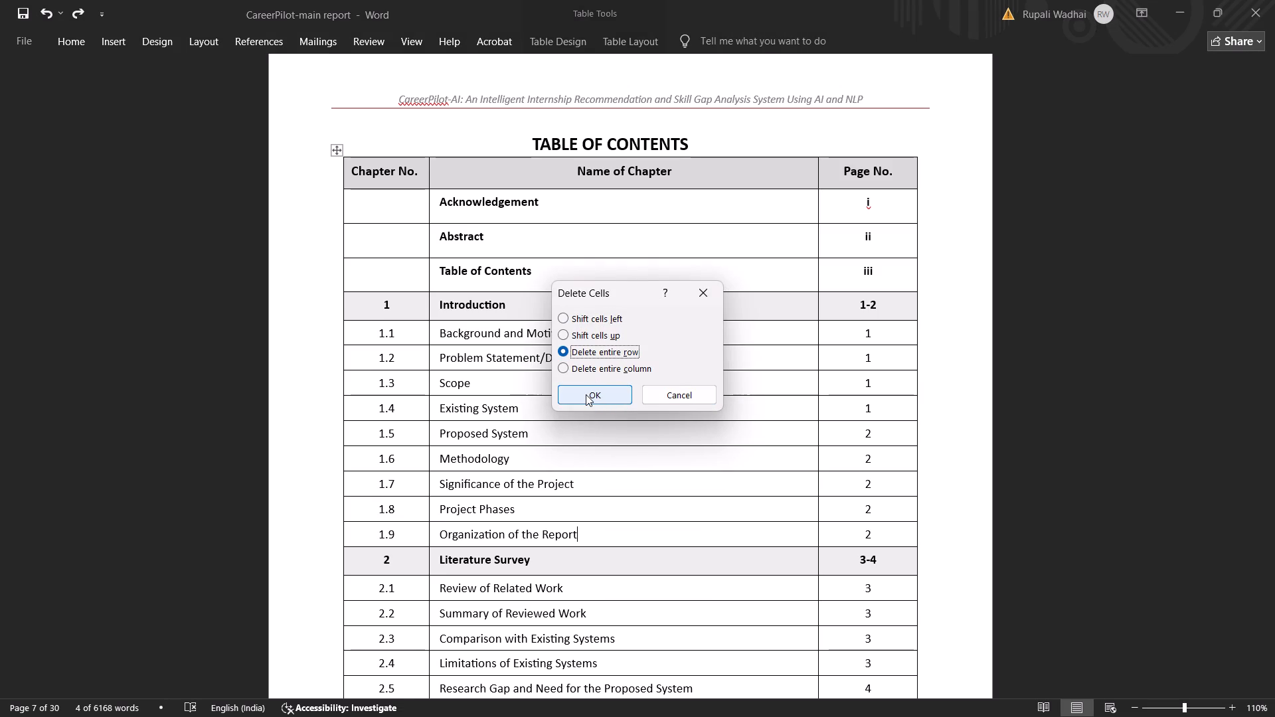
pyautogui.click(586, 394)
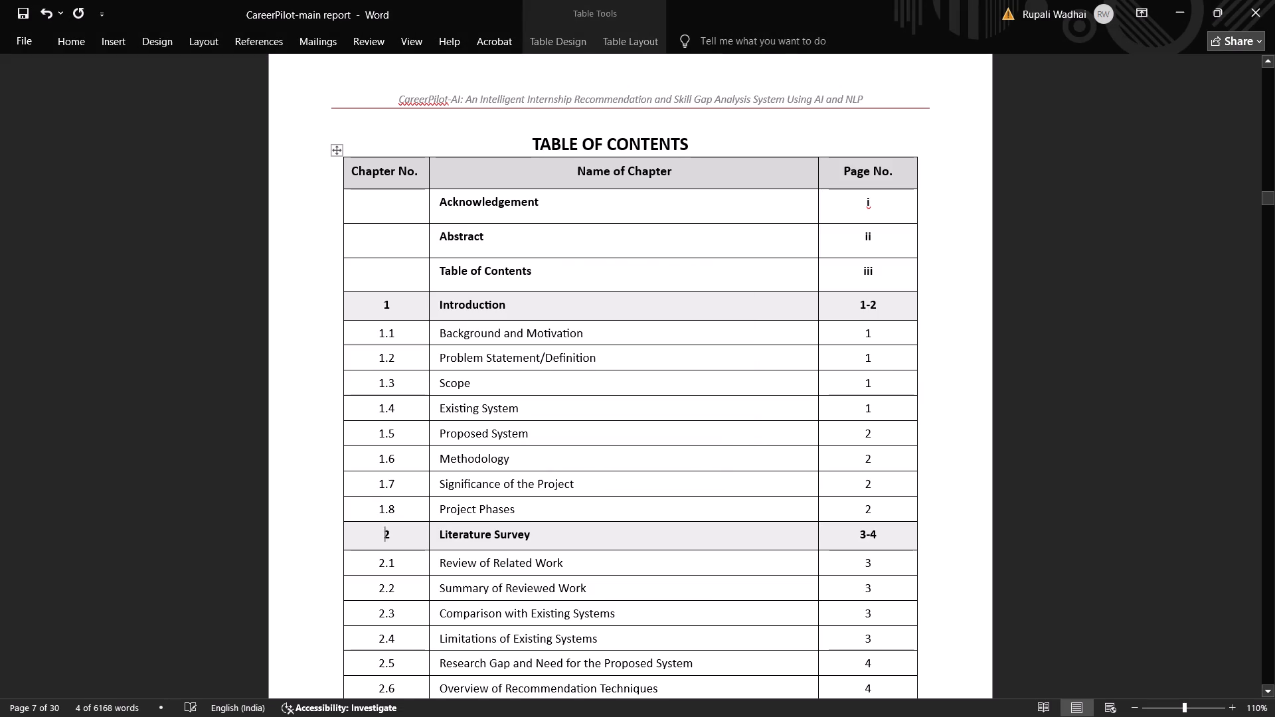
# Delete the entire Project Phases row, numbered 1.8, from the table of contents.
pyautogui.click(543, 513)
pyautogui.rightClick(554, 508)
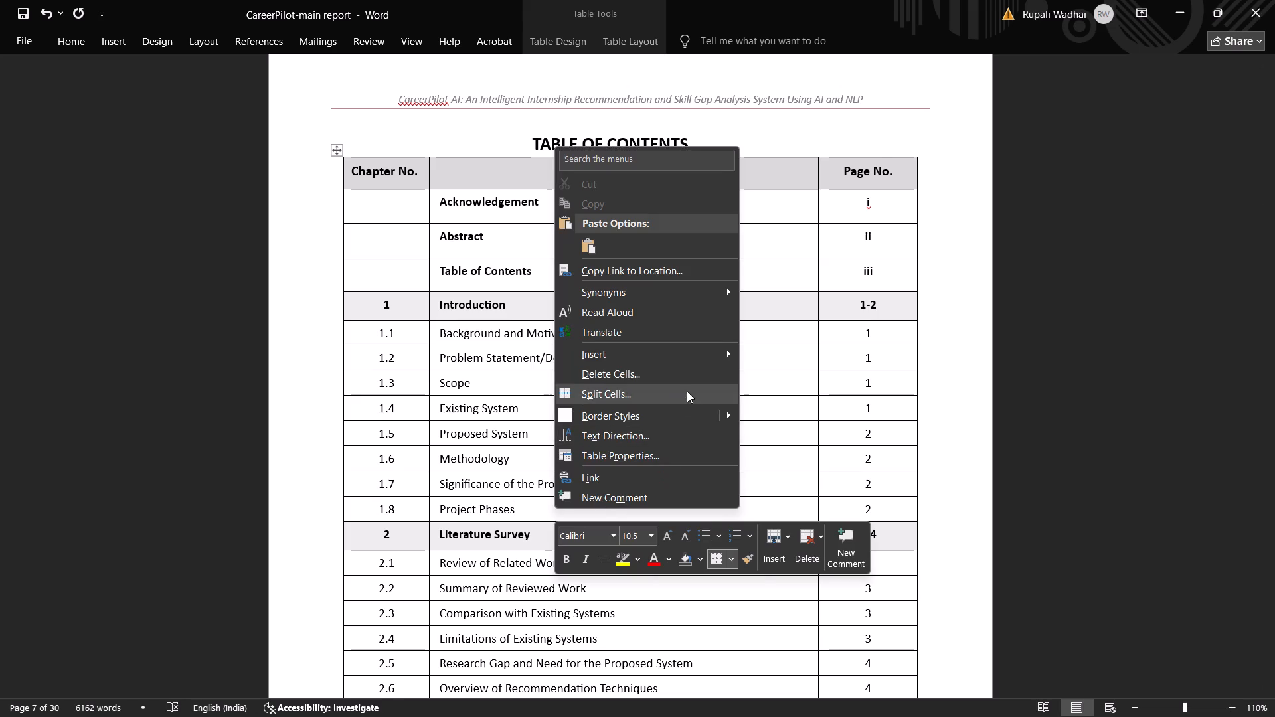
pyautogui.click(689, 374)
pyautogui.click(609, 357)
pyautogui.click(576, 389)
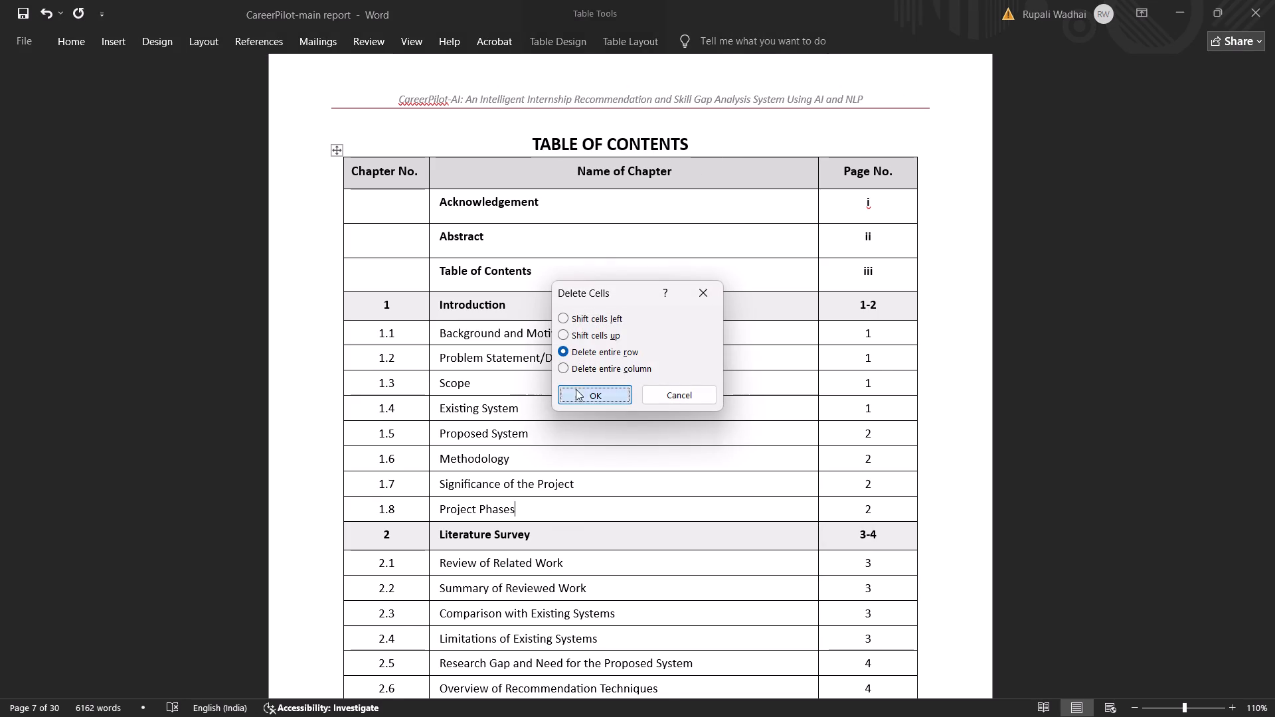
# Remove the first-line indent from the Chapter 2 introductory paragraph and both paragraphs of section 2.1 Review of Related Work.
pyautogui.scroll(-6, 645, 483)
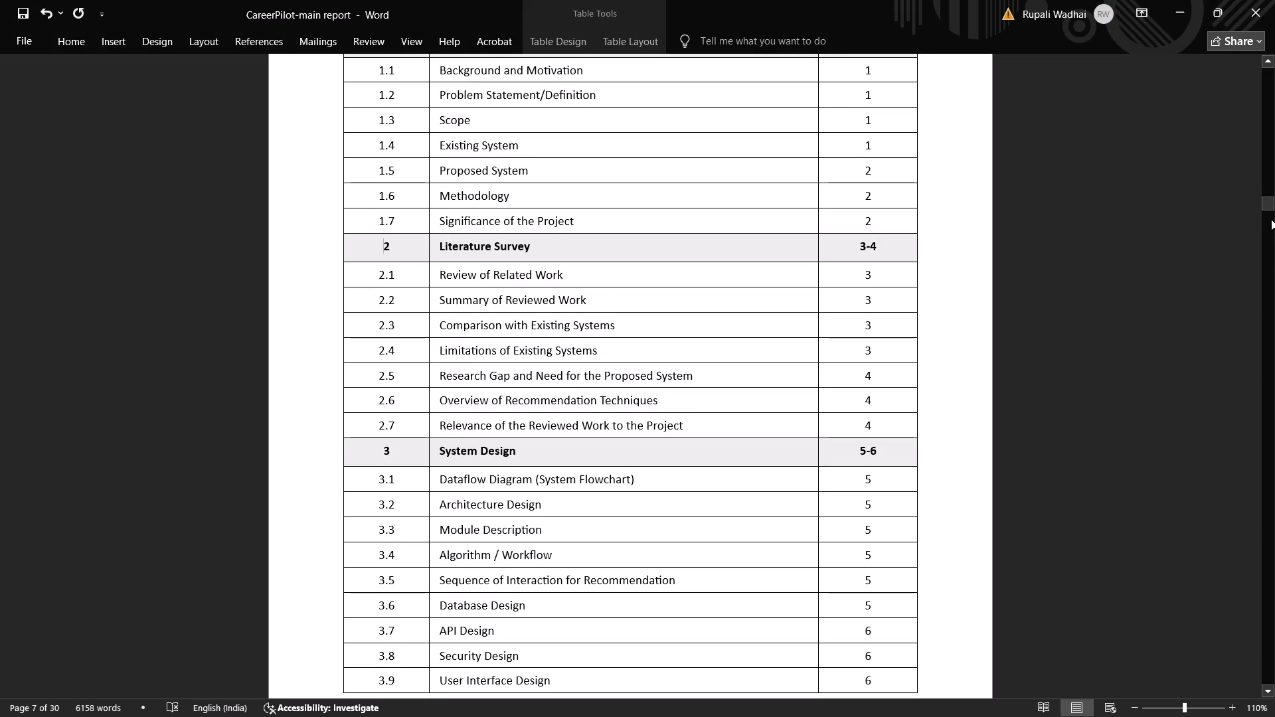
pyautogui.moveTo(1271, 207); pyautogui.dragTo(1261, 271)
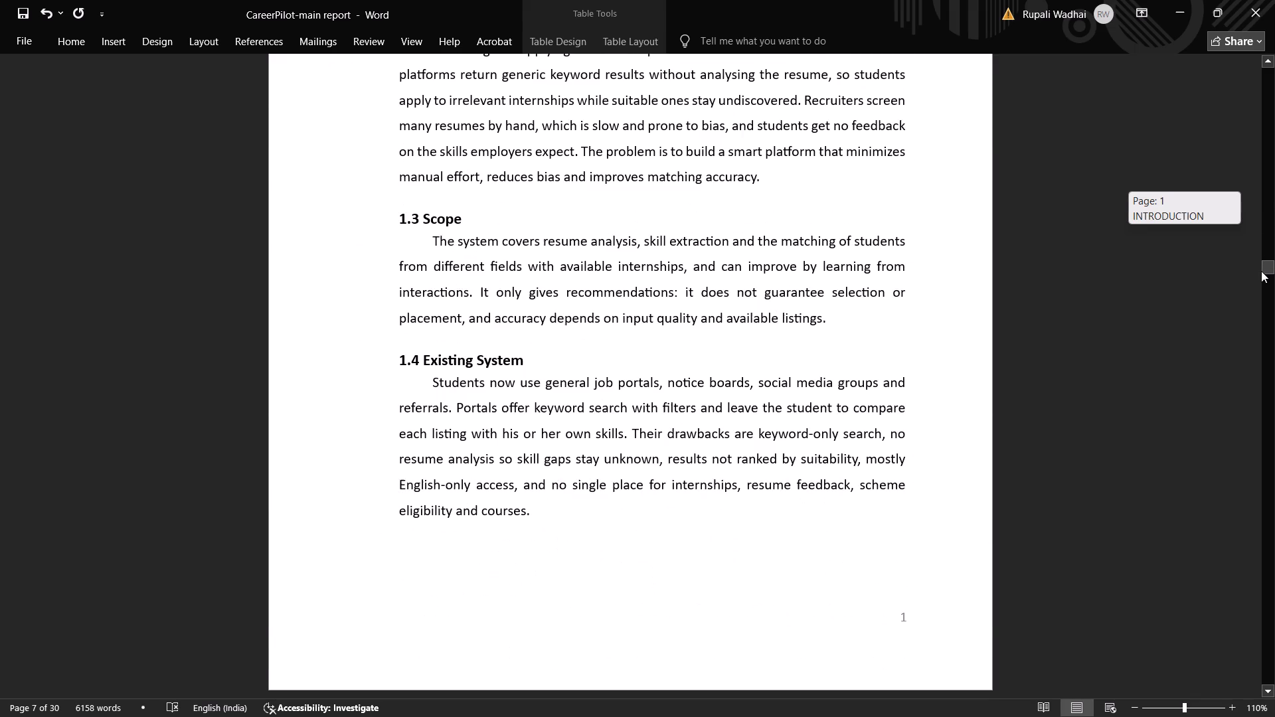
pyautogui.moveTo(1261, 271); pyautogui.dragTo(1261, 303)
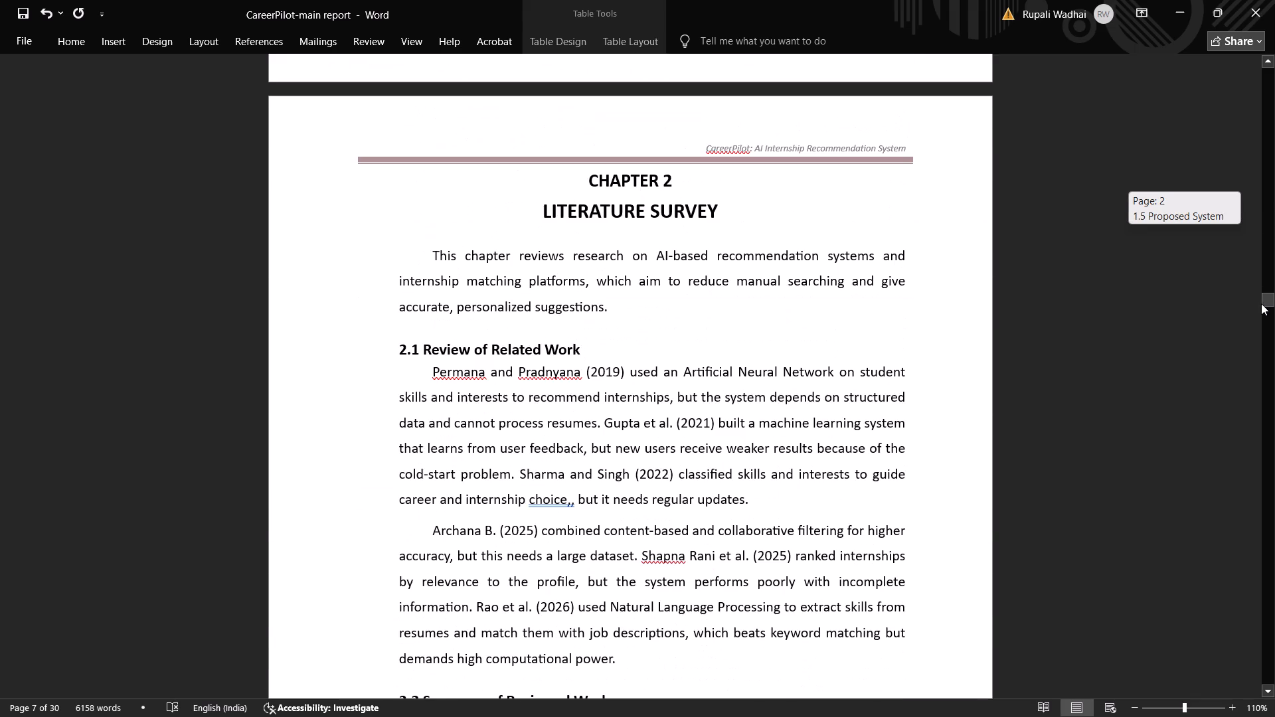
pyautogui.moveTo(1261, 303); pyautogui.dragTo(1270, 301)
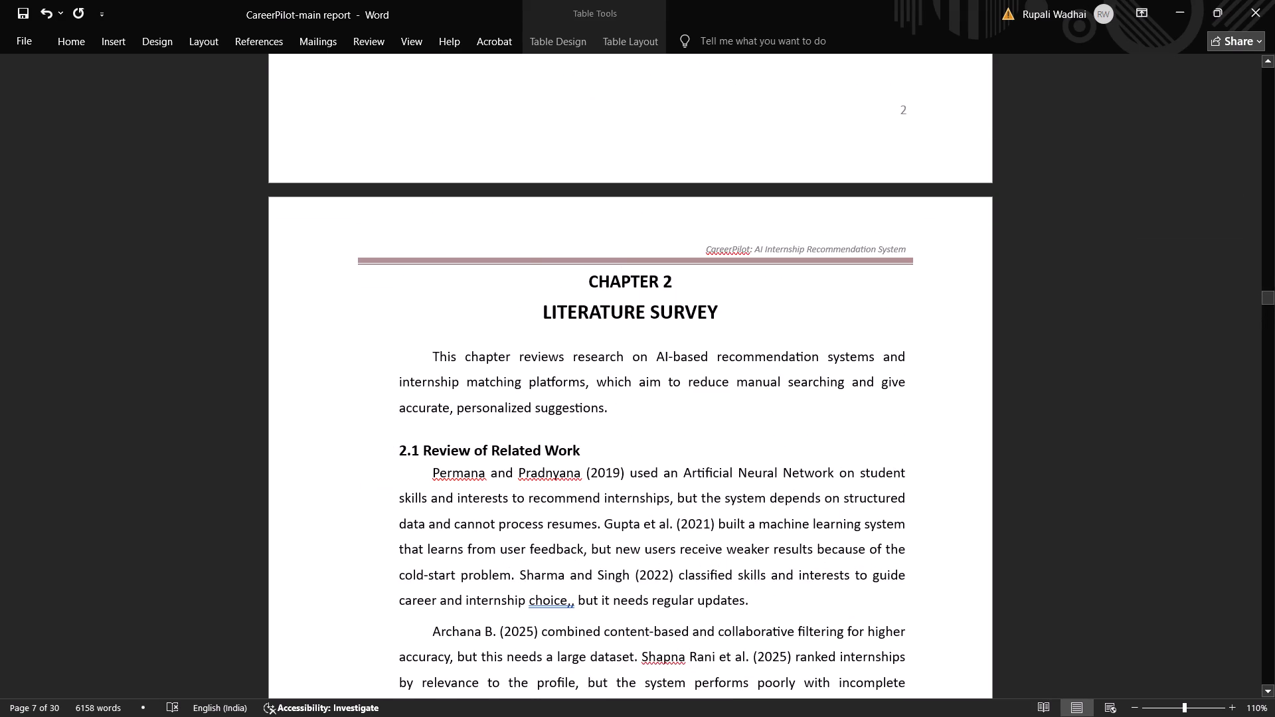
pyautogui.click(432, 353)
pyautogui.press('BackSpace')
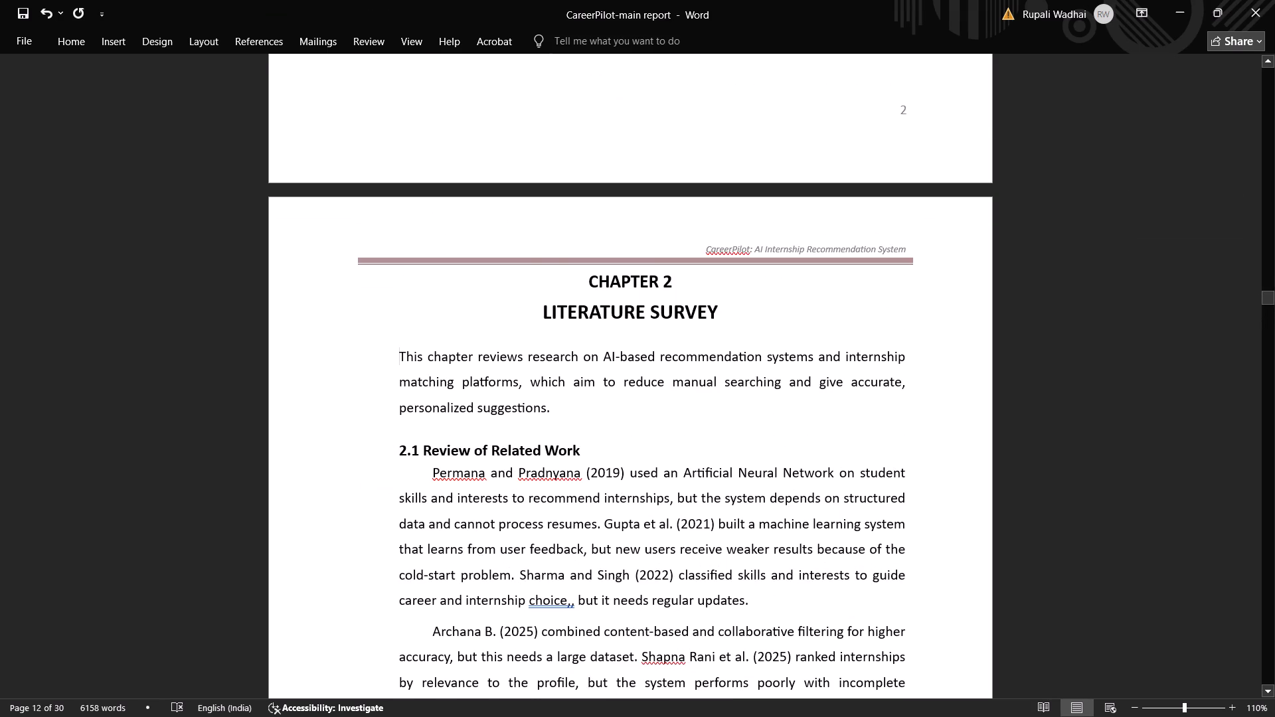
pyautogui.click(432, 481)
pyautogui.press('BackSpace')
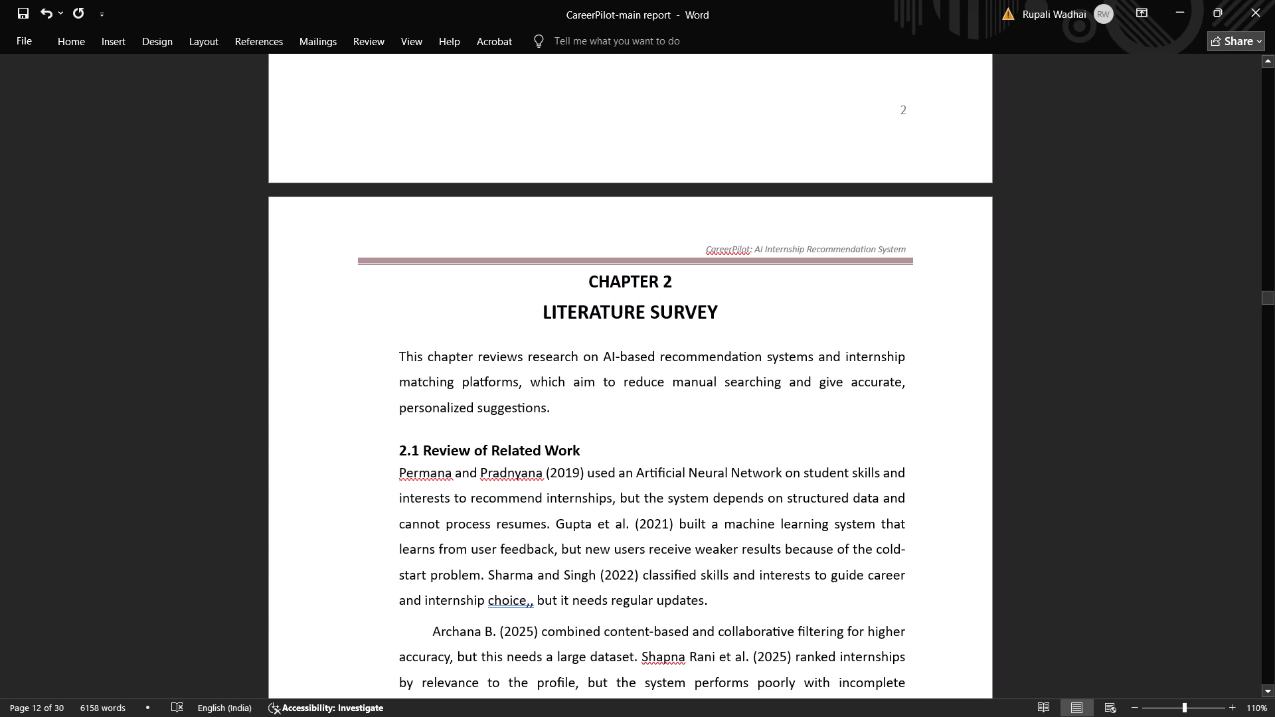
pyautogui.scroll(-4, 490, 572)
pyautogui.click(438, 449)
pyautogui.click(426, 455)
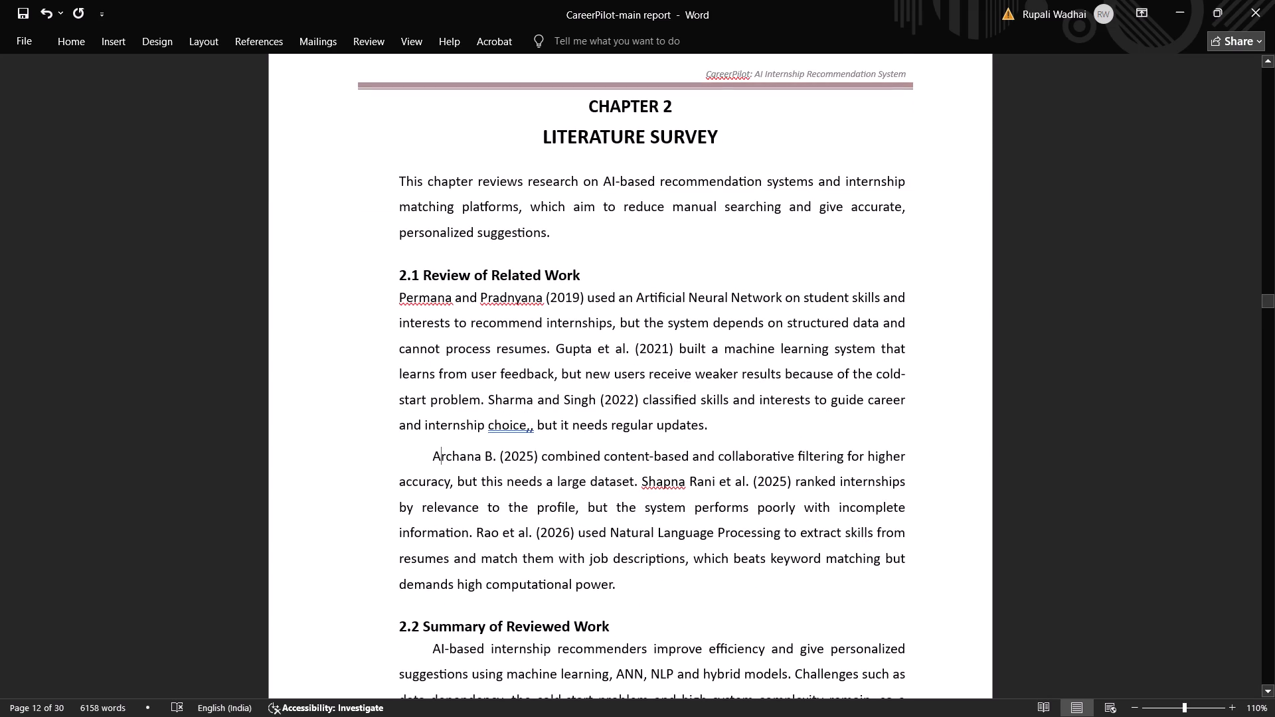
pyautogui.press('BackSpace')
# Remove the first-line indent from the paragraphs of sections 2.2 Summary of Reviewed Work and 2.3 Comparison with Existing Systems.
pyautogui.scroll(-3, 430, 585)
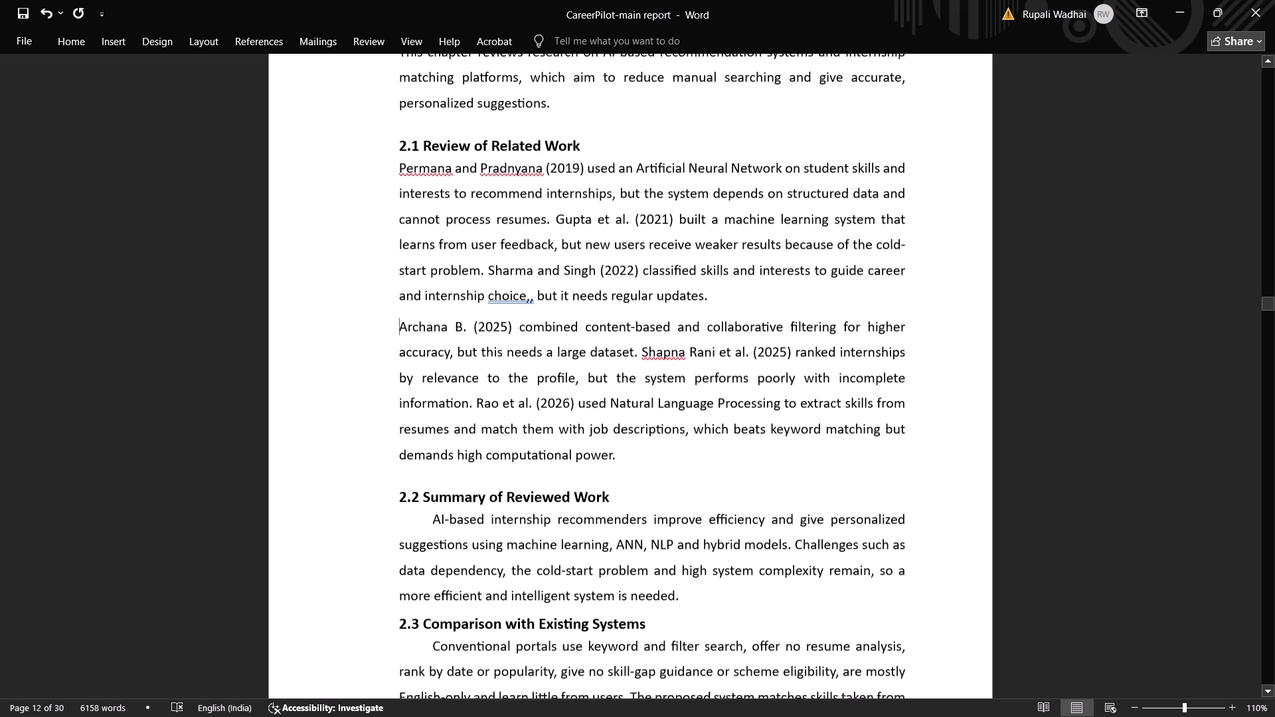
pyautogui.click(430, 516)
pyautogui.press('BackSpace')
pyautogui.scroll(-3, 430, 516)
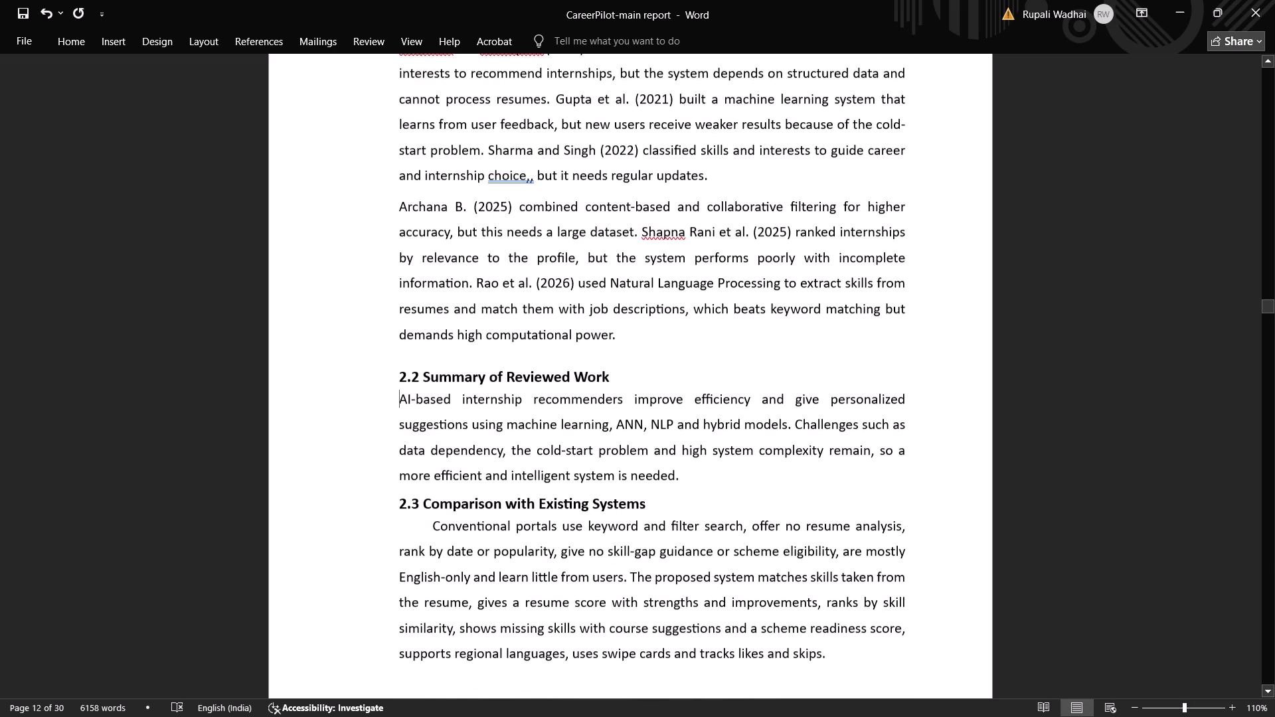
pyautogui.click(420, 522)
pyautogui.press('BackSpace')
# Remove the first-line indent from the paragraphs of sections 2.4 and 2.5 and the first paragraph of section 2.6.
pyautogui.scroll(-11, 431, 519)
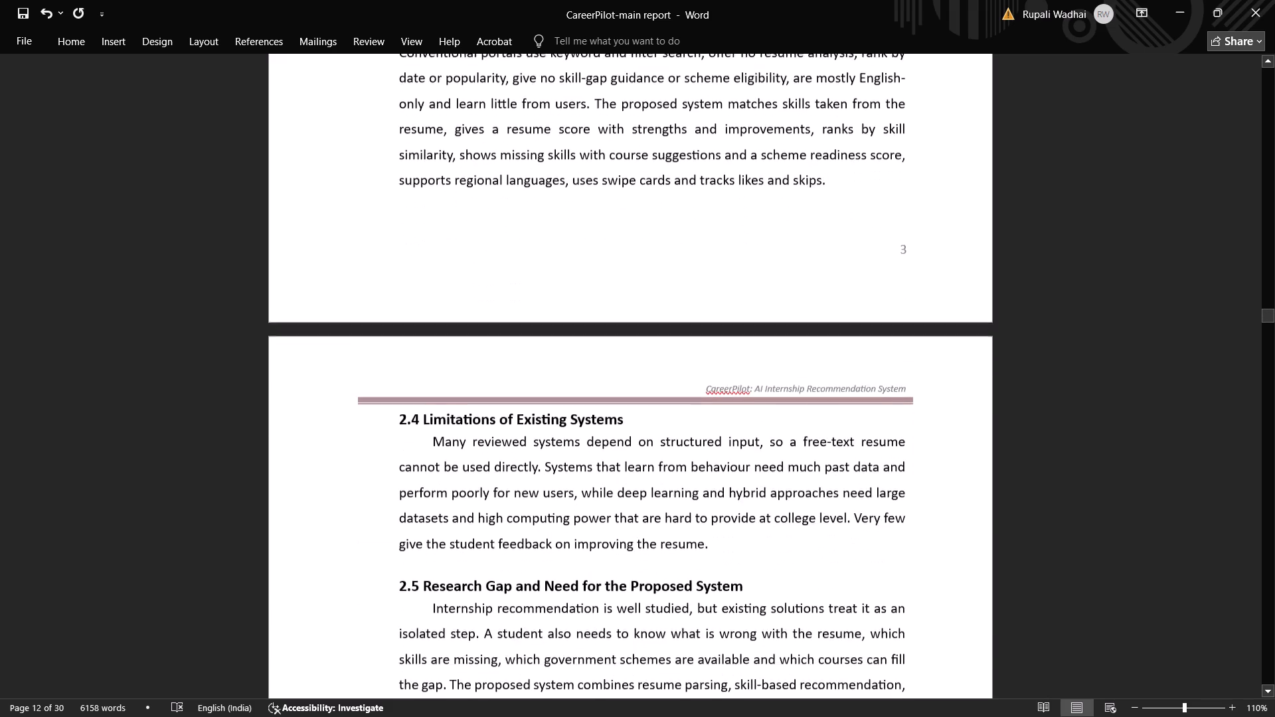
pyautogui.click(434, 426)
pyautogui.press('BackSpace')
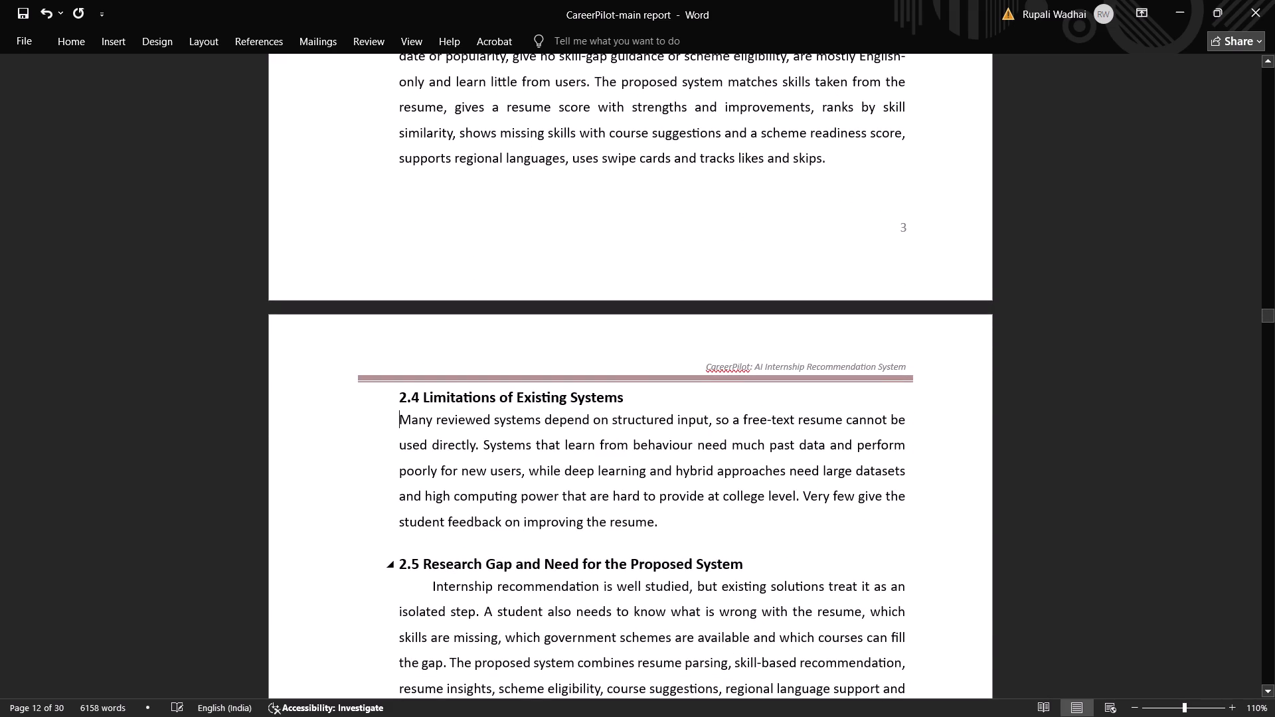
pyautogui.click(426, 578)
pyautogui.press('BackSpace')
pyautogui.scroll(-7, 445, 573)
pyautogui.click(430, 478)
pyautogui.press('BackSpace')
# Remove the first-line indent from the section 2.7 Relevance of the Reviewed Work paragraph and save the report.
pyautogui.scroll(-3, 418, 535)
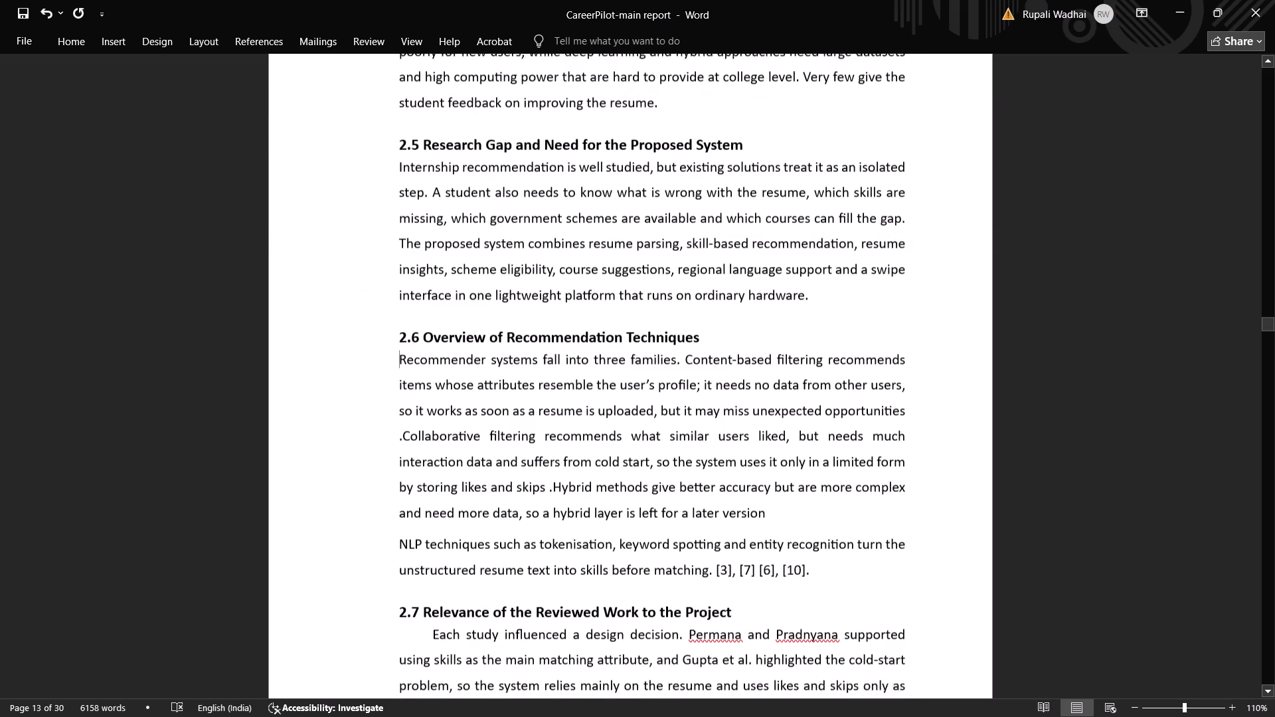
pyautogui.click(422, 619)
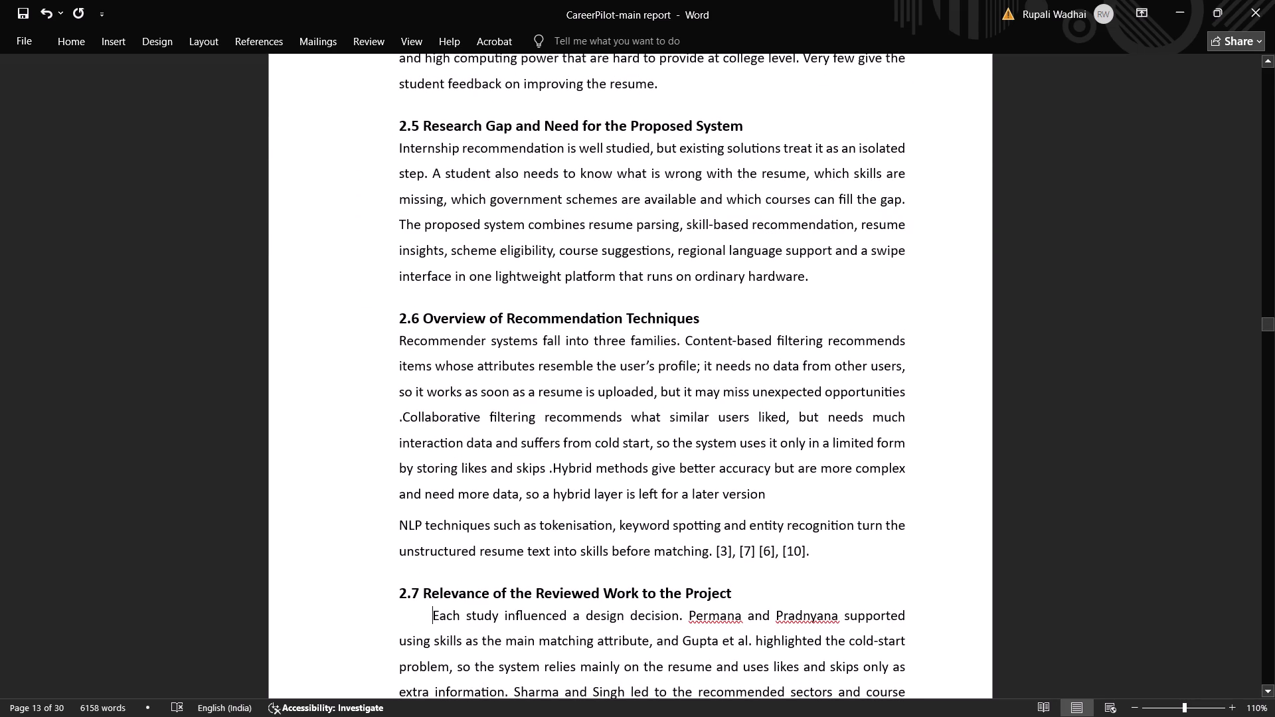
pyautogui.press('BackSpace')
pyautogui.scroll(-13, 449, 590)
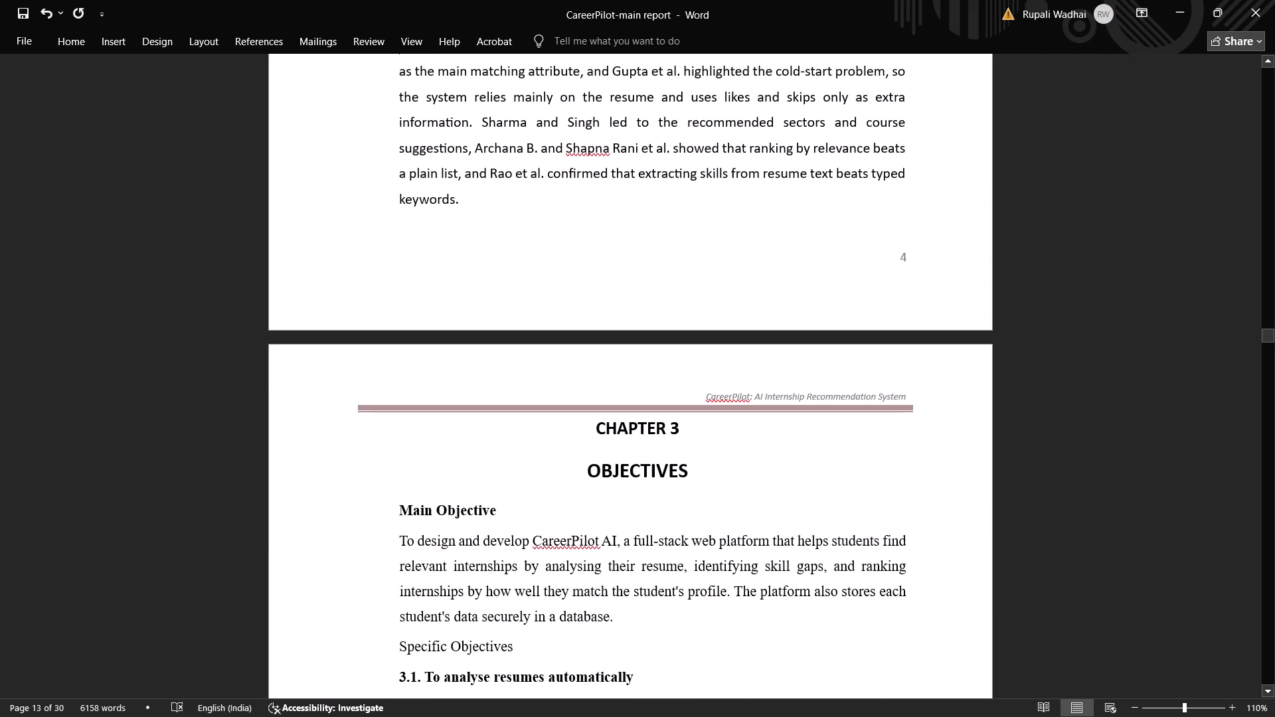
pyautogui.scroll(4, 500, 476)
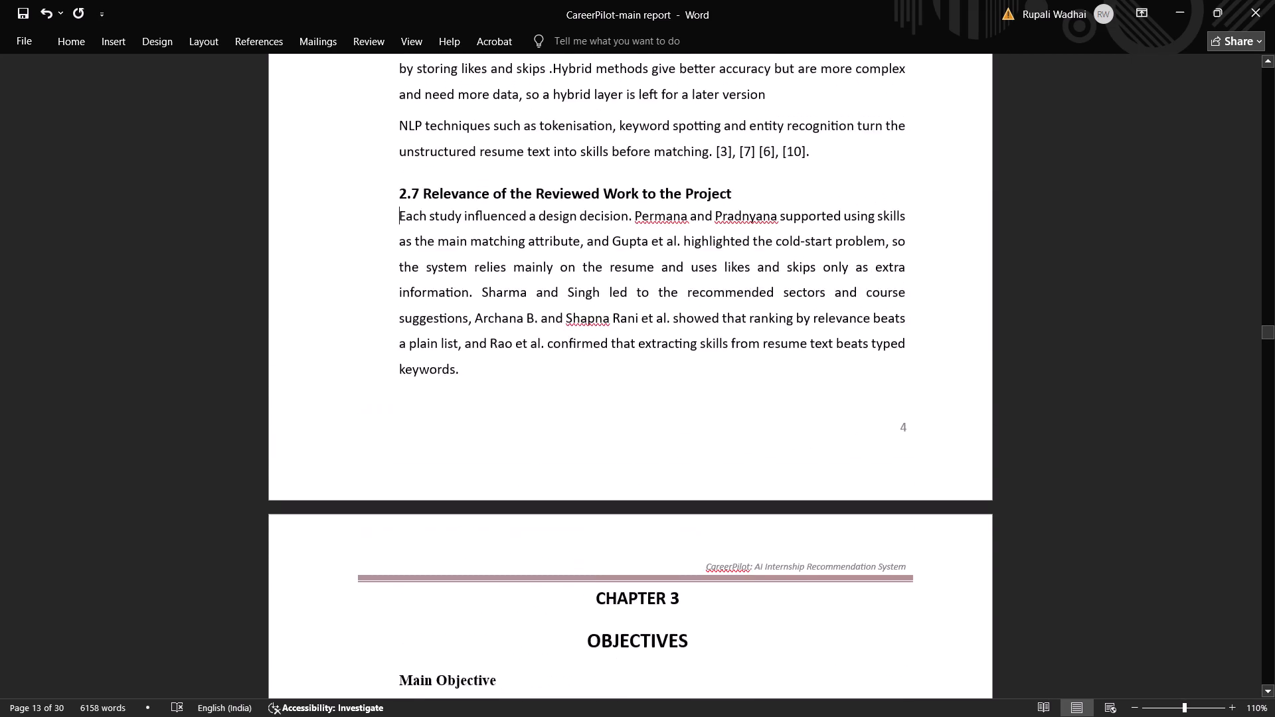
pyautogui.scroll(2, 630, 385)
pyautogui.hotkey('ctrl', 's')
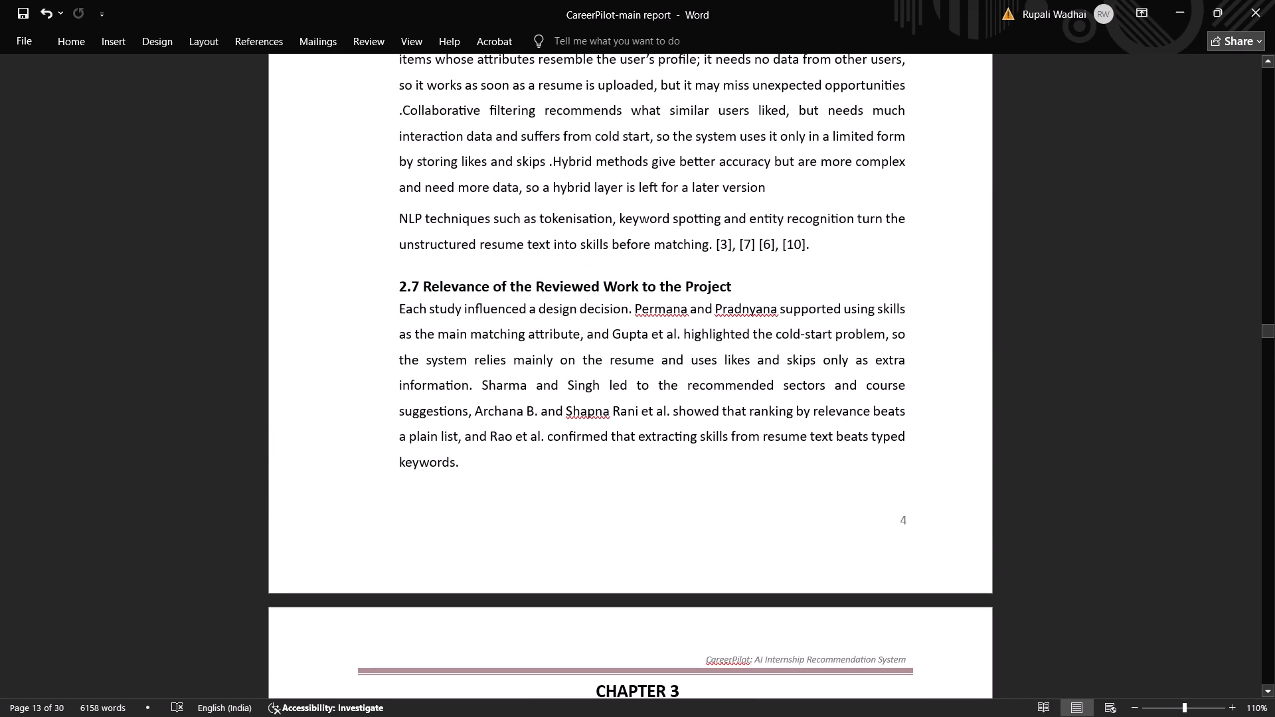
# Compare the Chapter 2 and Chapter 3 entries in the table of contents with the chapter titles and section headings in the body.
pyautogui.click(1272, 343)
pyautogui.moveTo(1272, 337); pyautogui.dragTo(1269, 171)
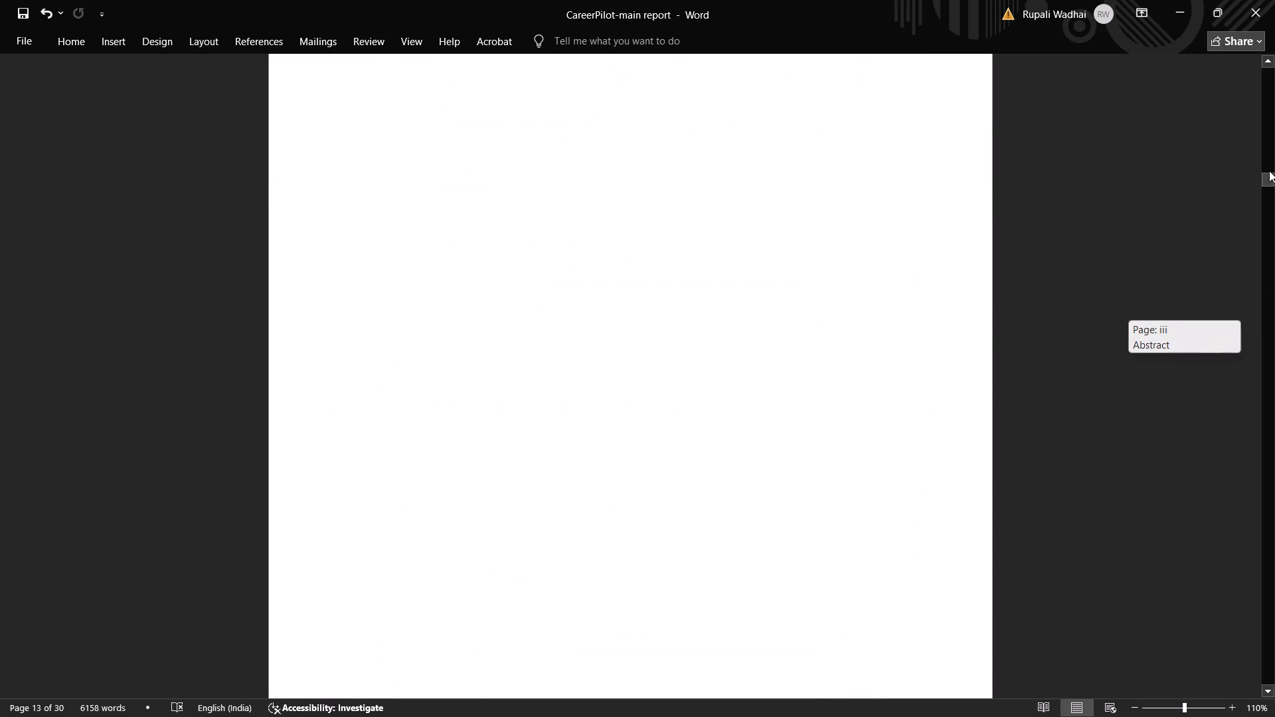
pyautogui.moveTo(1269, 171); pyautogui.dragTo(1274, 200)
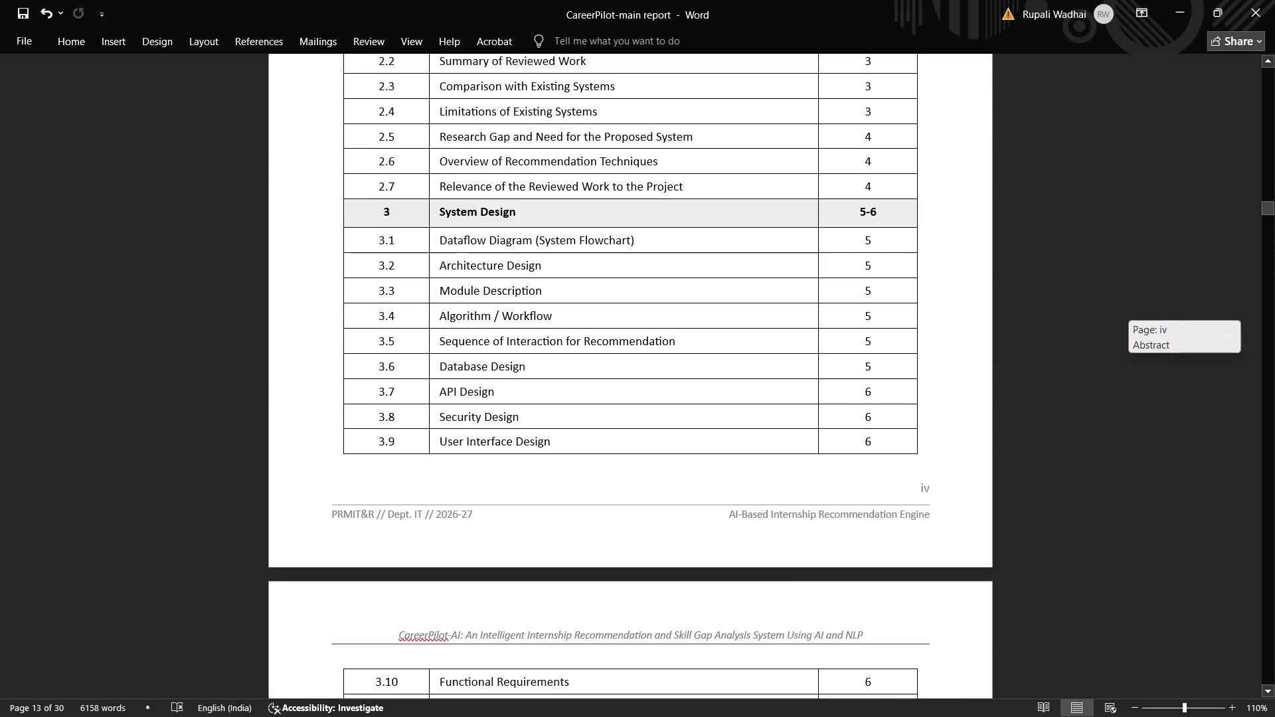
pyautogui.moveTo(1274, 200); pyautogui.dragTo(1274, 199)
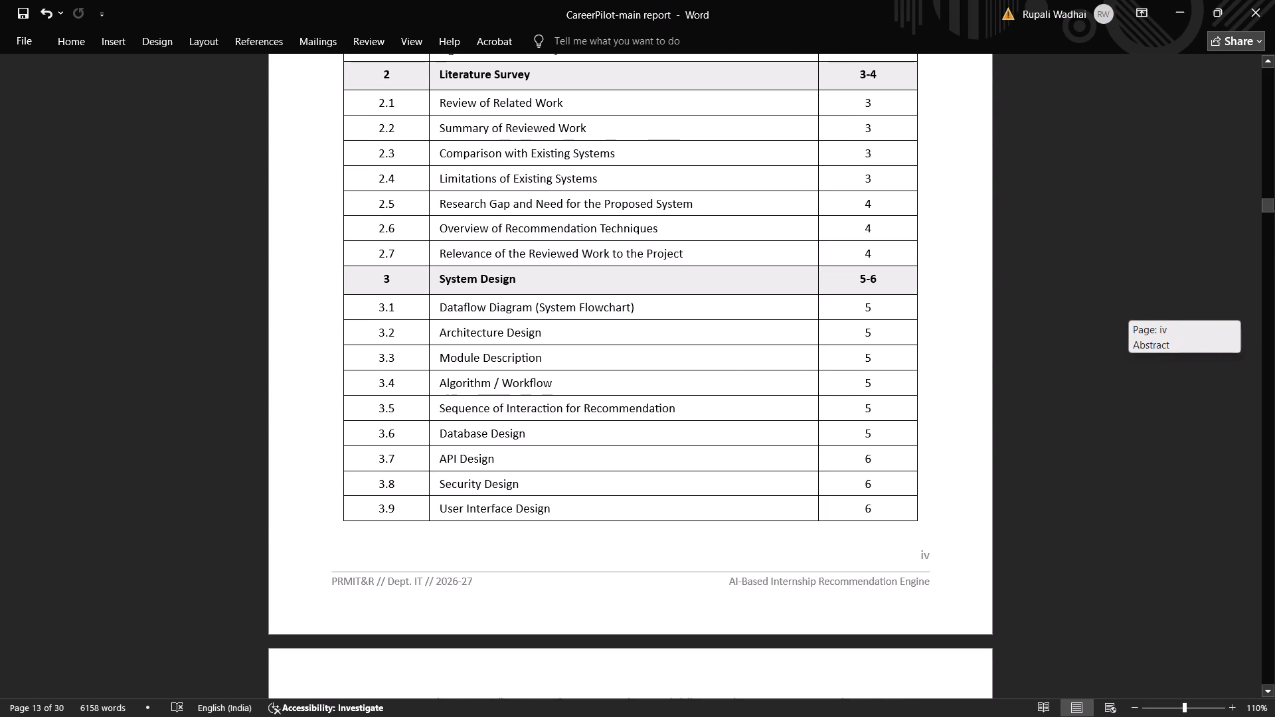
pyautogui.moveTo(1274, 199); pyautogui.dragTo(1274, 276)
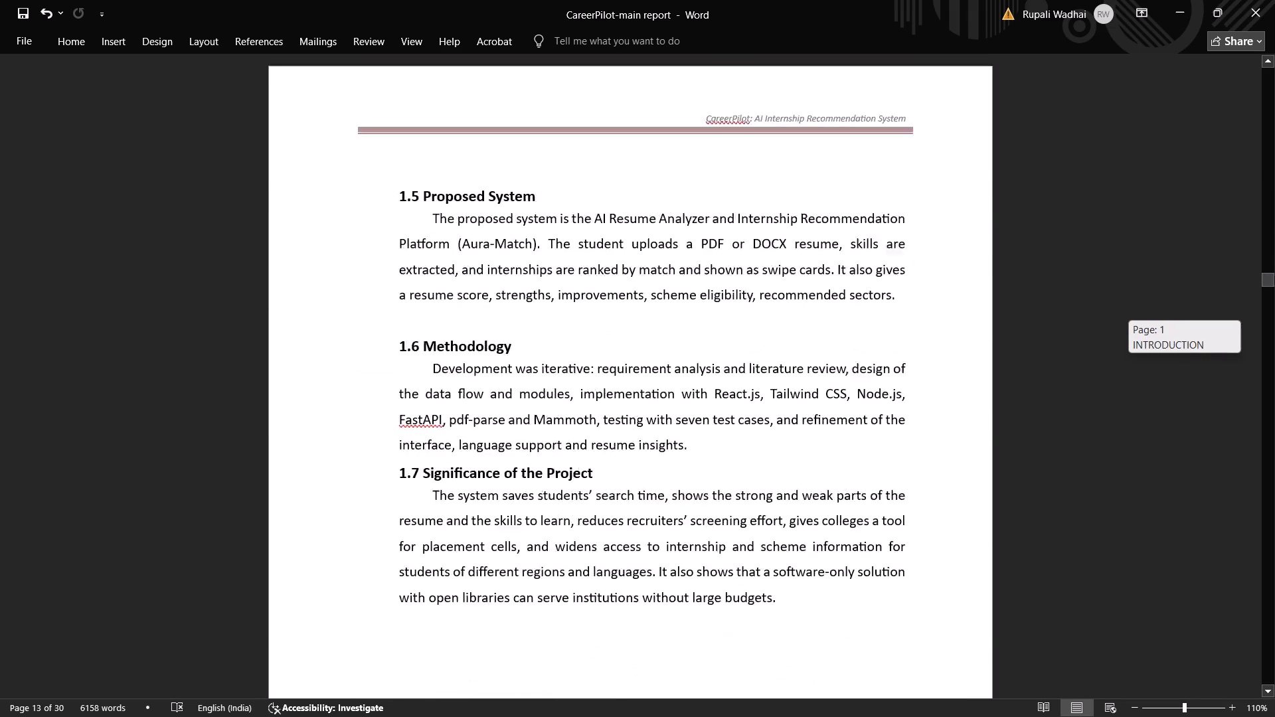
pyautogui.moveTo(1274, 276); pyautogui.dragTo(1274, 319)
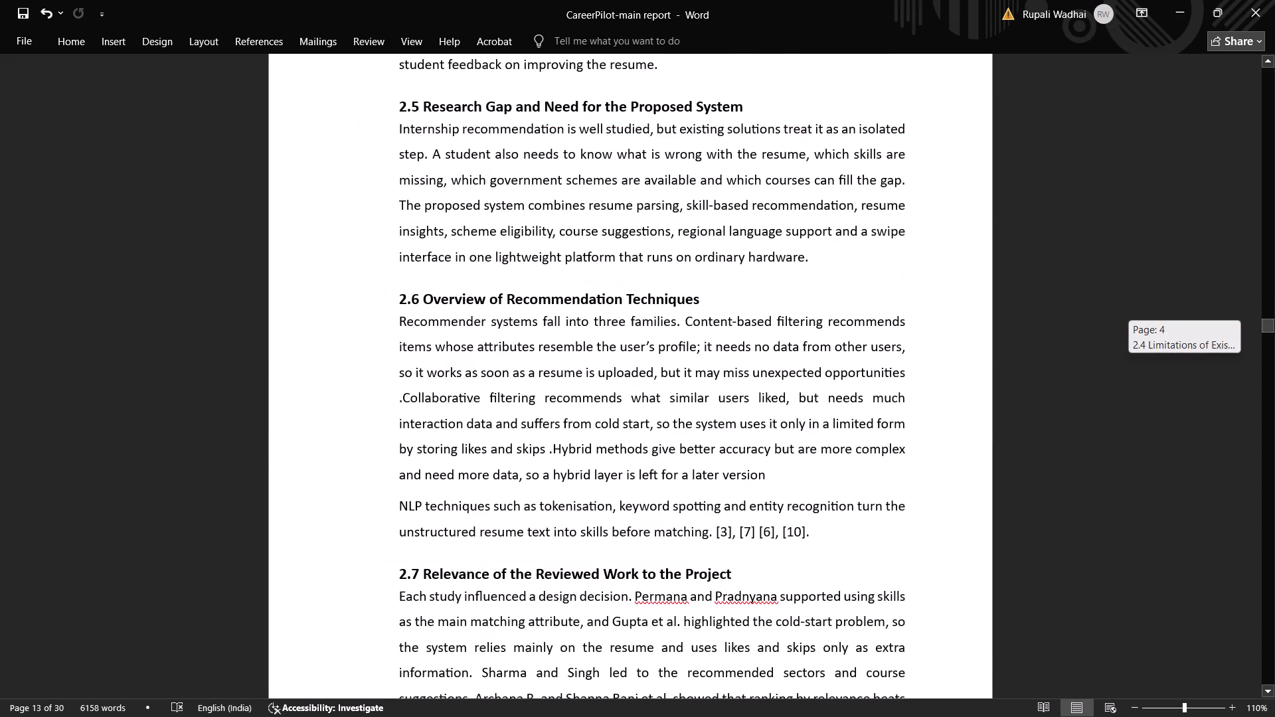
pyautogui.moveTo(1274, 319); pyautogui.dragTo(1274, 335)
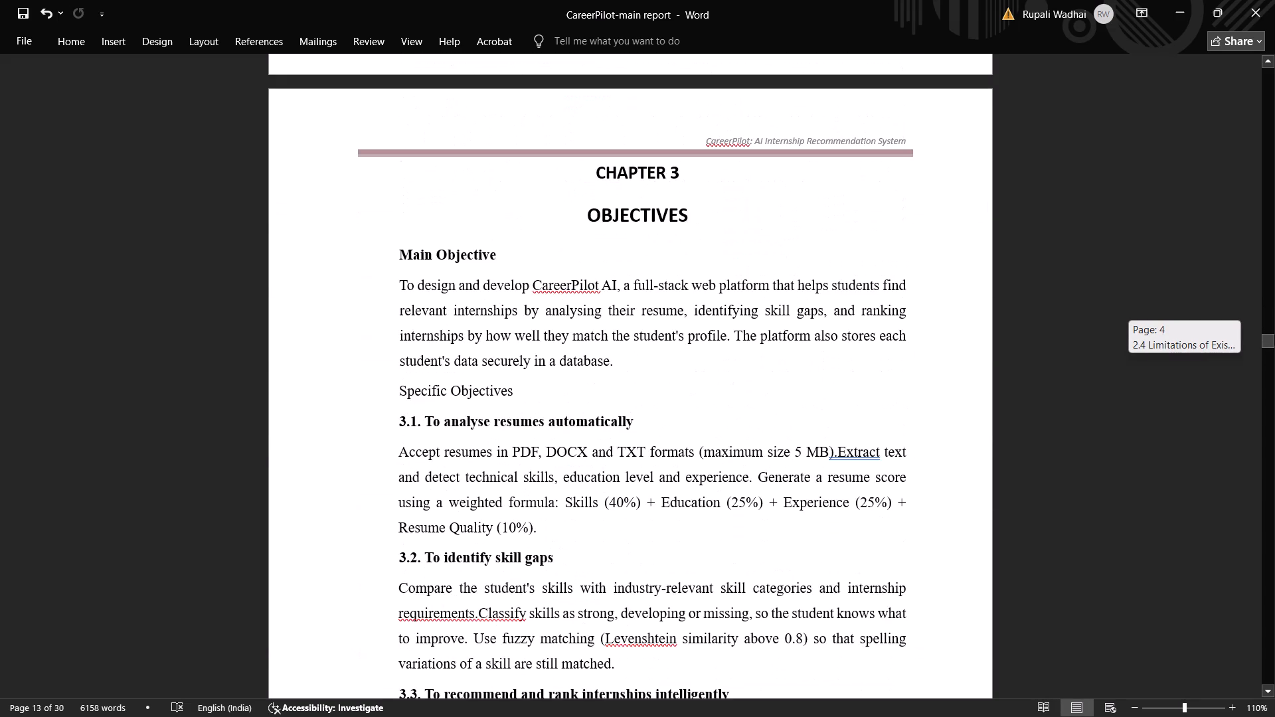
pyautogui.moveTo(1274, 335); pyautogui.dragTo(1274, 324)
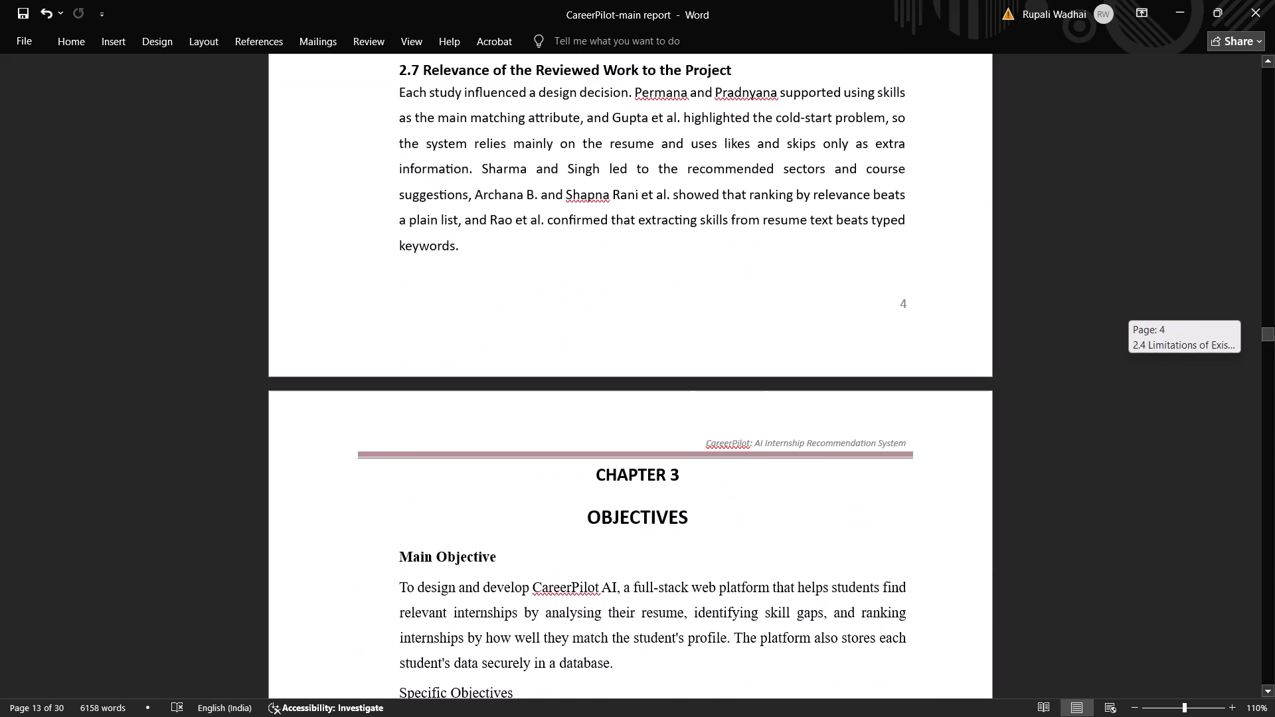
# Replace the Chapter 3 title "System Design" in the table of contents with "Objectives", keeping its bold formatting.
pyautogui.moveTo(1274, 324); pyautogui.dragTo(1274, 219)
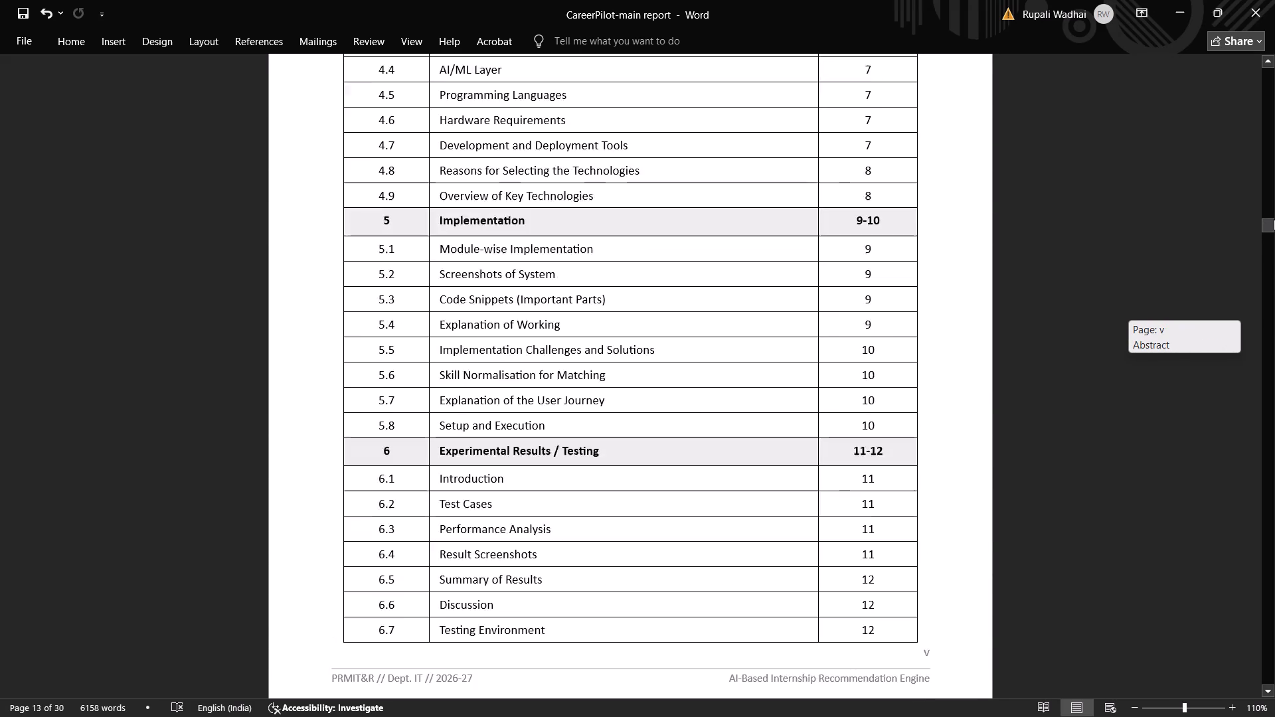
pyautogui.moveTo(1274, 219); pyautogui.dragTo(1274, 217)
pyautogui.scroll(10, 780, 329)
pyautogui.scroll(4, 619, 329)
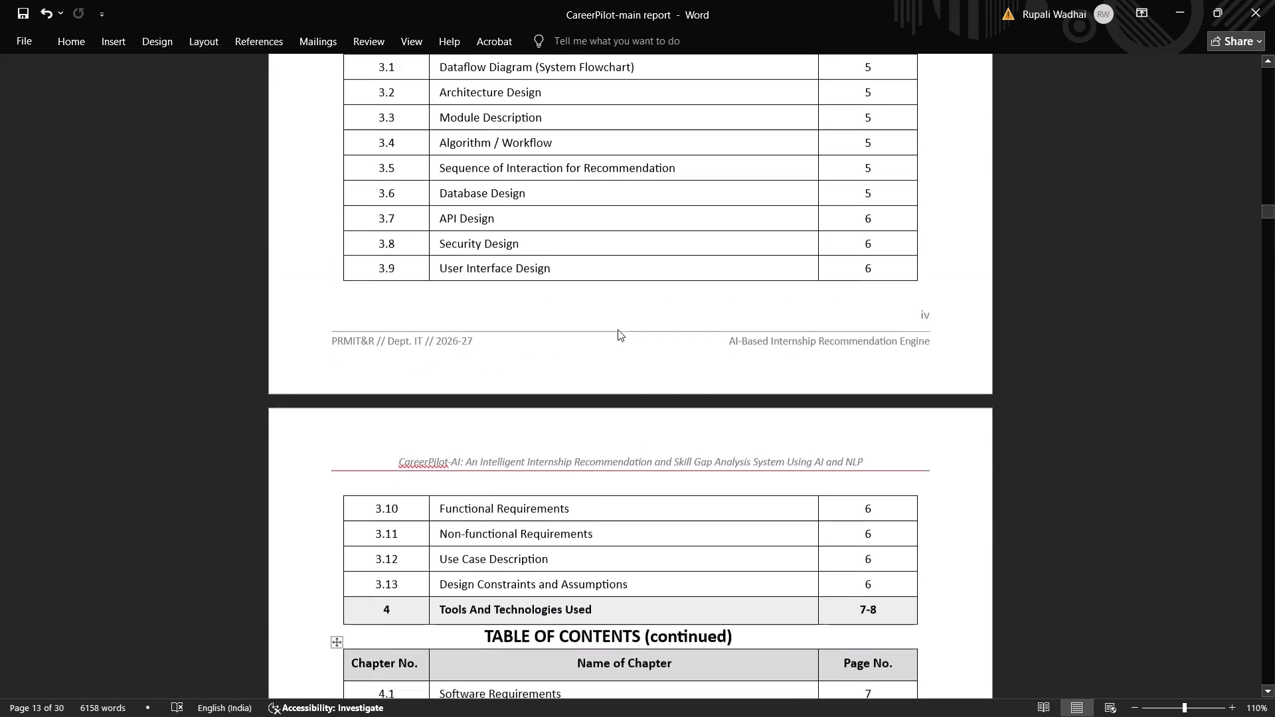
pyautogui.scroll(3, 618, 329)
pyautogui.click(519, 187)
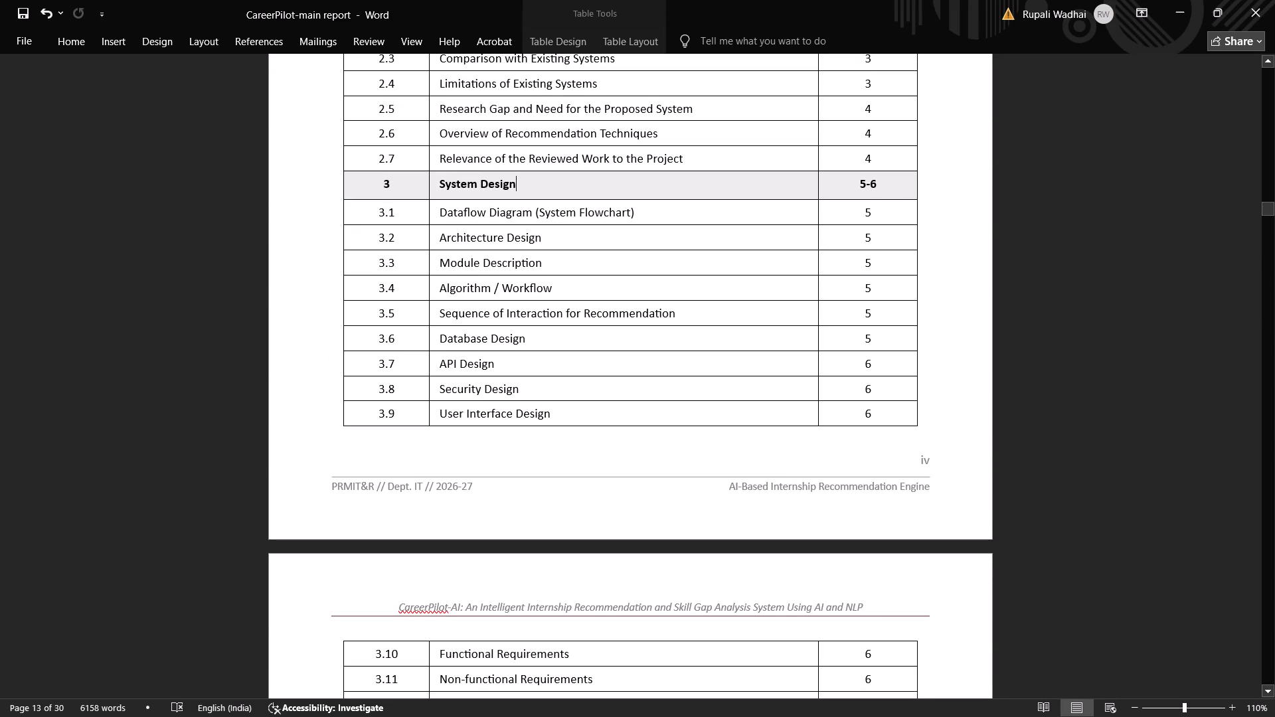
pyautogui.press('BackSpace')
pyautogui.press('BackSpace')
pyautogui.press('BackSpace')
pyautogui.press('BackSpace')
pyautogui.press('BackSpace')
pyautogui.press('BackSpace')
pyautogui.press('BackSpace')
pyautogui.press('BackSpace')
pyautogui.press('BackSpace')
pyautogui.press('BackSpace')
pyautogui.press('BackSpace')
pyautogui.press('BackSpace')
pyautogui.press('BackSpace')
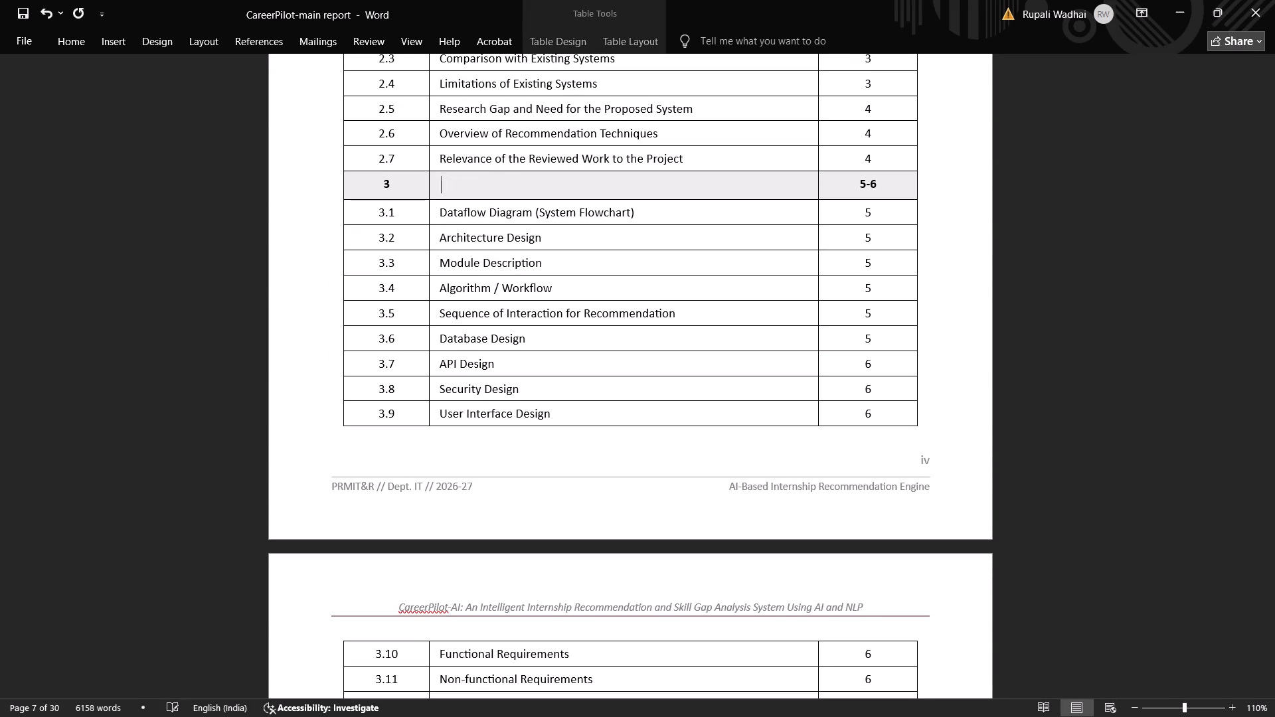
pyautogui.write('Onjecti')
pyautogui.press('BackSpace')
pyautogui.press('BackSpace')
pyautogui.press('BackSpace')
pyautogui.press('BackSpace')
pyautogui.press('BackSpace')
pyautogui.press('BackSpace')
pyautogui.hotkey('ctrl', 'z')
pyautogui.hotkey('ctrl', 'z')
pyautogui.hotkey('ctrl', 'z')
pyautogui.hotkey('ctrl', 'z')
pyautogui.hotkey('ctrl', 'z')
pyautogui.hotkey('ctrl', 'z')
pyautogui.hotkey('ctrl', 'z')
pyautogui.hotkey('ctrl', 'z')
pyautogui.hotkey('ctrl', 'z')
pyautogui.hotkey('ctrl', 'z')
pyautogui.hotkey('shift', 'o')
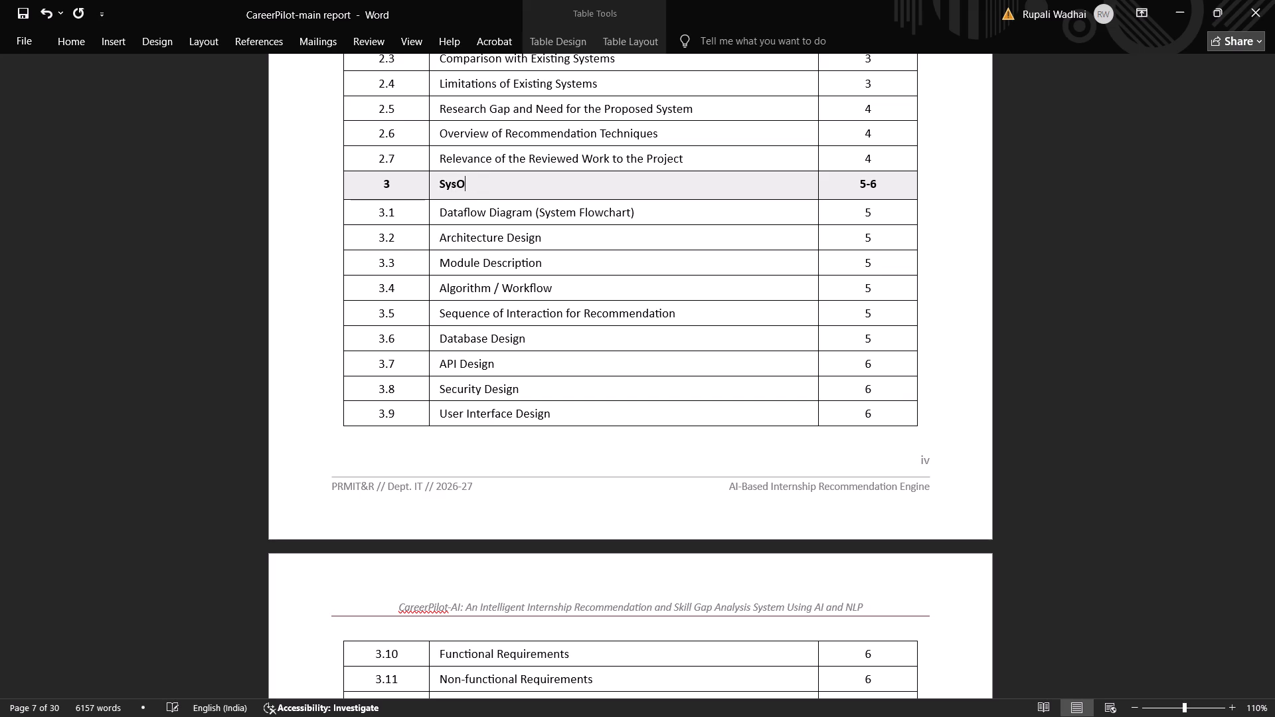
pyautogui.write('bjectives')
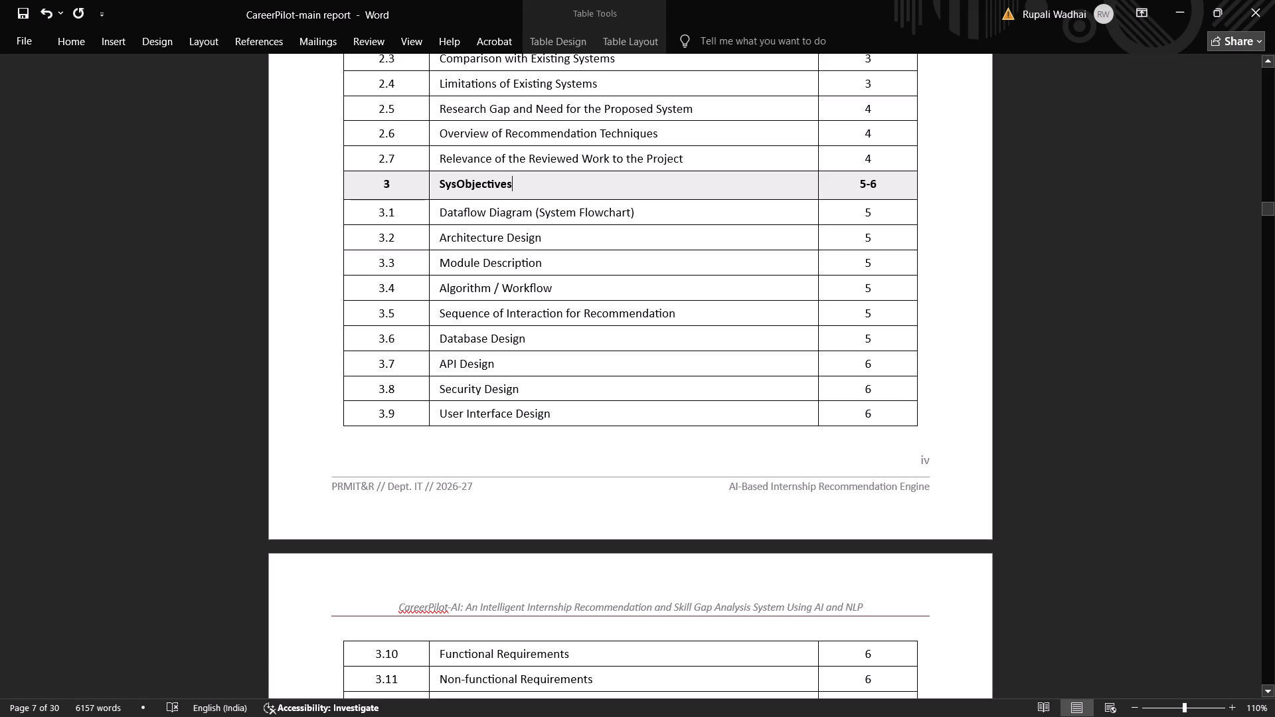
pyautogui.click(454, 181)
pyautogui.press('Right')
pyautogui.press('BackSpace')
pyautogui.press('BackSpace')
pyautogui.press('BackSpace')
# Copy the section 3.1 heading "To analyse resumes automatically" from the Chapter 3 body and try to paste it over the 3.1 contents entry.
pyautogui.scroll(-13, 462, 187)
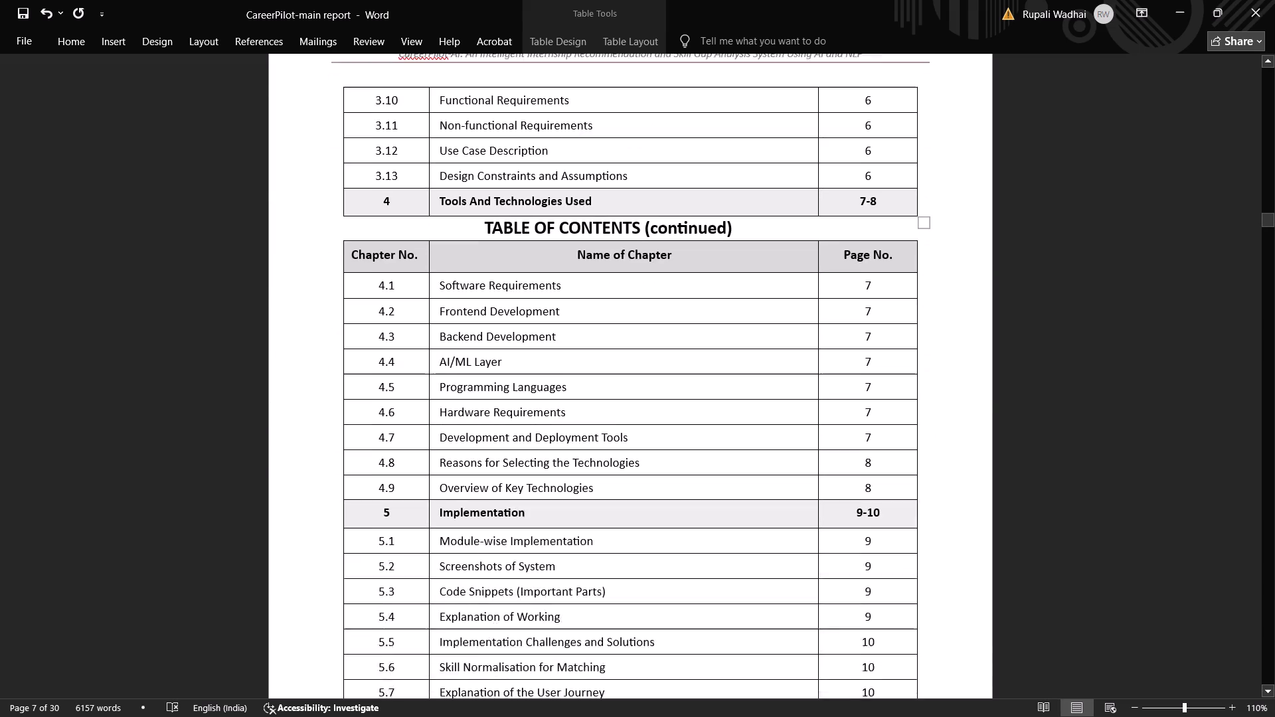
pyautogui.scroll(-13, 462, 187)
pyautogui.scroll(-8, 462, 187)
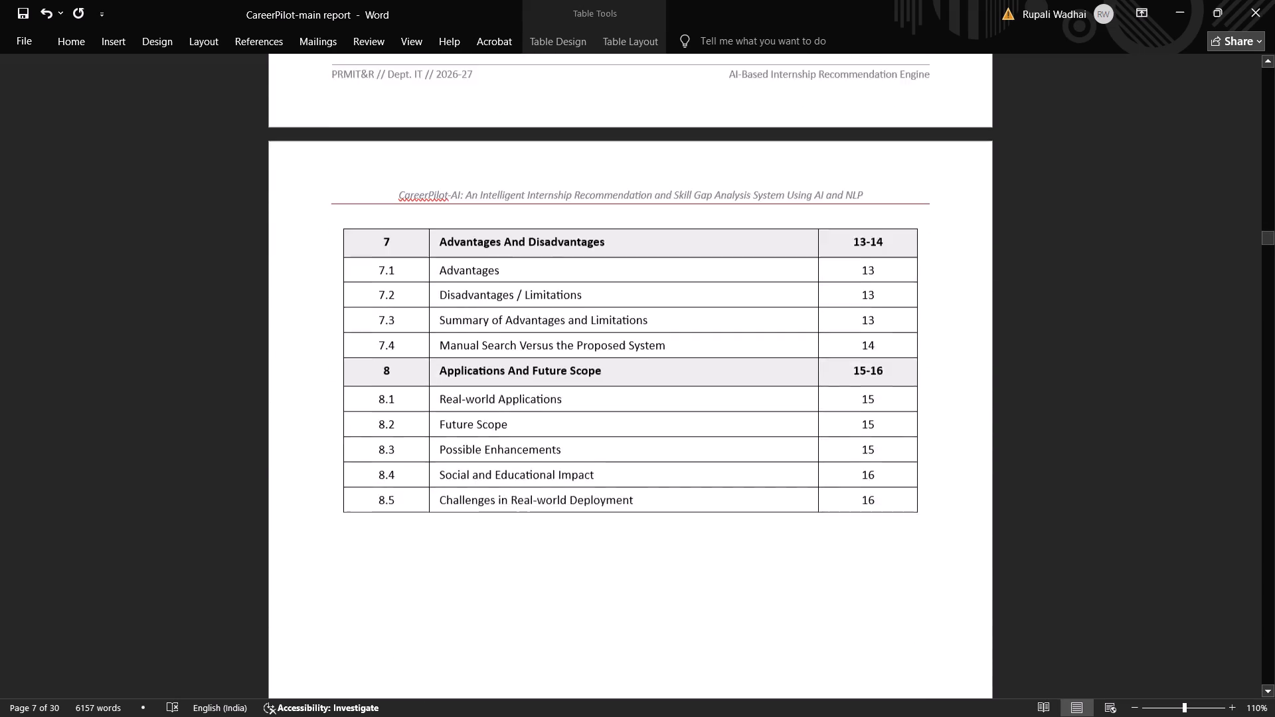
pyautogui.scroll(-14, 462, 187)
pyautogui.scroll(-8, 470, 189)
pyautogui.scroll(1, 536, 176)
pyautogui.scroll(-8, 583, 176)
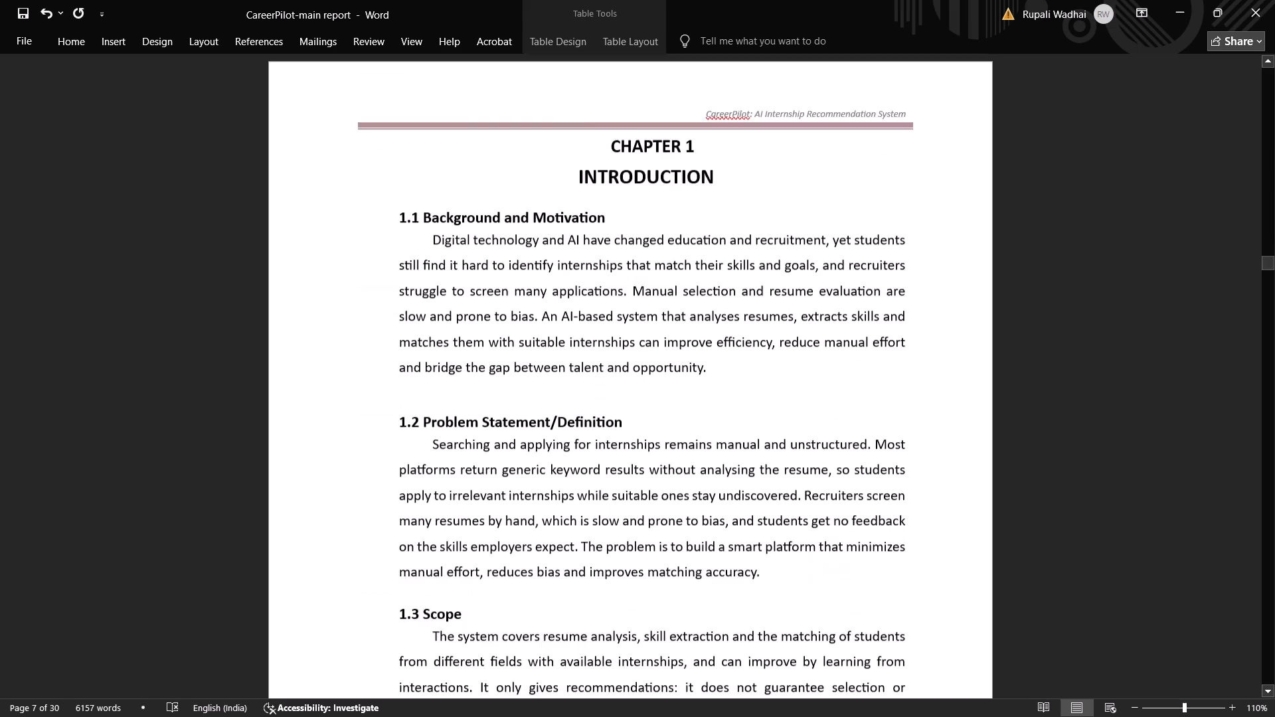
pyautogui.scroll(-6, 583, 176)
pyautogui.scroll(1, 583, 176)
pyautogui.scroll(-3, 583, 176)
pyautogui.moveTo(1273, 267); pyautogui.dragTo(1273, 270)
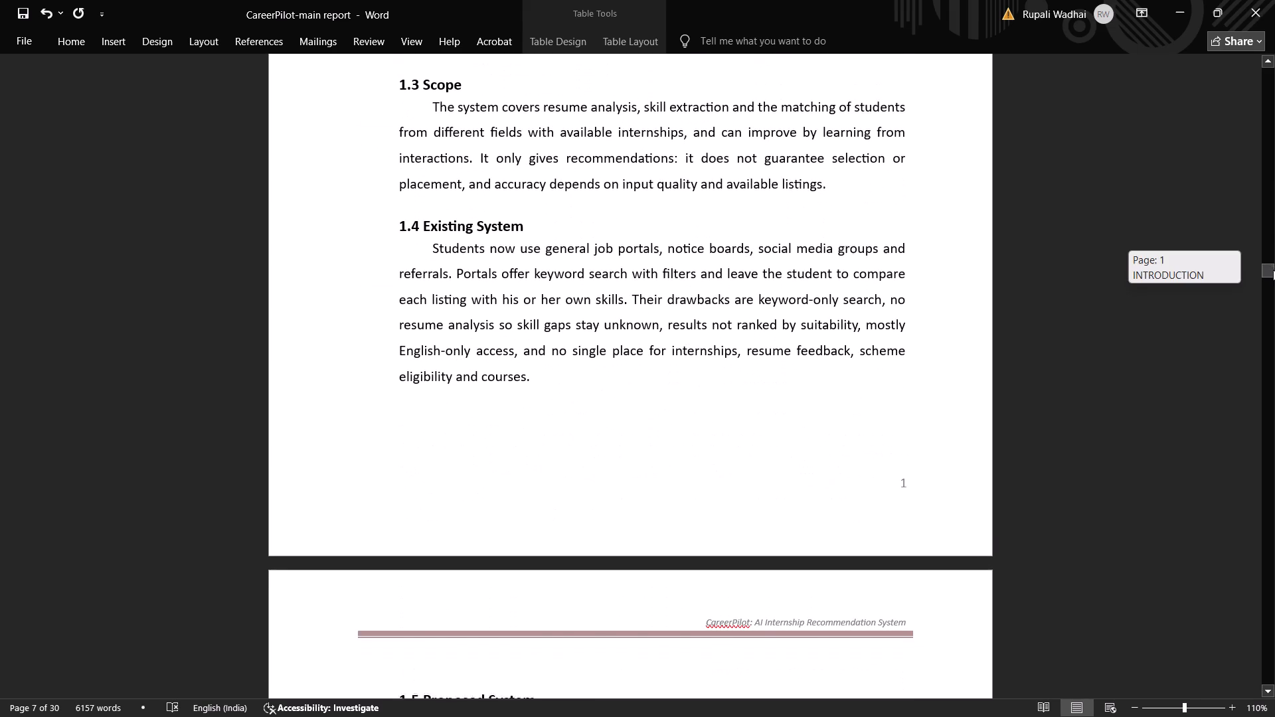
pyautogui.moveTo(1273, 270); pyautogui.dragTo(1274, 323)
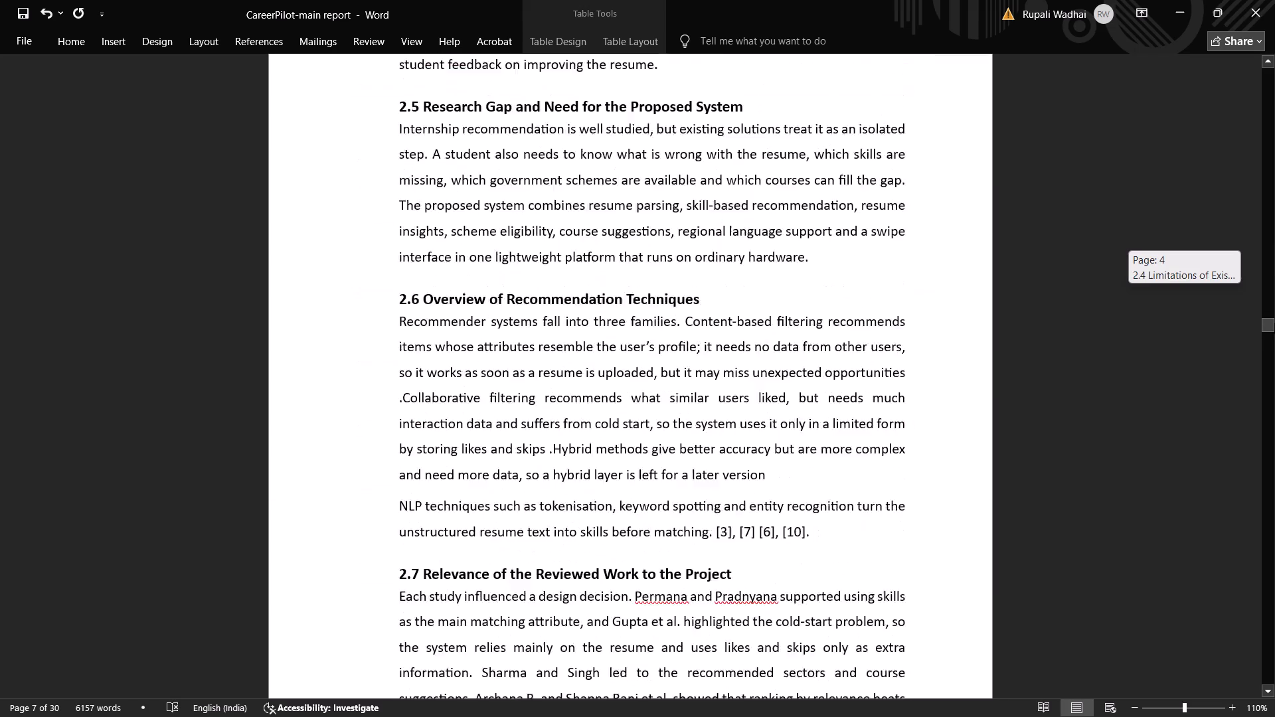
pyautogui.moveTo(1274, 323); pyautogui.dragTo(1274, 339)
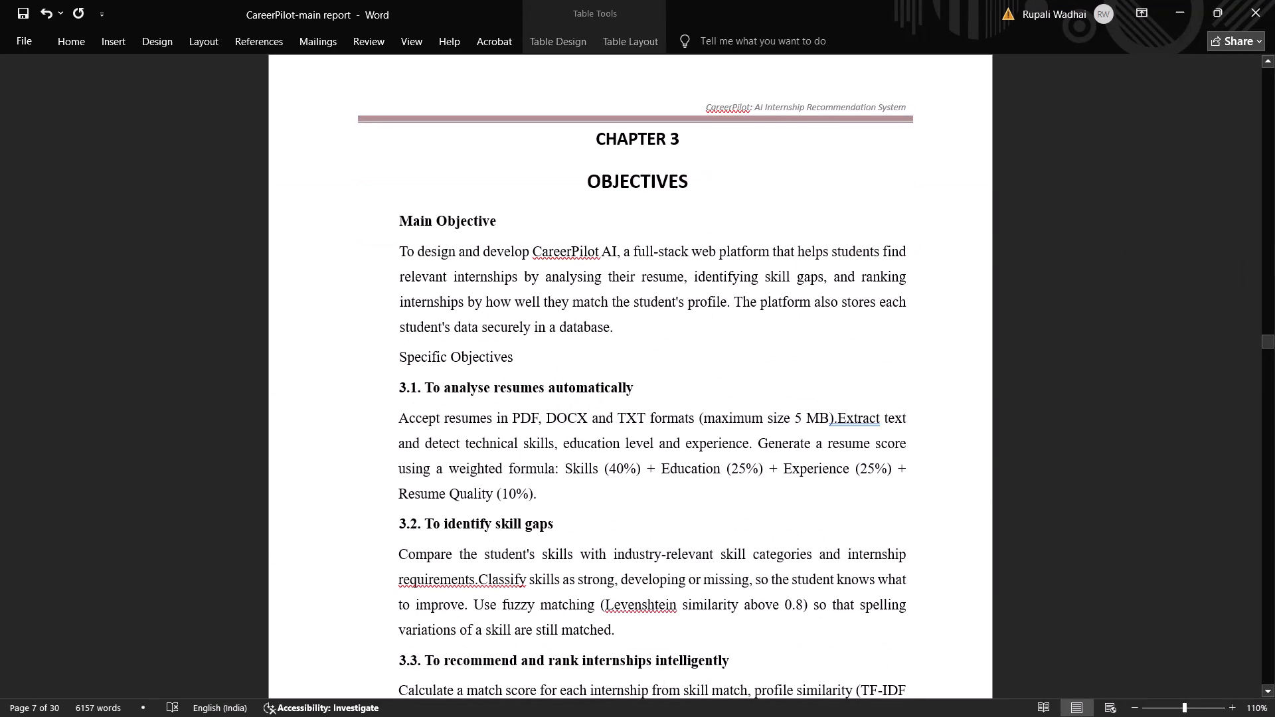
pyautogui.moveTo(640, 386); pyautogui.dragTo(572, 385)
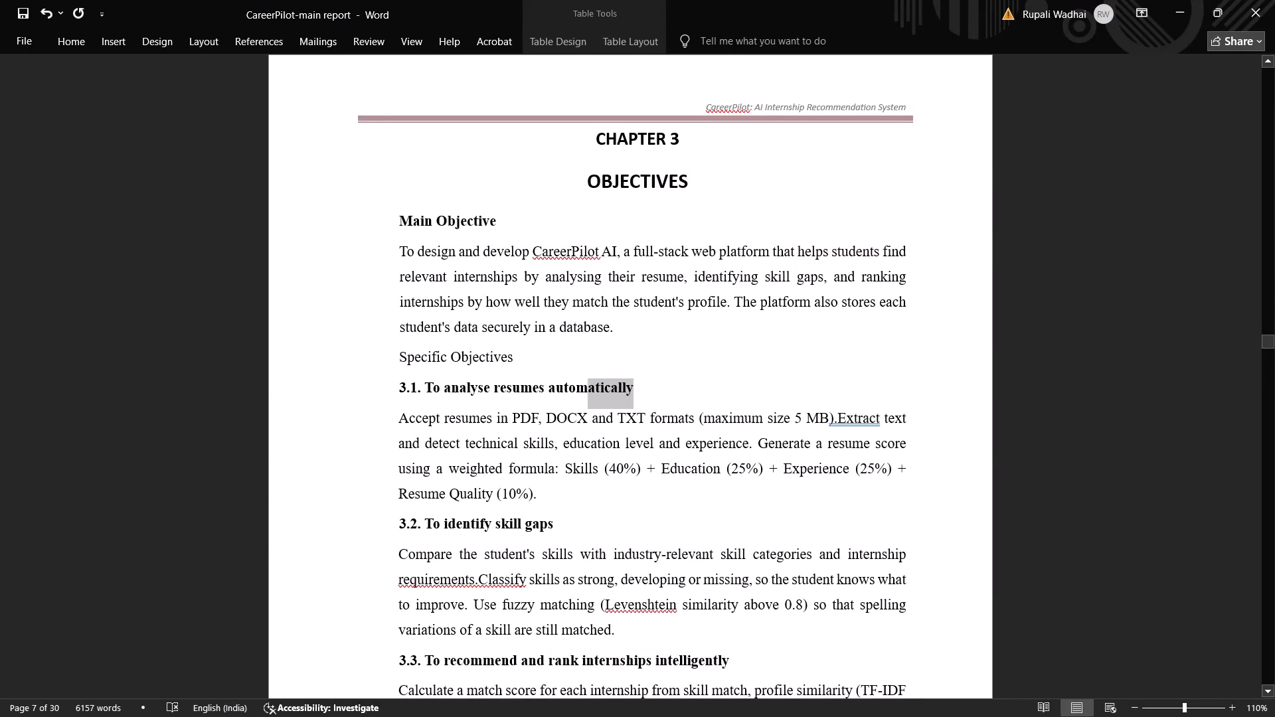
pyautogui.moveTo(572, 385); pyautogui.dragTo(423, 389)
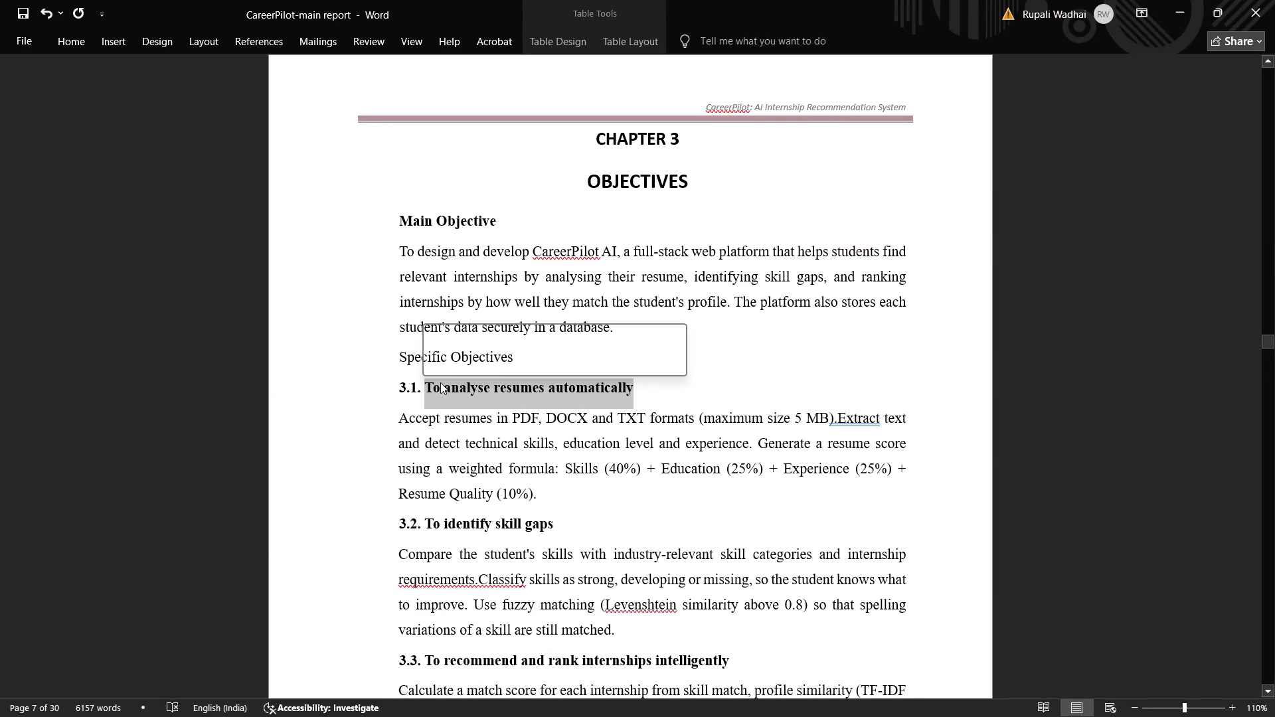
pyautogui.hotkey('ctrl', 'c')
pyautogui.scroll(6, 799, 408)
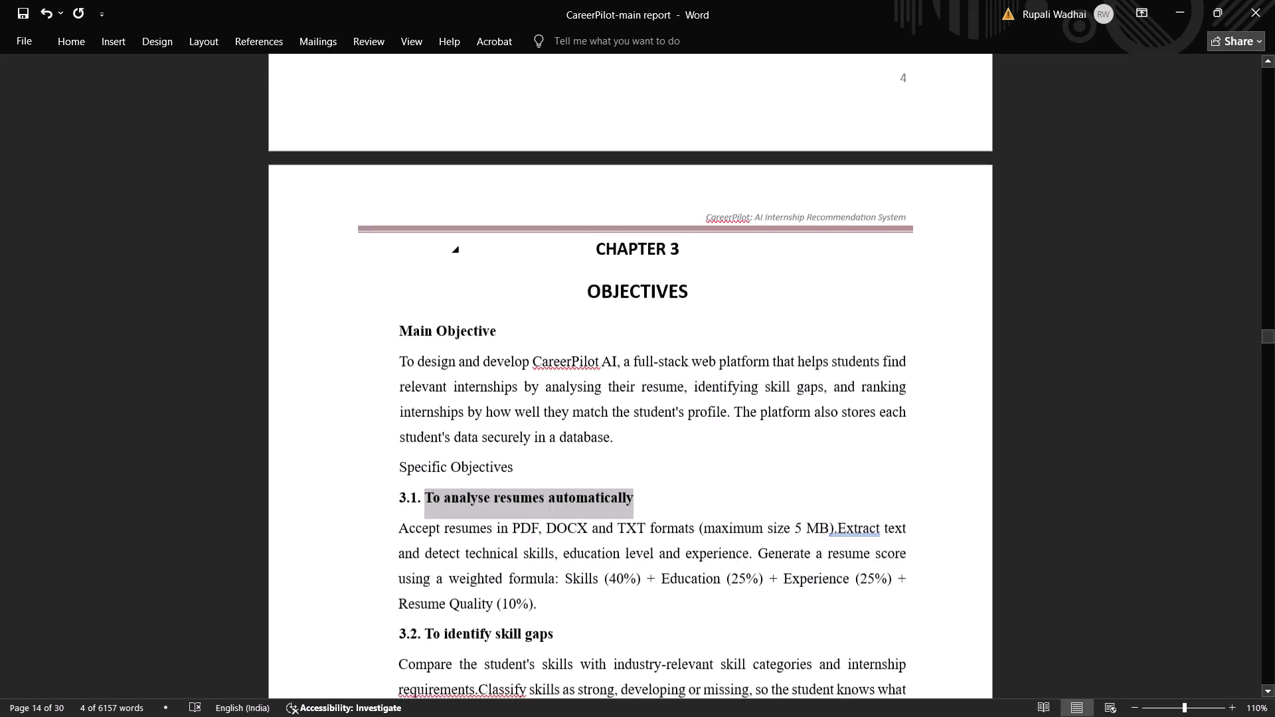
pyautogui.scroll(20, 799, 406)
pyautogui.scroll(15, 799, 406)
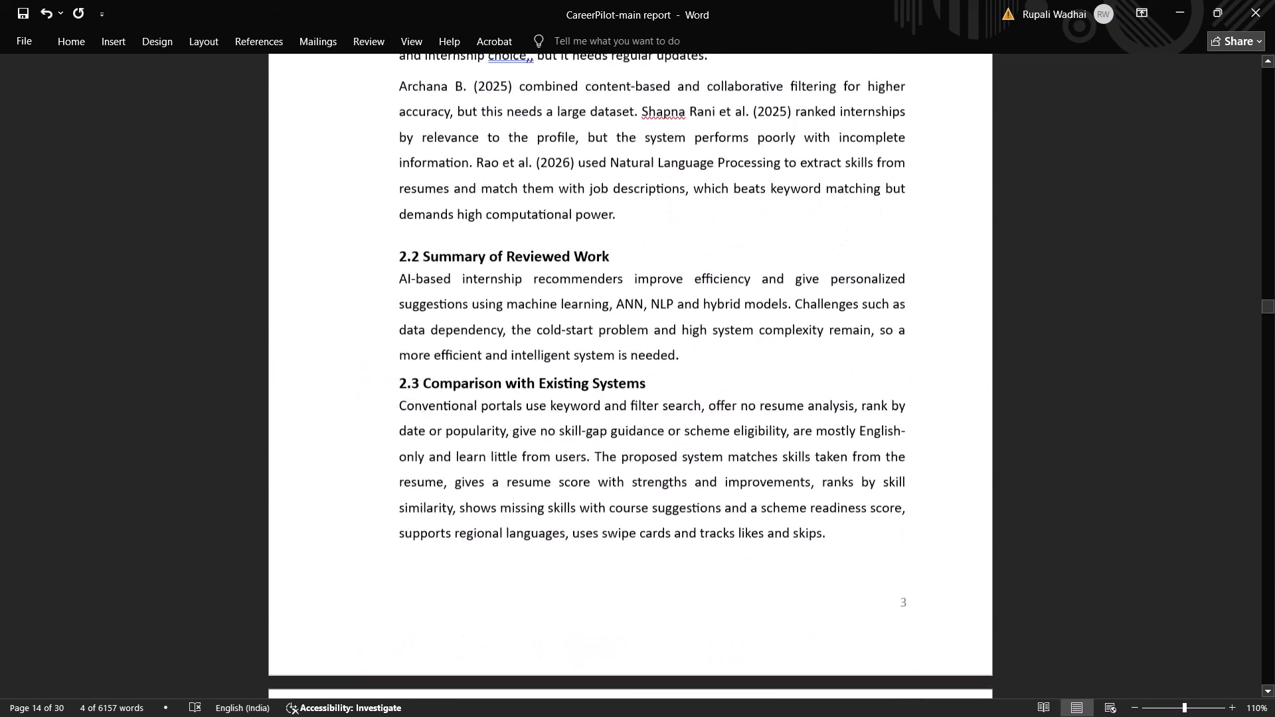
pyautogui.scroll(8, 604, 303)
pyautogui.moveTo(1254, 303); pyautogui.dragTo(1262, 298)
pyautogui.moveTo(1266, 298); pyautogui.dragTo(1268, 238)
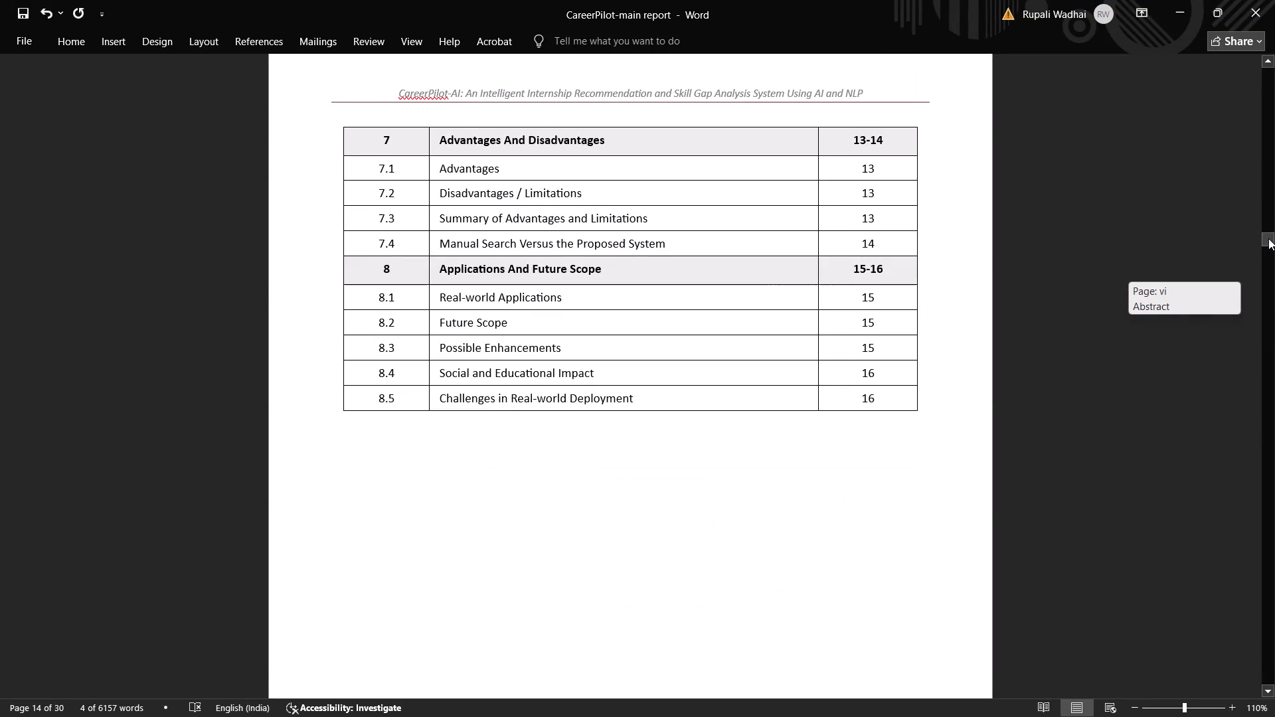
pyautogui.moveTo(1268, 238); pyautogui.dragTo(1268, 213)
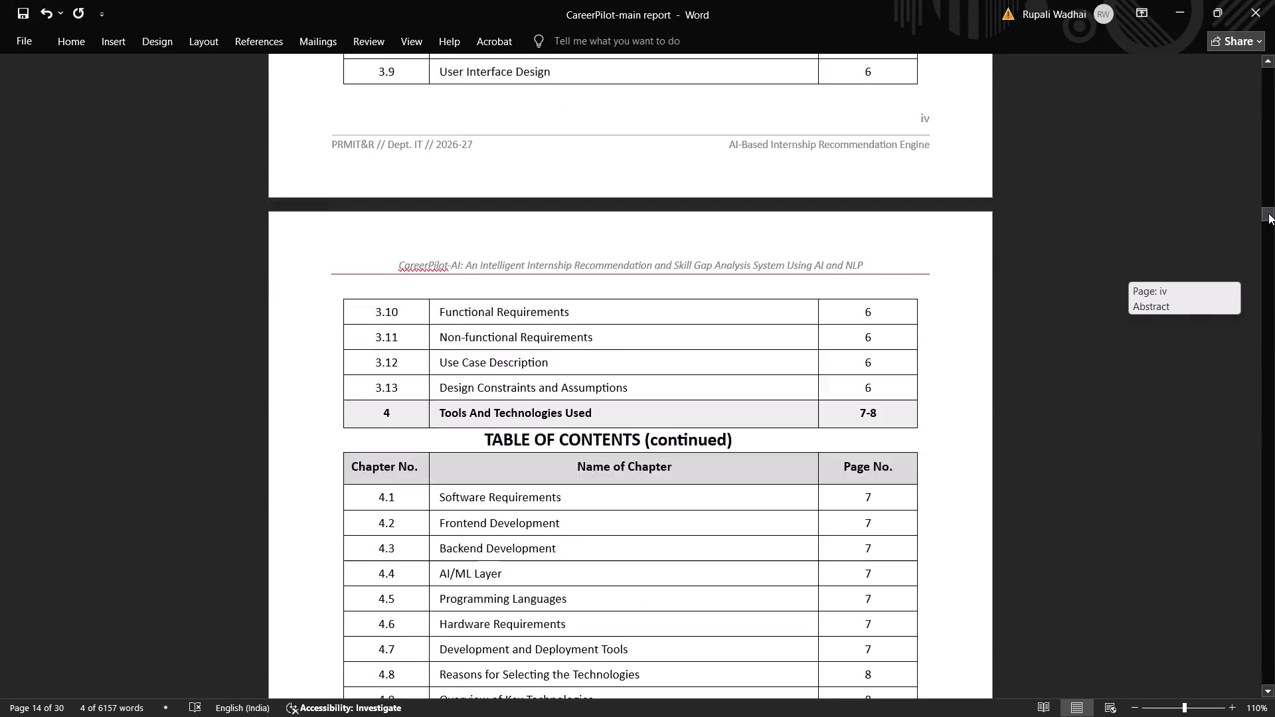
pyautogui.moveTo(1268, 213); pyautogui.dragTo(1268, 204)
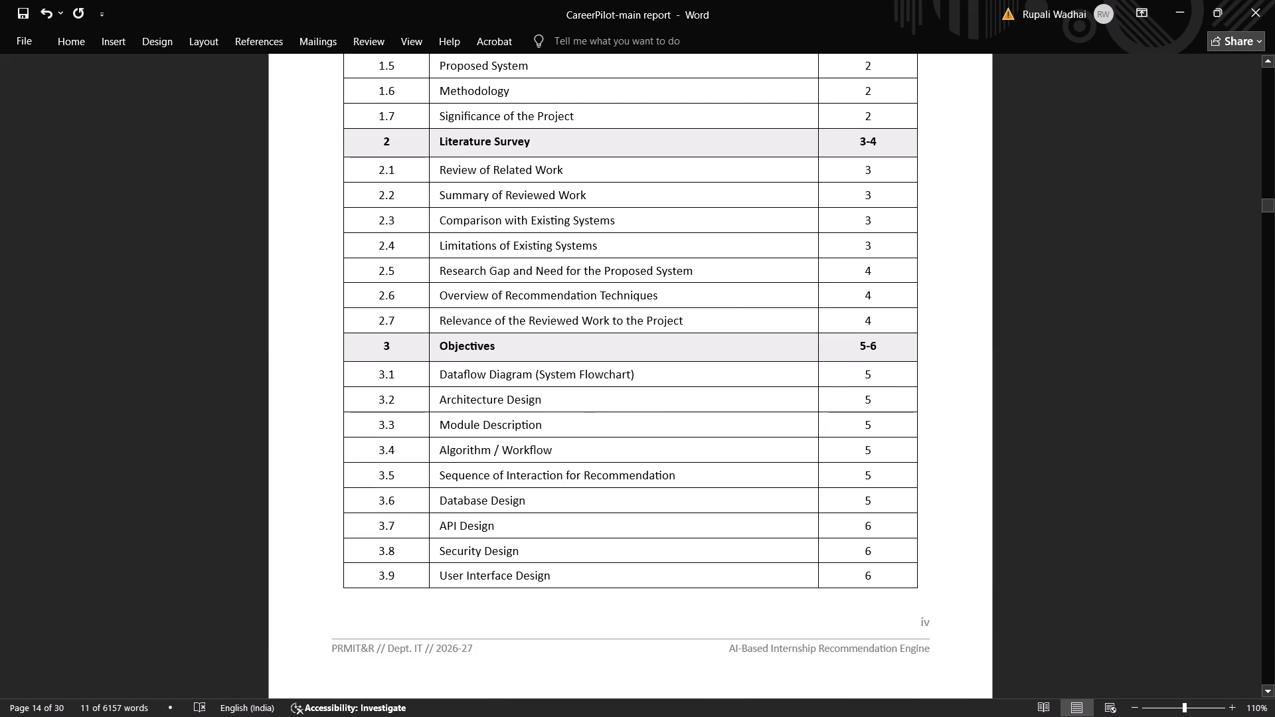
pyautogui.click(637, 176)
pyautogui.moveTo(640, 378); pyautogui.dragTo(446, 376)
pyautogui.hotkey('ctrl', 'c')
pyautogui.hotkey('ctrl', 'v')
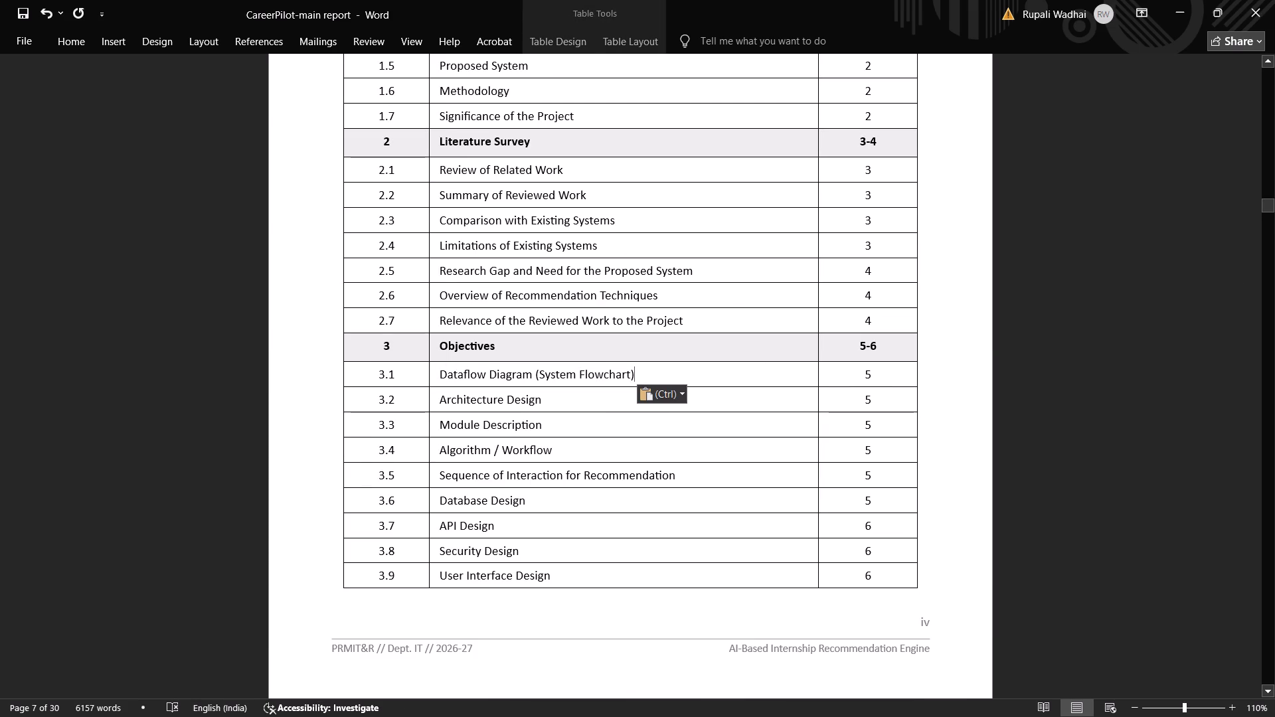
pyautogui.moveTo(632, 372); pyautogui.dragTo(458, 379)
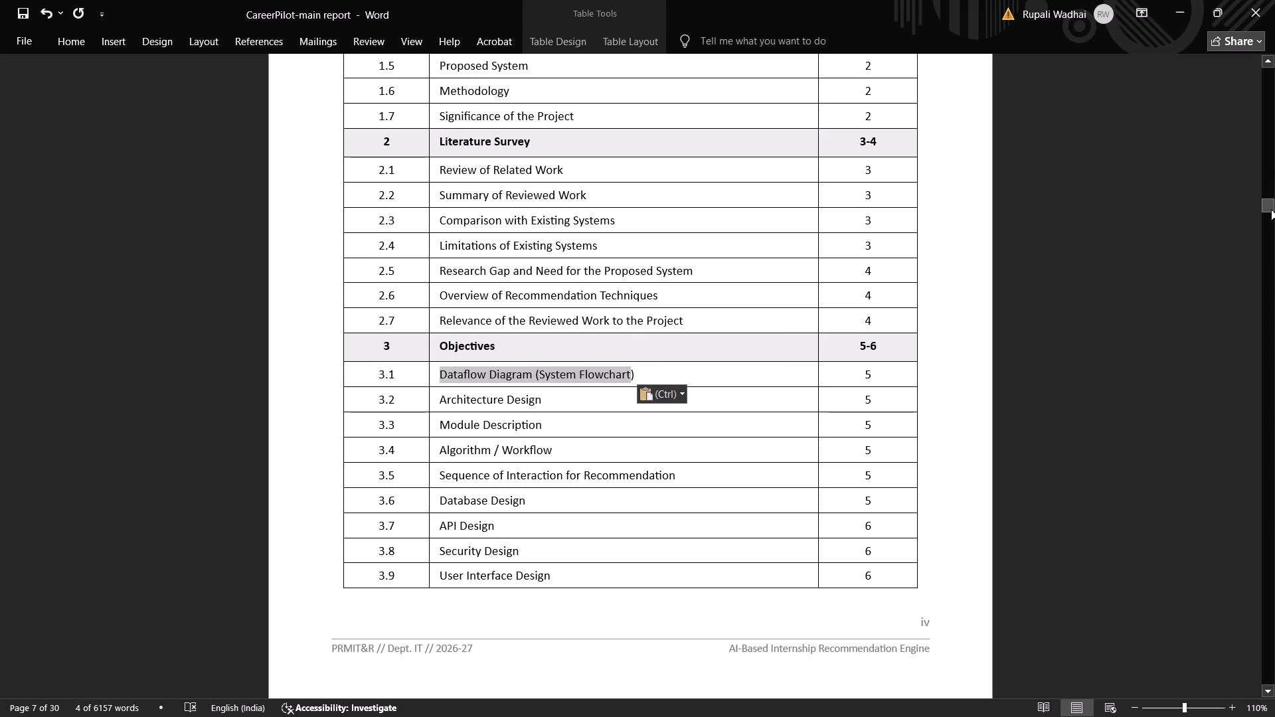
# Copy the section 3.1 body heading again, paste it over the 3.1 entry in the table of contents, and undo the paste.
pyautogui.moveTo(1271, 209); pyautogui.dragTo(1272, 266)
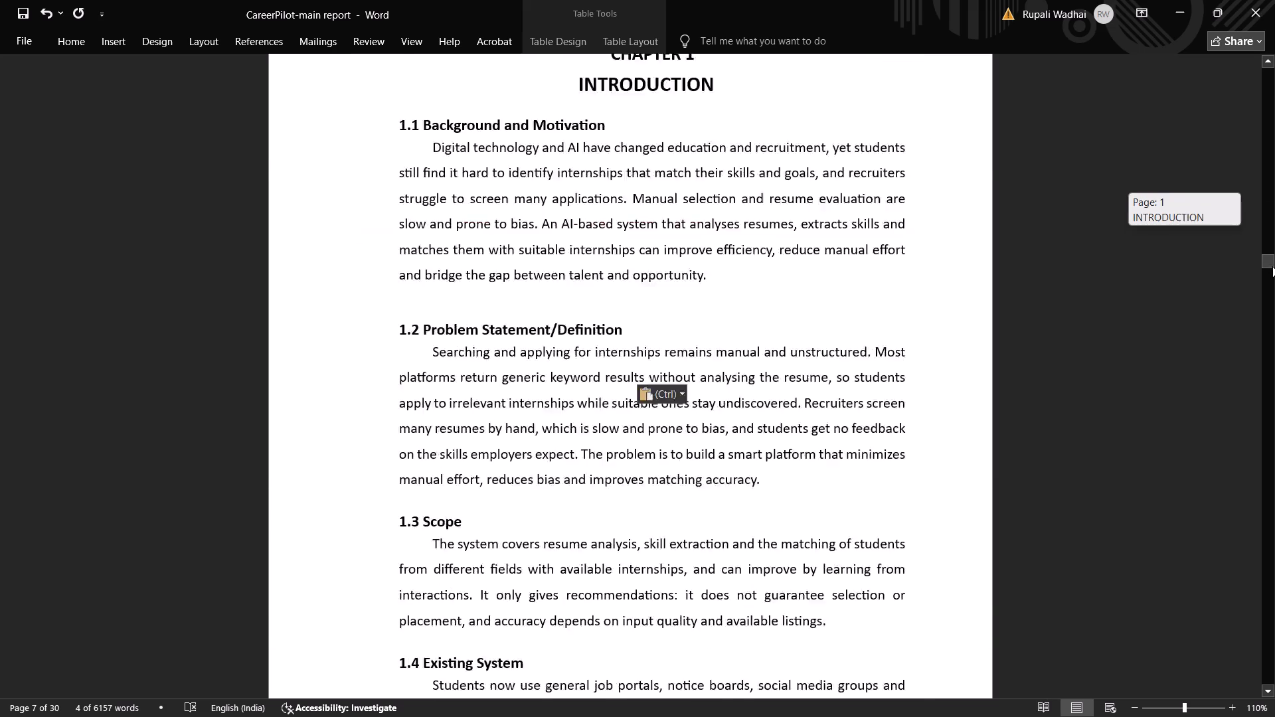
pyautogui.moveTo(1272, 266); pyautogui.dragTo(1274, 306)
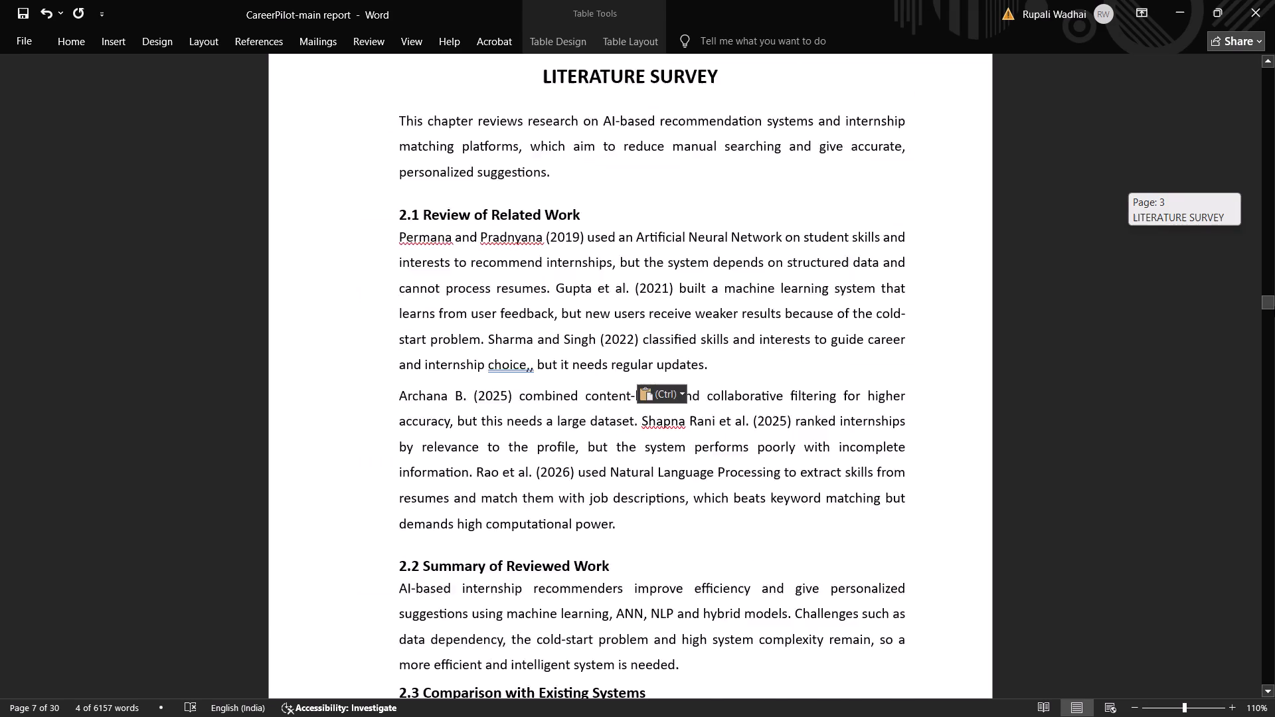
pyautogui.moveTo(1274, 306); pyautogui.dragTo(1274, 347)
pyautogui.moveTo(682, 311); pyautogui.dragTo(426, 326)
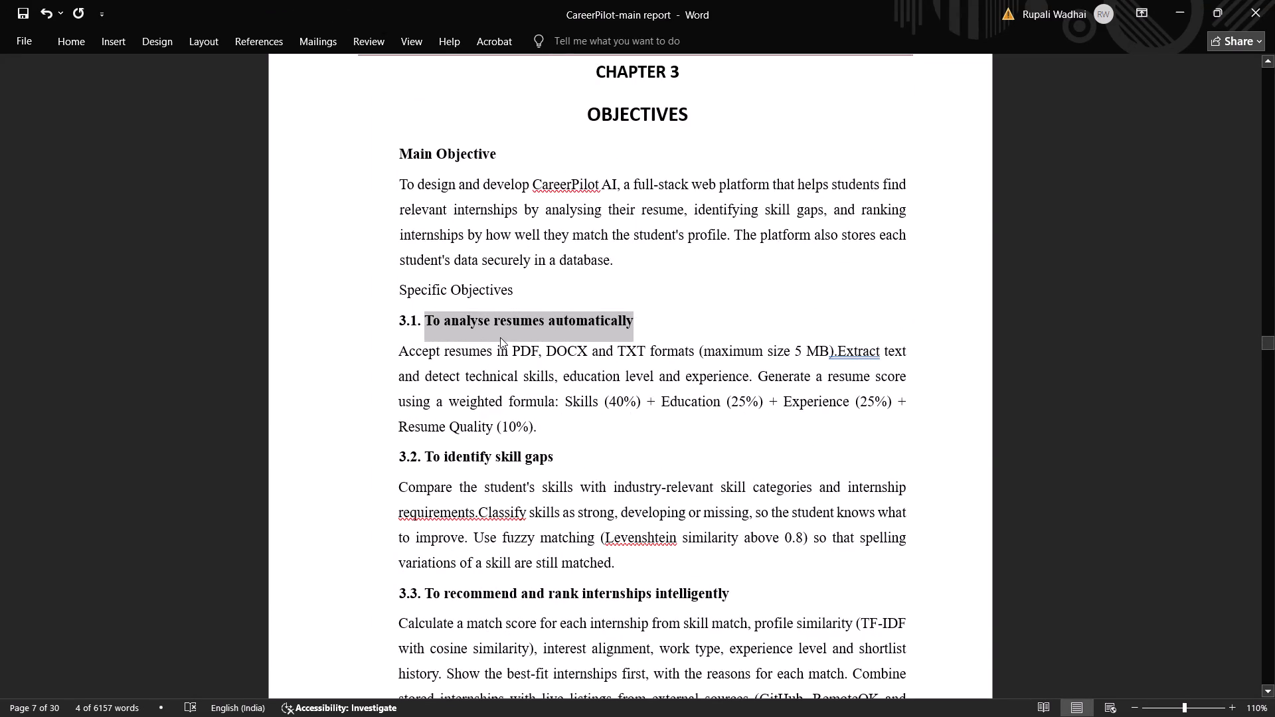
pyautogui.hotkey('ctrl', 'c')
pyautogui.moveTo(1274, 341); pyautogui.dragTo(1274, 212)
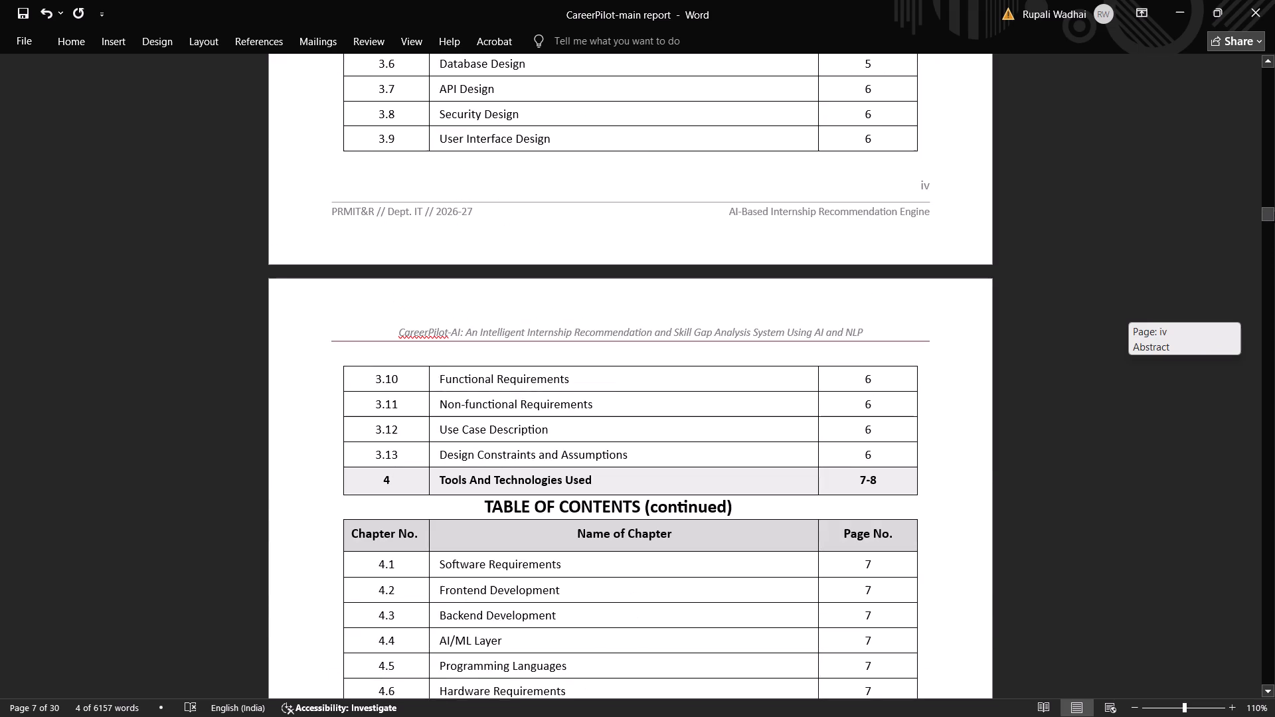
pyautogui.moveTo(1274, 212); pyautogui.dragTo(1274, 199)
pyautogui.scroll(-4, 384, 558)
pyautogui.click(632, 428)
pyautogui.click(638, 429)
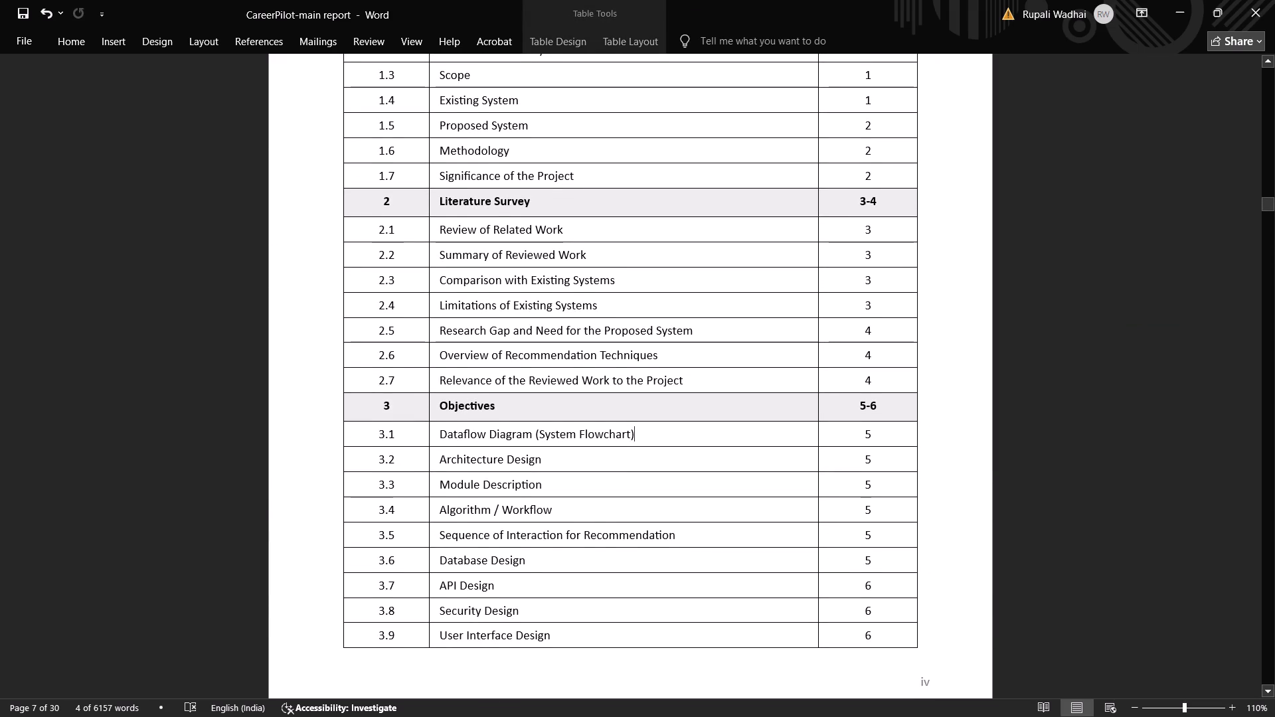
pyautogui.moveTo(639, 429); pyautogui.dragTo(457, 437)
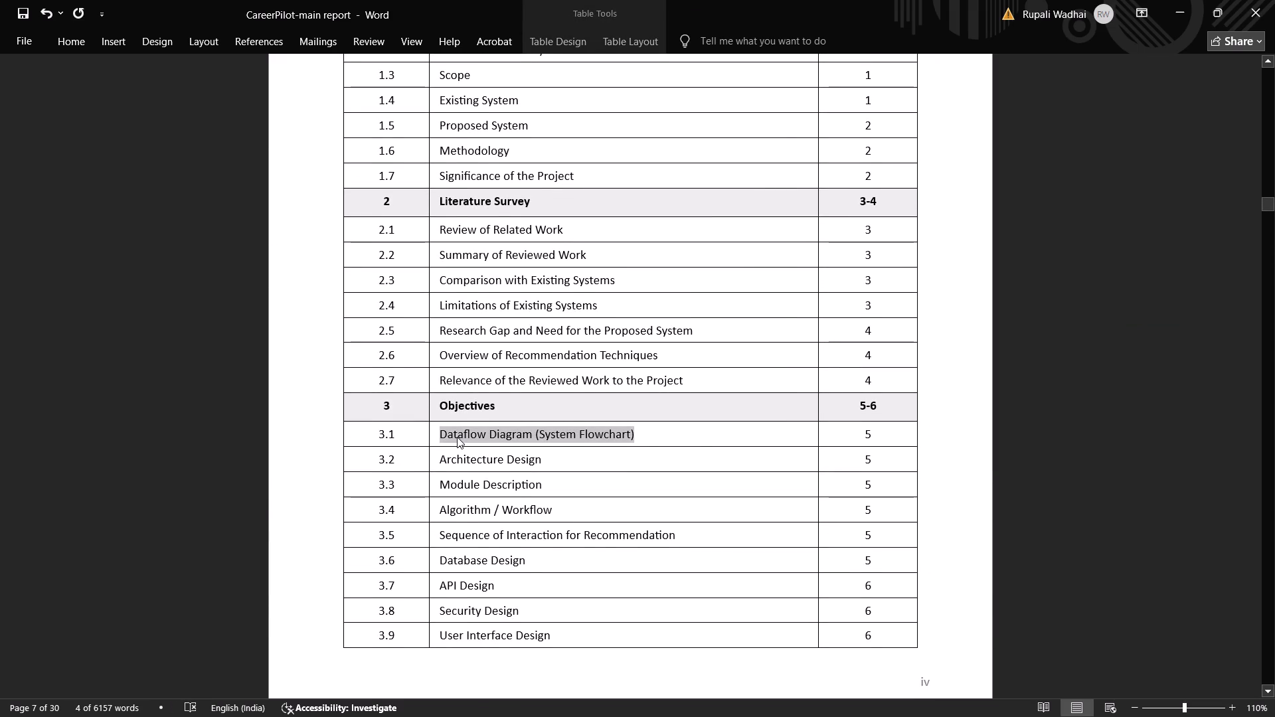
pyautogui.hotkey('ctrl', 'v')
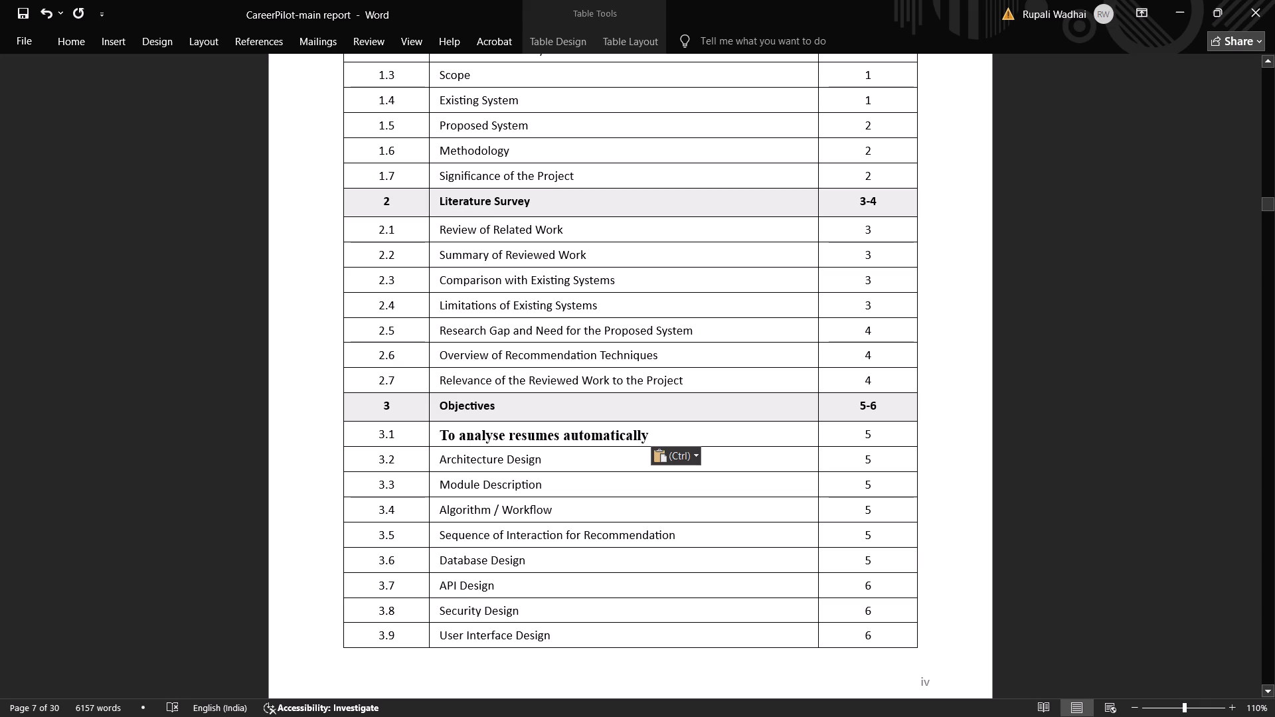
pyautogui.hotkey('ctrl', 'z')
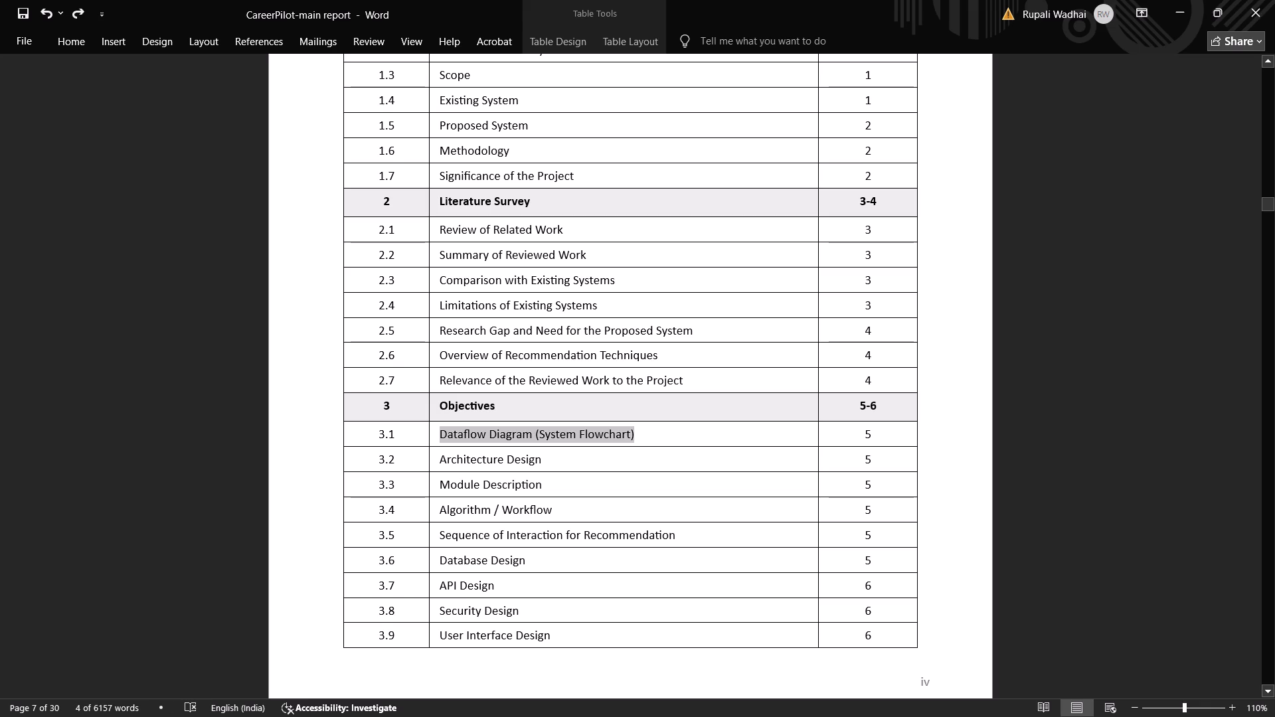
# Replace the 3.1 entry in the table of contents with "To Analyze Resume Automatically".
pyautogui.press('BackSpace')
pyautogui.write('TO')
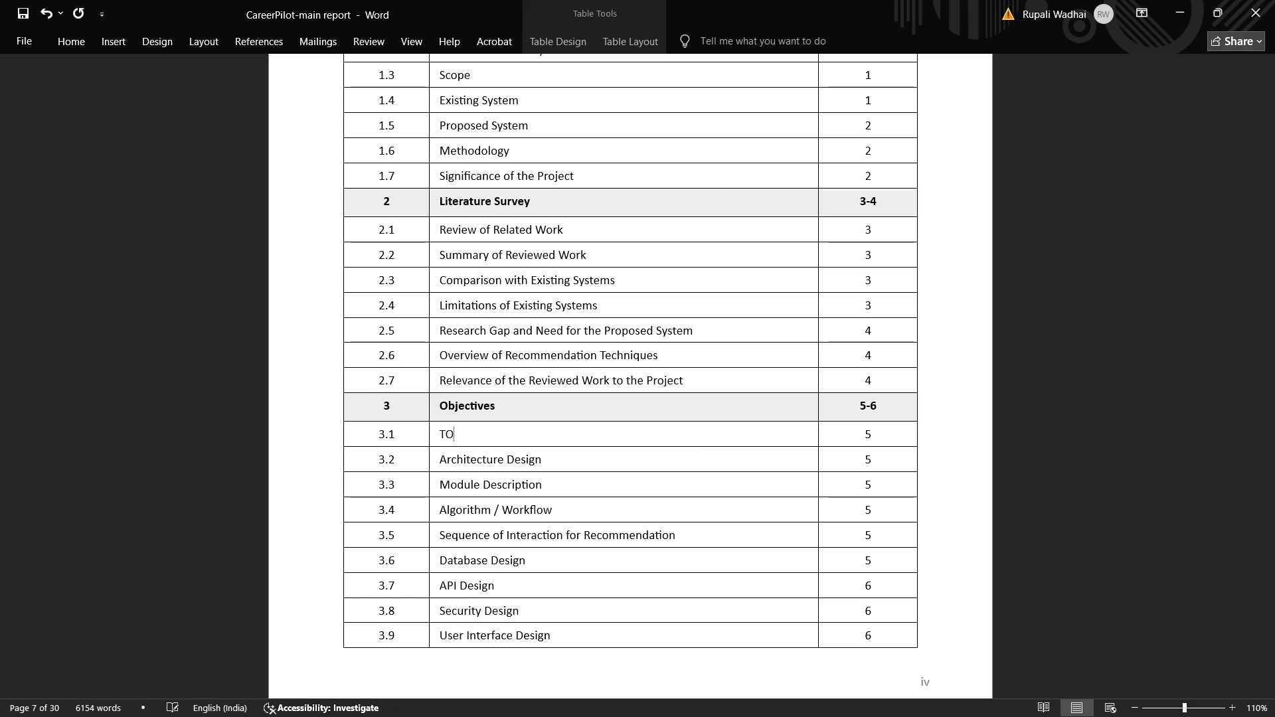
pyautogui.press('BackSpace')
pyautogui.write('o Anal')
pyautogui.write('yze Resue')
pyautogui.press('BackSpace')
pyautogui.press('BackSpace')
pyautogui.press('BackSpace')
pyautogui.press('BackSpace')
pyautogui.press('BackSpace')
pyautogui.press('BackSpace')
pyautogui.press('BackSpace')
pyautogui.press('BackSpace')
pyautogui.press('BackSpace')
pyautogui.press('BackSpace')
pyautogui.press('BackSpace')
pyautogui.press('a')
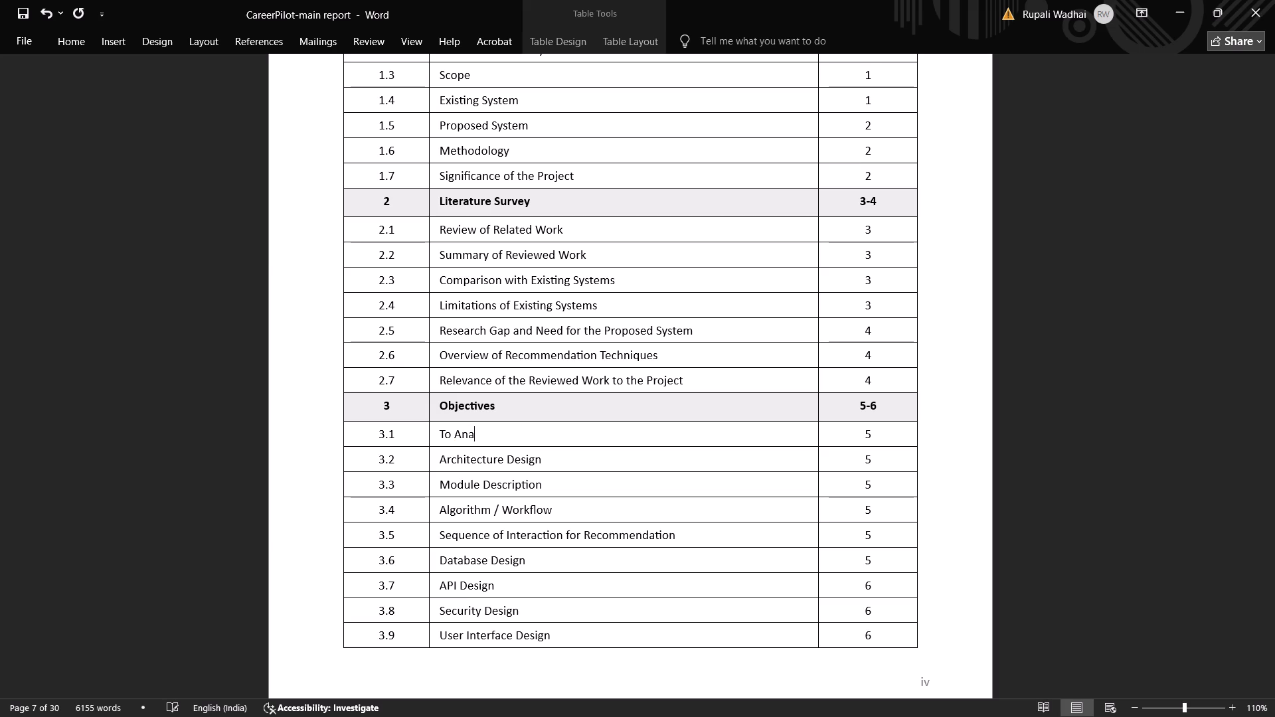
pyautogui.write('lyze')
pyautogui.press('space')
pyautogui.write('Res')
pyautogui.write('ume Atu')
pyautogui.press('t')
pyautogui.press('BackSpace')
pyautogui.press('BackSpace')
pyautogui.press('BackSpace')
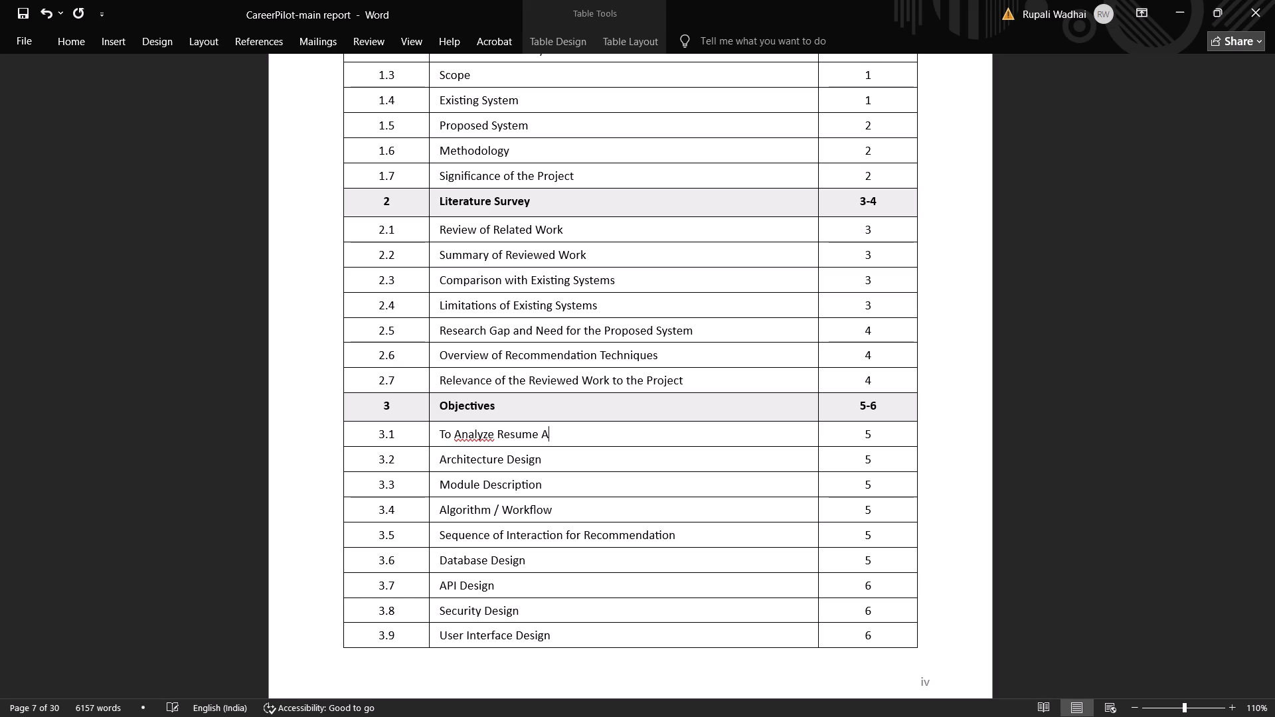
pyautogui.write('utomaticallu')
pyautogui.press('BackSpace')
pyautogui.press('y')
# Review the section headings in the Chapter 3 body, and return to the Chapter 3 entries in the table of contents.
pyautogui.scroll(-18, 647, 433)
pyautogui.scroll(1, 647, 433)
pyautogui.scroll(-6, 647, 433)
pyautogui.scroll(1, 647, 422)
pyautogui.scroll(-20, 647, 422)
pyautogui.scroll(-2, 647, 422)
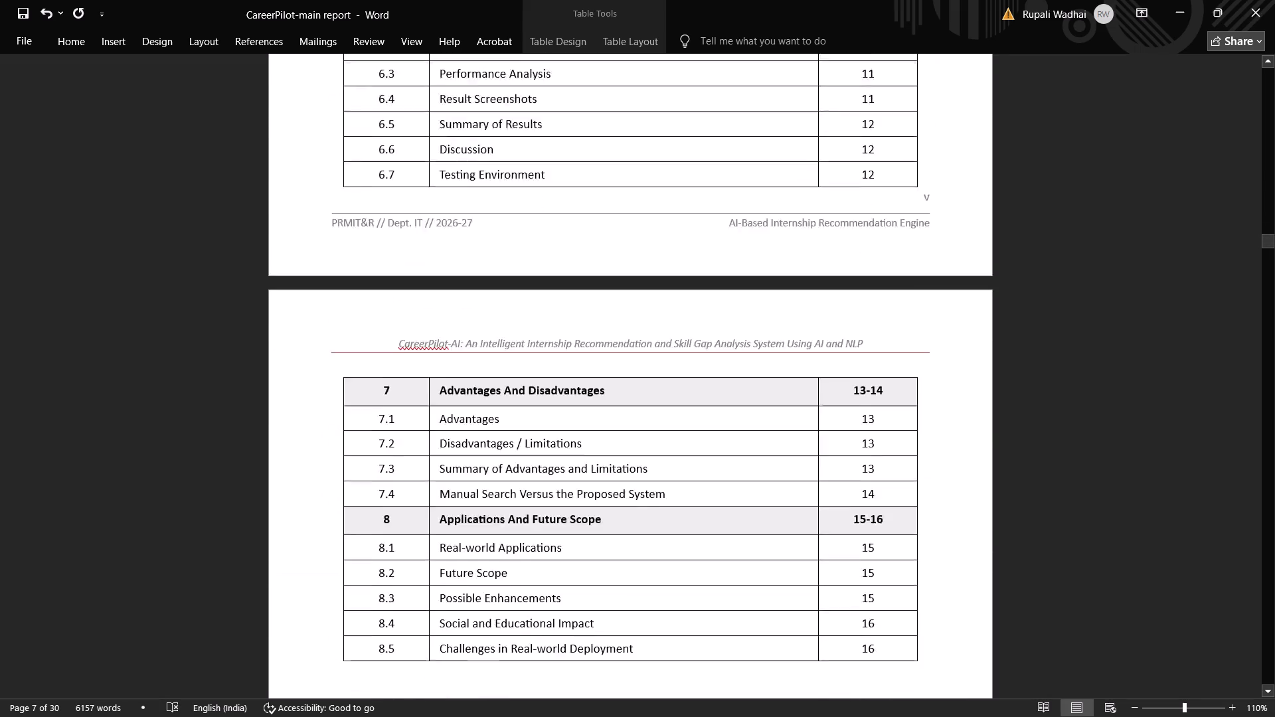
pyautogui.scroll(-20, 668, 338)
pyautogui.scroll(-11, 668, 338)
pyautogui.scroll(-18, 684, 269)
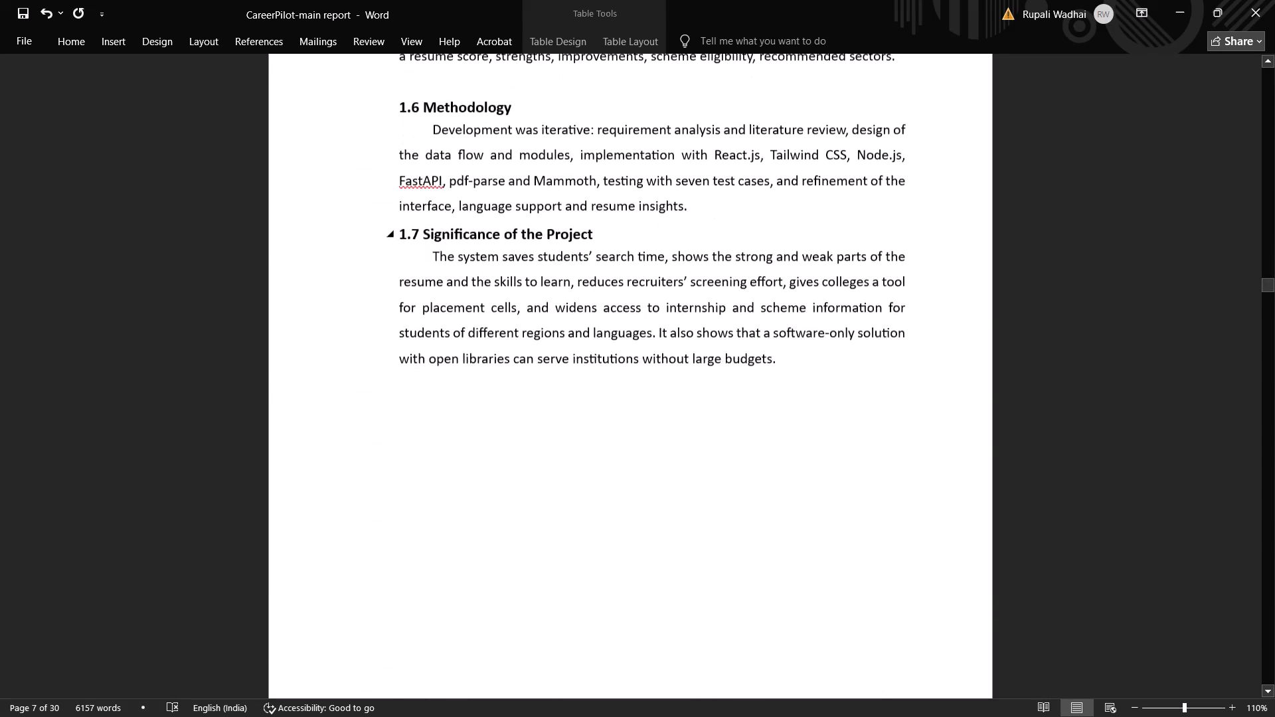
pyautogui.scroll(-16, 691, 219)
pyautogui.scroll(-6, 691, 222)
pyautogui.scroll(1, 691, 222)
pyautogui.scroll(-20, 691, 222)
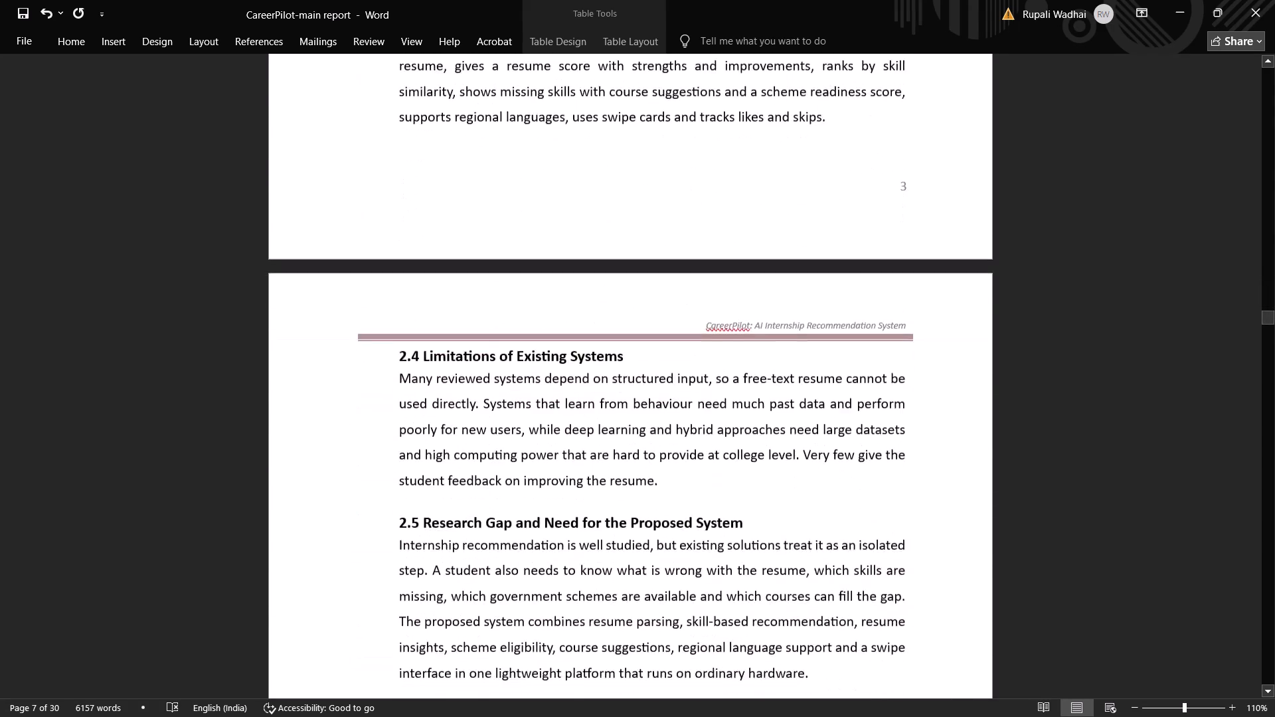
pyautogui.scroll(-4, 691, 222)
pyautogui.scroll(1, 691, 222)
pyautogui.scroll(-20, 691, 222)
pyautogui.scroll(-10, 691, 222)
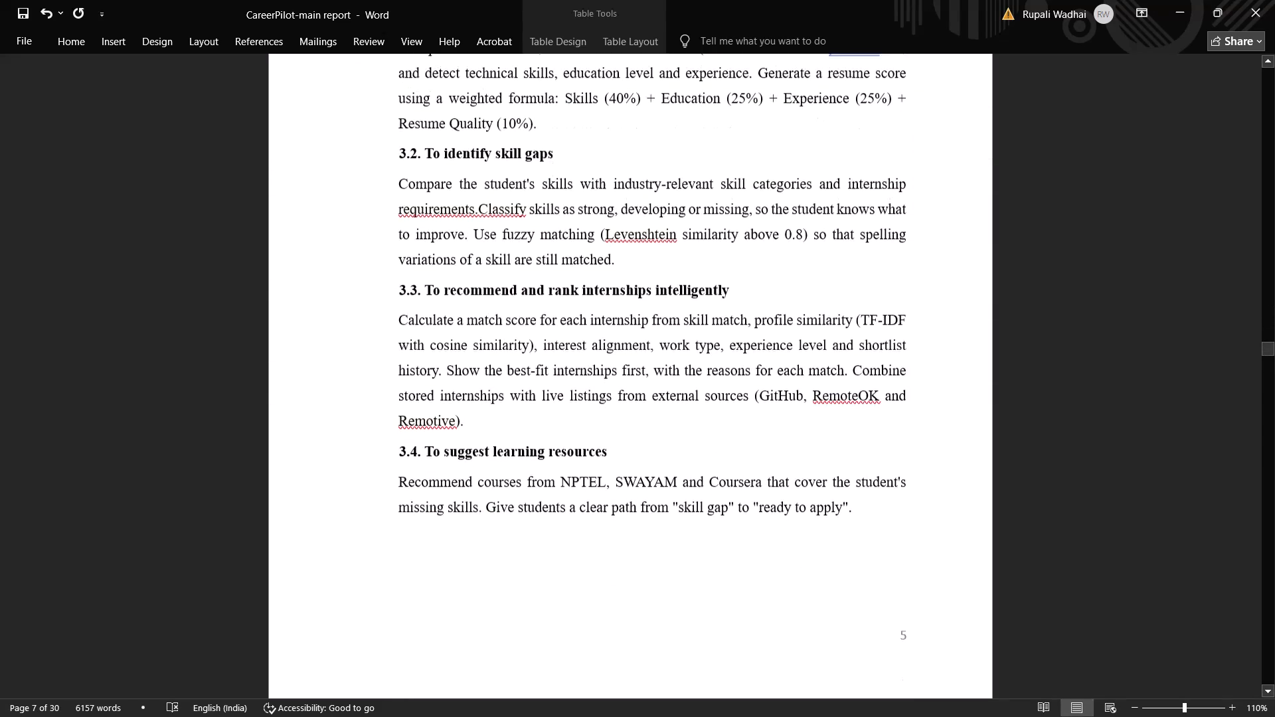
pyautogui.scroll(-1, 691, 222)
pyautogui.scroll(6, 691, 222)
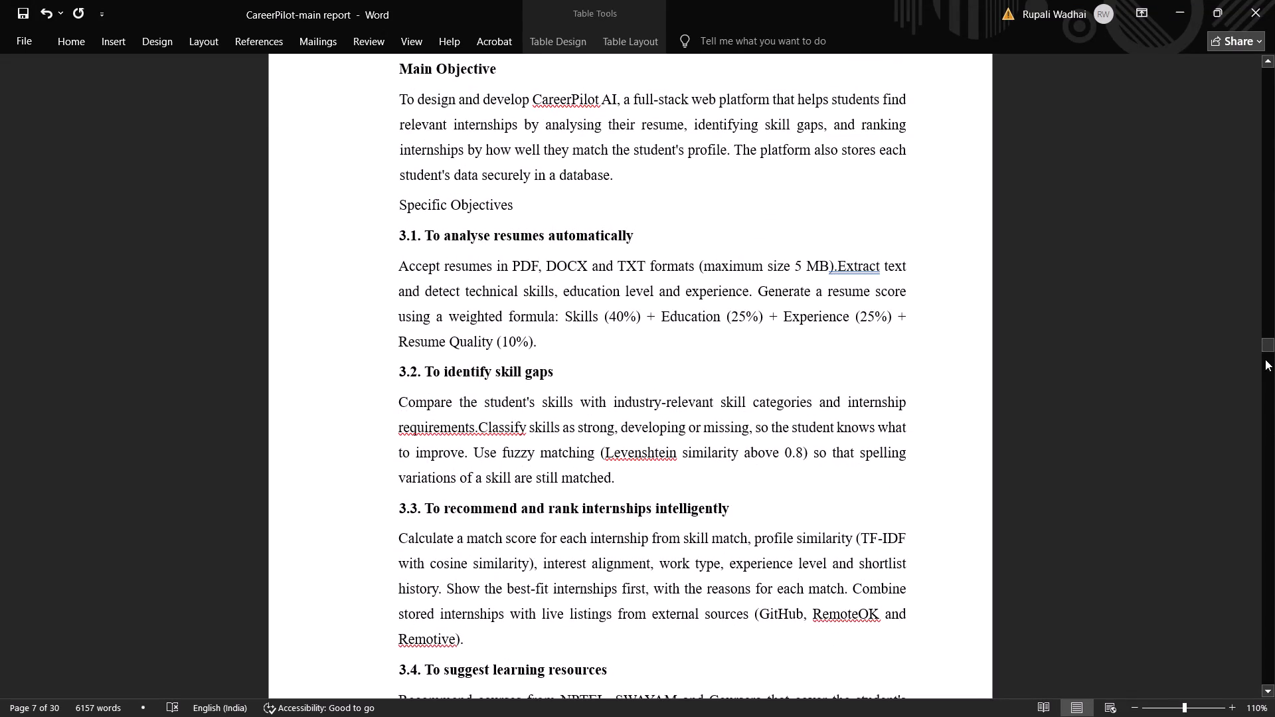
pyautogui.moveTo(1266, 351); pyautogui.dragTo(1261, 331)
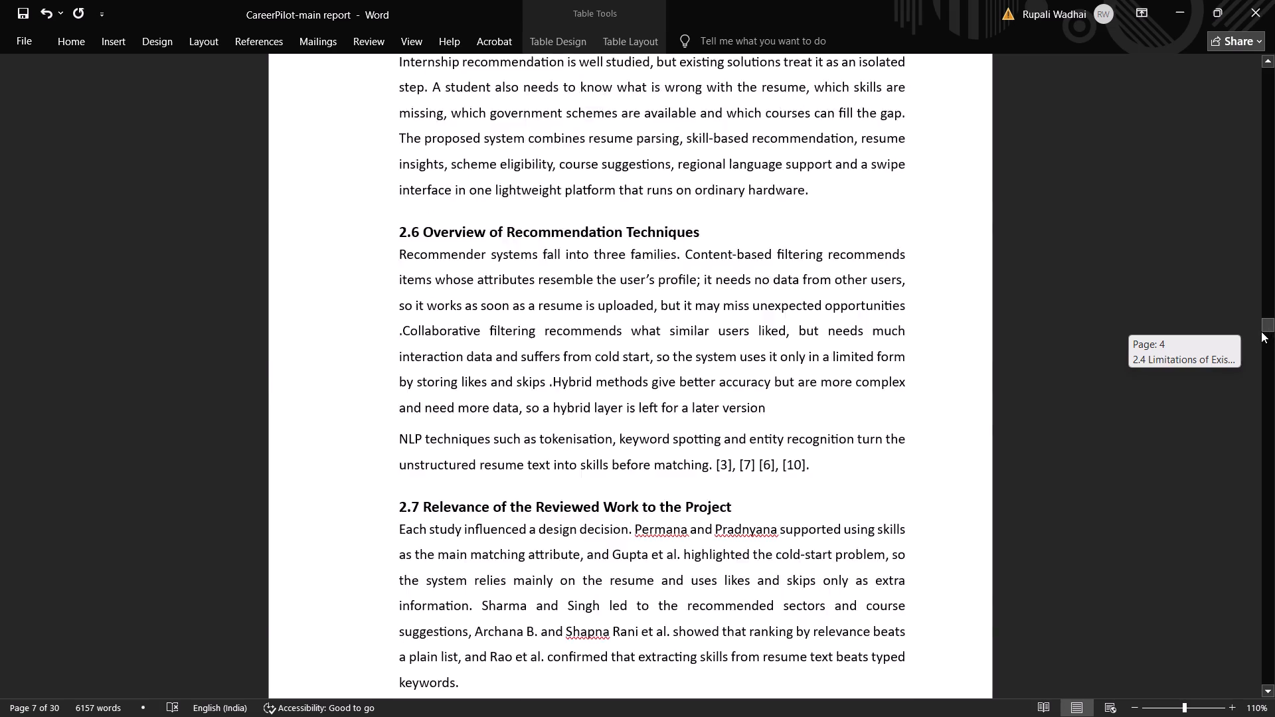
pyautogui.moveTo(1261, 331); pyautogui.dragTo(1259, 280)
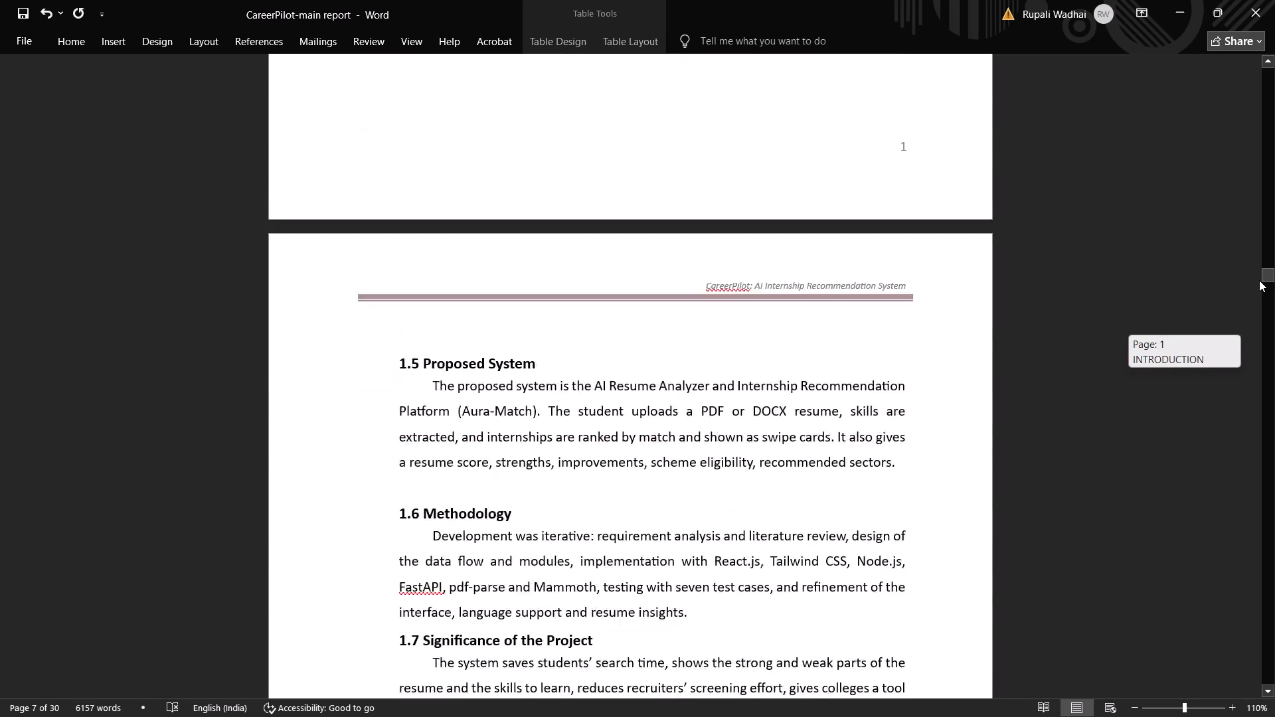
pyautogui.moveTo(1259, 280); pyautogui.dragTo(1251, 229)
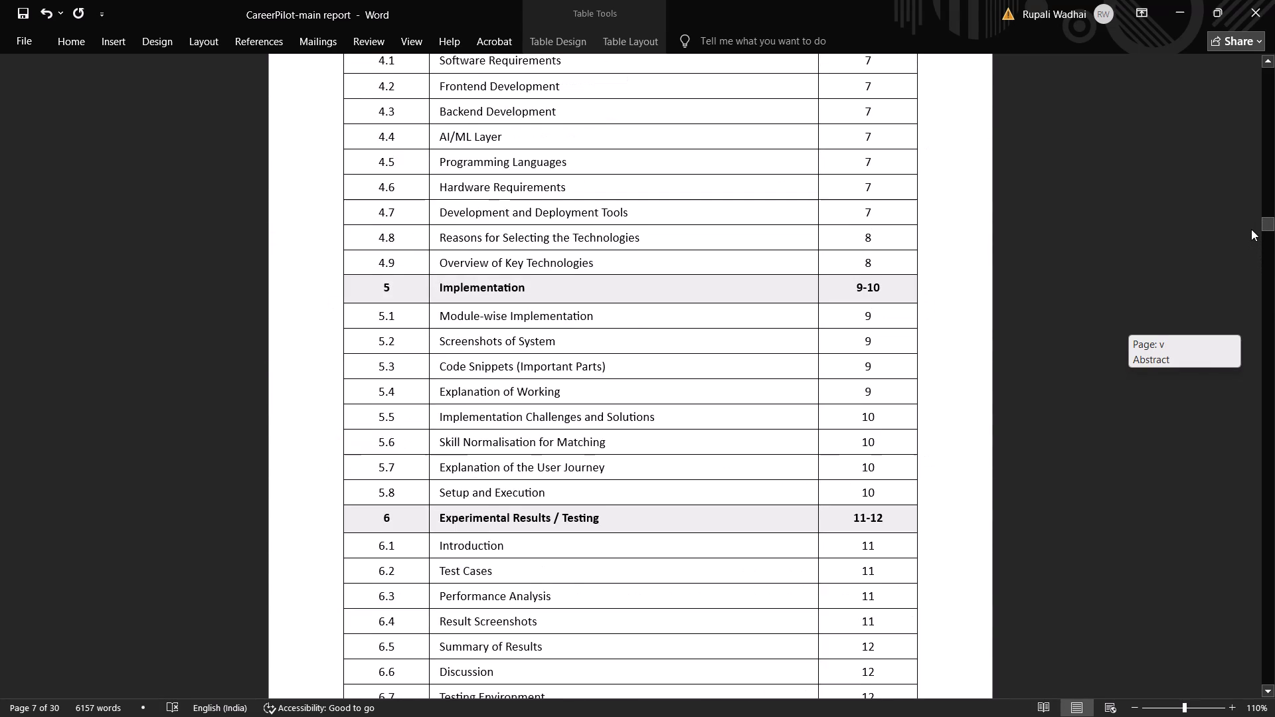
pyautogui.moveTo(1251, 229); pyautogui.dragTo(1250, 200)
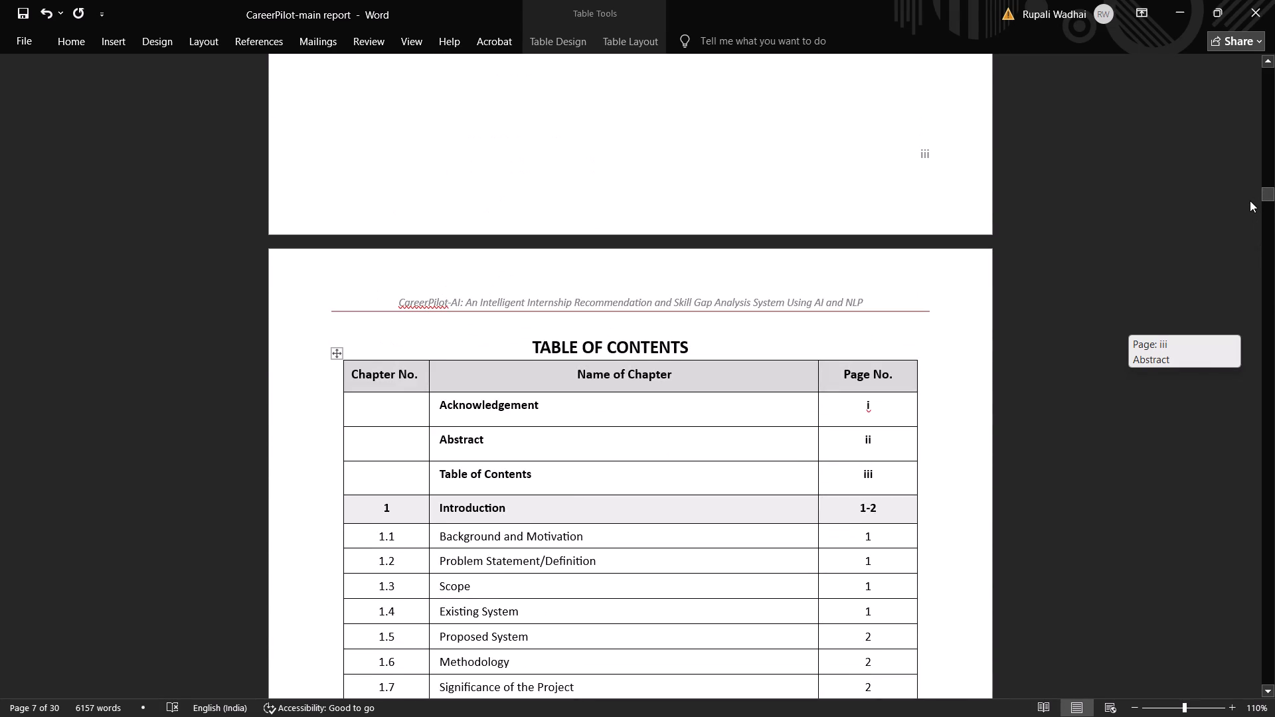
pyautogui.moveTo(1250, 200); pyautogui.dragTo(1248, 208)
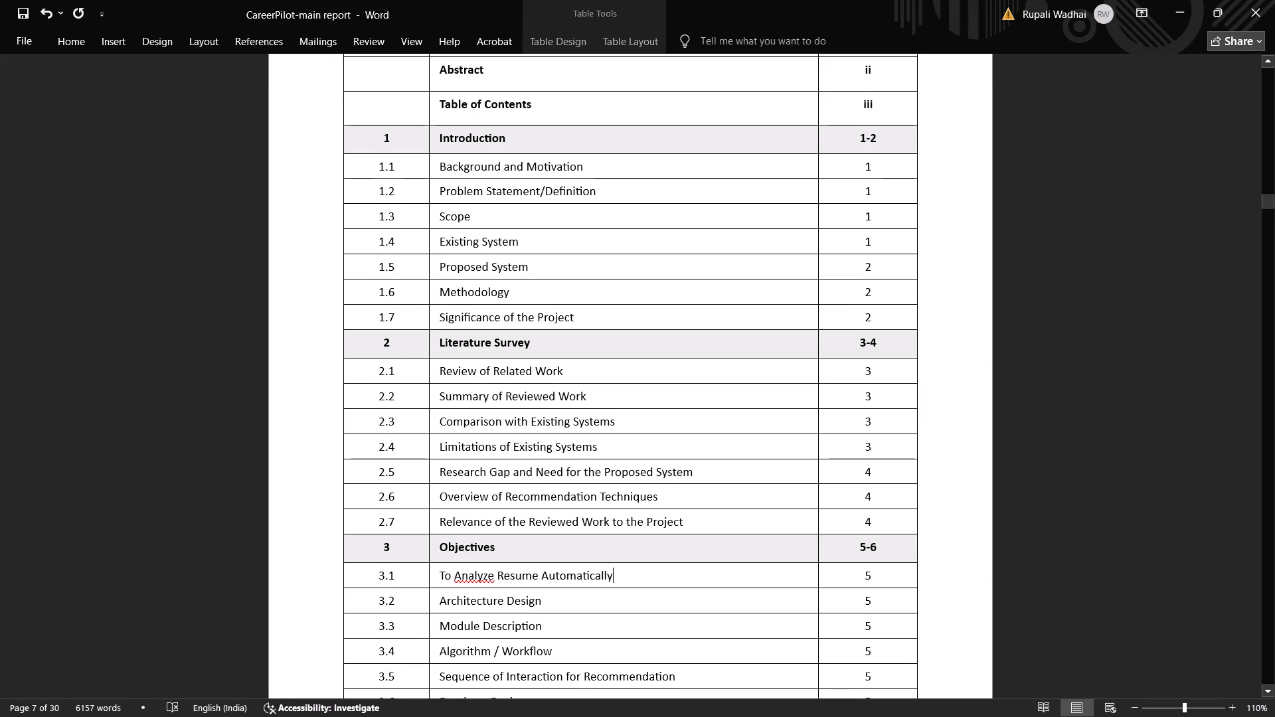
# Replace the 3.2 contents entry "Architecture Design" with "To Identify Skill Gaps".
pyautogui.scroll(-3, 564, 418)
pyautogui.moveTo(560, 468); pyautogui.dragTo(451, 466)
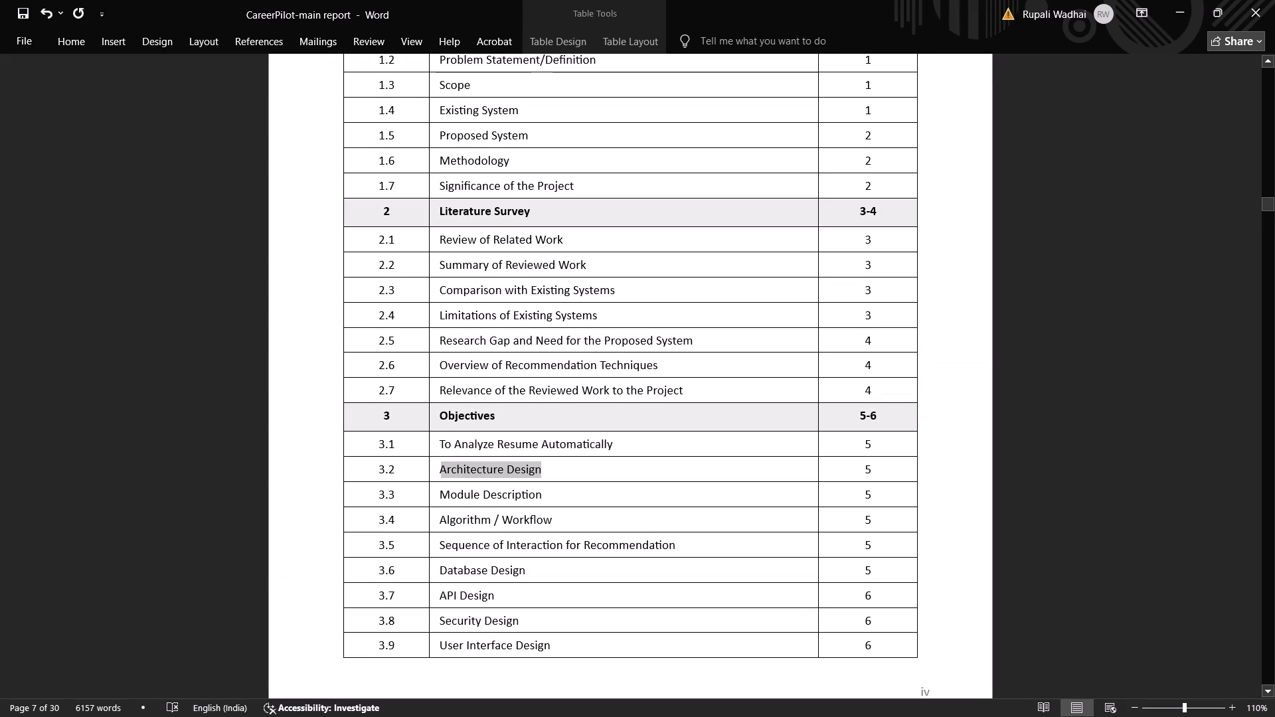
pyautogui.moveTo(451, 466); pyautogui.dragTo(441, 471)
pyautogui.press('BackSpace')
pyautogui.write('TO')
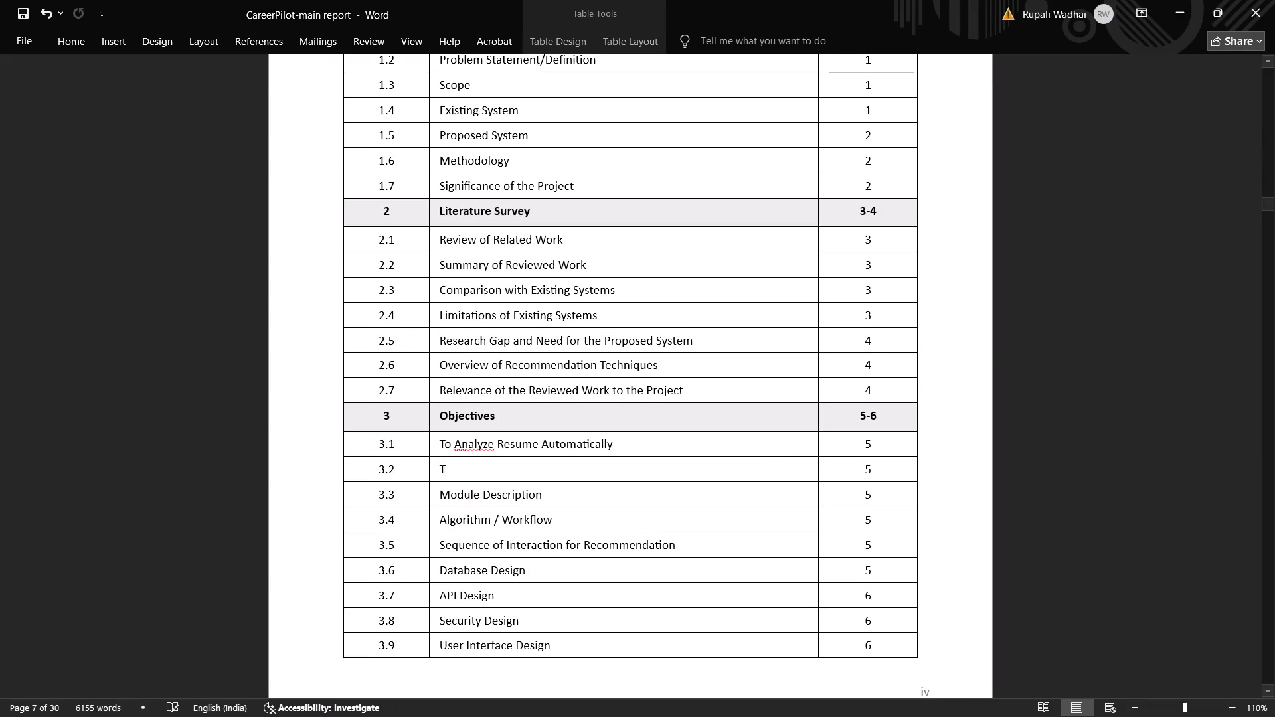
pyautogui.press('space')
pyautogui.press('BackSpace')
pyautogui.press('BackSpace')
pyautogui.write('o Identify')
pyautogui.press('space')
pyautogui.write('Skill')
pyautogui.press('space')
pyautogui.write('Gaps')
# Replace the 3.3 contents entry "Module Description" with "To Recommend internhsips".
pyautogui.moveTo(552, 489); pyautogui.dragTo(479, 499)
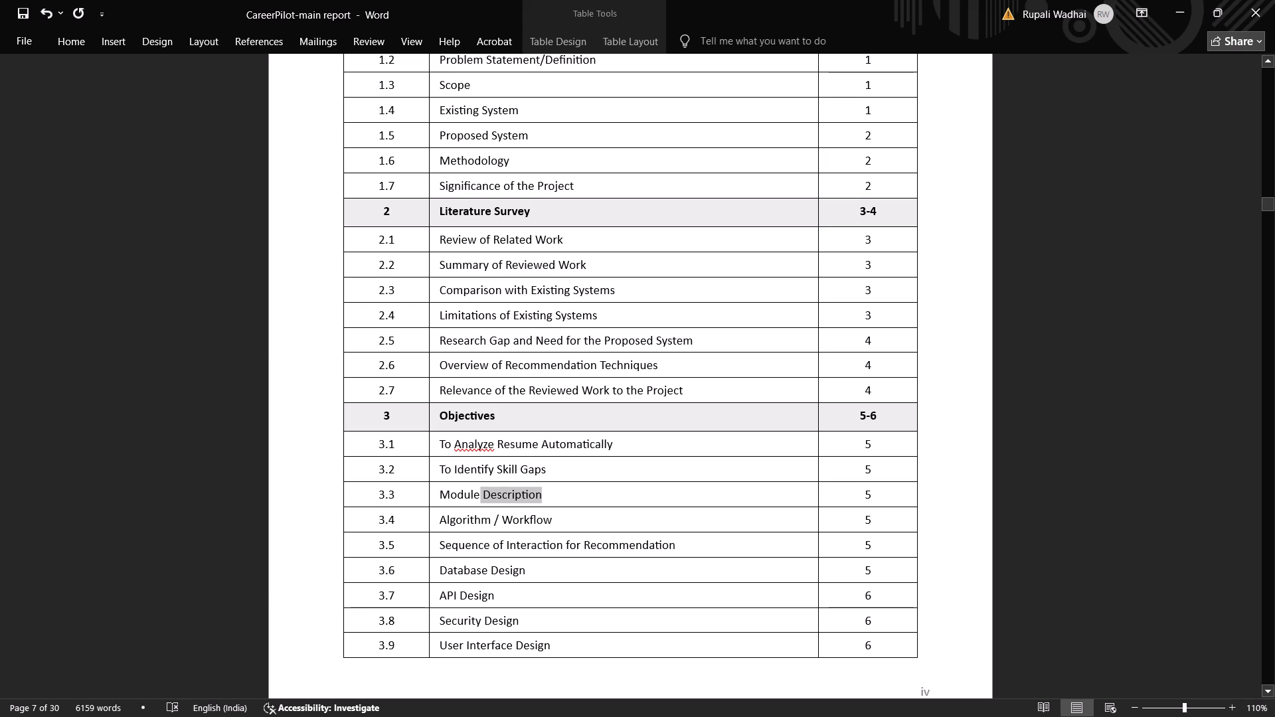
pyautogui.moveTo(479, 499); pyautogui.dragTo(457, 497)
pyautogui.press('BackSpace')
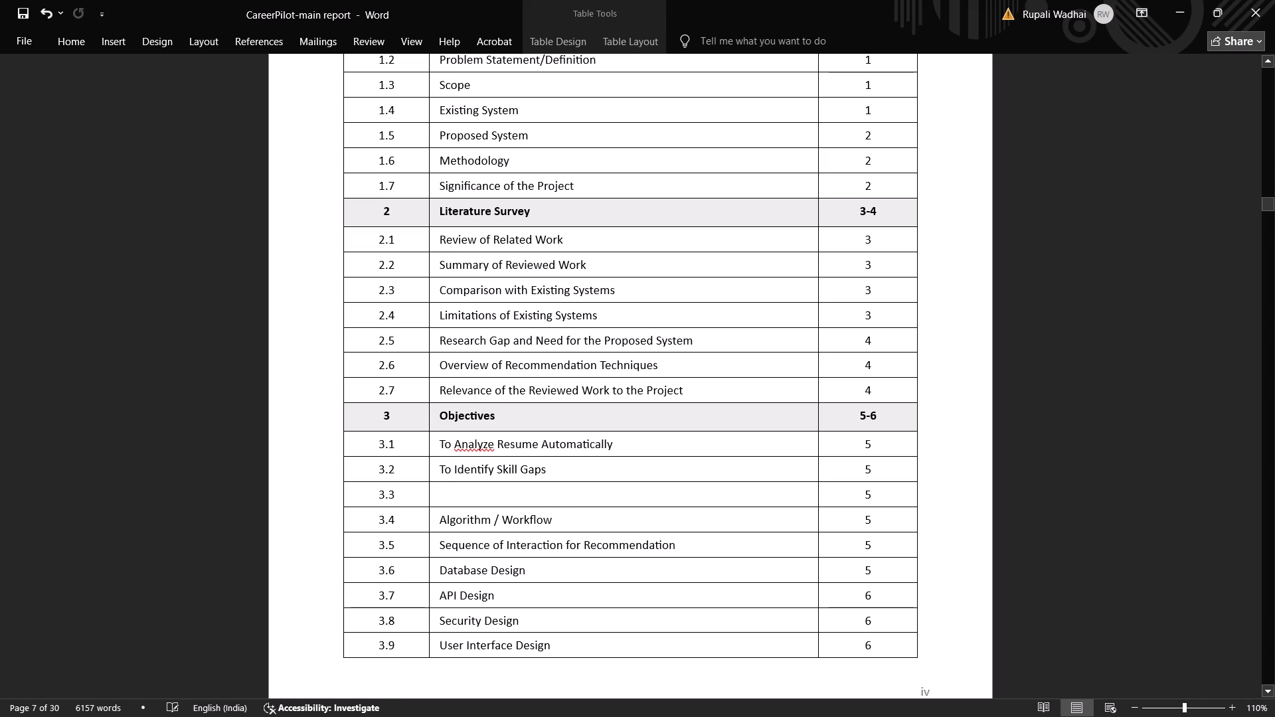
pyautogui.write('To re')
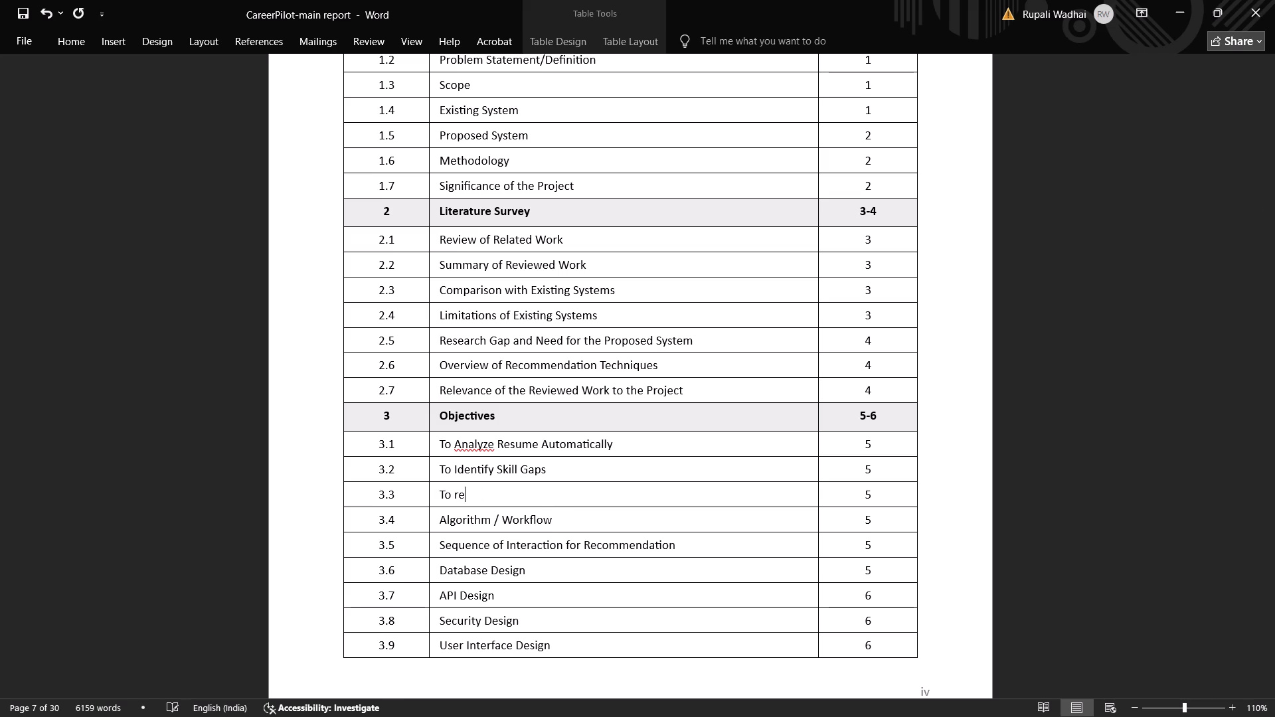
pyautogui.press('BackSpace')
pyautogui.press('BackSpace')
pyautogui.write('Recommend')
pyautogui.press('space')
pyautogui.write('inters')
pyautogui.press('BackSpace')
pyautogui.write('nhsips')
# Check the wording of the section 3.3 heading in the Chapter 3 body against its table of contents entry.
pyautogui.scroll(-17, 648, 458)
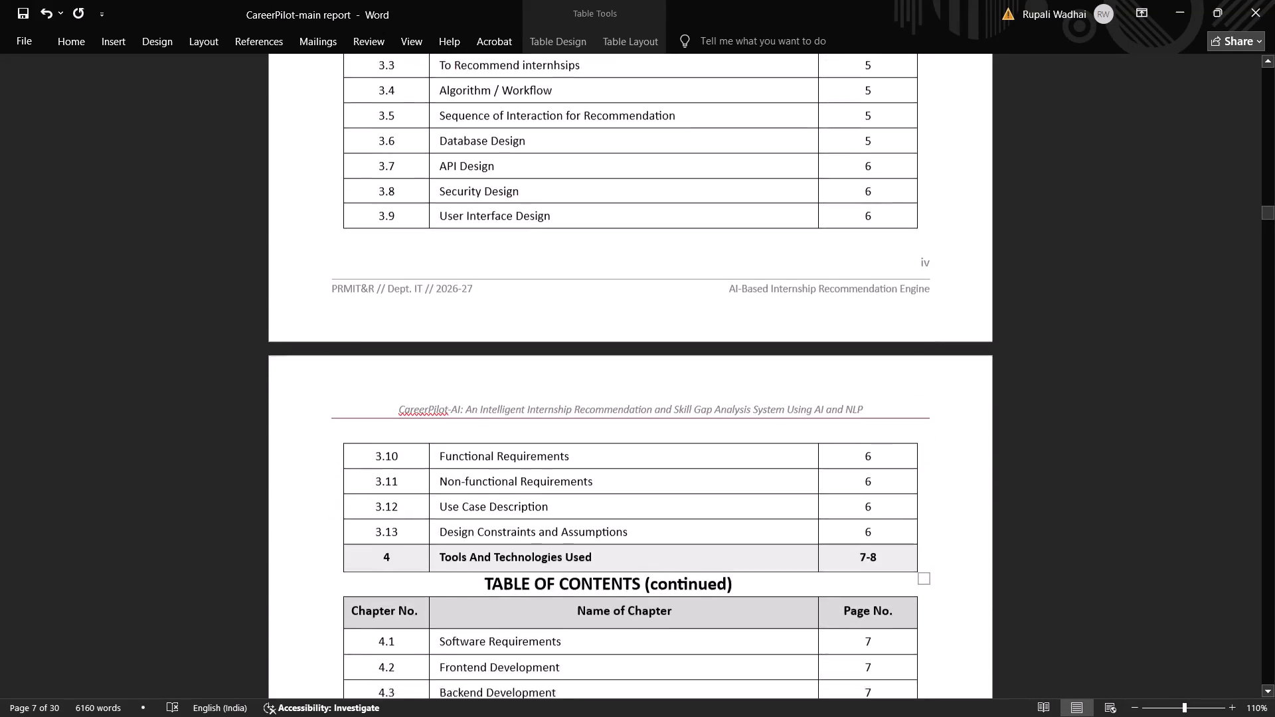
pyautogui.scroll(-20, 648, 458)
pyautogui.scroll(-3, 648, 458)
pyautogui.scroll(1, 649, 460)
pyautogui.scroll(-20, 649, 460)
pyautogui.scroll(-11, 649, 460)
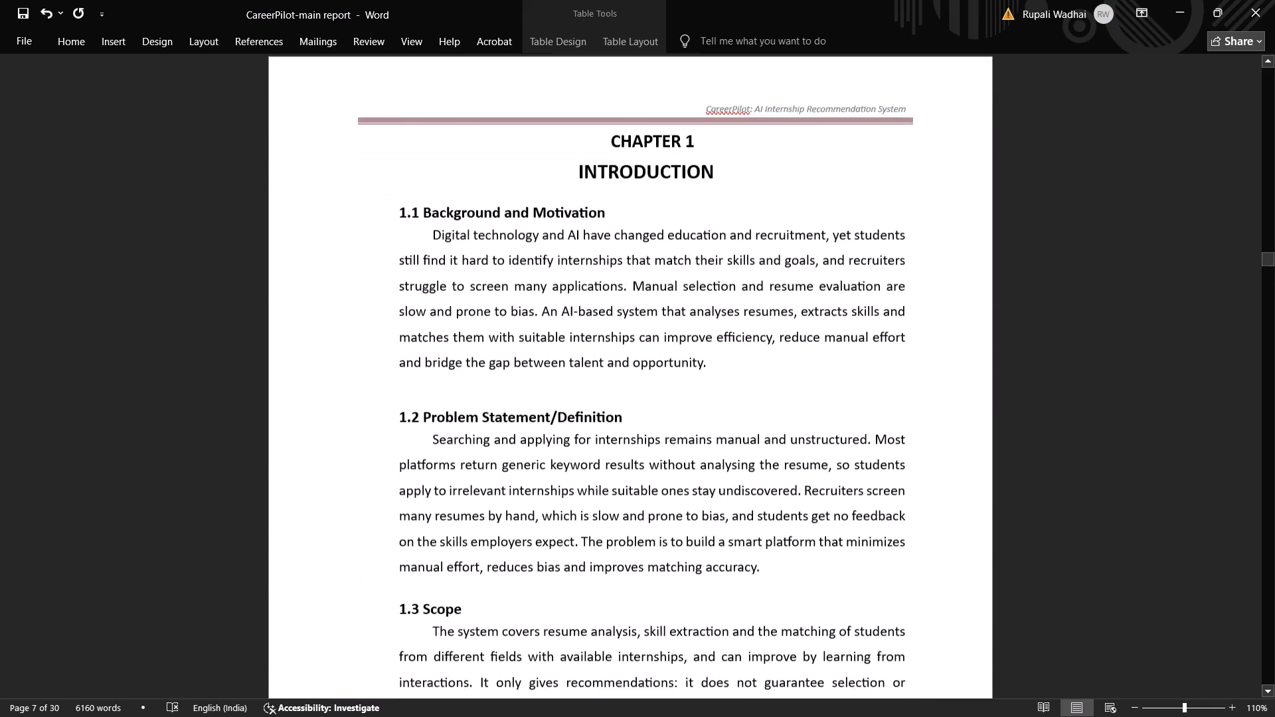
pyautogui.scroll(-8, 651, 460)
pyautogui.scroll(1, 651, 460)
pyautogui.scroll(-20, 651, 460)
pyautogui.scroll(-10, 651, 460)
pyautogui.scroll(1, 651, 460)
pyautogui.scroll(-2, 651, 460)
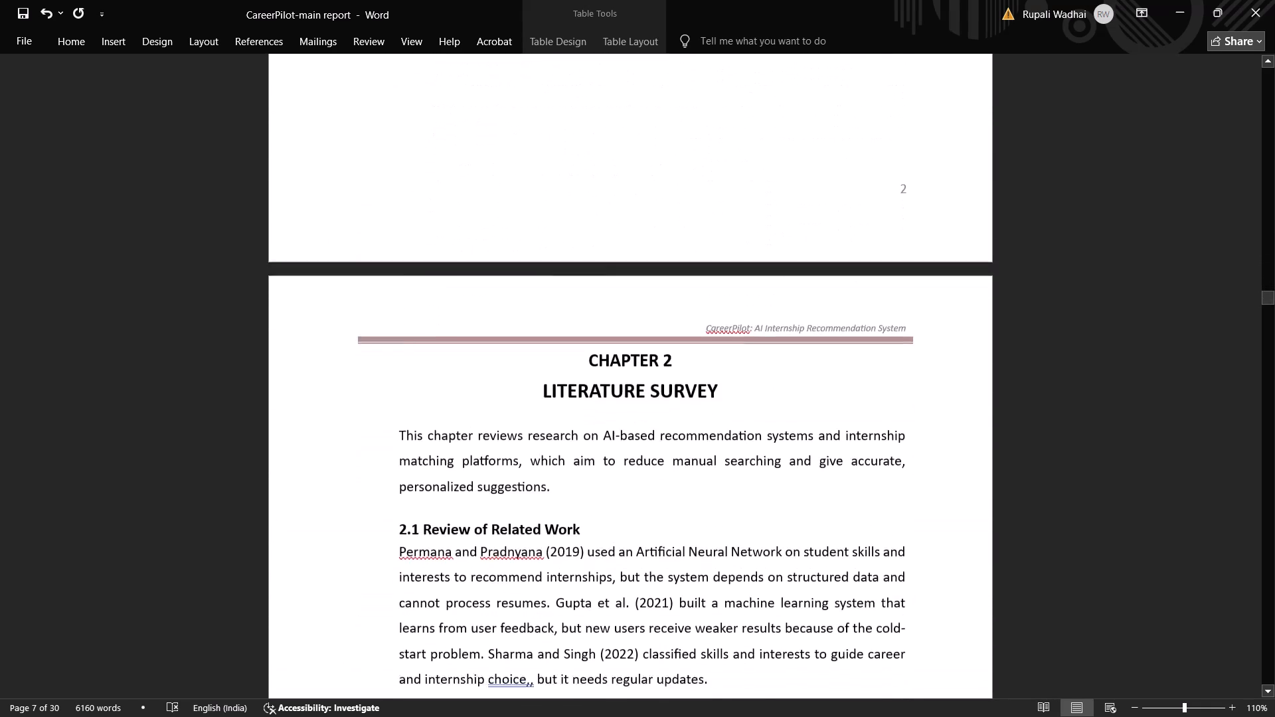
pyautogui.scroll(-20, 651, 460)
pyautogui.scroll(-20, 651, 460)
pyautogui.scroll(-2, 651, 460)
pyautogui.scroll(1, 651, 455)
pyautogui.scroll(-11, 651, 455)
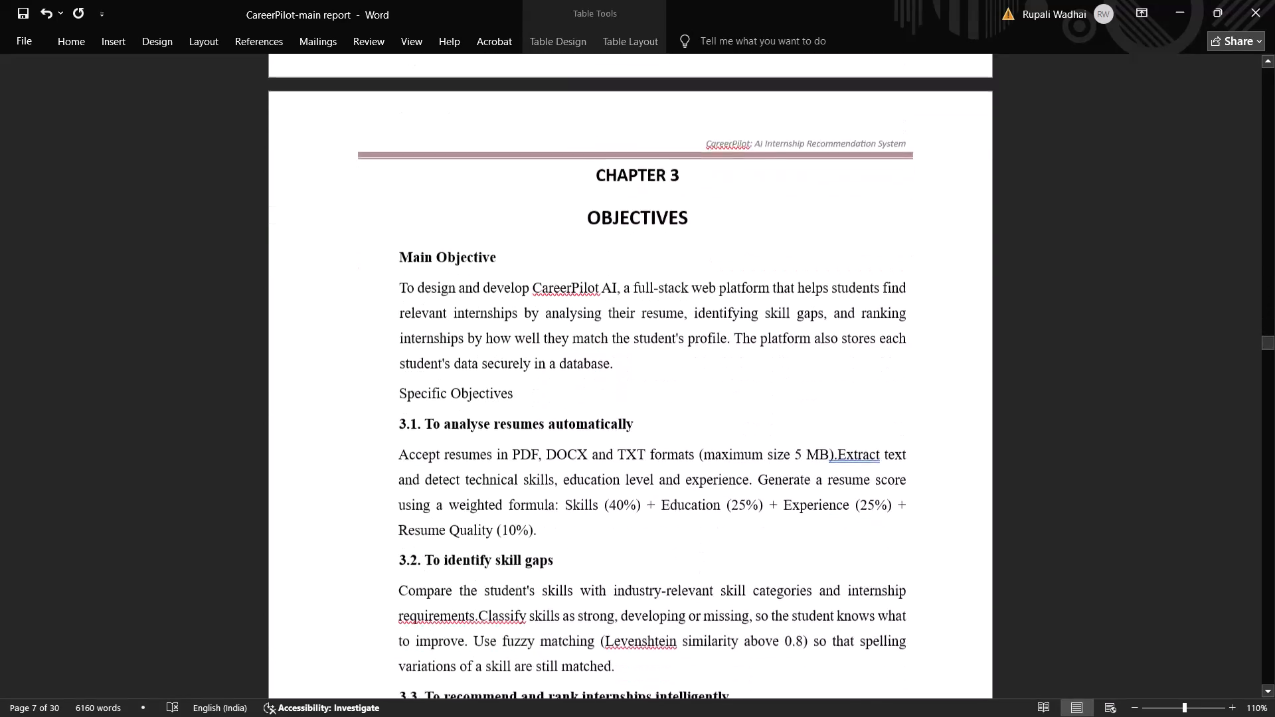
pyautogui.scroll(-4, 651, 455)
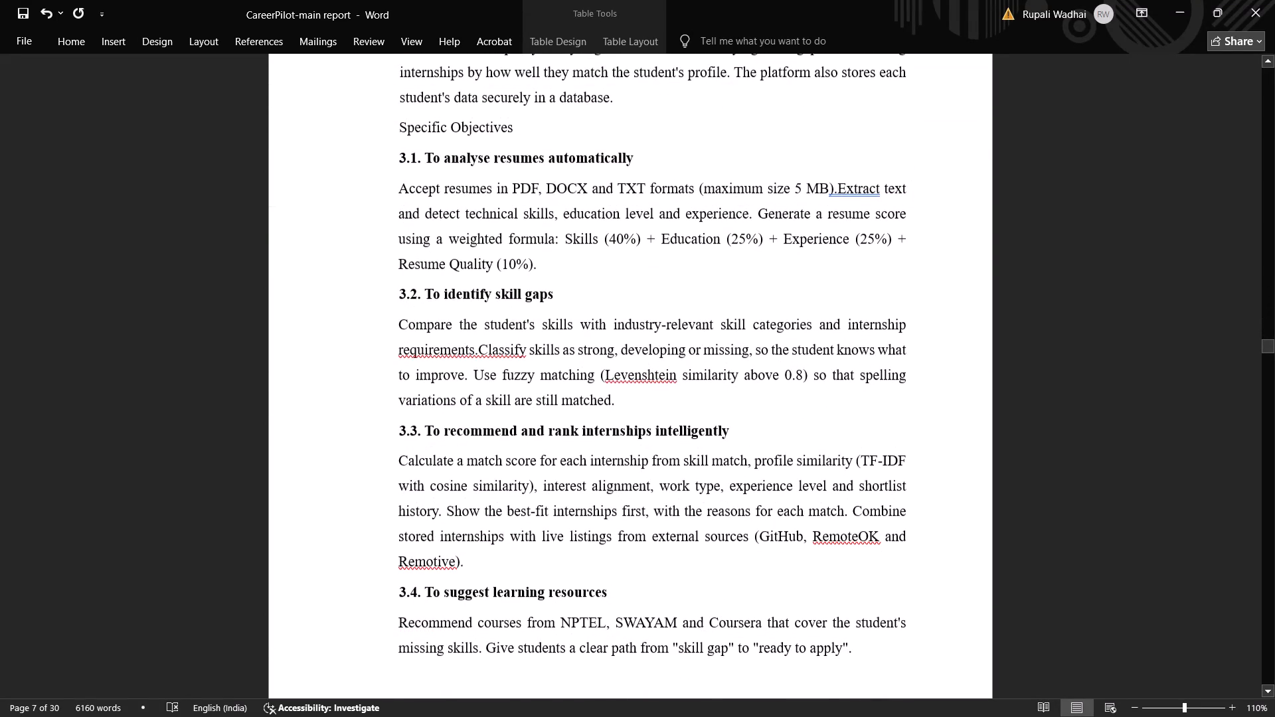
pyautogui.moveTo(1263, 339); pyautogui.dragTo(1258, 323)
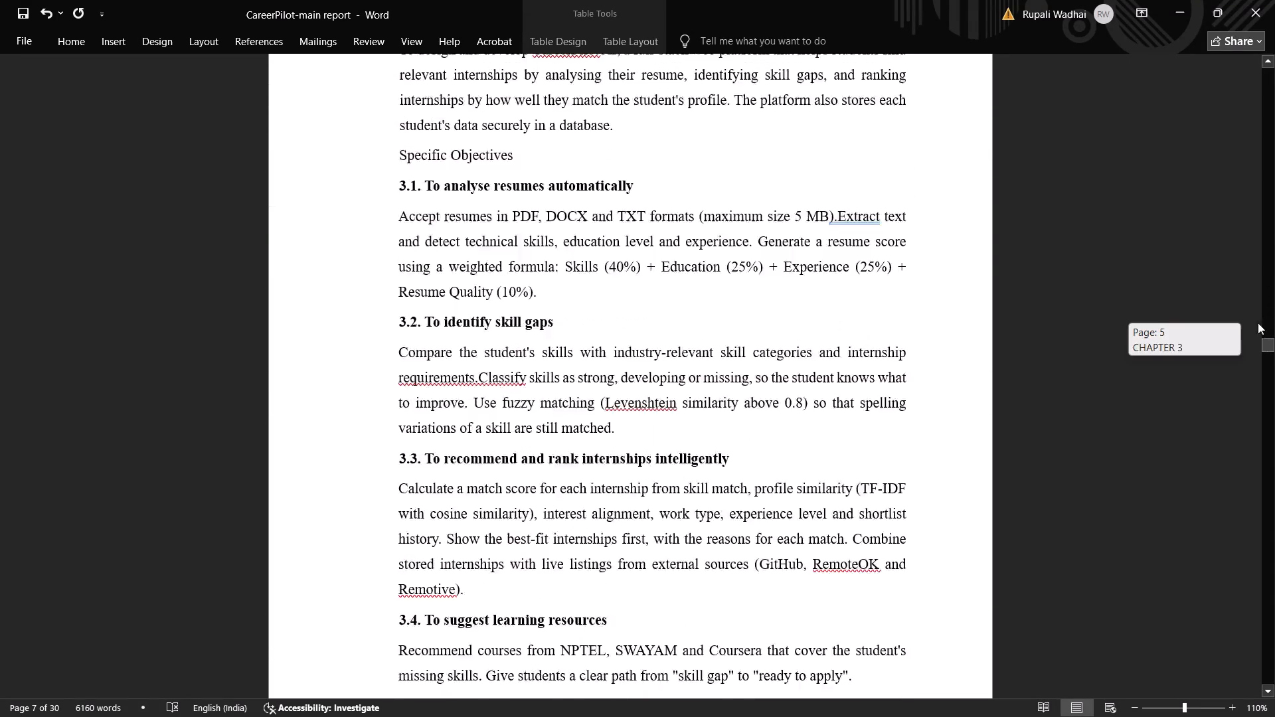
pyautogui.moveTo(1258, 323); pyautogui.dragTo(1252, 194)
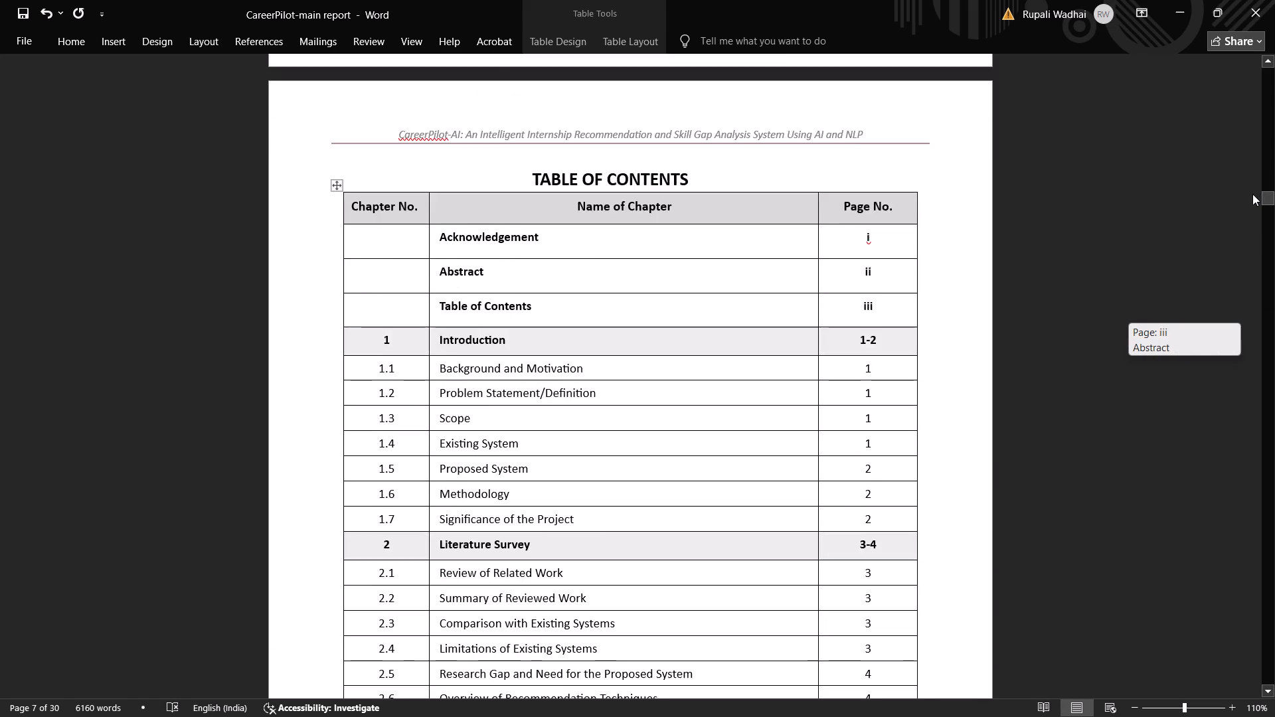
pyautogui.moveTo(1252, 194); pyautogui.dragTo(1245, 202)
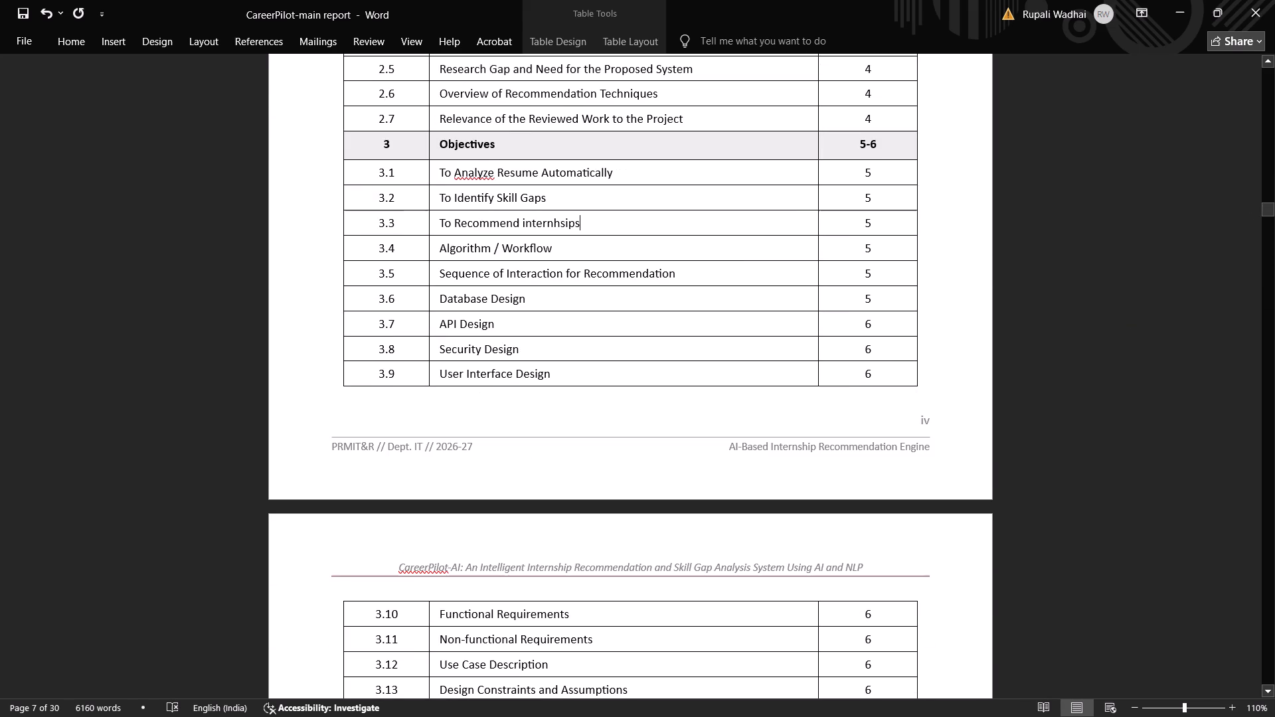
# Extend the 3.3 contents entry to read "To Recommend and Rank internhsips Intelligently".
pyautogui.click(525, 227)
pyautogui.press('Left')
pyautogui.write('and')
pyautogui.press('space')
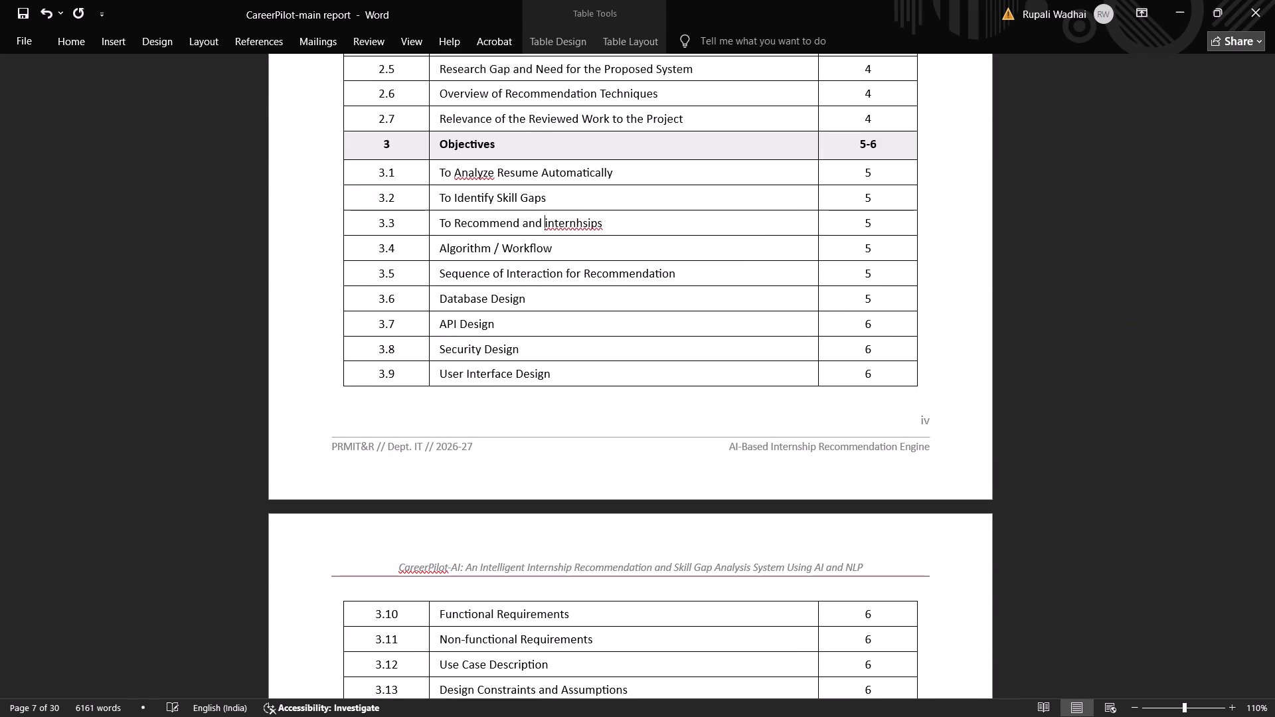
pyautogui.hotkey('shift', 't')
pyautogui.press('BackSpace')
pyautogui.write('Rank 0')
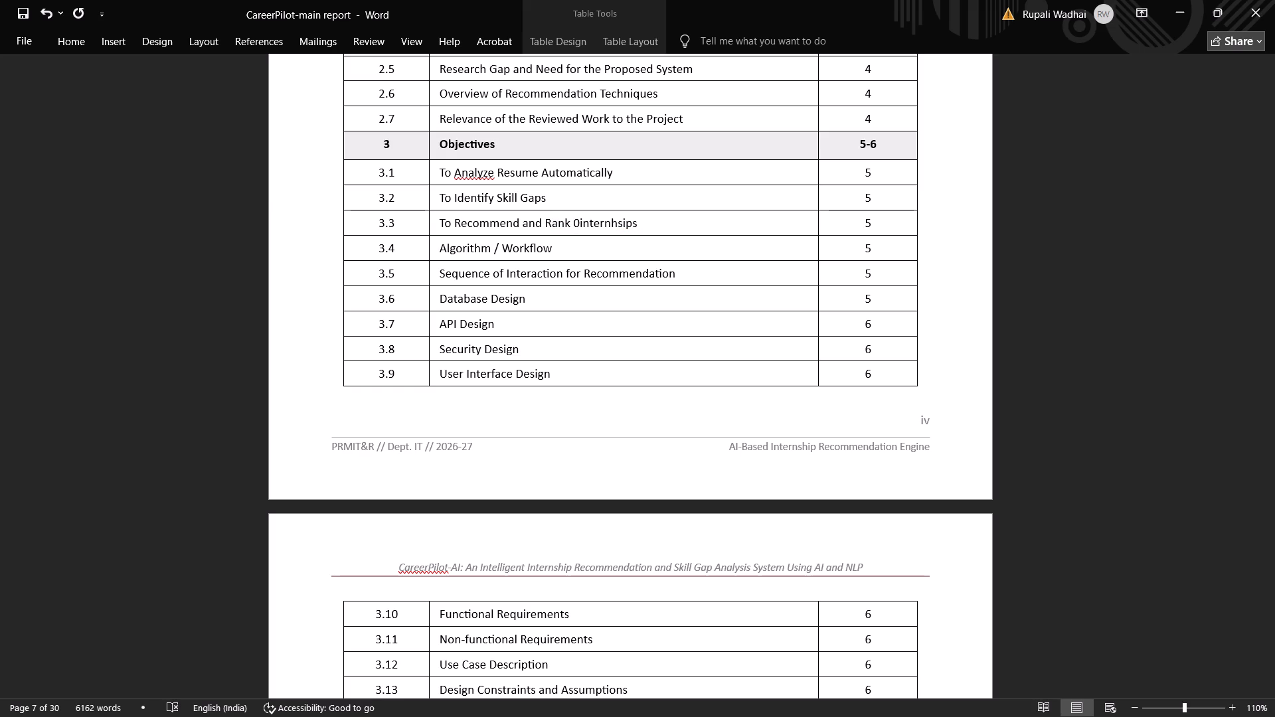
pyautogui.press('BackSpace')
pyautogui.press('Right')
pyautogui.press('Right')
pyautogui.press('Right')
pyautogui.press('Right')
pyautogui.press('Right')
pyautogui.press('Right')
pyautogui.press('Right')
pyautogui.press('Right')
pyautogui.press('Right')
pyautogui.press('Right')
pyautogui.press('Right')
pyautogui.press('Right')
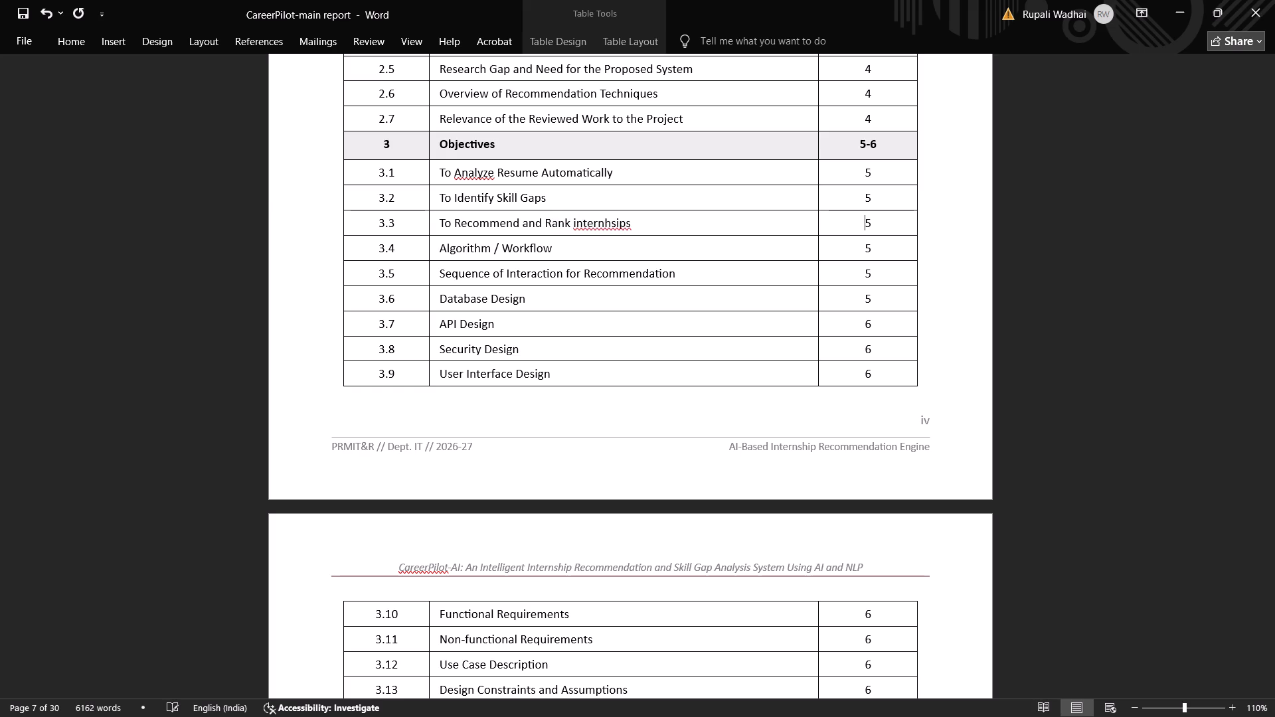
pyautogui.press('Left')
pyautogui.press('space')
pyautogui.write('Intelligently')
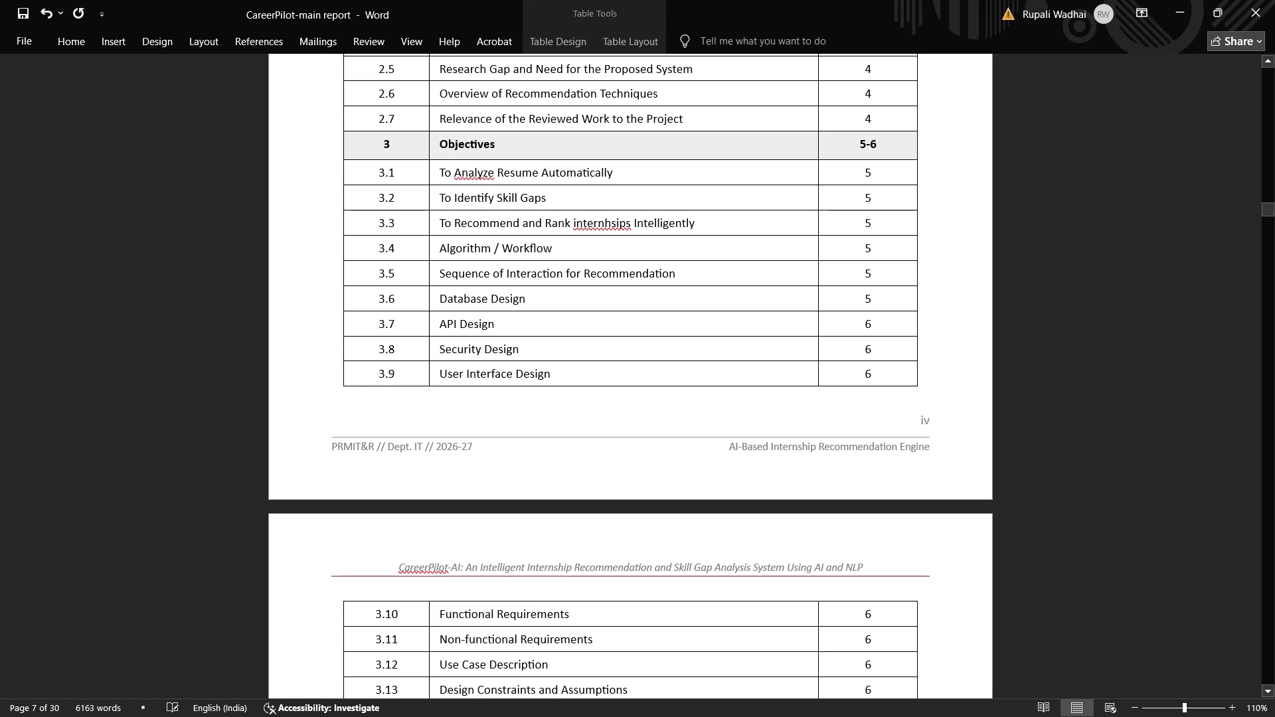
# Replace the 3.4 contents entry "Algorithm / Workflow" with "To Suggest Learning Resources".
pyautogui.click(1266, 209)
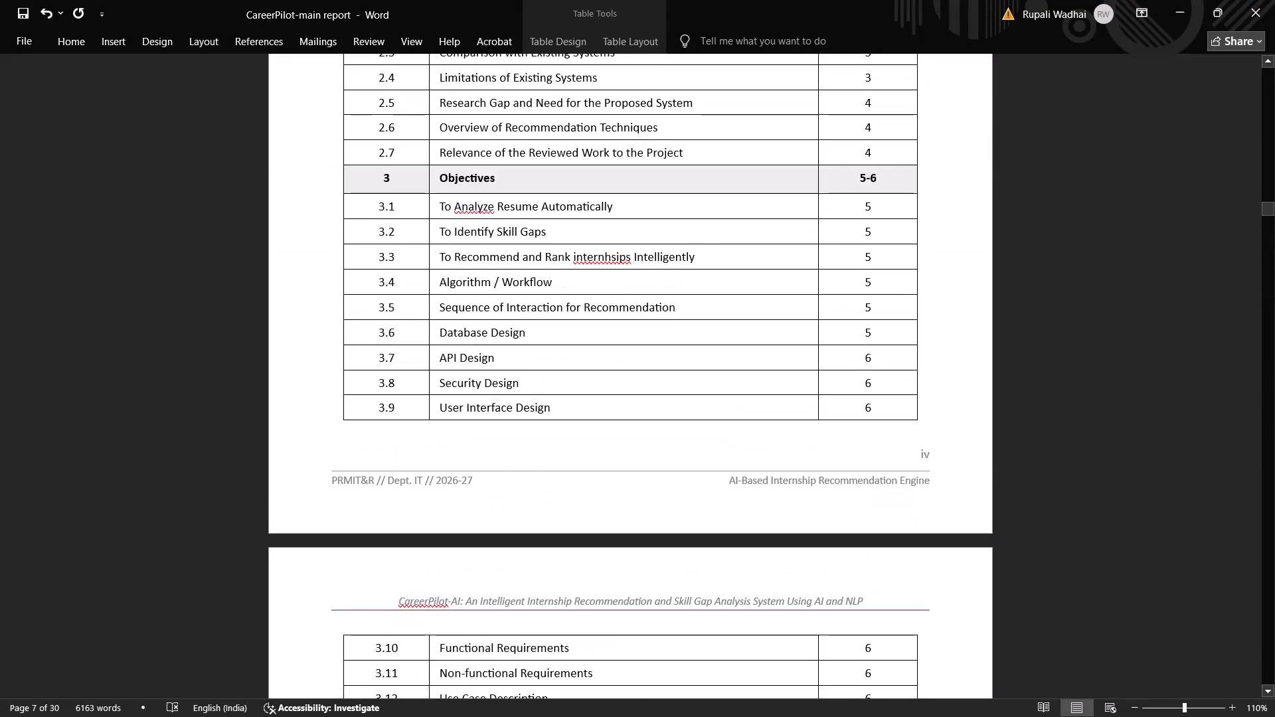
pyautogui.moveTo(591, 280); pyautogui.dragTo(456, 283)
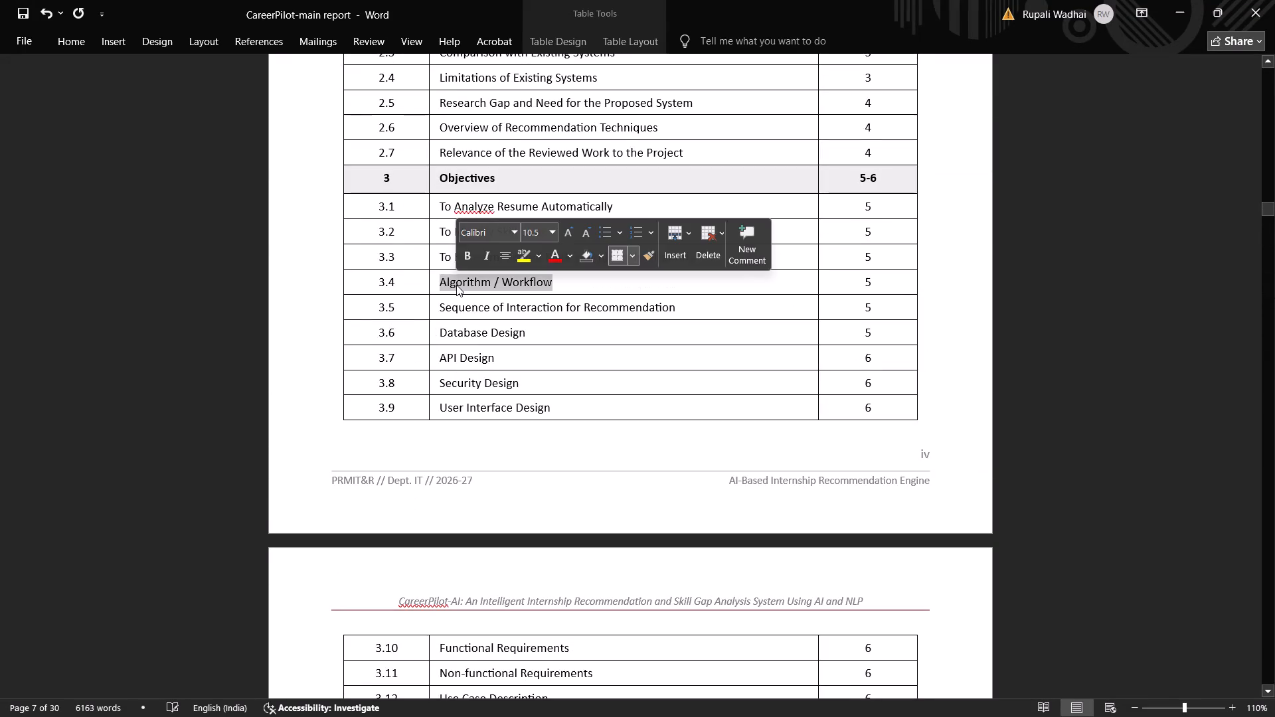
pyautogui.press('BackSpace')
pyautogui.write('To Suggest Learning Resources')
# Check the section 3.5 heading in the Chapter 3 body and replace the 3.5 contents entry with "To Provide Easy Engaging Interface".
pyautogui.scroll(-3, 456, 285)
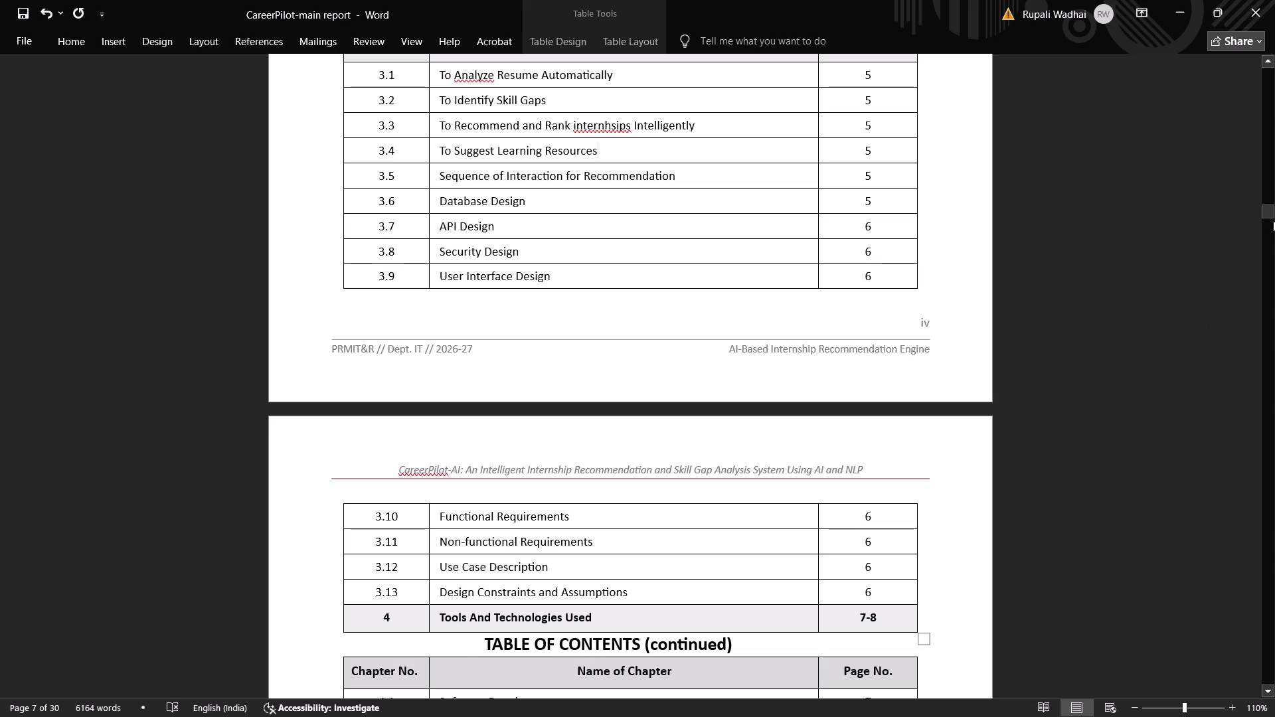
pyautogui.moveTo(1272, 210); pyautogui.dragTo(1274, 306)
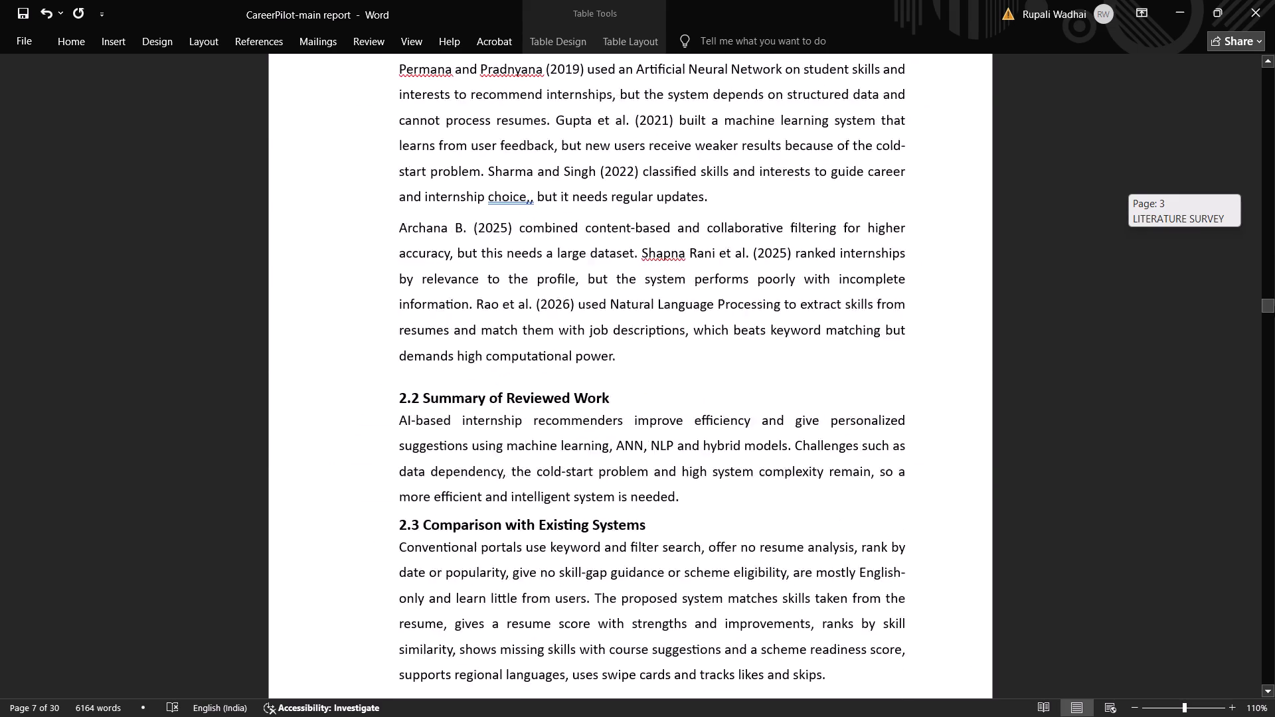
pyautogui.moveTo(1274, 306); pyautogui.dragTo(1274, 347)
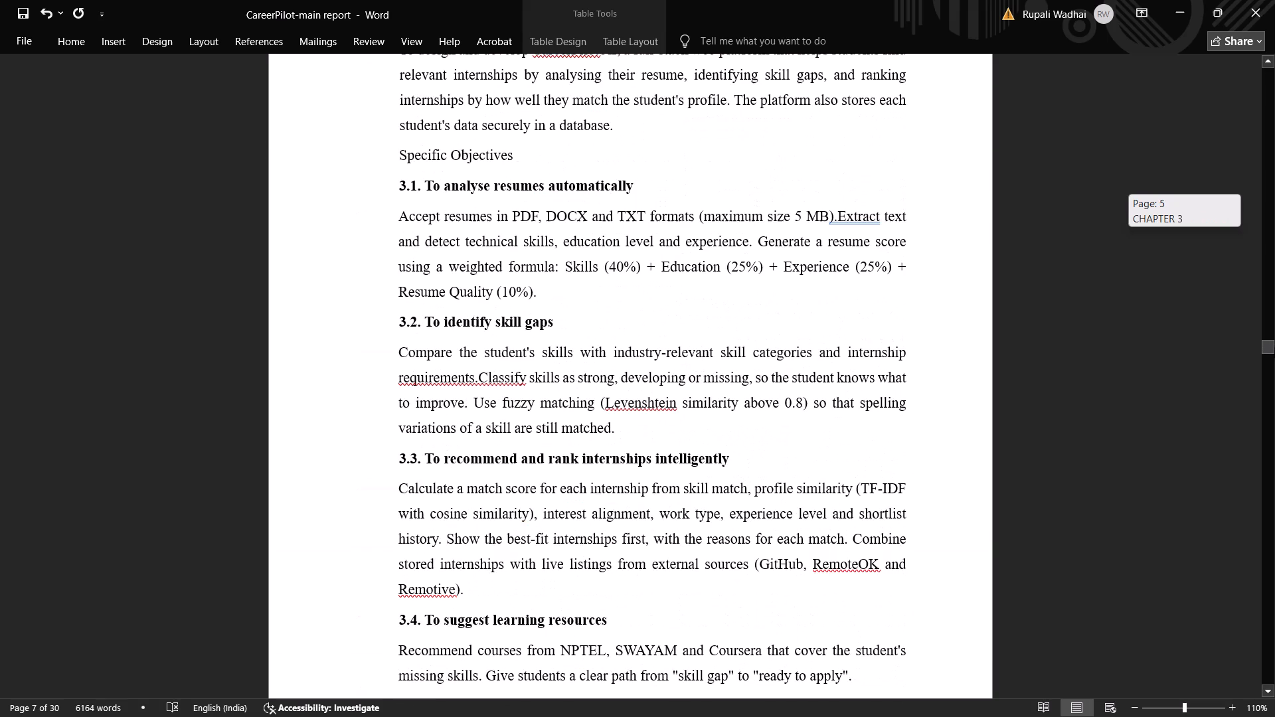
pyautogui.moveTo(1274, 347); pyautogui.dragTo(1274, 356)
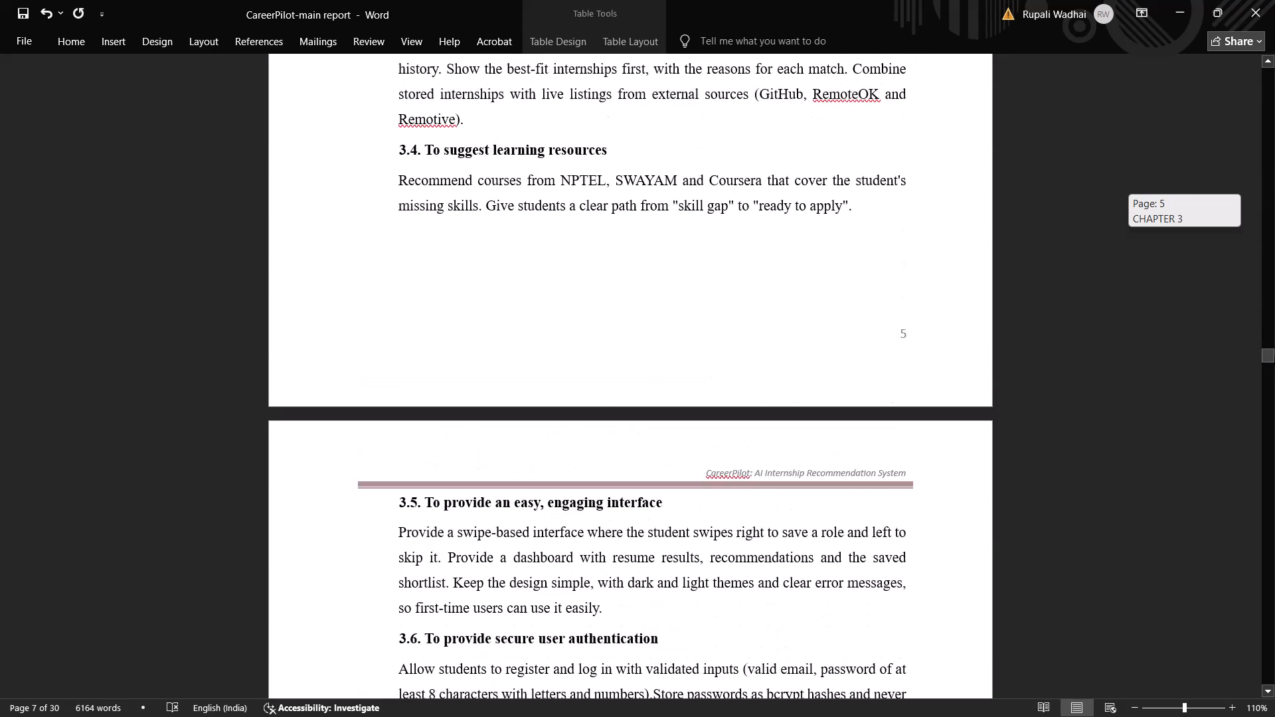
pyautogui.moveTo(1274, 356); pyautogui.dragTo(1274, 347)
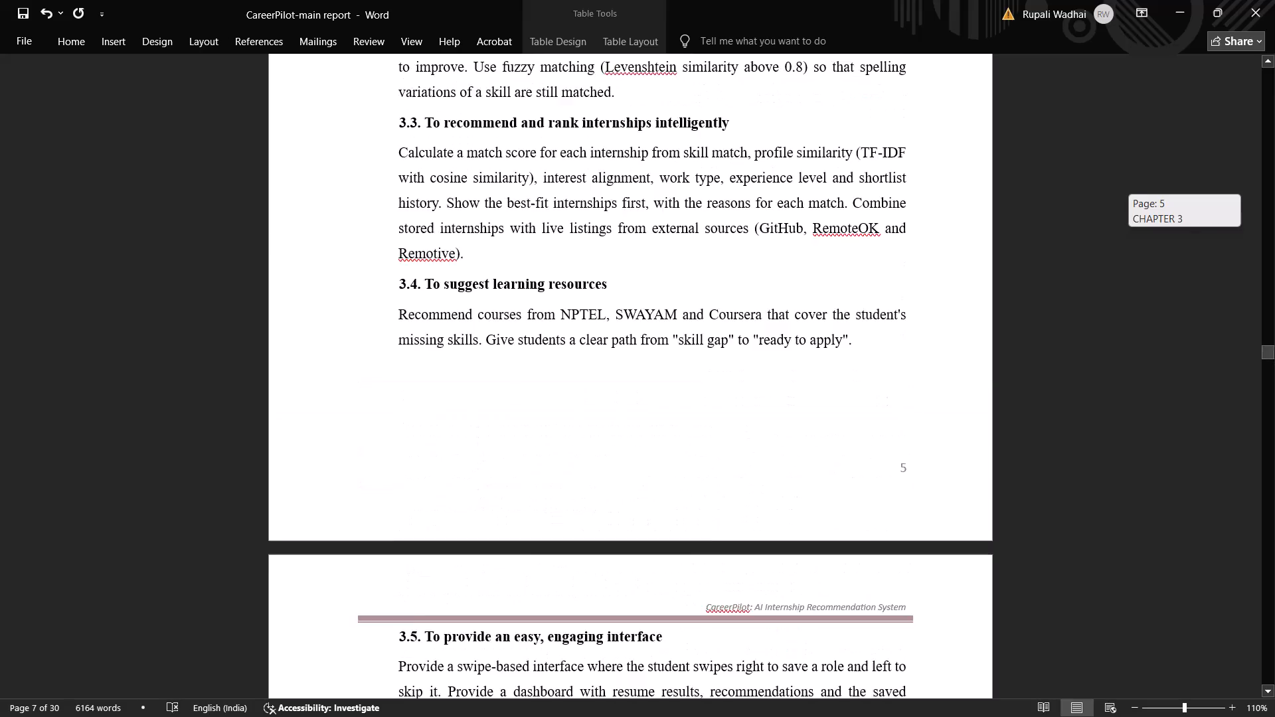
pyautogui.moveTo(1274, 347); pyautogui.dragTo(1264, 193)
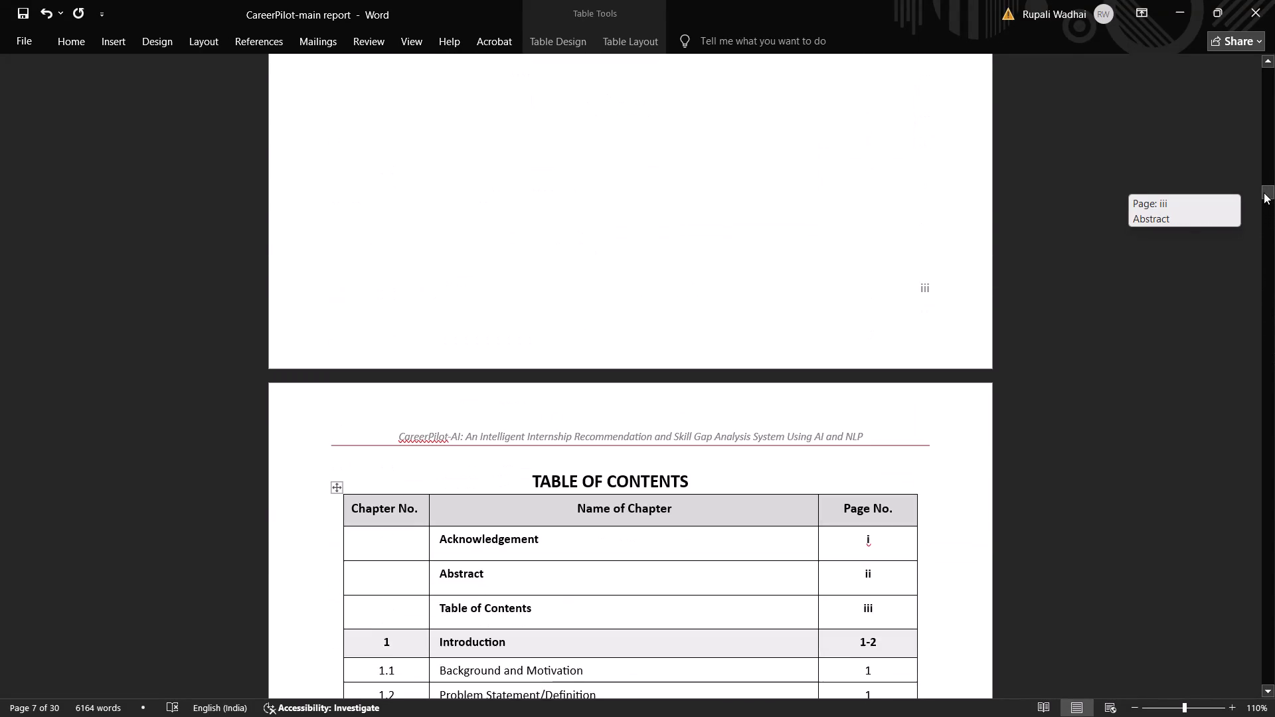
pyautogui.moveTo(1264, 193); pyautogui.dragTo(1264, 202)
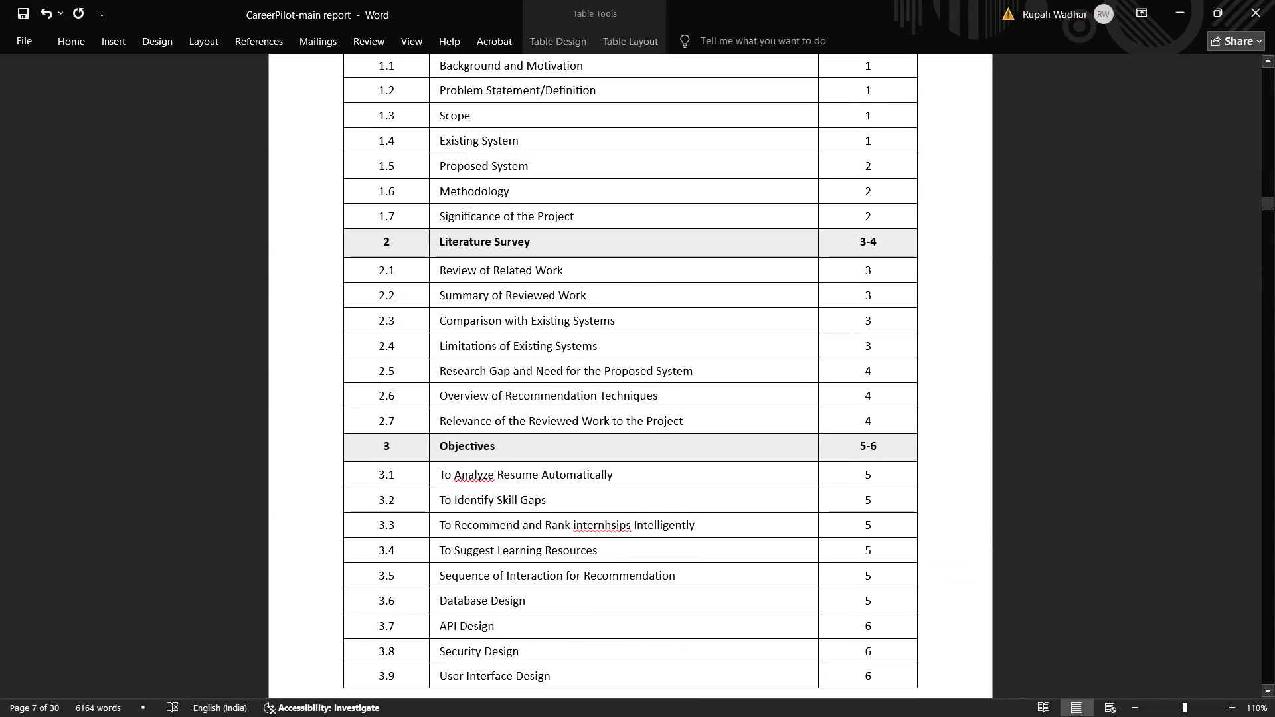
pyautogui.moveTo(675, 578); pyautogui.dragTo(471, 578)
pyautogui.press('BackSpace')
pyautogui.write('To')
pyautogui.press('space')
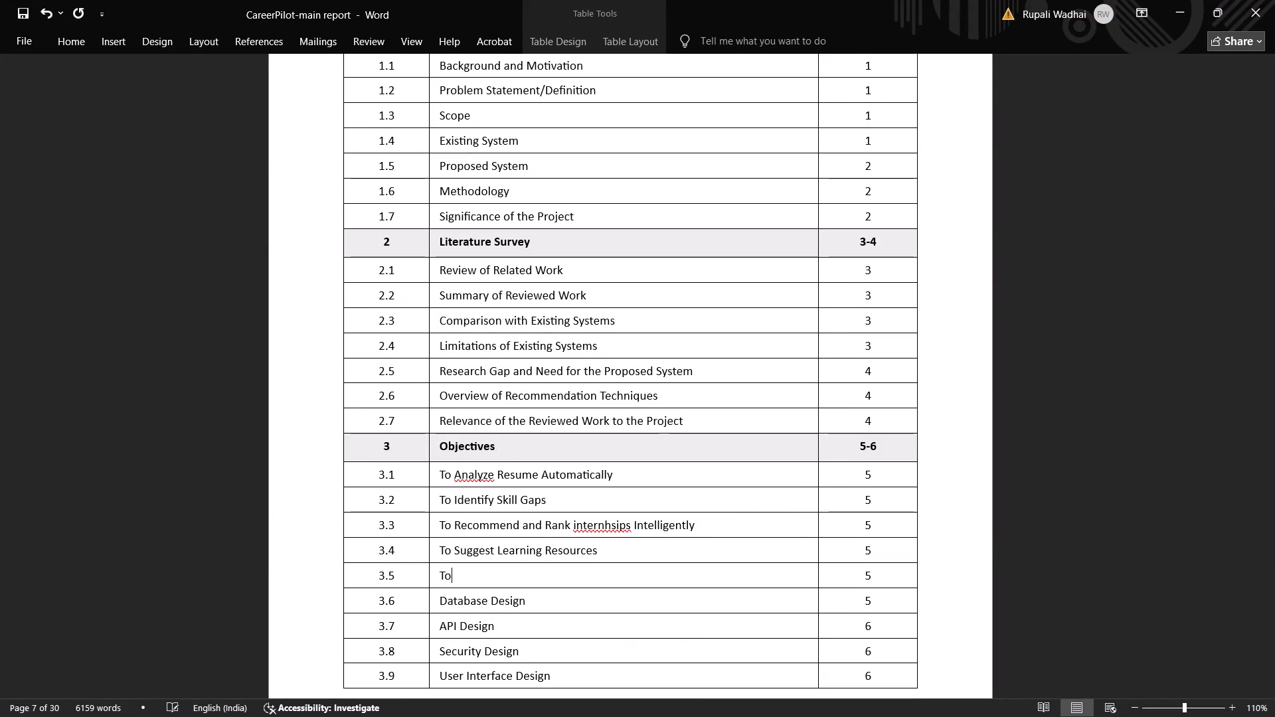
pyautogui.hotkey('shift', 'p')
pyautogui.write('rob')
pyautogui.press('BackSpace')
pyautogui.write('vide Easy Engaging')
pyautogui.press('space')
pyautogui.press('Up')
pyautogui.hotkey('shift', 'i')
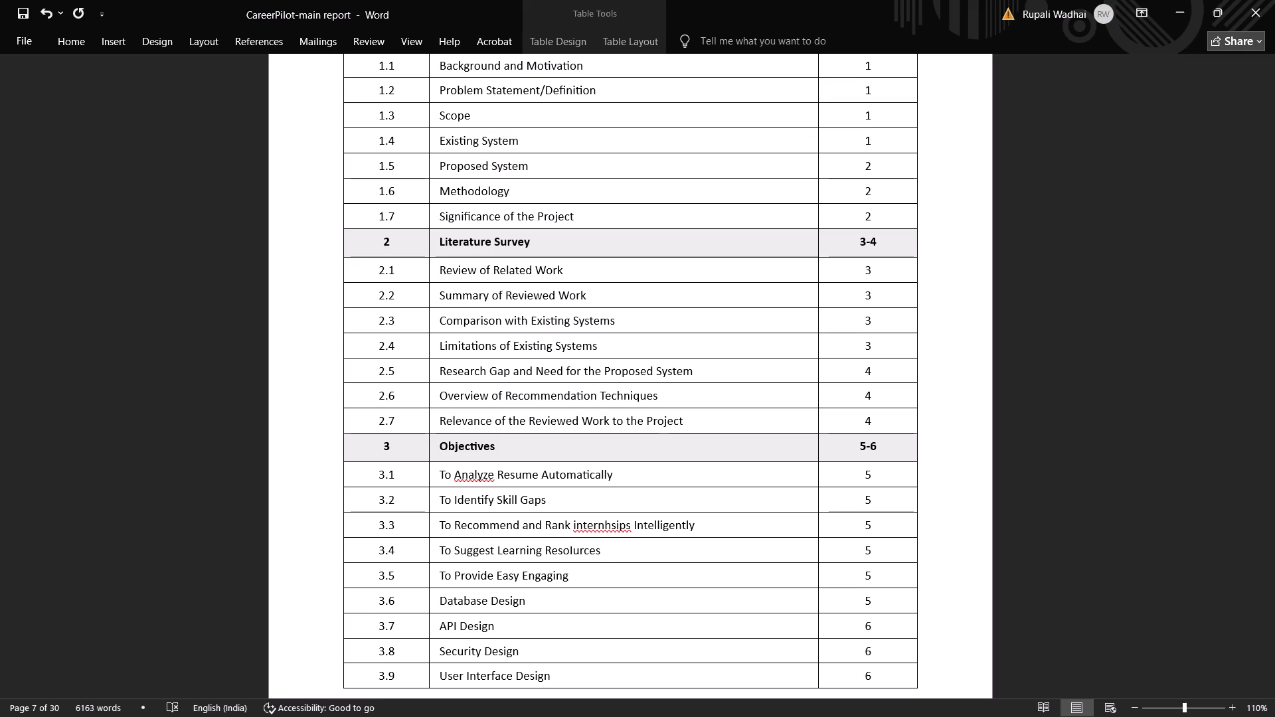
pyautogui.press('BackSpace')
pyautogui.press('Down')
pyautogui.write('Interface')
# Check the section 3.6 heading in the body and replace the 3.6 contents entry "Database Design" with "To Provide Secure User Authentication".
pyautogui.moveTo(1269, 200); pyautogui.dragTo(1274, 331)
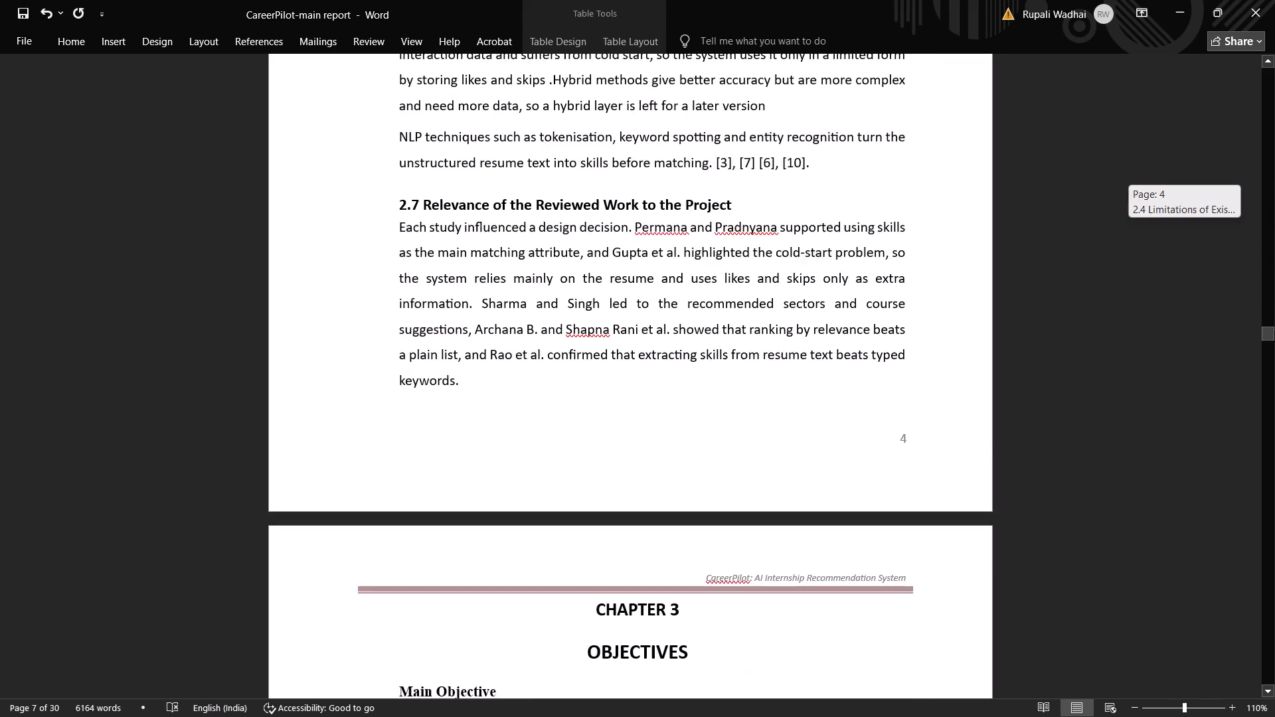
pyautogui.moveTo(1274, 331); pyautogui.dragTo(1274, 383)
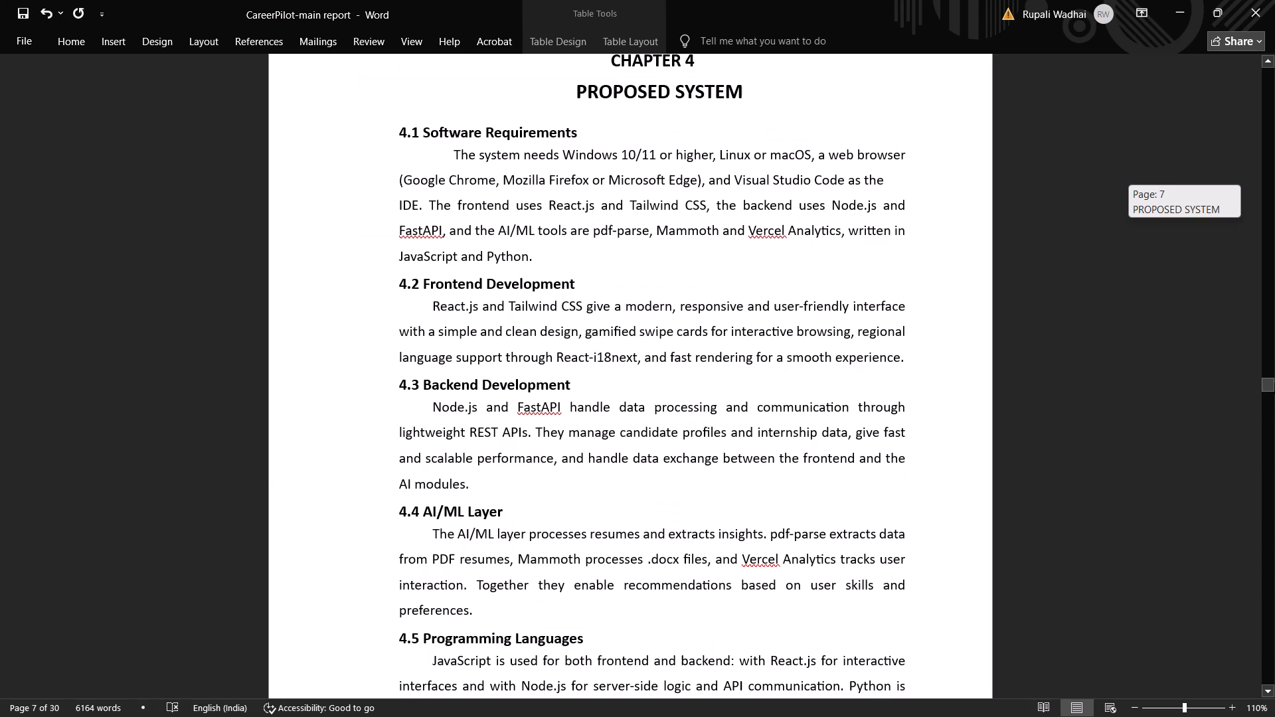
pyautogui.moveTo(1274, 383); pyautogui.dragTo(1274, 360)
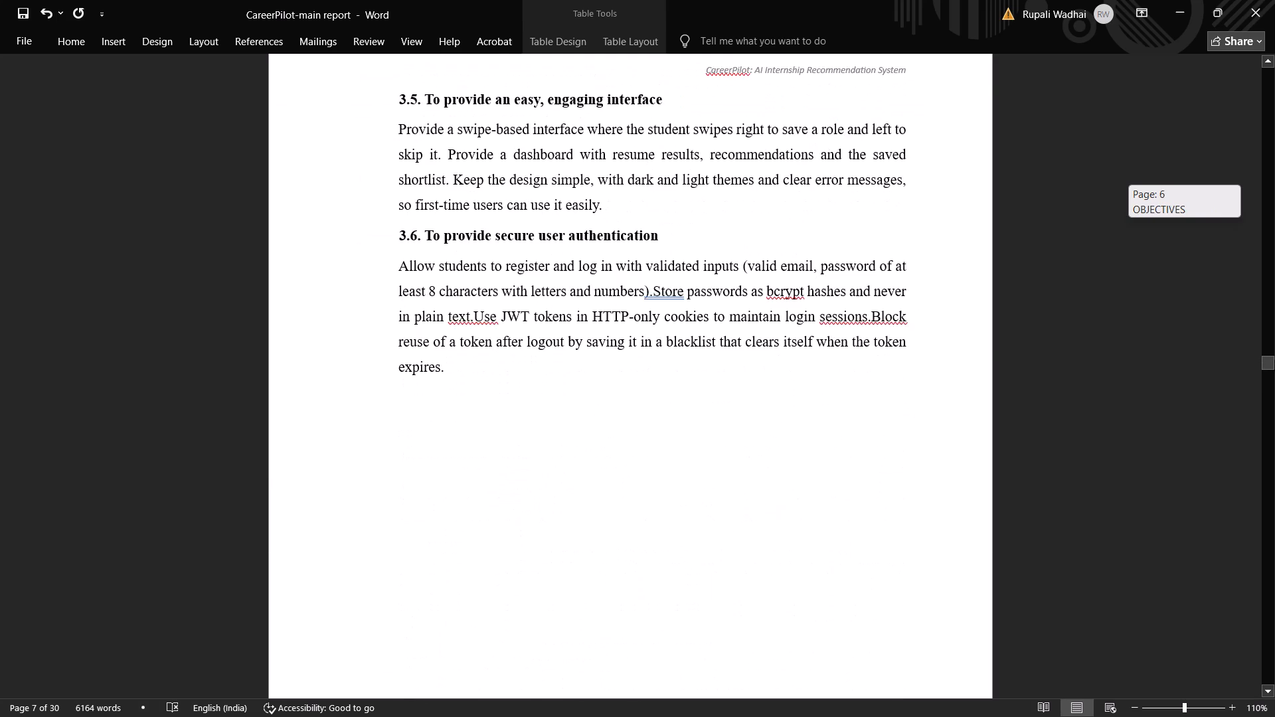
pyautogui.moveTo(1274, 360); pyautogui.dragTo(1274, 358)
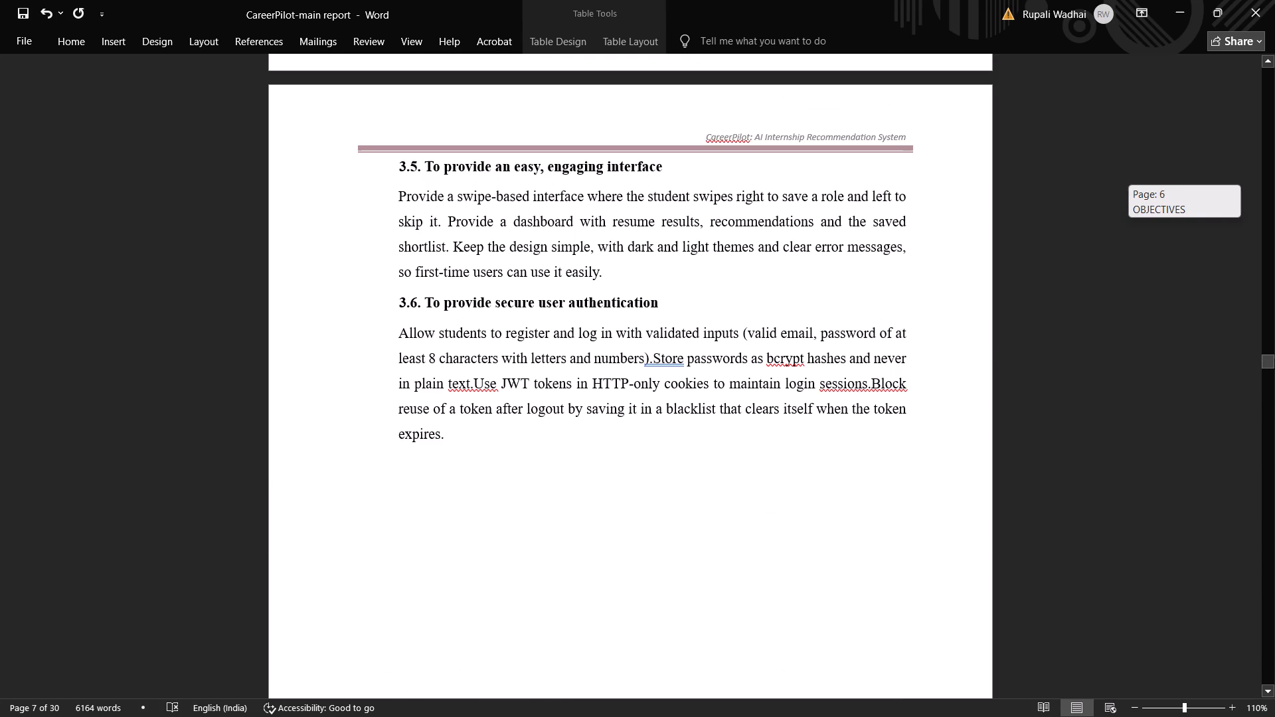
pyautogui.moveTo(1274, 358); pyautogui.dragTo(1270, 247)
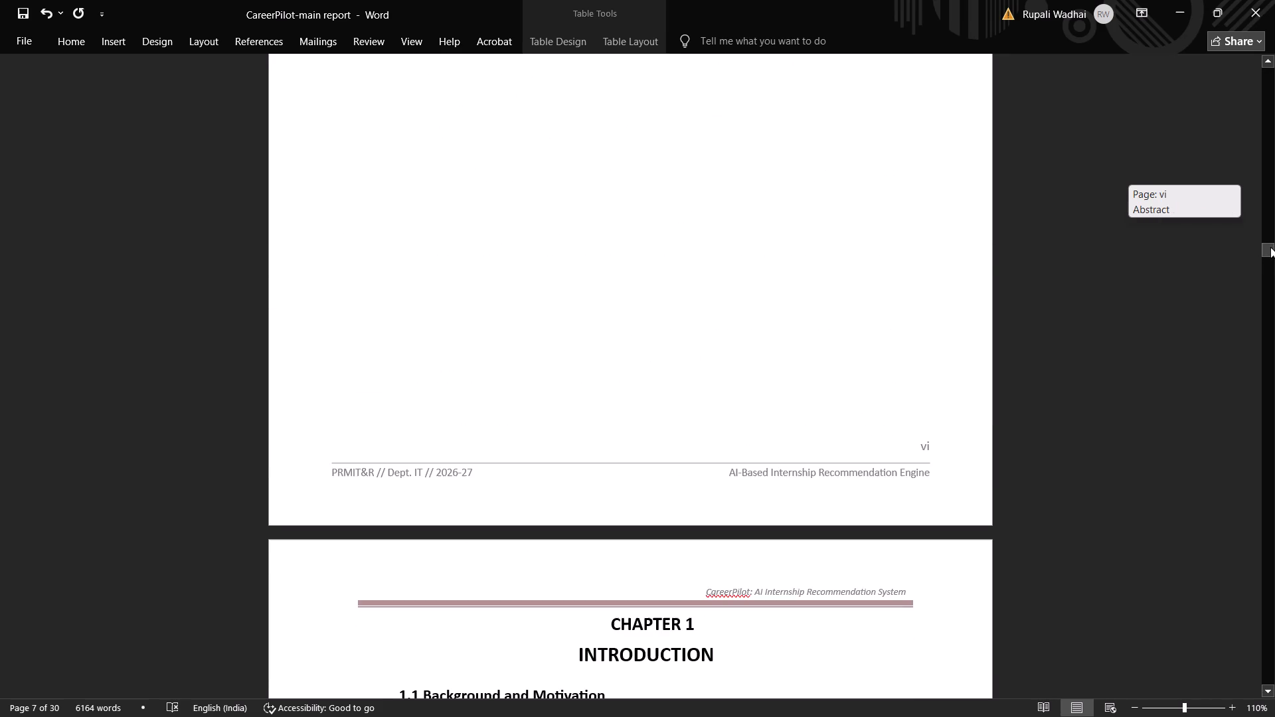
pyautogui.moveTo(1270, 247); pyautogui.dragTo(1260, 203)
pyautogui.moveTo(522, 463); pyautogui.dragTo(462, 464)
pyautogui.press('BackSpace')
pyautogui.press('BackSpace')
pyautogui.press('BackSpace')
pyautogui.press('BackSpace')
pyautogui.press('BackSpace')
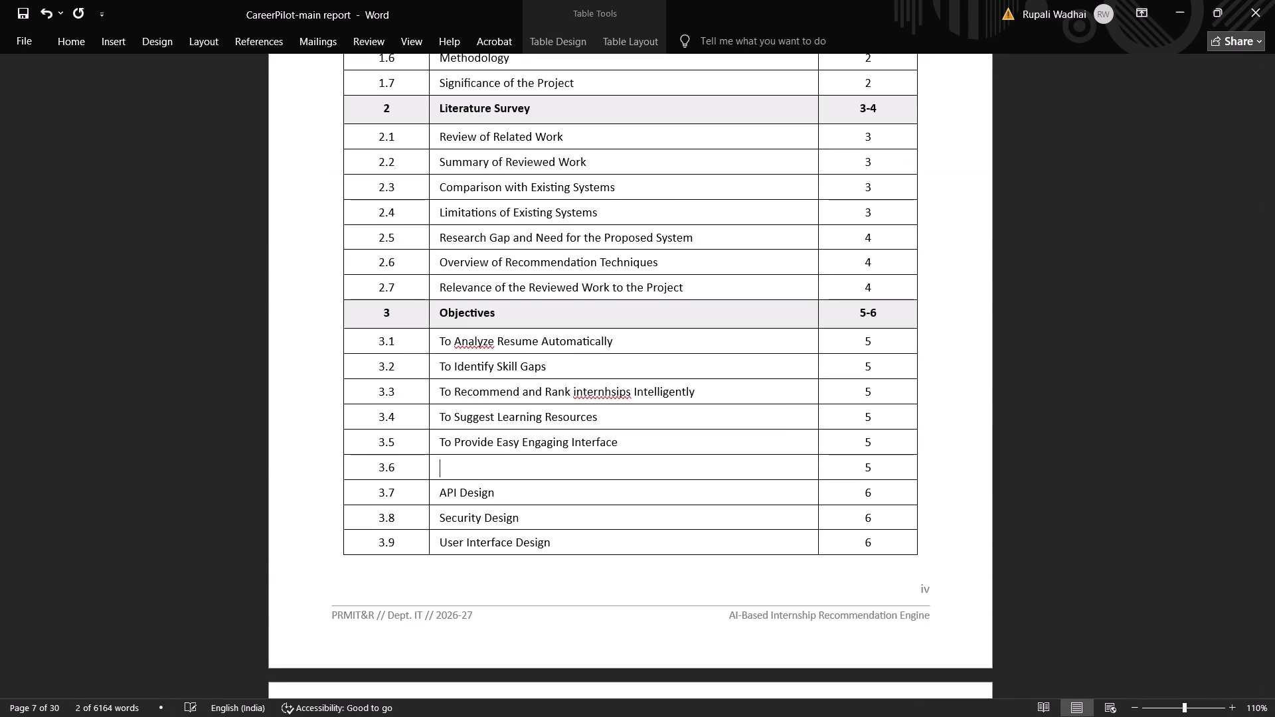
pyautogui.write('TO')
pyautogui.press('BackSpace')
pyautogui.press('BackSpace')
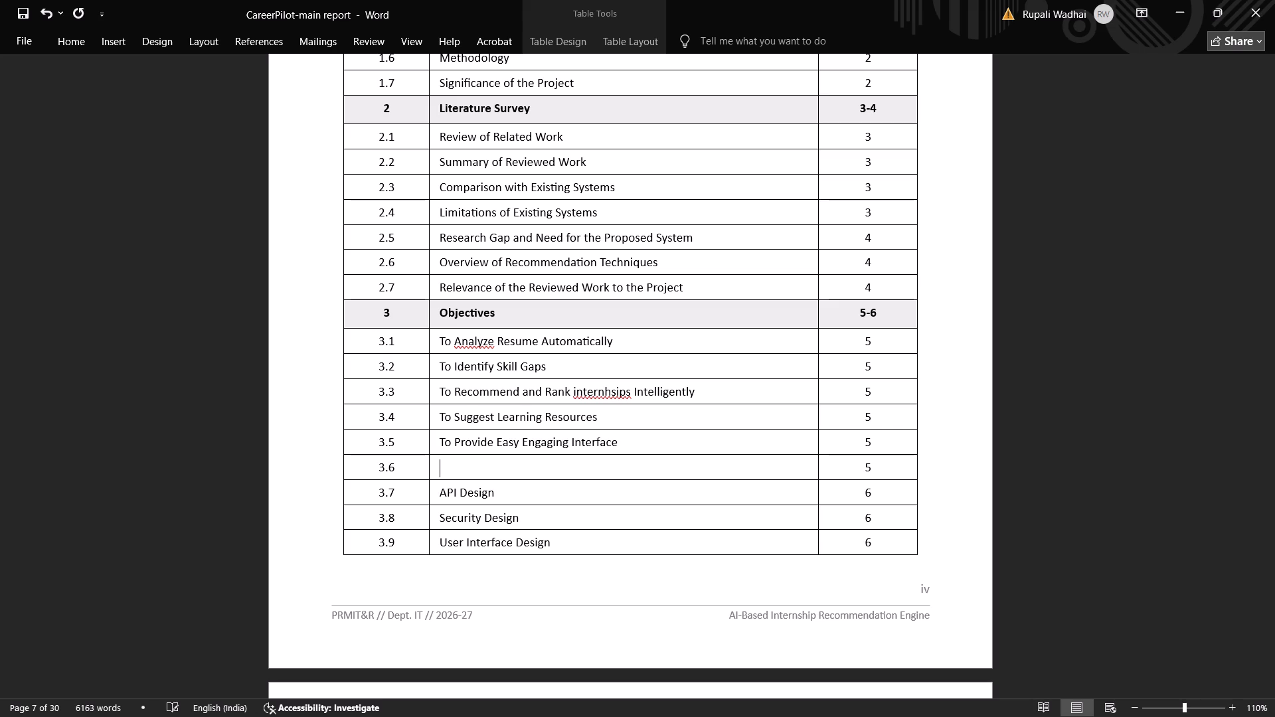
pyautogui.hotkey('ctrl', 'z')
pyautogui.hotkey('ctrl', 'BackSpace')
pyautogui.hotkey('ctrl', 'z')
pyautogui.hotkey('ctrl', 'z')
pyautogui.hotkey('ctrl', 'z')
pyautogui.hotkey('ctrl', 'z')
pyautogui.write('To Provide Securt')
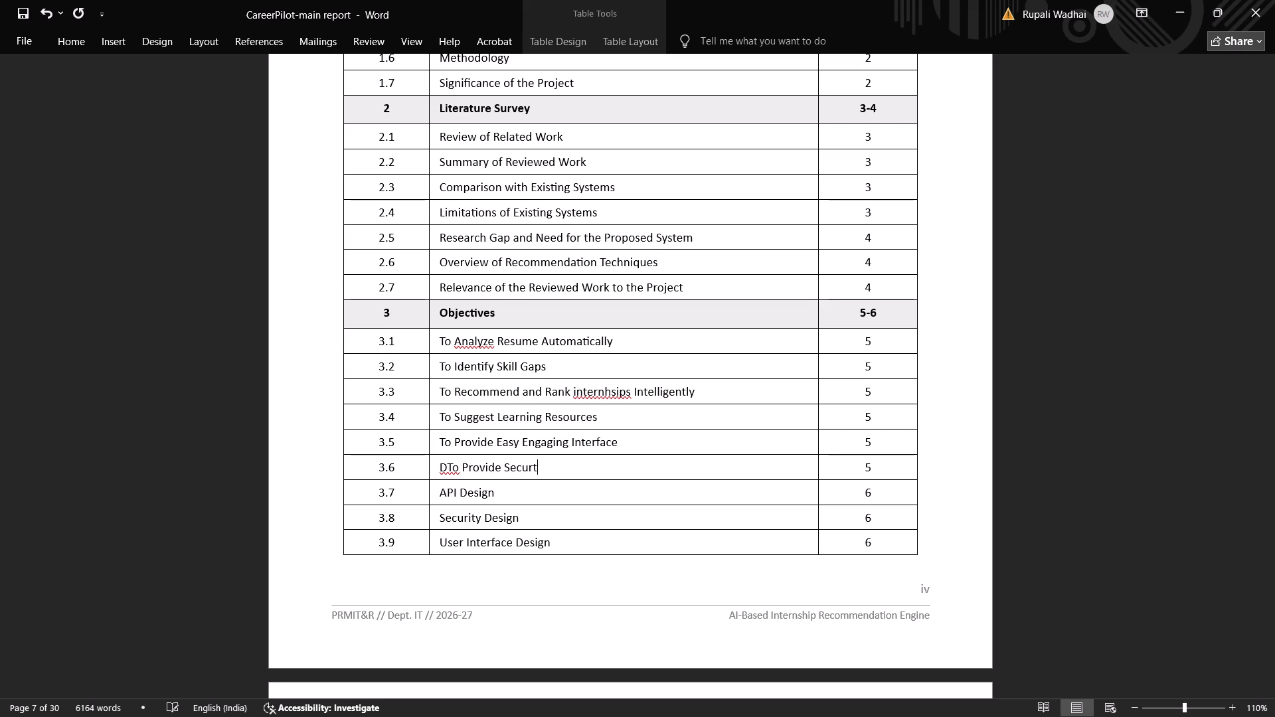
pyautogui.press('BackSpace')
pyautogui.write('re')
pyautogui.press('BackSpace')
pyautogui.press('BackSpace')
pyautogui.write('e User Authenticar')
pyautogui.press('BackSpace')
pyautogui.write('tion')
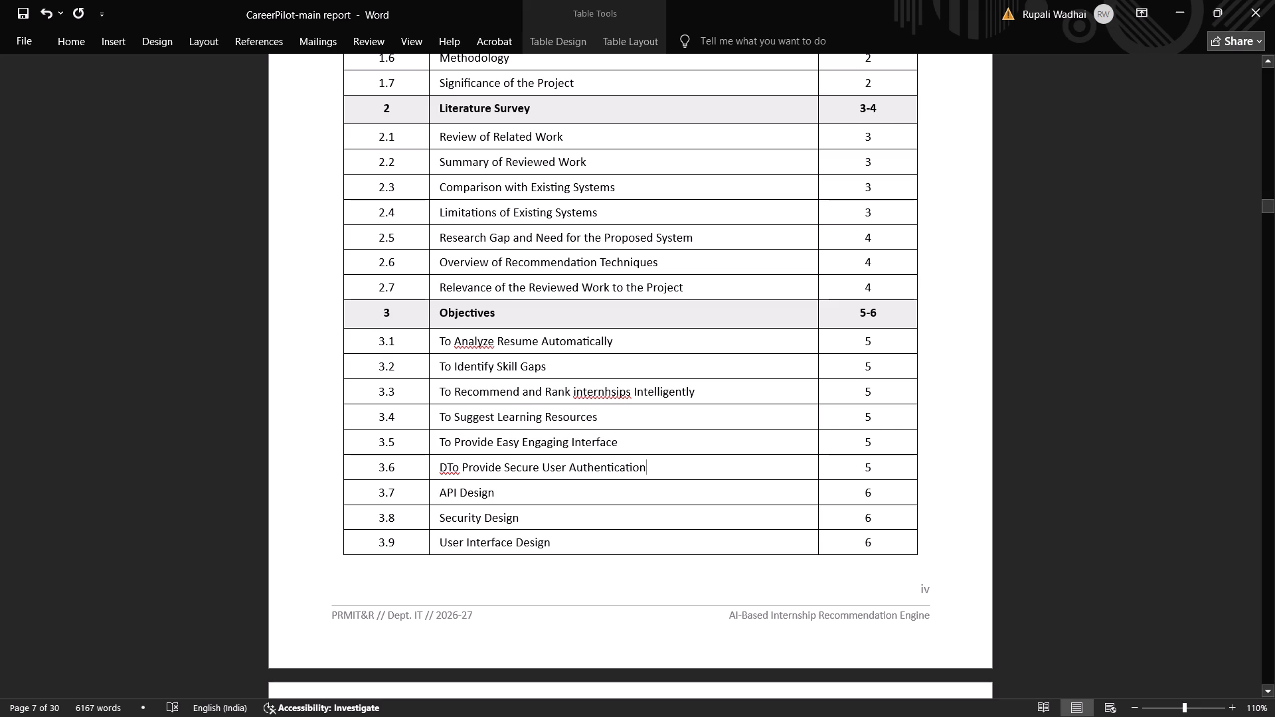
pyautogui.click(451, 463)
pyautogui.click(447, 464)
pyautogui.press('BackSpace')
# Delete the entire 3.7 "API Design" row from the table of contents.
pyautogui.click(531, 498)
pyautogui.rightClick(545, 493)
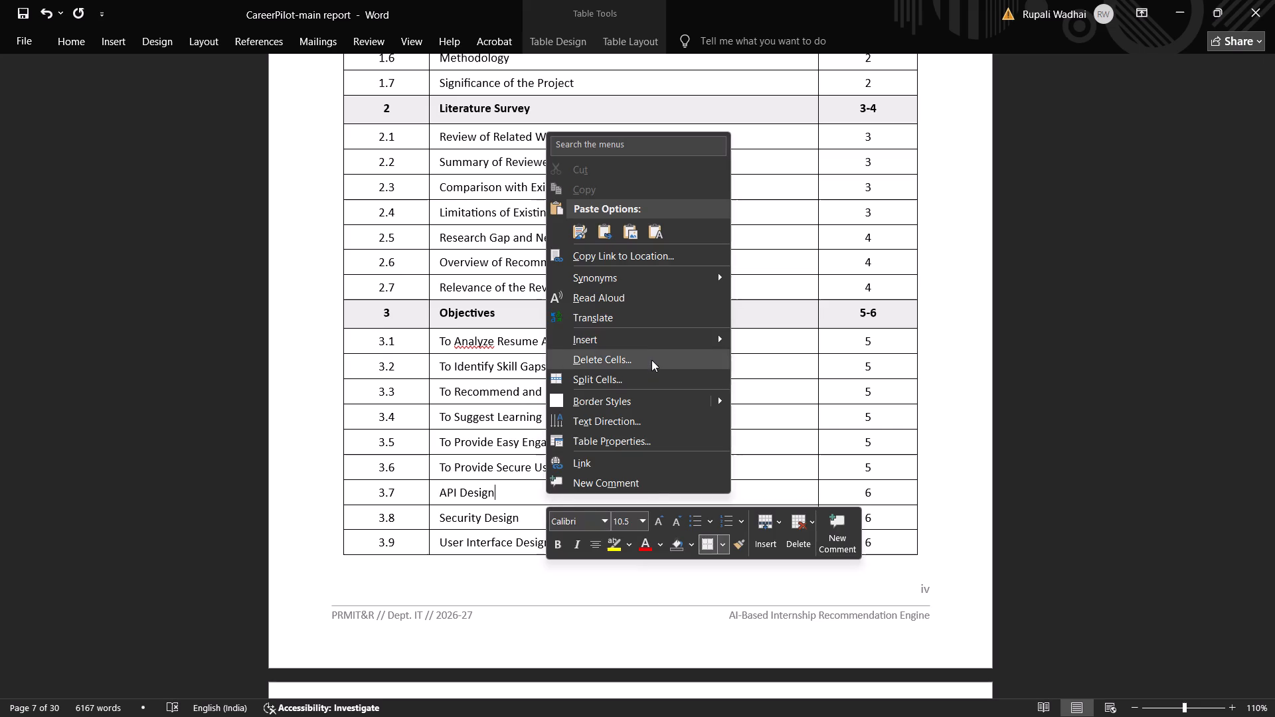
pyautogui.click(651, 360)
pyautogui.click(614, 355)
pyautogui.click(588, 397)
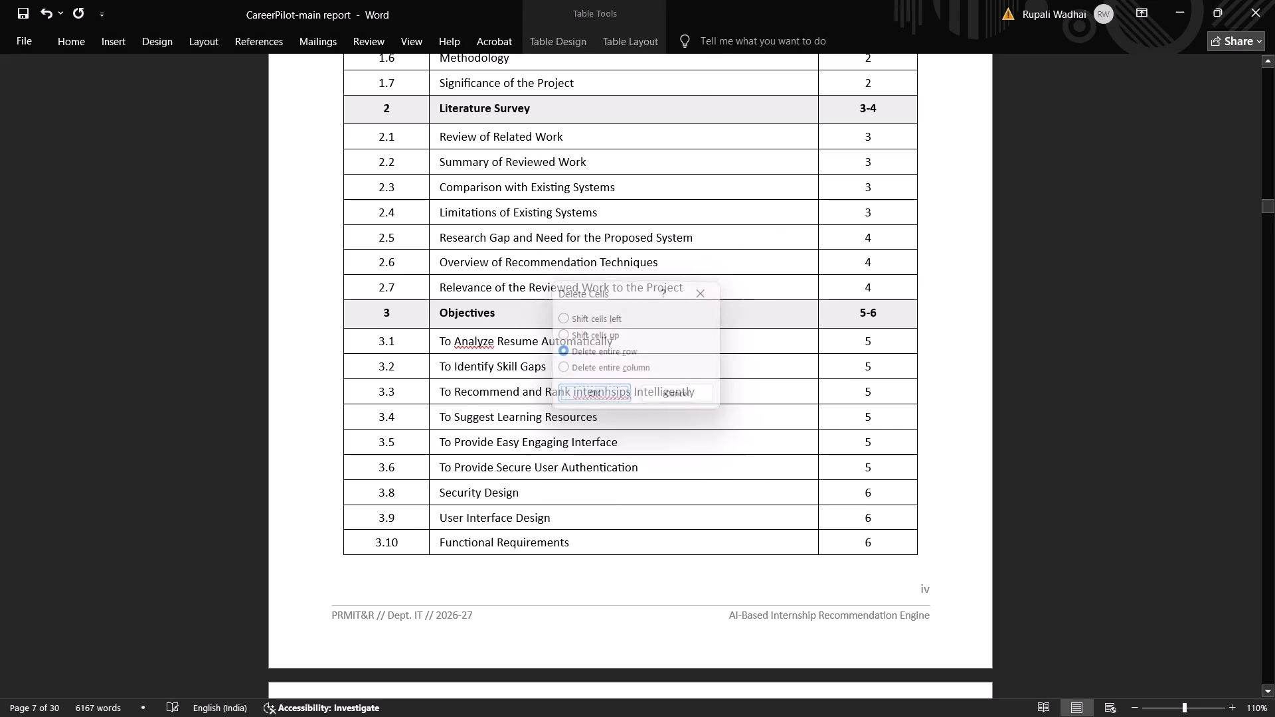
# Delete the entire 3.8 "Security Design" row from the table of contents.
pyautogui.click(570, 503)
pyautogui.rightClick(570, 502)
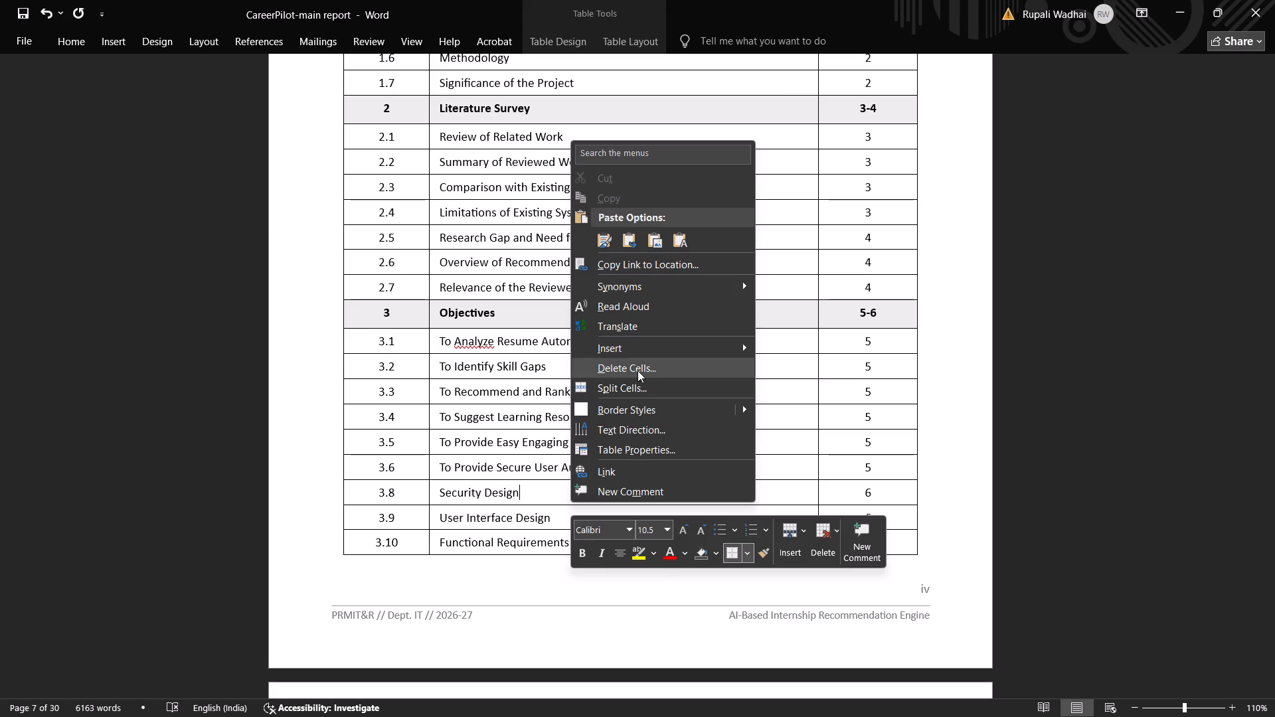
pyautogui.click(637, 372)
pyautogui.click(626, 350)
pyautogui.click(584, 403)
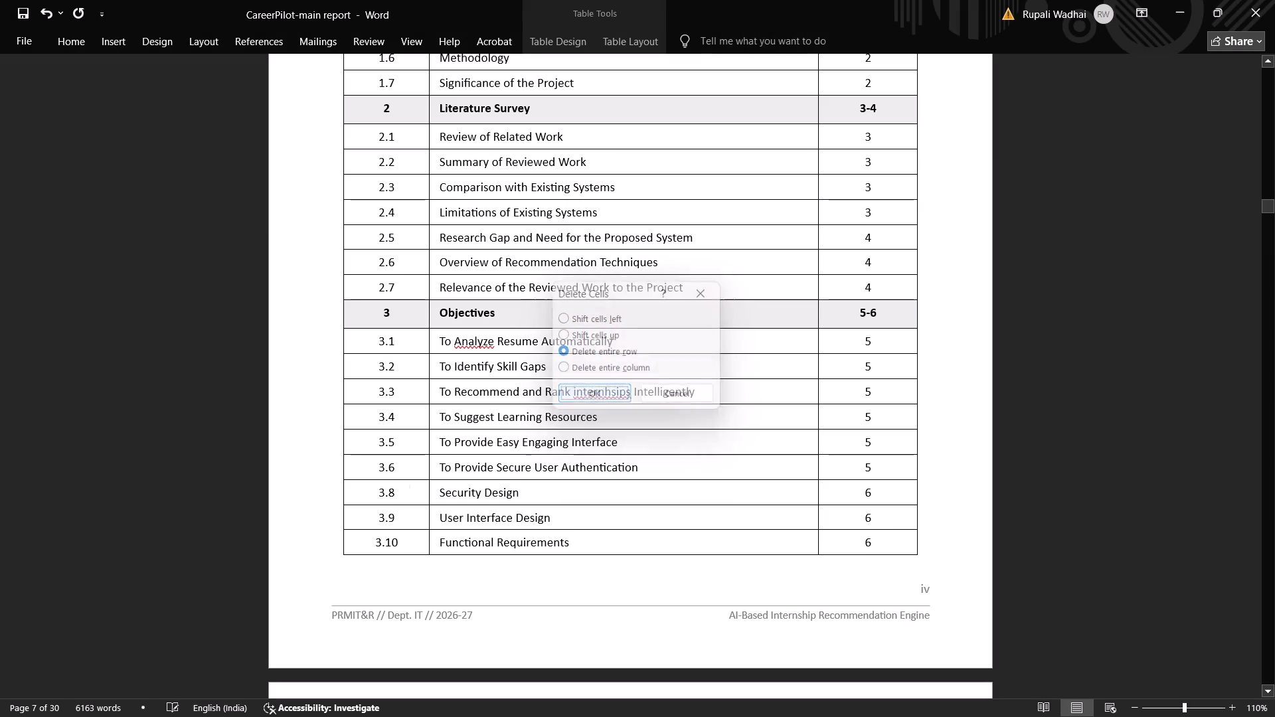
# Delete the entire 3.9 "User Interface Design" row from the table of contents.
pyautogui.click(545, 490)
pyautogui.rightClick(545, 490)
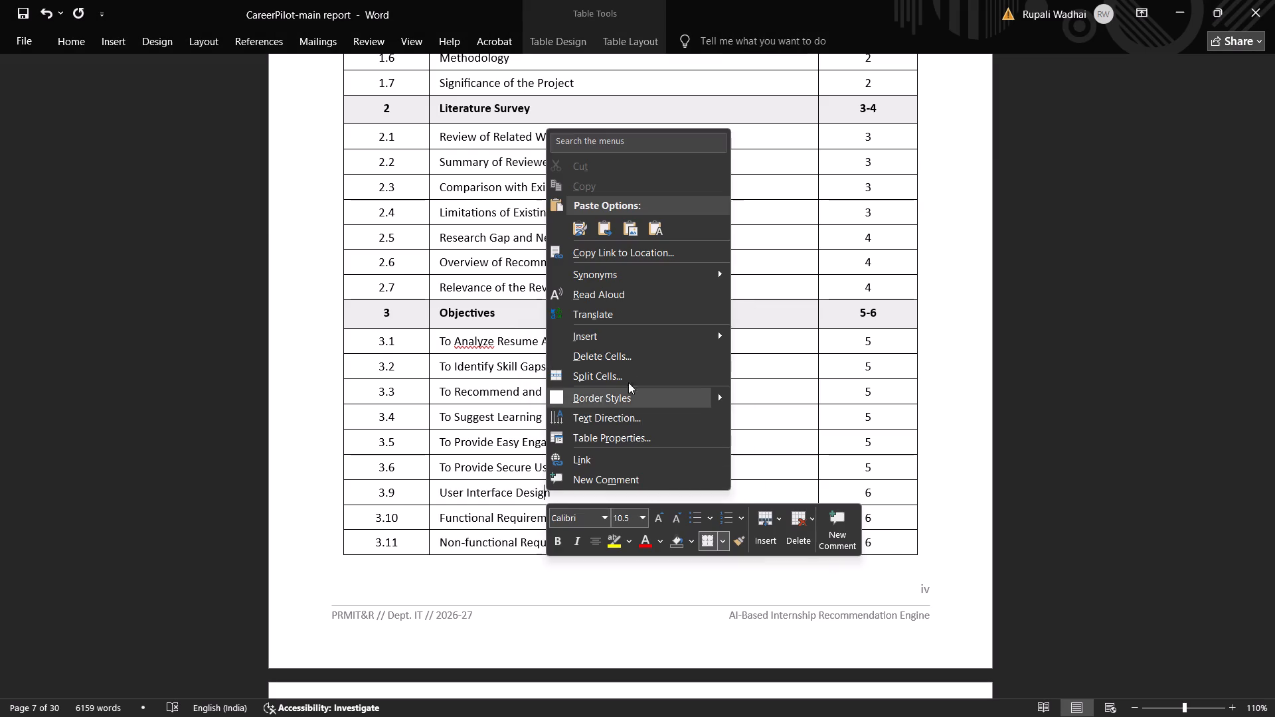
pyautogui.click(620, 364)
pyautogui.click(617, 343)
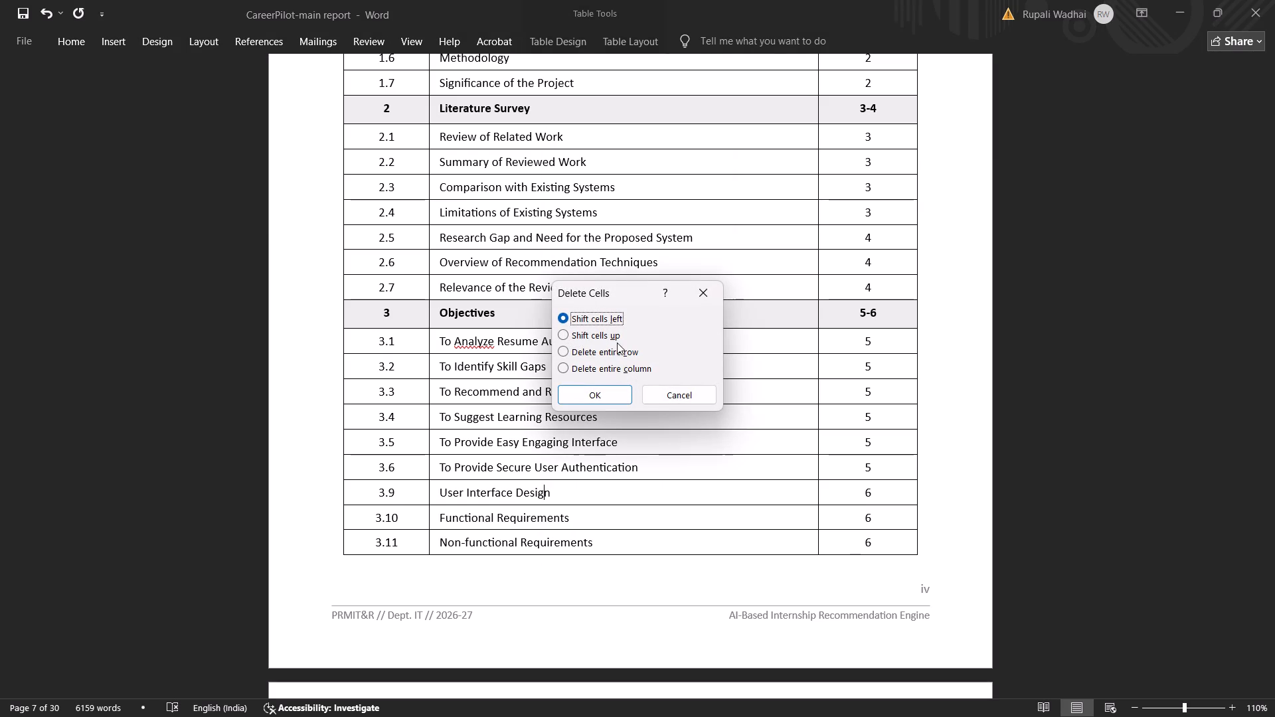
pyautogui.click(610, 351)
pyautogui.click(576, 393)
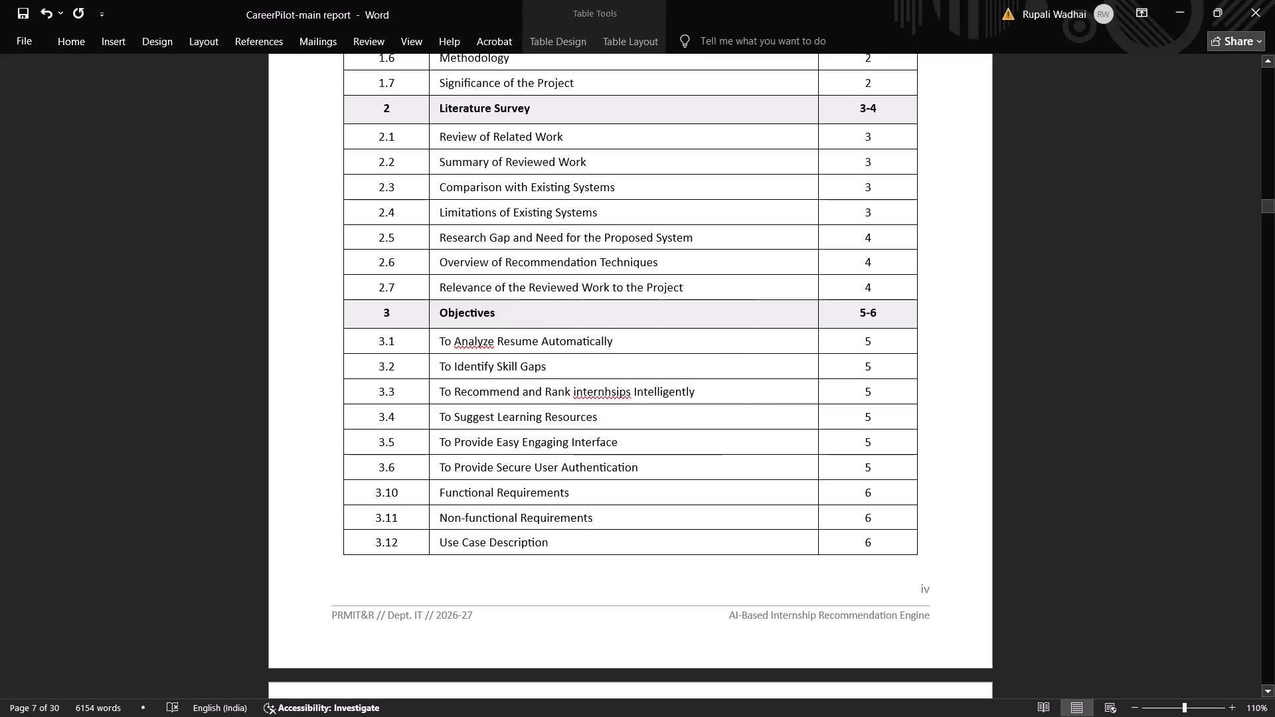
# Delete the entire 3.10 "Functional Requirements" row from the table of contents.
pyautogui.click(618, 493)
pyautogui.rightClick(618, 493)
pyautogui.click(642, 358)
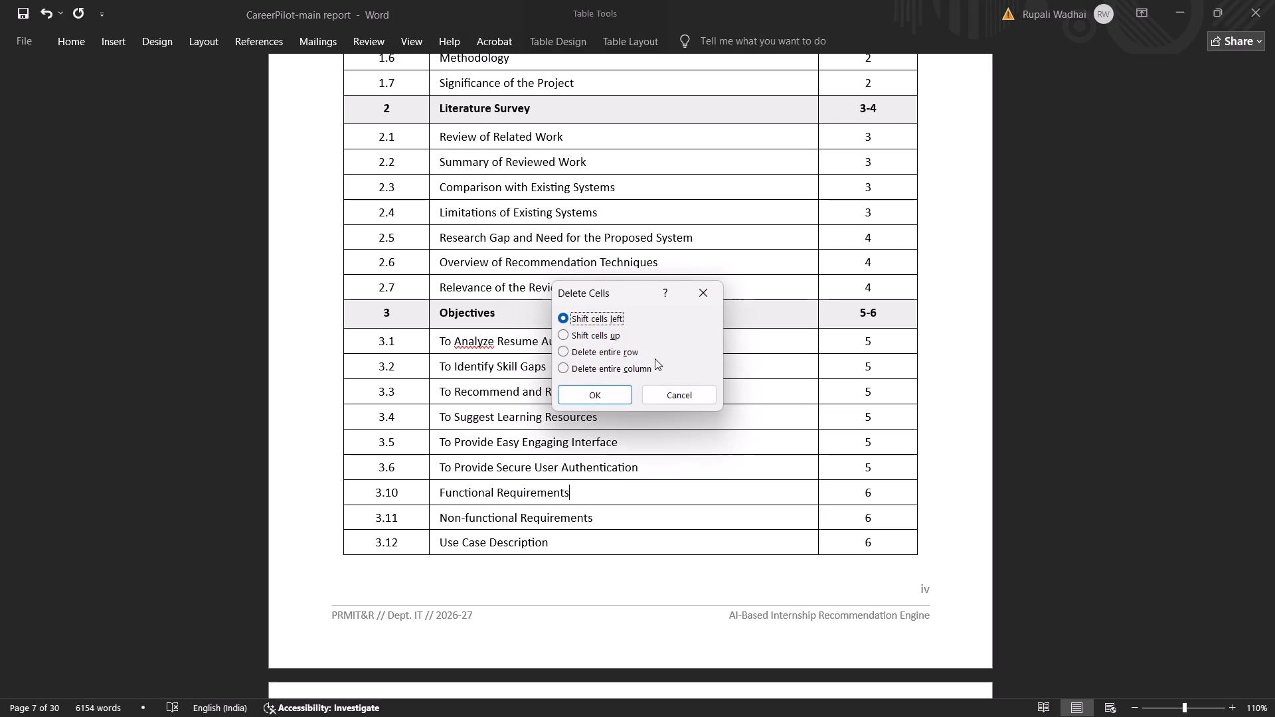
pyautogui.click(622, 357)
pyautogui.click(588, 396)
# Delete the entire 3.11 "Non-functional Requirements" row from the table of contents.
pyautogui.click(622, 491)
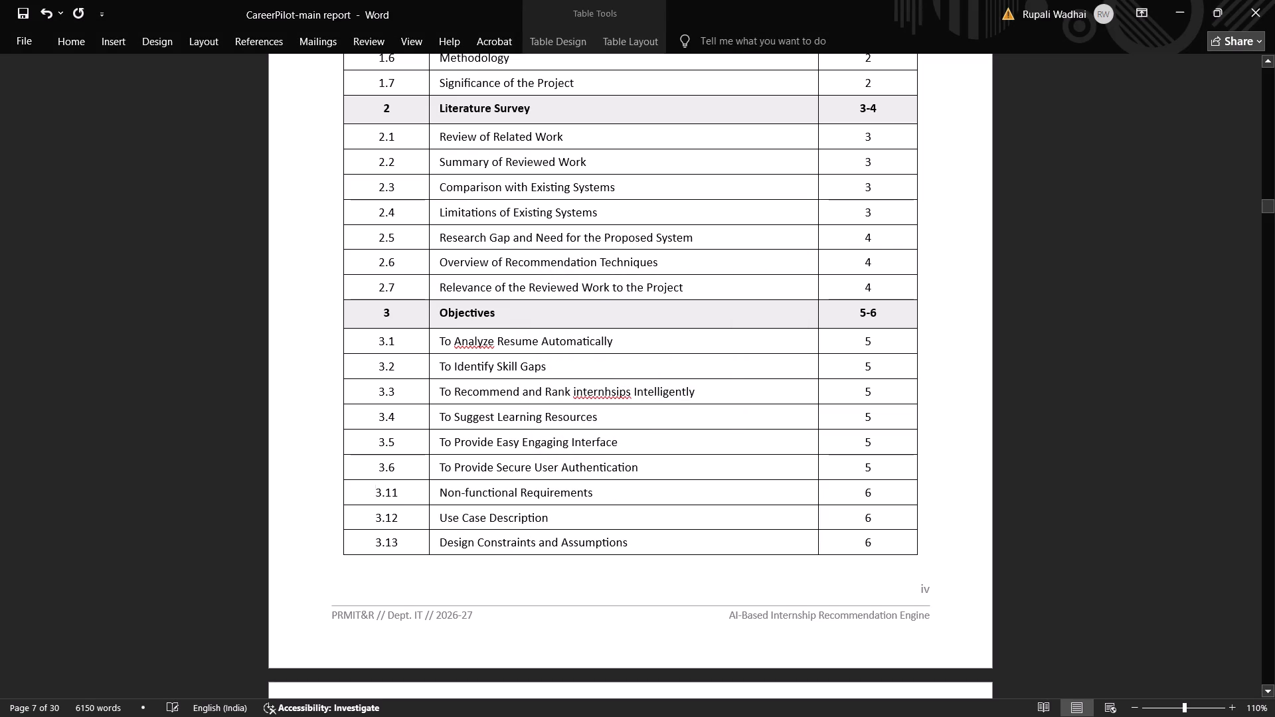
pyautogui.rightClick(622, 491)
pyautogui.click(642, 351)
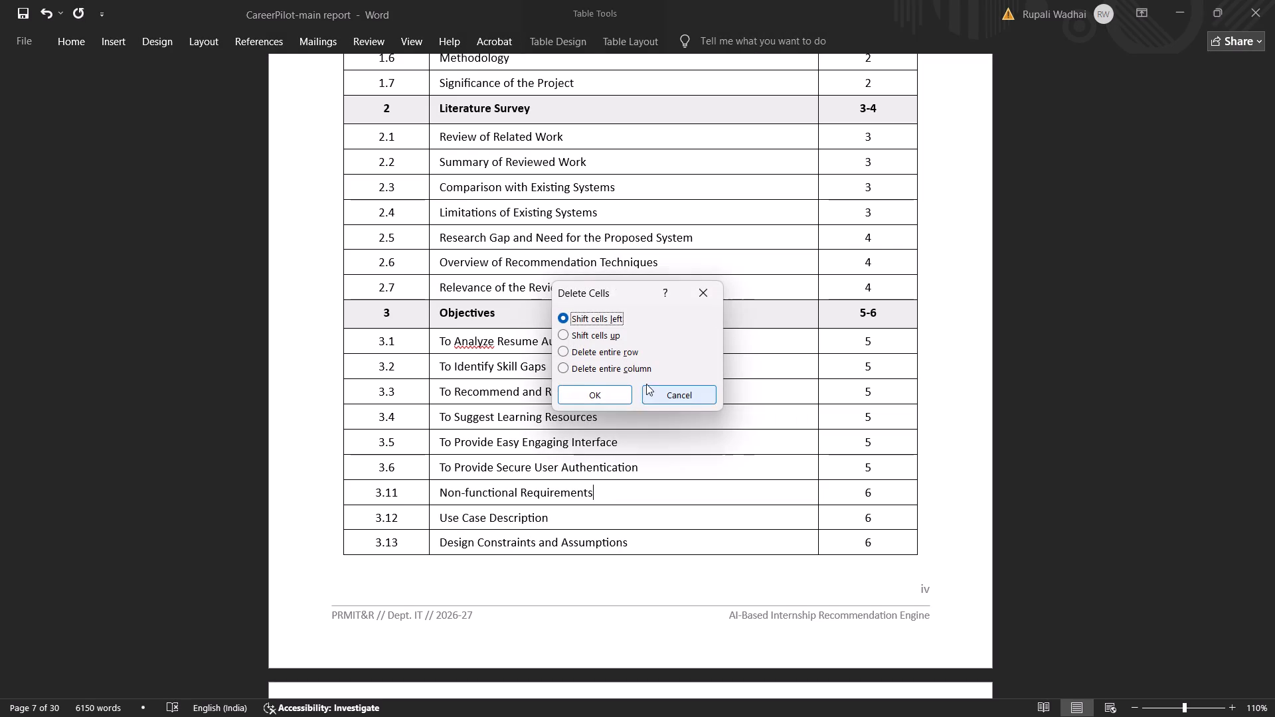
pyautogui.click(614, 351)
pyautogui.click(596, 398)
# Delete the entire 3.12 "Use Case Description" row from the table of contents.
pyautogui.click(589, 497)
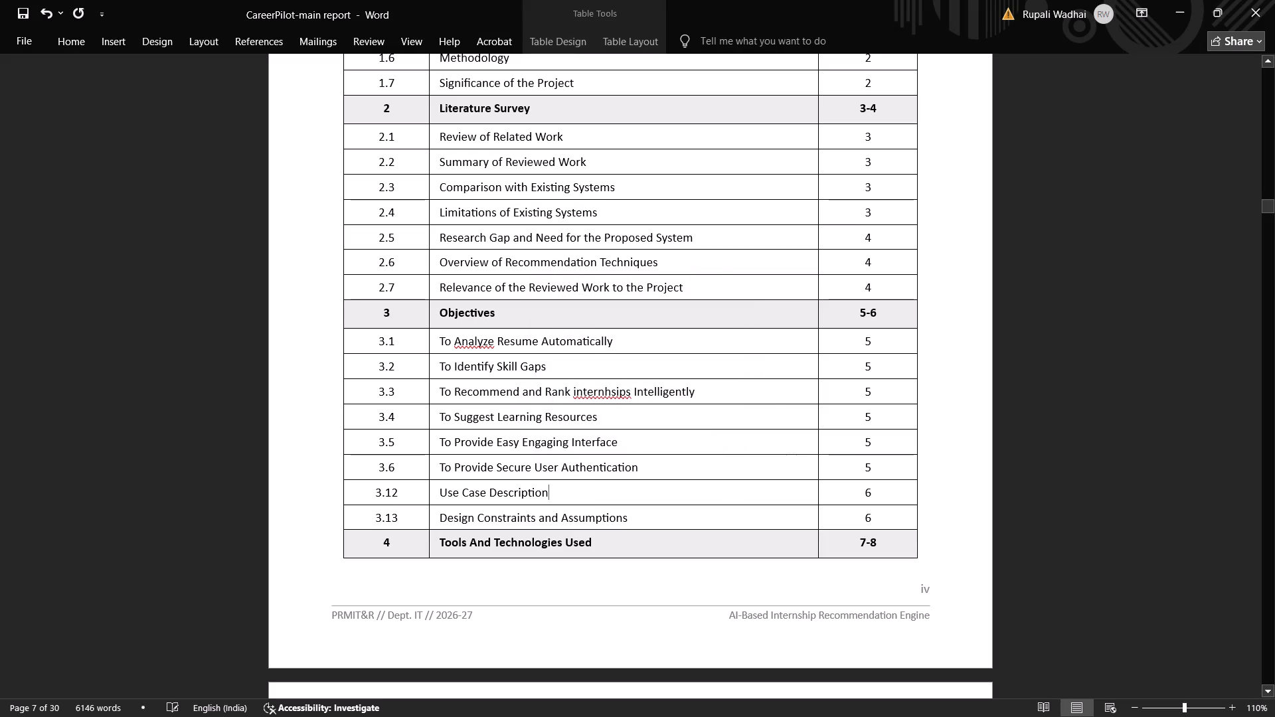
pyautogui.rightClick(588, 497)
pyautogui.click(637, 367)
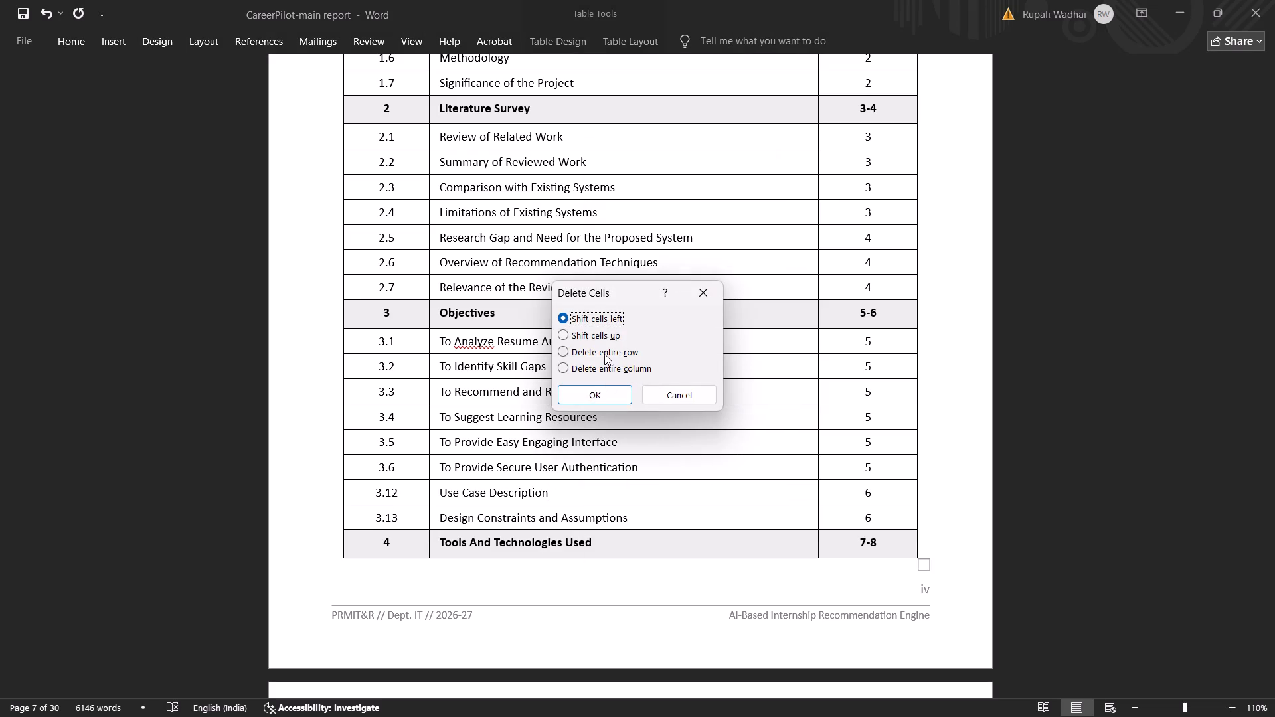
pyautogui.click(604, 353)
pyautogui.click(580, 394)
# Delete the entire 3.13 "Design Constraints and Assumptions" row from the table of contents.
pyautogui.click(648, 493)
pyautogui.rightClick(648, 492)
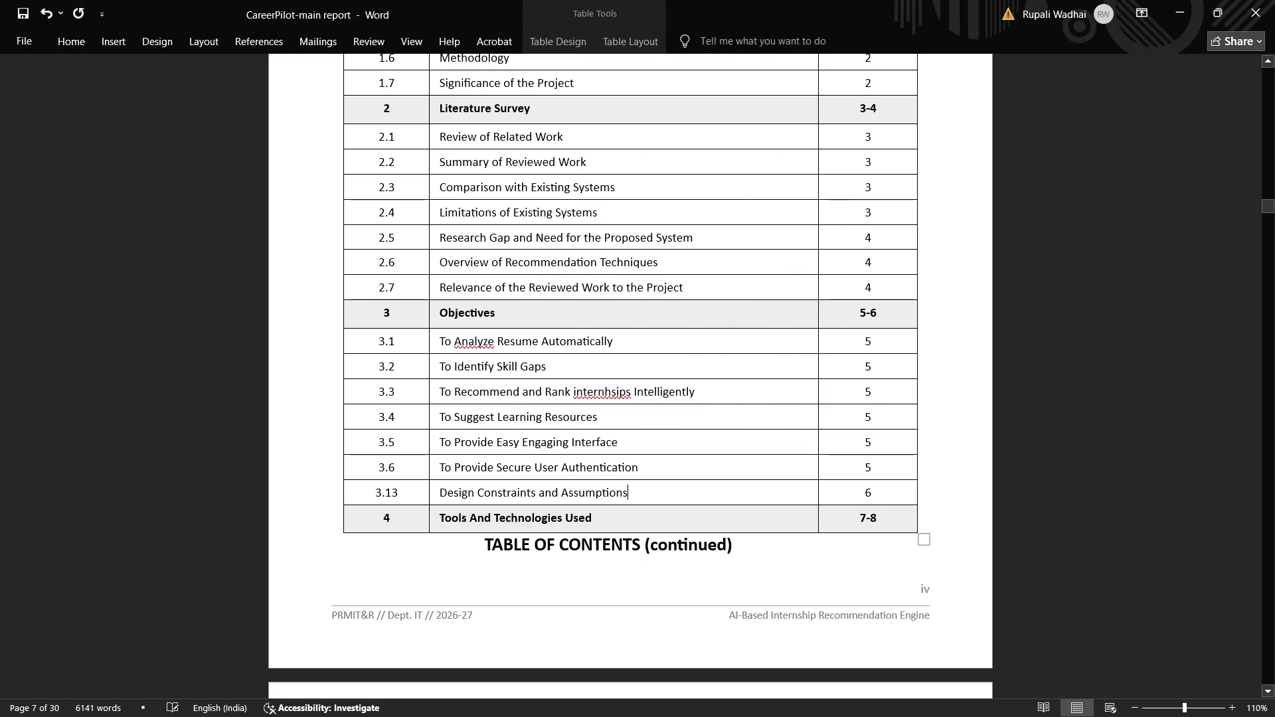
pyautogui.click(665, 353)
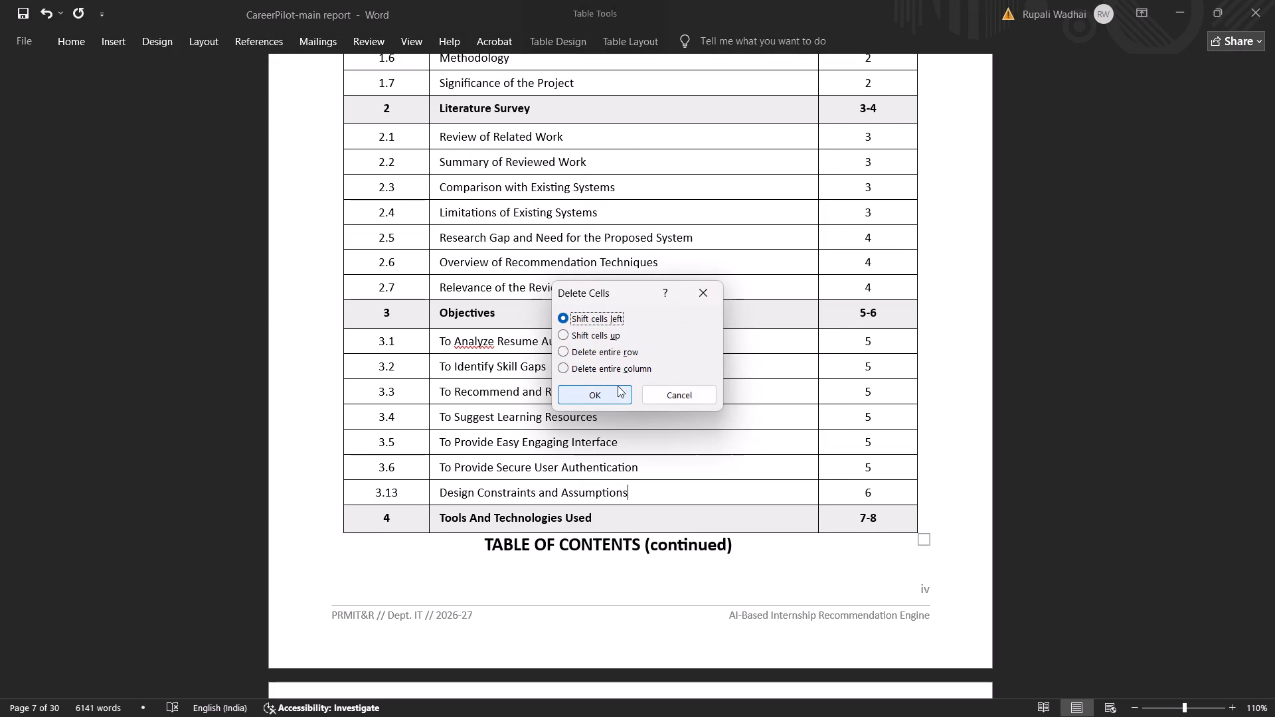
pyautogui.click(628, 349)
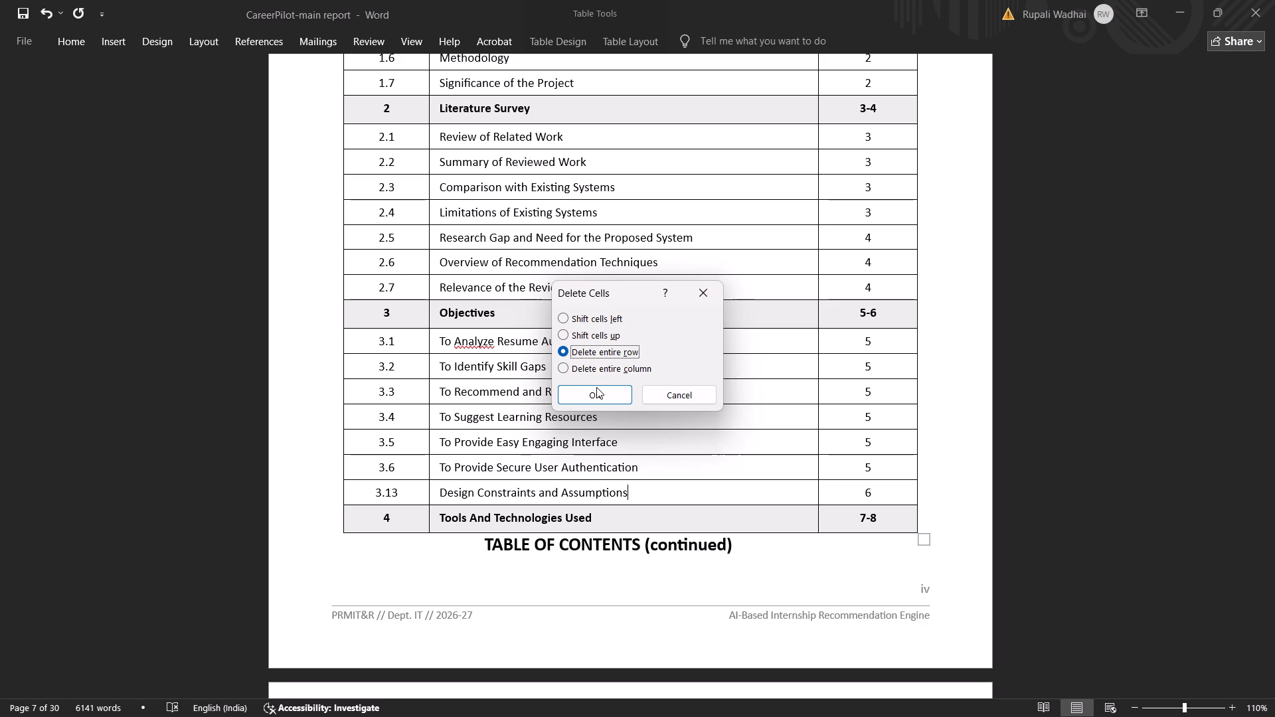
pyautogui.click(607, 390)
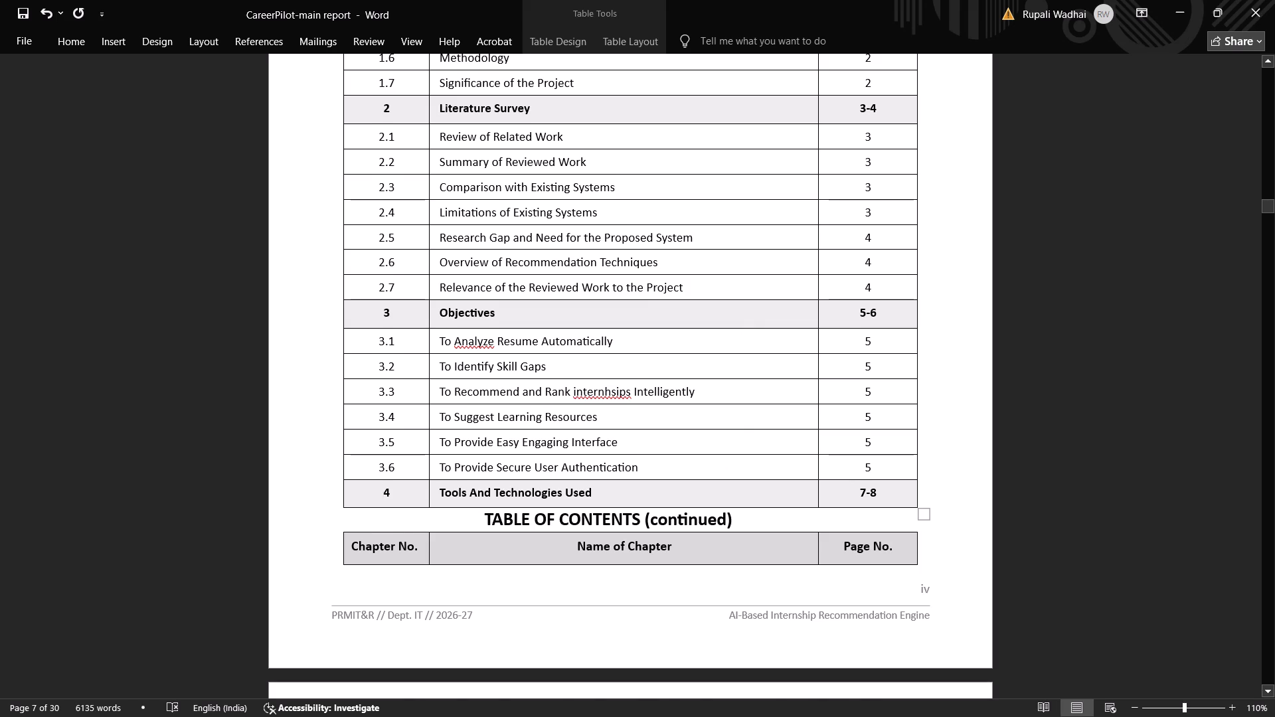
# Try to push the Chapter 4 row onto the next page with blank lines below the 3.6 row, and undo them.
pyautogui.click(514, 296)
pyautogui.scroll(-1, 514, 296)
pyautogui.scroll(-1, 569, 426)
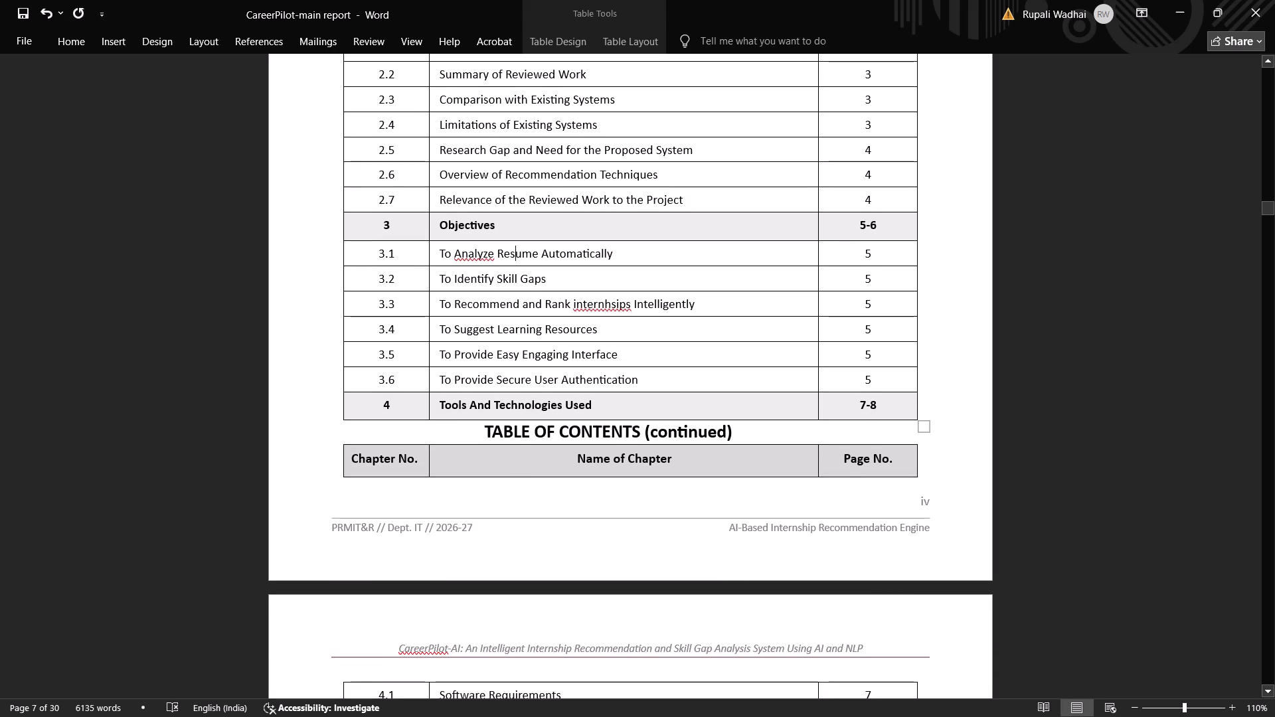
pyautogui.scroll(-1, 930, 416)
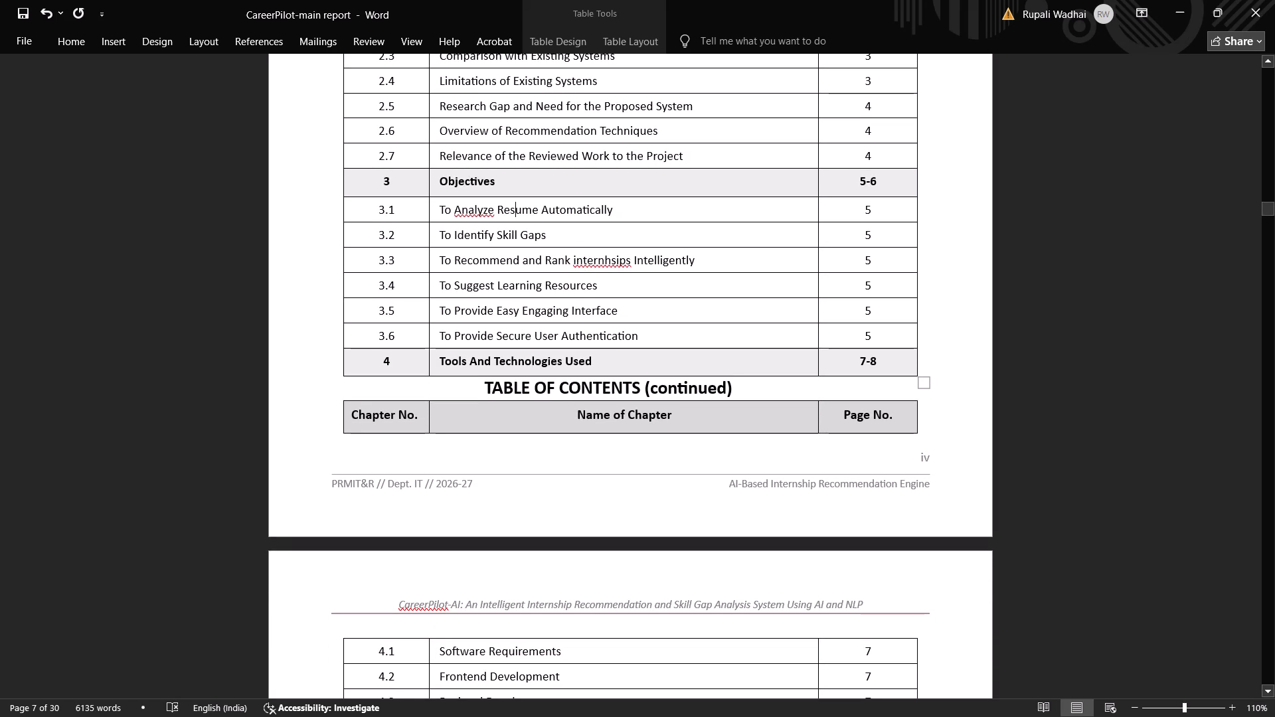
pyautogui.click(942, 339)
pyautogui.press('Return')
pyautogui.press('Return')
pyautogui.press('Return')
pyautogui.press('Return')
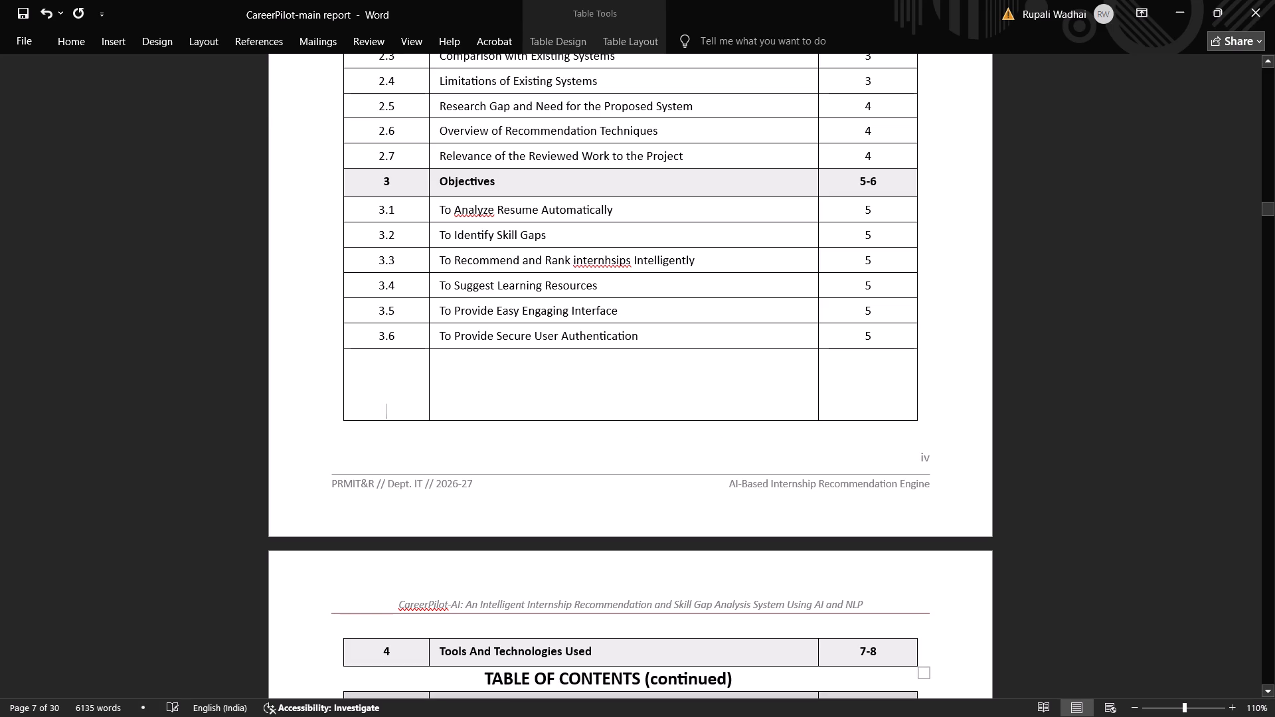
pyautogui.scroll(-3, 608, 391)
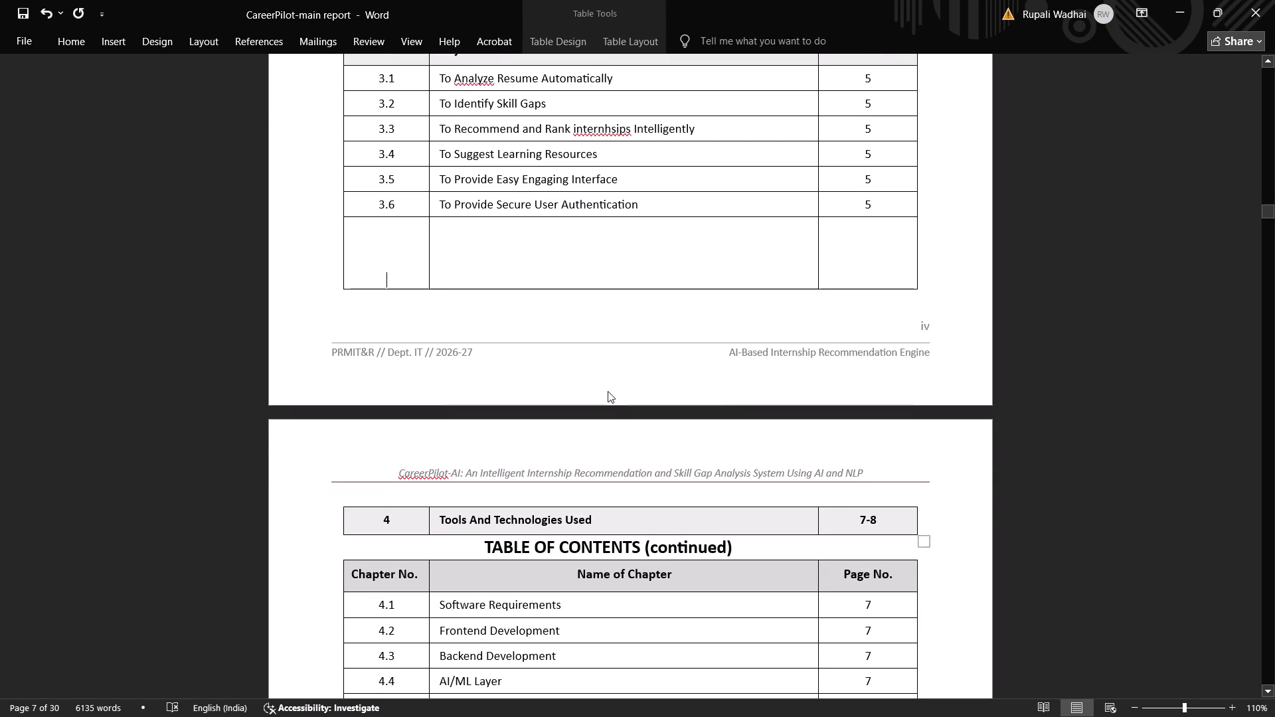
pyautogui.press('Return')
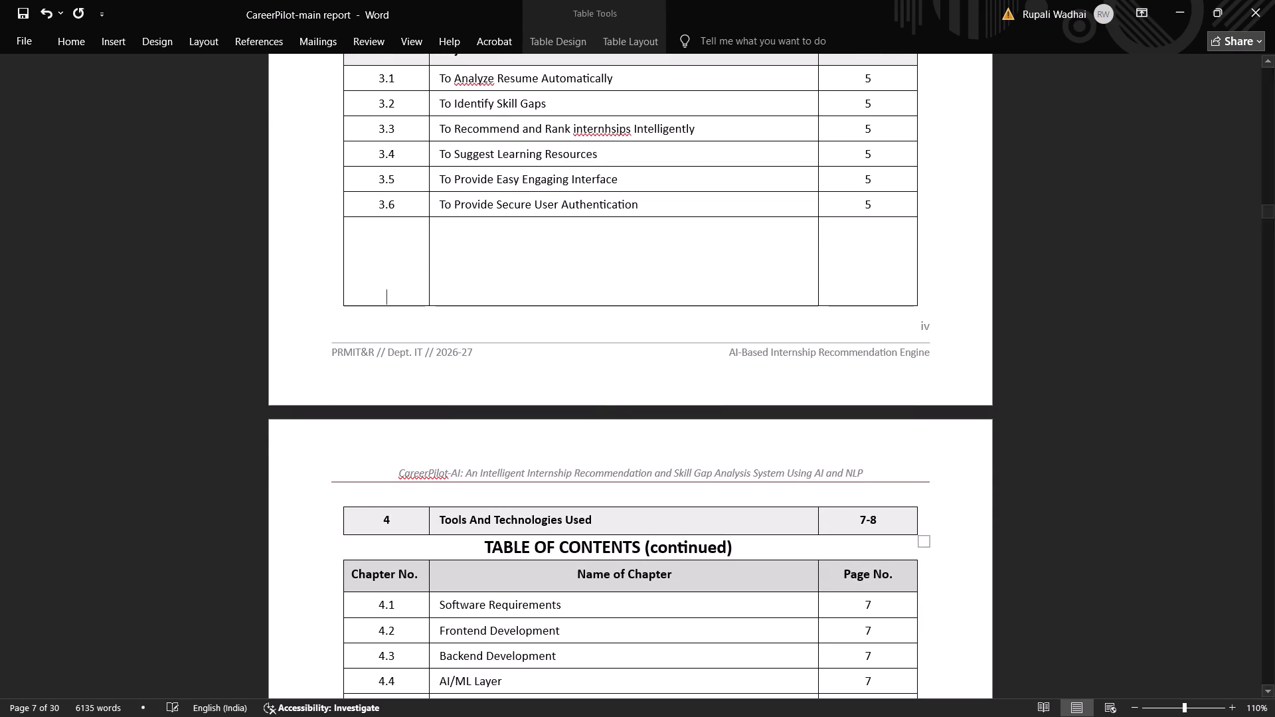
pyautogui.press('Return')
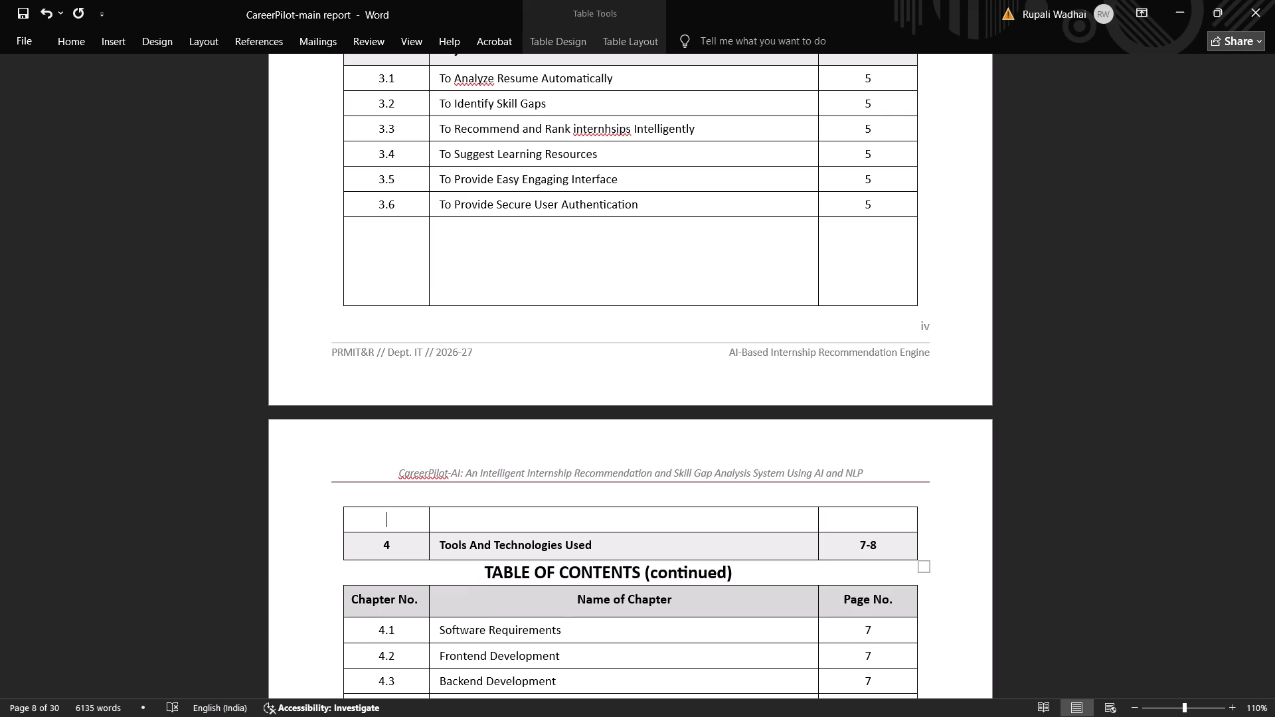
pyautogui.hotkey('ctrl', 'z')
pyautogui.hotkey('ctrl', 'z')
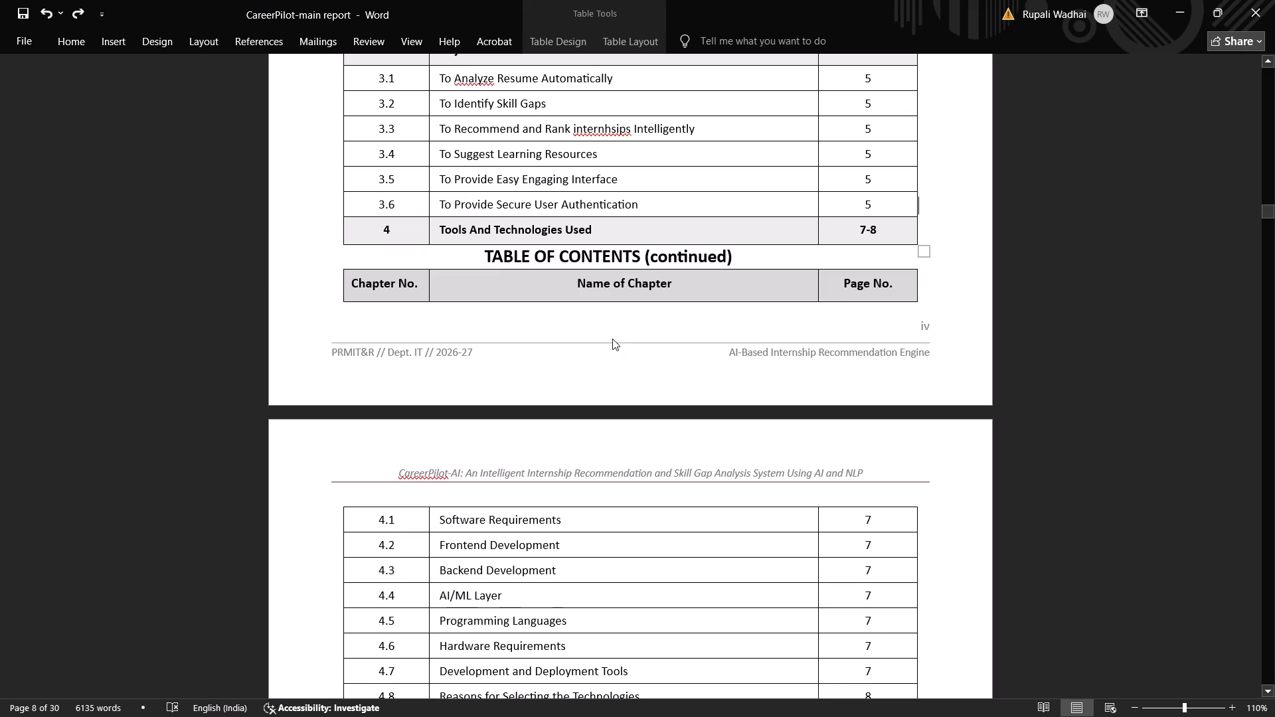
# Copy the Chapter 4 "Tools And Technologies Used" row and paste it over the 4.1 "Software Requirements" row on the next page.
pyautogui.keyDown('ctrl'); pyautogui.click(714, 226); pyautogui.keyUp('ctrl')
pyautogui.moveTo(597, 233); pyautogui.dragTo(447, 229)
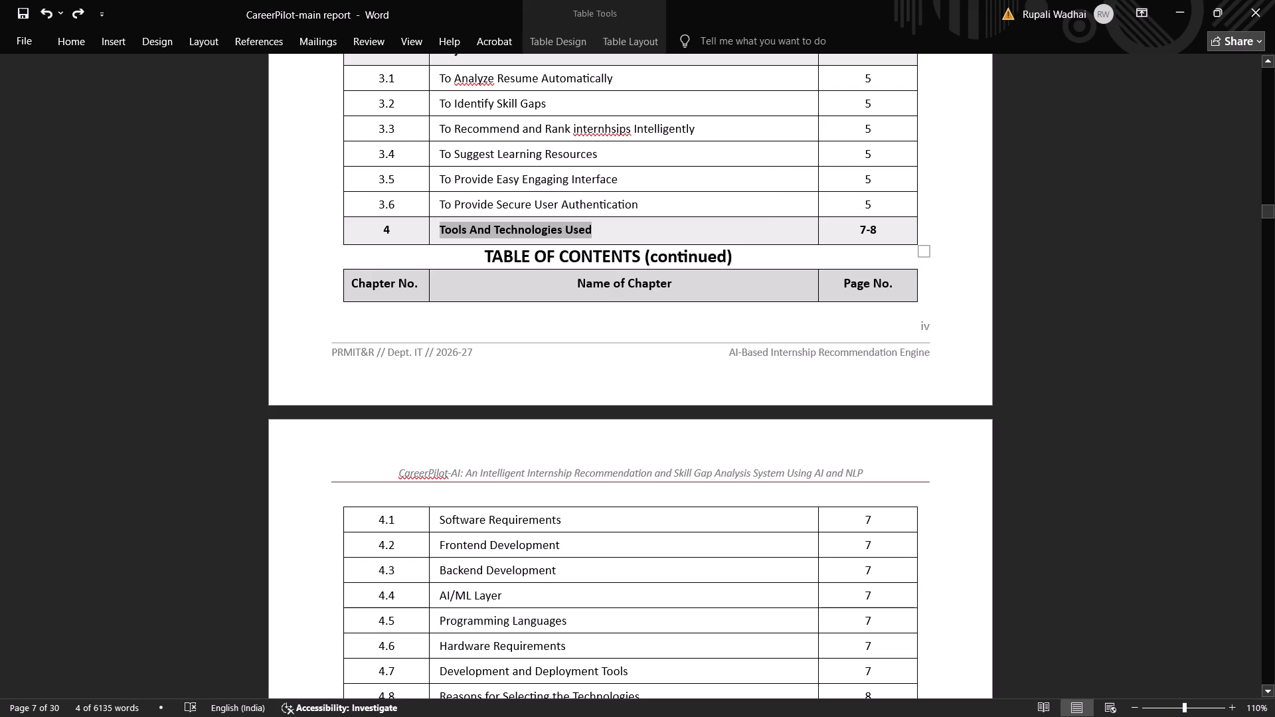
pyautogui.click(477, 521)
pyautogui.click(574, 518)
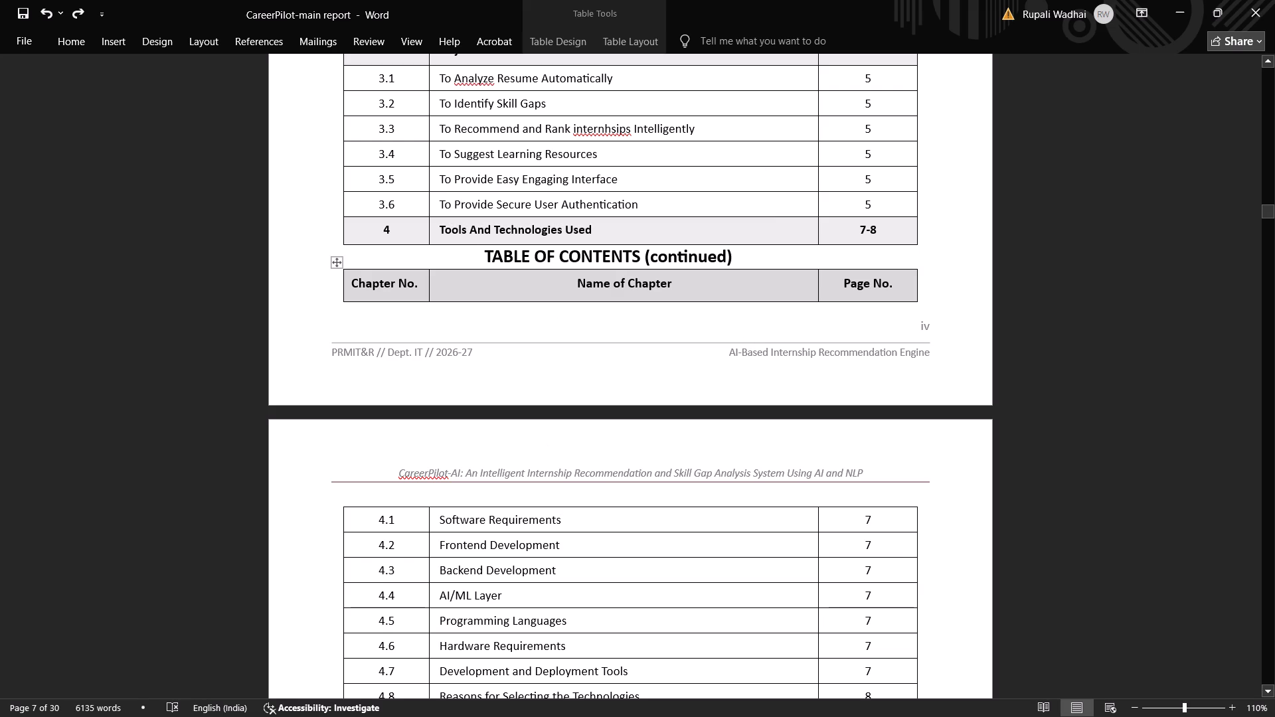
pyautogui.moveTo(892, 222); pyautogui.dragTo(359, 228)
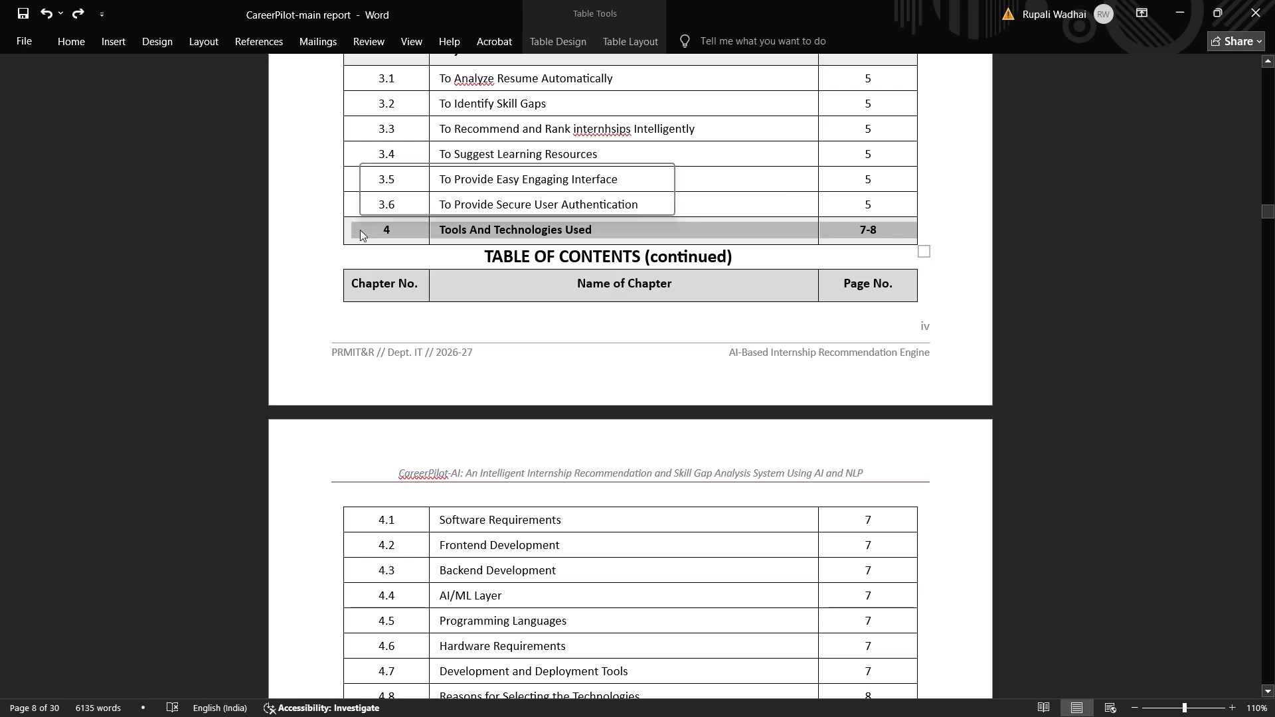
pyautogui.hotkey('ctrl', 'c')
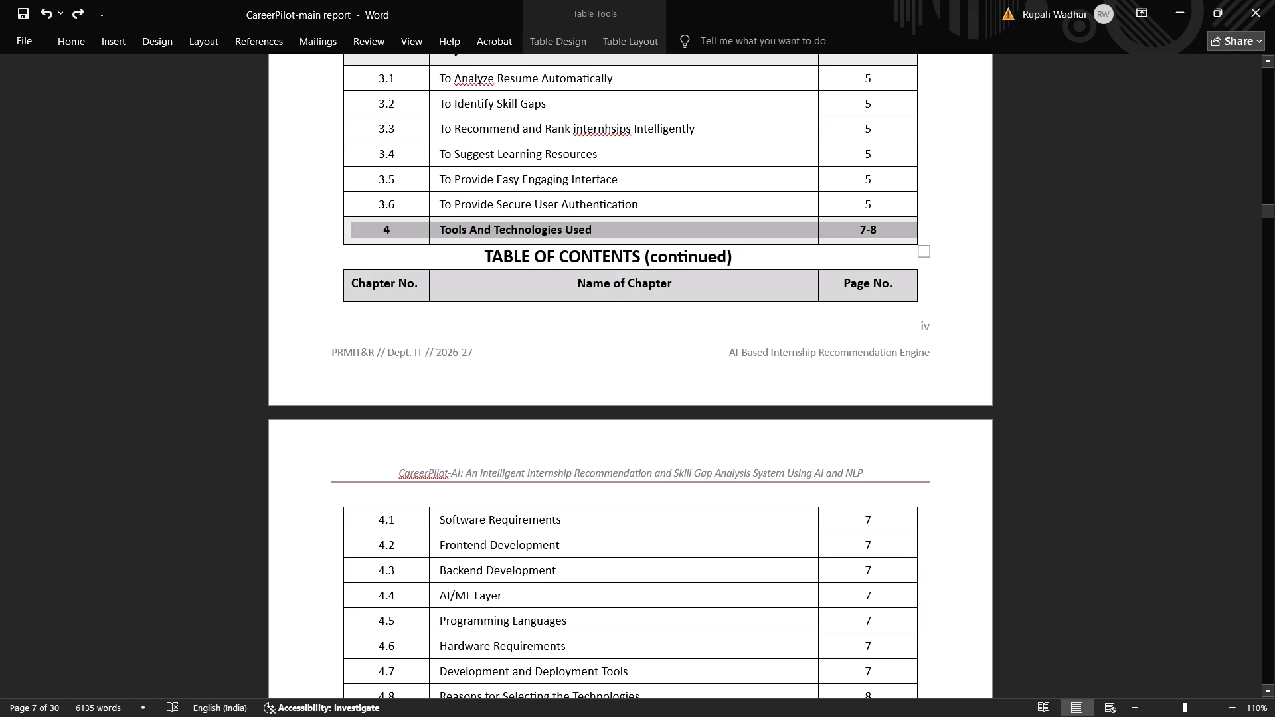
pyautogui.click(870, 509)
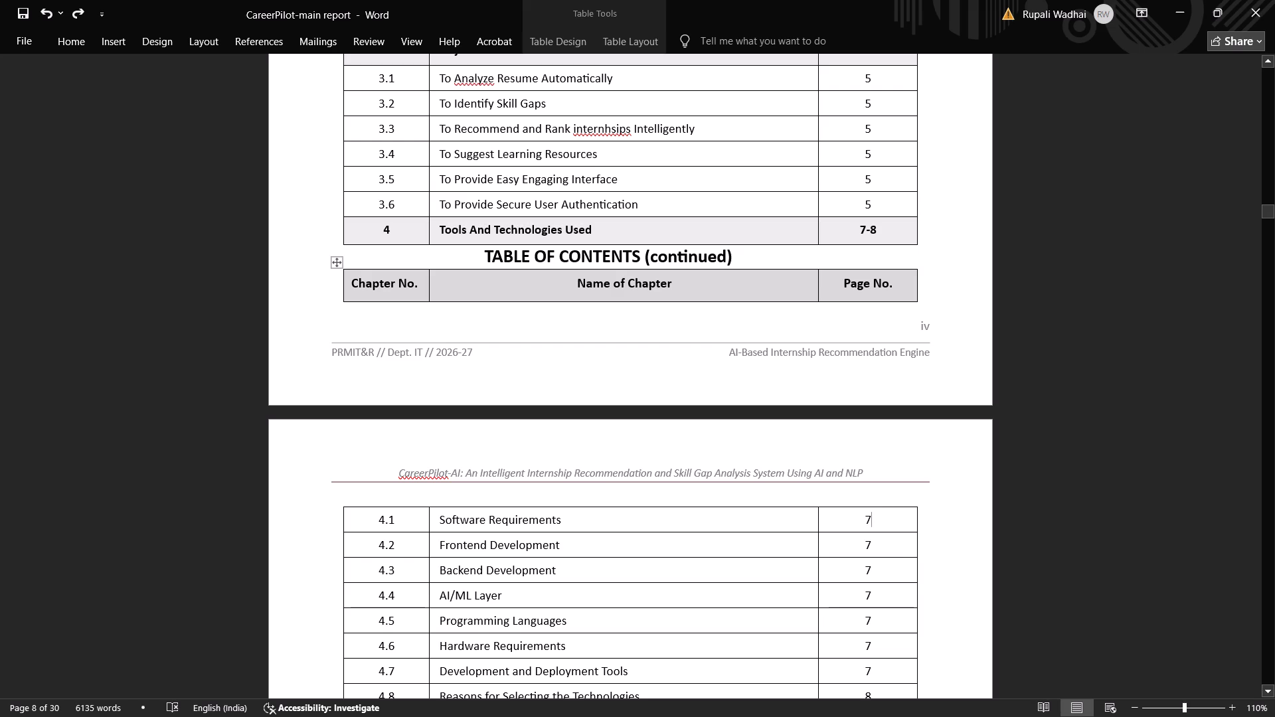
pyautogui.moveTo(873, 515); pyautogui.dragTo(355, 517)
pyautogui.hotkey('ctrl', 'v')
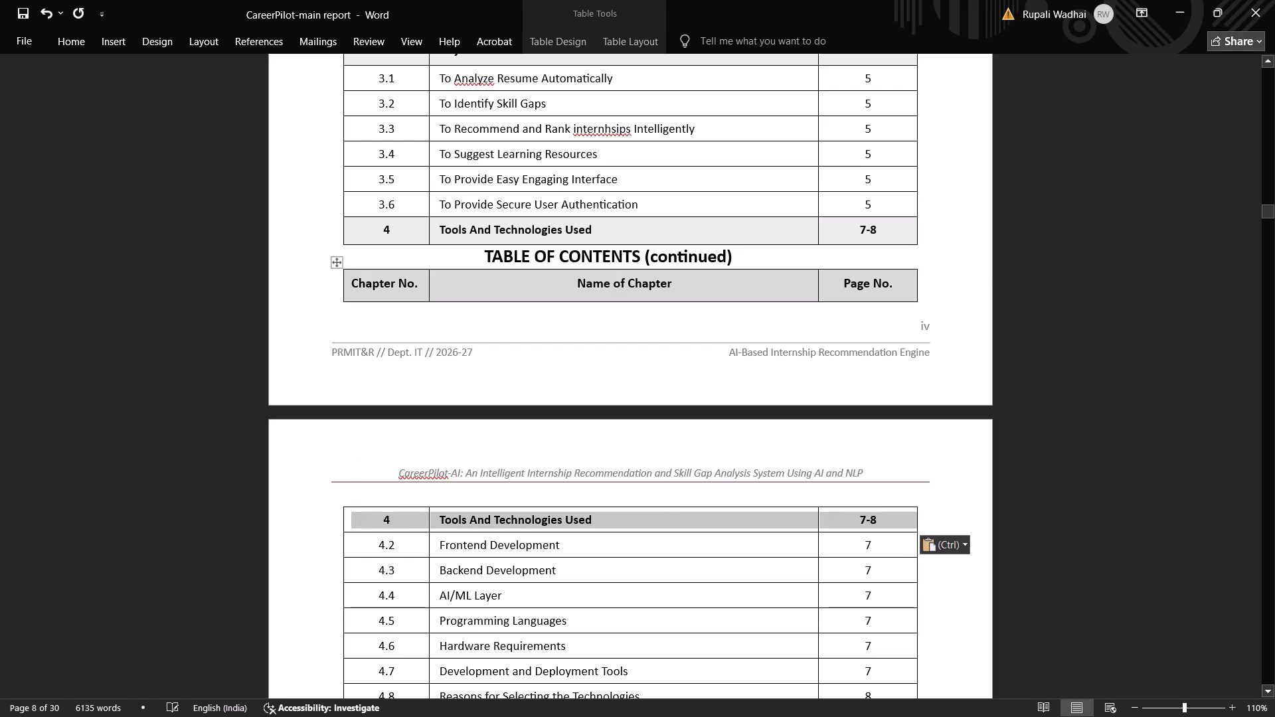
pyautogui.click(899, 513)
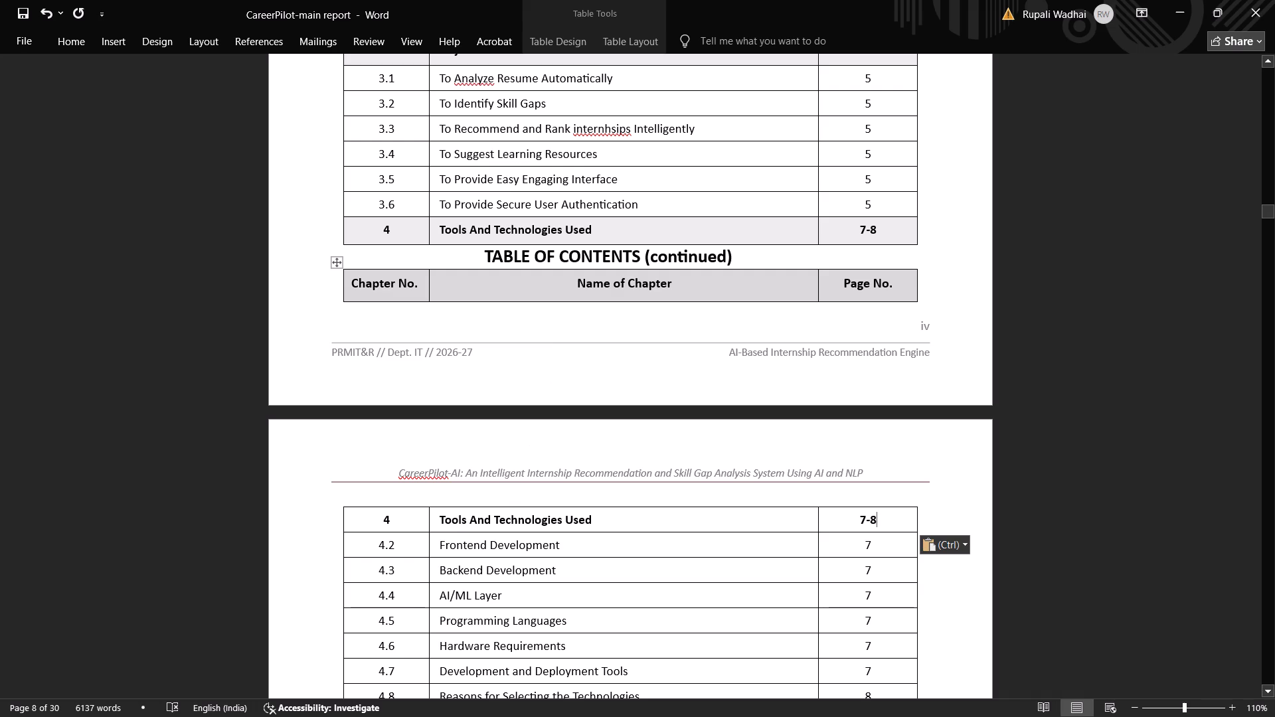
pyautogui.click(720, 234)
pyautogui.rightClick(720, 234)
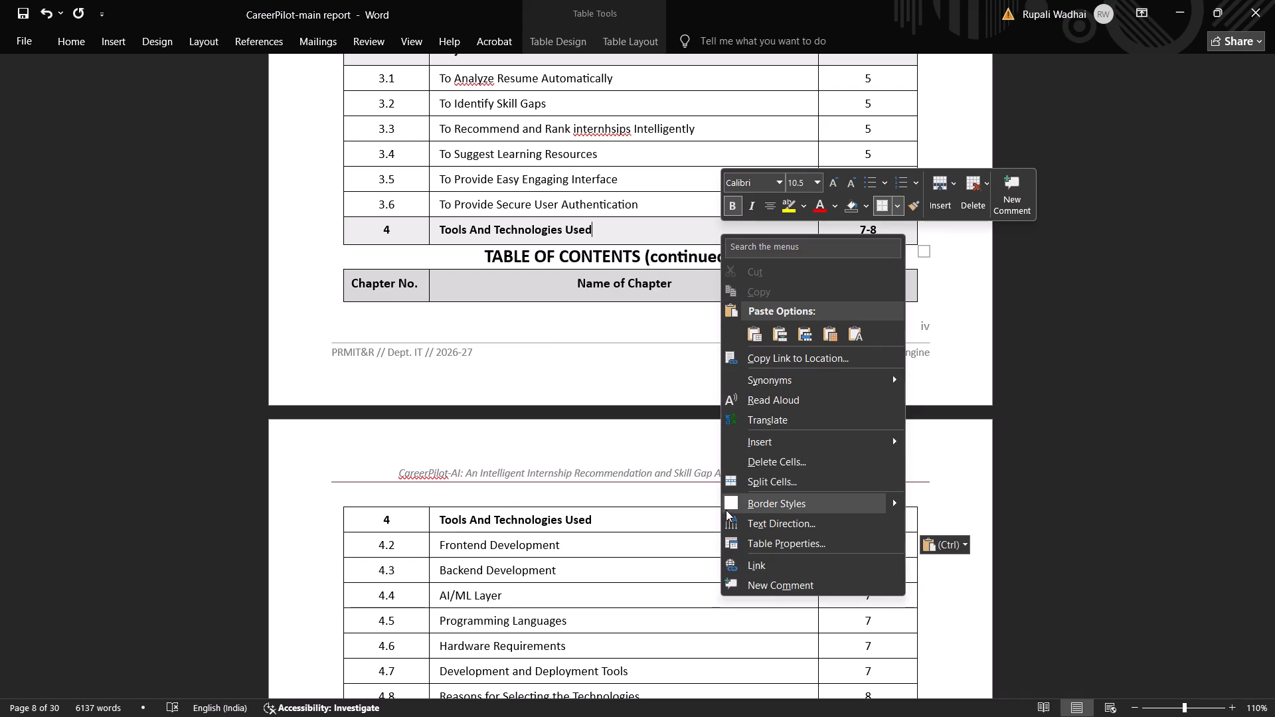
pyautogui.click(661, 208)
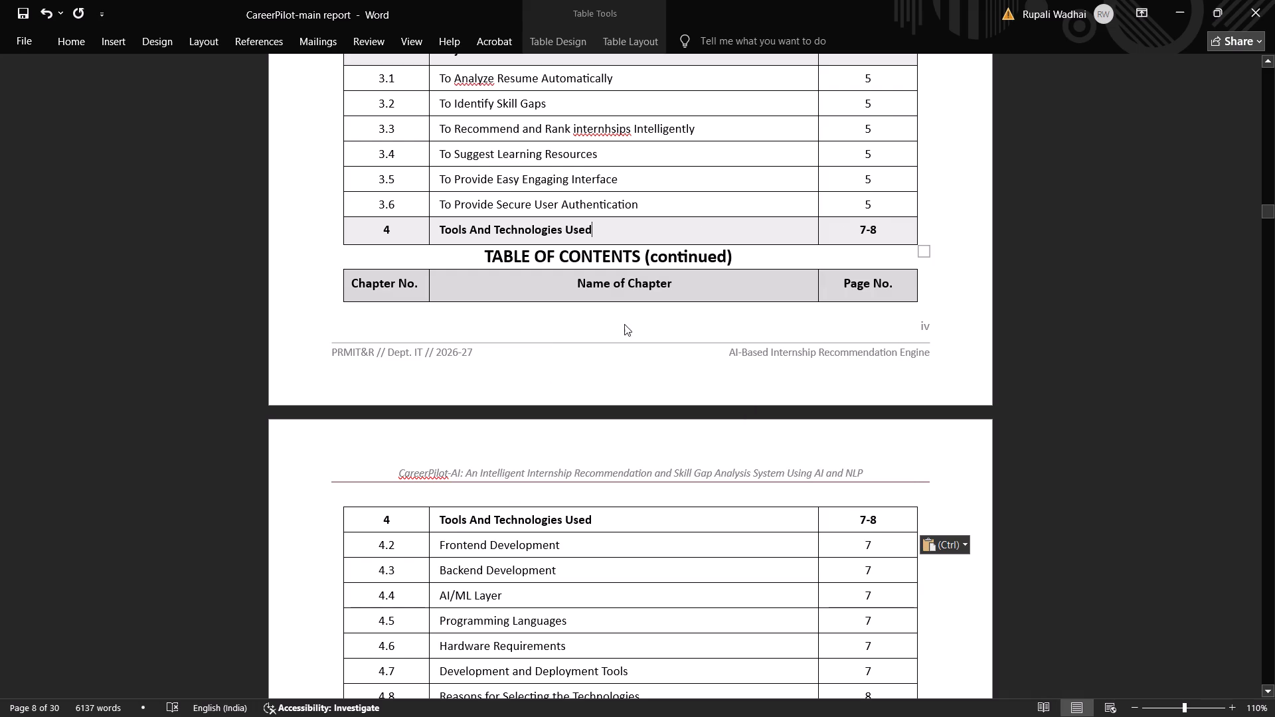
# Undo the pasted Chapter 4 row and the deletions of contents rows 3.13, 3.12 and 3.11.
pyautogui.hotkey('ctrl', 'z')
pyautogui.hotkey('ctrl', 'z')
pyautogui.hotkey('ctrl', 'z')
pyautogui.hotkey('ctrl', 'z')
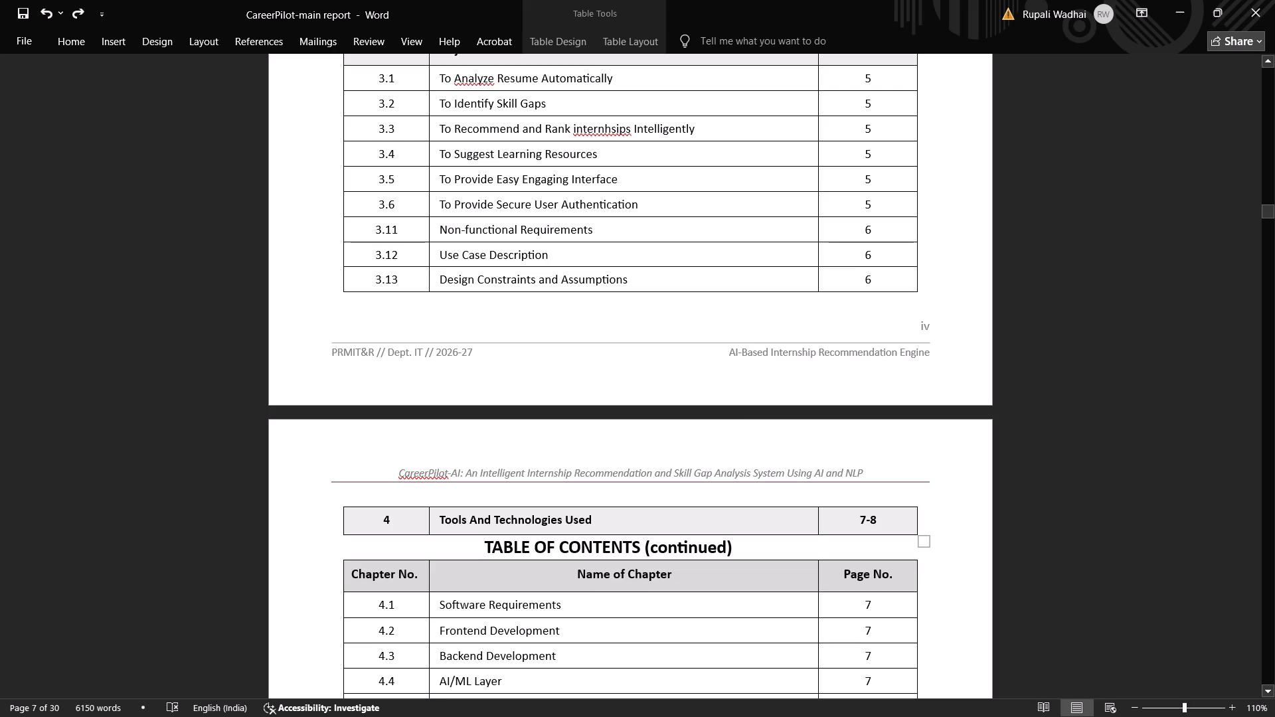
# Delete the entire 3.11 "Non-functional Requirements" row from the table of contents.
pyautogui.rightClick(656, 230)
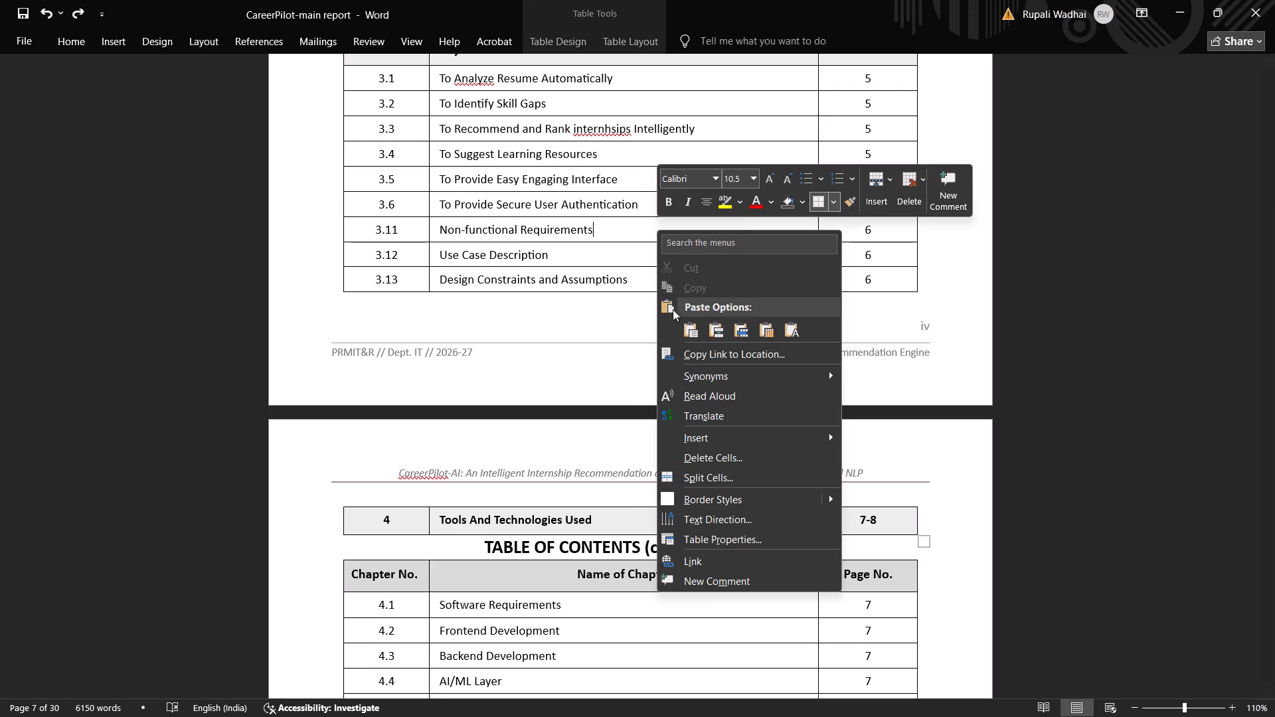
pyautogui.click(721, 459)
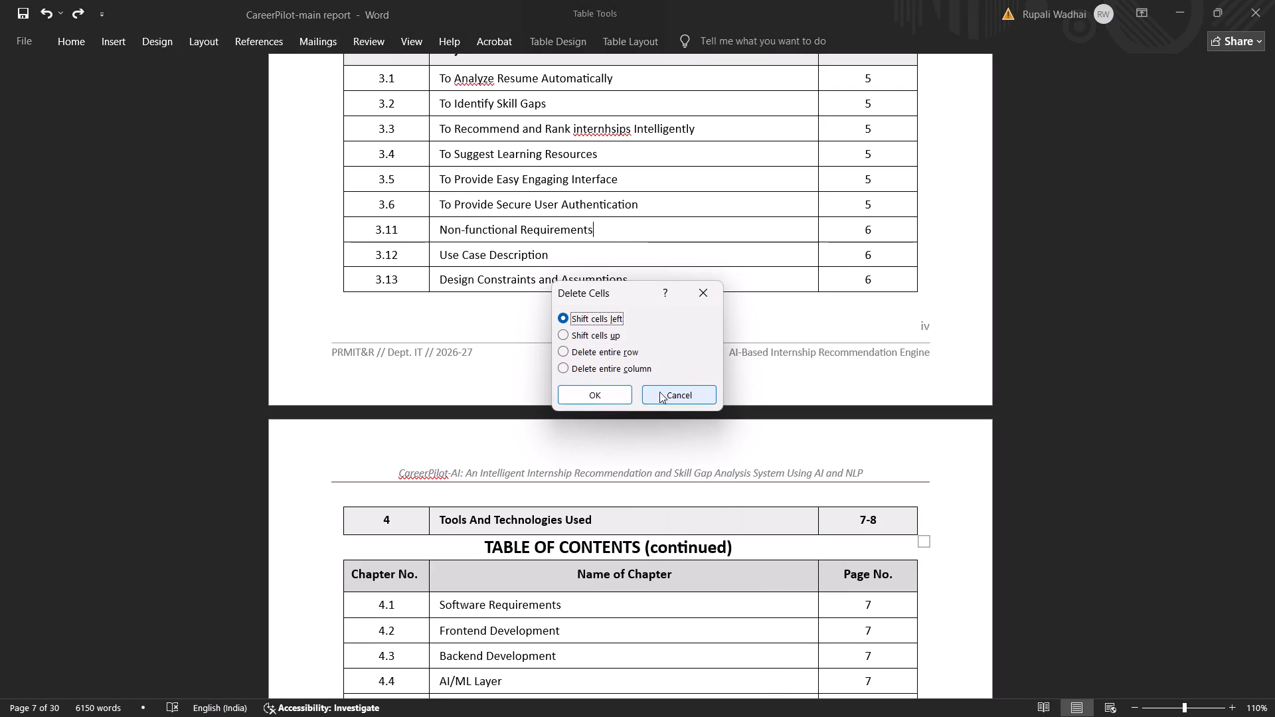
pyautogui.click(573, 348)
pyautogui.click(586, 386)
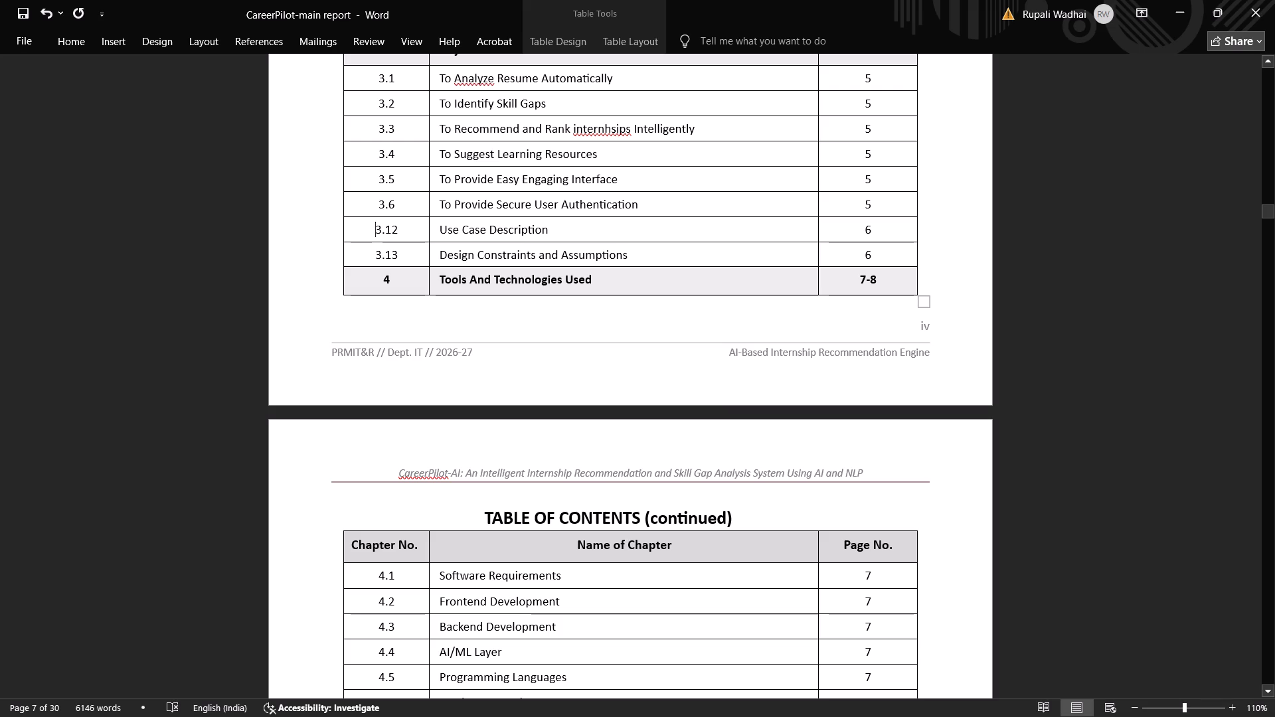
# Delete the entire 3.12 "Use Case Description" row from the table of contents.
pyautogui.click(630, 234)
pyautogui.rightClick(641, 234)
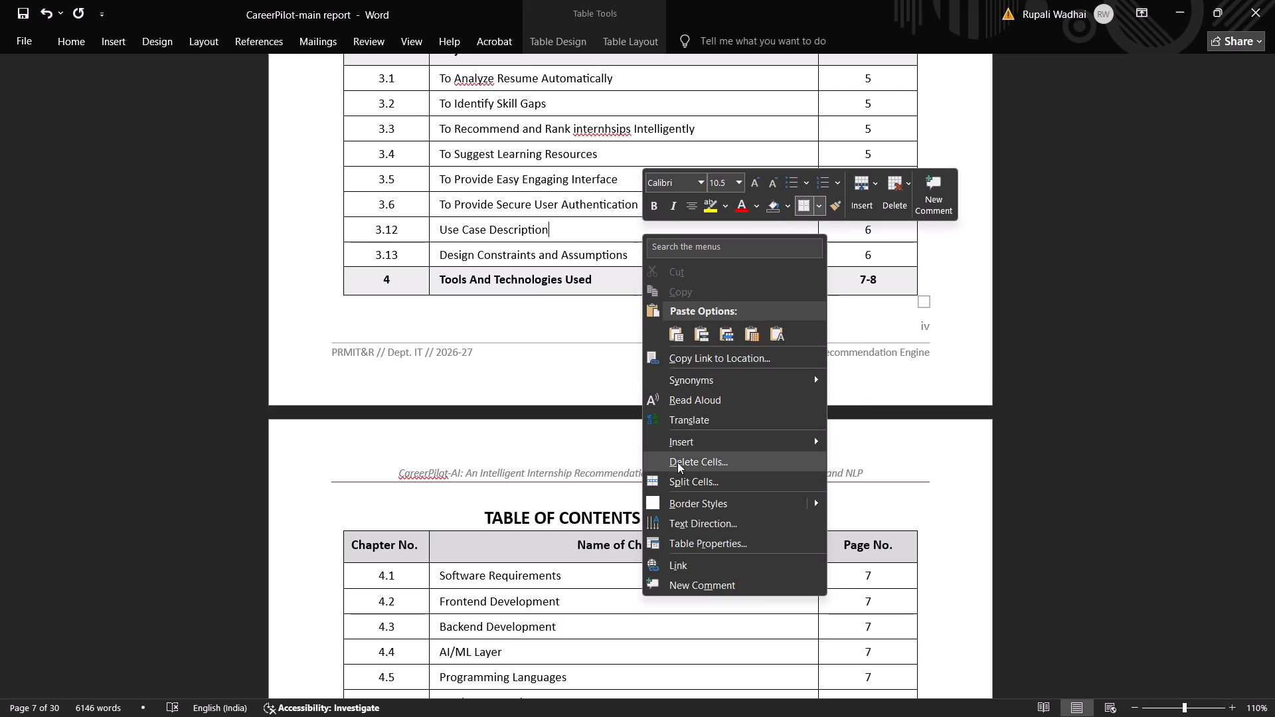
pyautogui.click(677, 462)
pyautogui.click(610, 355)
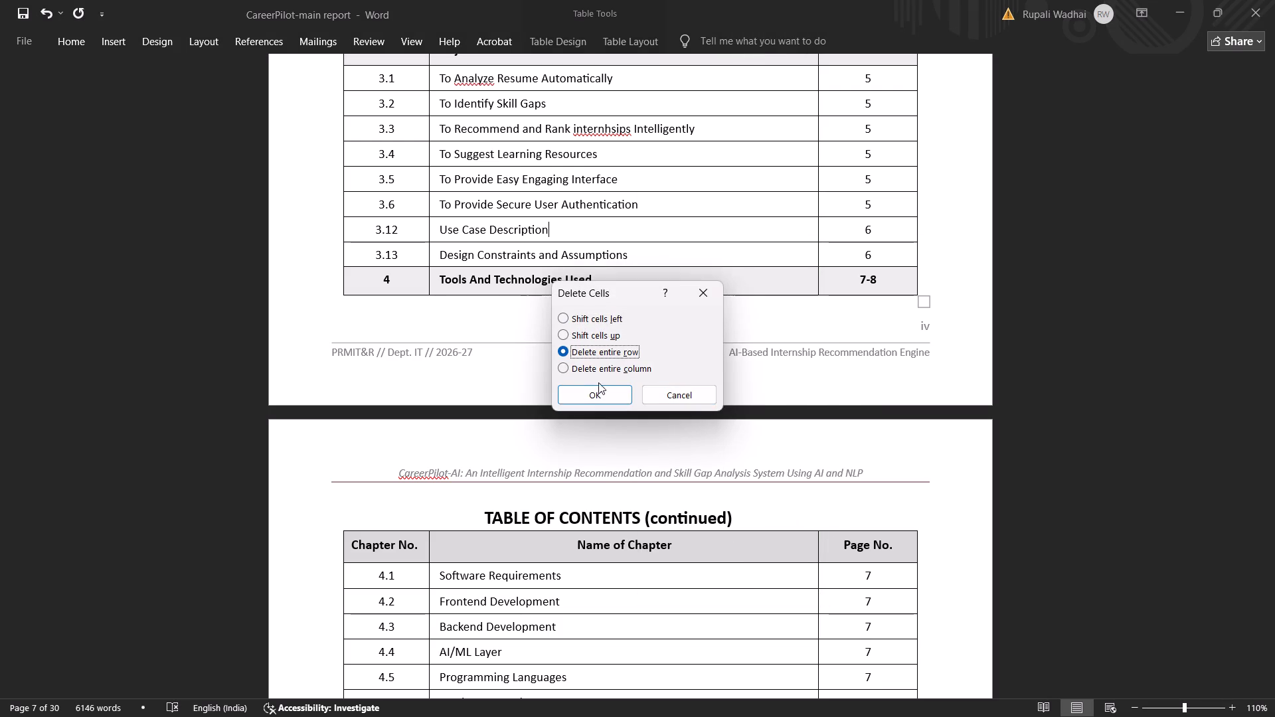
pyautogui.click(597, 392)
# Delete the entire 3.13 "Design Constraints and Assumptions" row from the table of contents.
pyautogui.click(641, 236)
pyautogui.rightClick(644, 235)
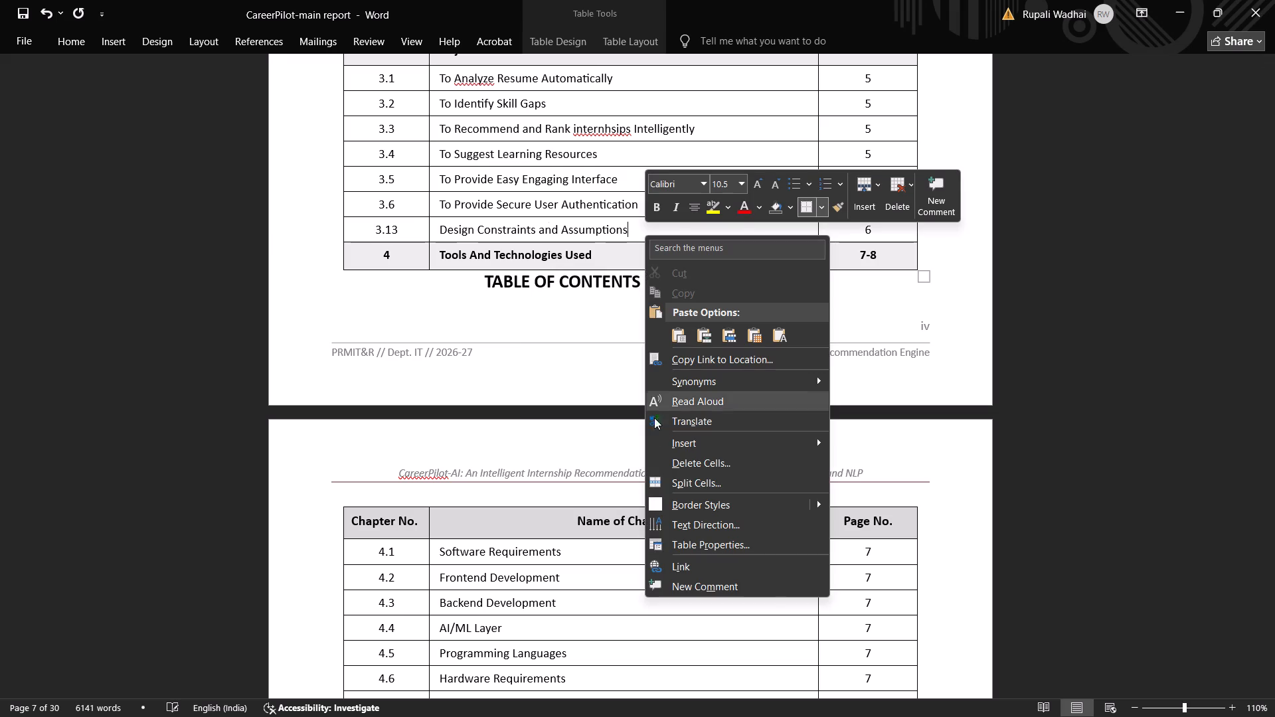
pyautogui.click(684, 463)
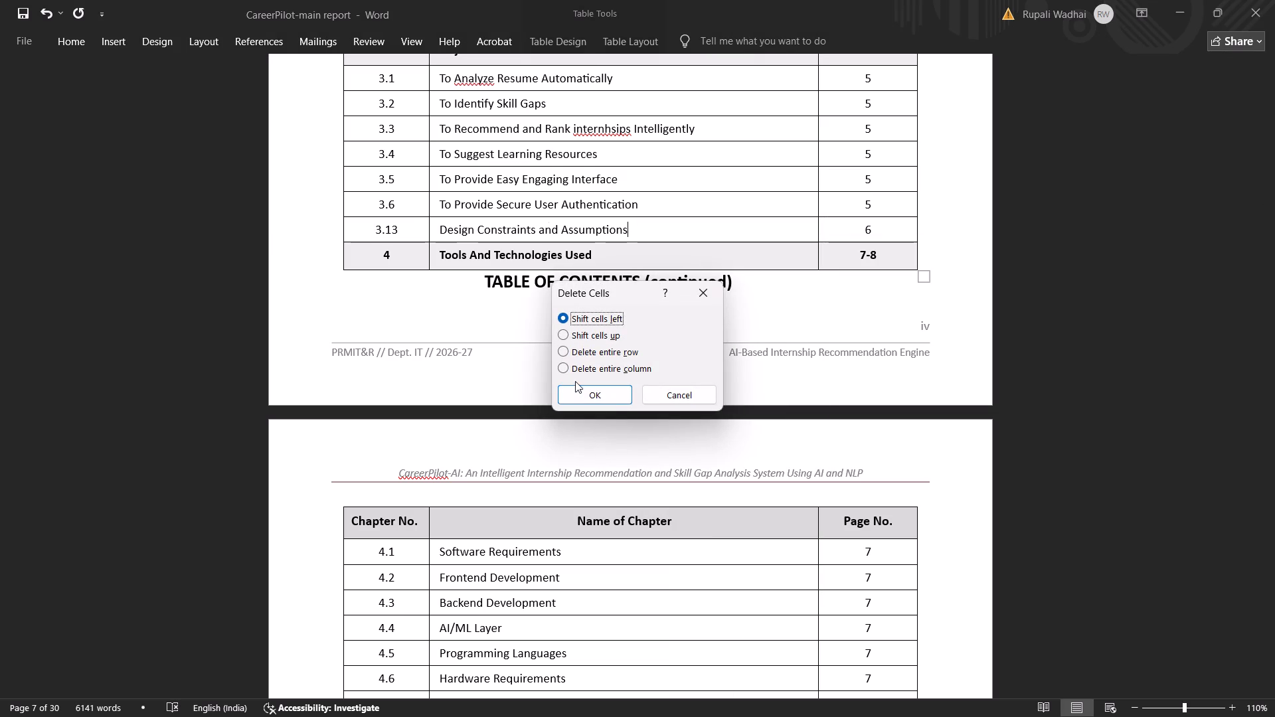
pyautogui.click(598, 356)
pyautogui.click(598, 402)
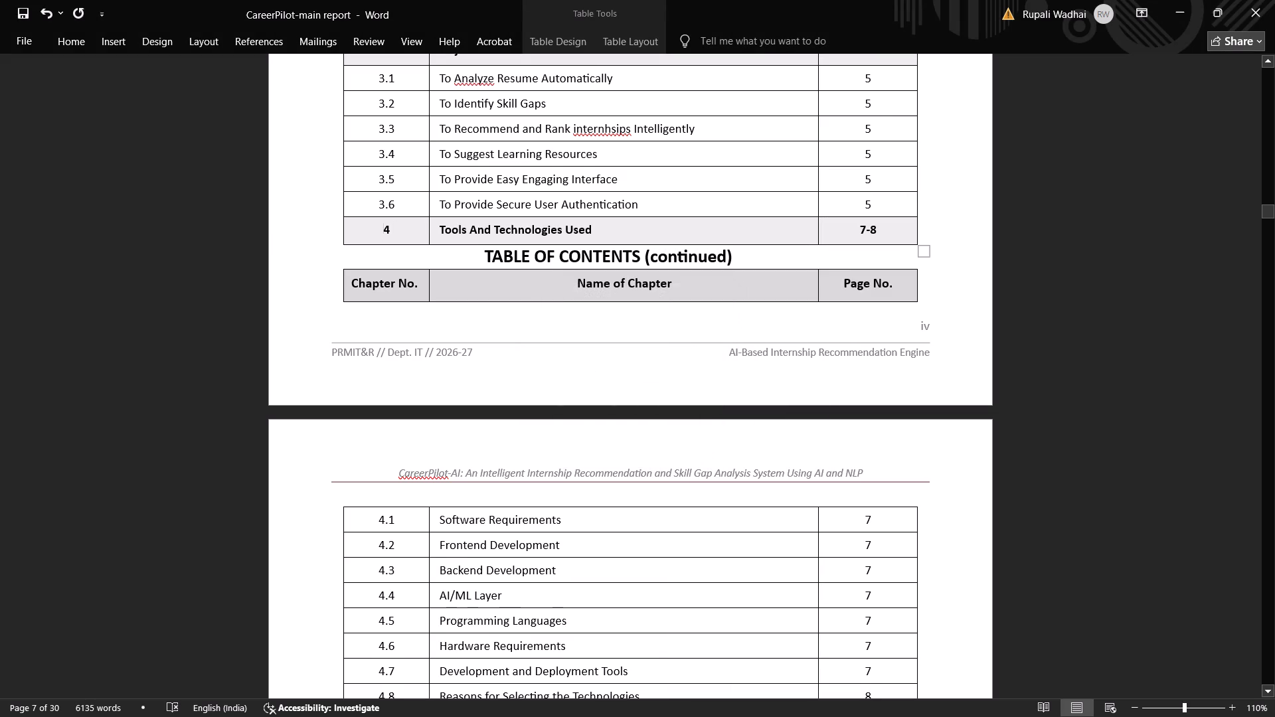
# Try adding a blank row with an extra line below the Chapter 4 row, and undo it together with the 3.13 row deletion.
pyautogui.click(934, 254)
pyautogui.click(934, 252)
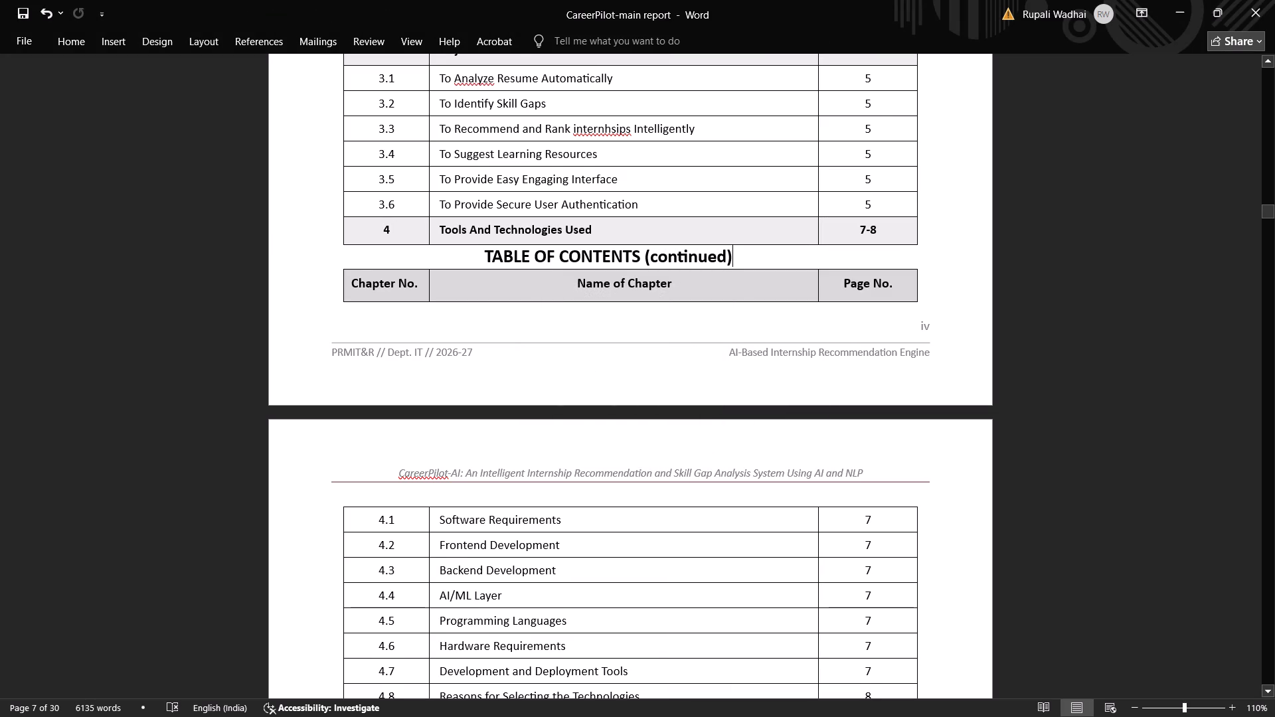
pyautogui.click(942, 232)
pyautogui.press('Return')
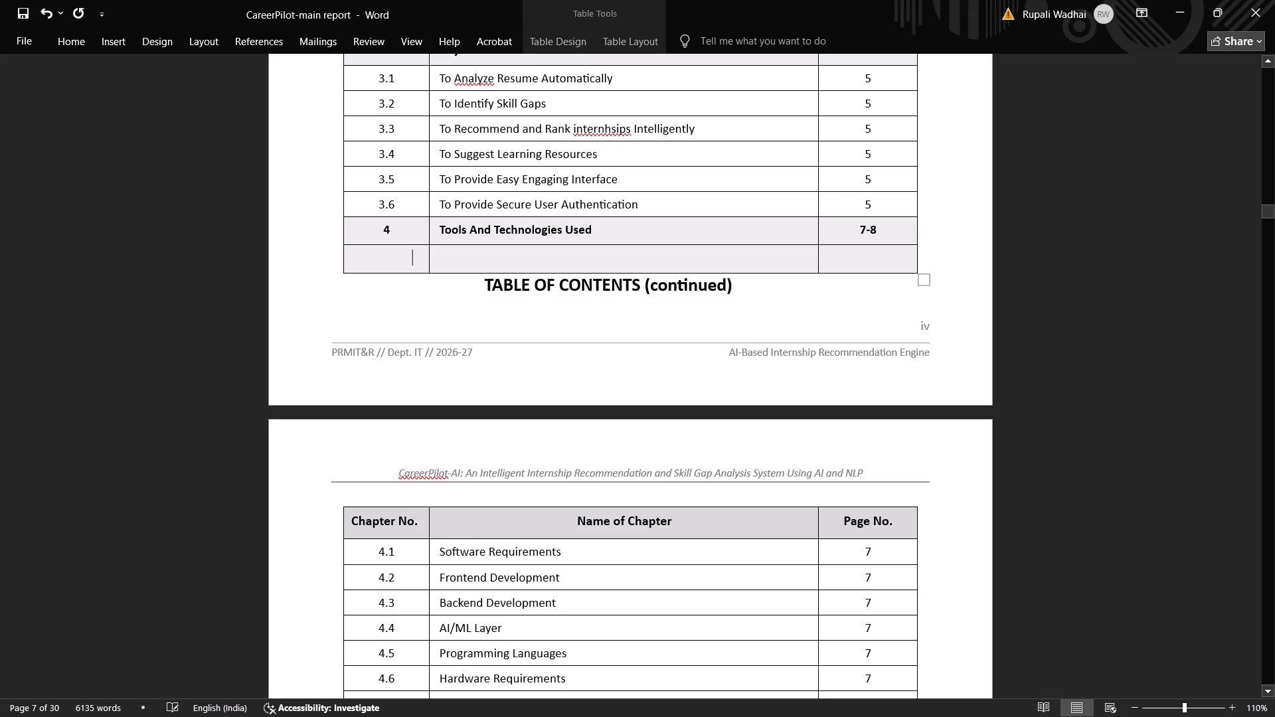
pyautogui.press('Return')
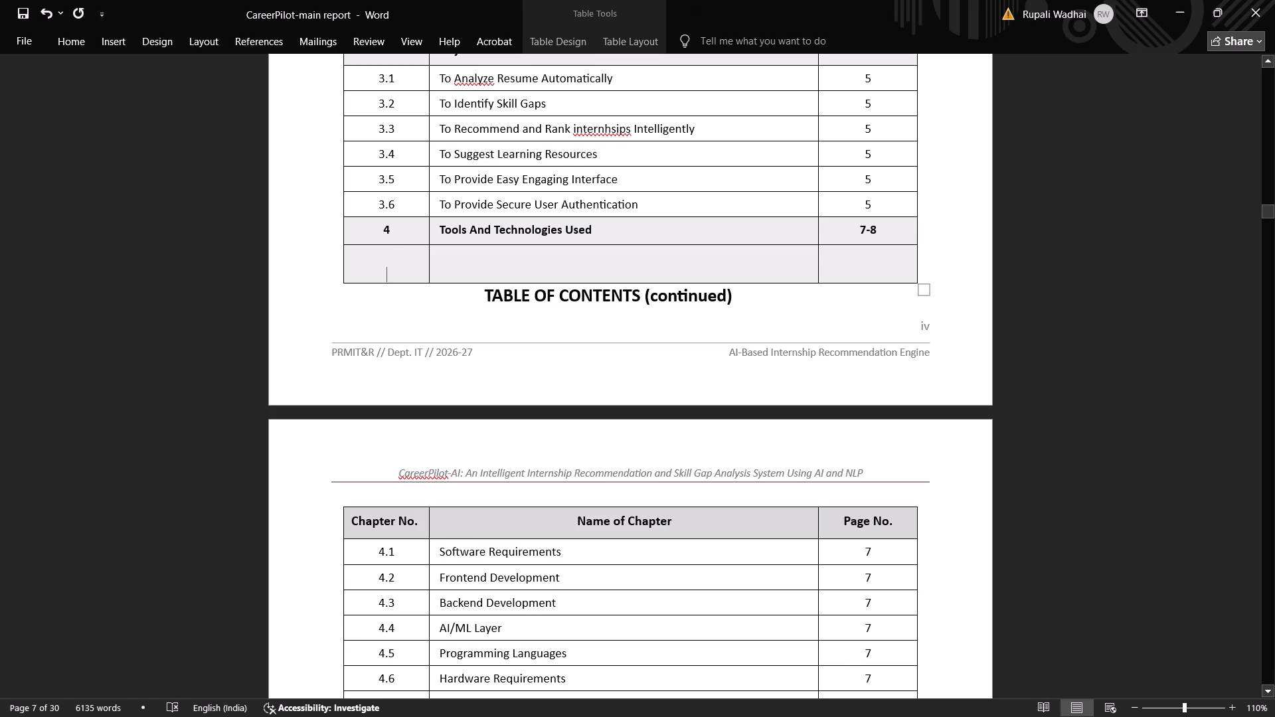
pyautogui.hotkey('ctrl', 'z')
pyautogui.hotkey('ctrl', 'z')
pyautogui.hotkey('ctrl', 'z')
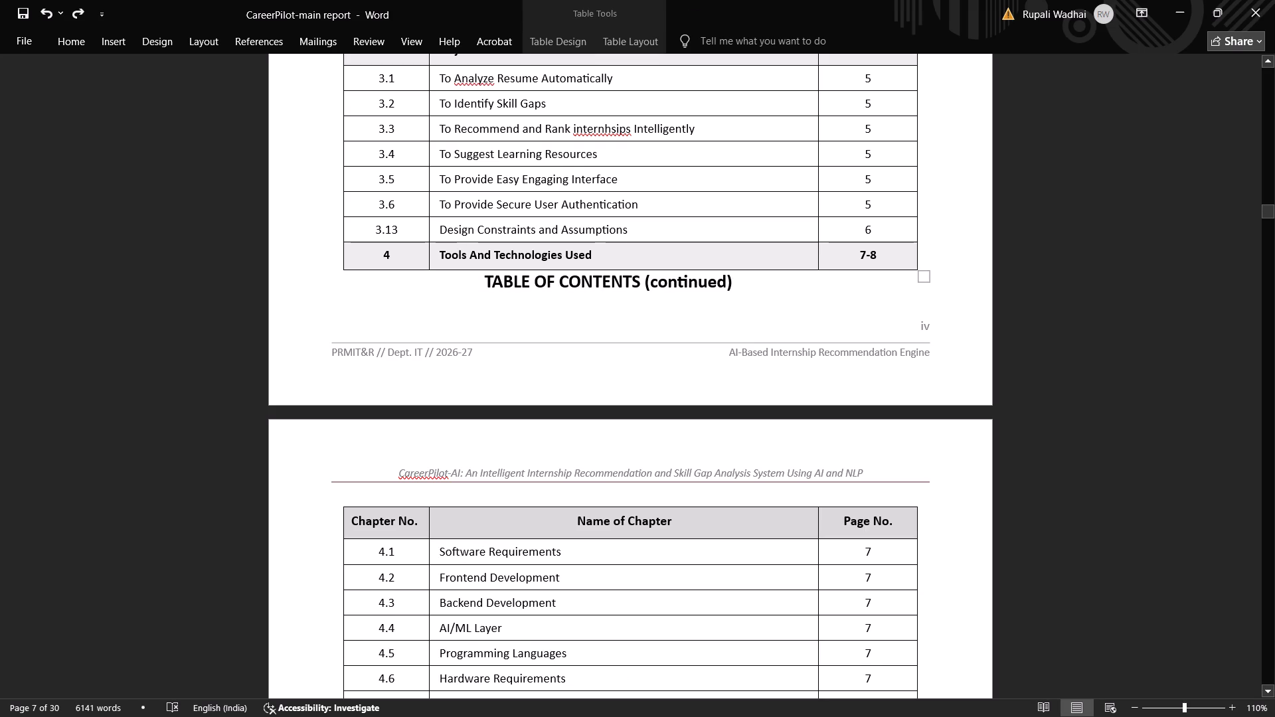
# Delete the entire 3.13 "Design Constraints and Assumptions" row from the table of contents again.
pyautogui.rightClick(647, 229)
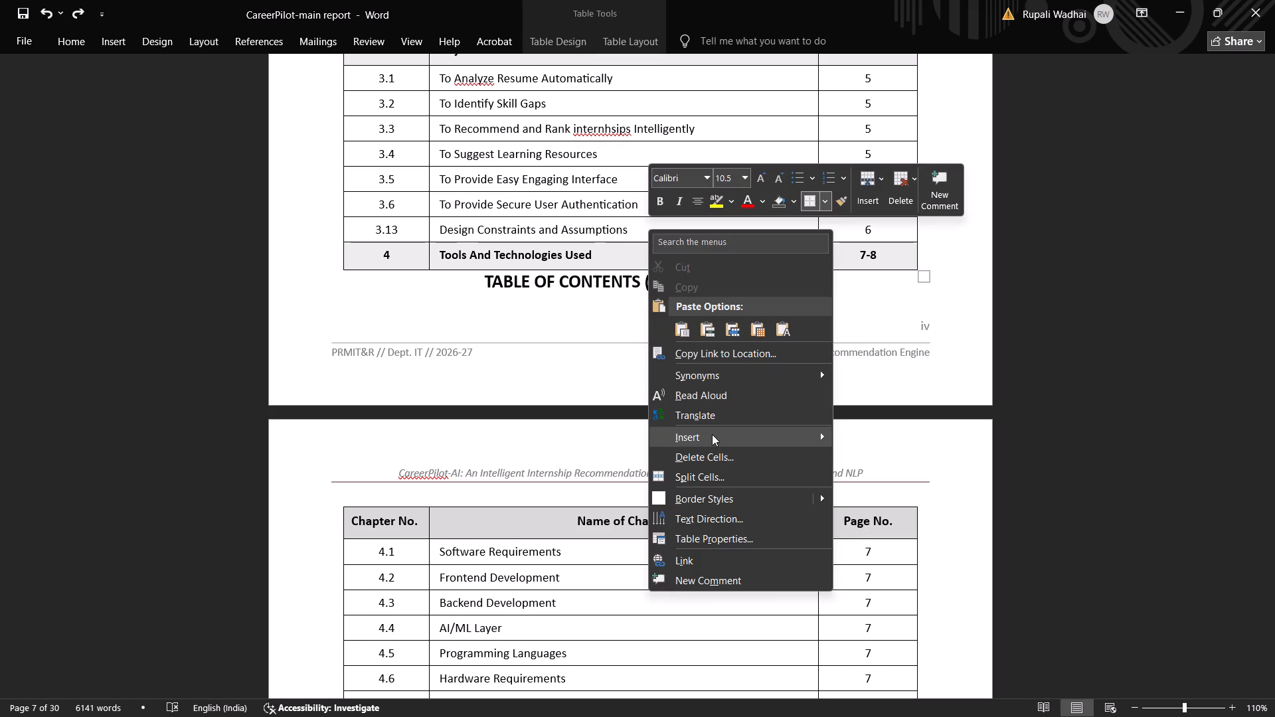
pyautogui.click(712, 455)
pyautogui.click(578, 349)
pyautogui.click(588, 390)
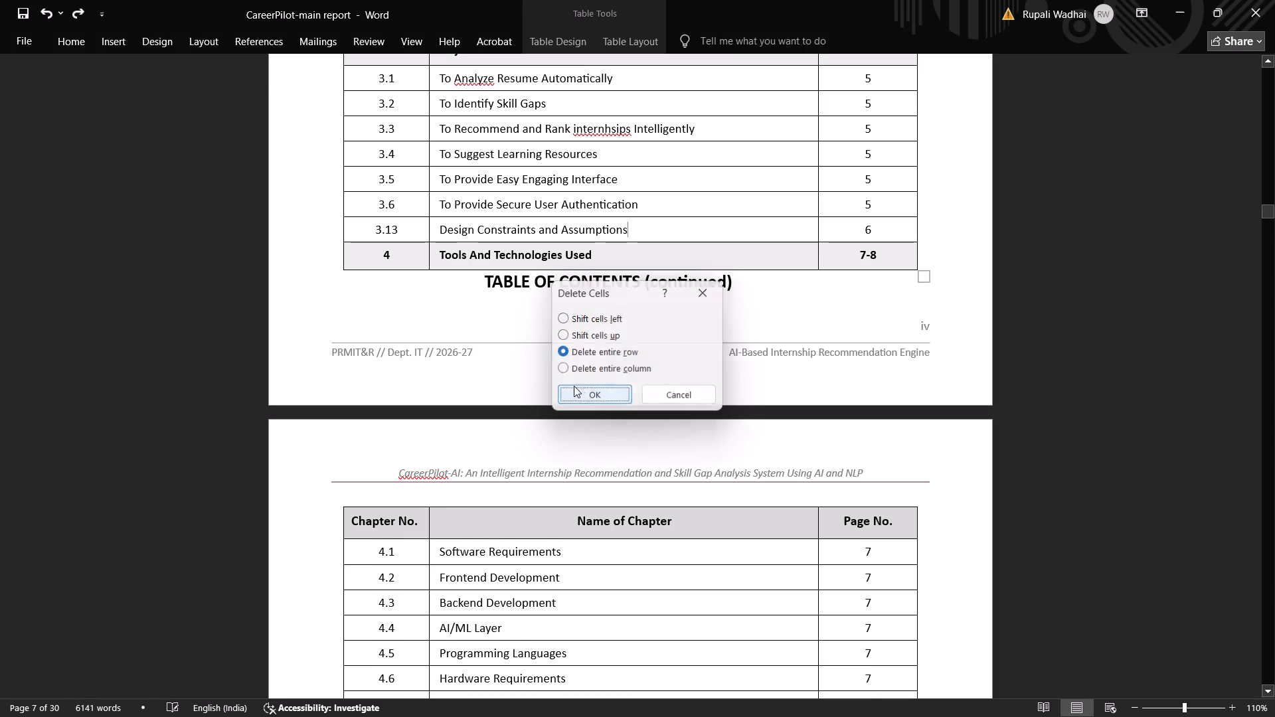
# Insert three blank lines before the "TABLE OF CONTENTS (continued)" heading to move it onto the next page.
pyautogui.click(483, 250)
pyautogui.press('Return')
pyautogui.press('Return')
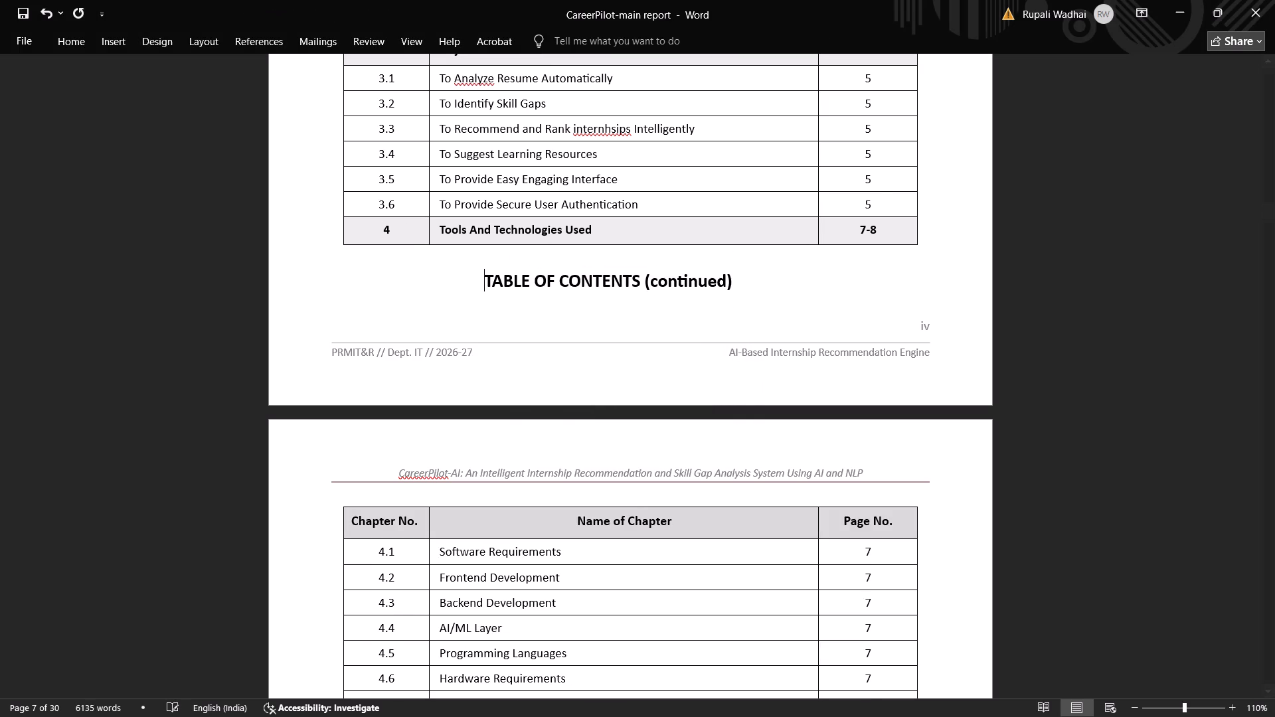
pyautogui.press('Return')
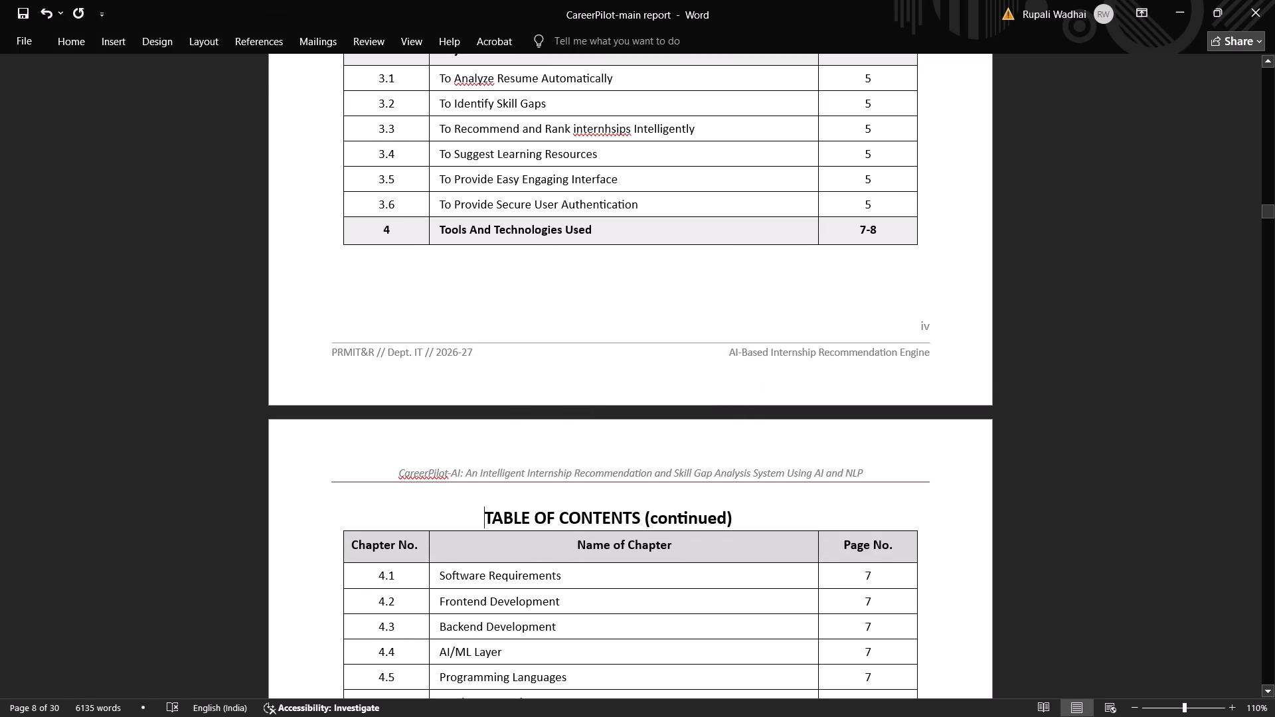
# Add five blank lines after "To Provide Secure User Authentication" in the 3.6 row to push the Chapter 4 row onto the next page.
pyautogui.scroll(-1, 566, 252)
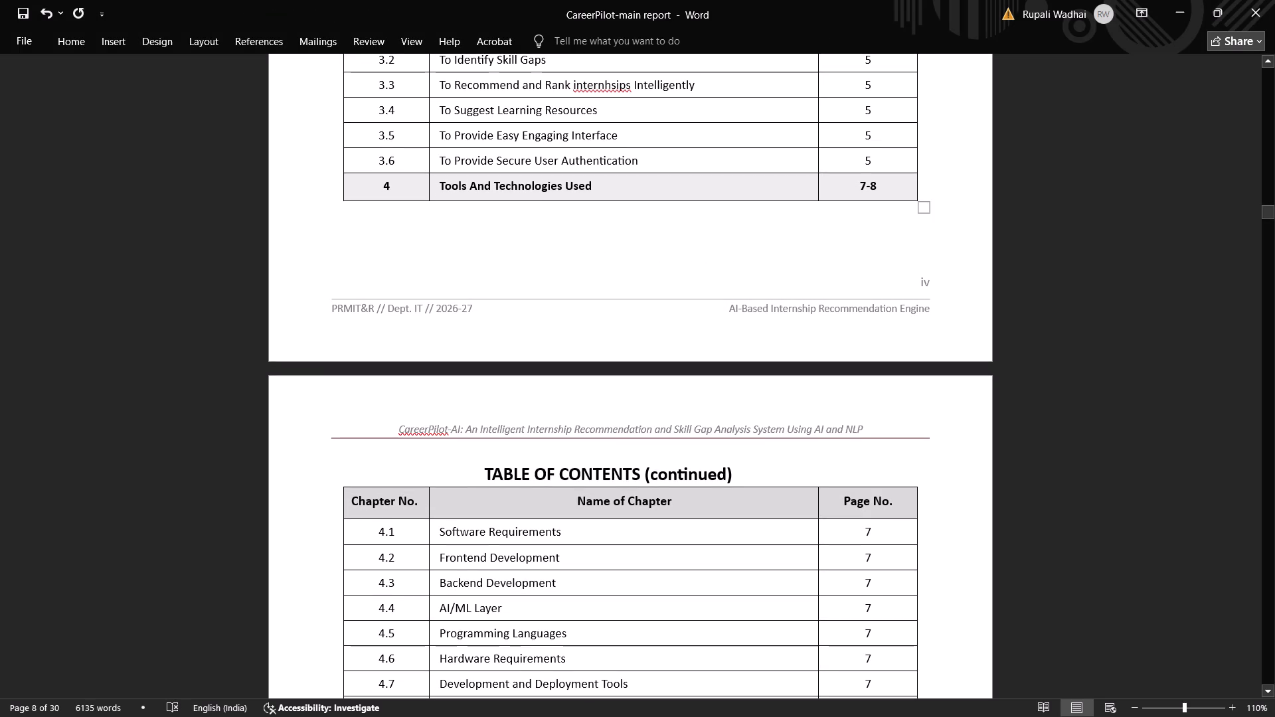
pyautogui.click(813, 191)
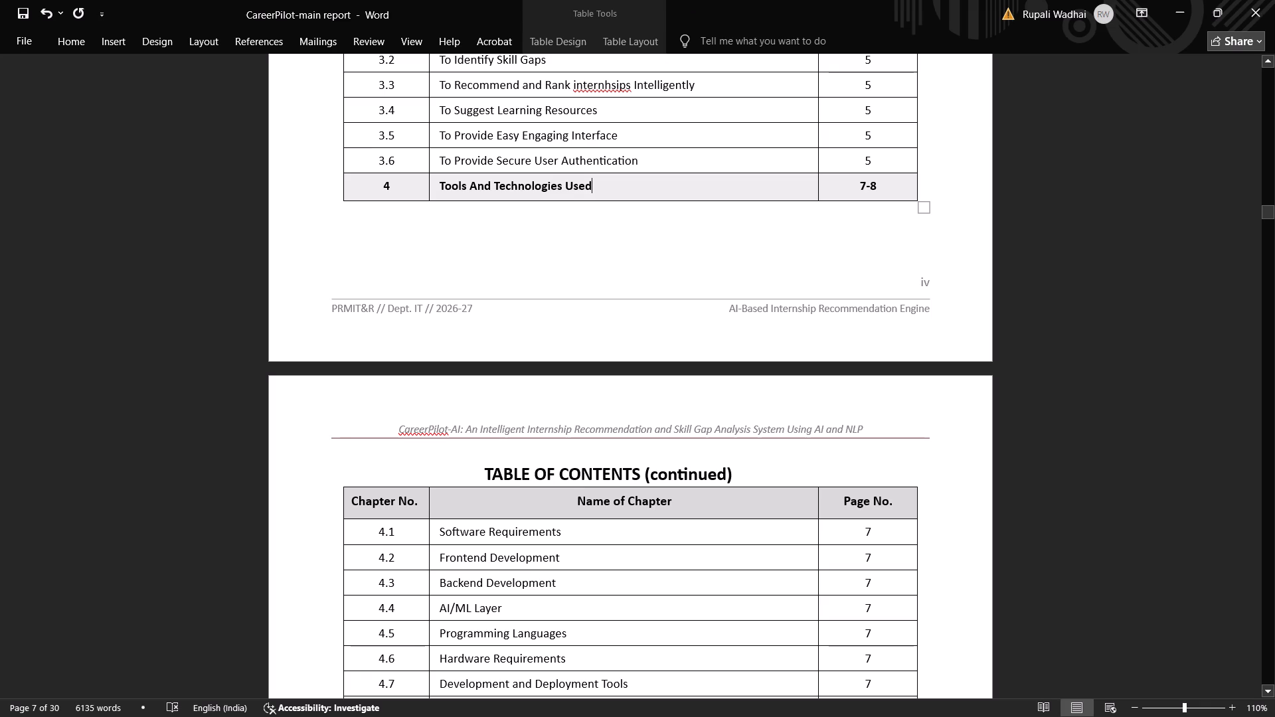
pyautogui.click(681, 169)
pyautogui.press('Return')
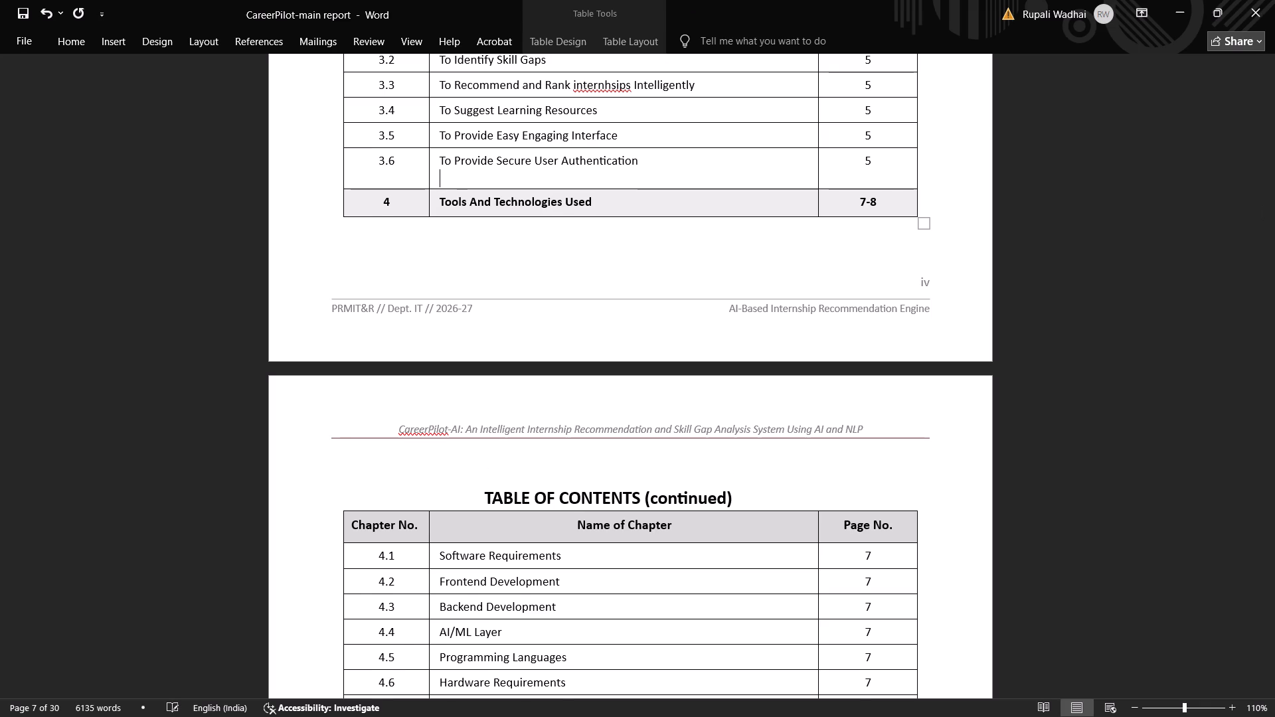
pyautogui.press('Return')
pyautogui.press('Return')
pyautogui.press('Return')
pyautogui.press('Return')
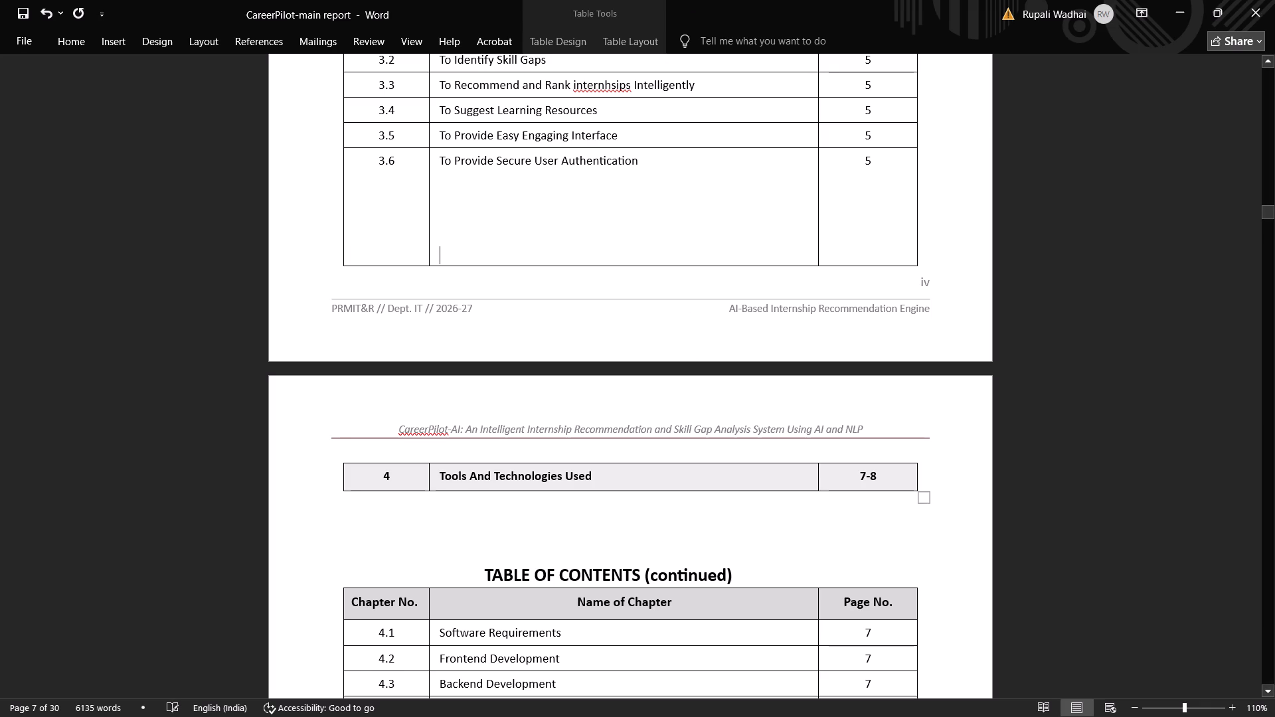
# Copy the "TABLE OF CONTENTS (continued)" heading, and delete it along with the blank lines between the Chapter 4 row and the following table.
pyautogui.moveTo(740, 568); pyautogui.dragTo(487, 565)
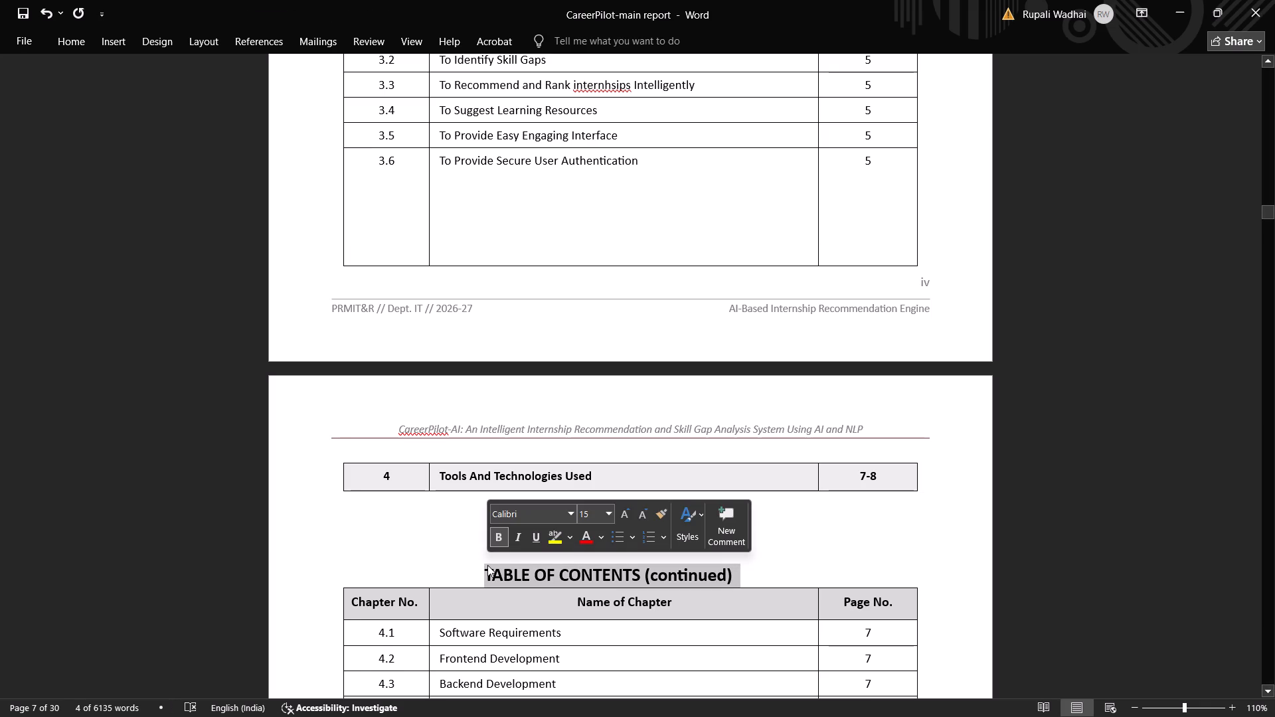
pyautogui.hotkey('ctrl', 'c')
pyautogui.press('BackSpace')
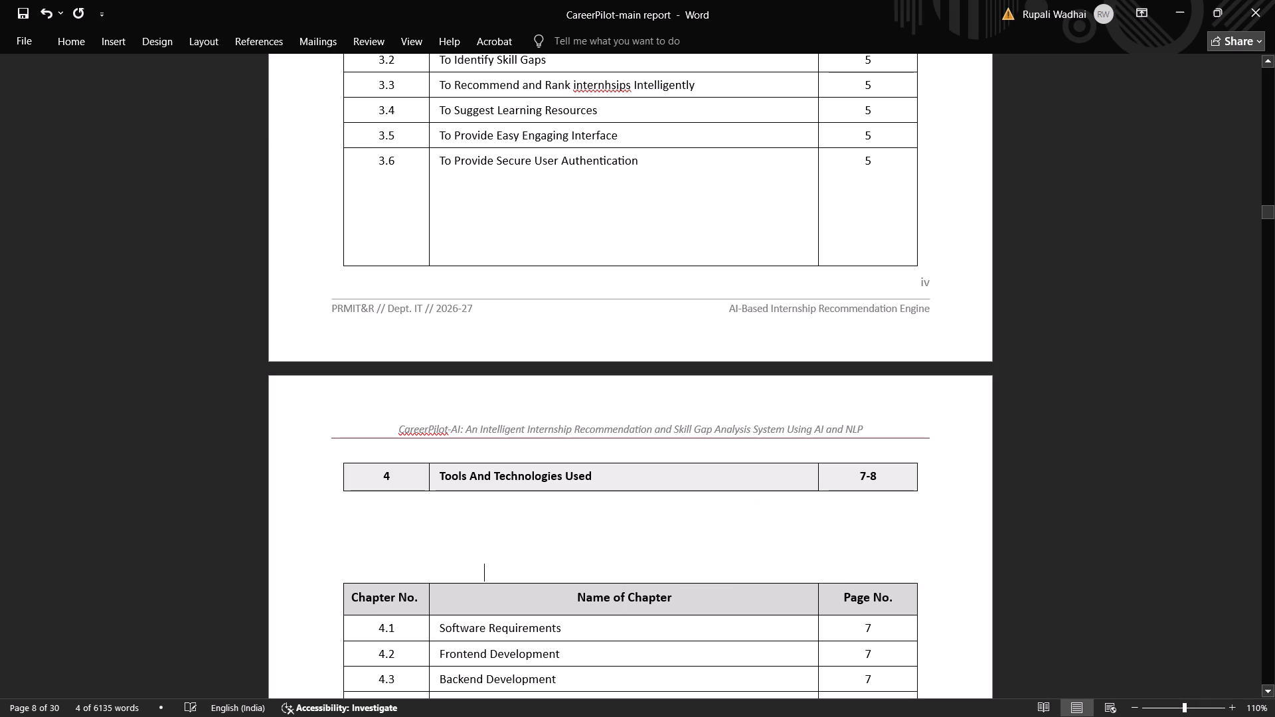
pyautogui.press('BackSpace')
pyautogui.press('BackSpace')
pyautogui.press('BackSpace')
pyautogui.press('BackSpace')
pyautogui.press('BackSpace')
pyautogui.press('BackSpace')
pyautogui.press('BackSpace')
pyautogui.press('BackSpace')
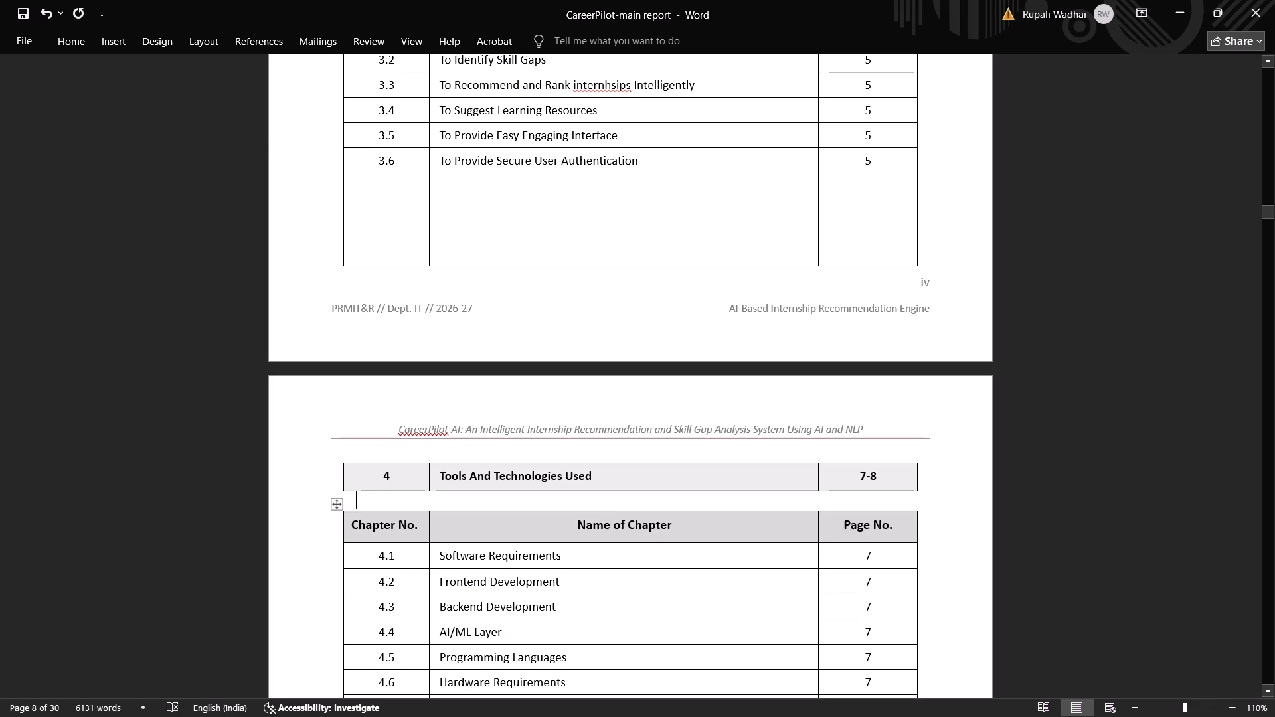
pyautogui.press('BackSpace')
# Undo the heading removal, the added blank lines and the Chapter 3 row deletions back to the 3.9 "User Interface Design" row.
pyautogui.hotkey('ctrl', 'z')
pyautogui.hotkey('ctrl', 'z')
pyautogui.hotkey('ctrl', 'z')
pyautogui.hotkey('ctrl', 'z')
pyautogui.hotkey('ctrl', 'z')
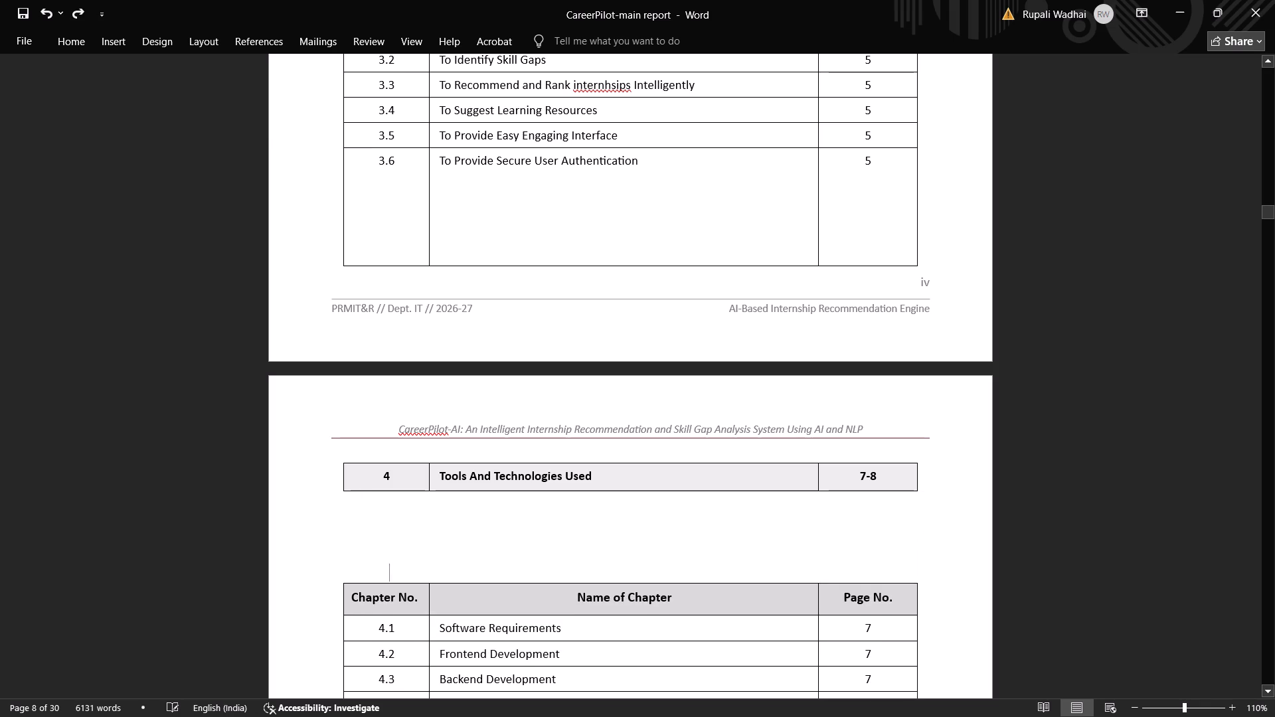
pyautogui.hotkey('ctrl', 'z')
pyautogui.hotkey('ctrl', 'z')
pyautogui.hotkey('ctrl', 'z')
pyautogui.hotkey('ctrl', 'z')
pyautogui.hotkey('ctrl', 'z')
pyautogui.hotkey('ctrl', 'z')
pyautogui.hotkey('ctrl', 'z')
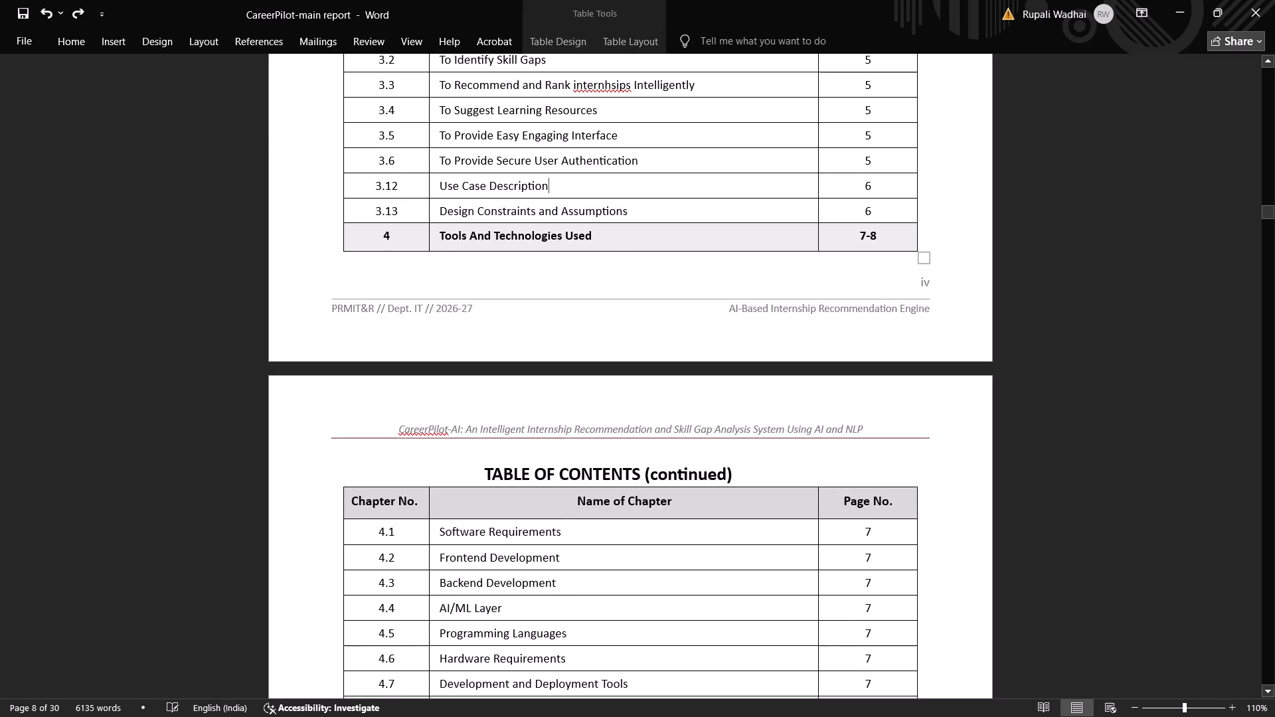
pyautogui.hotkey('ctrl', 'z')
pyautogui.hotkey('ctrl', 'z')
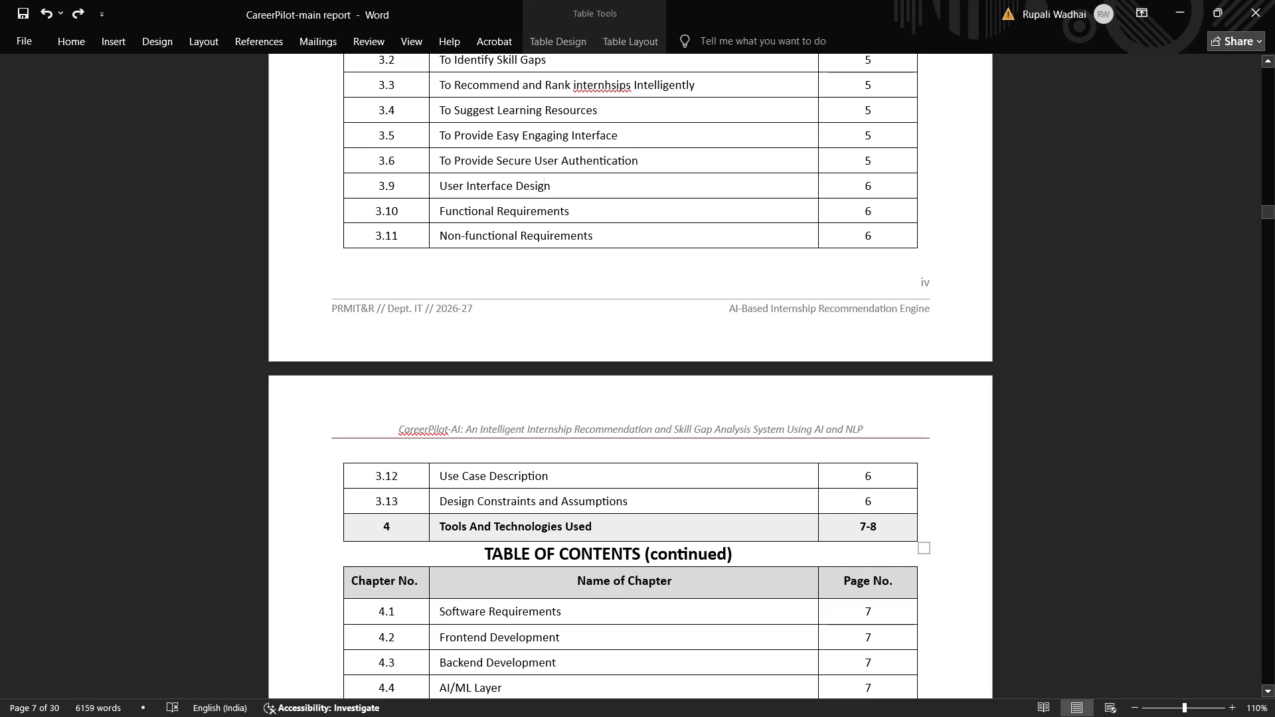
# Delete the entire 3.9 "User Interface Design" row from the table of contents.
pyautogui.rightClick(607, 182)
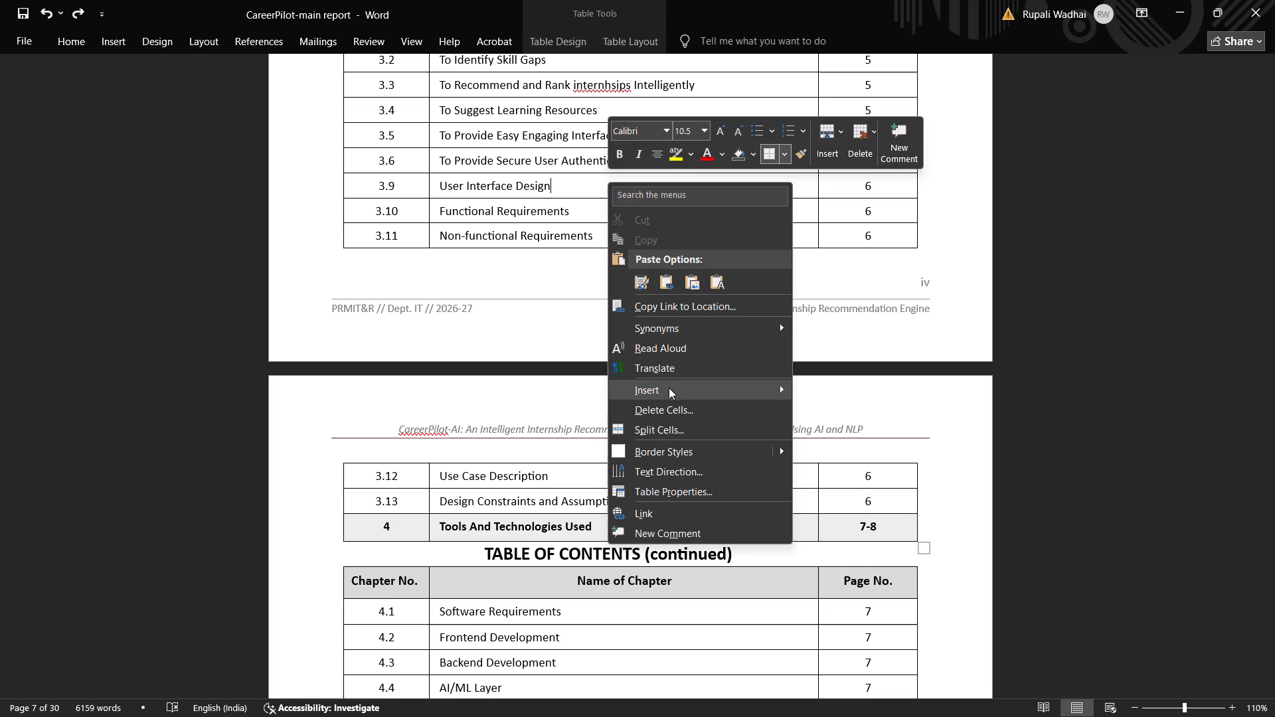
pyautogui.click(659, 409)
pyautogui.click(642, 347)
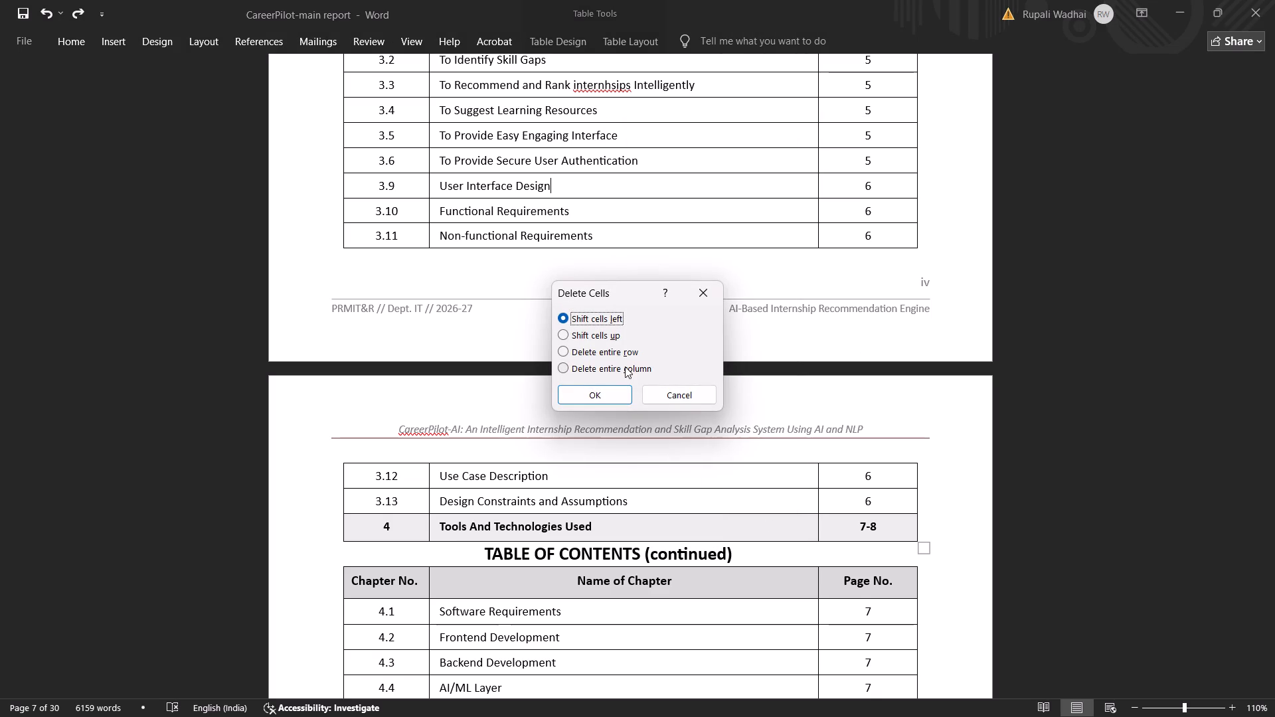
pyautogui.click(627, 357)
pyautogui.click(592, 392)
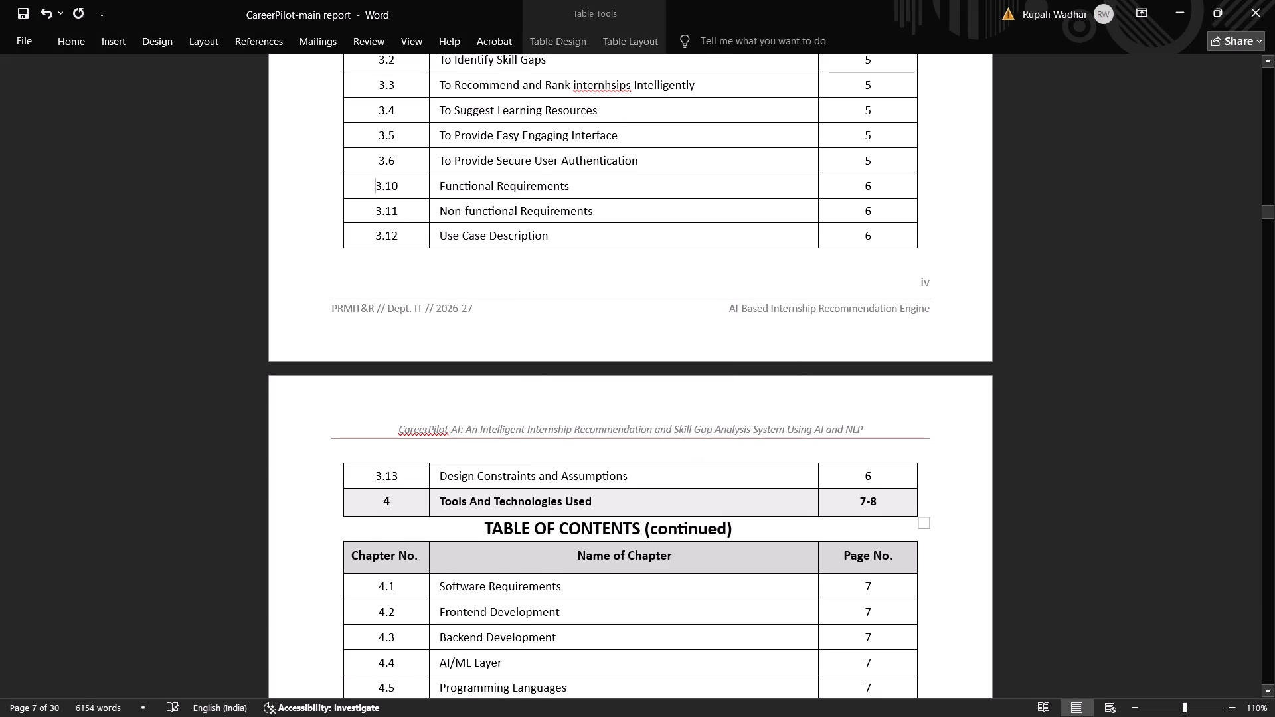
# Delete the entire 3.10 "Functional Requirements" row from the table of contents.
pyautogui.click(617, 189)
pyautogui.rightClick(617, 189)
pyautogui.click(650, 412)
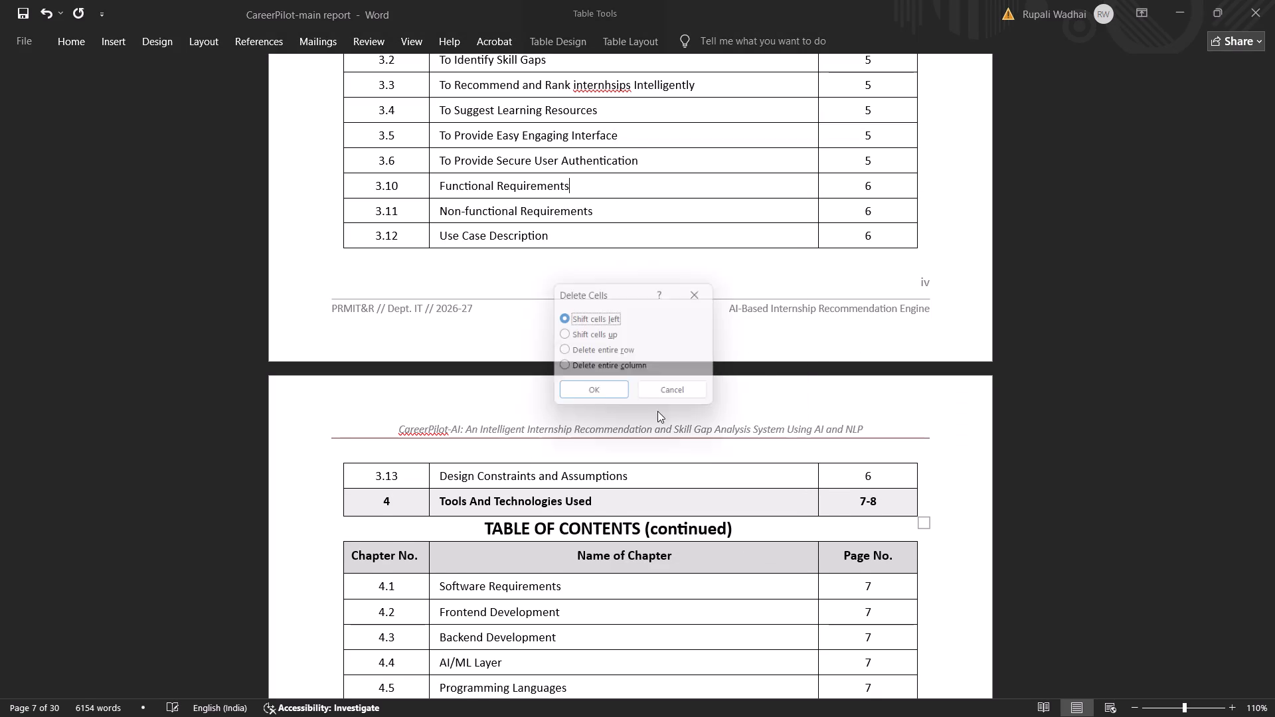
pyautogui.click(602, 351)
pyautogui.click(591, 390)
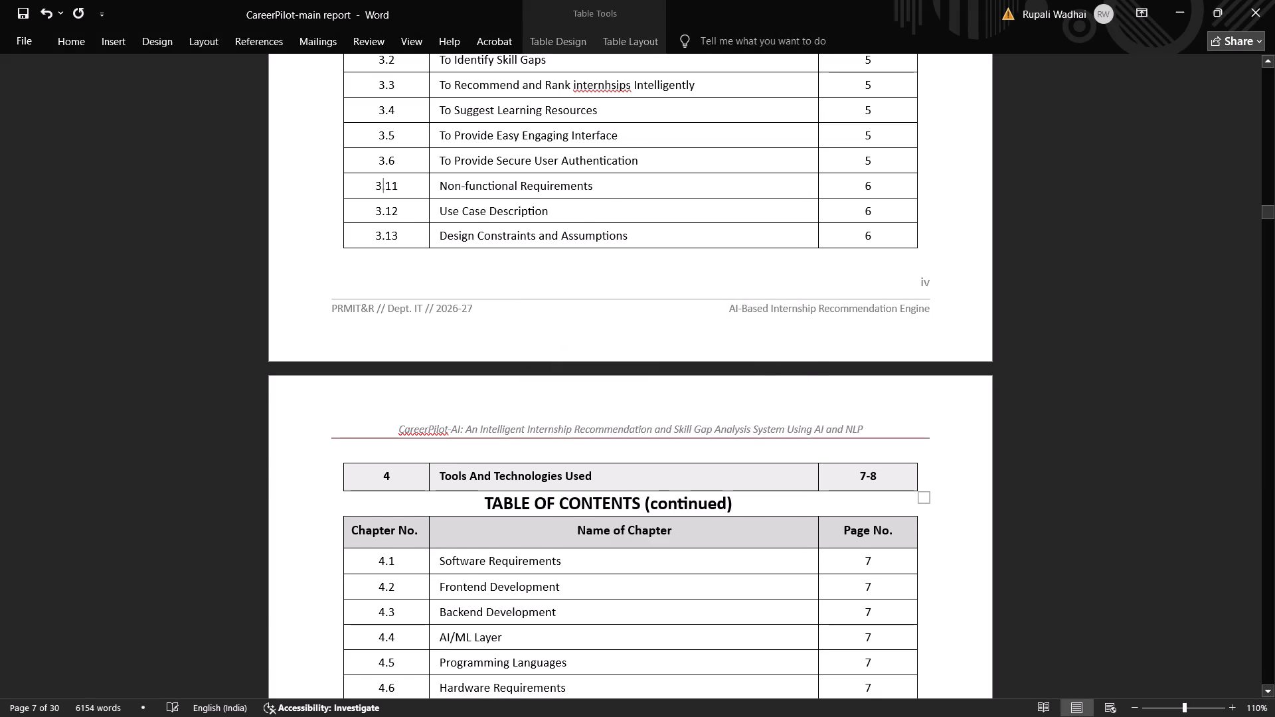
# Delete the entire 3.11 "Non-functional Requirements" row from the table of contents.
pyautogui.click(614, 188)
pyautogui.rightClick(614, 188)
pyautogui.click(647, 410)
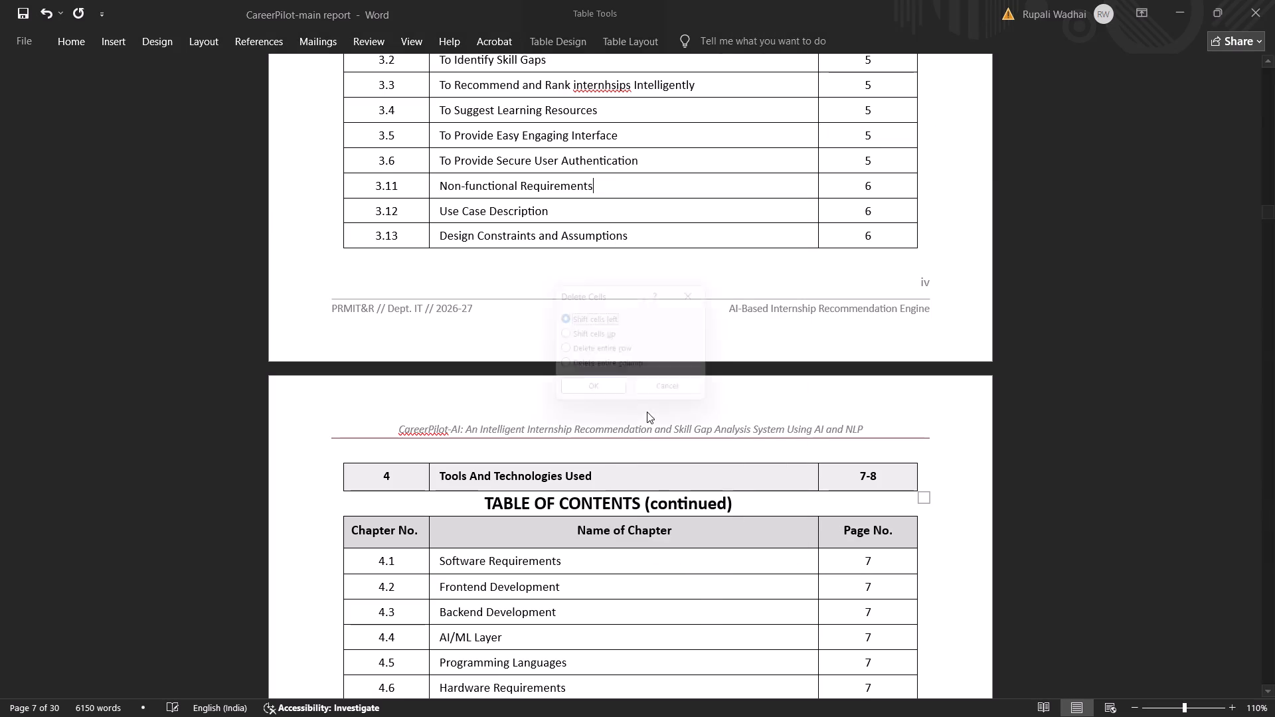
pyautogui.click(604, 347)
pyautogui.click(587, 399)
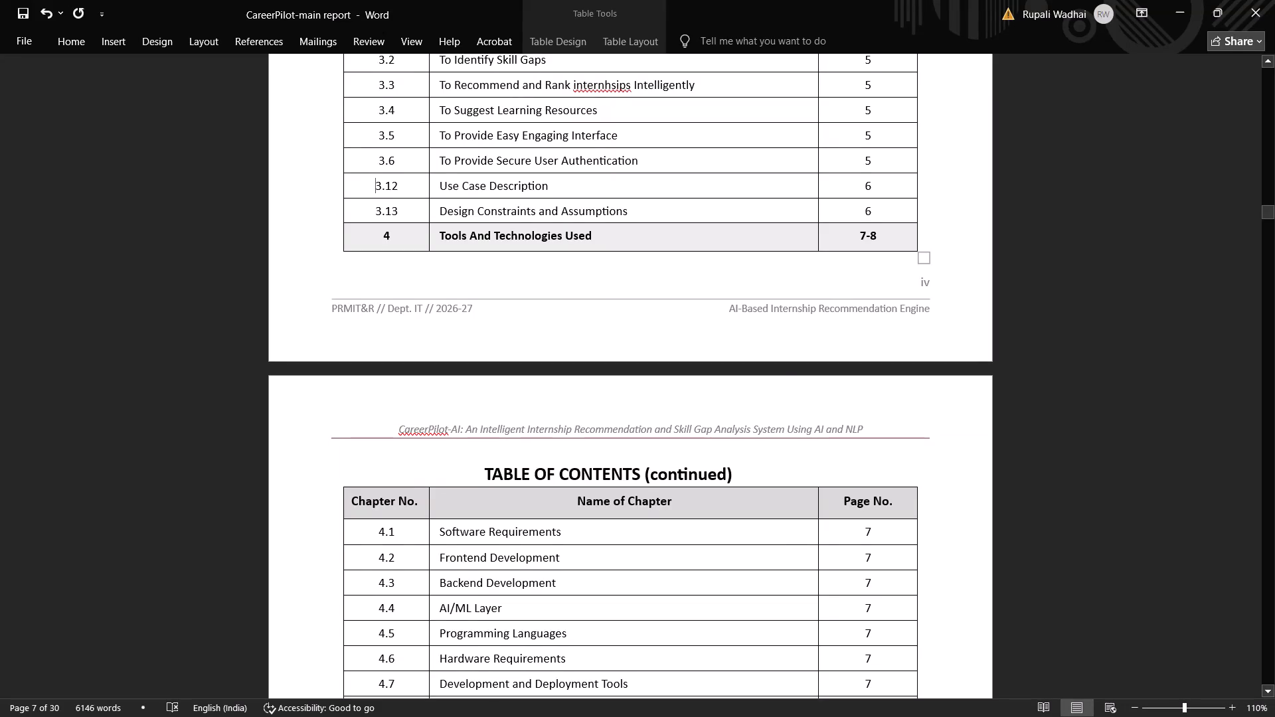
# Delete the entire 3.12 "Use Case Description" row from the table of contents.
pyautogui.click(601, 192)
pyautogui.rightClick(601, 192)
pyautogui.click(627, 418)
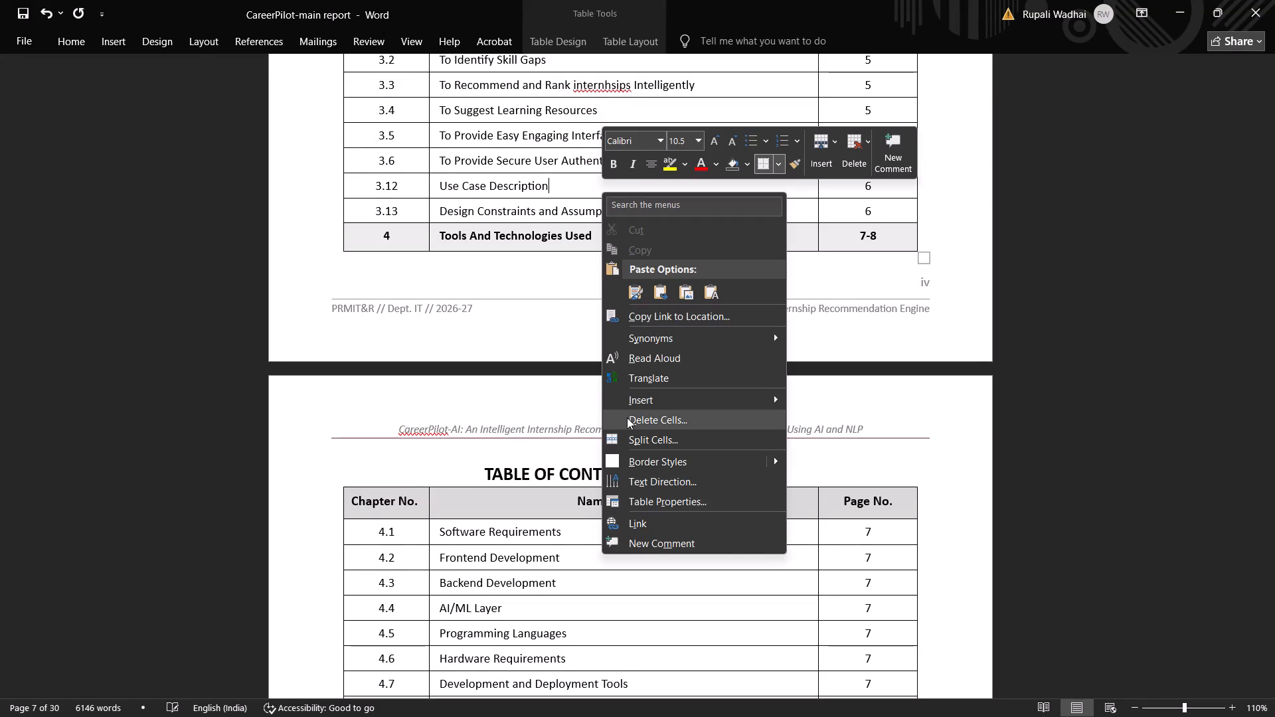
pyautogui.click(599, 362)
pyautogui.click(612, 358)
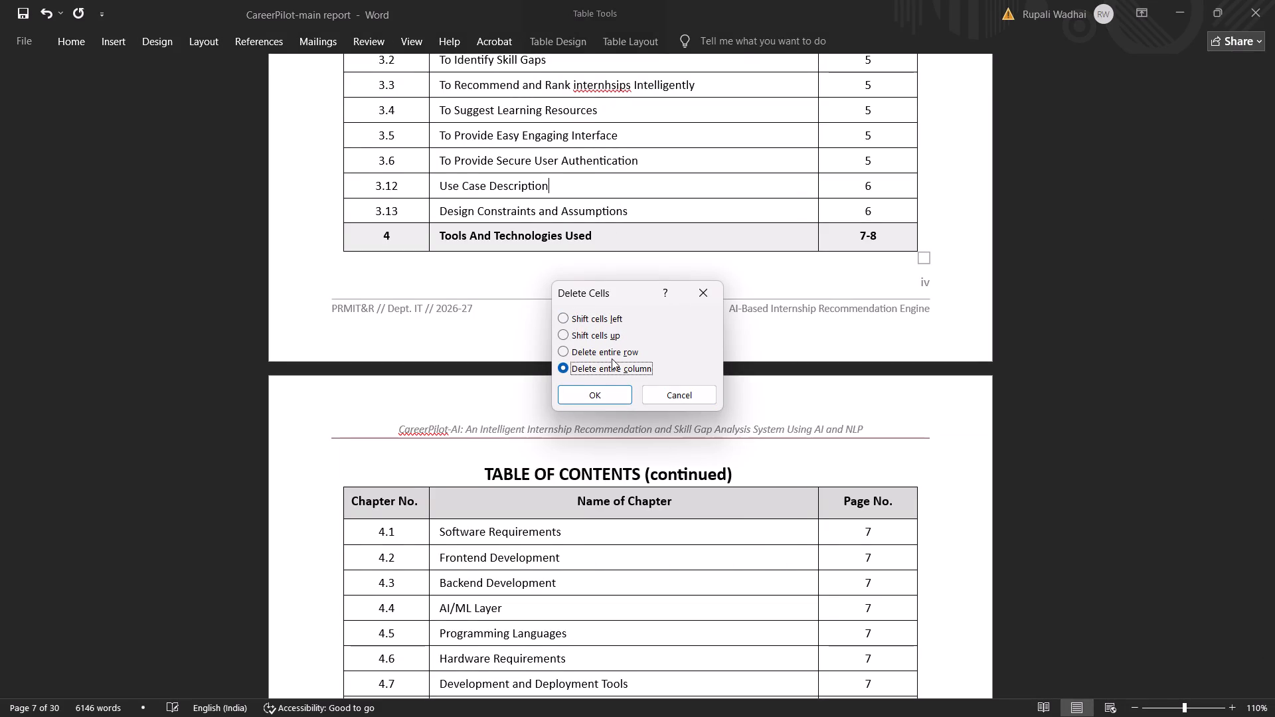
pyautogui.click(624, 352)
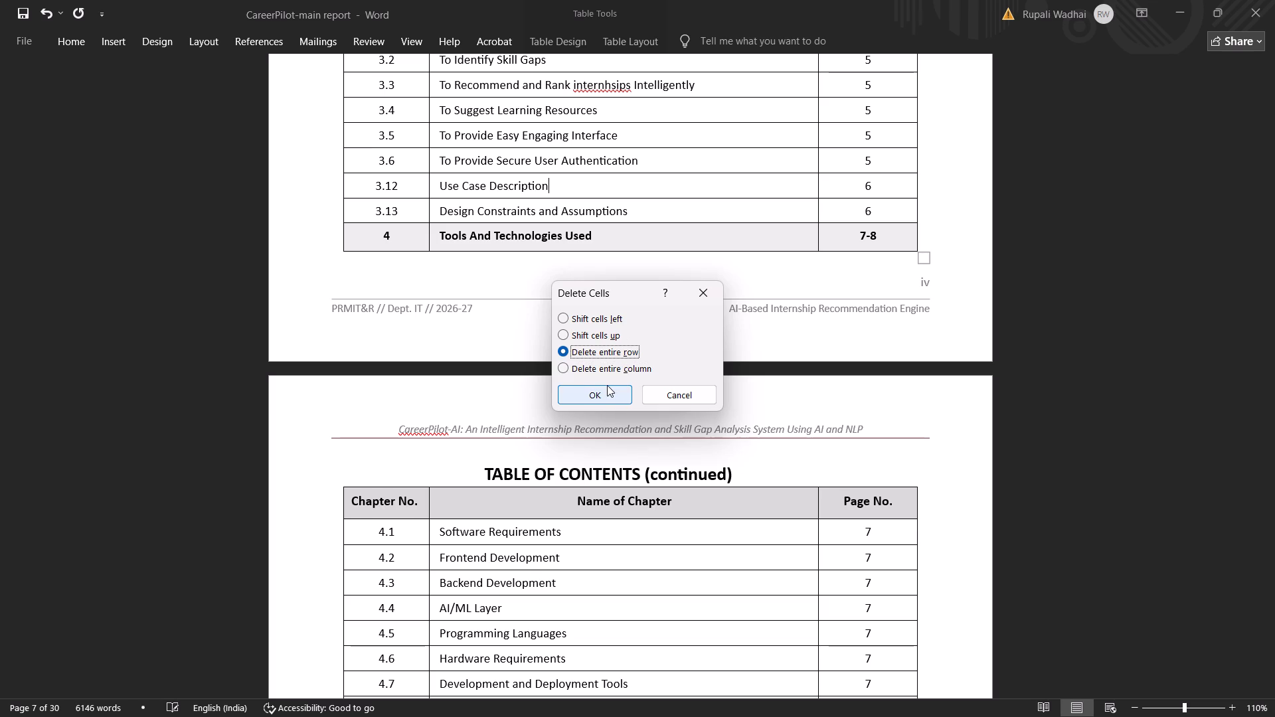
pyautogui.click(604, 402)
# Delete the entire 3.13 "Design Constraints and Assumptions" row from the table of contents.
pyautogui.click(630, 187)
pyautogui.rightClick(630, 187)
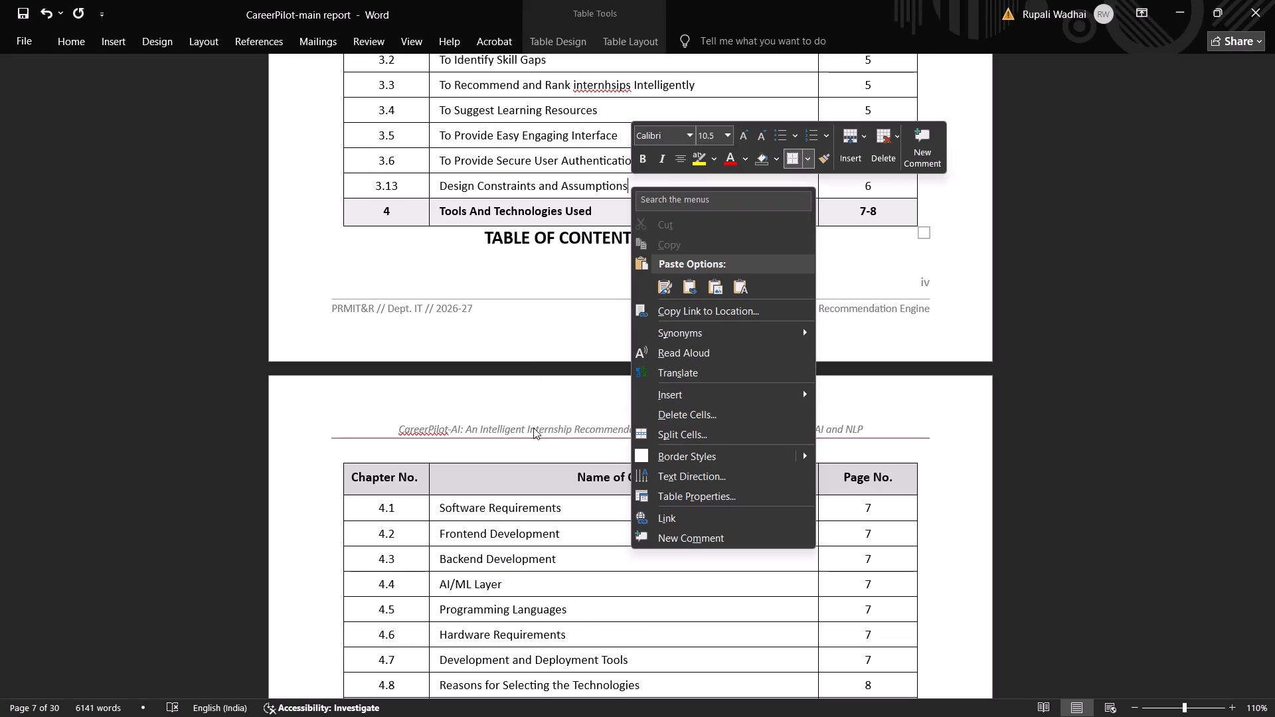
pyautogui.click(736, 412)
pyautogui.click(617, 347)
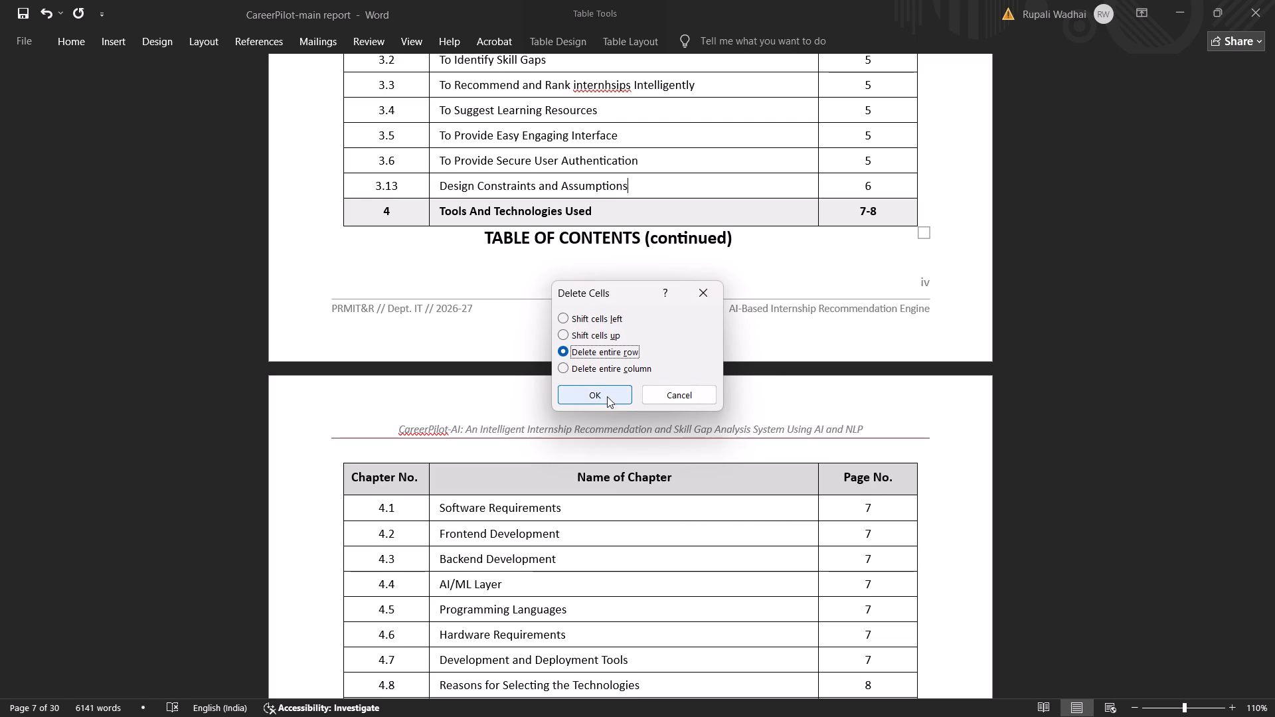
pyautogui.click(607, 398)
# Insert blank lines before the "TABLE OF CONTENTS (continued)" heading to move it back to the top of the following page.
pyautogui.click(476, 220)
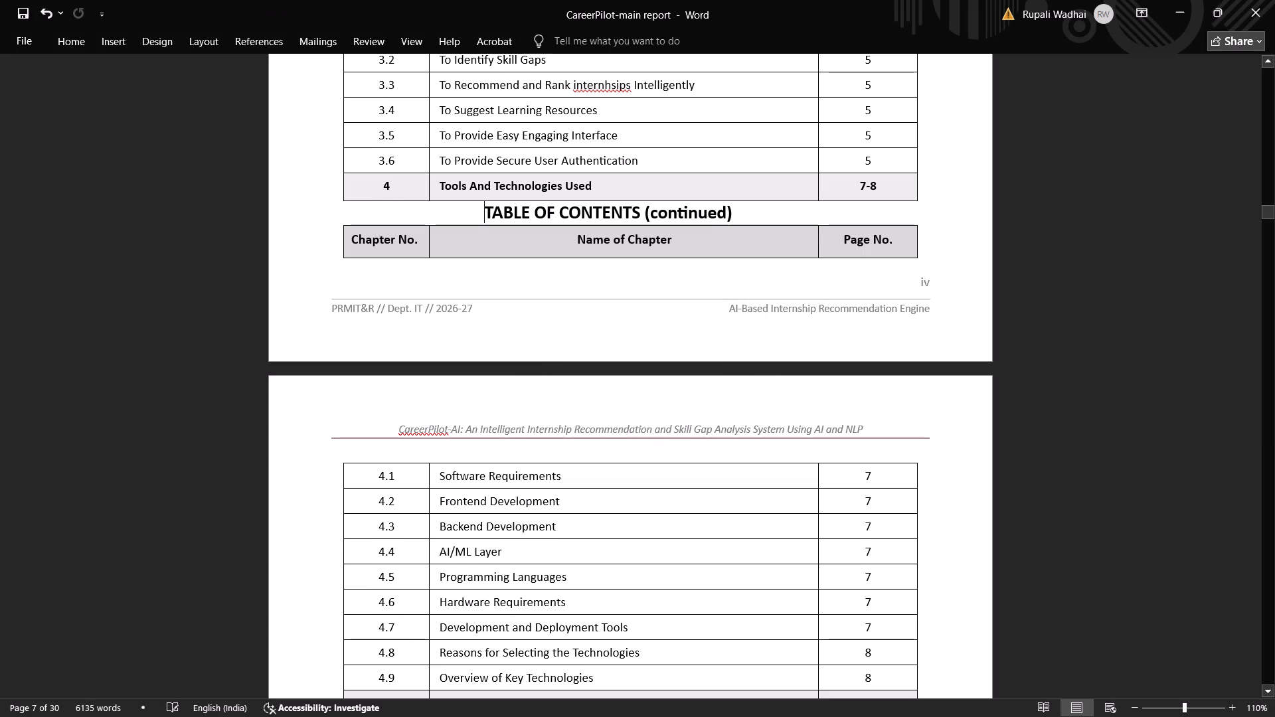
pyautogui.press('Return')
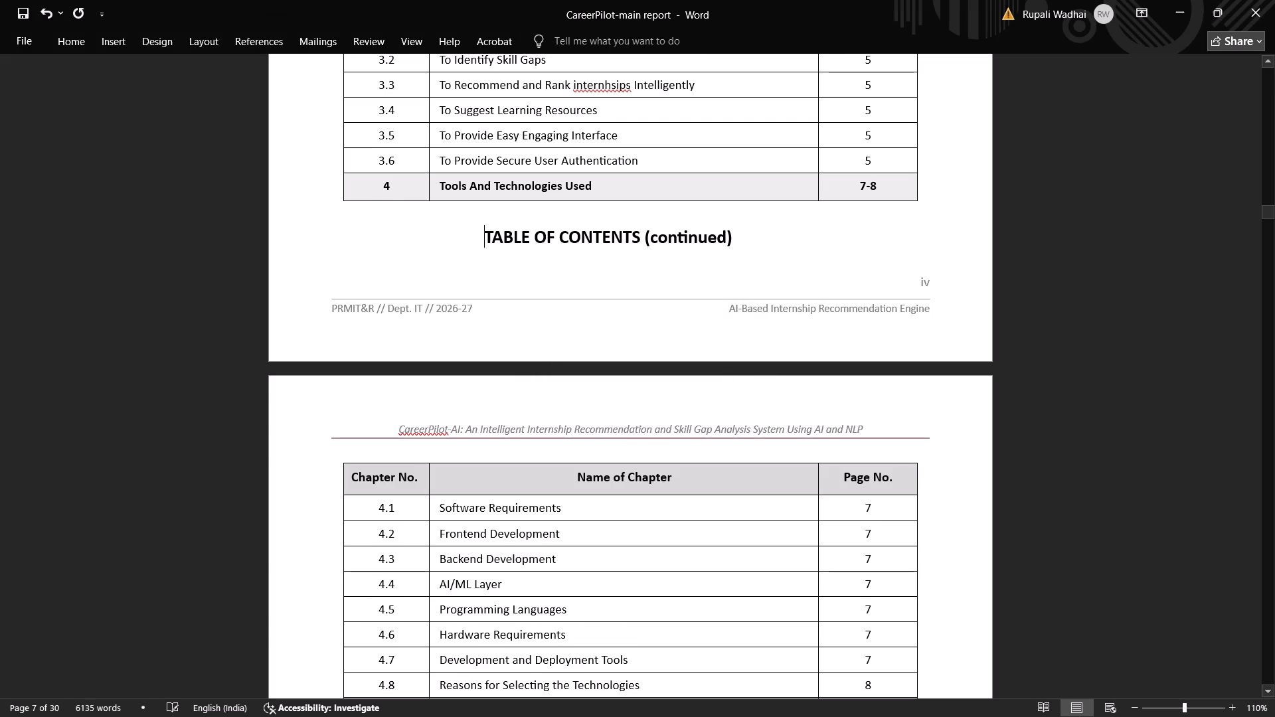
pyautogui.press('Return')
pyautogui.press('Return')
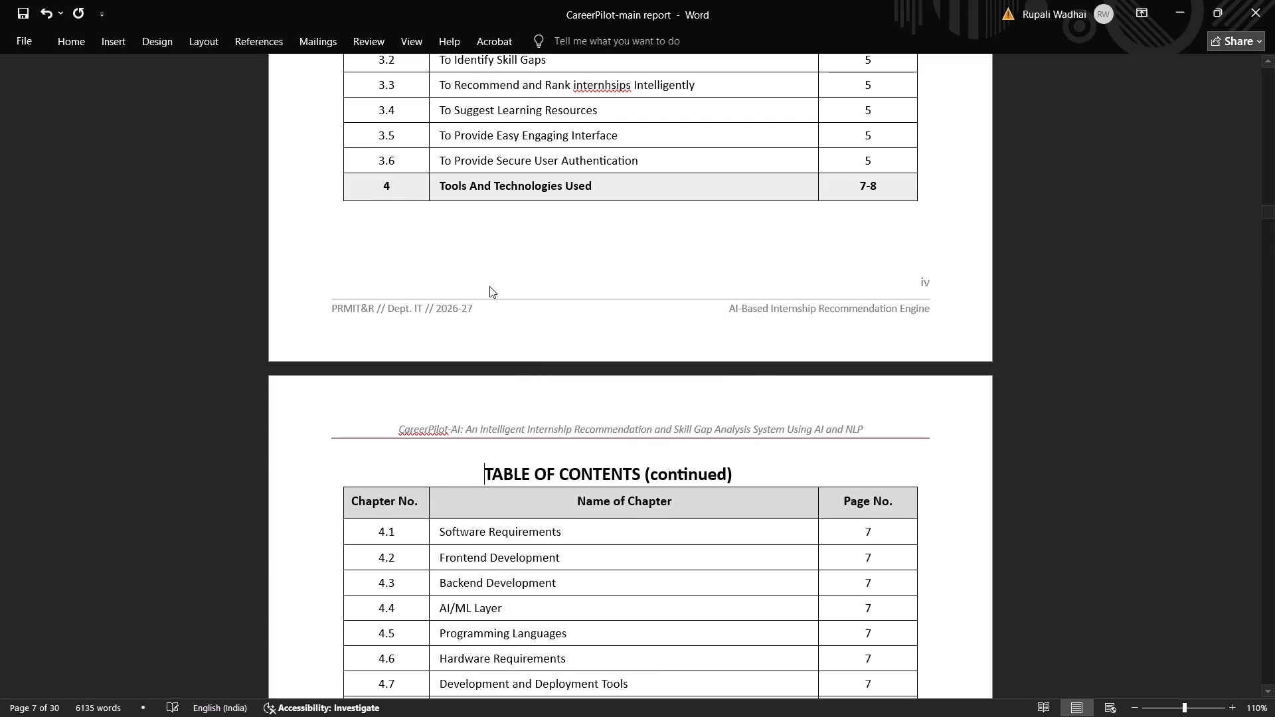
# Replace the Chapter 4 title in the table of contents with "Proposed System", matching the chapter heading in the body.
pyautogui.scroll(-4, 602, 396)
pyautogui.scroll(5, 602, 396)
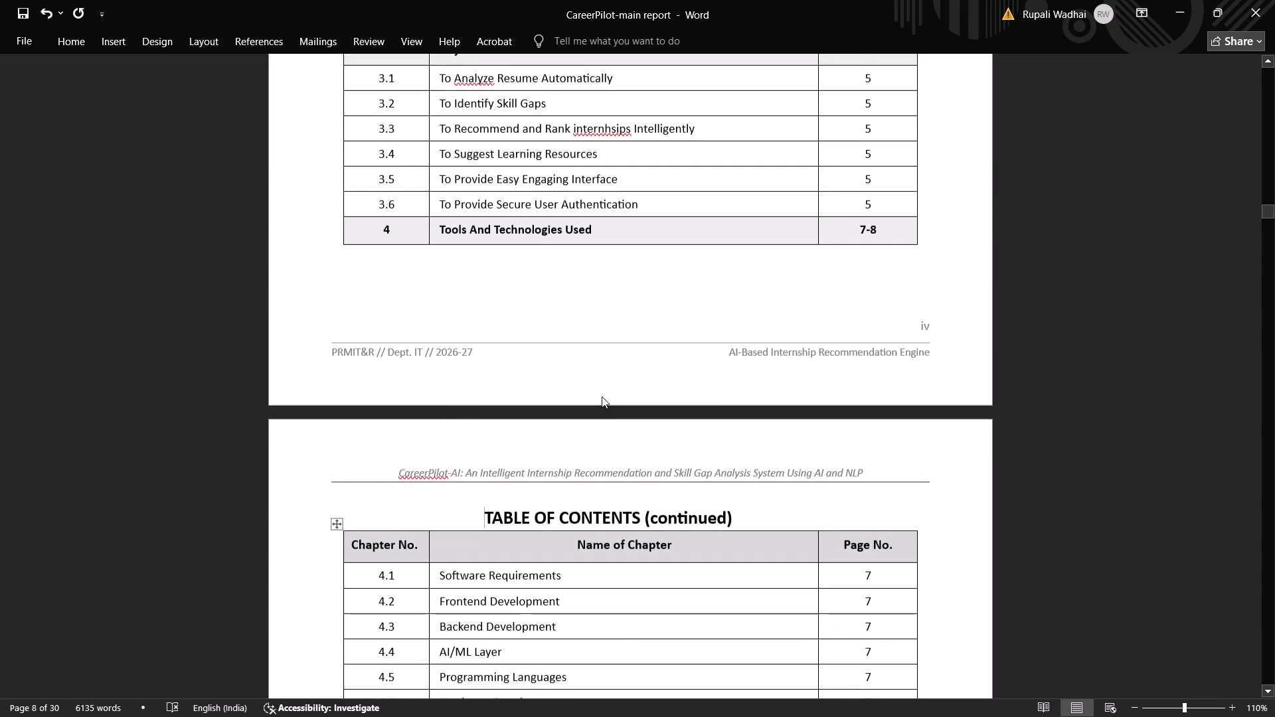
pyautogui.scroll(-4, 607, 402)
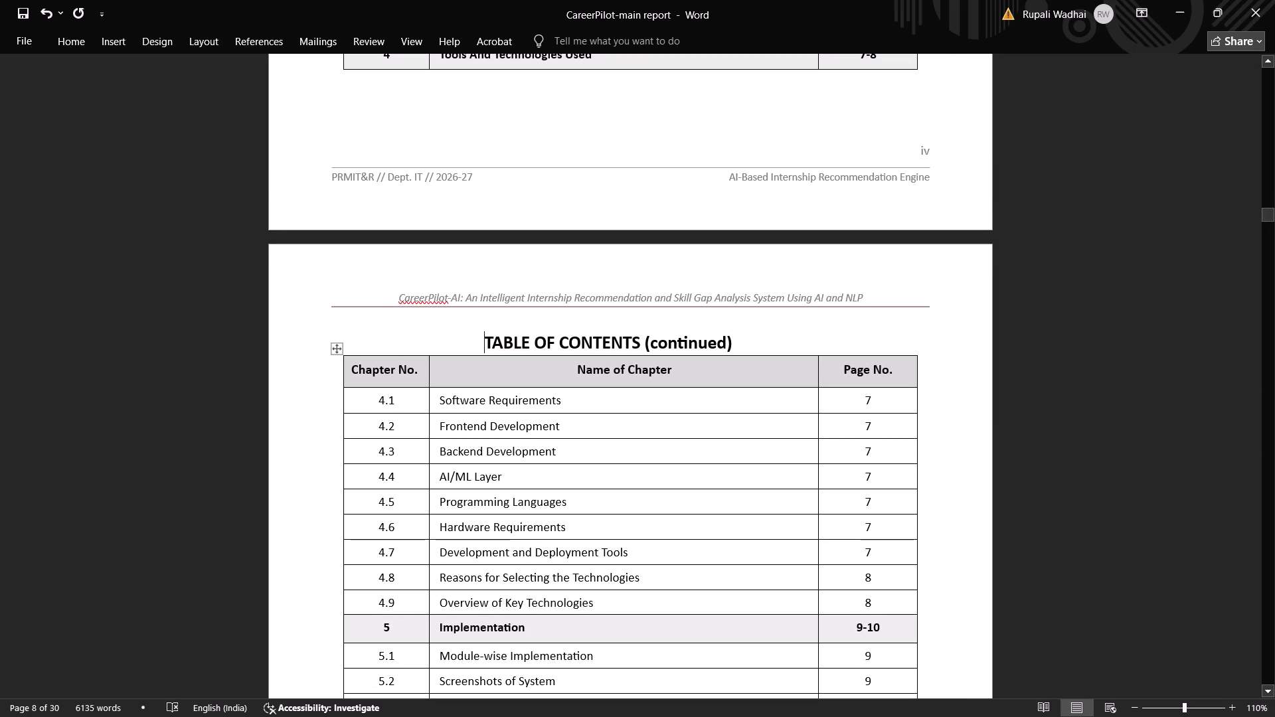
pyautogui.scroll(3, 643, 435)
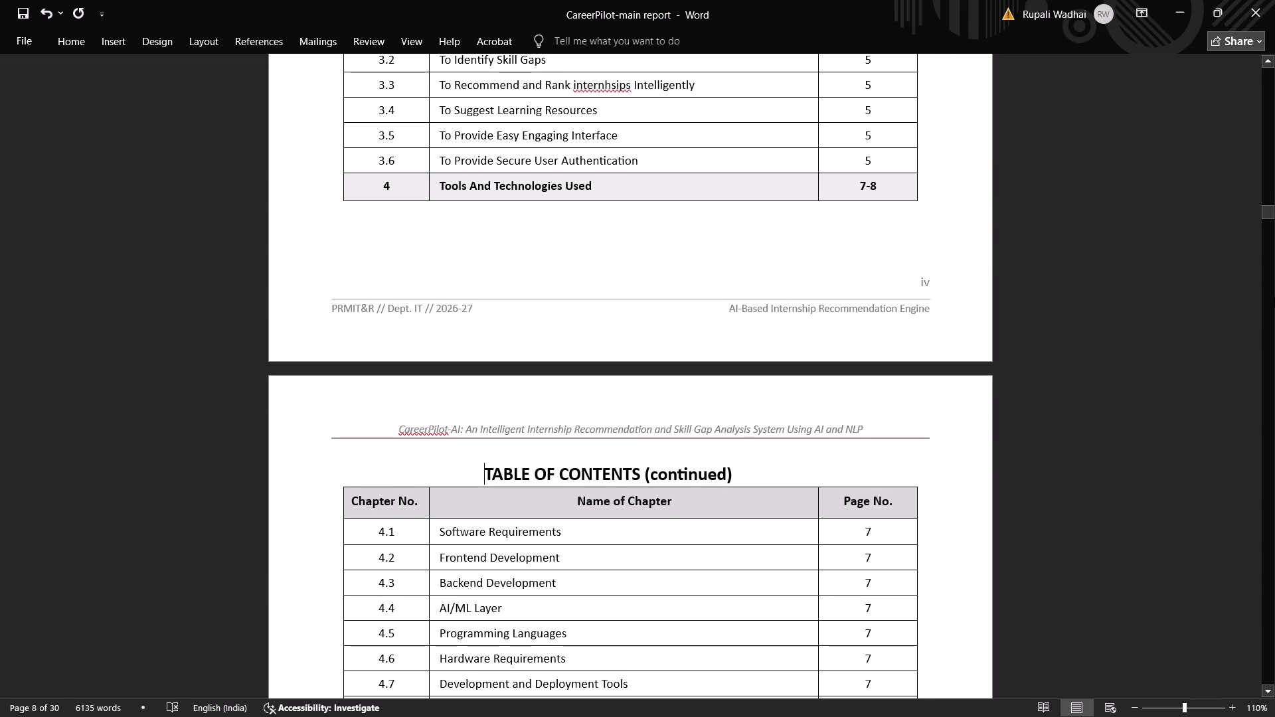
pyautogui.moveTo(1266, 212); pyautogui.dragTo(1272, 339)
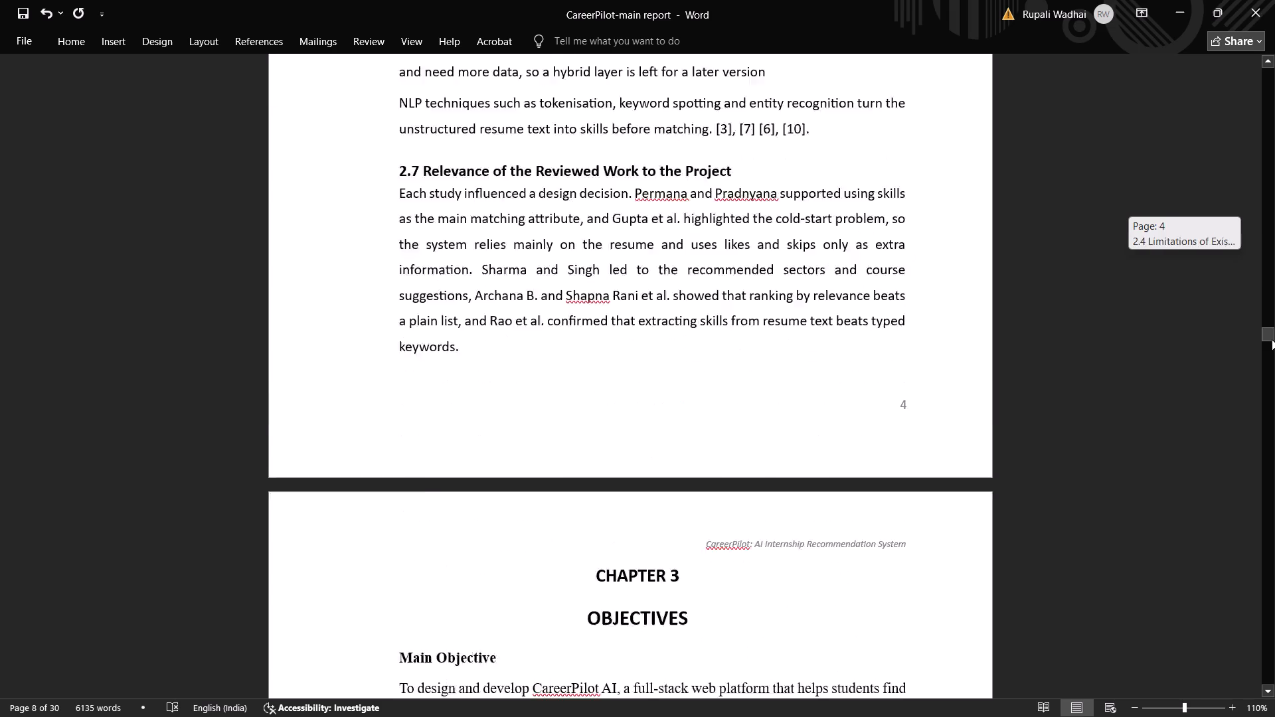
pyautogui.moveTo(1272, 339); pyautogui.dragTo(1274, 382)
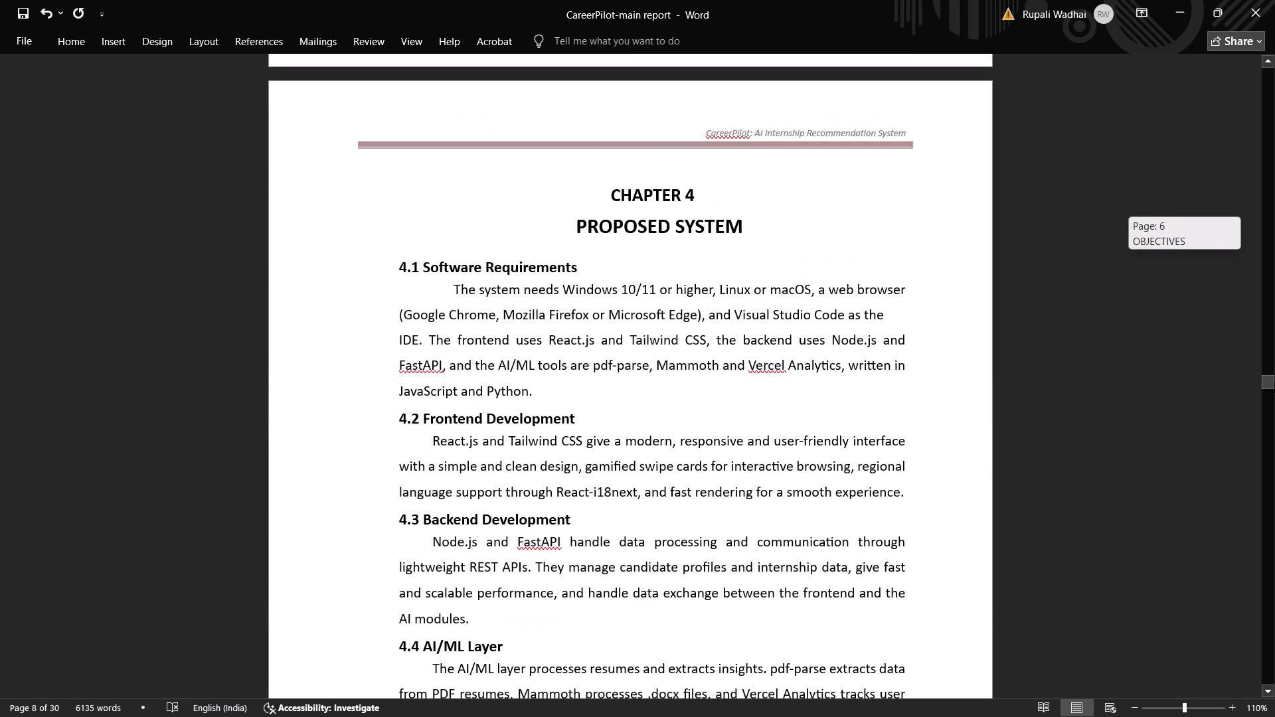
pyautogui.moveTo(1274, 382); pyautogui.dragTo(1274, 245)
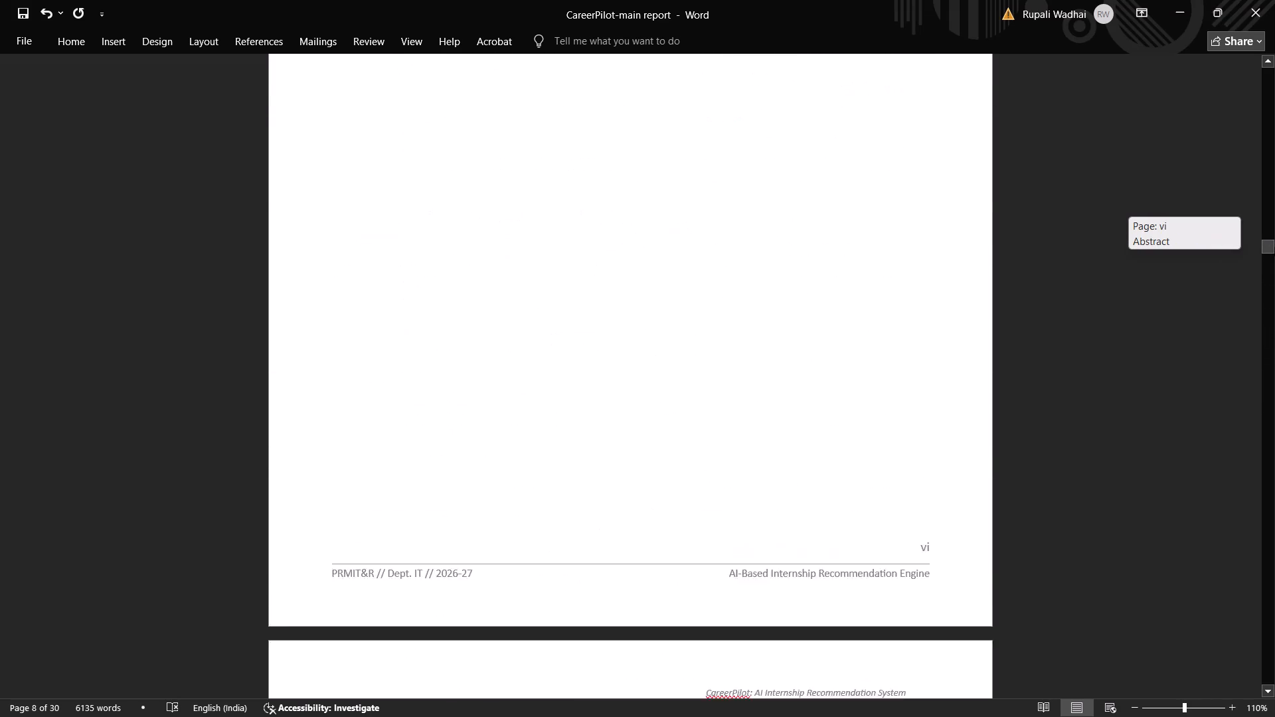
pyautogui.moveTo(1274, 245); pyautogui.dragTo(1274, 228)
pyautogui.scroll(8, 831, 432)
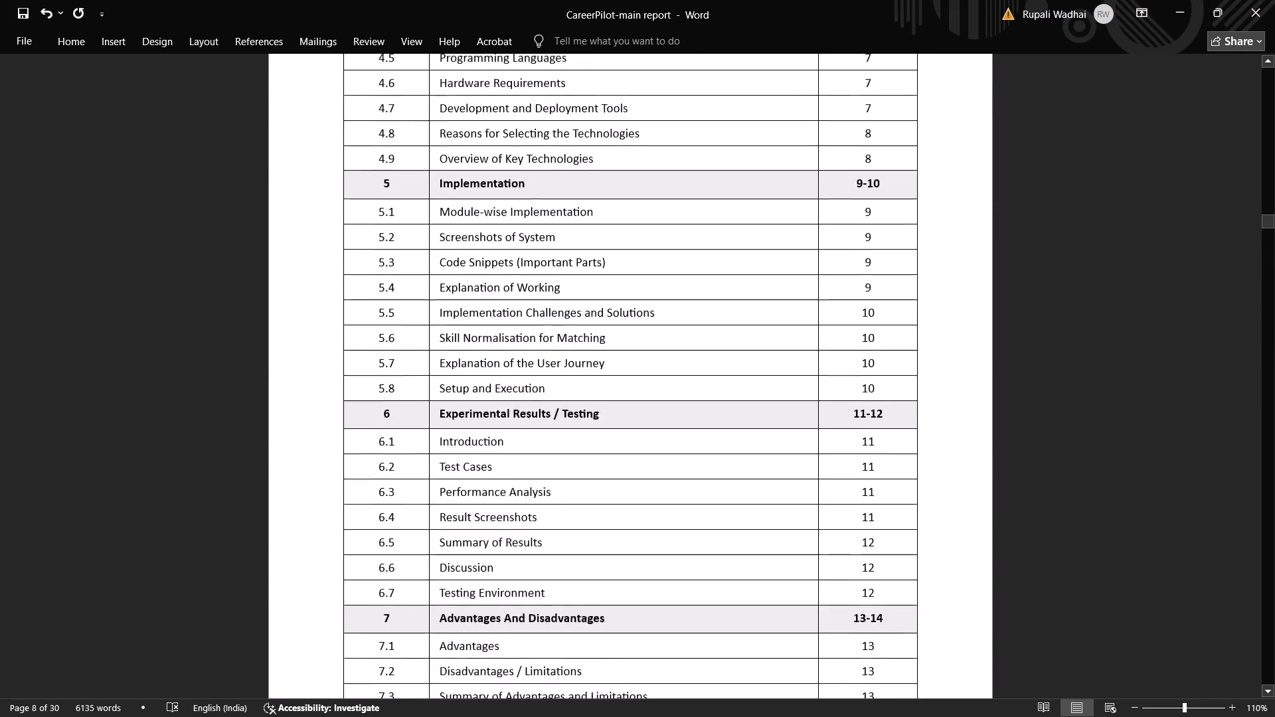
pyautogui.scroll(8, 827, 423)
pyautogui.scroll(2, 656, 306)
pyautogui.moveTo(627, 168); pyautogui.dragTo(477, 180)
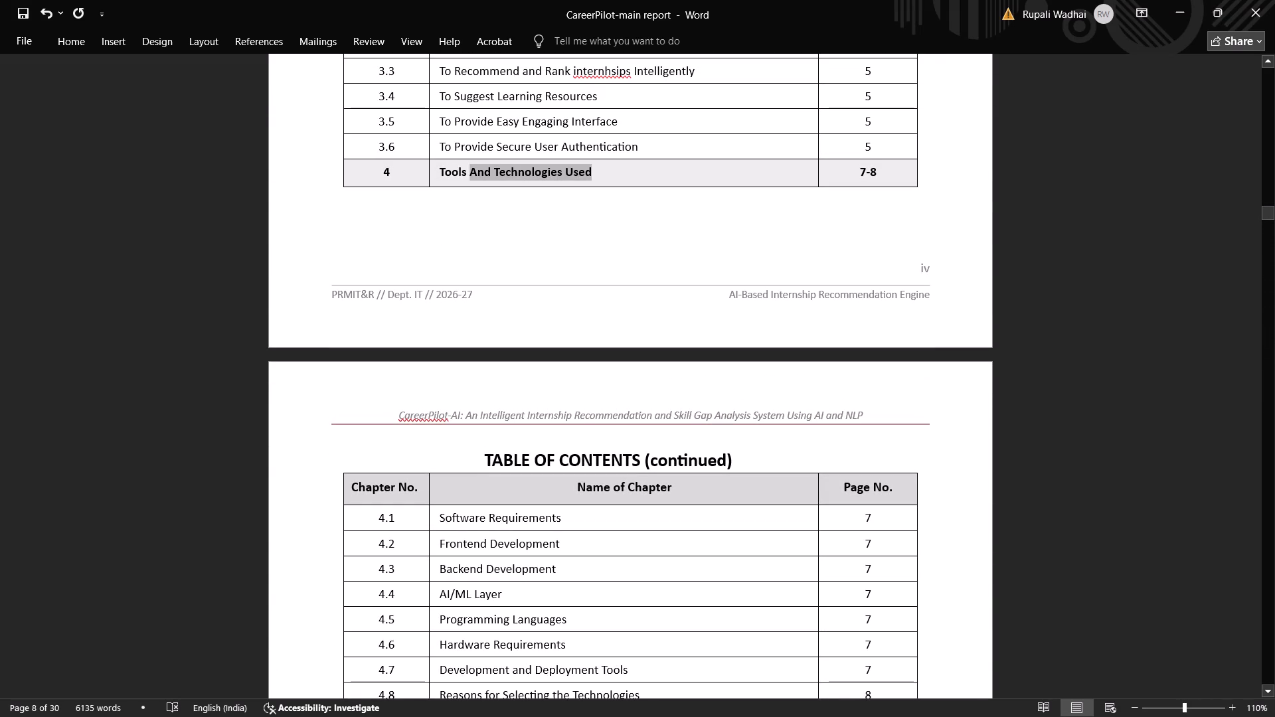
pyautogui.moveTo(477, 180); pyautogui.dragTo(460, 181)
pyautogui.press('BackSpace')
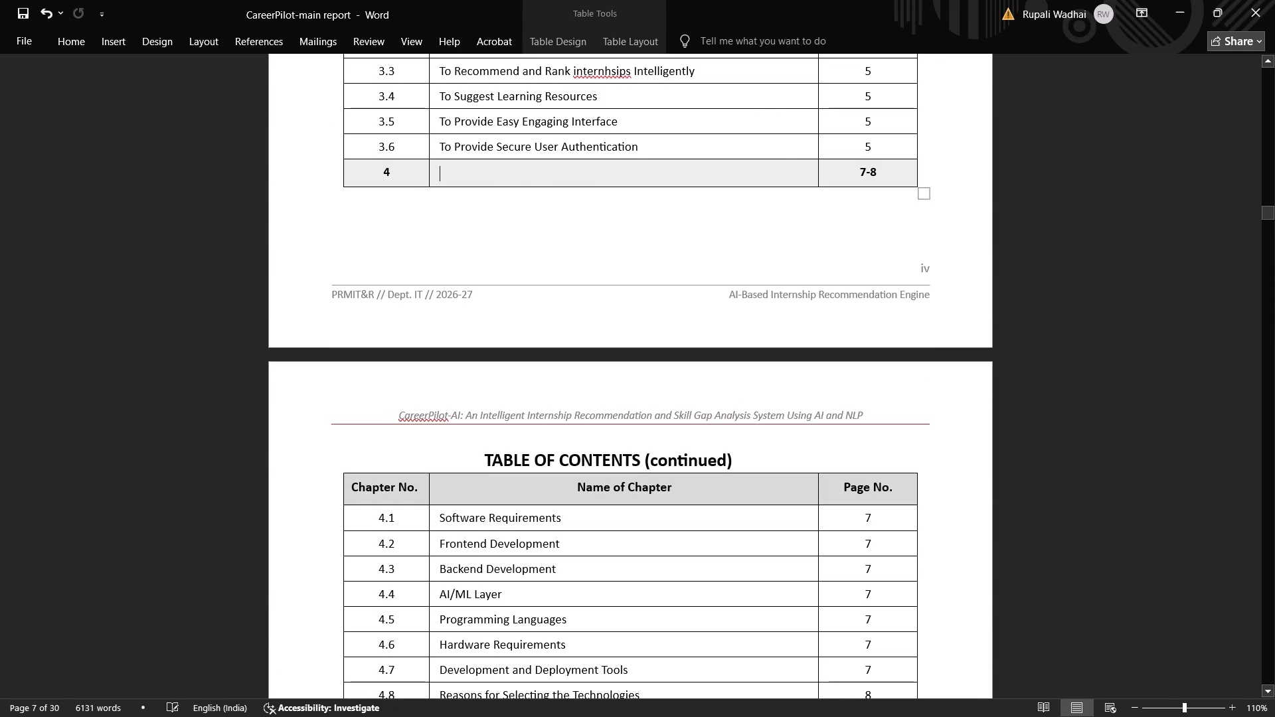
pyautogui.write('Proposed Sysytem')
pyautogui.click(511, 173)
pyautogui.press('Right')
pyautogui.press('BackSpace')
# Compare the Chapter 4 section headings and the Chapter 5 heading in the body with their table of contents entries.
pyautogui.scroll(-2, 596, 307)
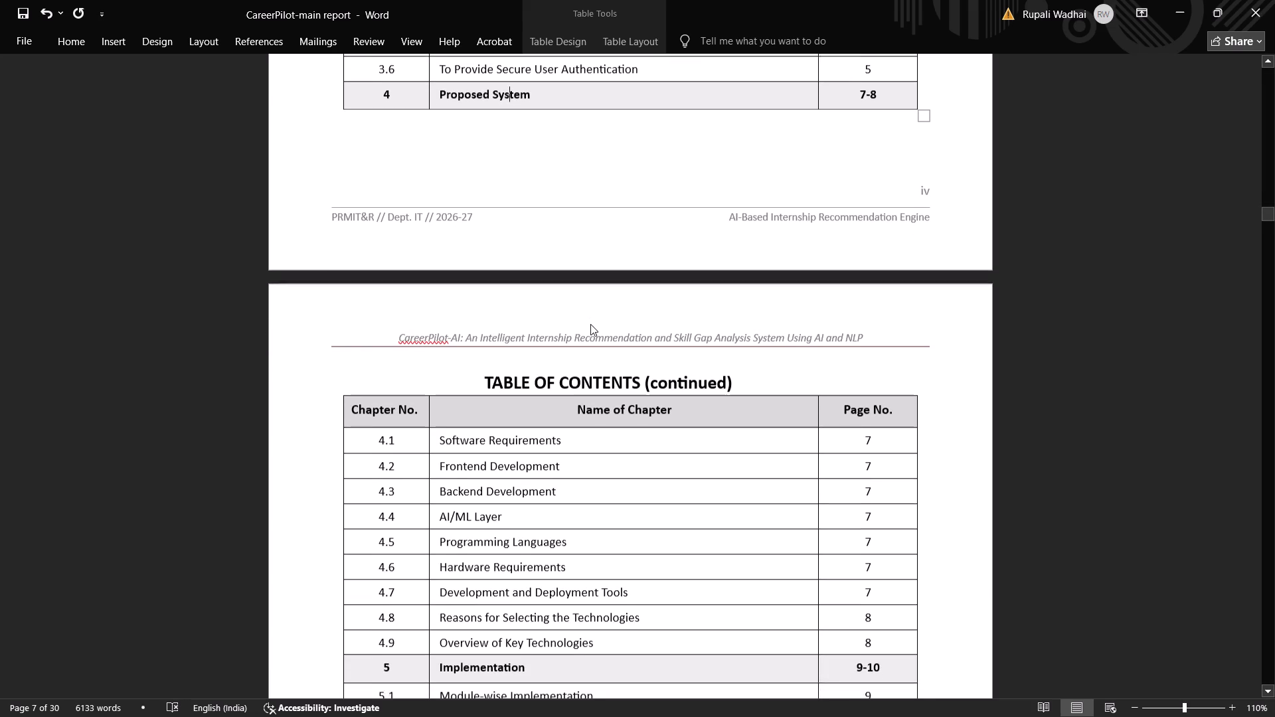
pyautogui.scroll(-3, 728, 338)
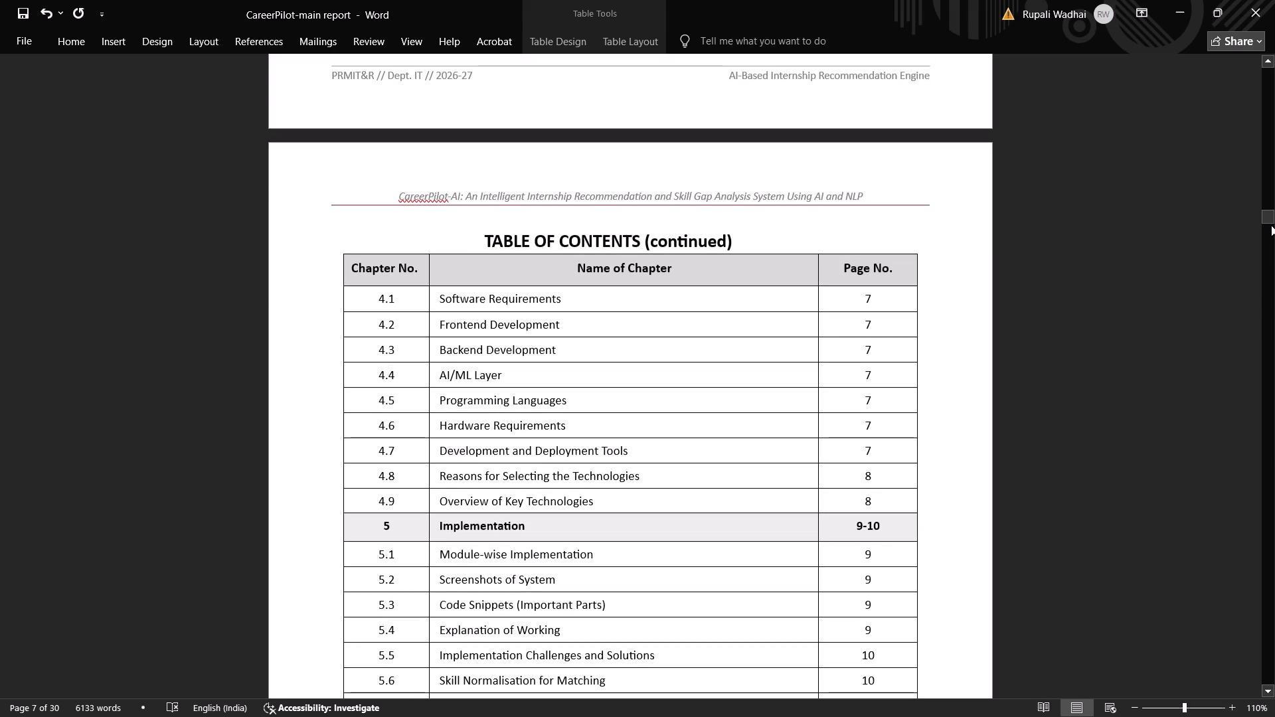
pyautogui.moveTo(1266, 211); pyautogui.dragTo(1274, 293)
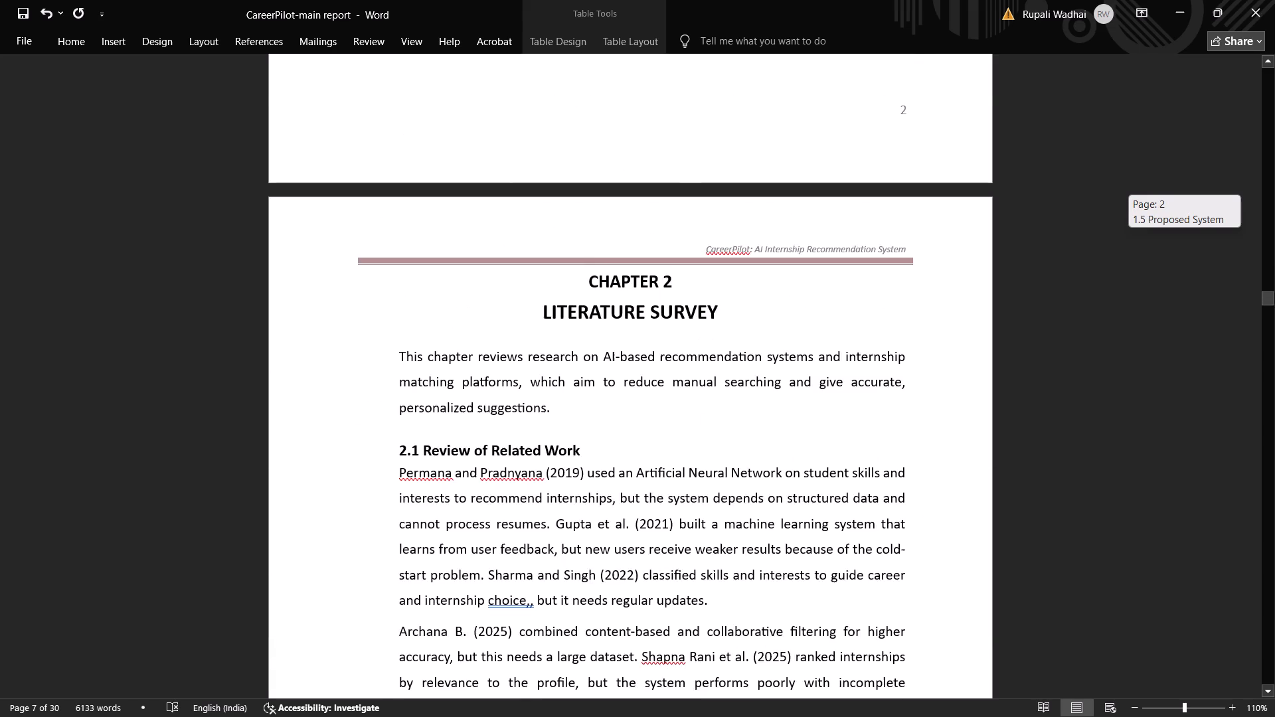
pyautogui.moveTo(1274, 293); pyautogui.dragTo(1274, 366)
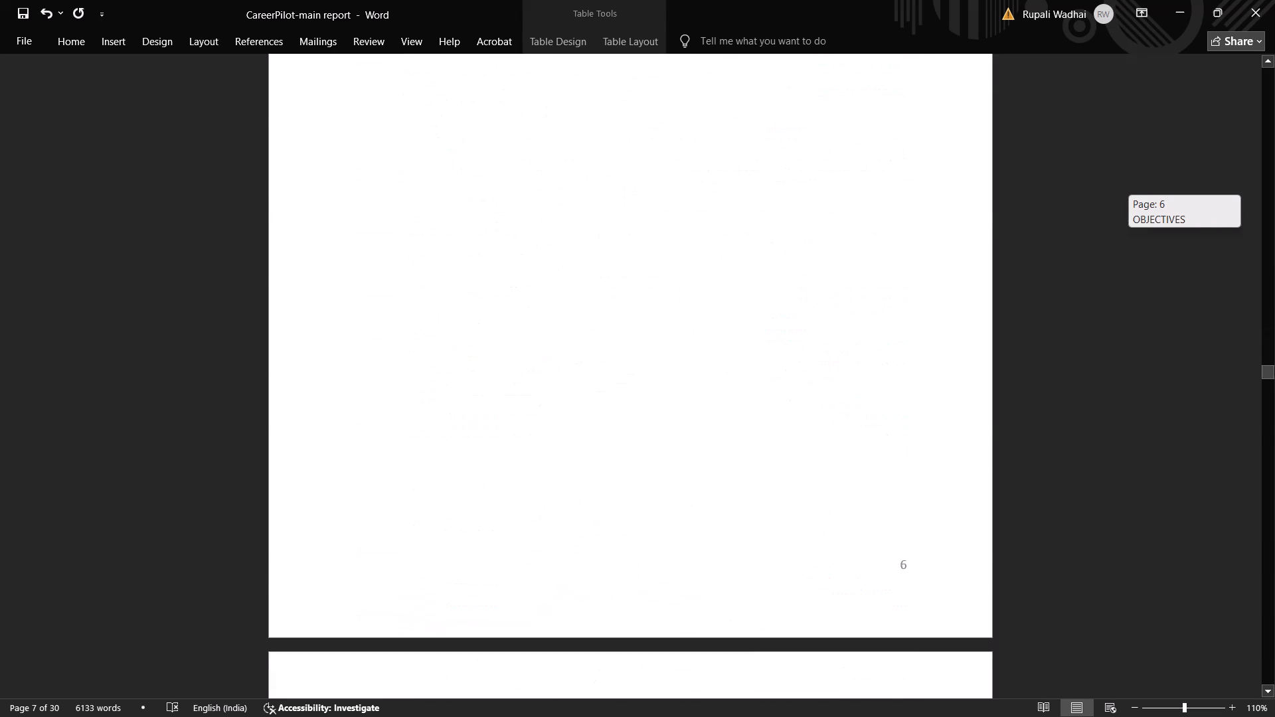
pyautogui.moveTo(1274, 366); pyautogui.dragTo(1274, 379)
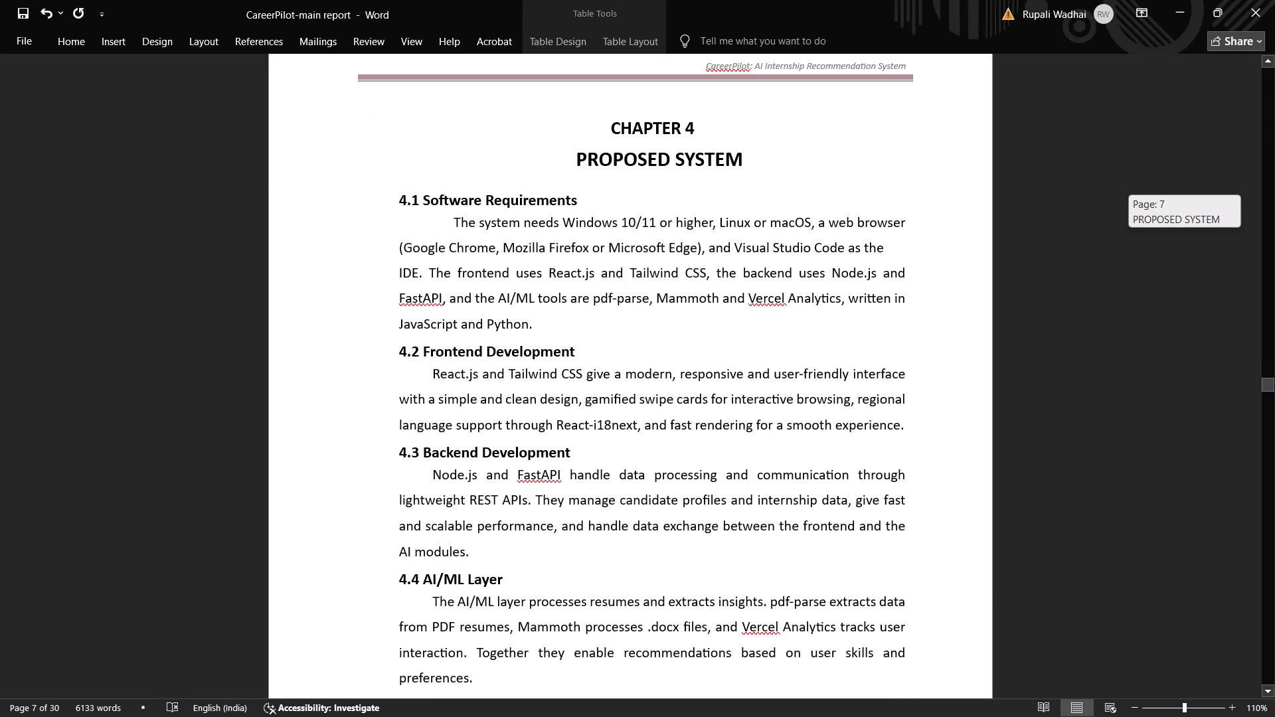
pyautogui.moveTo(1274, 379); pyautogui.dragTo(1274, 200)
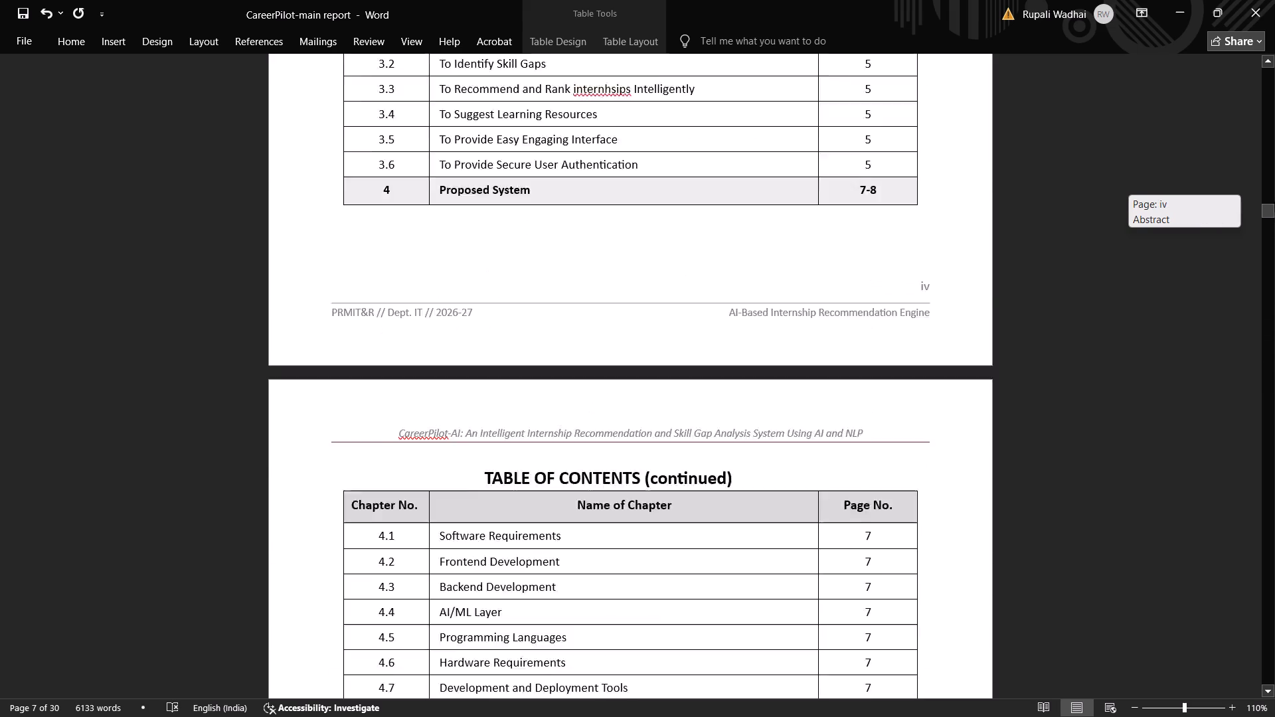
pyautogui.moveTo(1274, 200); pyautogui.dragTo(1274, 200)
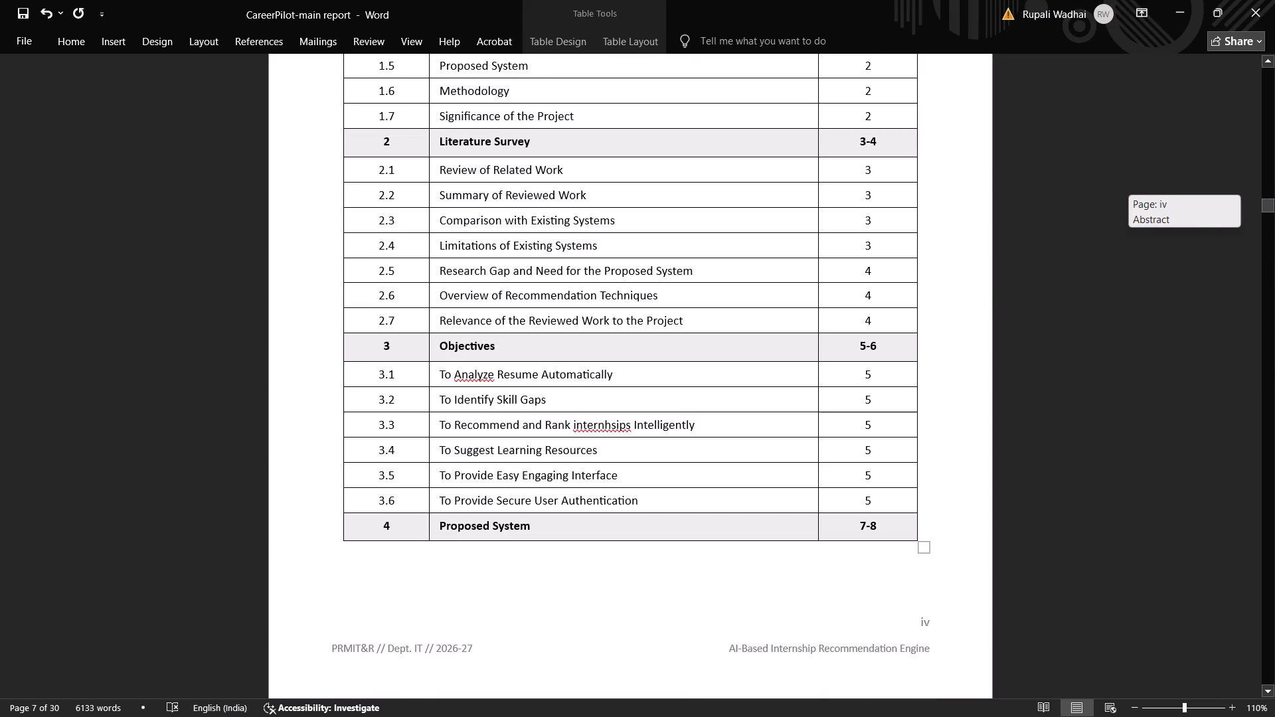
pyautogui.moveTo(1274, 200); pyautogui.dragTo(1274, 209)
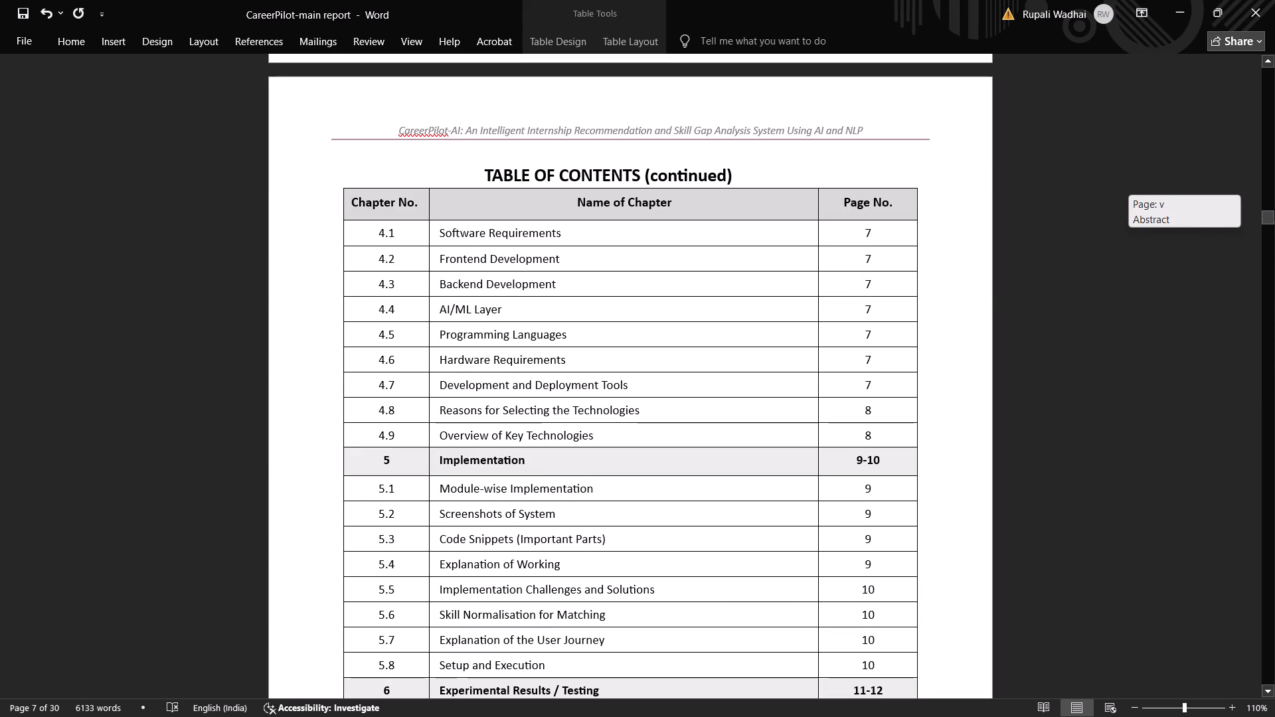
pyautogui.moveTo(1274, 209); pyautogui.dragTo(1274, 303)
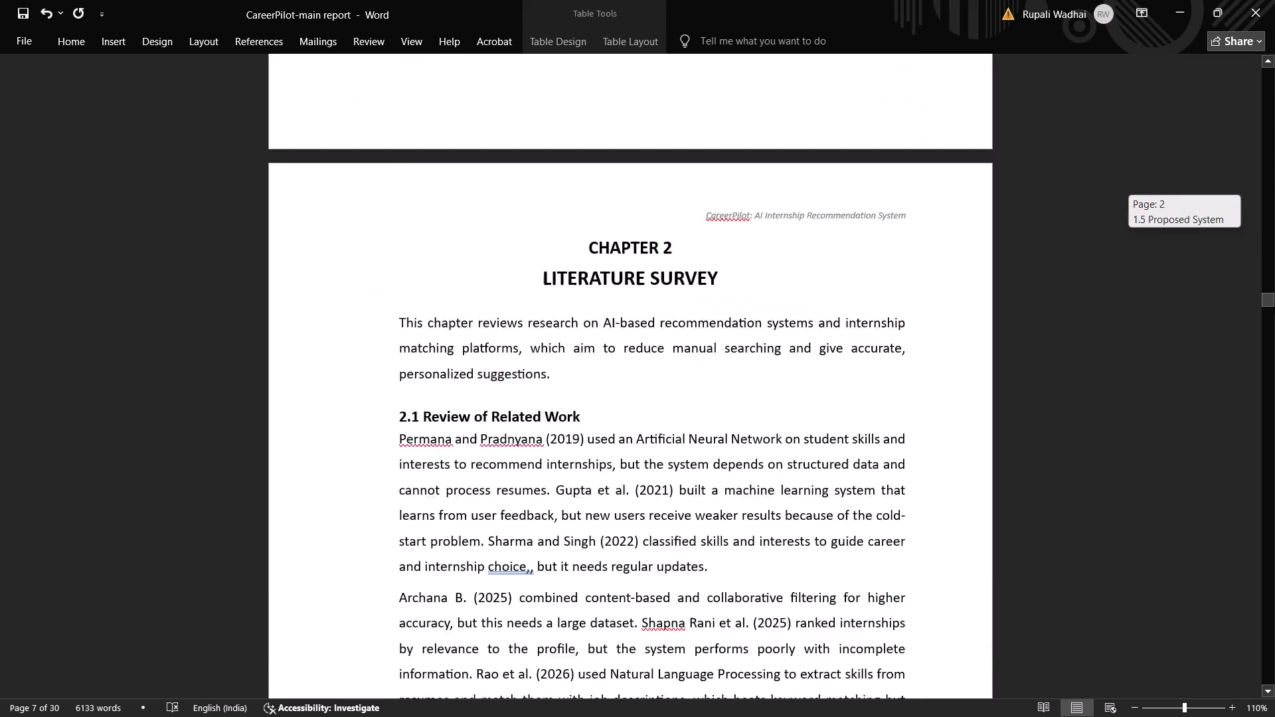
pyautogui.moveTo(1274, 303); pyautogui.dragTo(1274, 335)
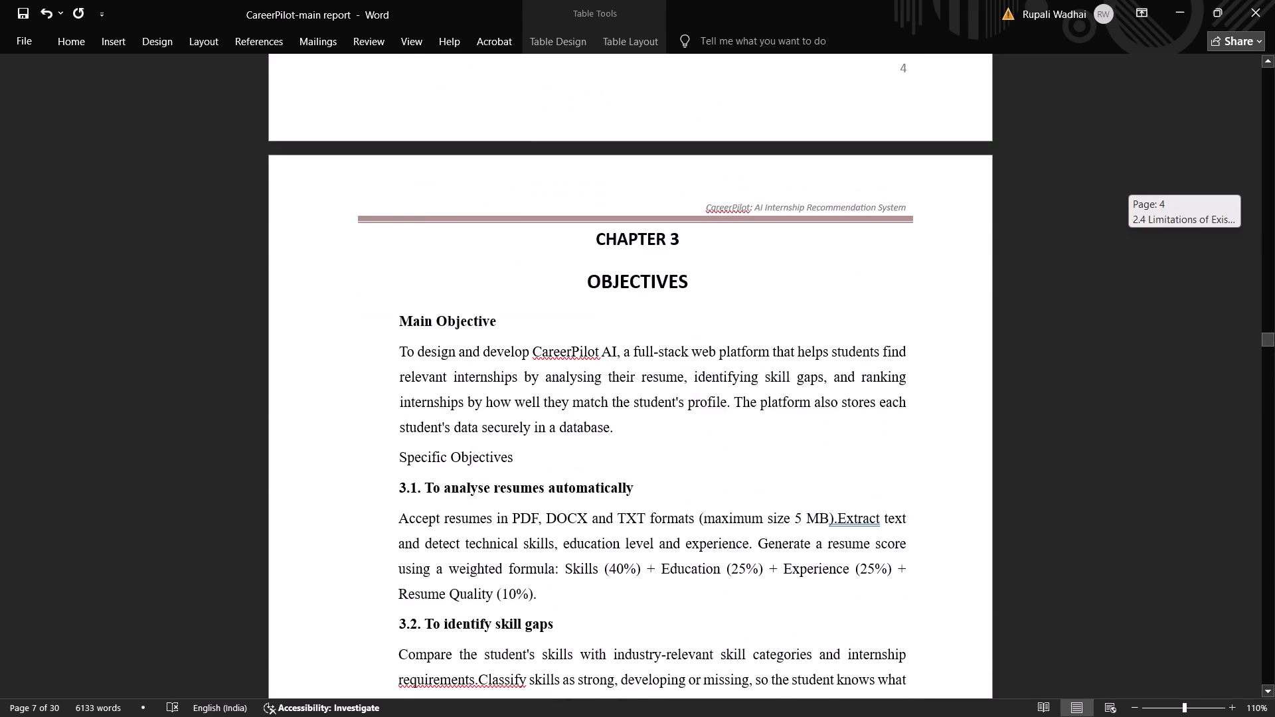
pyautogui.moveTo(1274, 335); pyautogui.dragTo(1274, 402)
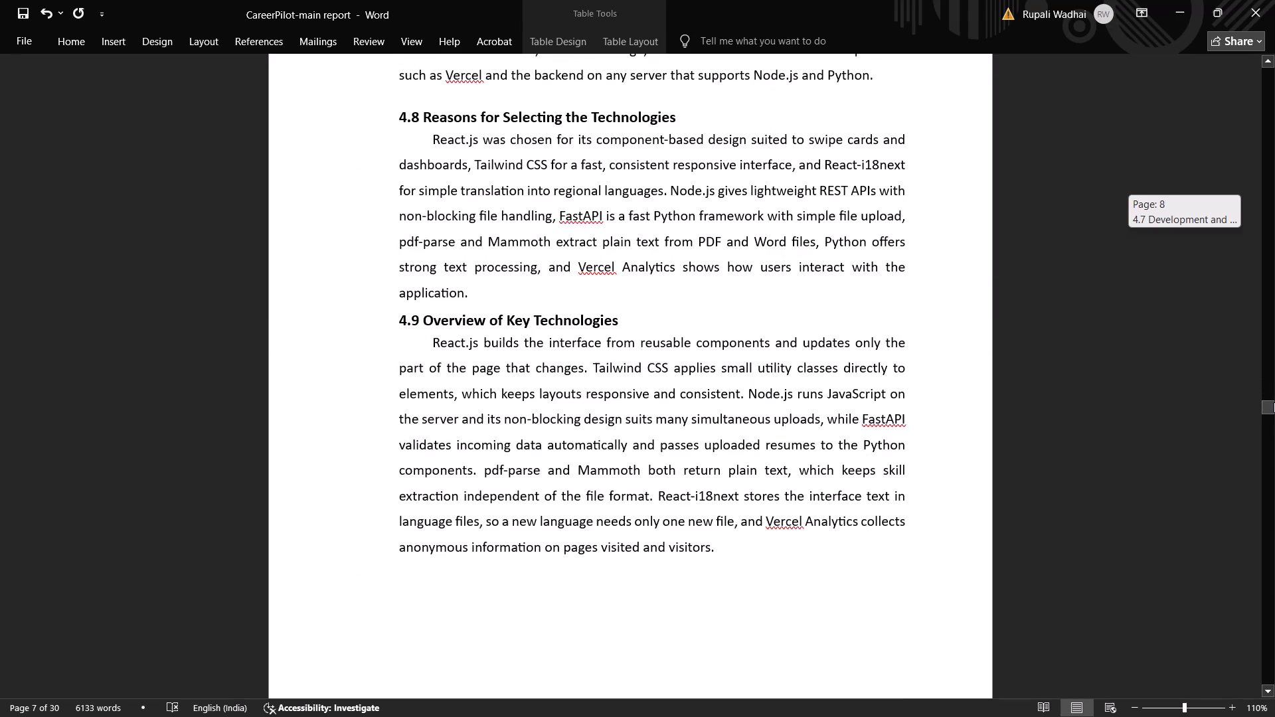
pyautogui.moveTo(1274, 402); pyautogui.dragTo(1274, 414)
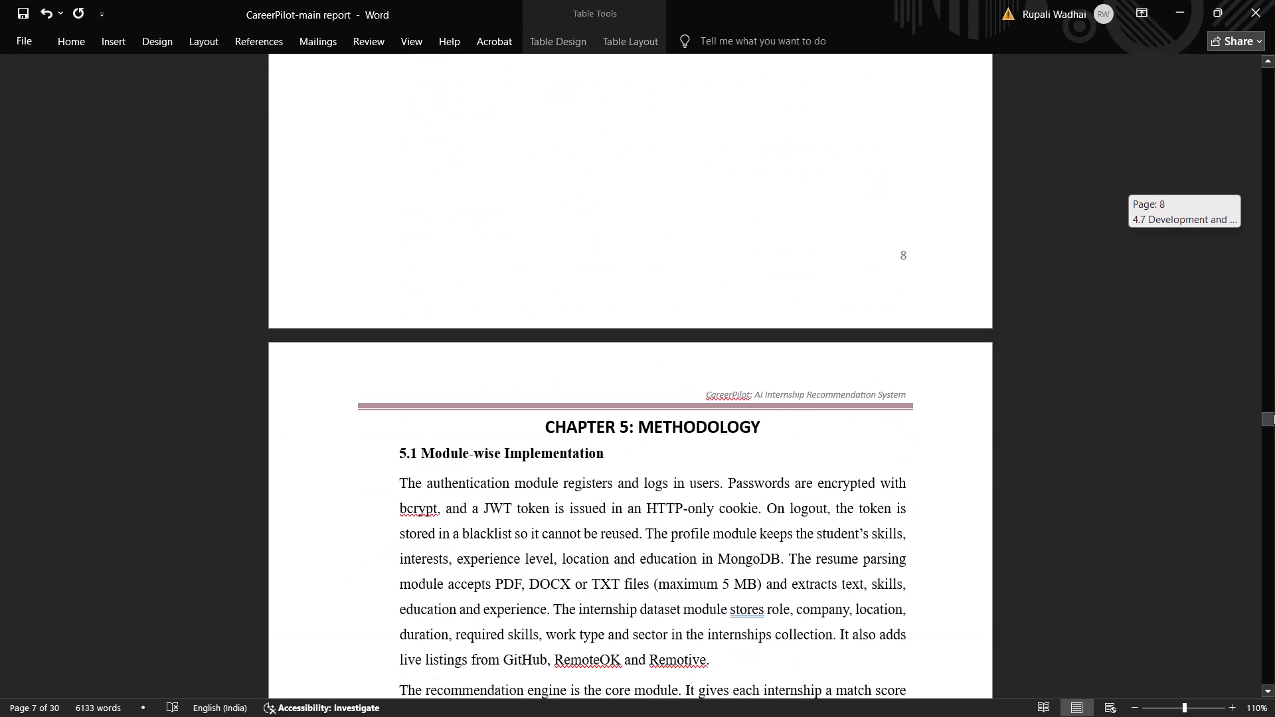
pyautogui.moveTo(1274, 414); pyautogui.dragTo(1274, 321)
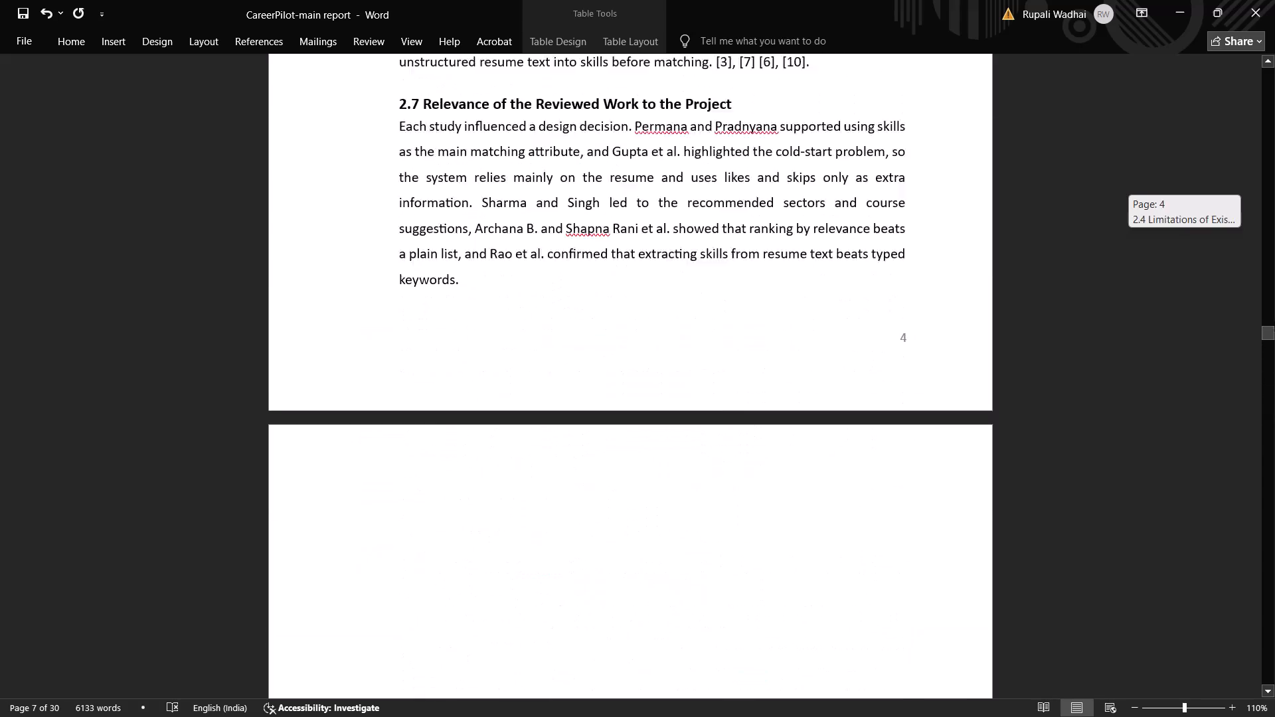
pyautogui.moveTo(1274, 321); pyautogui.dragTo(1256, 392)
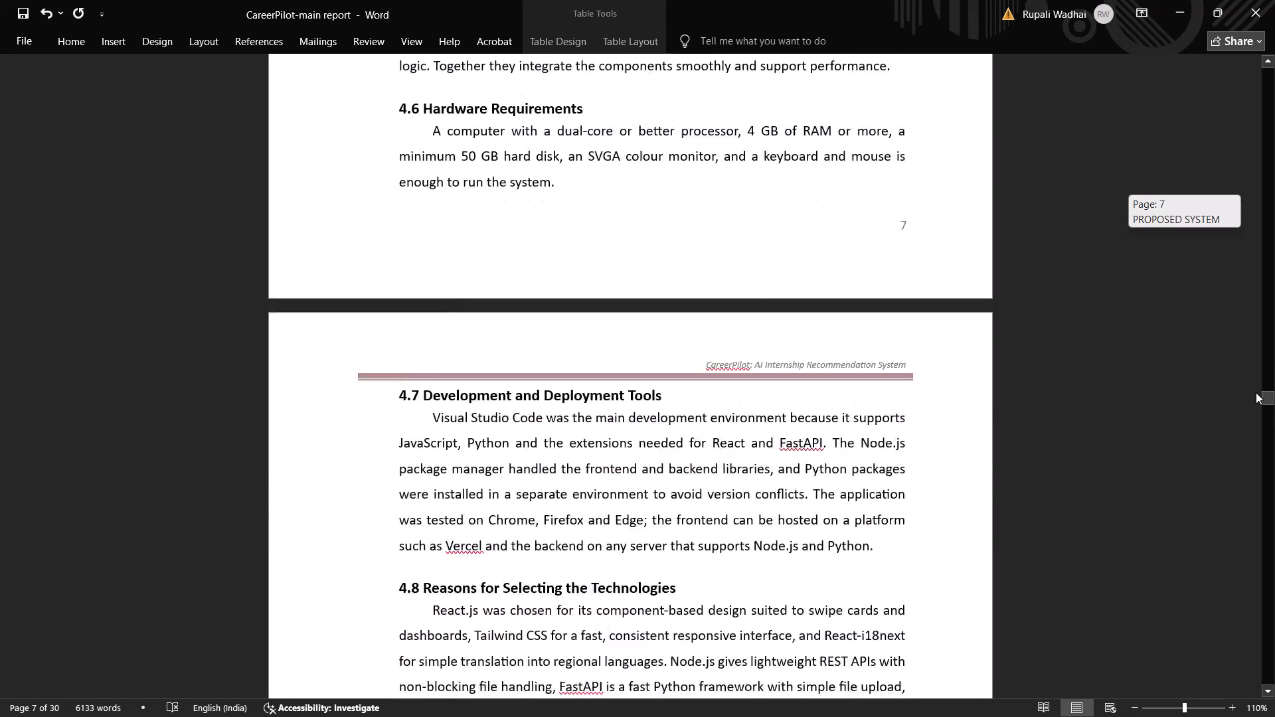
pyautogui.moveTo(1256, 392); pyautogui.dragTo(1260, 218)
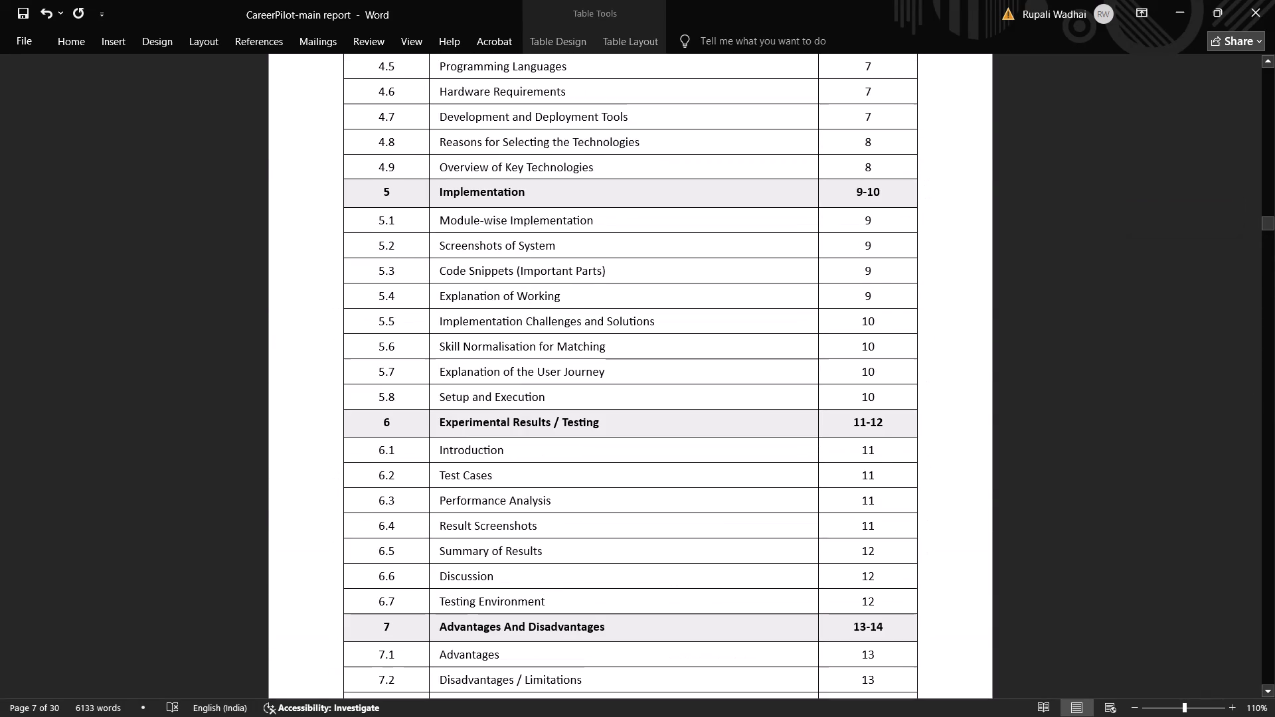
# Replace the Chapter 5 title in the table of contents with "Methodology", keeping the row's bold formatting.
pyautogui.click(586, 190)
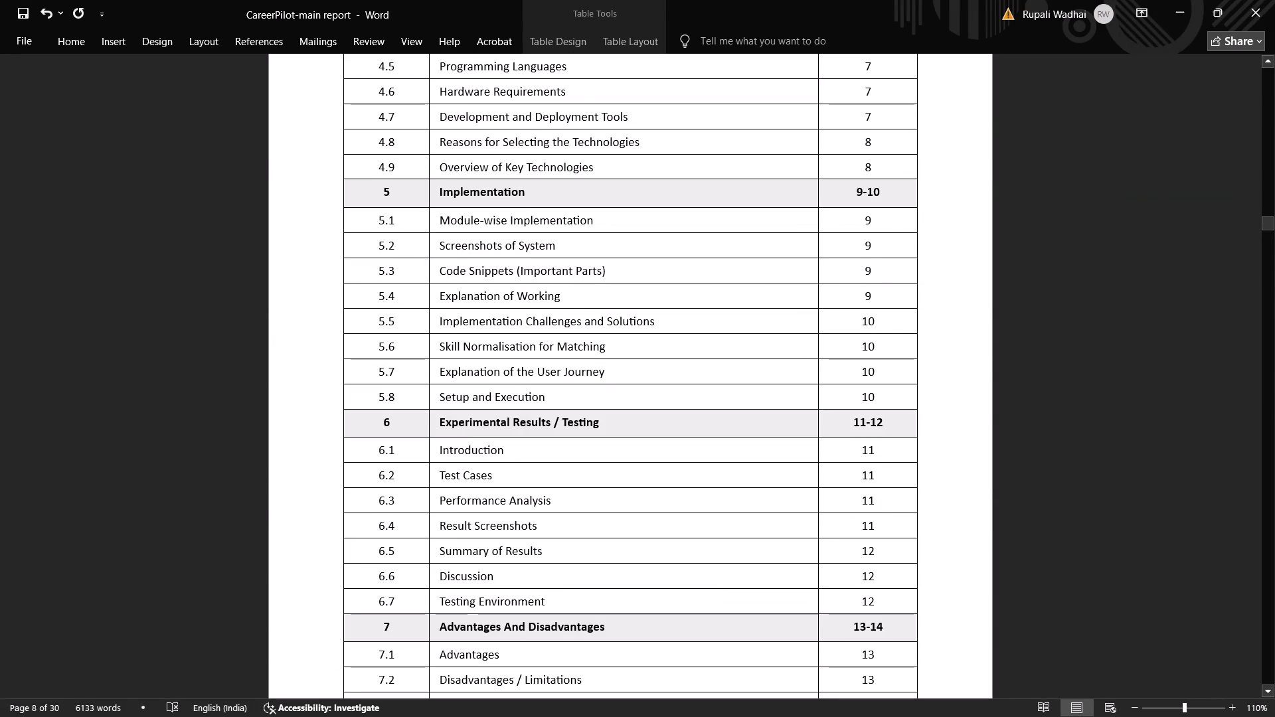
pyautogui.press('BackSpace')
pyautogui.press('BackSpace')
pyautogui.press('BackSpace')
pyautogui.press('BackSpace')
pyautogui.press('BackSpace')
pyautogui.press('BackSpace')
pyautogui.press('BackSpace')
pyautogui.press('BackSpace')
pyautogui.press('BackSpace')
pyautogui.press('BackSpace')
pyautogui.press('BackSpace')
pyautogui.press('BackSpace')
pyautogui.press('BackSpace')
pyautogui.press('BackSpace')
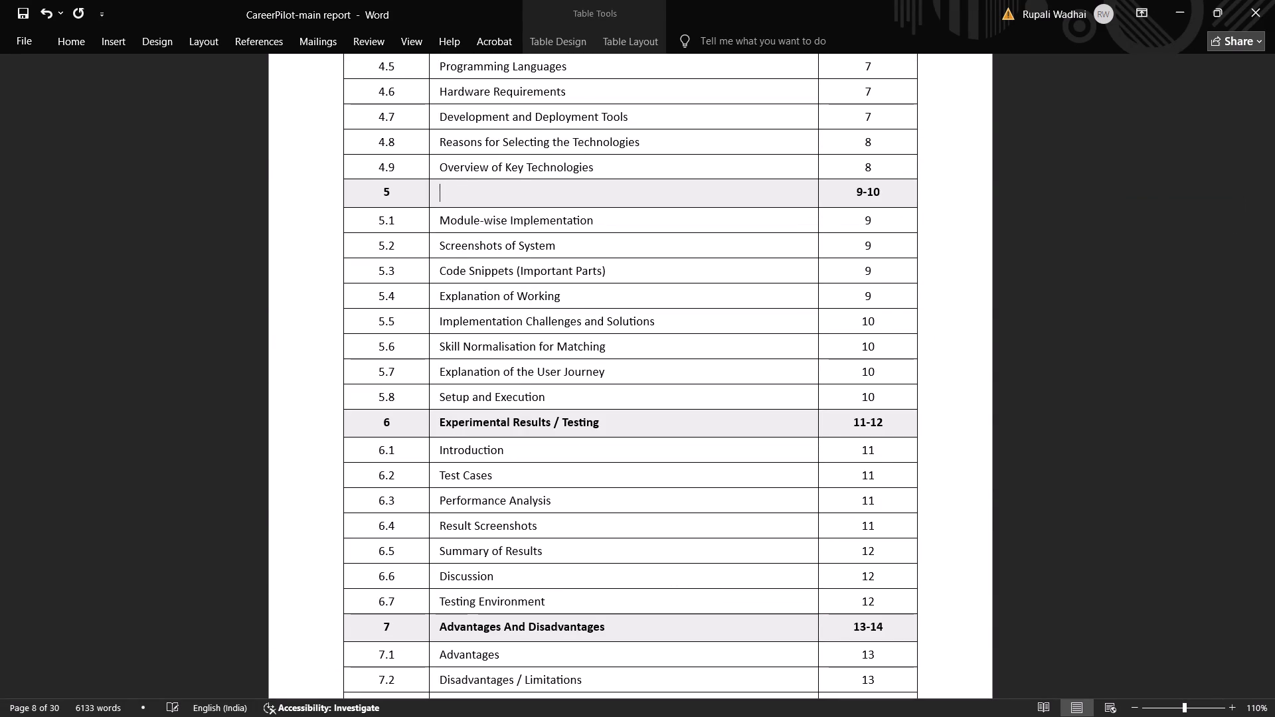
pyautogui.write('Me')
pyautogui.press('BackSpace')
pyautogui.press('BackSpace')
pyautogui.press('BackSpace')
pyautogui.hotkey('ctrl', 'z')
pyautogui.hotkey('ctrl', 'z')
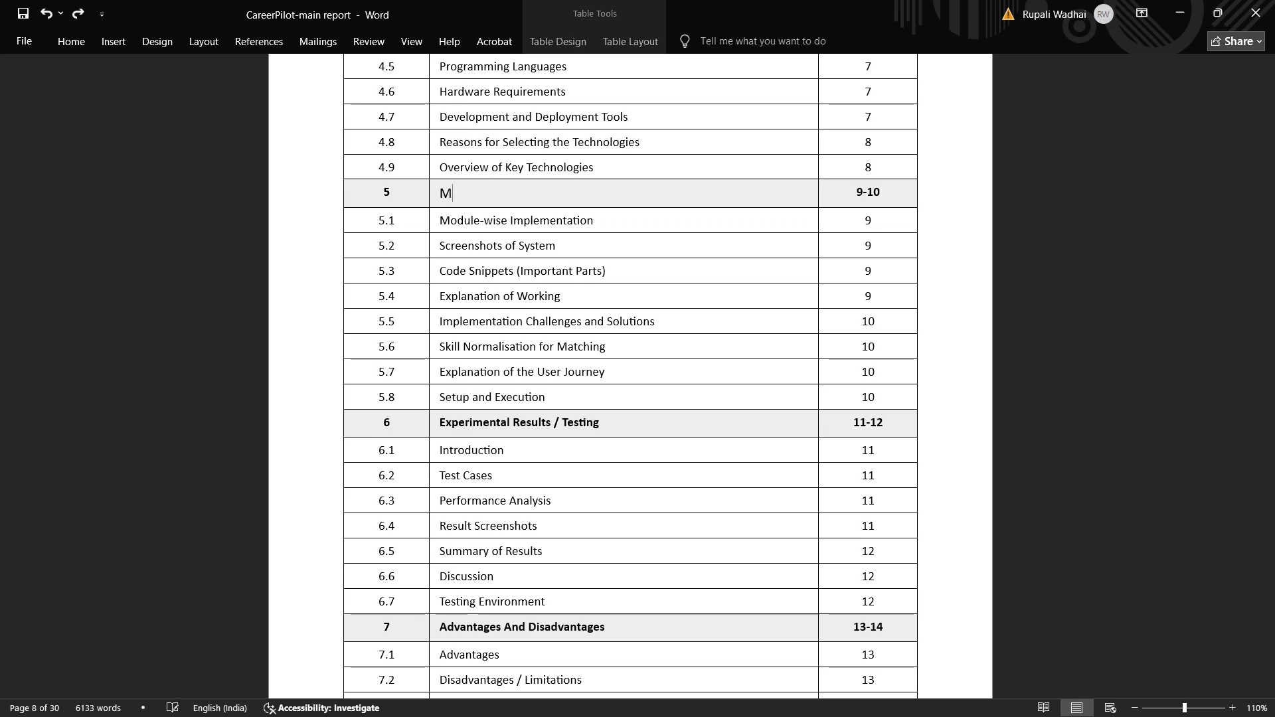
pyautogui.hotkey('ctrl', 'z')
pyautogui.hotkey('ctrl', 'z')
pyautogui.hotkey('ctrl', 'z')
pyautogui.write('Metho')
pyautogui.write('dolo')
pyautogui.write('gy')
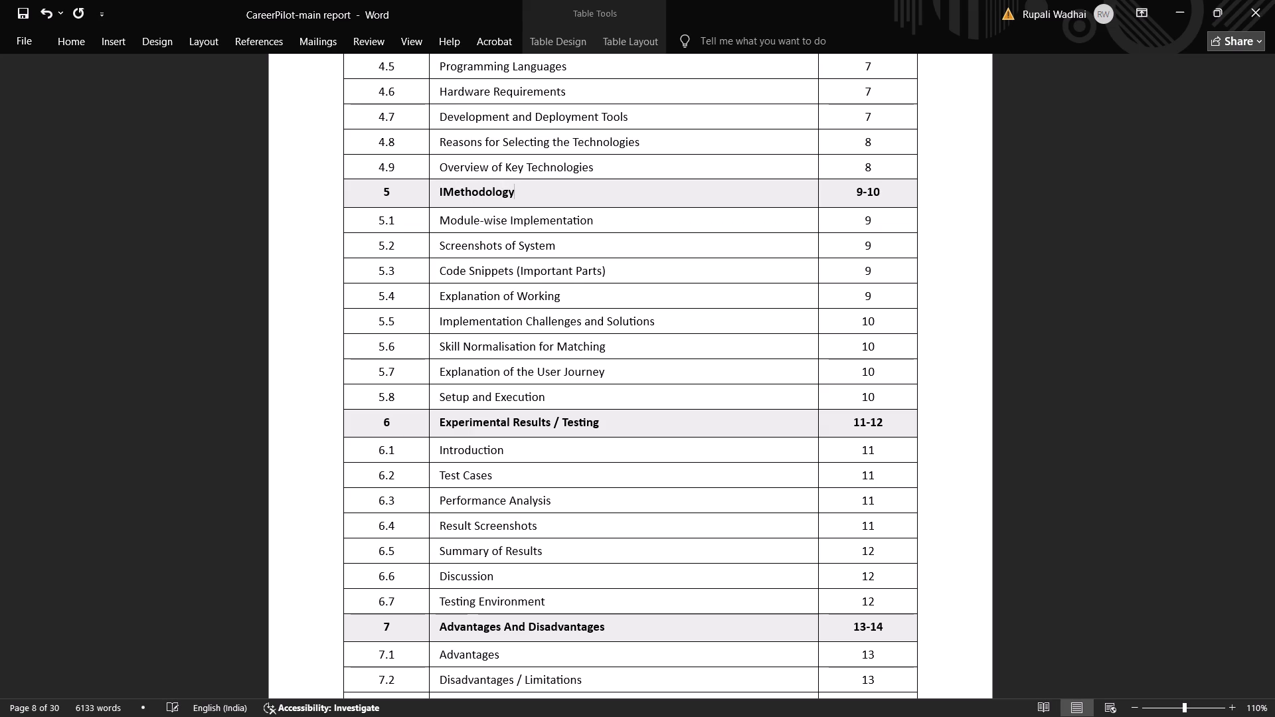
pyautogui.press('Left')
pyautogui.press('Left')
pyautogui.press('Left')
pyautogui.press('Left')
pyautogui.press('Left')
pyautogui.press('Left')
pyautogui.press('Left')
pyautogui.press('Left')
pyautogui.press('Left')
pyautogui.press('Left')
pyautogui.press('Left')
pyautogui.press('BackSpace')
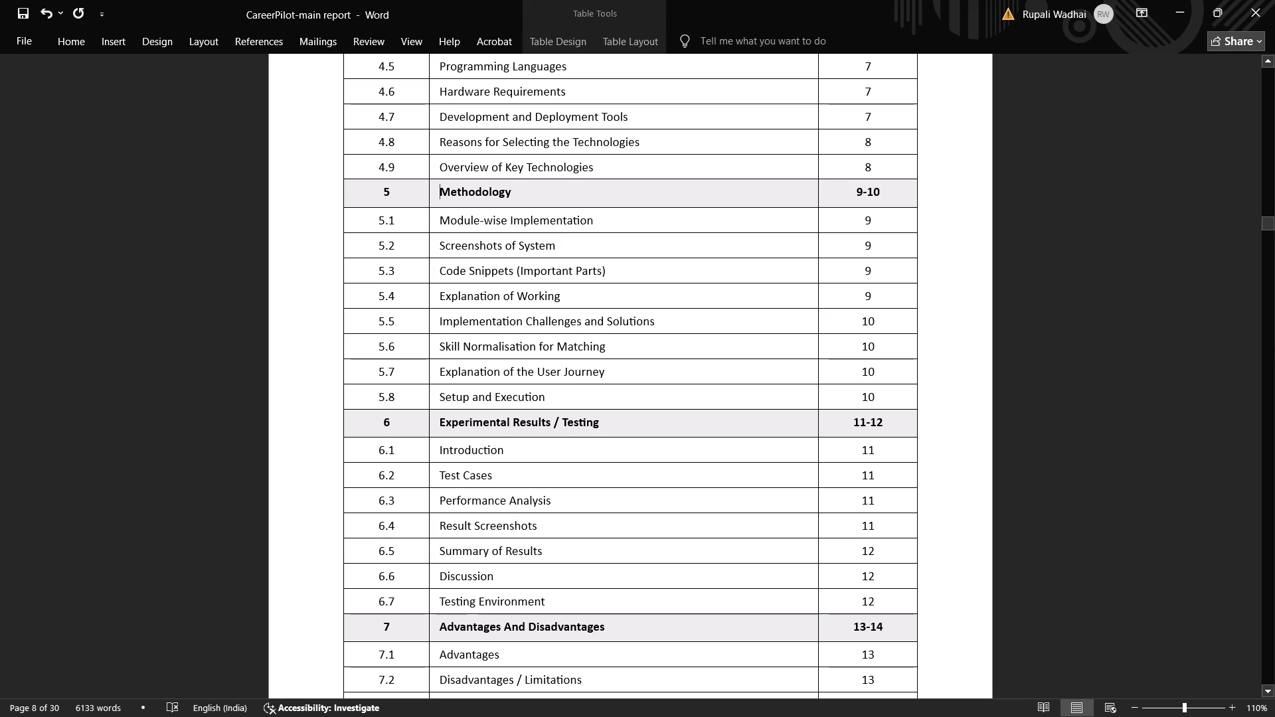
# Compare the Chapter 5 heading and its section headings in the body with their table of contents entries.
pyautogui.moveTo(1266, 225); pyautogui.dragTo(1274, 465)
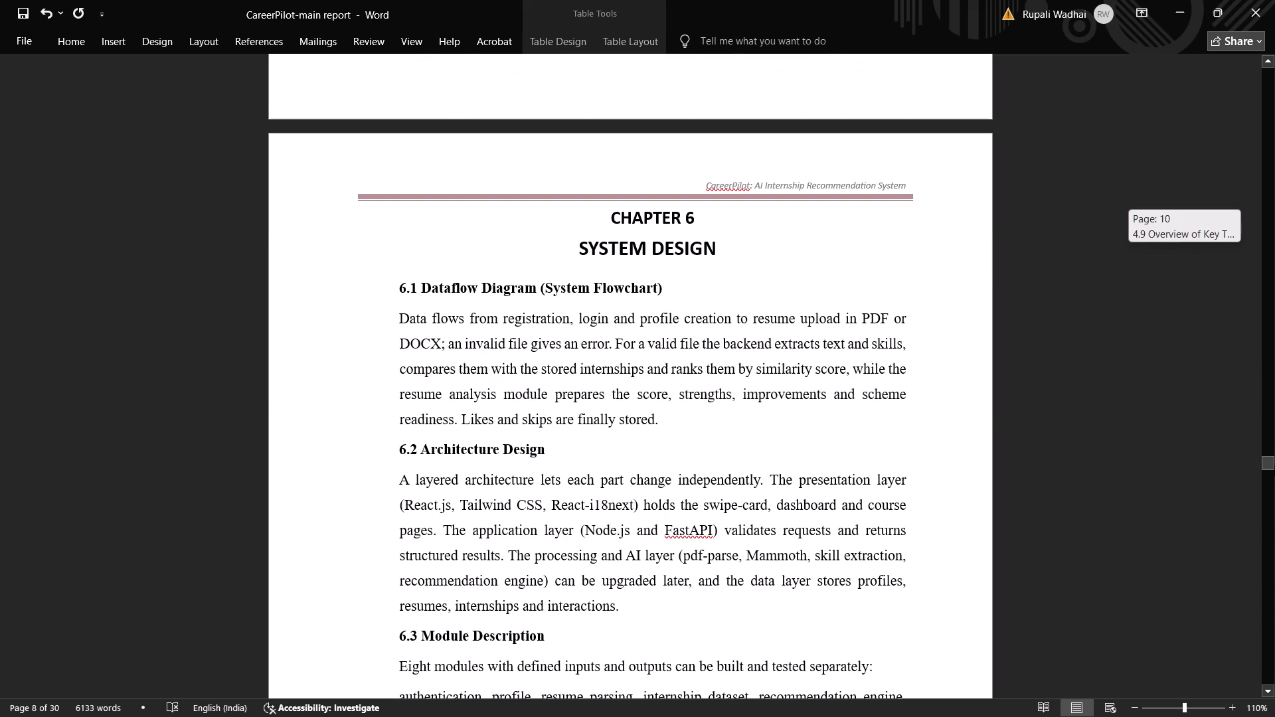
pyautogui.moveTo(1274, 465); pyautogui.dragTo(1274, 416)
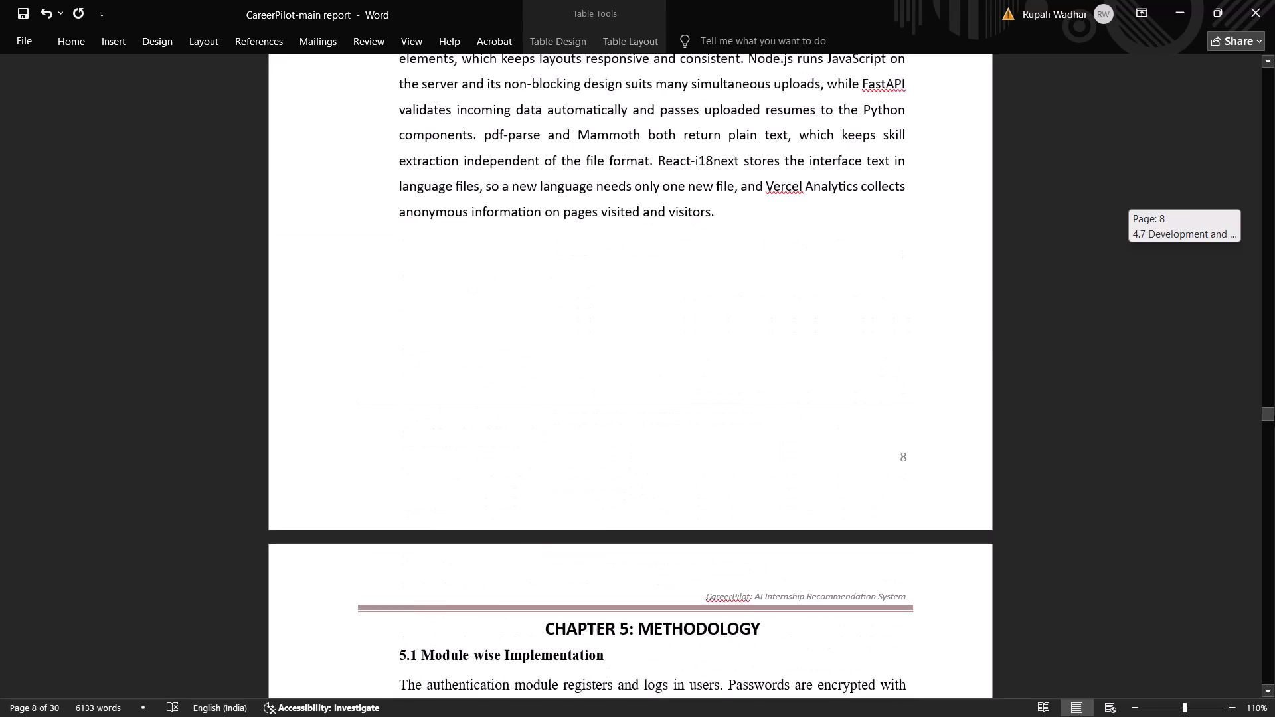
pyautogui.moveTo(1274, 416); pyautogui.dragTo(1274, 401)
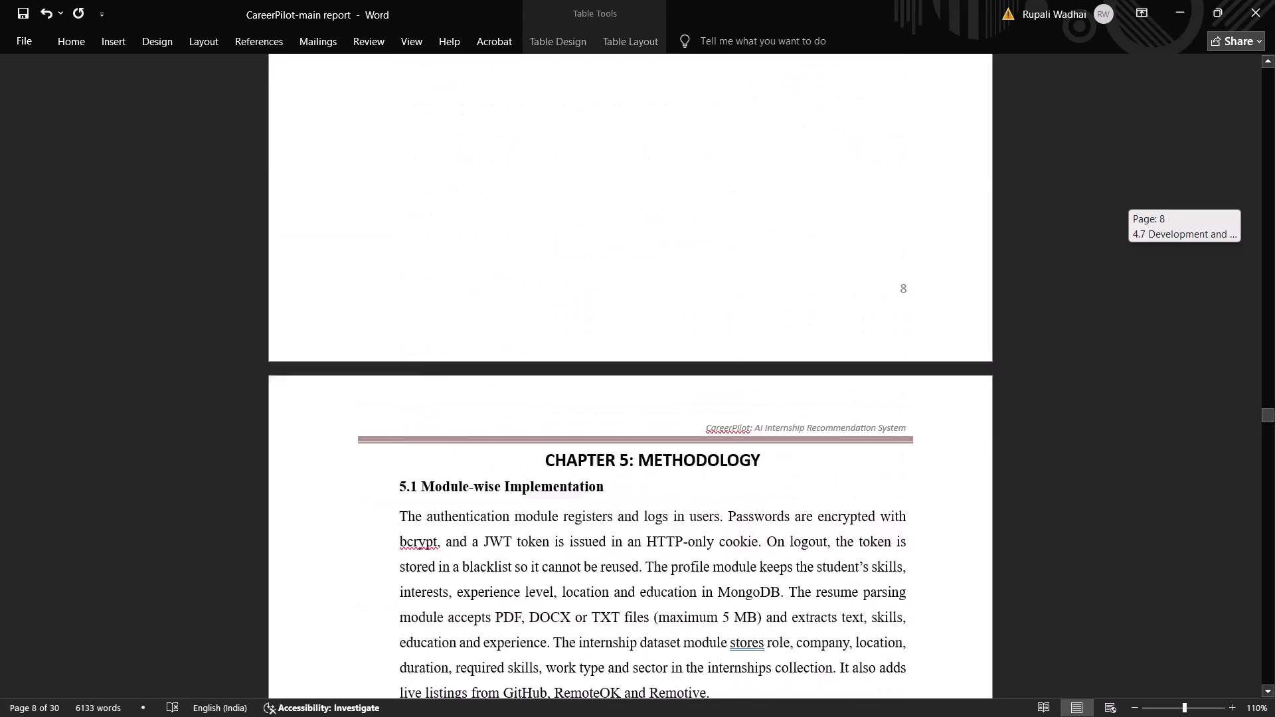
pyautogui.moveTo(1274, 401); pyautogui.dragTo(1274, 255)
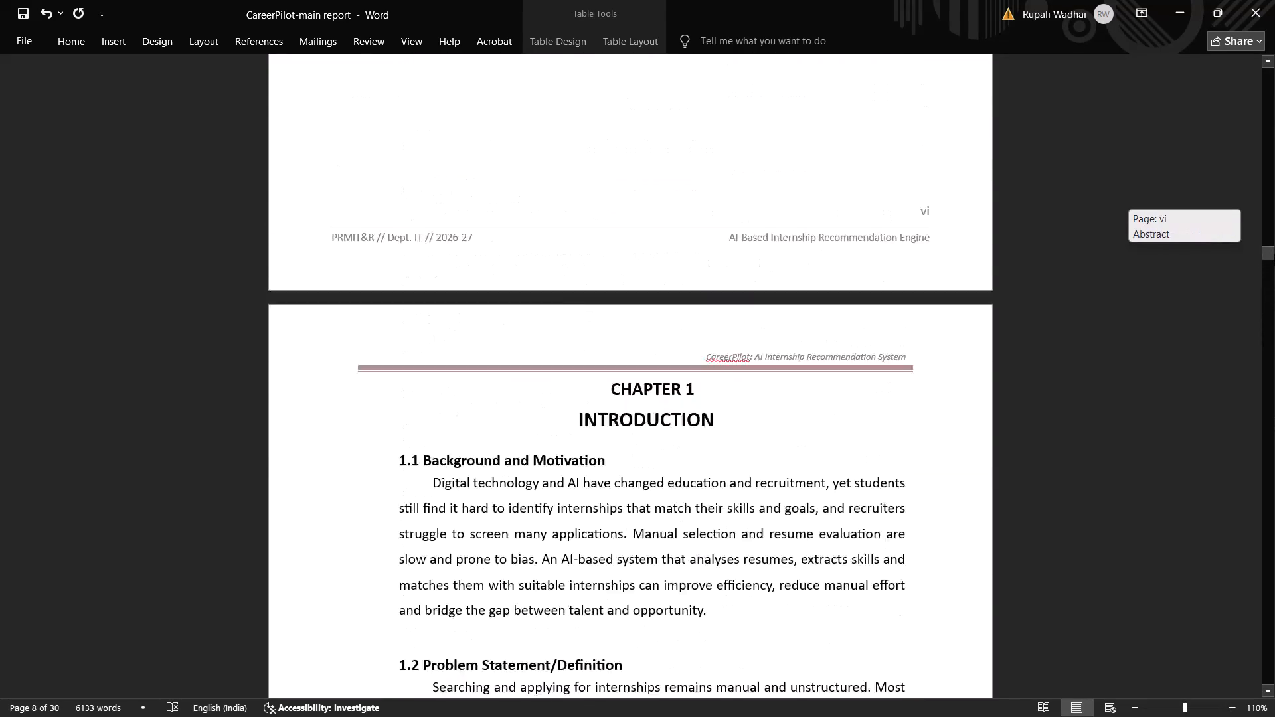
pyautogui.moveTo(1274, 255); pyautogui.dragTo(1272, 225)
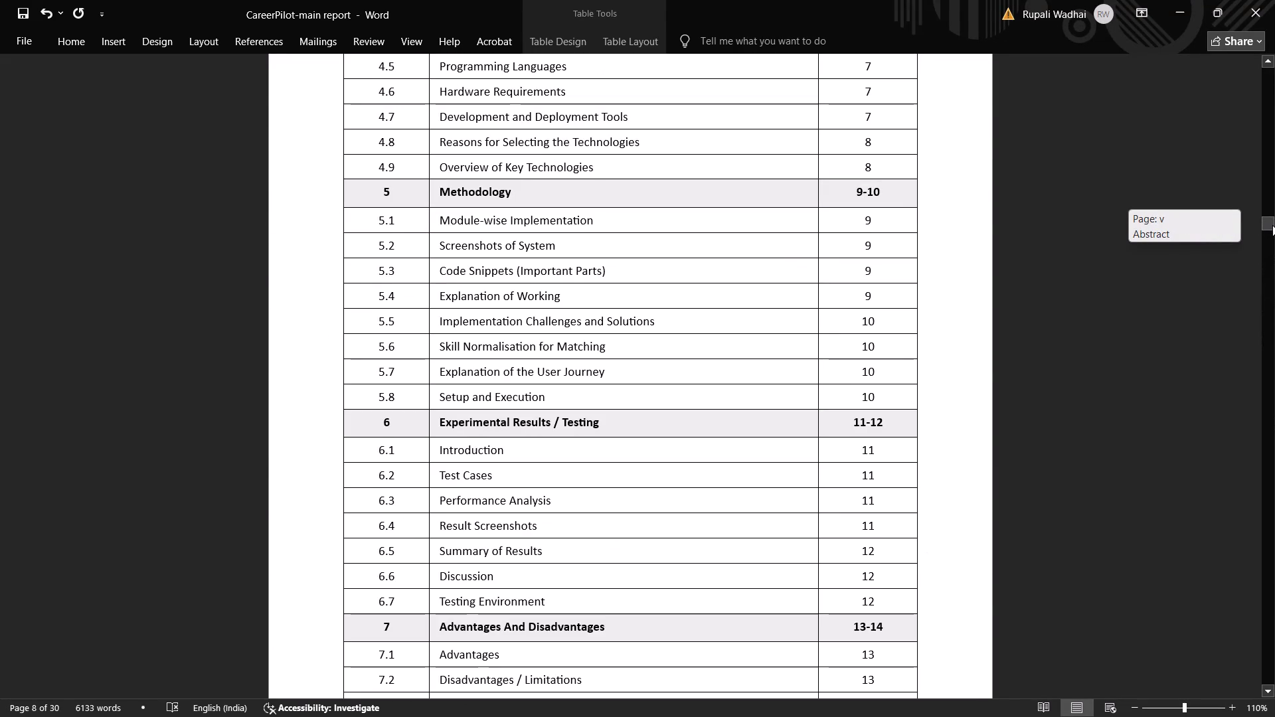
pyautogui.moveTo(1272, 225); pyautogui.dragTo(1274, 343)
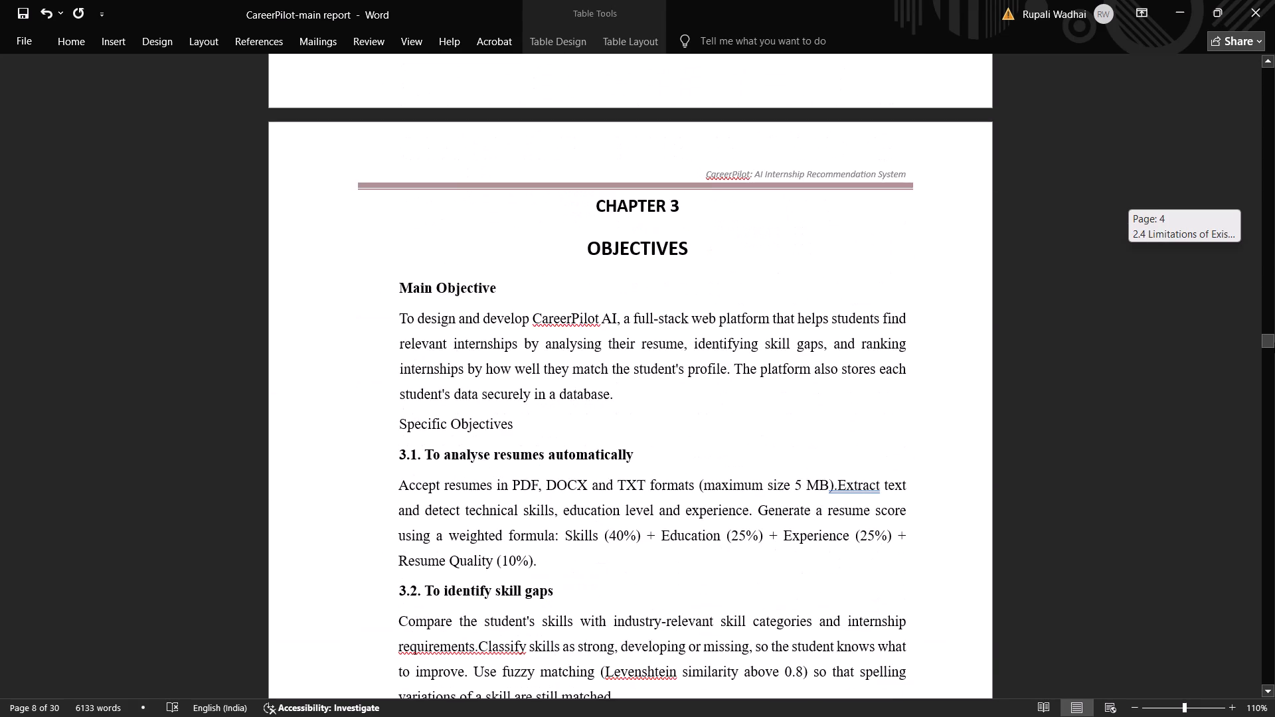
pyautogui.moveTo(1274, 343); pyautogui.dragTo(1274, 415)
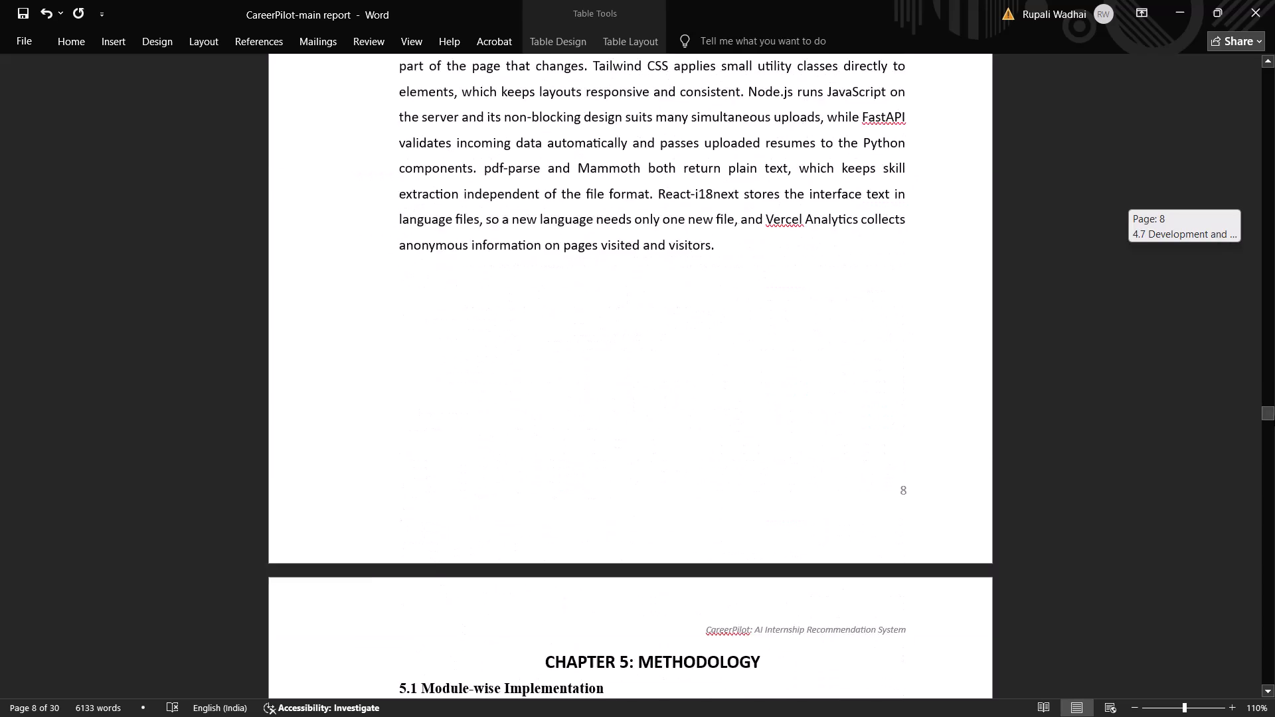
pyautogui.moveTo(1274, 415); pyautogui.dragTo(1274, 438)
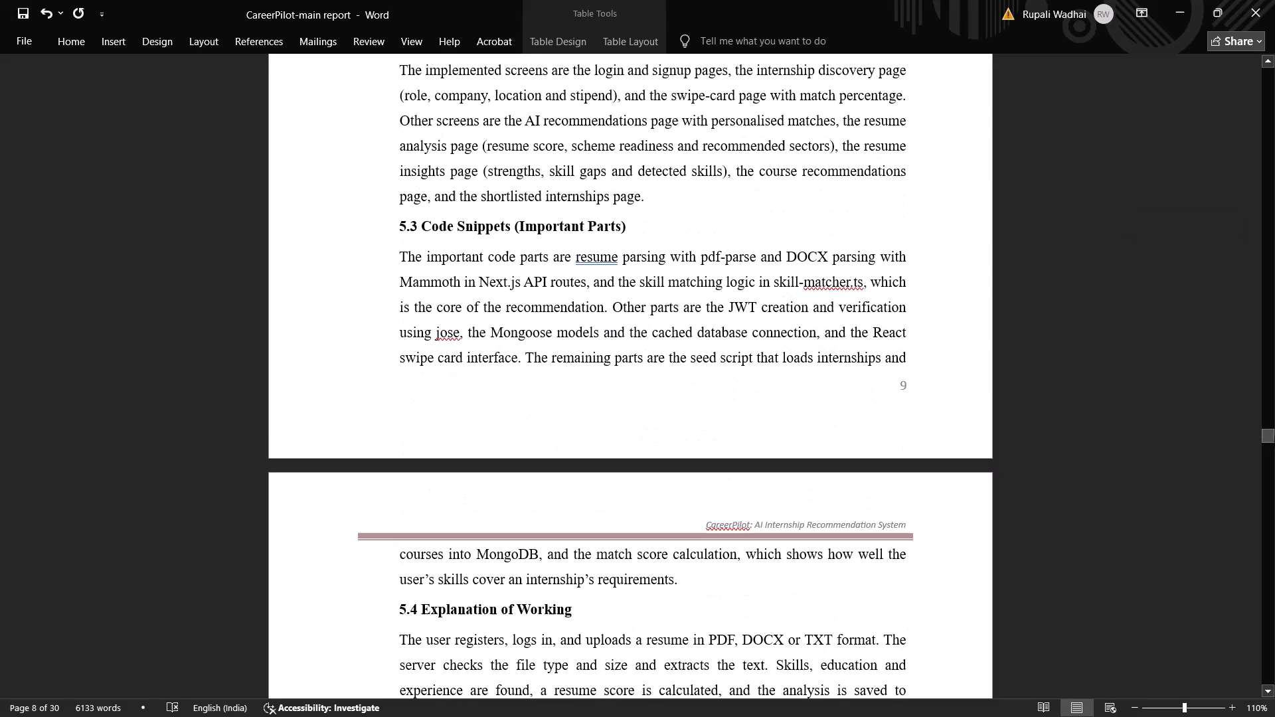
# Insert the CareerPilot sign-in page screenshot from the CareerPilot doc folder on a new line below the Section 5.2 paragraph.
pyautogui.scroll(3, 719, 310)
pyautogui.click(713, 315)
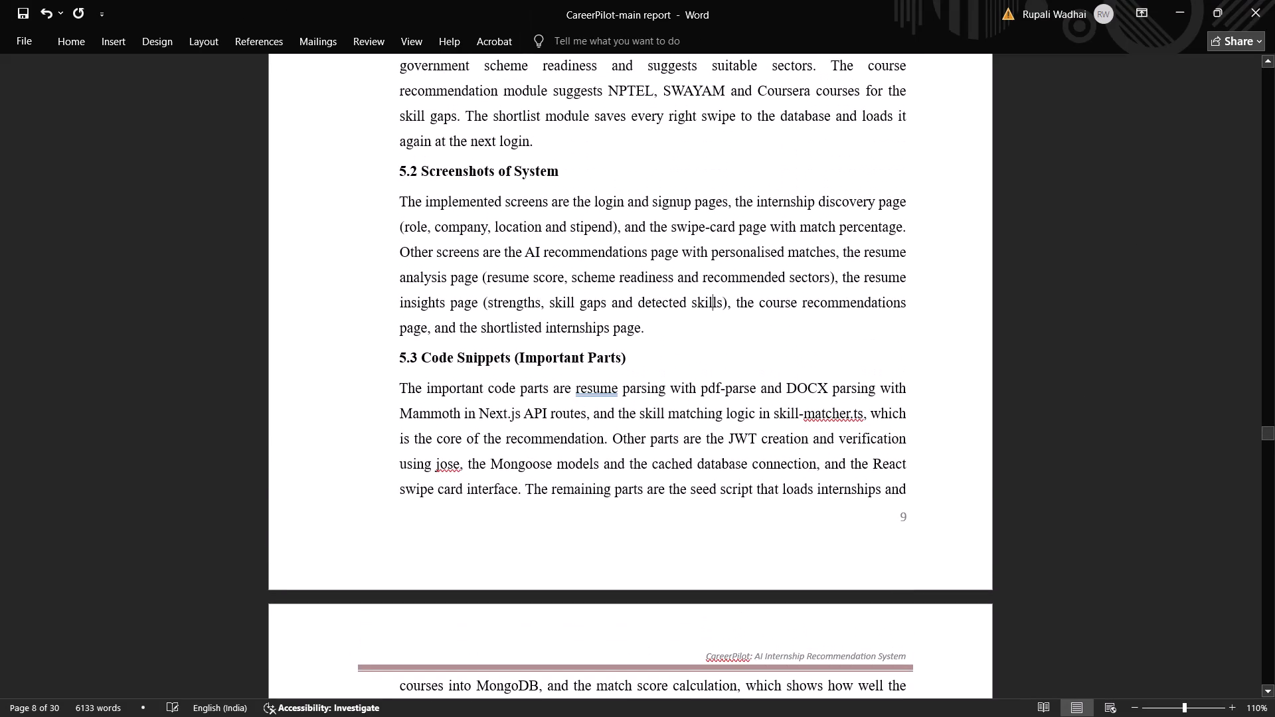
pyautogui.click(691, 350)
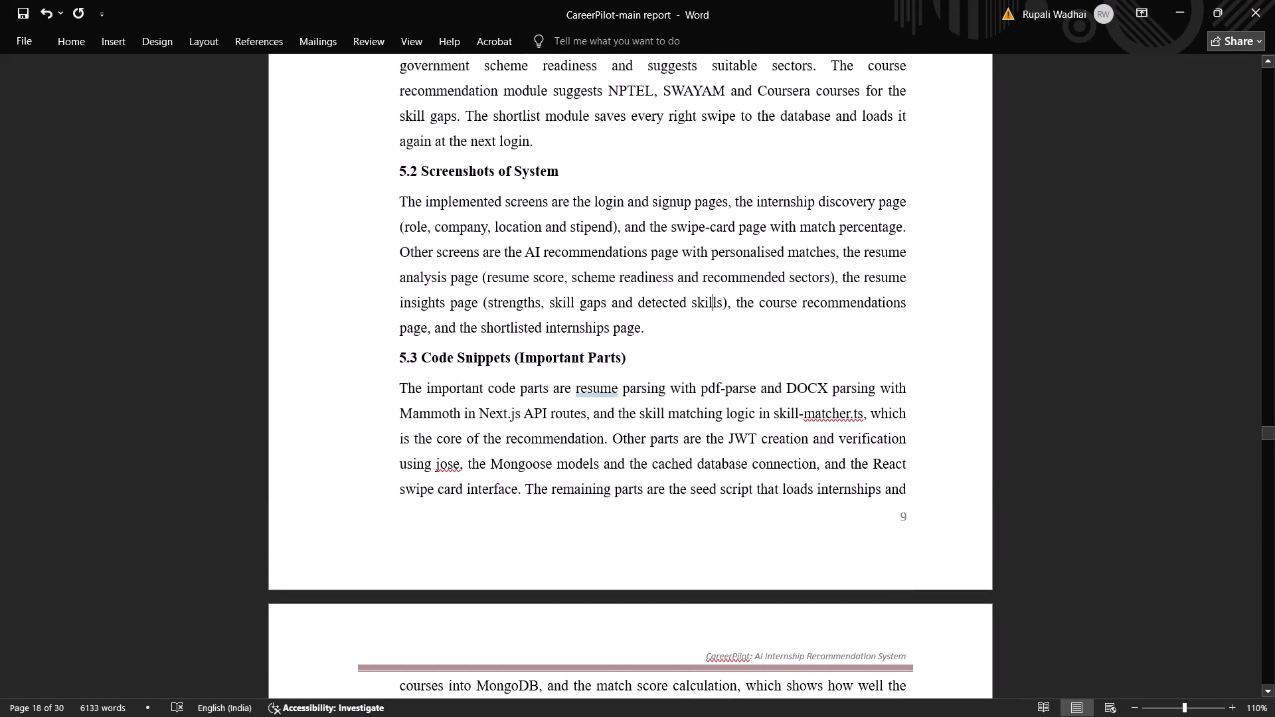
pyautogui.click(673, 333)
pyautogui.press('Return')
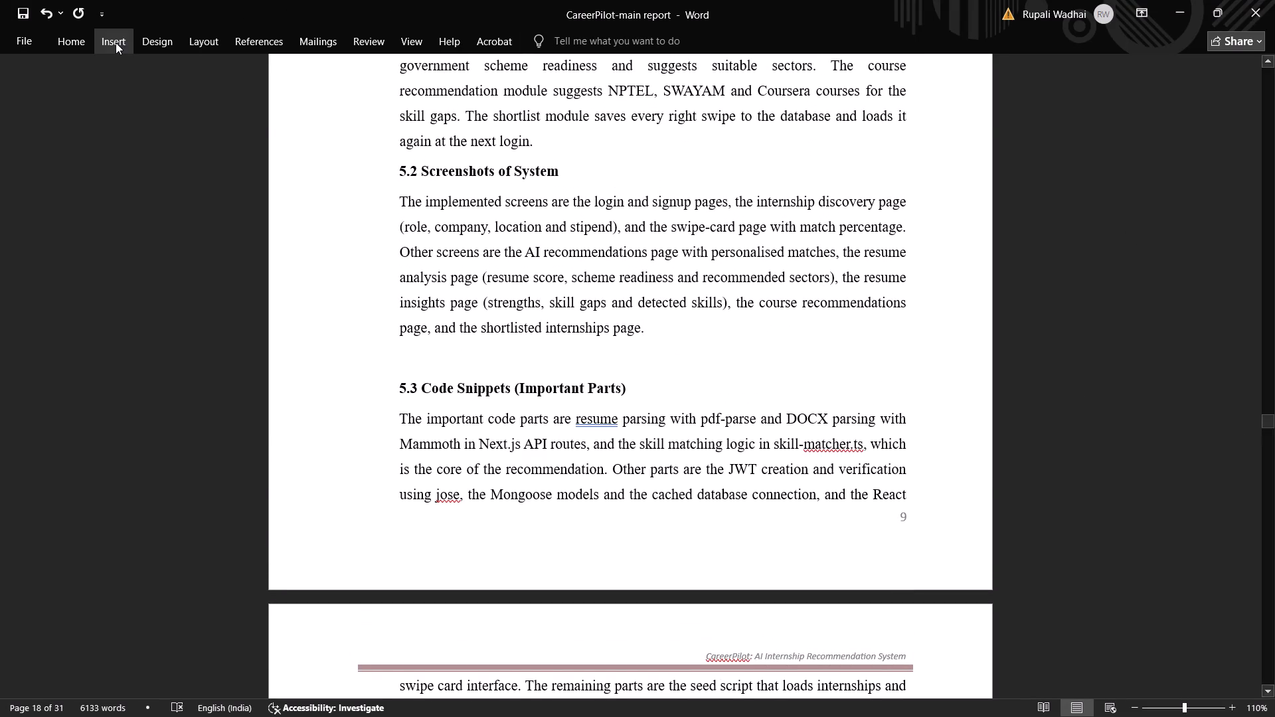
pyautogui.click(115, 42)
pyautogui.click(173, 87)
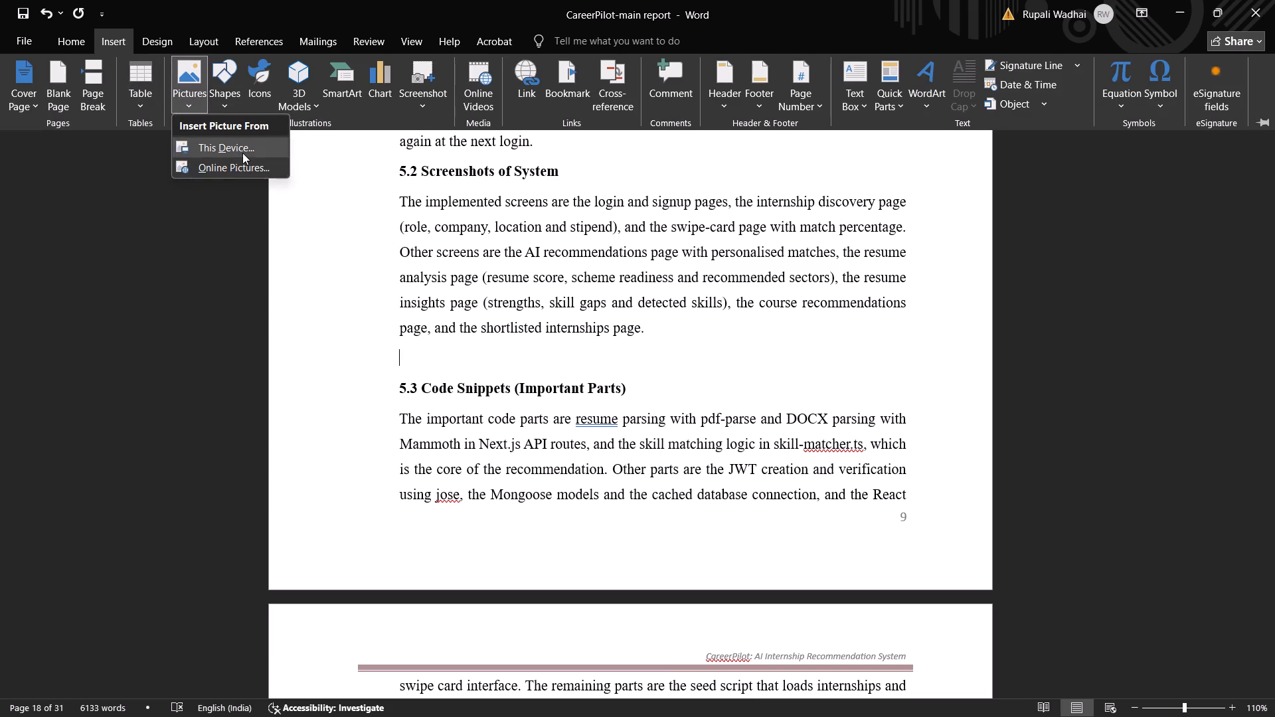
pyautogui.click(242, 153)
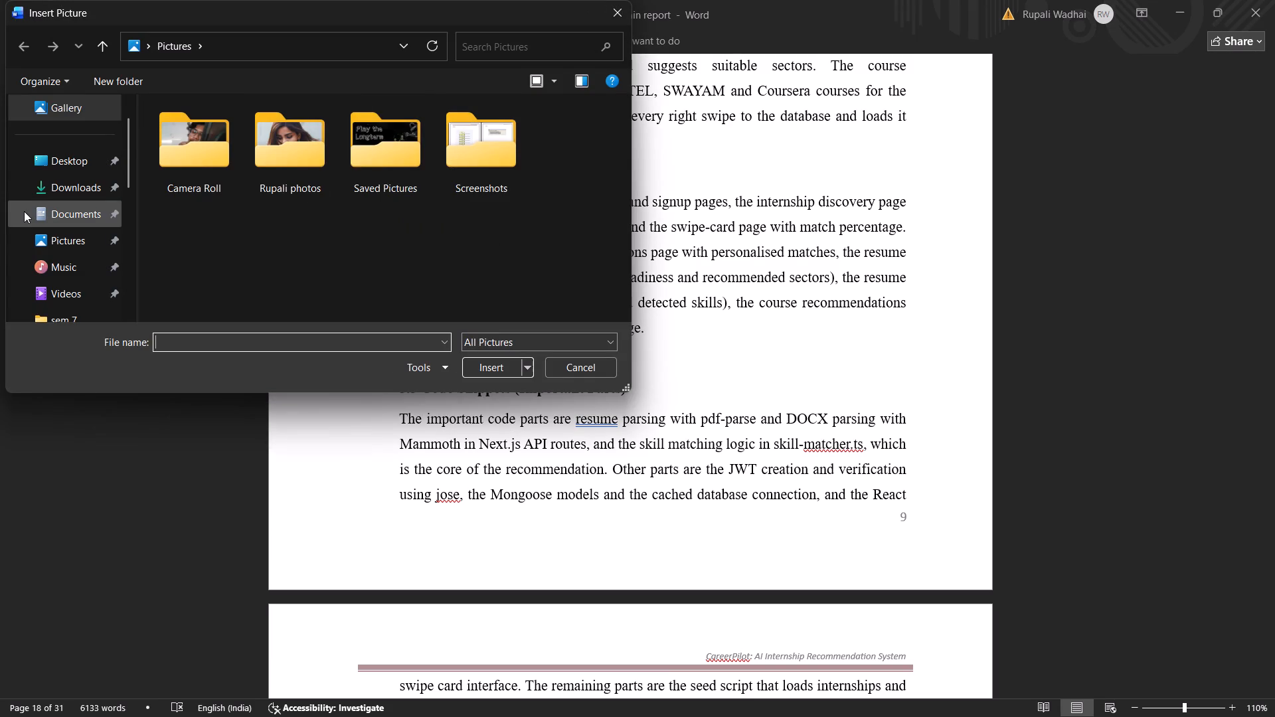
pyautogui.scroll(-2, 53, 243)
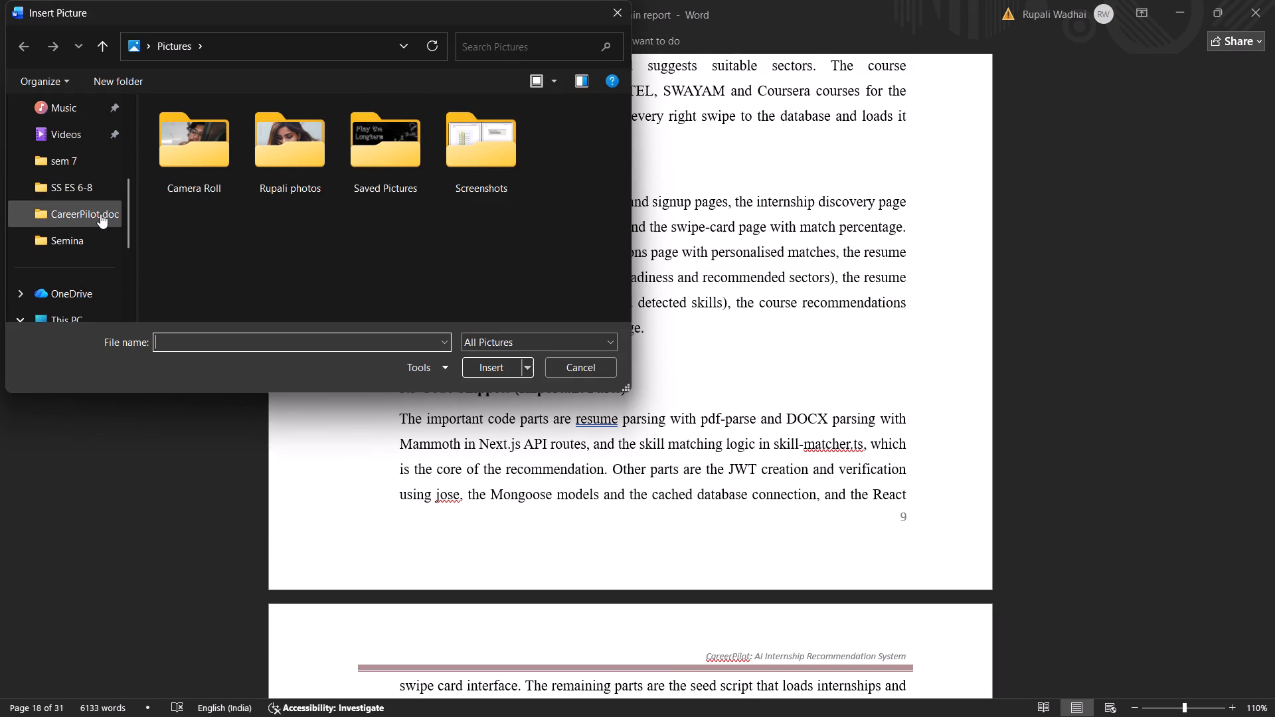
pyautogui.click(100, 214)
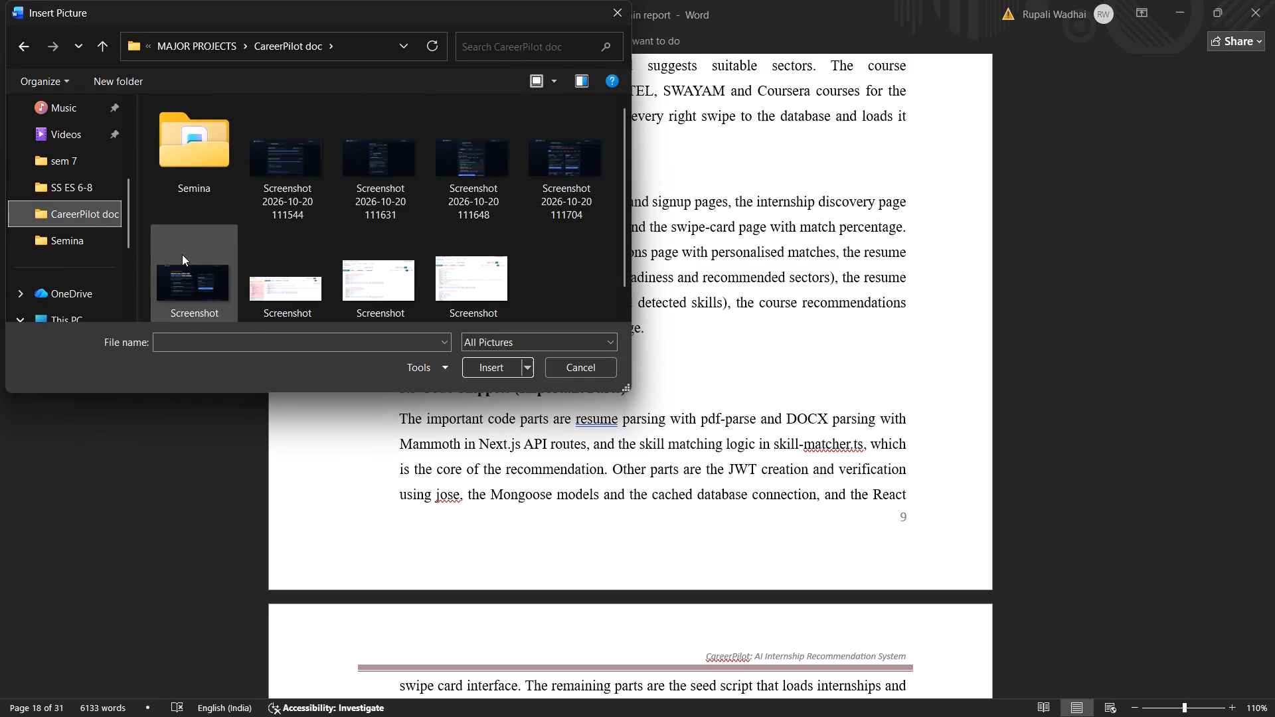
pyautogui.click(182, 256)
pyautogui.click(469, 362)
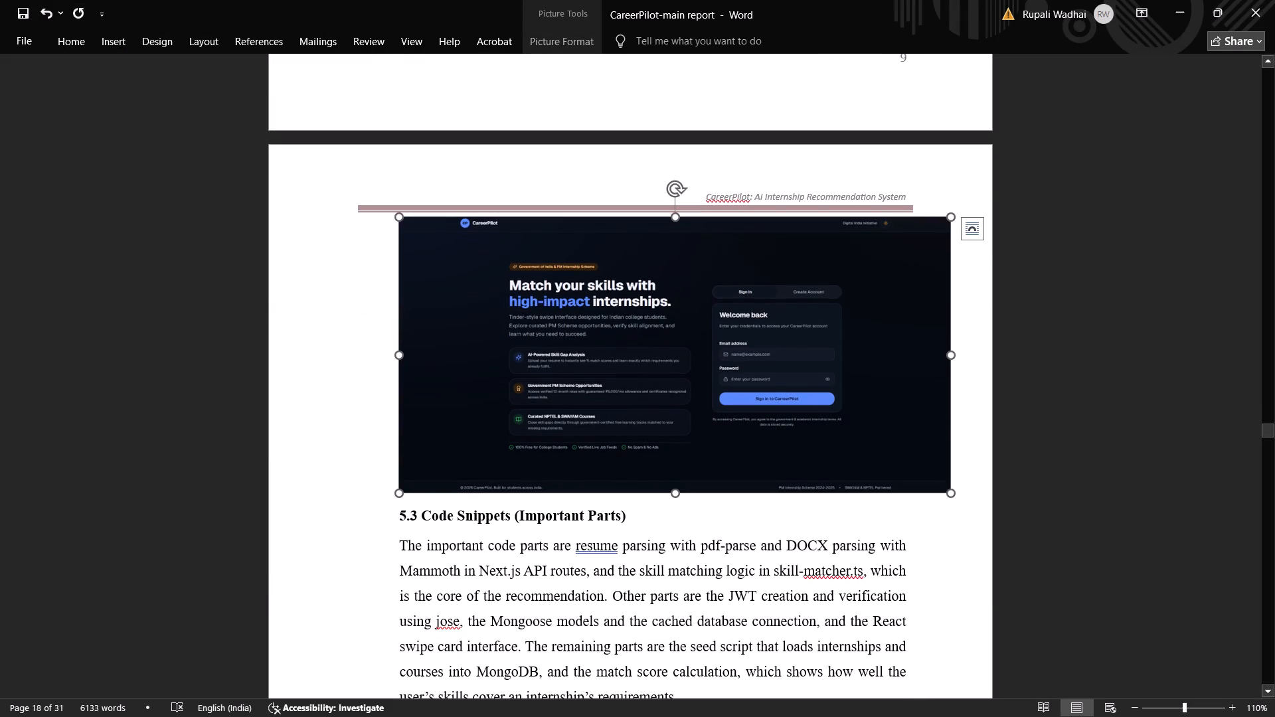
# Resize the sign-in page screenshot proportionally so it fits beneath the Section 5.2 text on page 9.
pyautogui.moveTo(946, 493); pyautogui.dragTo(744, 327)
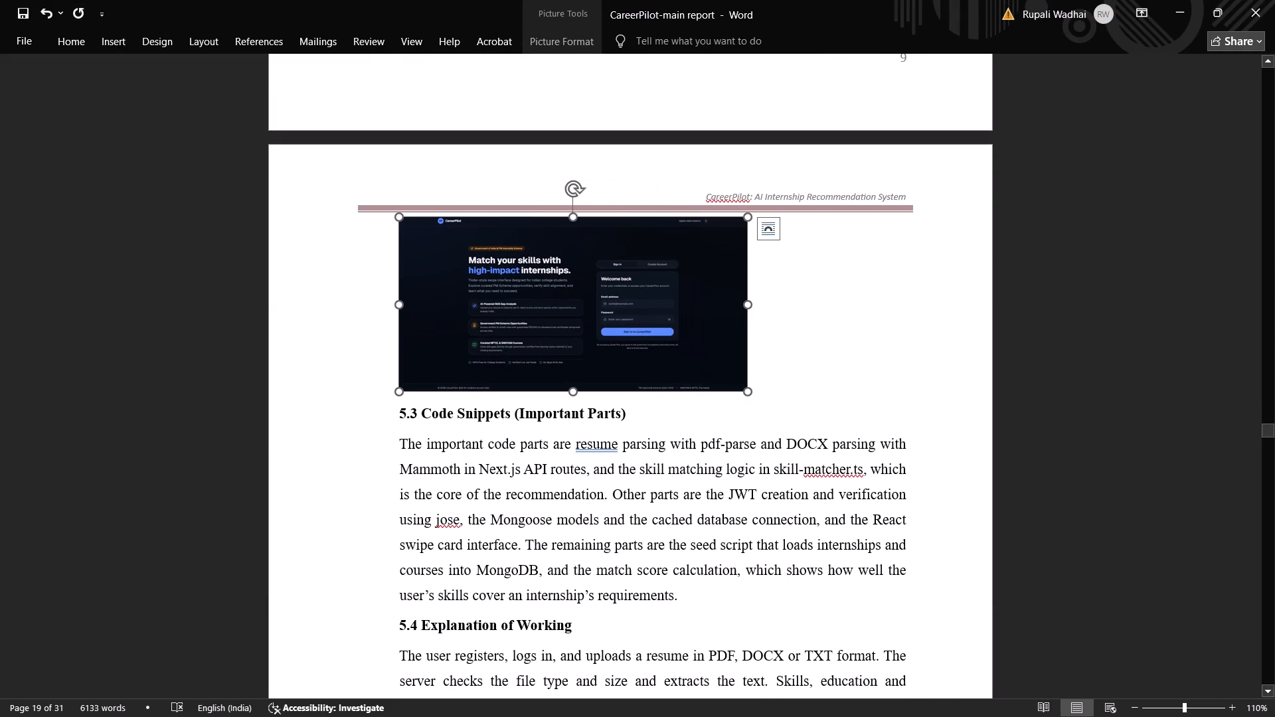
pyautogui.moveTo(747, 392); pyautogui.dragTo(686, 303)
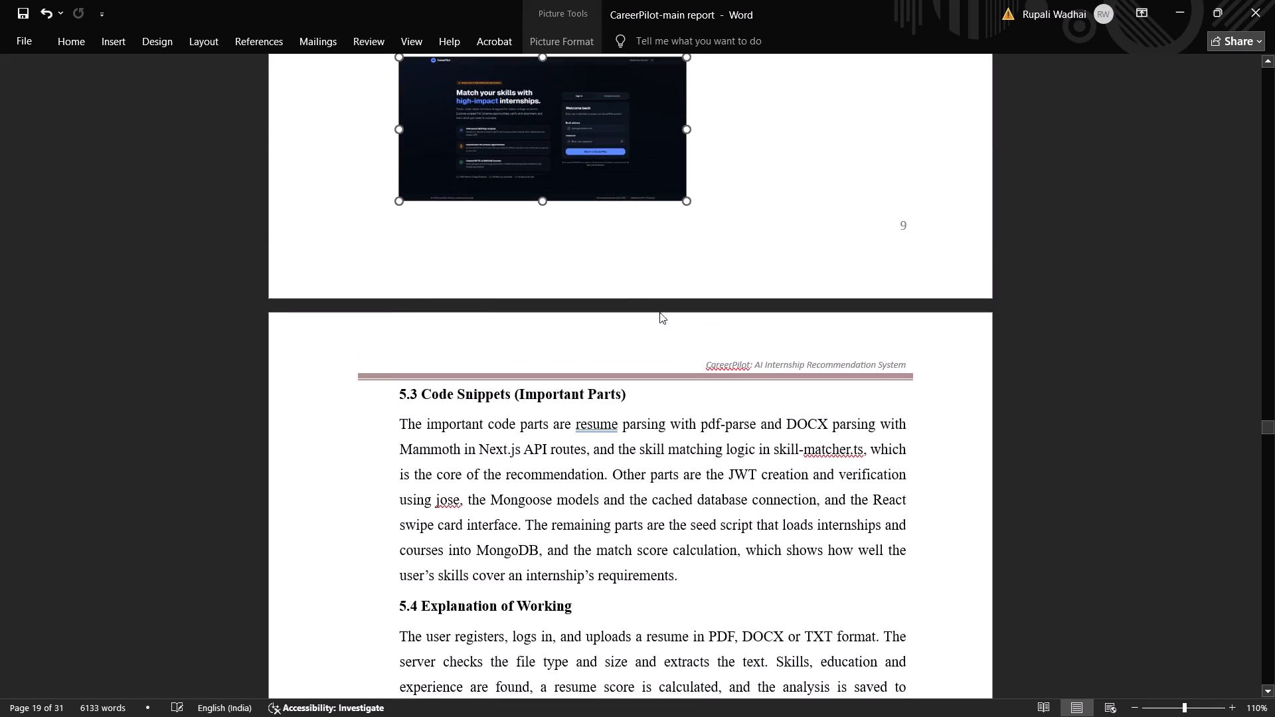
pyautogui.scroll(2, 475, 276)
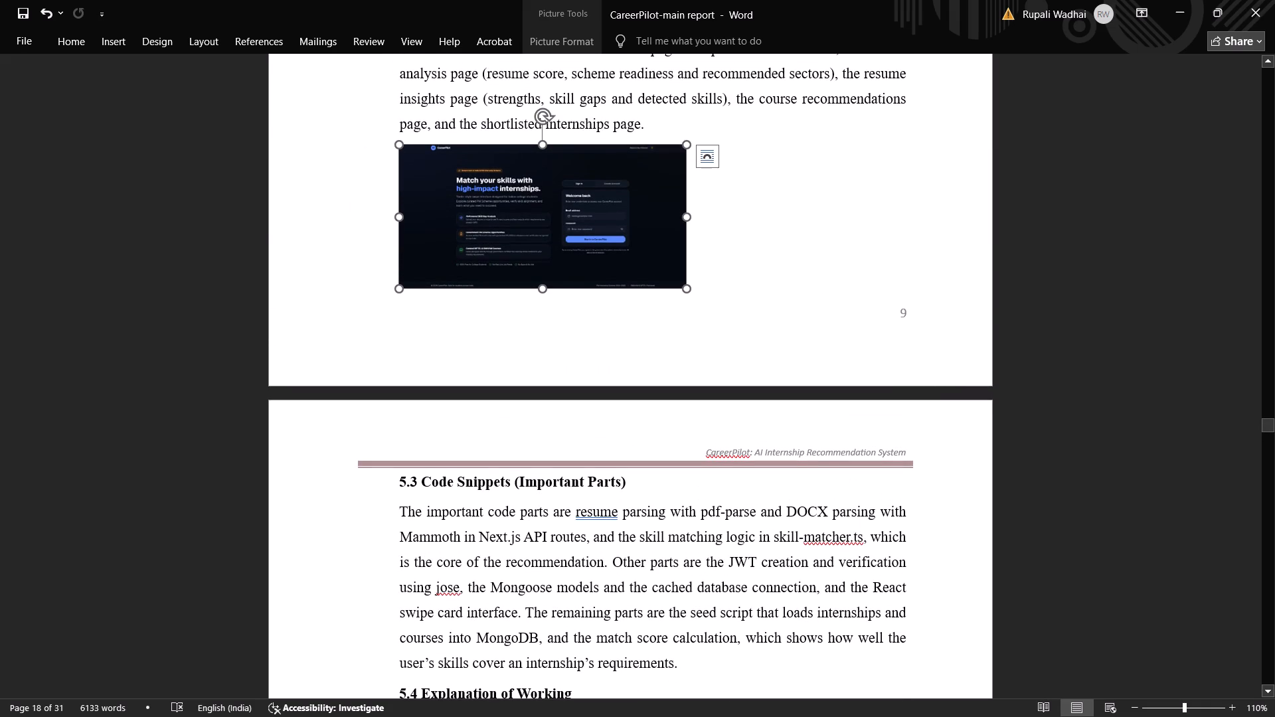
pyautogui.click(371, 146)
pyautogui.click(628, 278)
pyautogui.moveTo(683, 289); pyautogui.dragTo(695, 303)
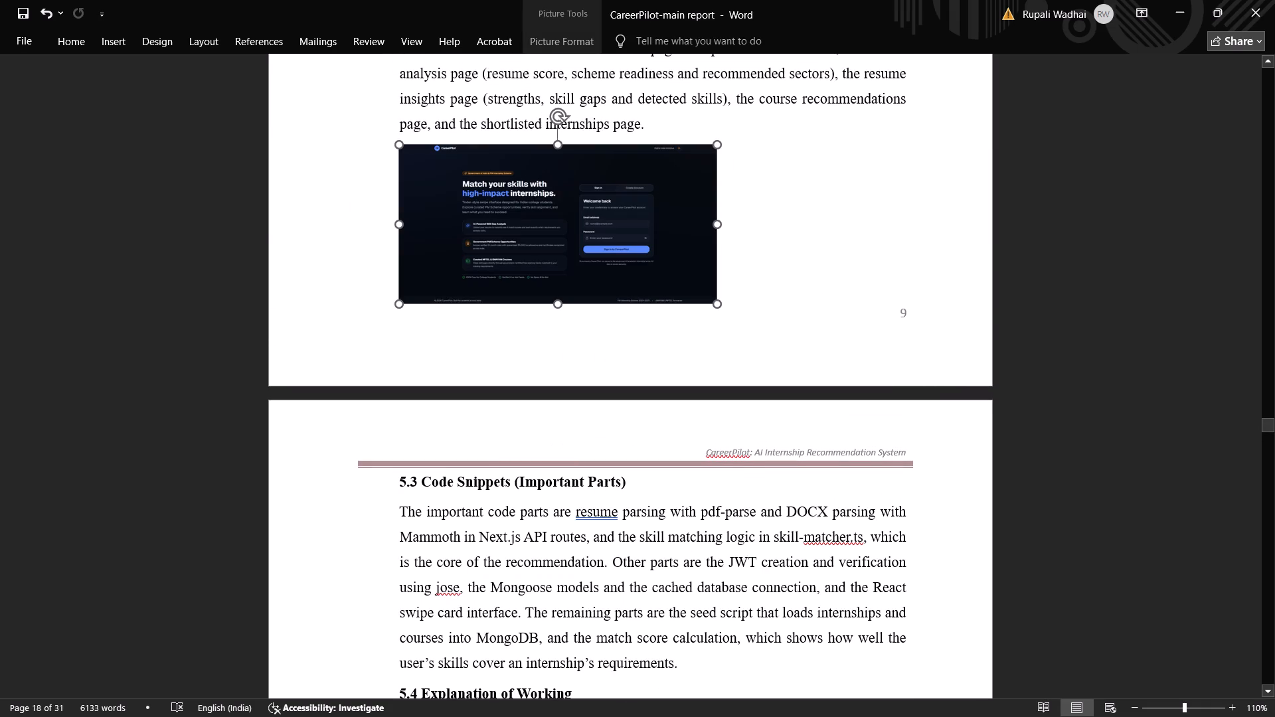
# Insert spaces before the sign-in page screenshot to shift it towards the centre of the text area.
pyautogui.click(365, 157)
pyautogui.click(371, 157)
pyautogui.click(379, 158)
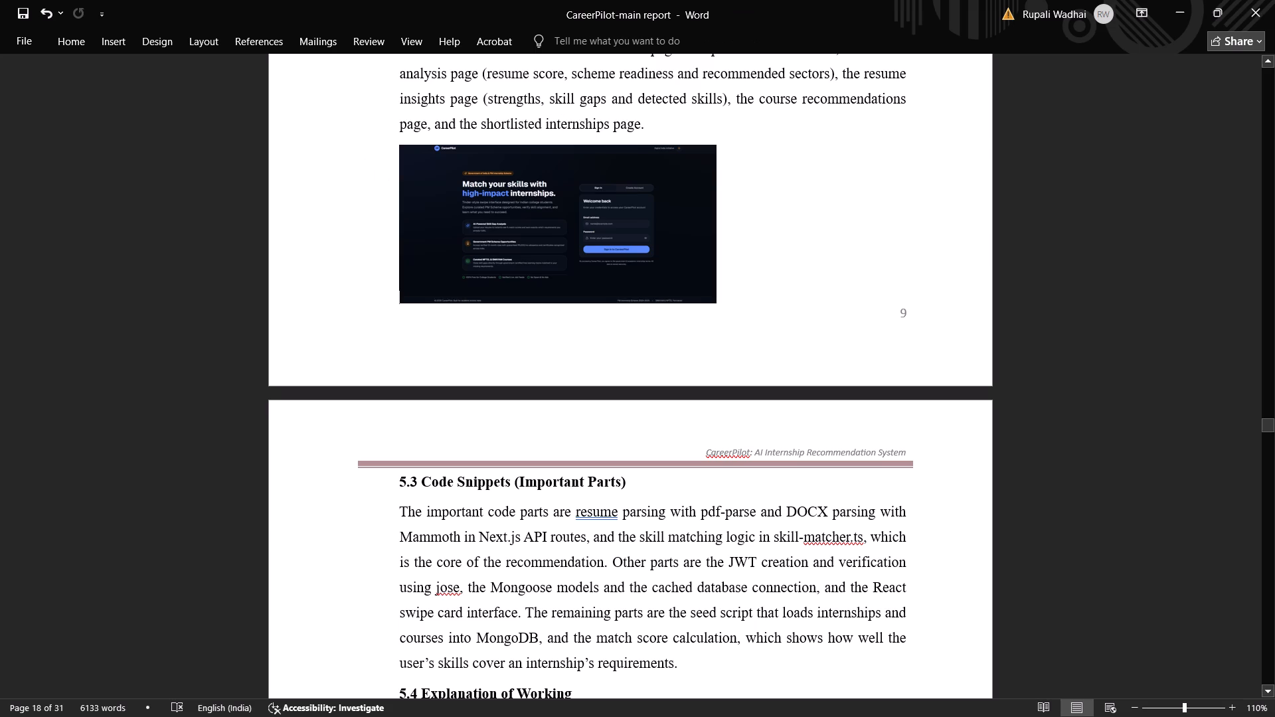
pyautogui.press('space')
pyautogui.press('space')
pyautogui.press('space')
pyautogui.press('space')
pyautogui.press('space')
pyautogui.press('space')
pyautogui.press('space')
pyautogui.press('space')
pyautogui.press('space')
pyautogui.press('space')
pyautogui.press('space')
pyautogui.press('space')
pyautogui.press('space')
pyautogui.press('space')
pyautogui.press('space')
pyautogui.press('space')
pyautogui.press('space')
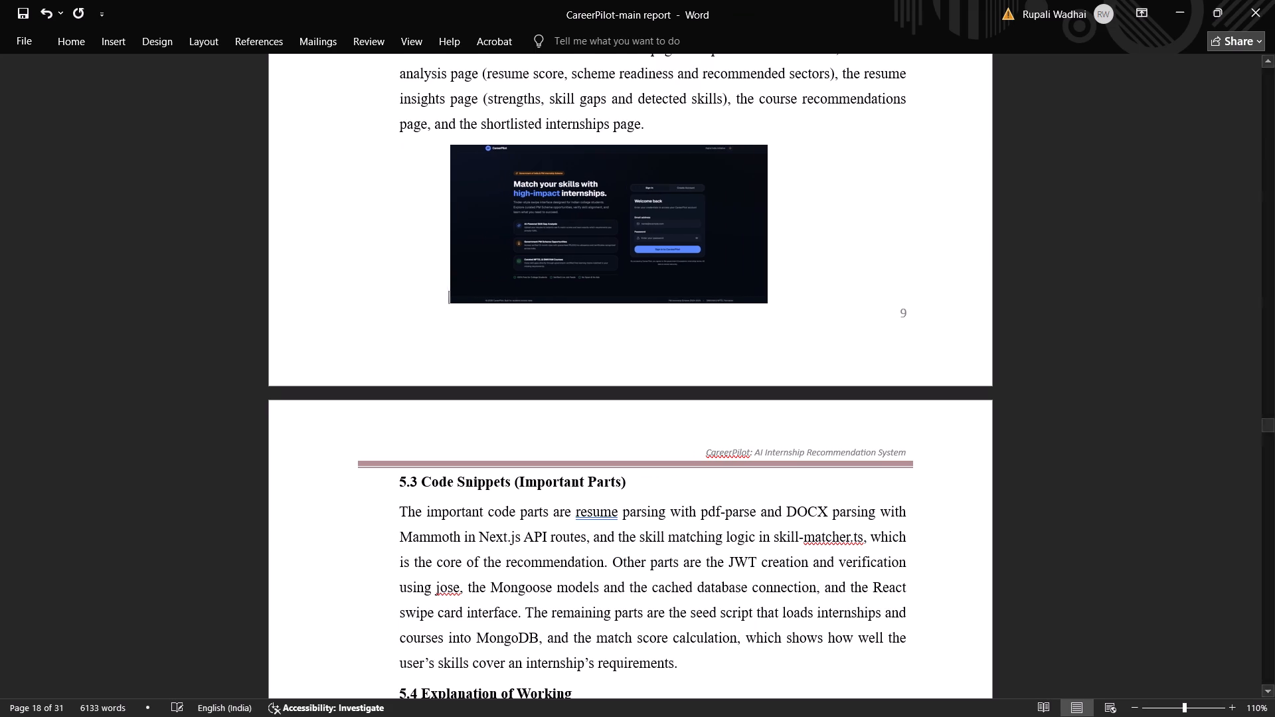
pyautogui.scroll(8, 813, 275)
pyautogui.press('space')
pyautogui.press('space')
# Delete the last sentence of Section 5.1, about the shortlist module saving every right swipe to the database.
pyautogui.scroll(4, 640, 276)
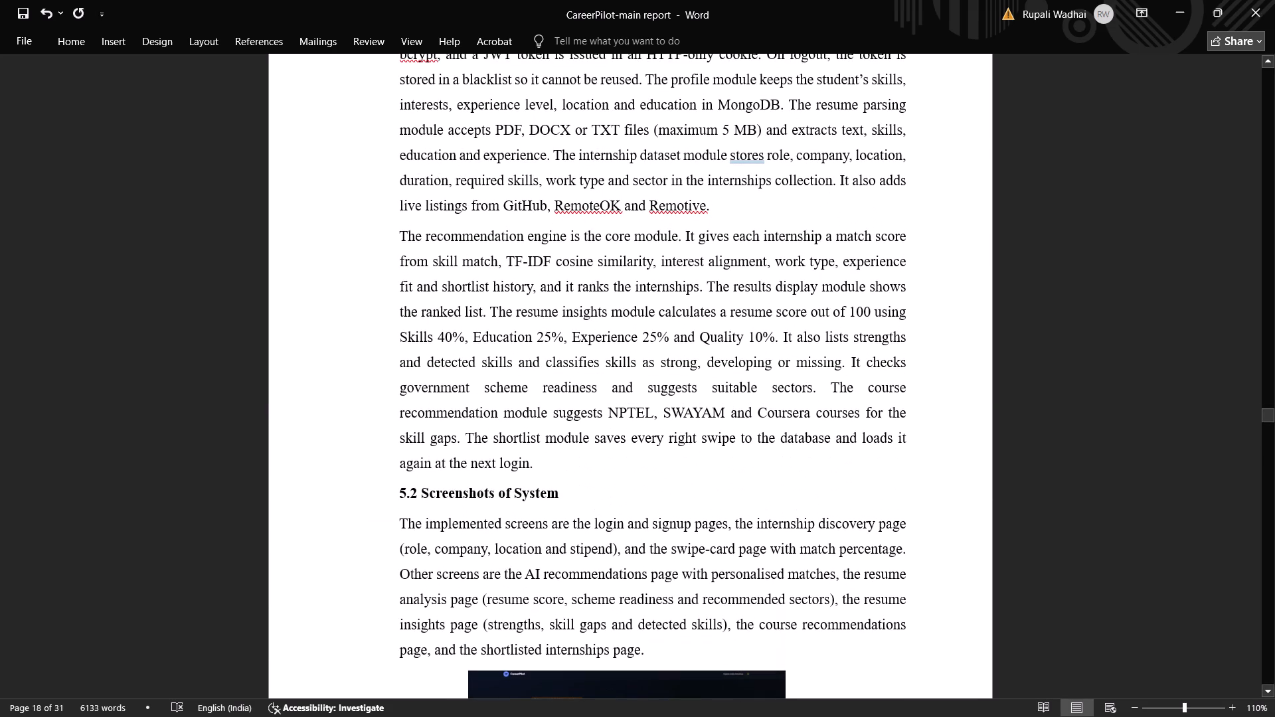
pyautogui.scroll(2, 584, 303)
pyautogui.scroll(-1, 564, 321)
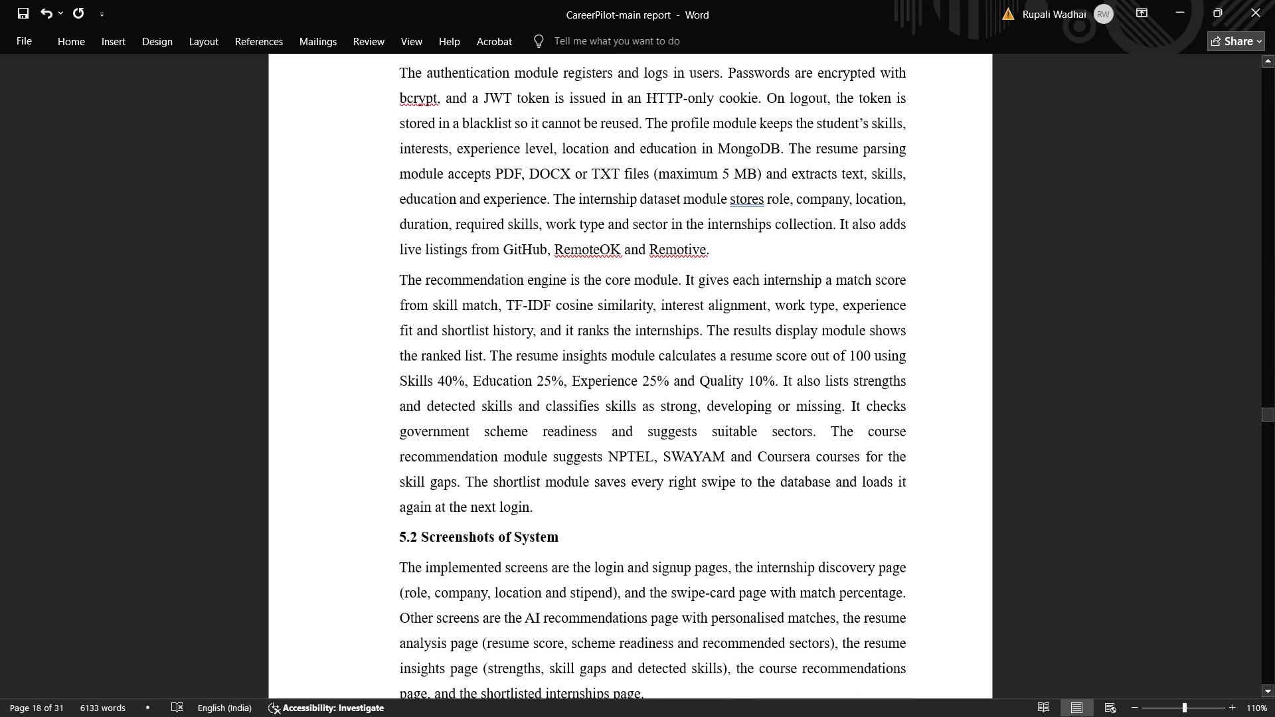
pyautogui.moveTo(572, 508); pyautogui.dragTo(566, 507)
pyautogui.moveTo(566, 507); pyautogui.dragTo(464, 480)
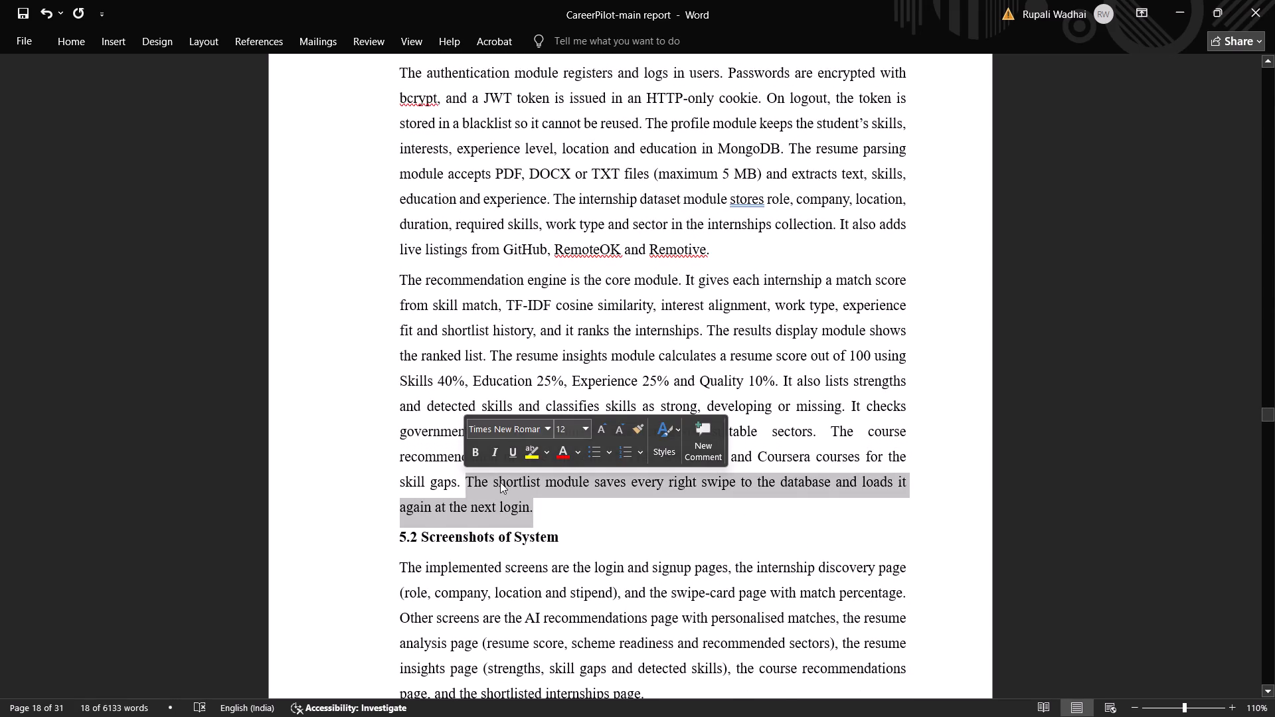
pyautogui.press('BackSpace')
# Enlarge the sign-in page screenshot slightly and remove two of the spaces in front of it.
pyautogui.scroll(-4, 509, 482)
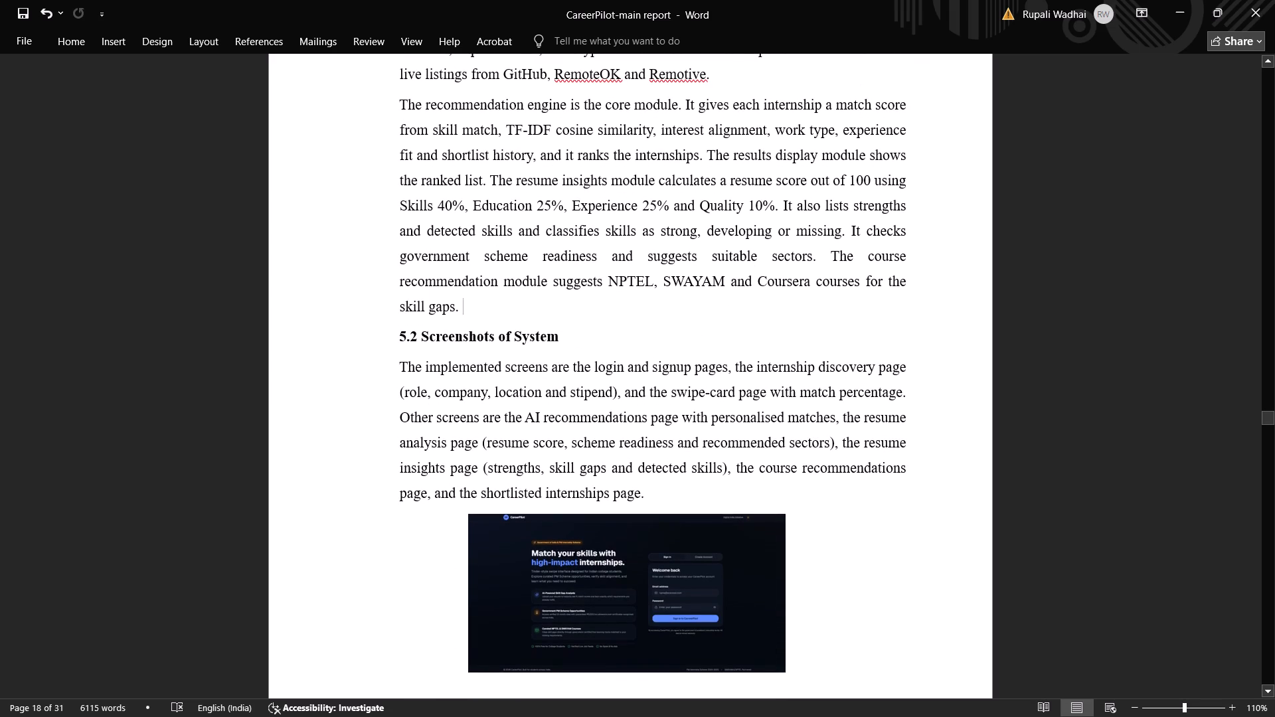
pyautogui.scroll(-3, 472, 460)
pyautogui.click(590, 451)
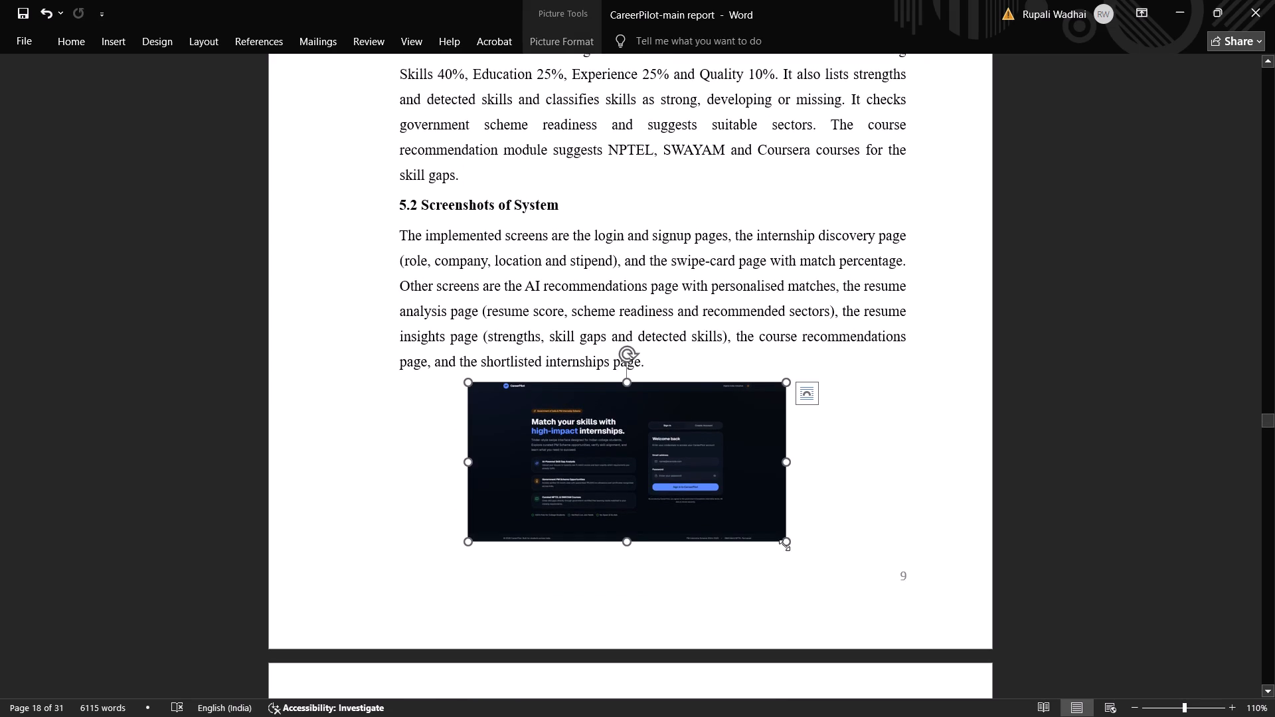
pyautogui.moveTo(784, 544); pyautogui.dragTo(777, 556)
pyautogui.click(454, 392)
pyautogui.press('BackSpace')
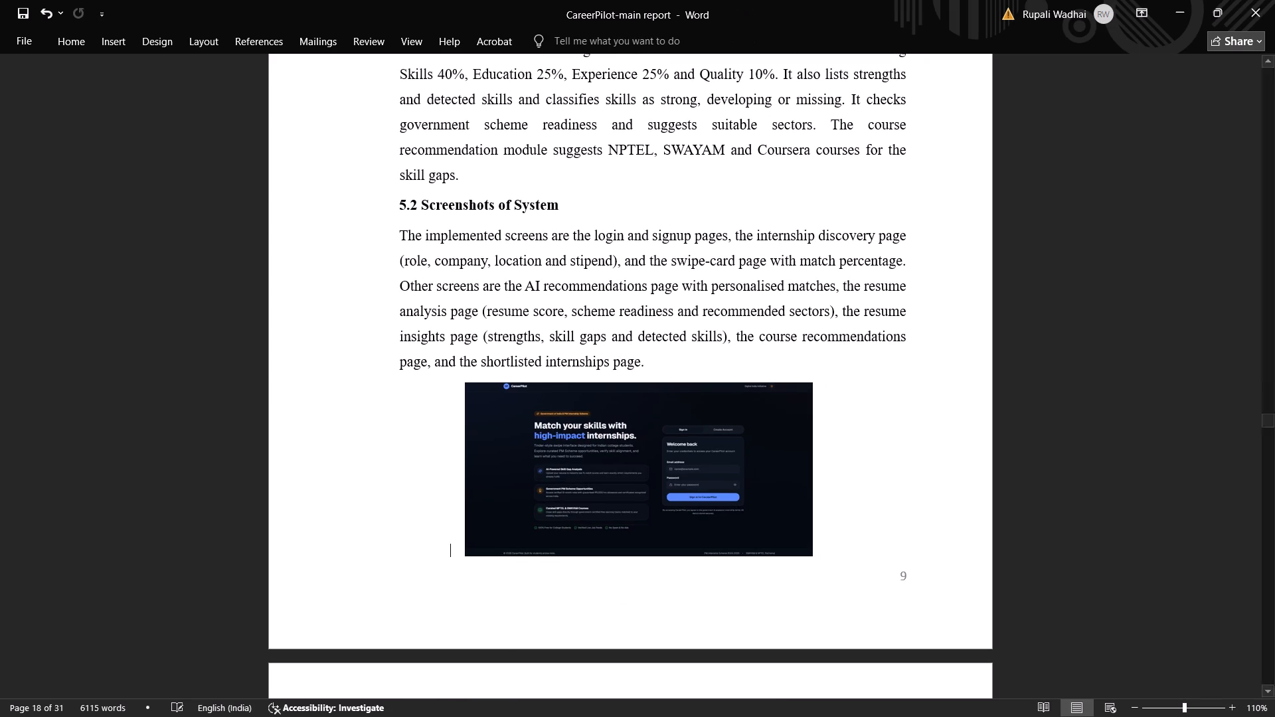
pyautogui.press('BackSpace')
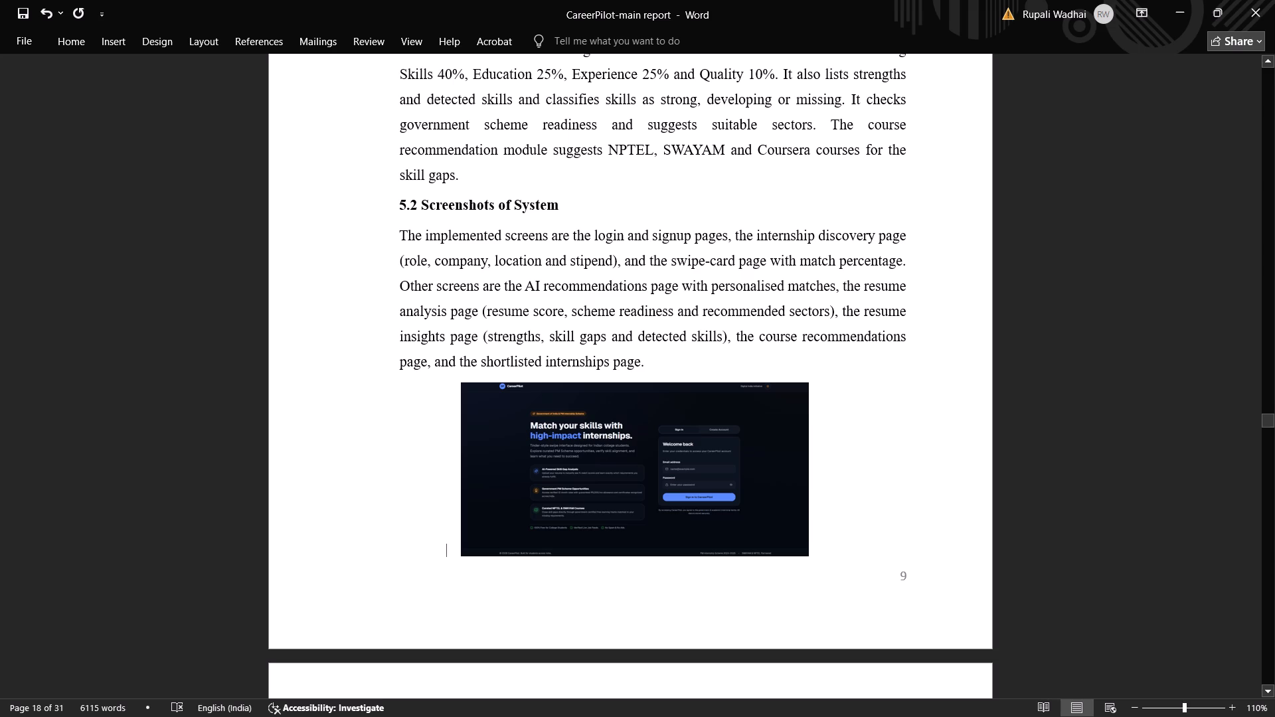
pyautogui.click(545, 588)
# Examine the page layout after the sign-in page screenshot, from Section 5.3 through Section 5.7.
pyautogui.scroll(-8, 703, 451)
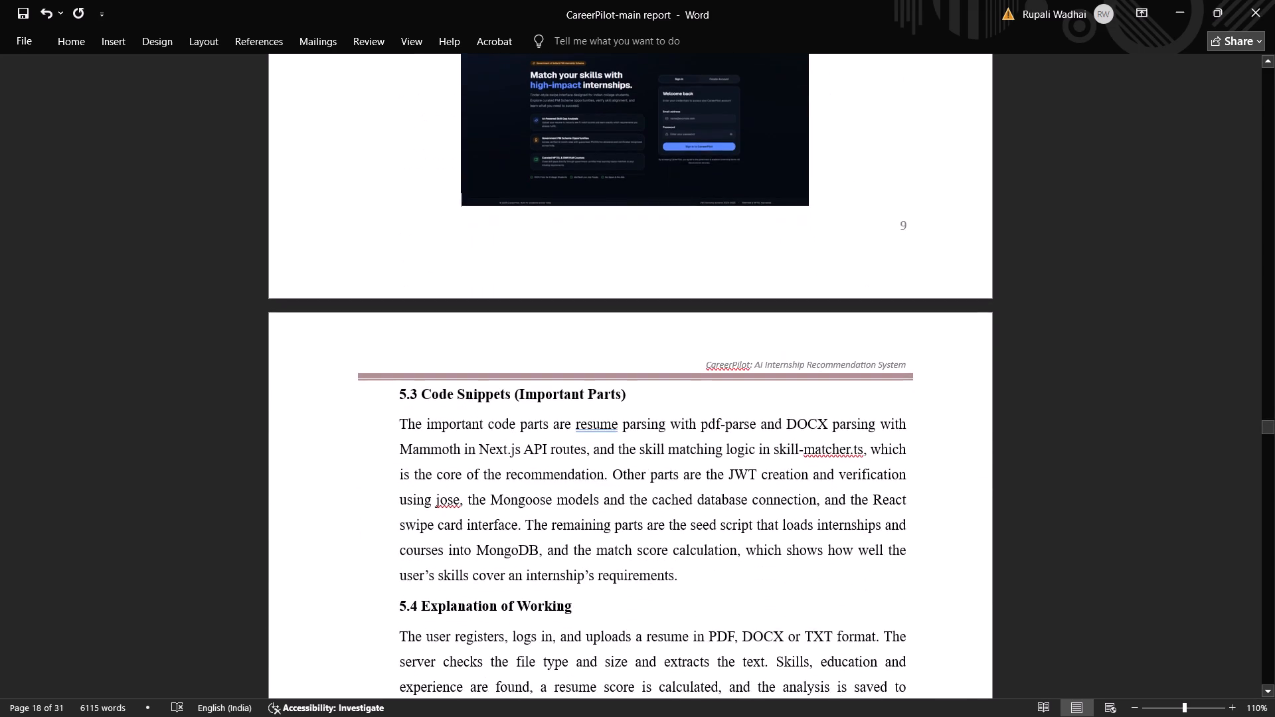
pyautogui.scroll(4, 703, 451)
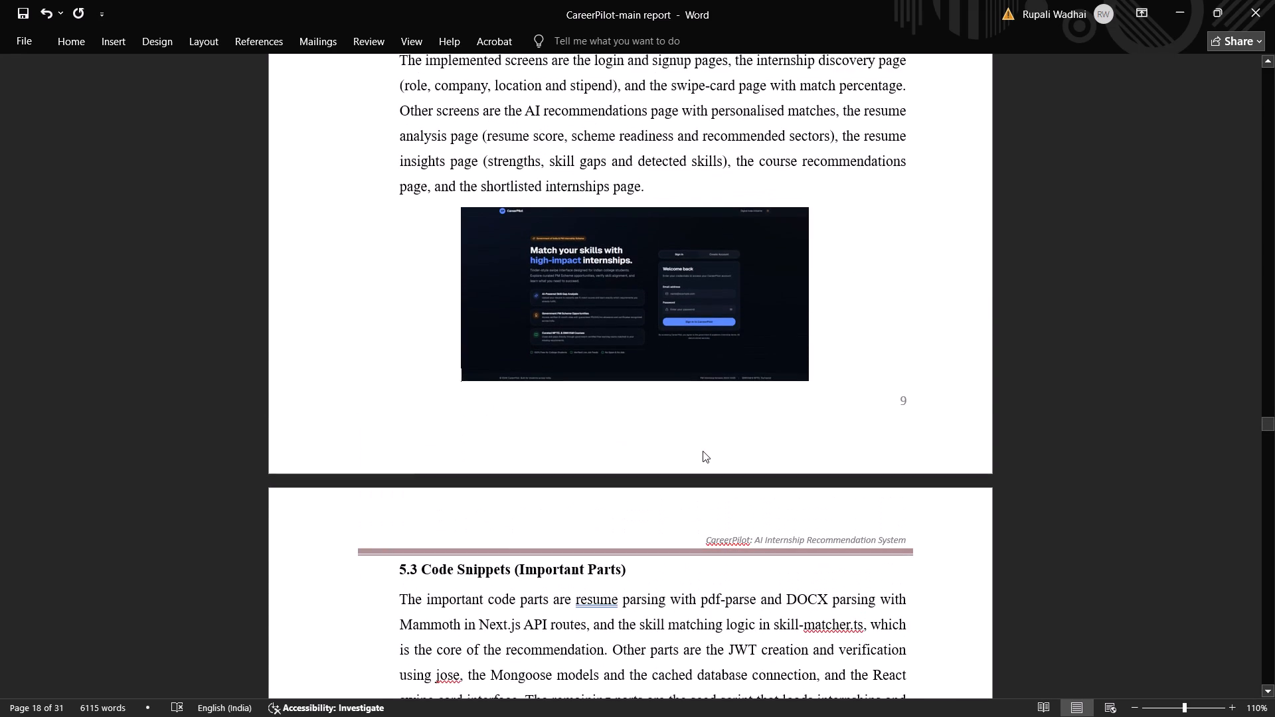
pyautogui.scroll(-5, 703, 451)
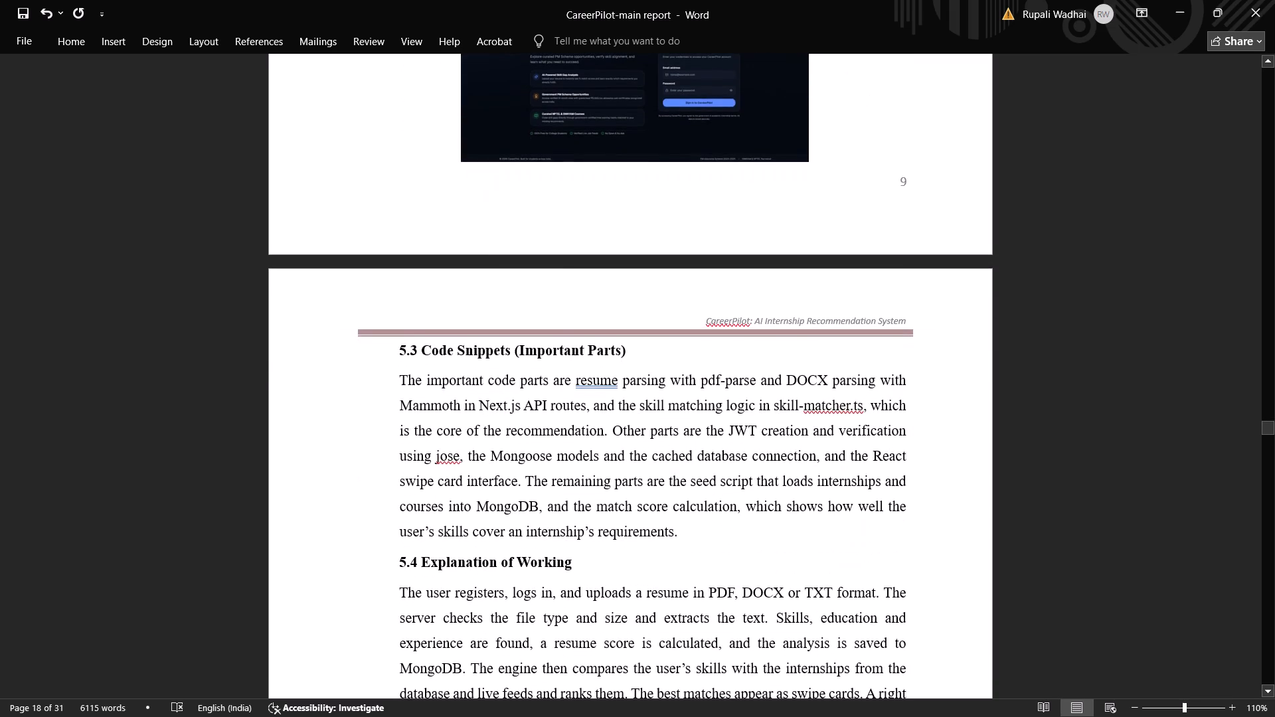
pyautogui.scroll(-5, 703, 451)
pyautogui.scroll(1, 703, 451)
pyautogui.scroll(-14, 703, 451)
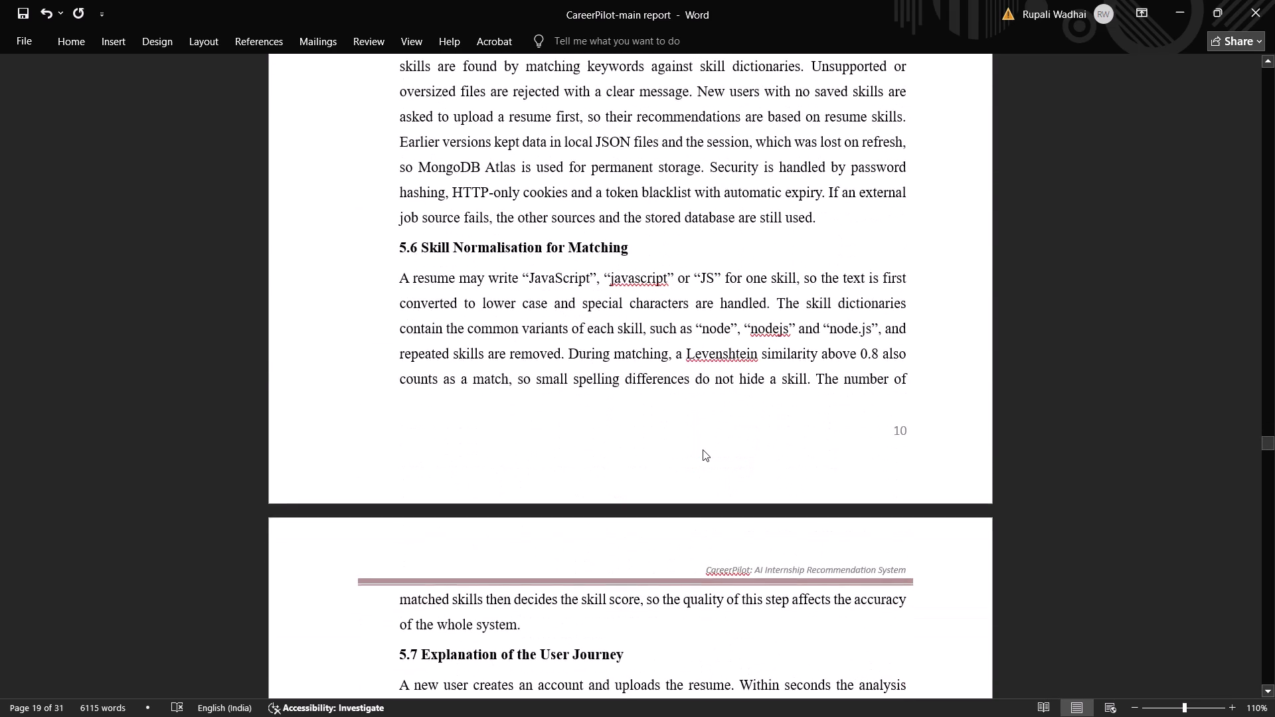
pyautogui.scroll(-10, 703, 449)
pyautogui.scroll(17, 705, 445)
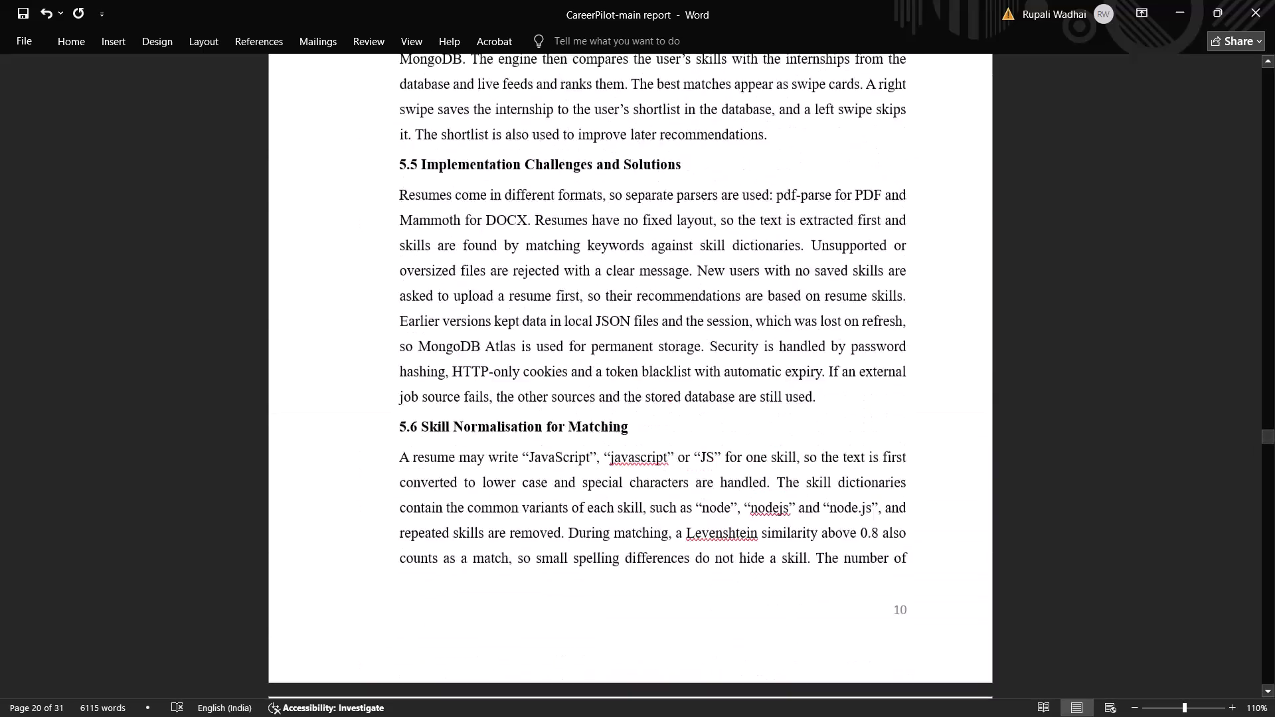
pyautogui.scroll(20, 705, 444)
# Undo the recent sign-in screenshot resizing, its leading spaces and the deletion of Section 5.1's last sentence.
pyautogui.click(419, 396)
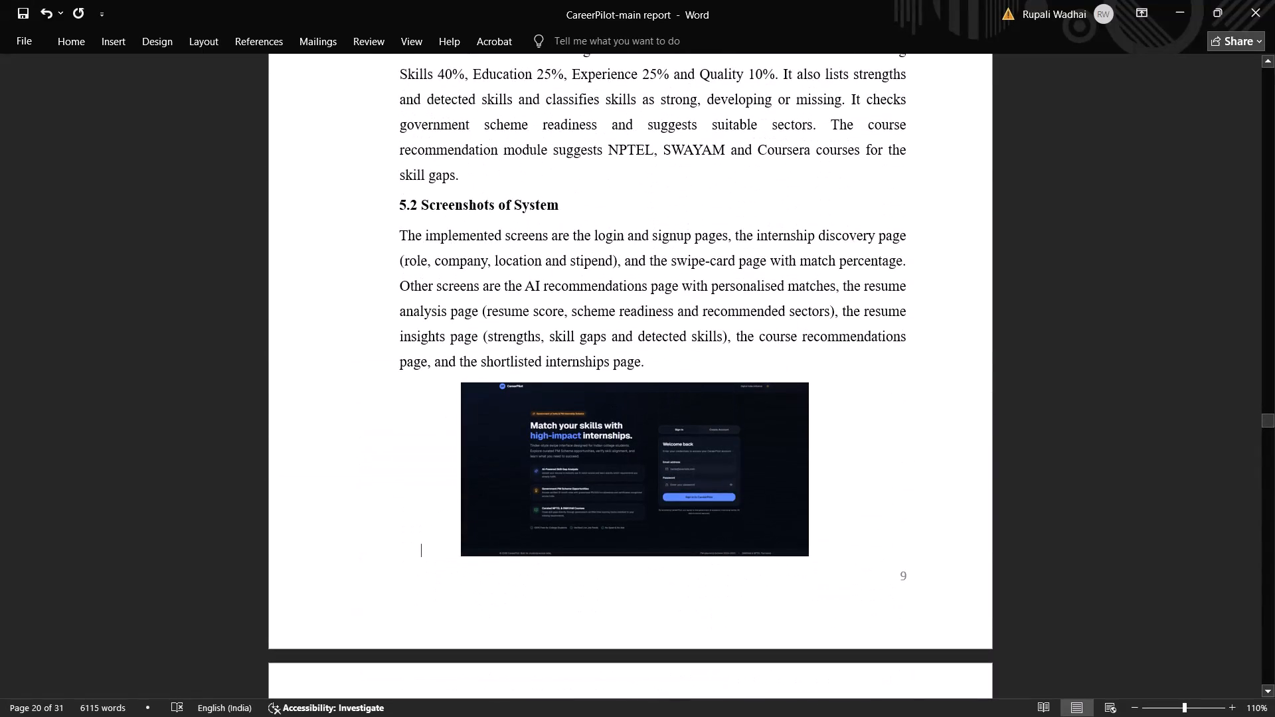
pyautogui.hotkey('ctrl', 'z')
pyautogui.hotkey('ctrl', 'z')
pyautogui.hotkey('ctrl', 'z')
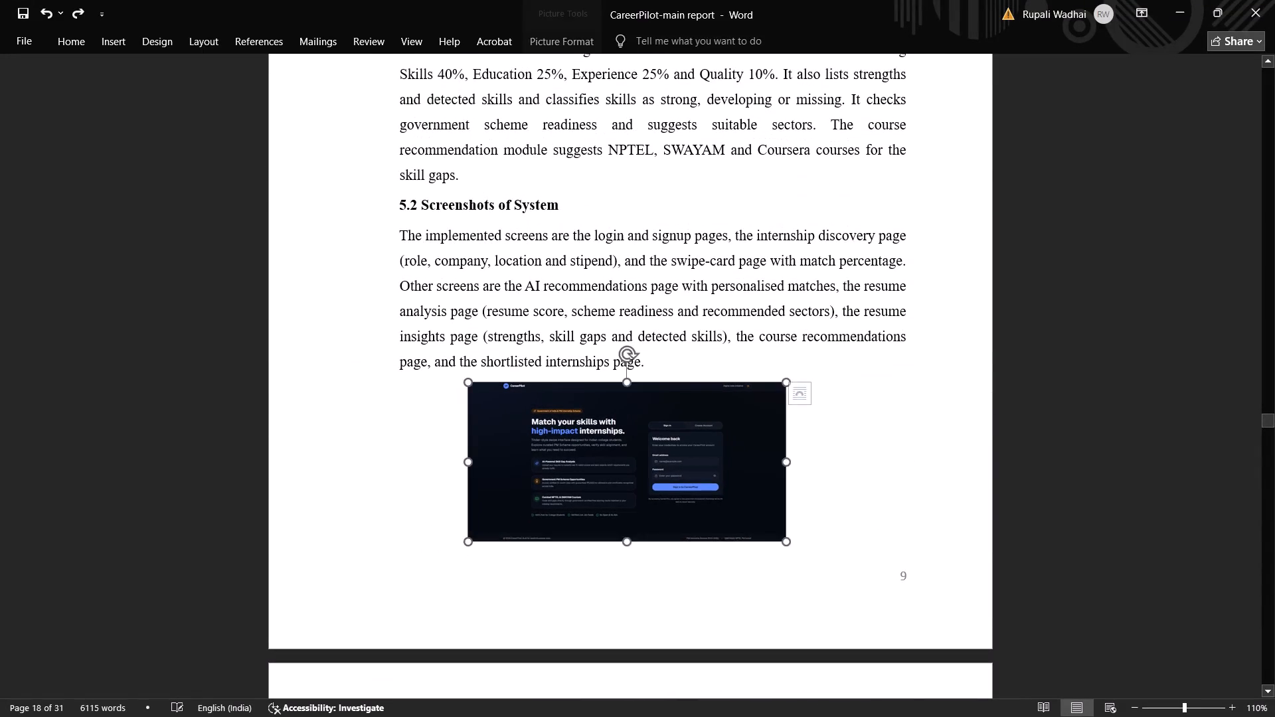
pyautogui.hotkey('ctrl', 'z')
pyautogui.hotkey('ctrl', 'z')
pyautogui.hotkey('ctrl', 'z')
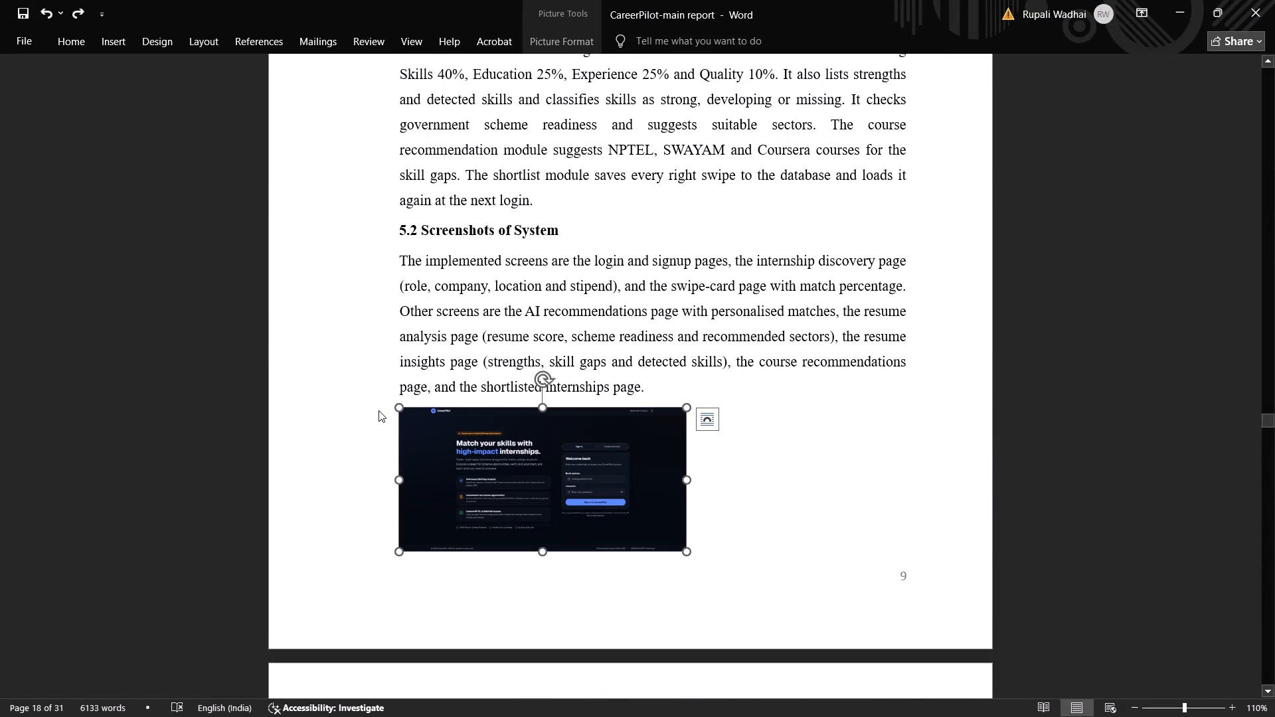
# Enlarge the sign-in page screenshot proportionally to nearly the full text width so it moves to the page after Section 5.2's text.
pyautogui.moveTo(686, 552); pyautogui.dragTo(707, 584)
pyautogui.moveTo(707, 584); pyautogui.dragTo(847, 648)
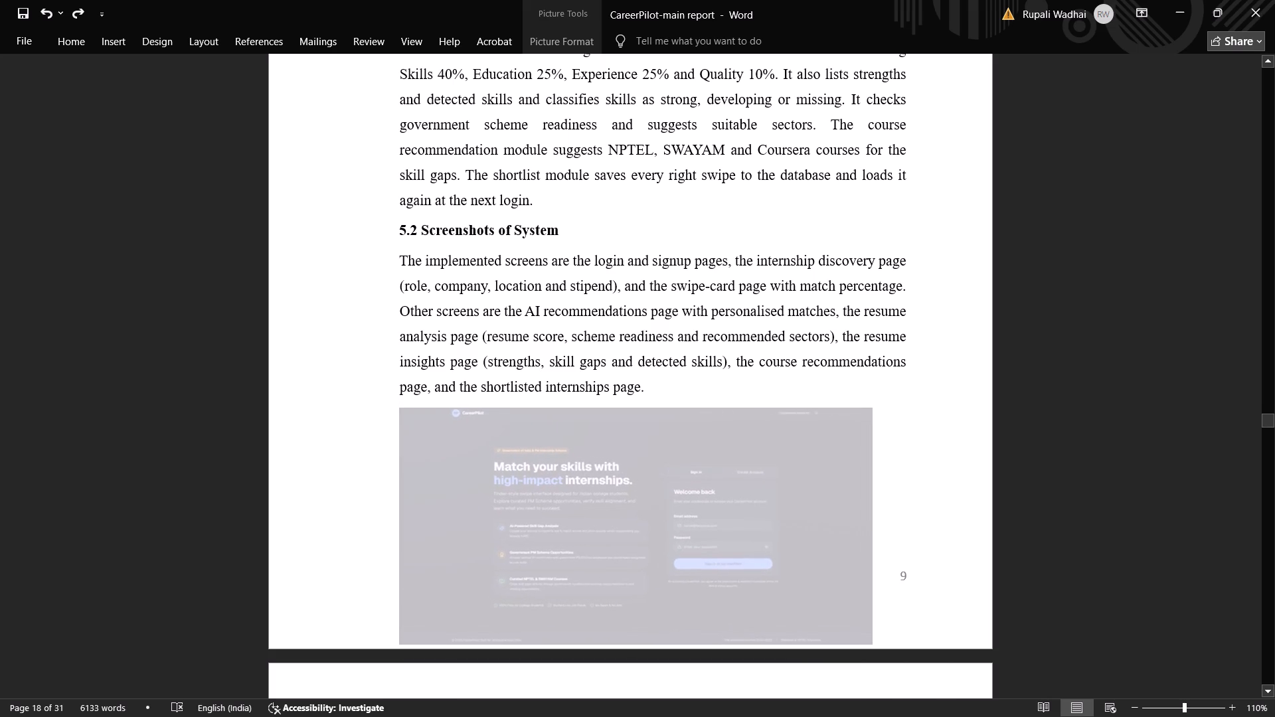
pyautogui.moveTo(847, 648); pyautogui.dragTo(852, 652)
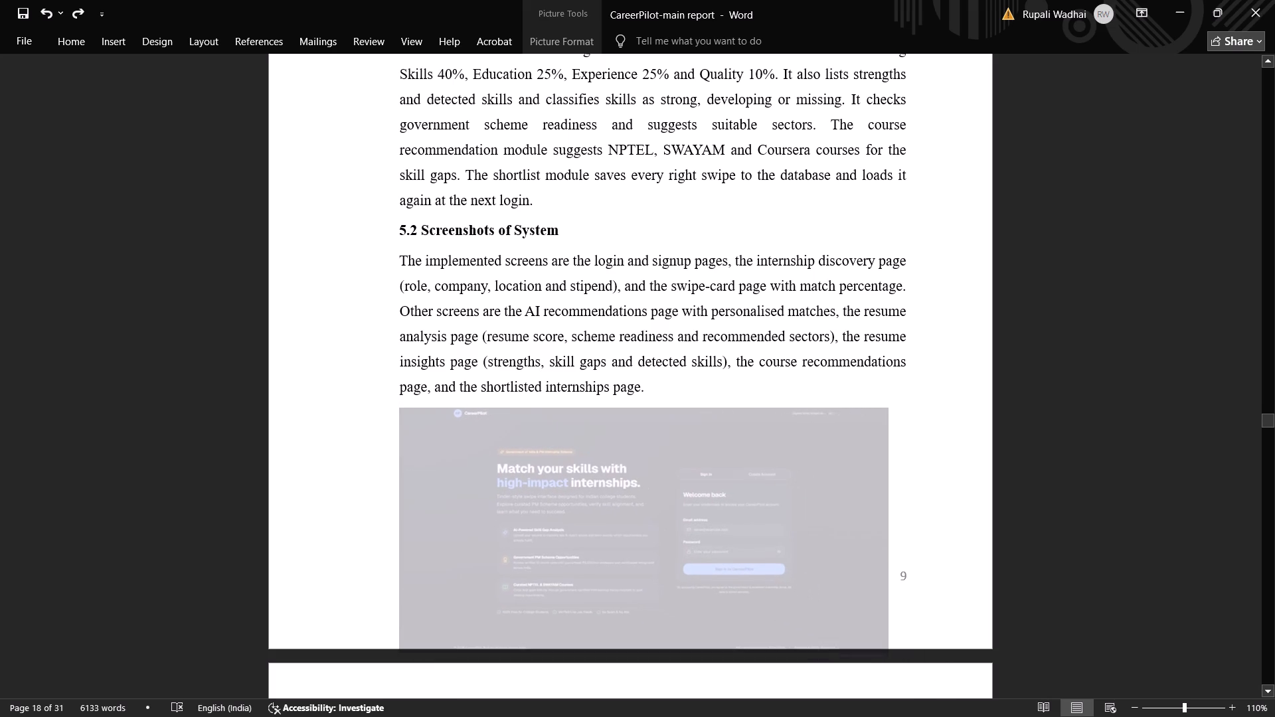
pyautogui.moveTo(852, 652); pyautogui.dragTo(853, 655)
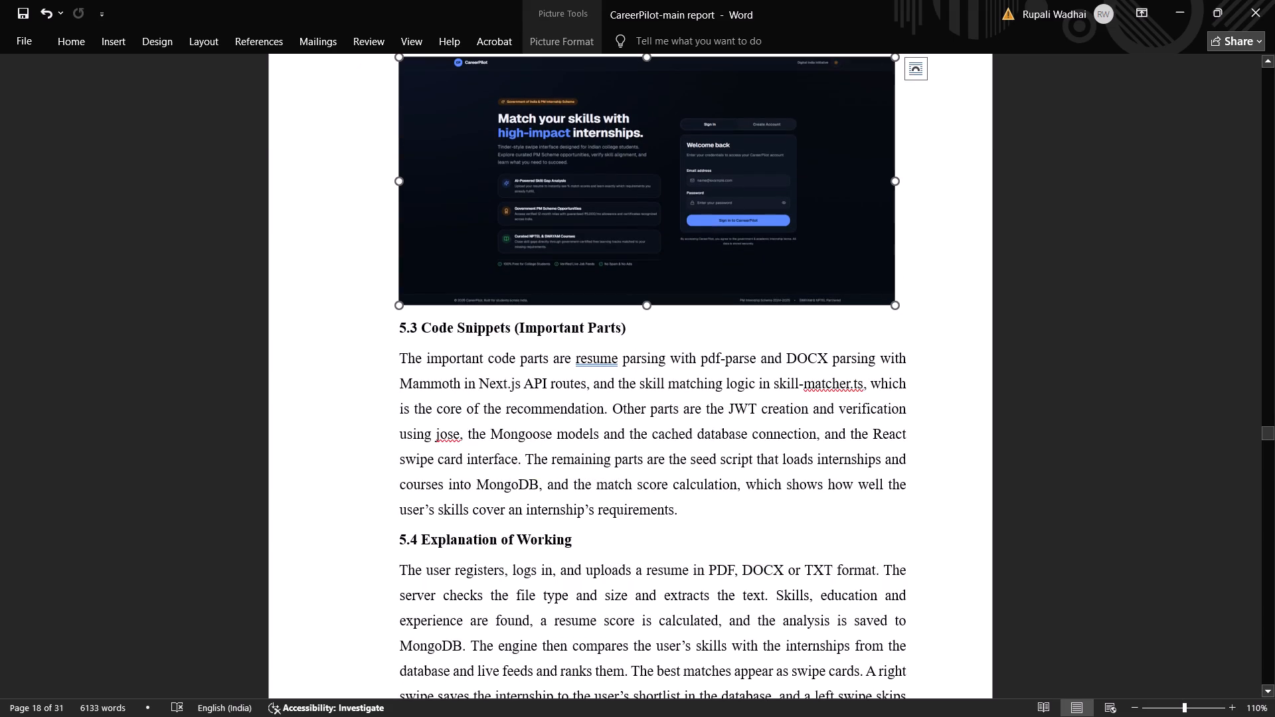
# Add the caption "Fig 5.2.1 : Sign In Page" on a new line beneath the sign-in page screenshot.
pyautogui.click(926, 286)
pyautogui.press('Return')
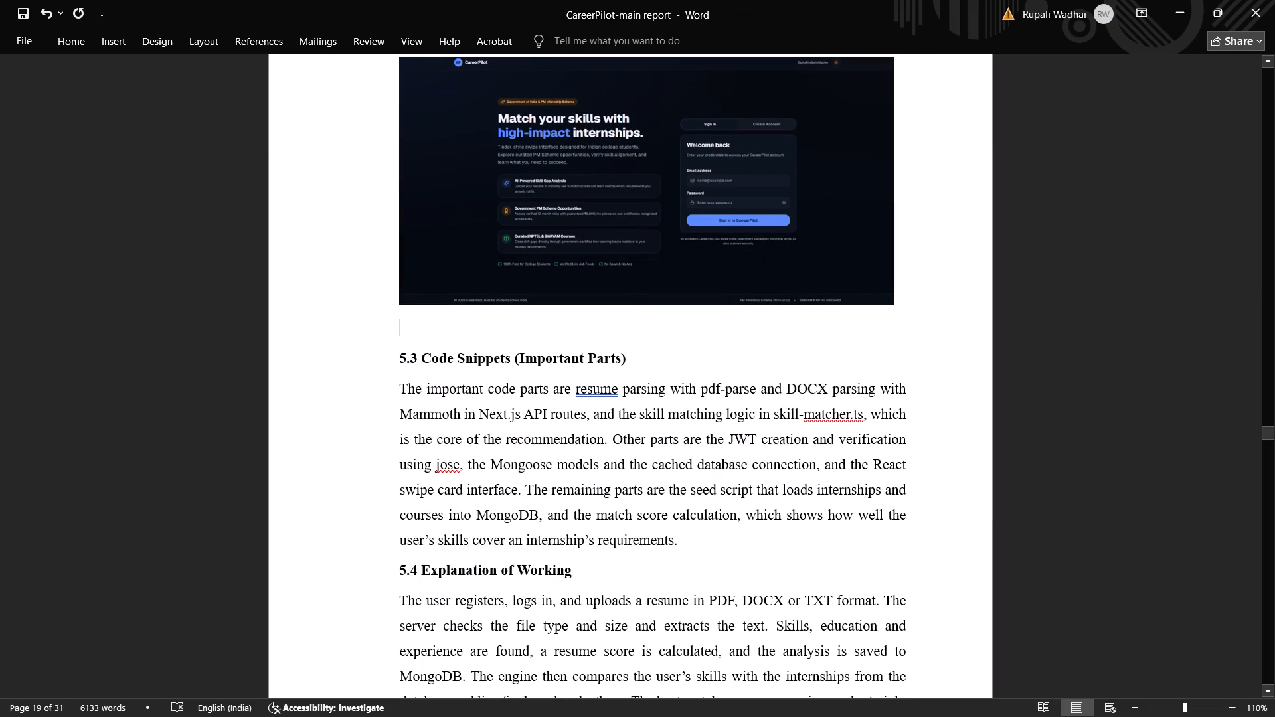
pyautogui.write('gi')
pyautogui.press('BackSpace')
pyautogui.press('BackSpace')
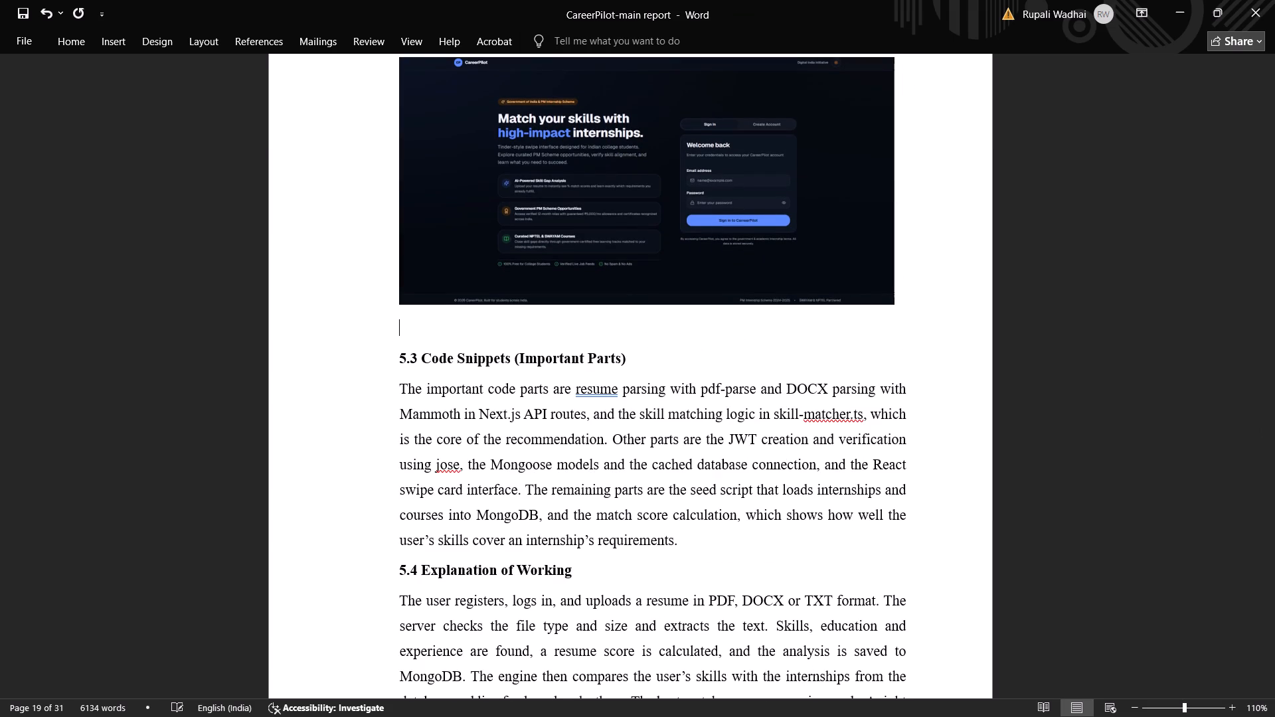
pyautogui.write('fug')
pyautogui.press('BackSpace')
pyautogui.press('BackSpace')
pyautogui.write('if')
pyautogui.press('BackSpace')
pyautogui.write('g')
pyautogui.press('space')
pyautogui.scroll(3, 648, 389)
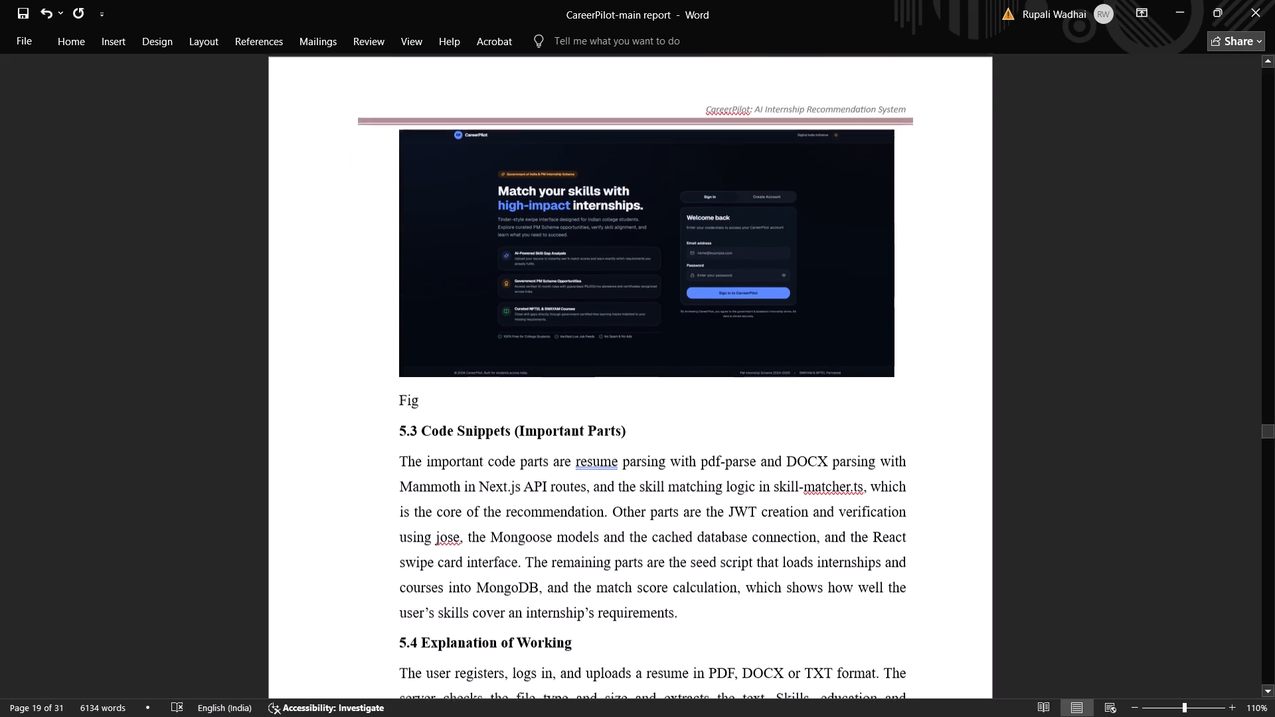
pyautogui.scroll(14, 648, 389)
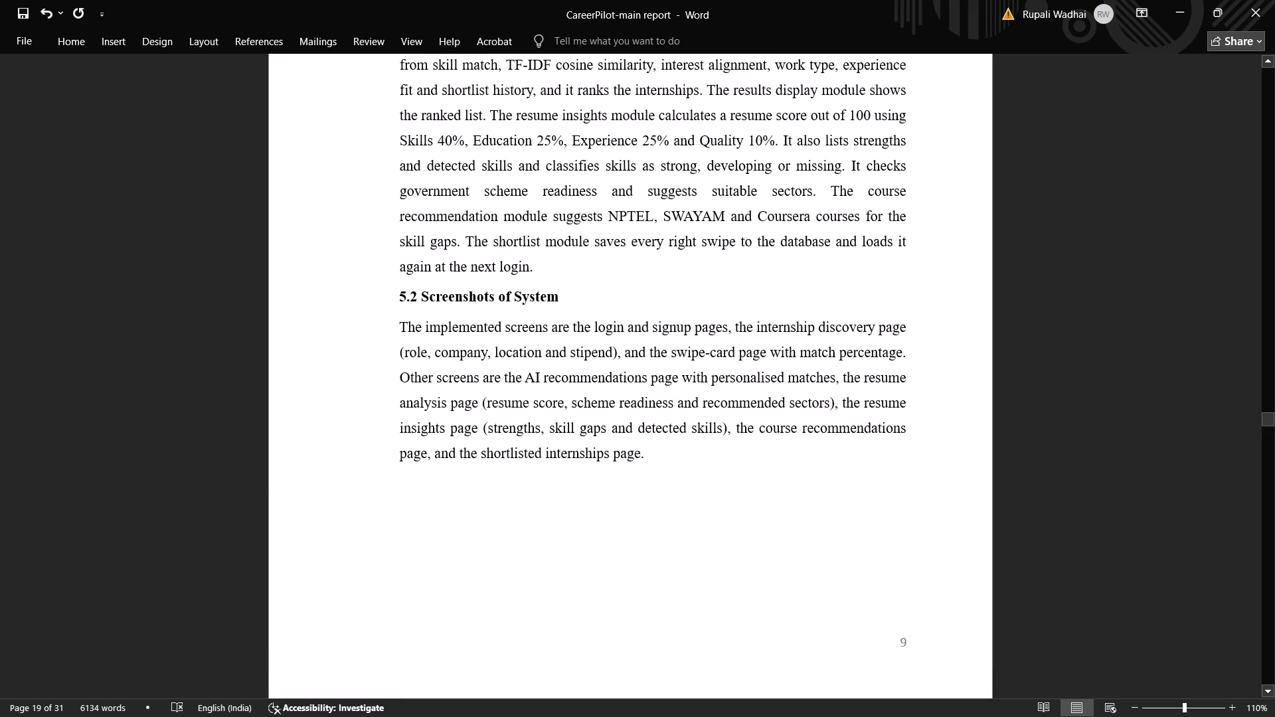
pyautogui.press('5')
pyautogui.write('.2.1')
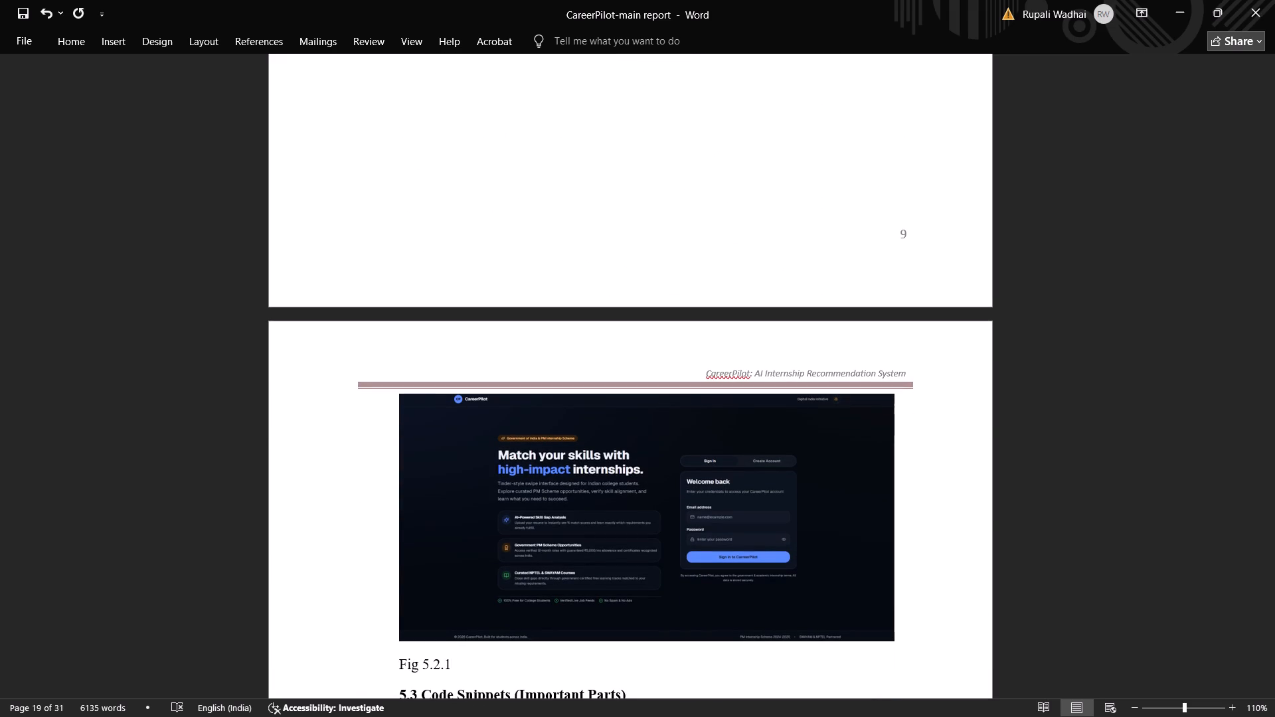
pyautogui.press('space')
pyautogui.write(': Lo')
pyautogui.write('fi')
pyautogui.press('BackSpace')
pyautogui.press('BackSpace')
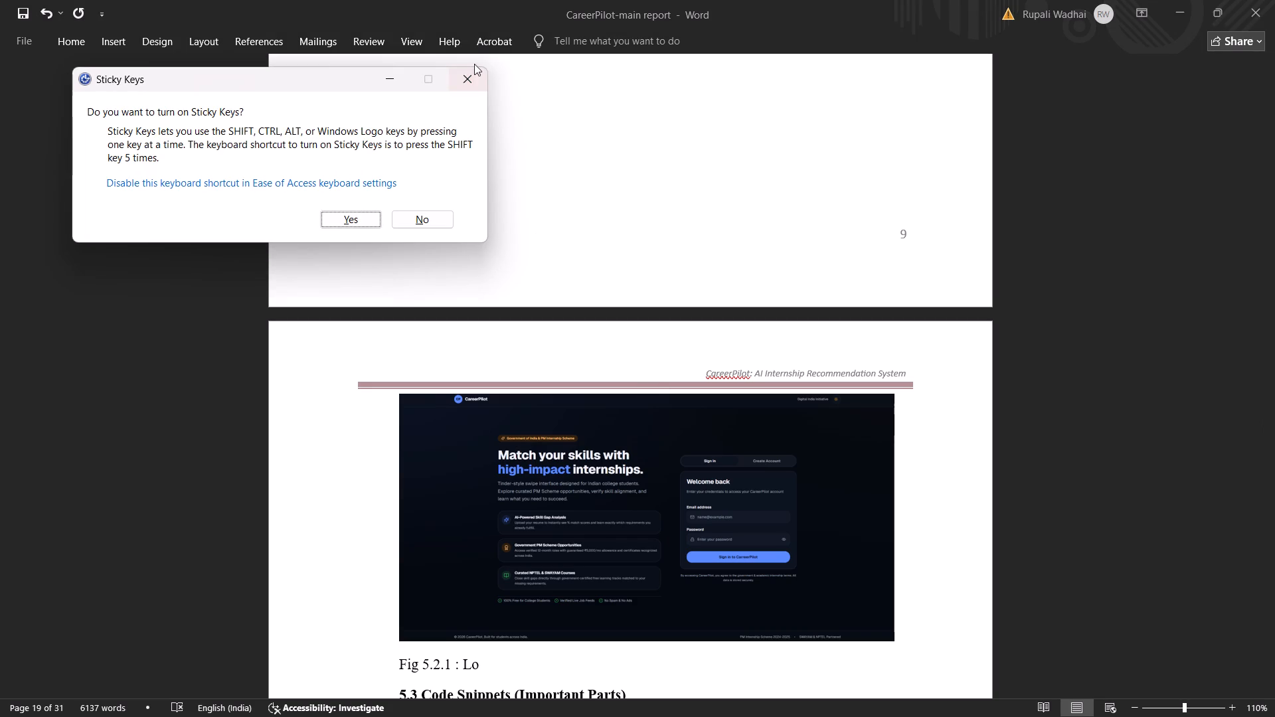
pyautogui.press('BackSpace')
pyautogui.press('BackSpace')
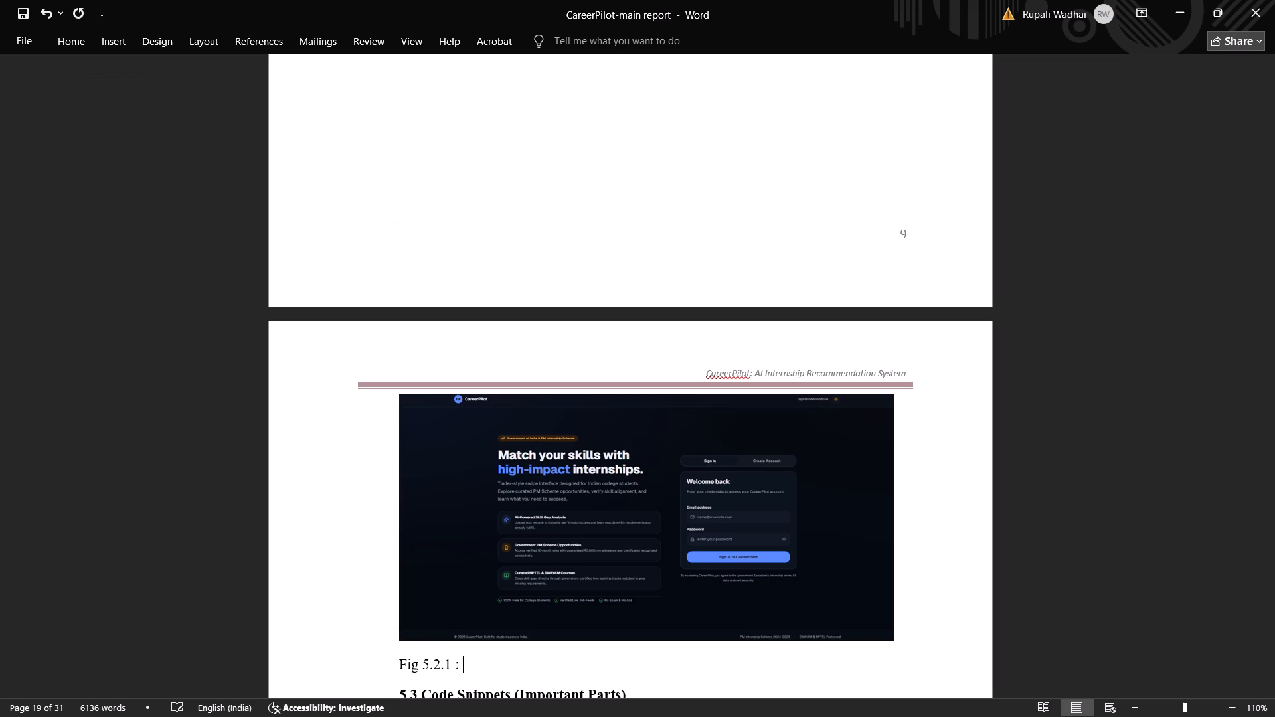
pyautogui.write('Sign In Page')
# Centre the "Fig 5.2.1 : Sign In Page" caption beneath the screenshot.
pyautogui.moveTo(398, 669); pyautogui.dragTo(519, 665)
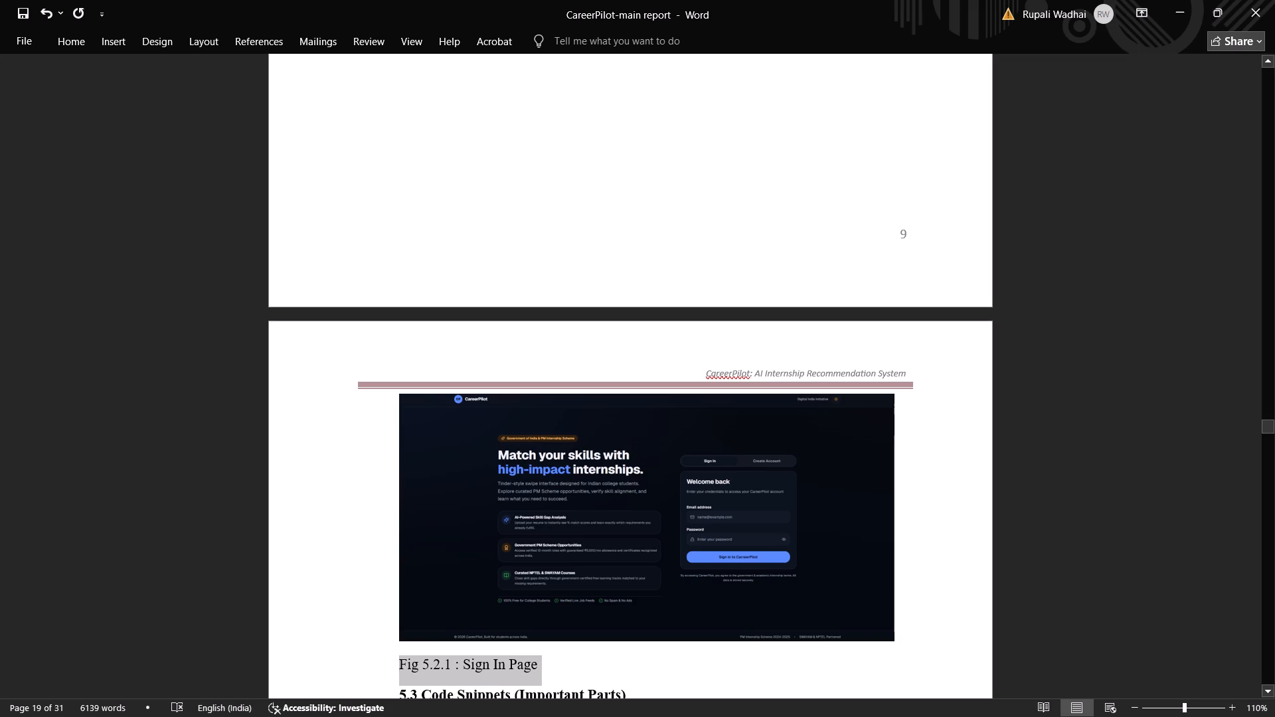
pyautogui.moveTo(519, 665); pyautogui.dragTo(520, 665)
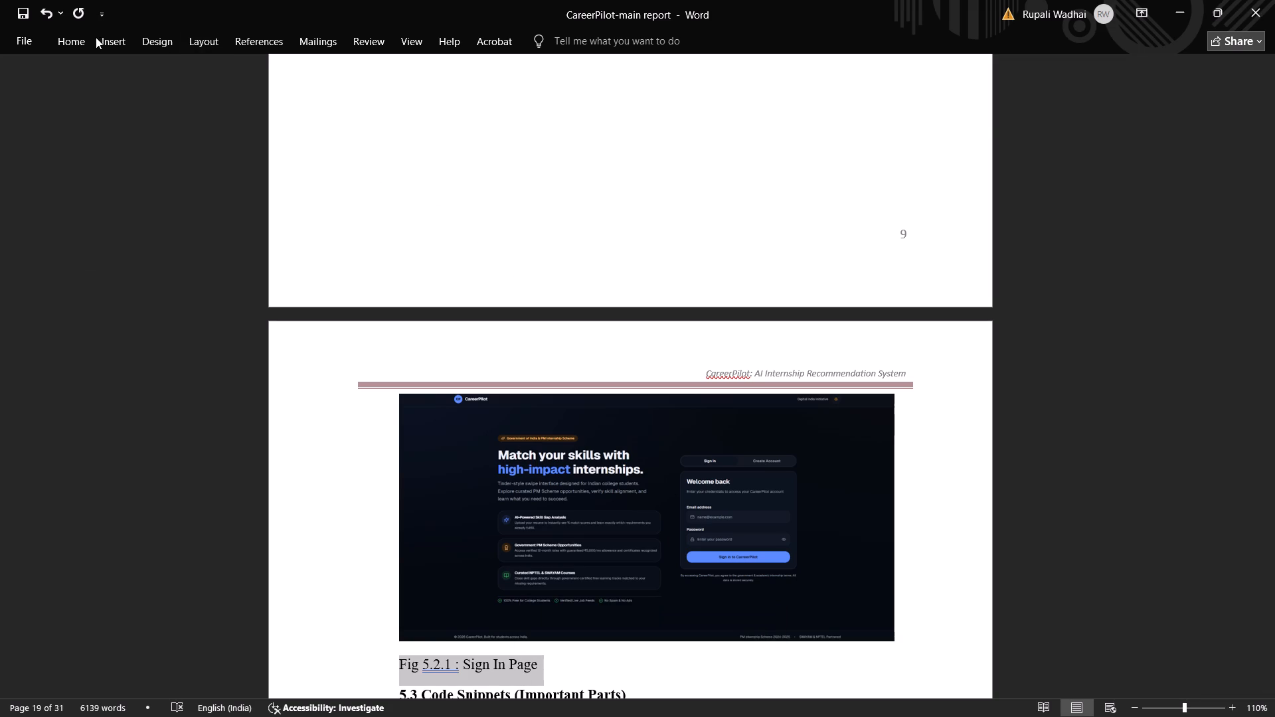
pyautogui.click(96, 37)
pyautogui.click(82, 39)
pyautogui.click(426, 99)
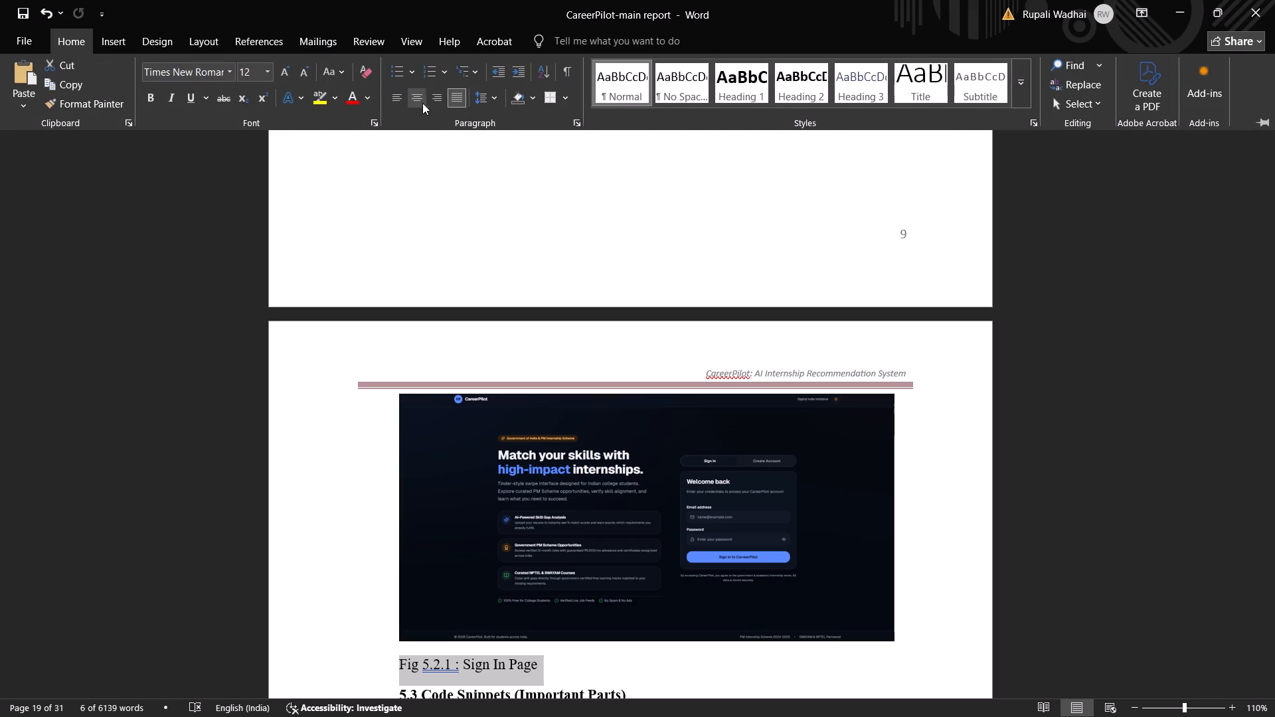
pyautogui.click(416, 103)
pyautogui.click(920, 319)
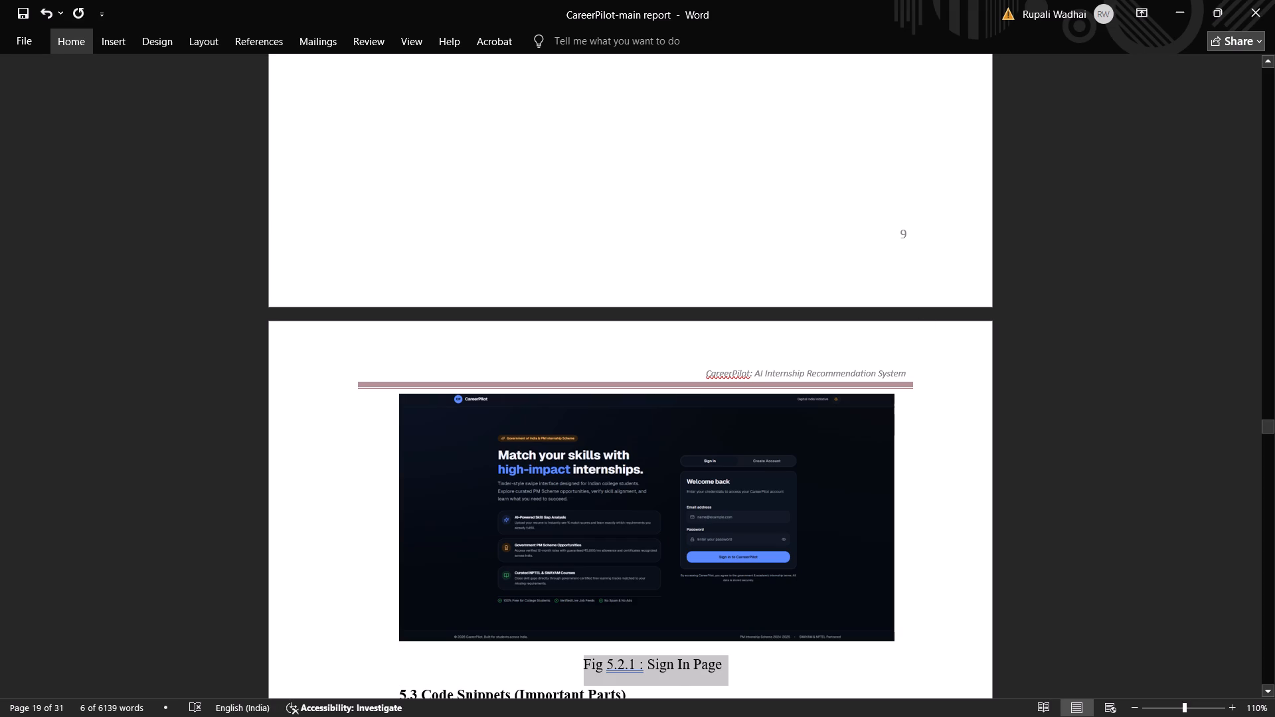
# Underline the "Fig 5.2.1 : Sign In Page" caption.
pyautogui.hotkey('ctrl', 'u')
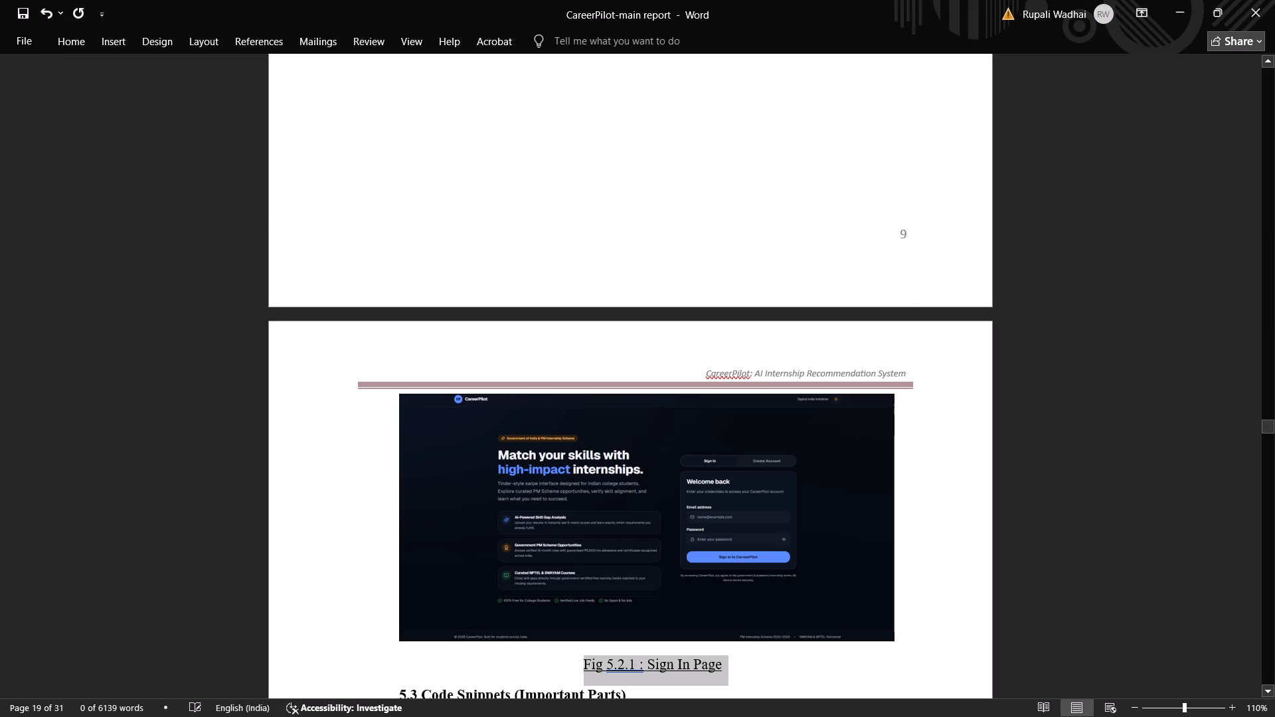
# Insert a blank line between the "Fig 5.2.1 : Sign In Page" caption and the 5.3 Code Snippets heading.
pyautogui.click(937, 619)
pyautogui.scroll(-5, 885, 658)
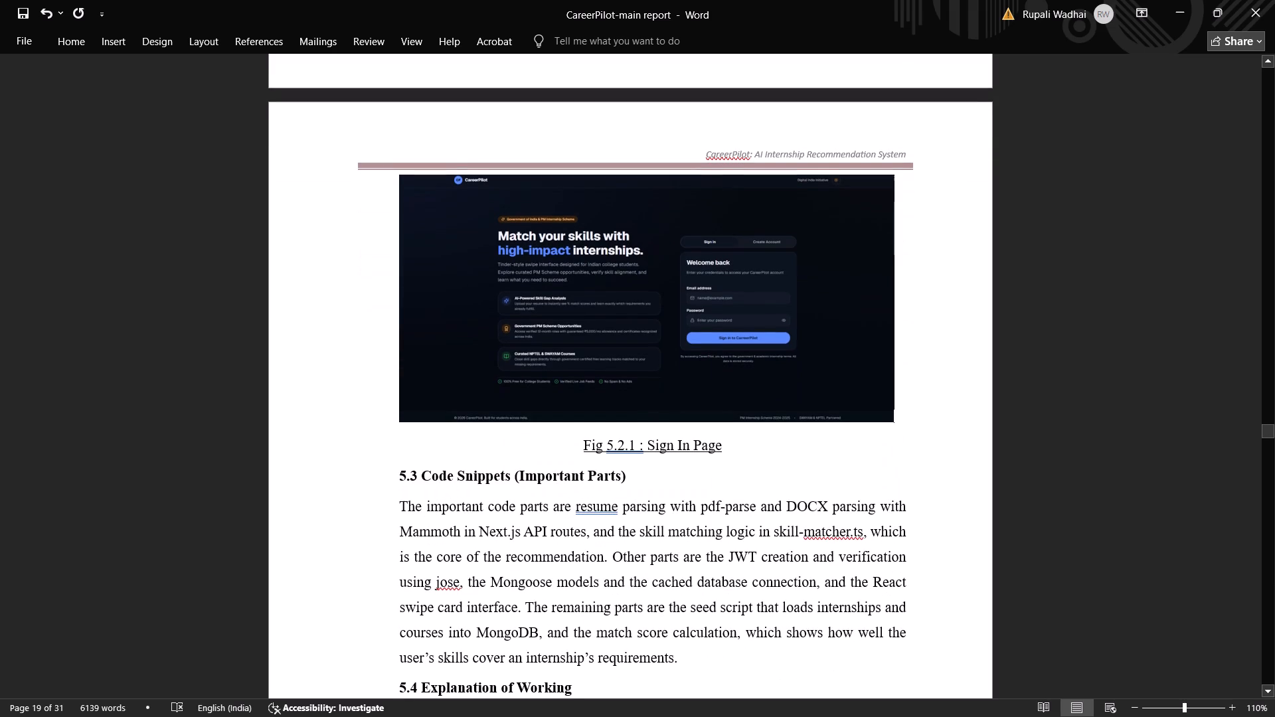
pyautogui.click(382, 478)
pyautogui.press('Return')
# Insert a blank line above the sign-in page screenshot to separate it from the page header.
pyautogui.click(347, 171)
pyautogui.click(351, 173)
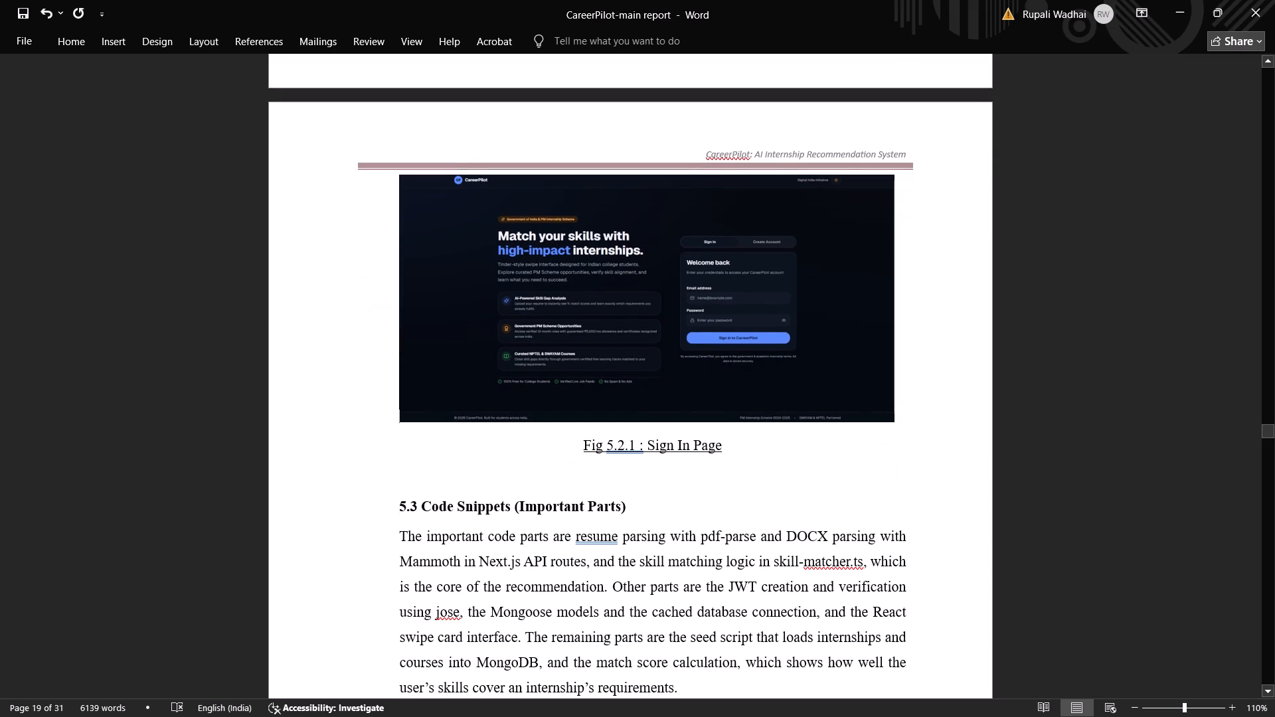
pyautogui.click(346, 181)
pyautogui.press('Return')
pyautogui.click(386, 181)
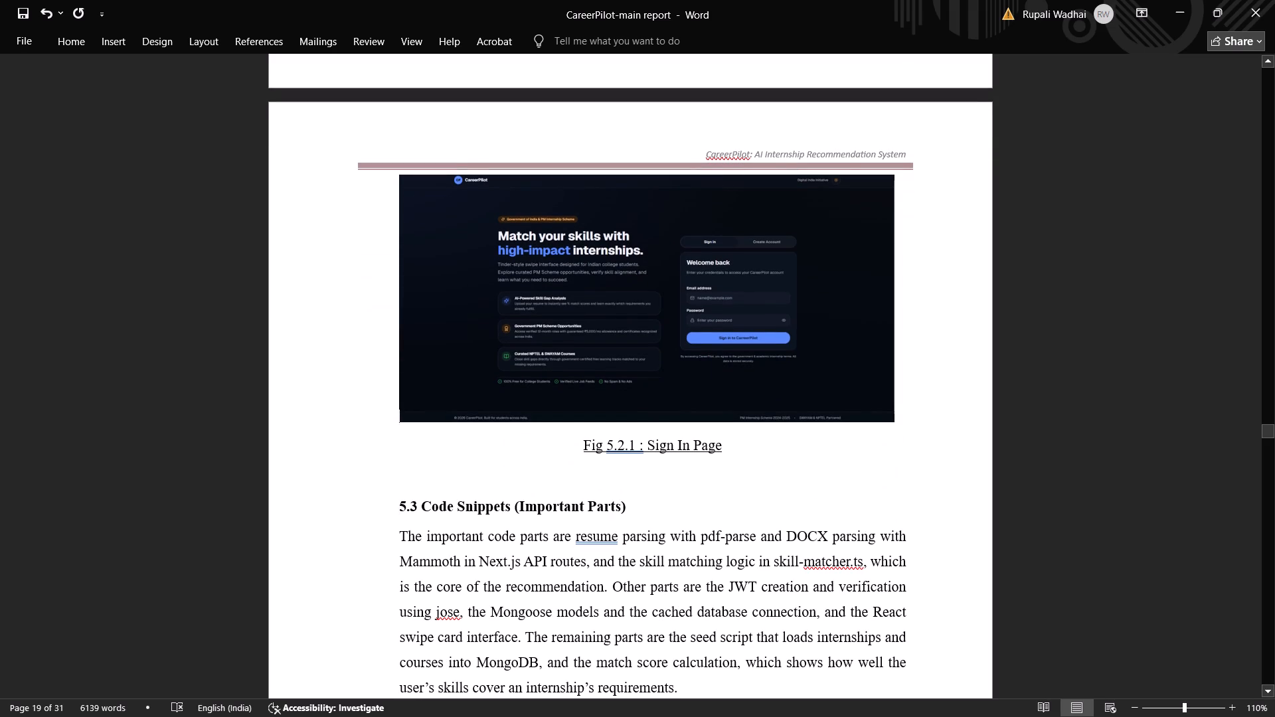
pyautogui.click(398, 181)
pyautogui.press('Return')
pyautogui.scroll(4, 415, 309)
pyautogui.click(506, 228)
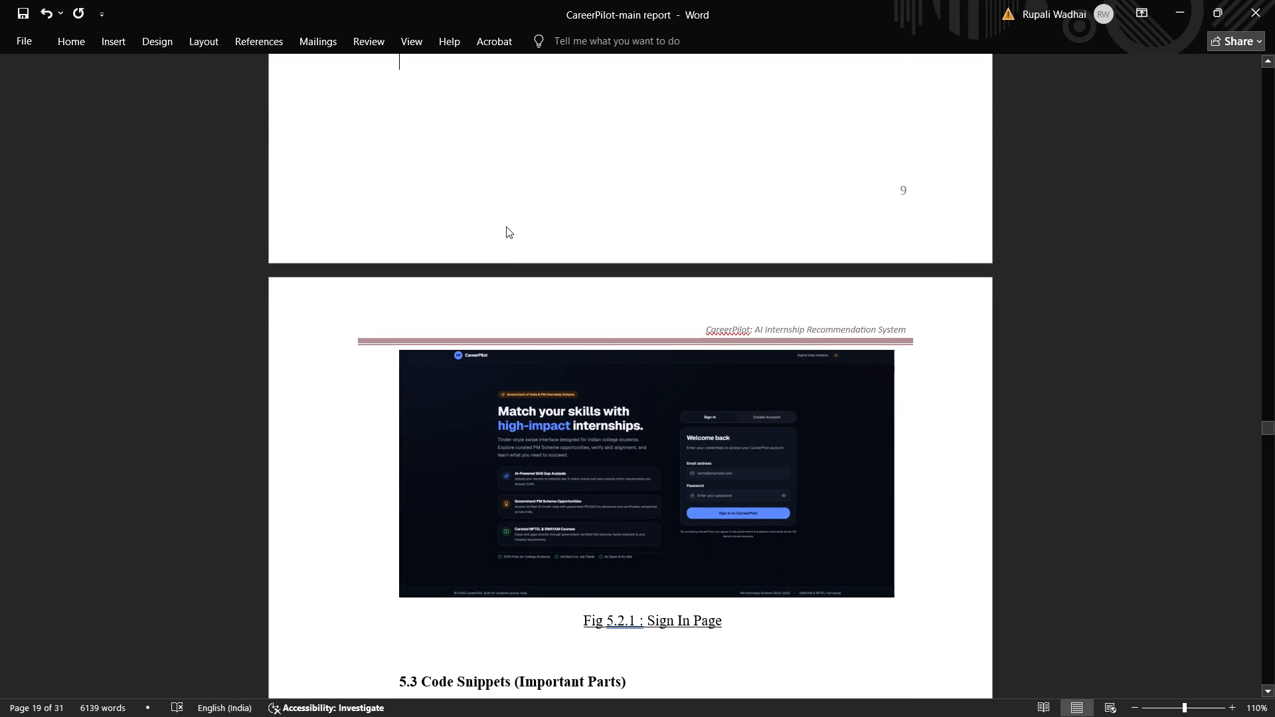
pyautogui.click(511, 195)
pyautogui.press('Return')
pyautogui.press('Return')
pyautogui.press('Return')
pyautogui.press('Return')
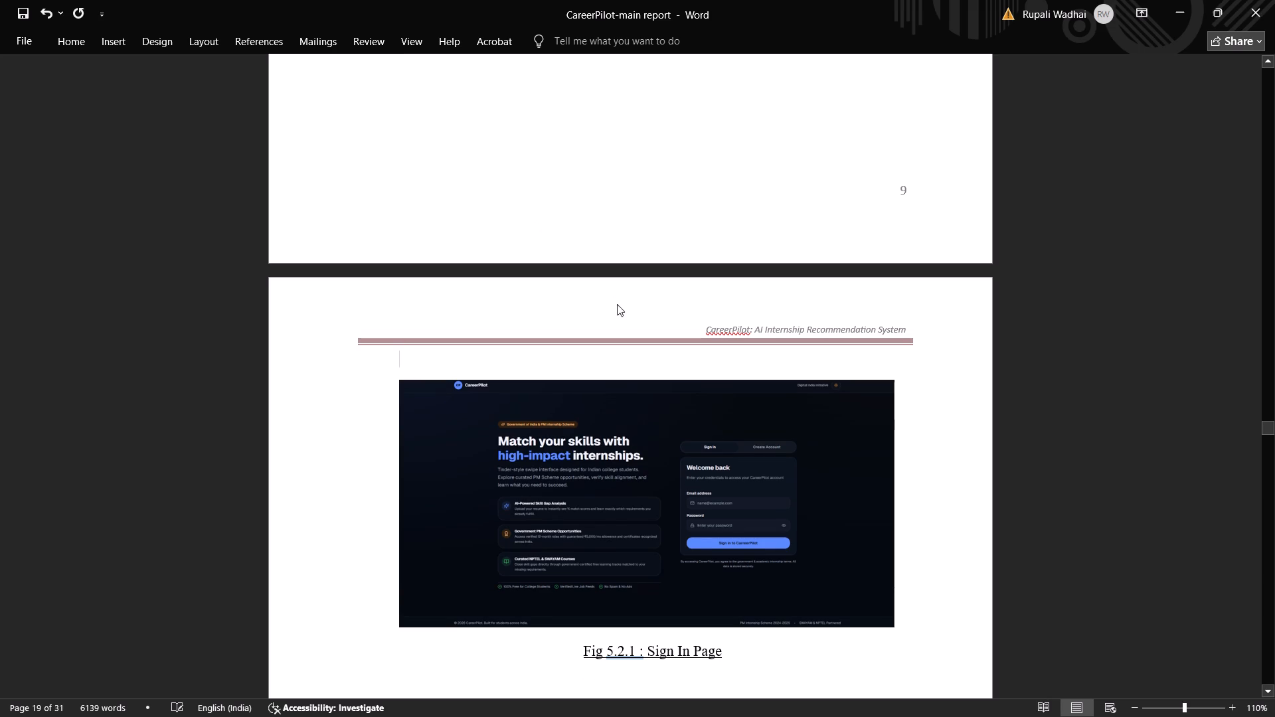
# Insert 11 blank lines after the Section 5.7 paragraph so the Chapter 6 System Design heading starts on a new page.
pyautogui.scroll(20, 637, 291)
pyautogui.scroll(2, 637, 291)
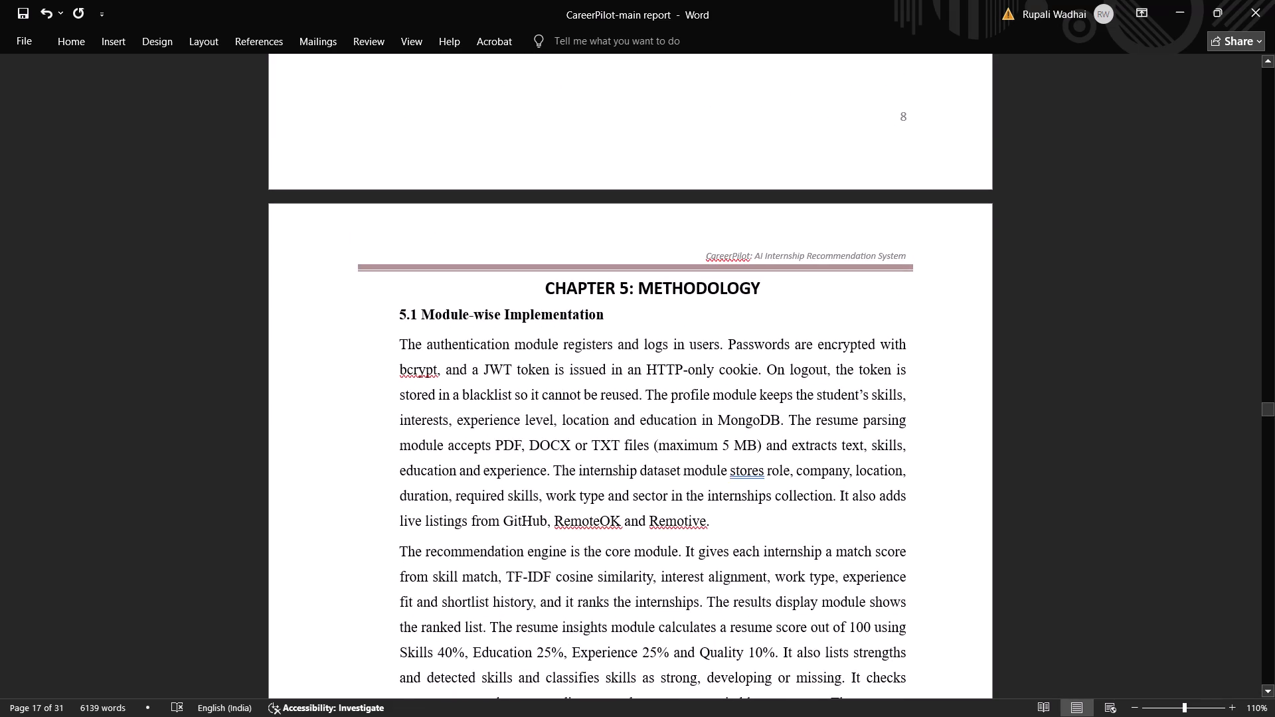
pyautogui.scroll(-17, 637, 291)
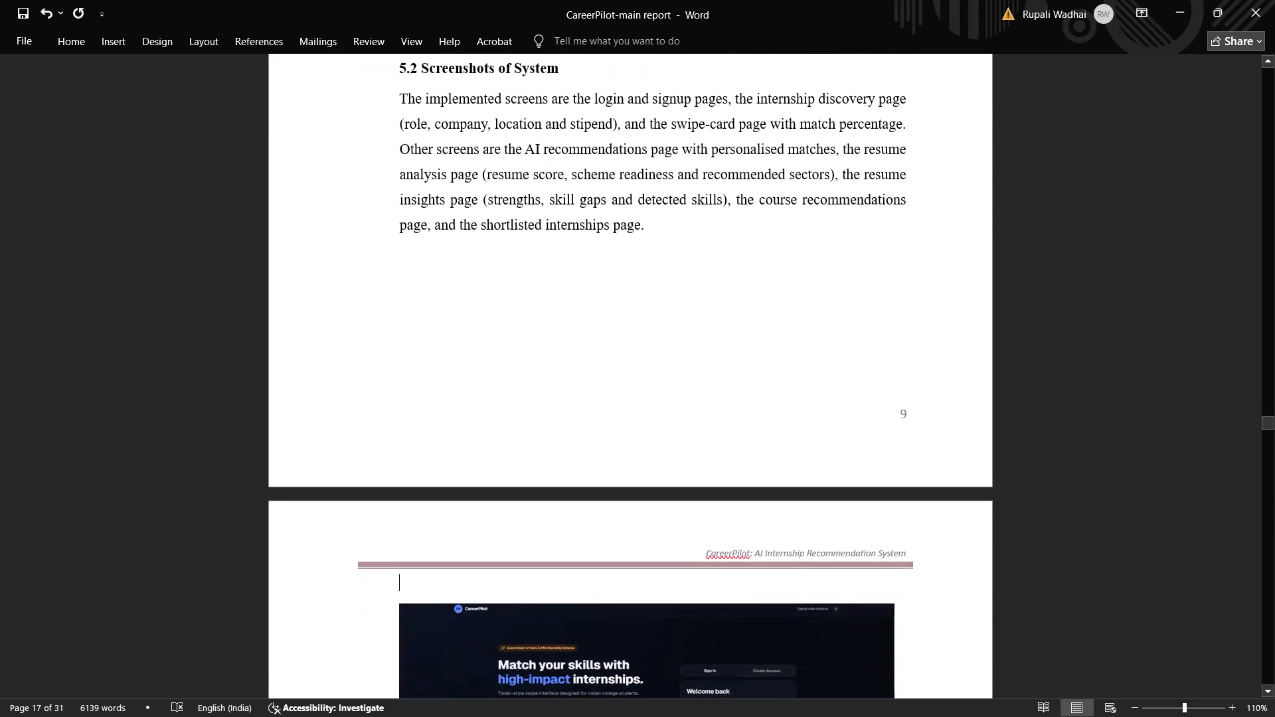
pyautogui.scroll(-11, 637, 294)
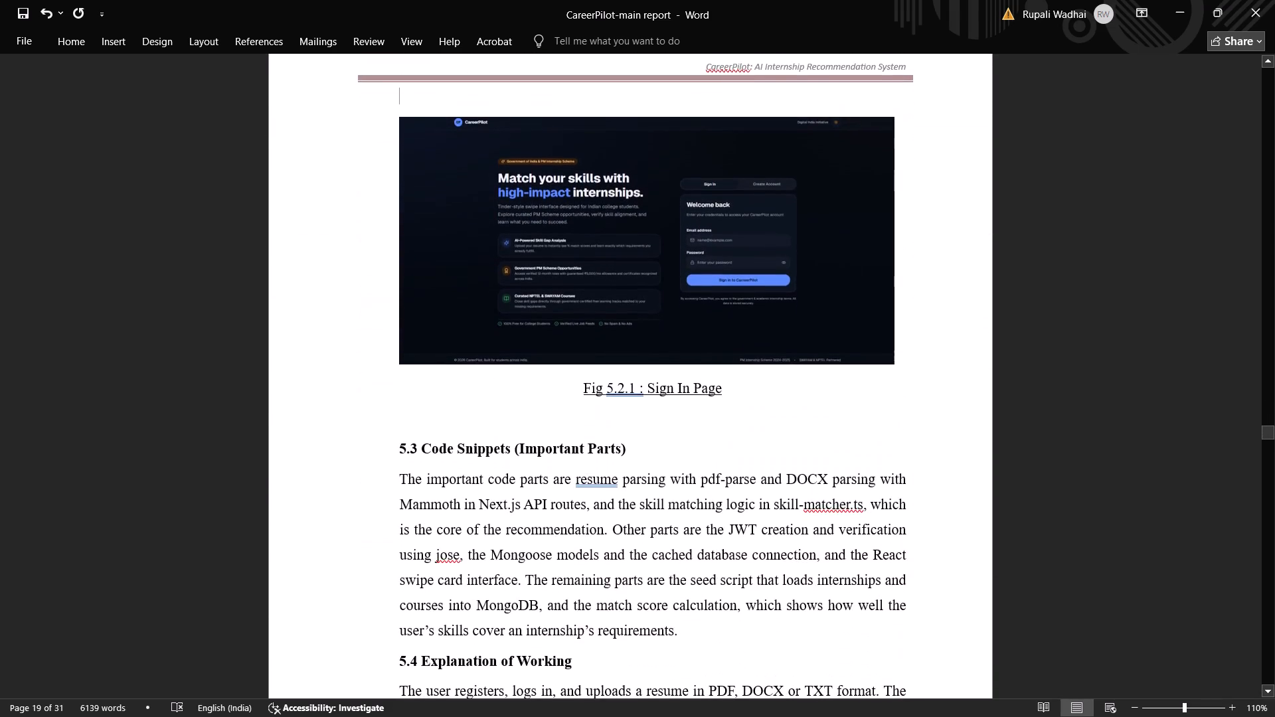
pyautogui.scroll(-20, 637, 294)
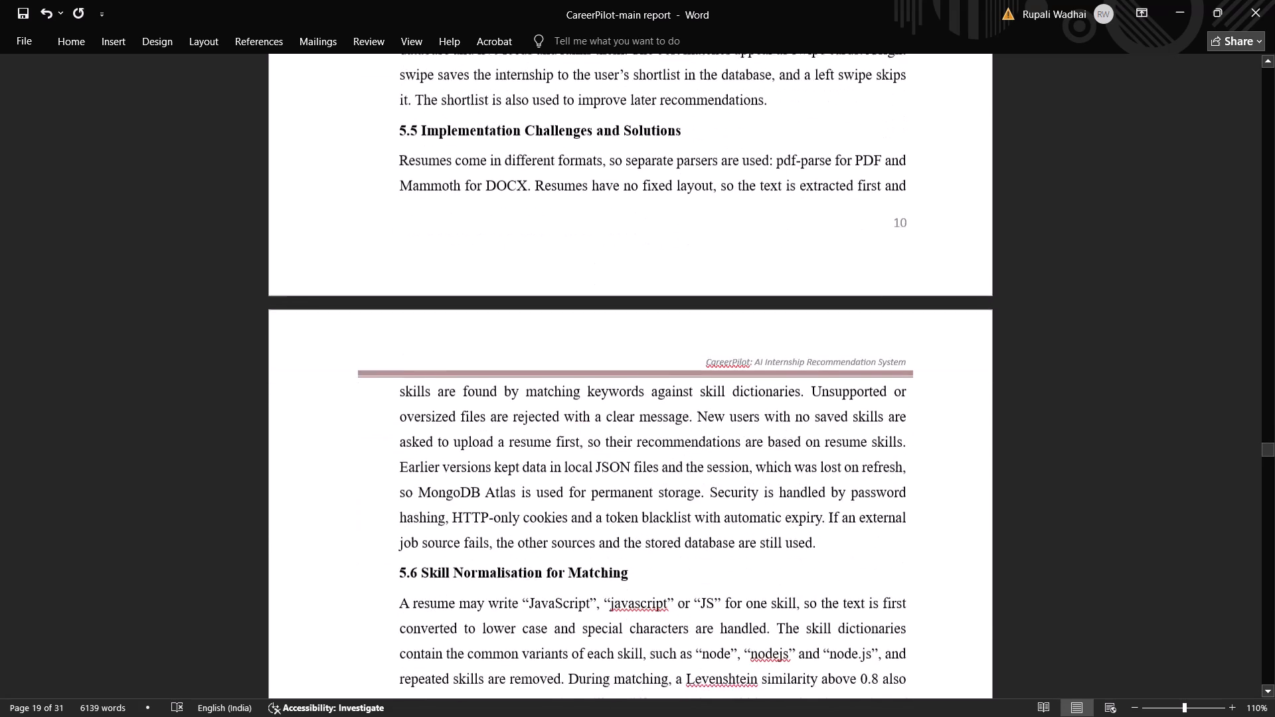
pyautogui.scroll(-9, 637, 294)
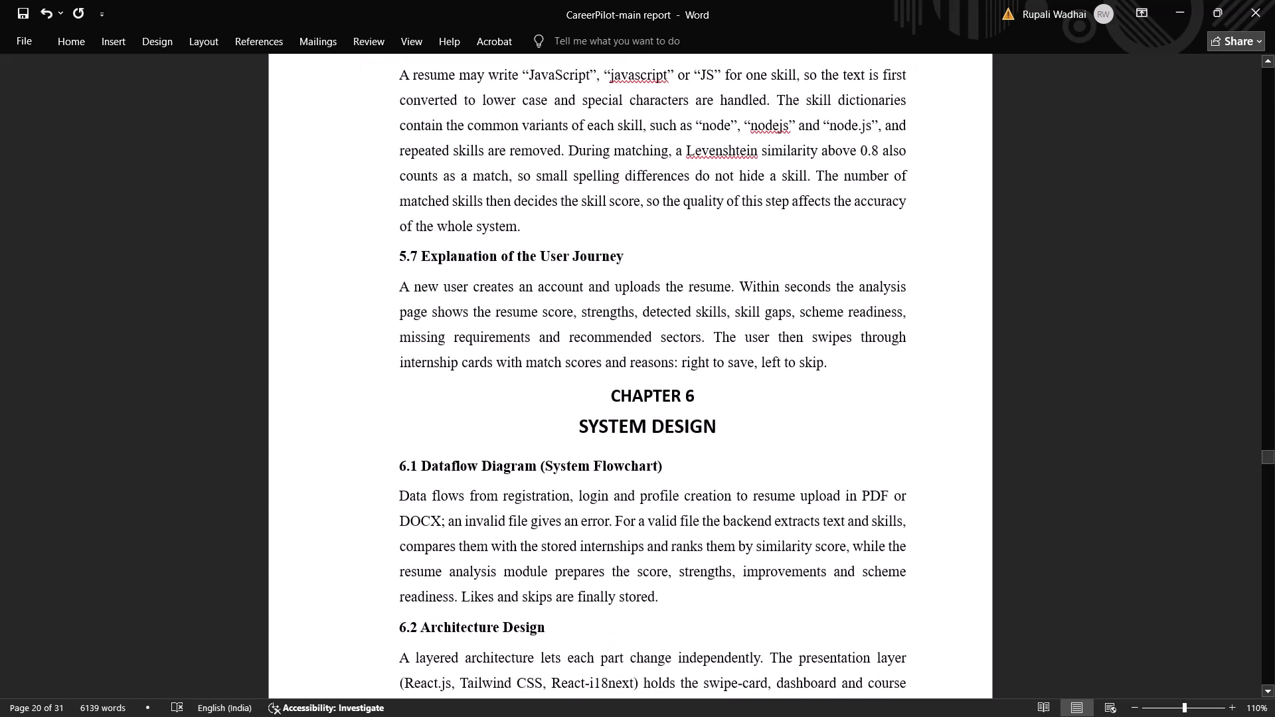
pyautogui.click(868, 373)
pyautogui.press('Return')
pyautogui.press('Return')
pyautogui.press('Return')
pyautogui.press('Return')
pyautogui.press('Return')
pyautogui.press('Return')
pyautogui.press('Return')
pyautogui.press('Return')
pyautogui.press('Return')
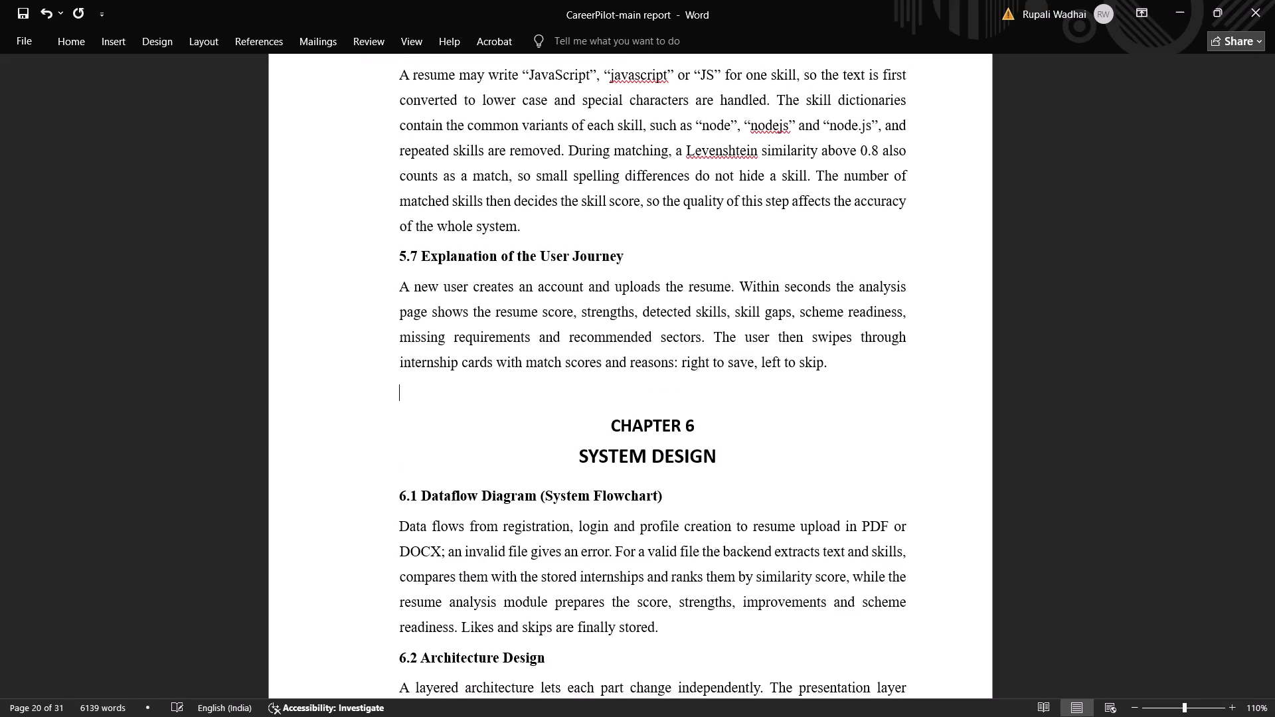
pyautogui.scroll(-5, 867, 373)
pyautogui.press('Return')
pyautogui.press('Return')
pyautogui.press('Return')
pyautogui.scroll(3, 867, 373)
pyautogui.scroll(-5, 867, 373)
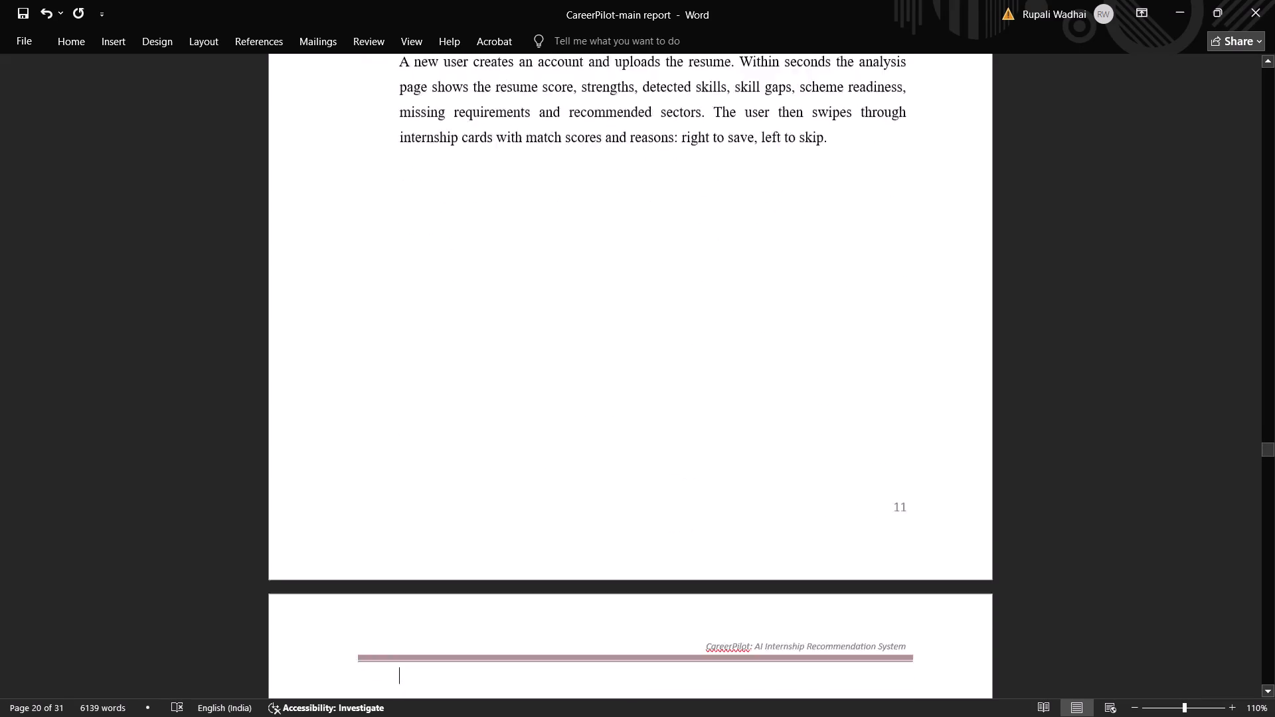
pyautogui.press('BackSpace')
# Save the report.
pyautogui.scroll(7, 867, 373)
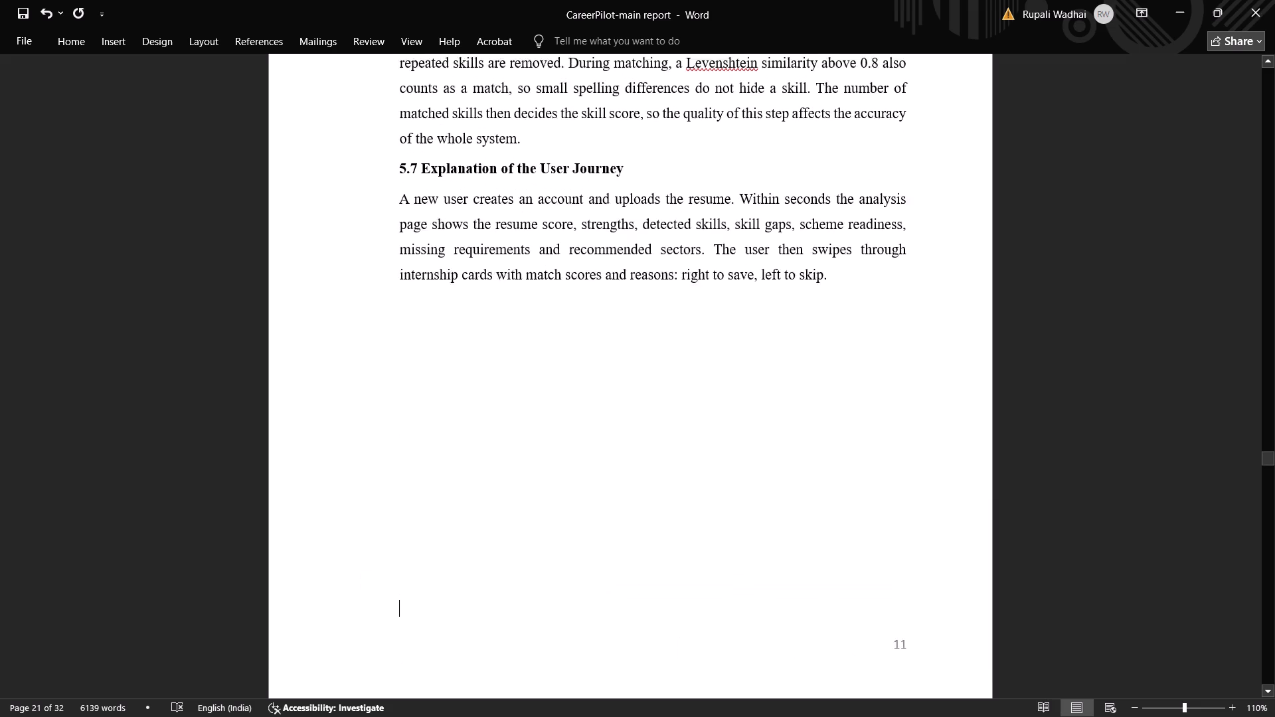
pyautogui.scroll(4, 867, 368)
pyautogui.hotkey('ctrl', 's')
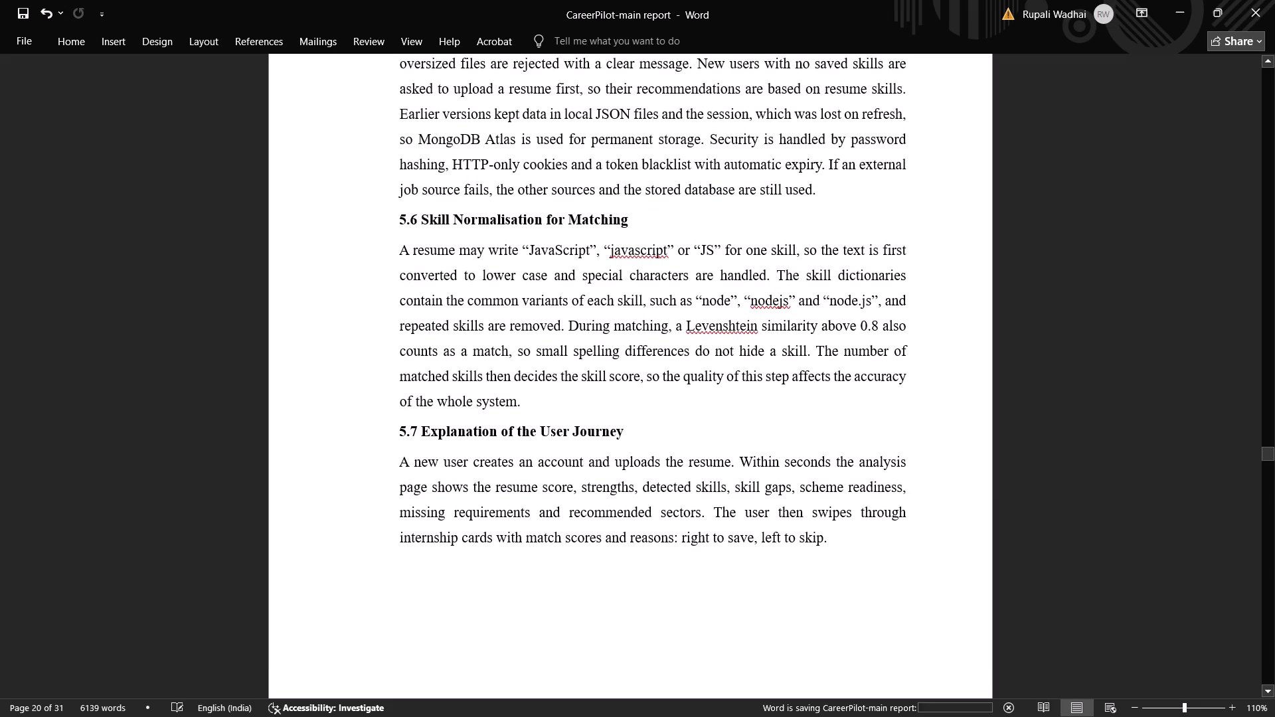
# Review the Chapter 5 pages from the sign-in screenshot through Section 5.7, checking their layout and section headings.
pyautogui.scroll(5, 854, 375)
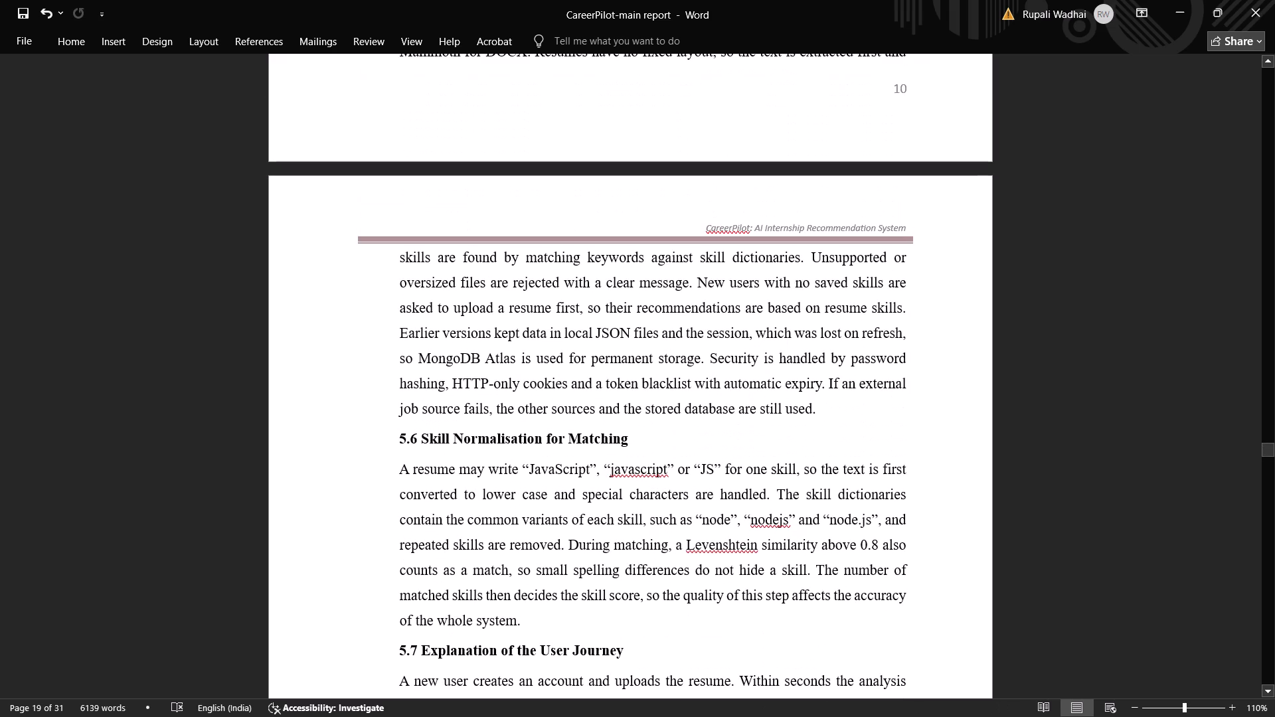
pyautogui.scroll(16, 797, 426)
pyautogui.scroll(5, 794, 426)
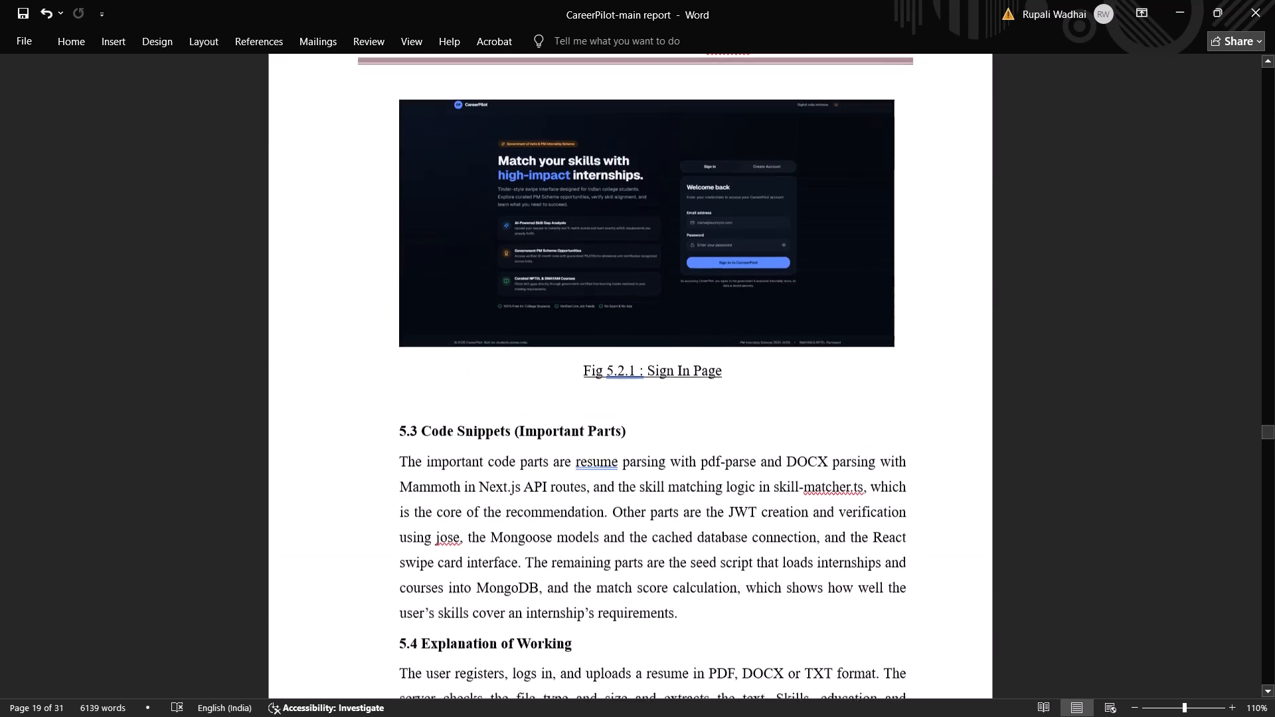
pyautogui.scroll(5, 794, 426)
pyautogui.scroll(-20, 794, 426)
pyautogui.scroll(-1, 794, 426)
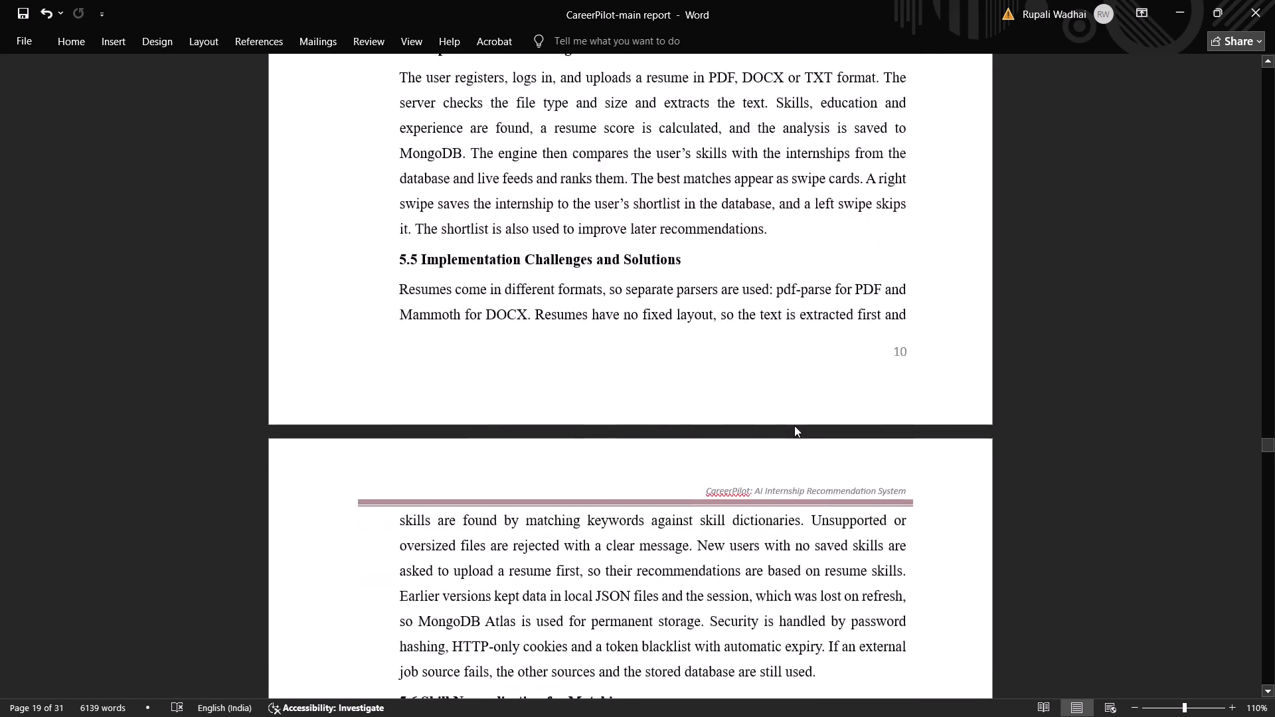
pyautogui.scroll(-9, 794, 426)
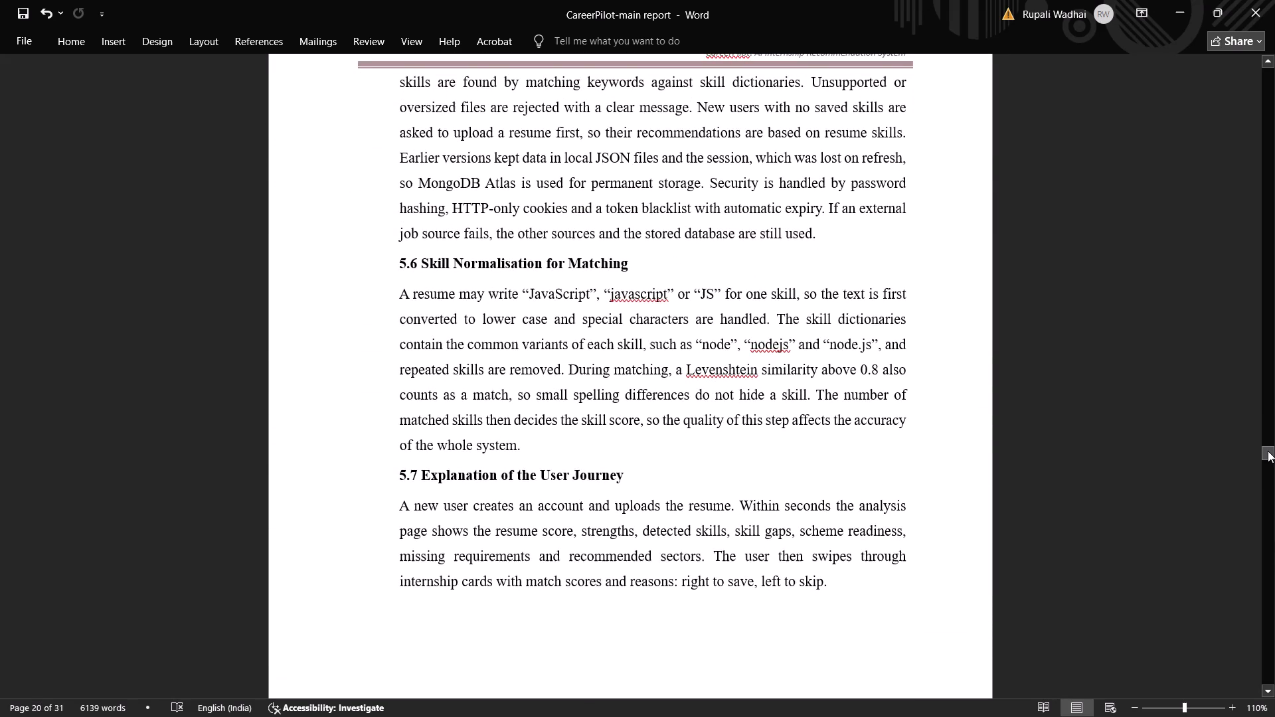
# Delete the entire "5.8 Setup and Execution" row from the contents table.
pyautogui.moveTo(1268, 451); pyautogui.dragTo(1256, 412)
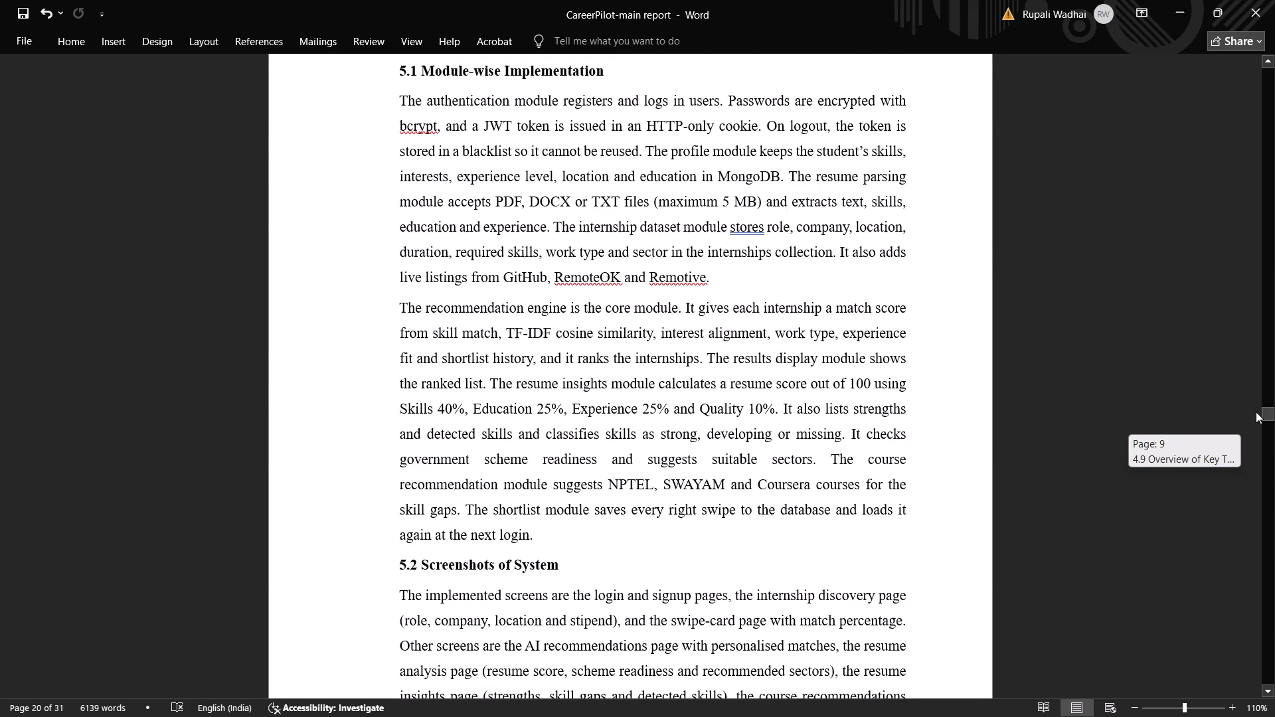
pyautogui.moveTo(1256, 412); pyautogui.dragTo(1244, 372)
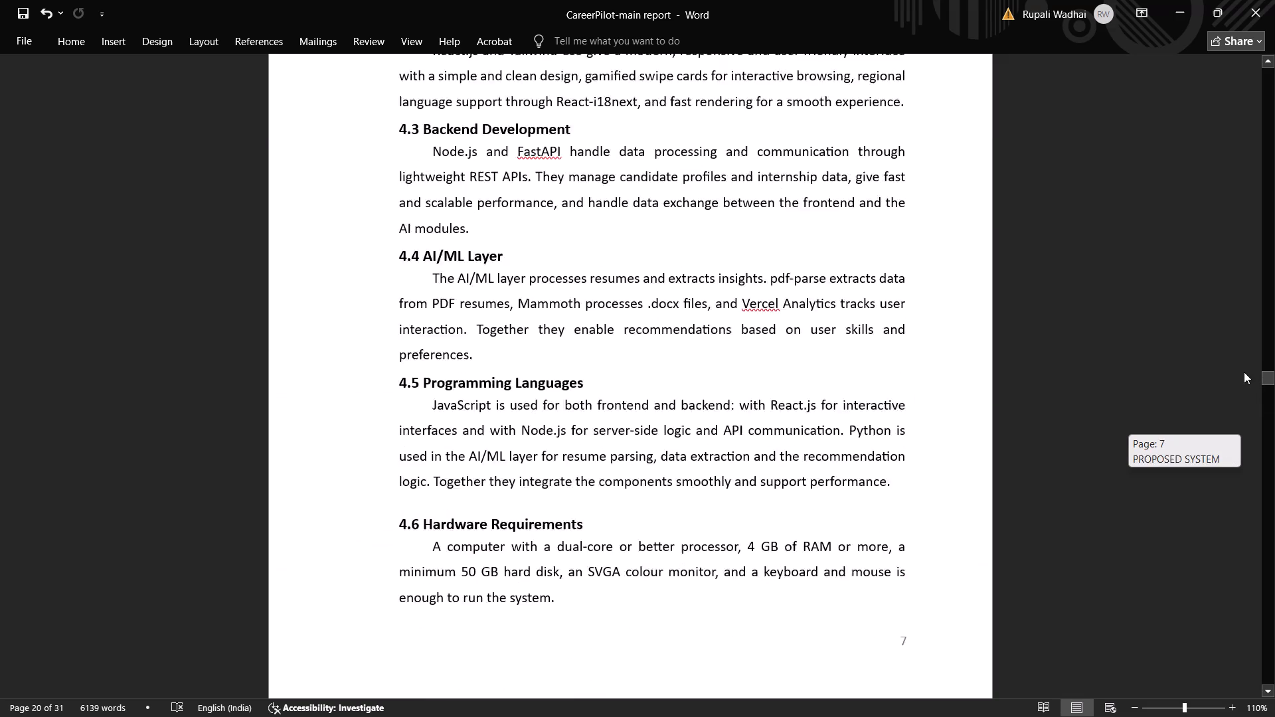
pyautogui.moveTo(1244, 372); pyautogui.dragTo(1229, 320)
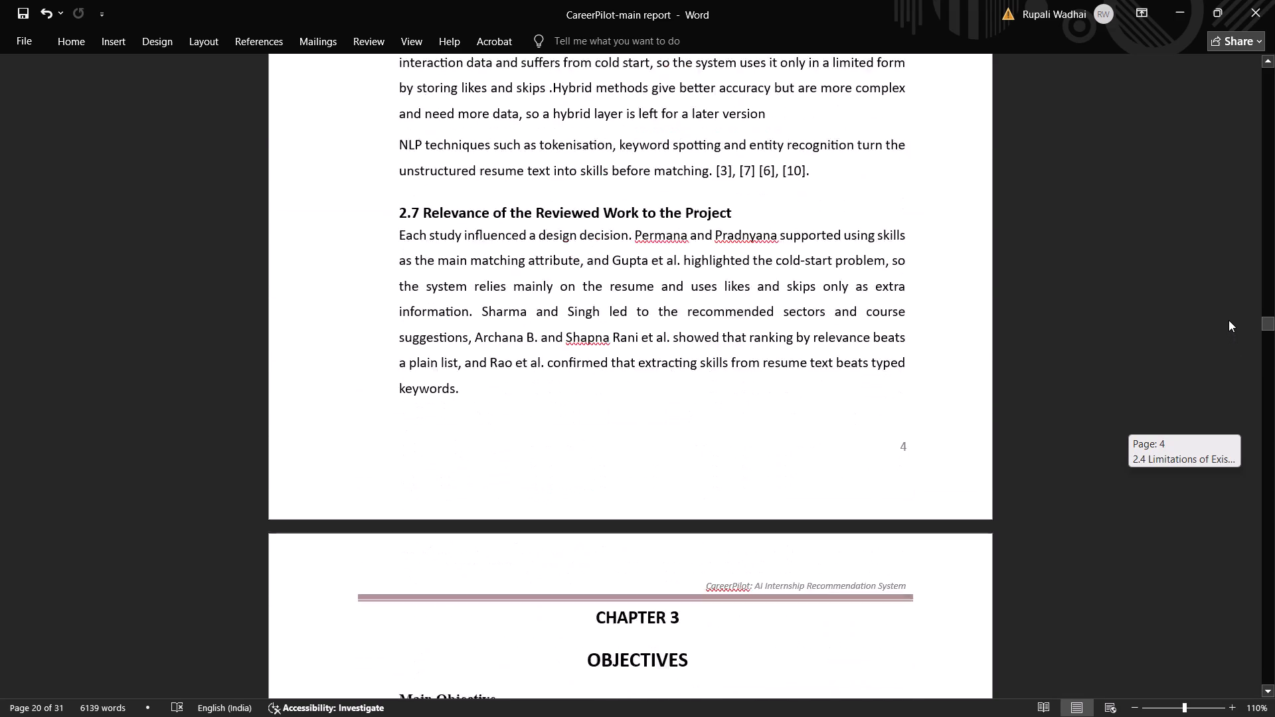
pyautogui.moveTo(1229, 320); pyautogui.dragTo(1220, 275)
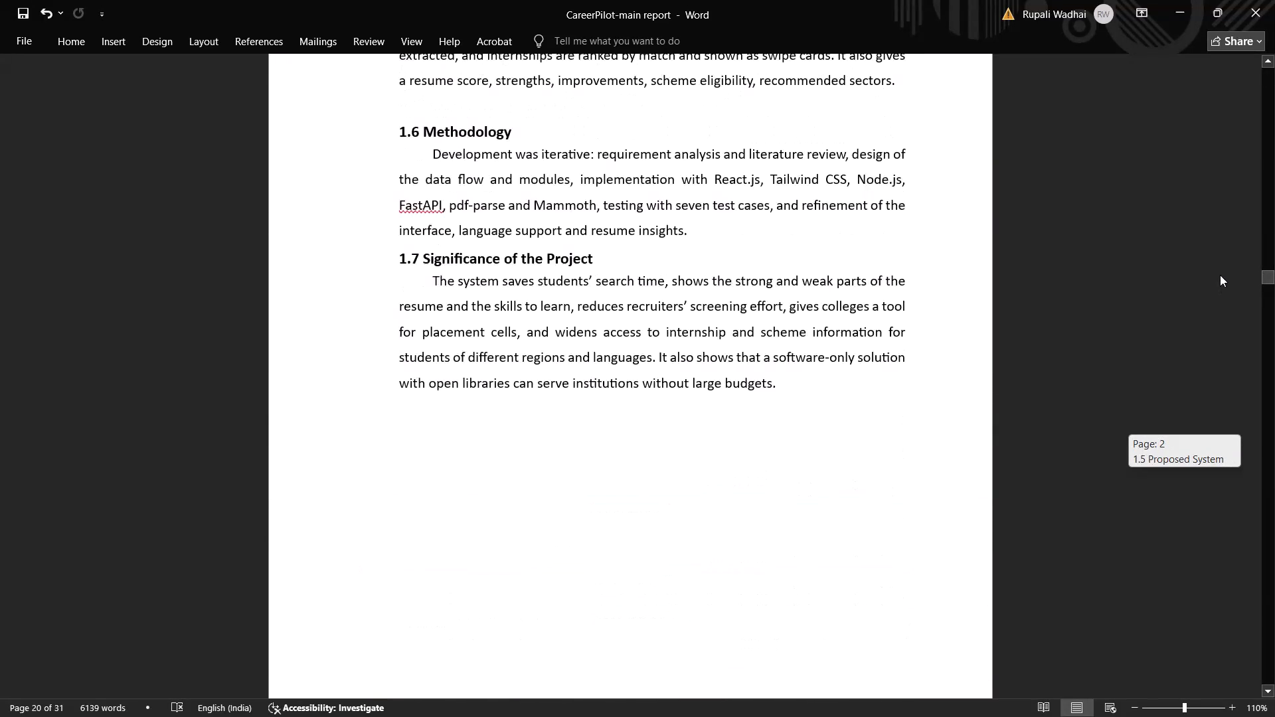
pyautogui.moveTo(1220, 275); pyautogui.dragTo(1217, 240)
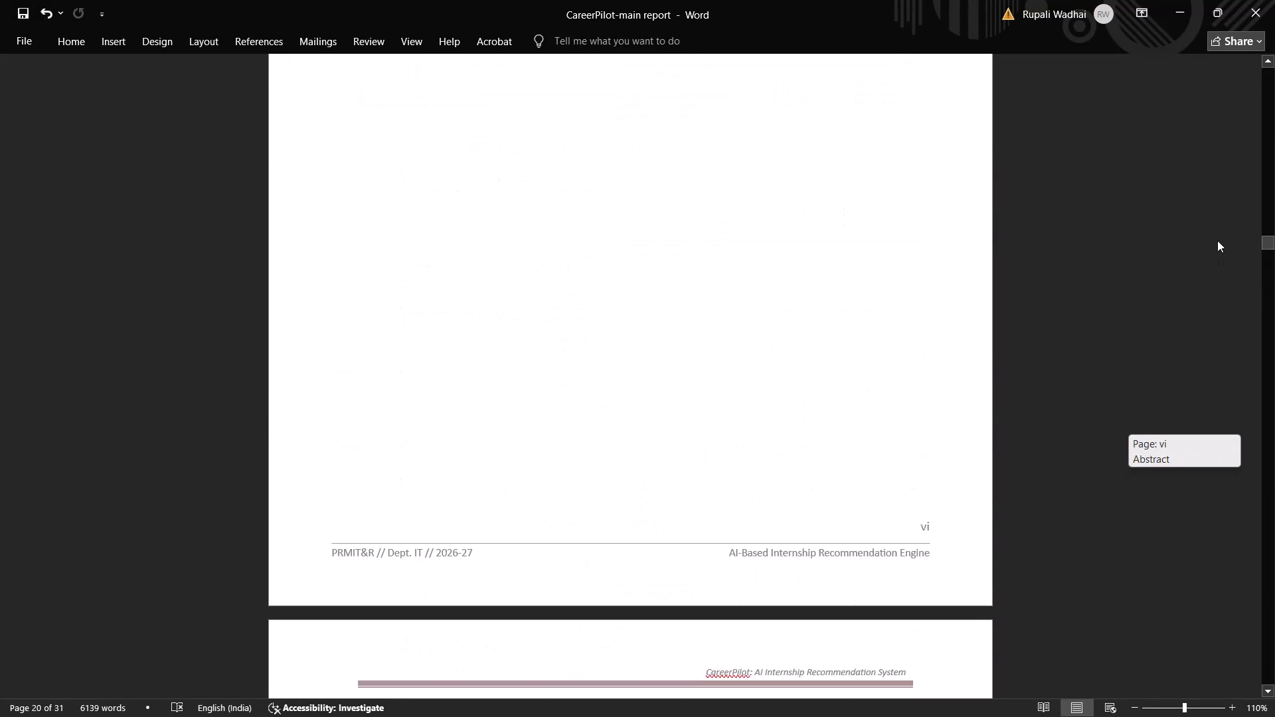
pyautogui.moveTo(1217, 240); pyautogui.dragTo(1215, 215)
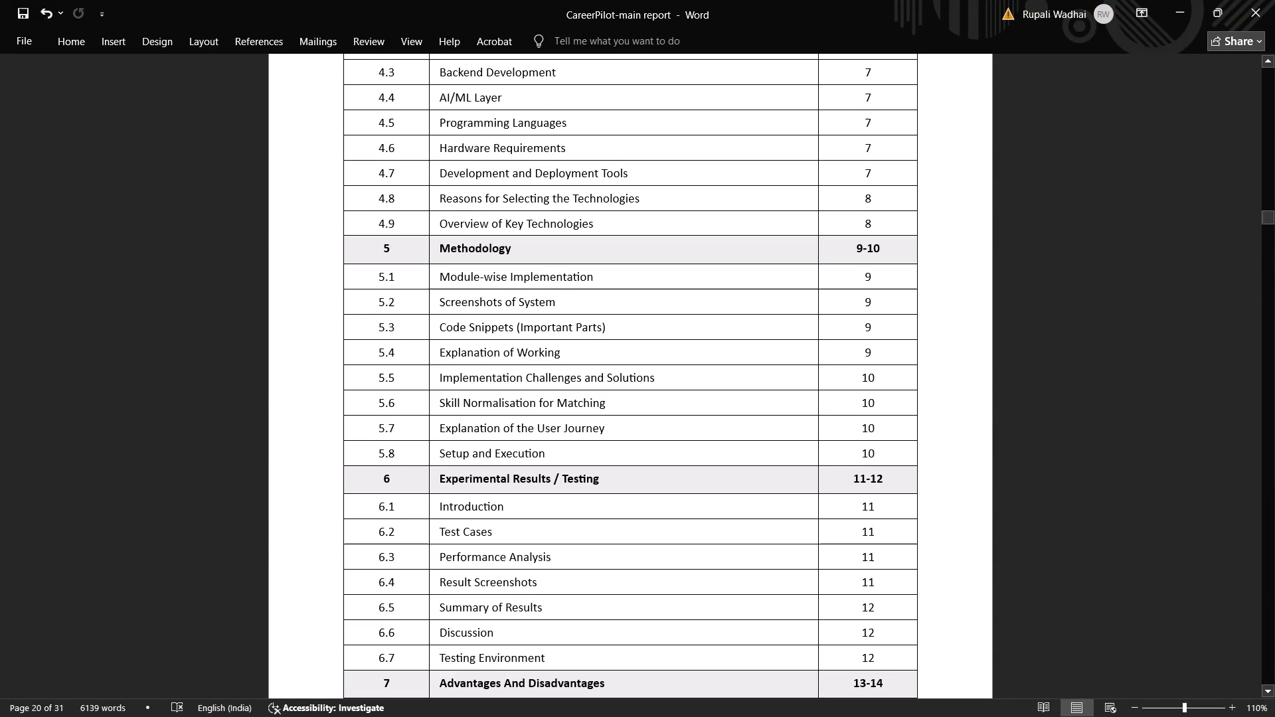
pyautogui.click(545, 447)
pyautogui.rightClick(556, 447)
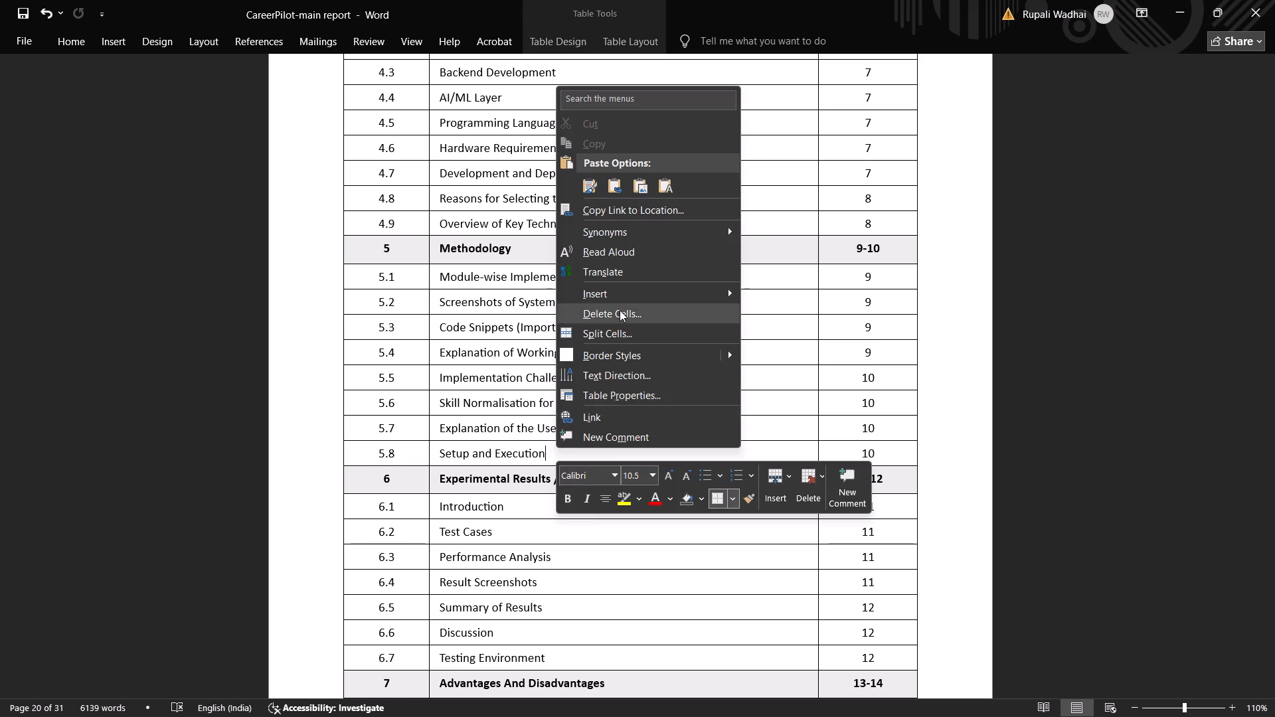
pyautogui.click(618, 309)
pyautogui.click(622, 353)
pyautogui.click(606, 398)
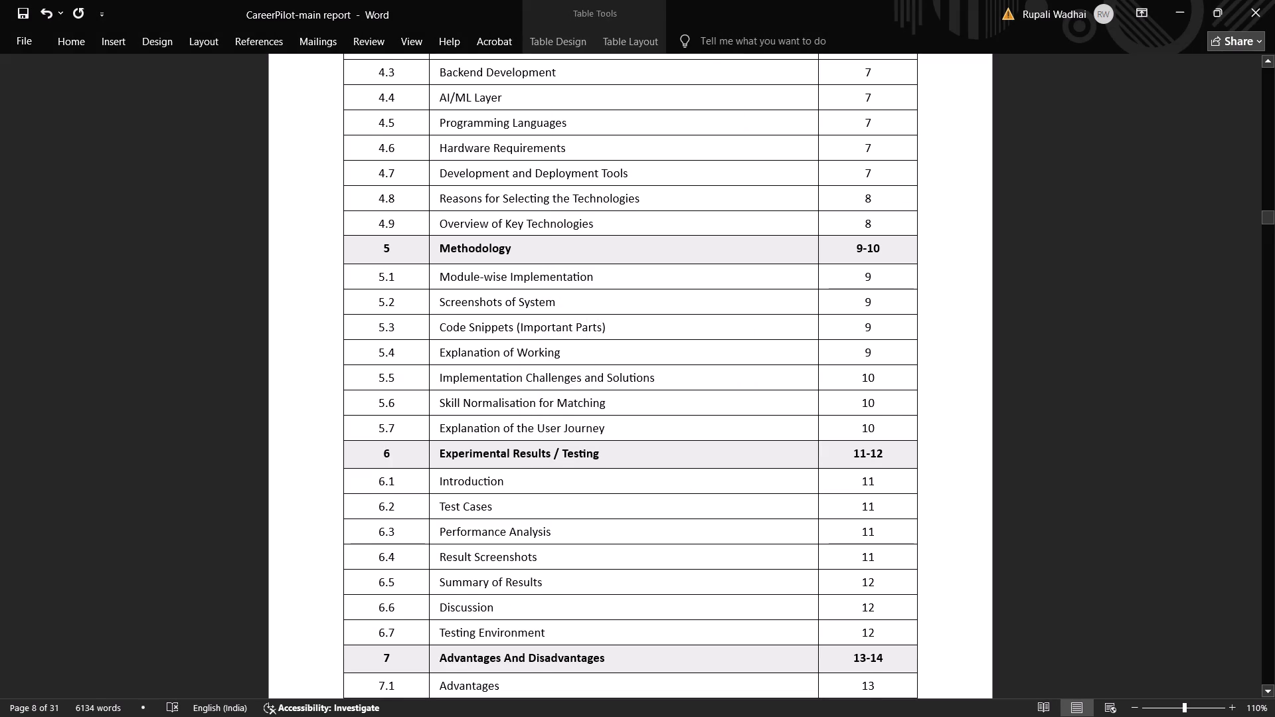
# Change the Chapter 6 title in the contents table to "System Design".
pyautogui.scroll(-5, 730, 426)
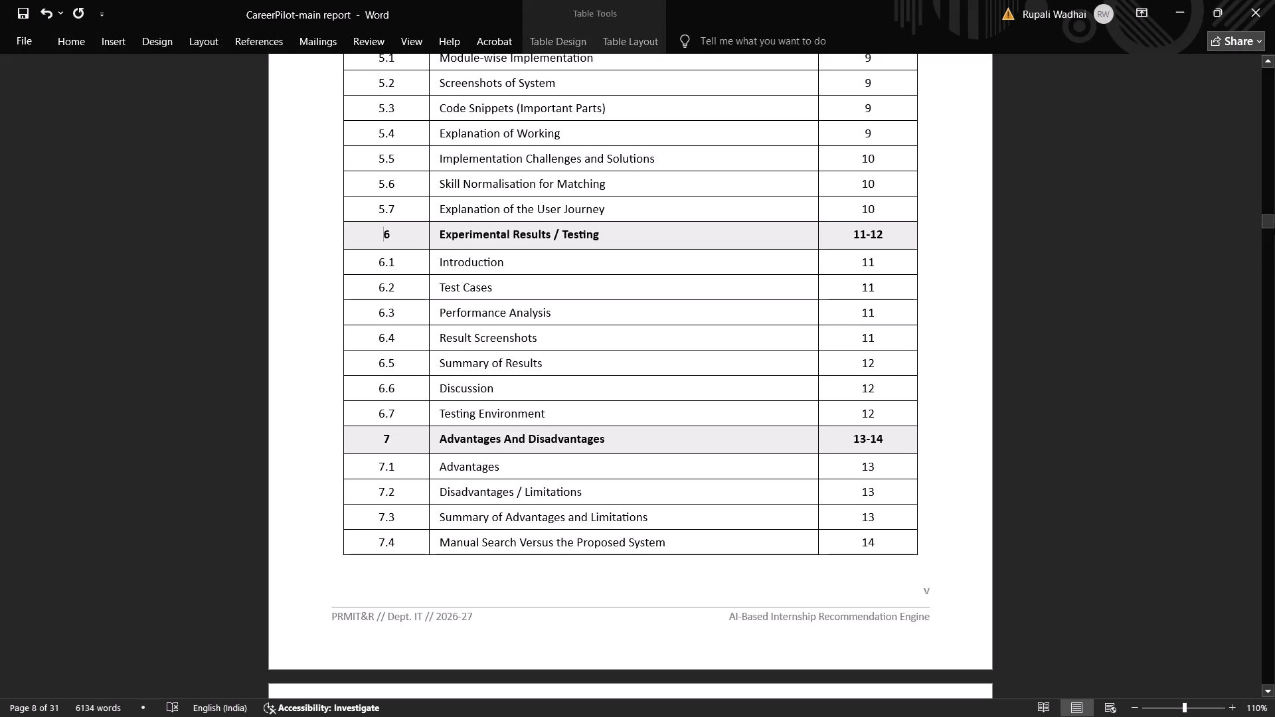
pyautogui.click(1268, 220)
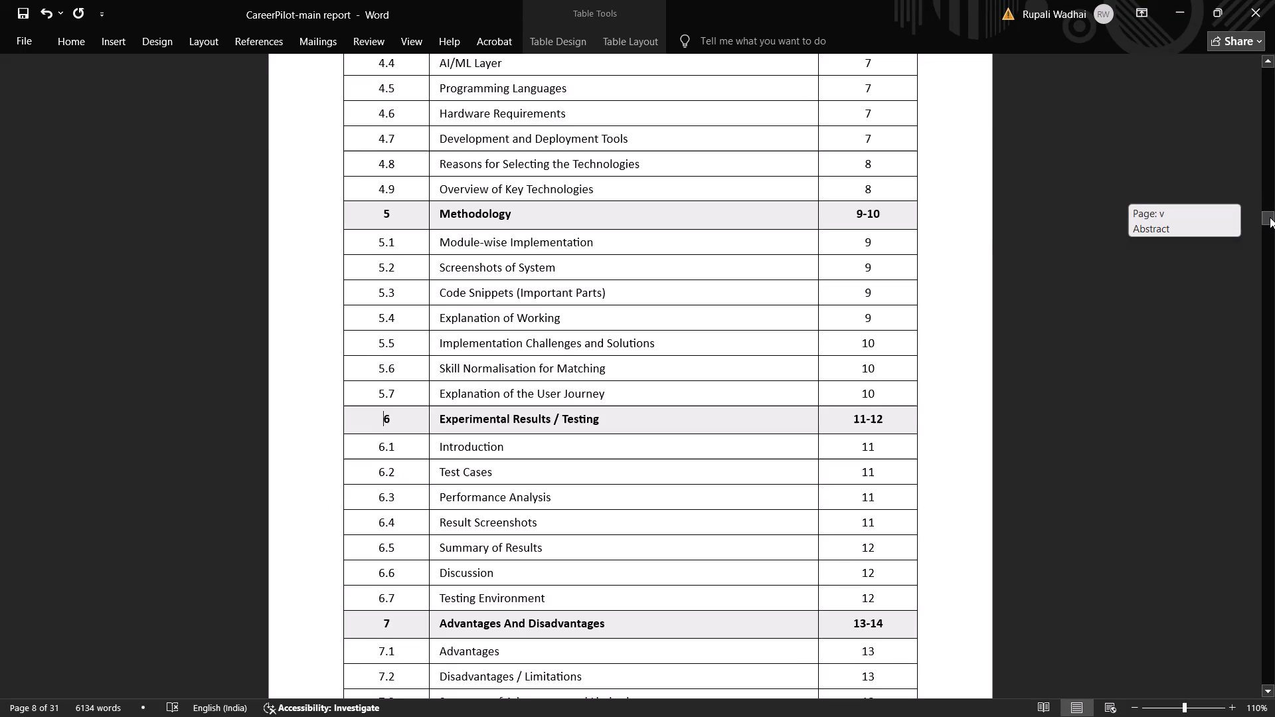
pyautogui.click(624, 408)
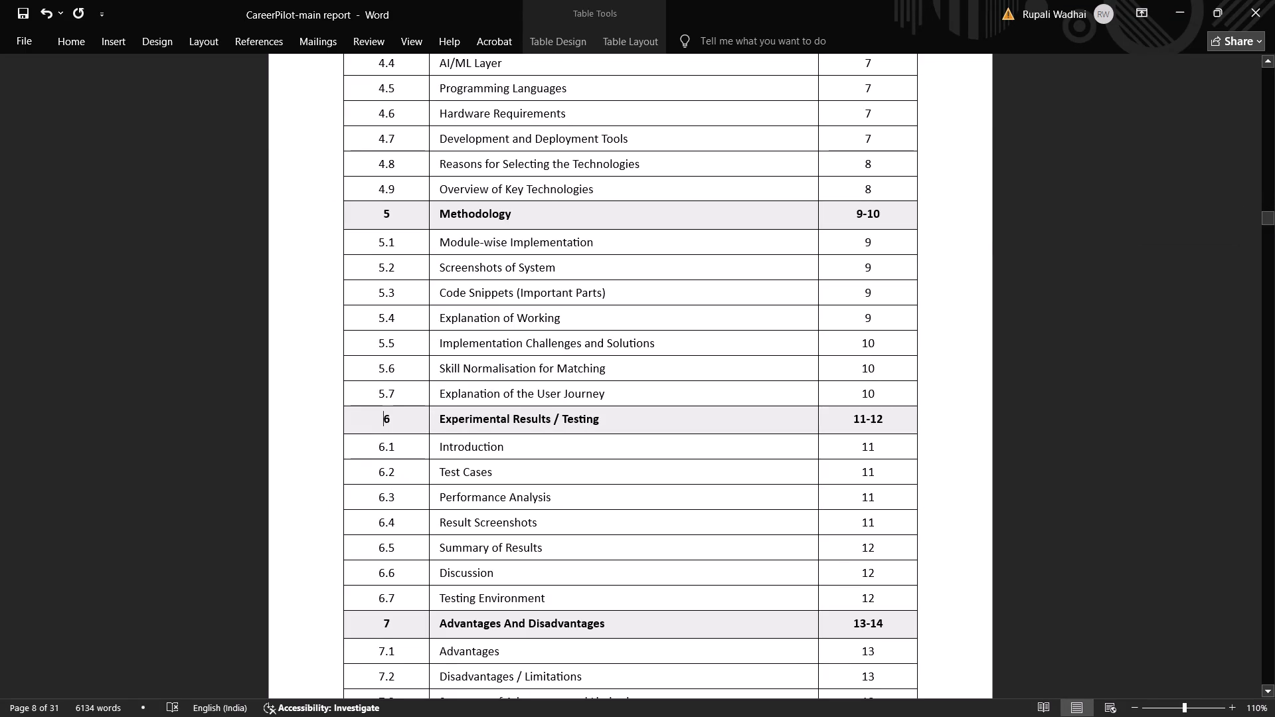
pyautogui.click(605, 424)
pyautogui.moveTo(605, 424); pyautogui.dragTo(481, 427)
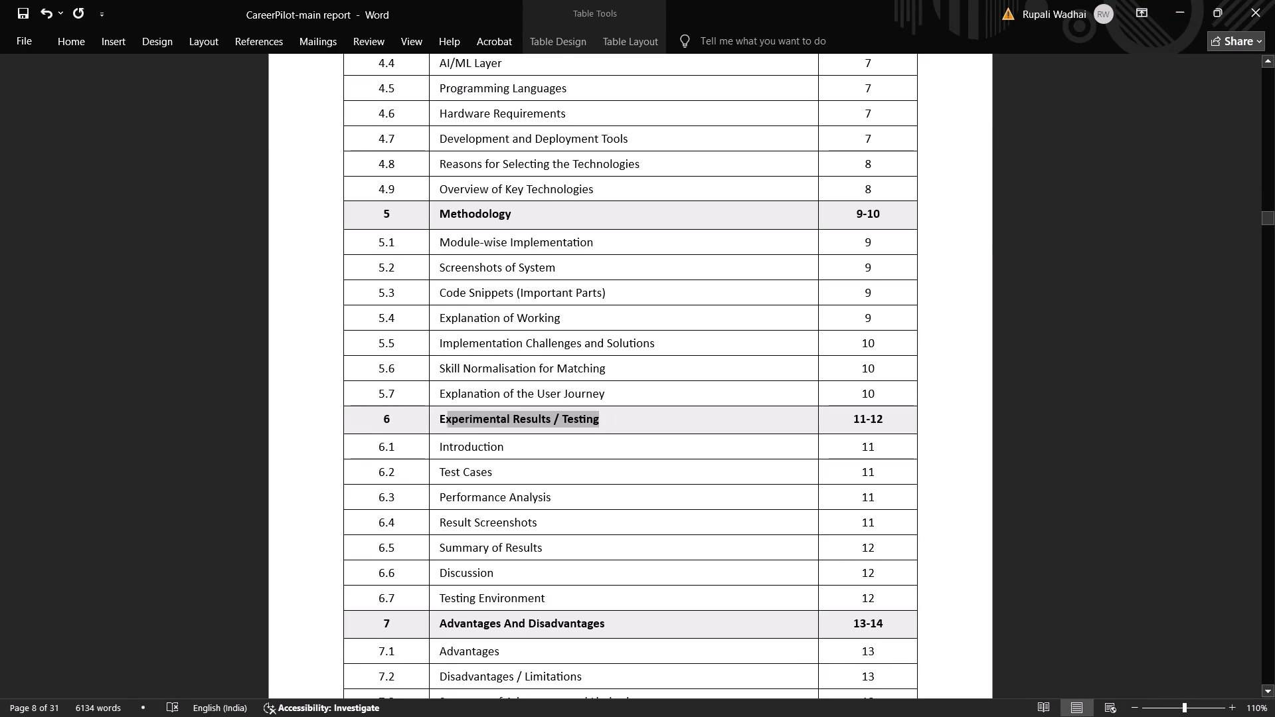
pyautogui.moveTo(481, 427); pyautogui.dragTo(475, 427)
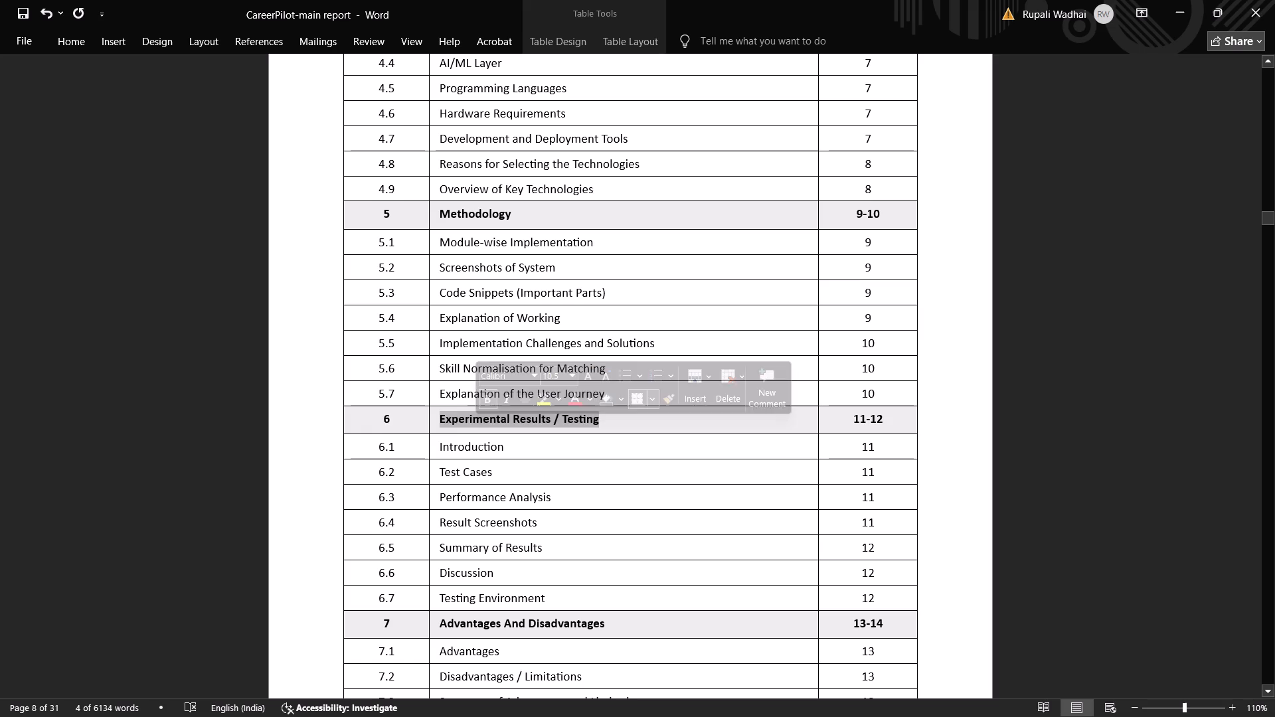
pyautogui.press('BackSpace')
pyautogui.write('System Design')
# Check the Section 6.1 heading in the Chapter 6 body and change the 6.1 entry in the contents table to "Data Flow Diagram".
pyautogui.scroll(-3, 530, 466)
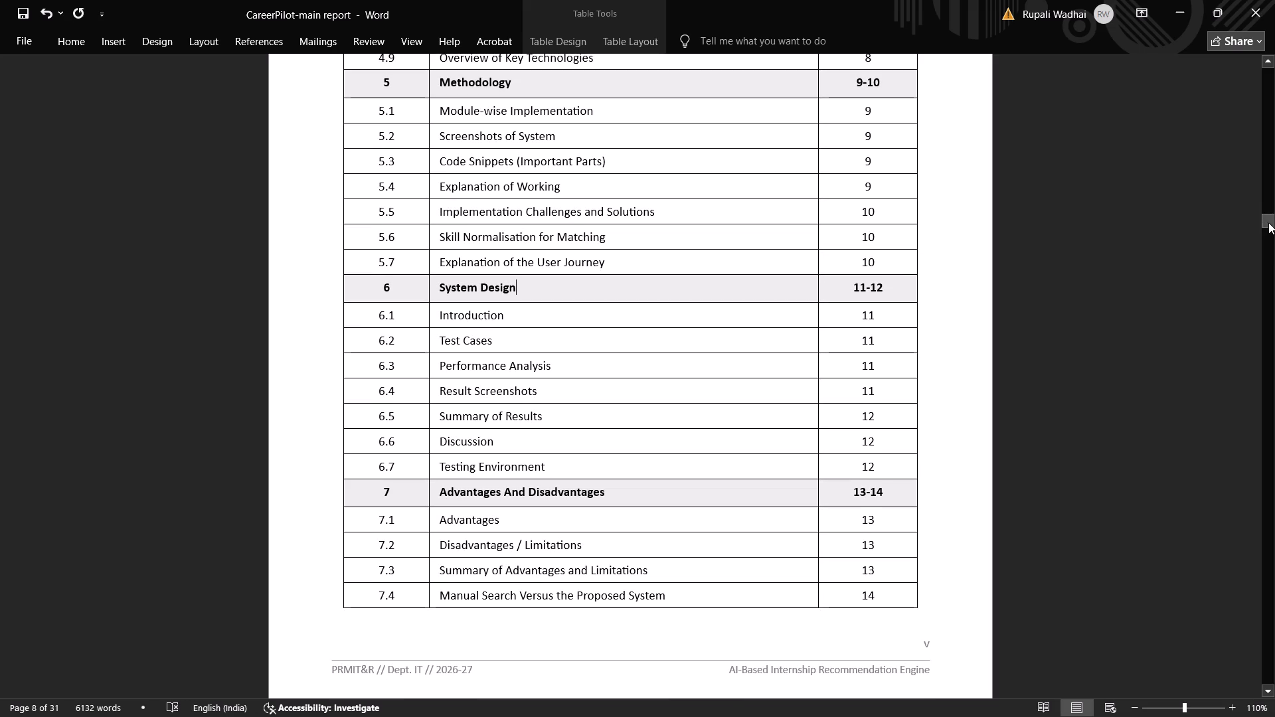
pyautogui.moveTo(1268, 222); pyautogui.dragTo(1270, 329)
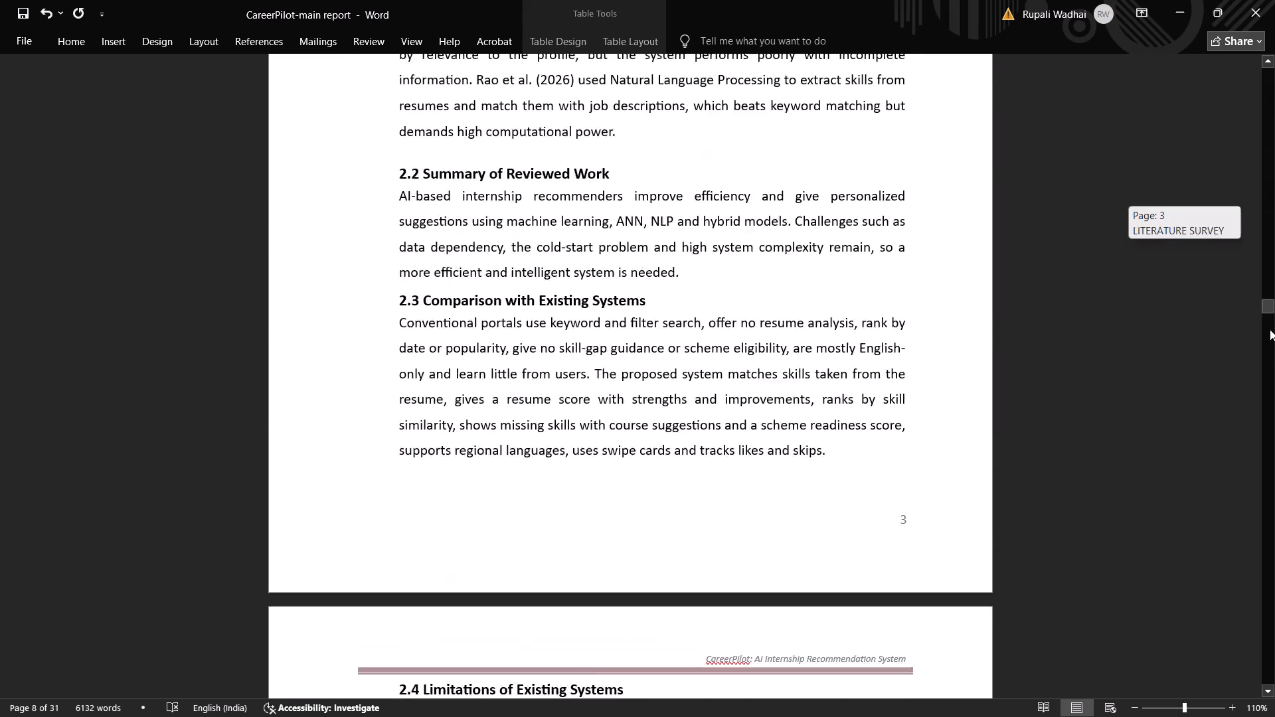
pyautogui.moveTo(1270, 329); pyautogui.dragTo(1274, 435)
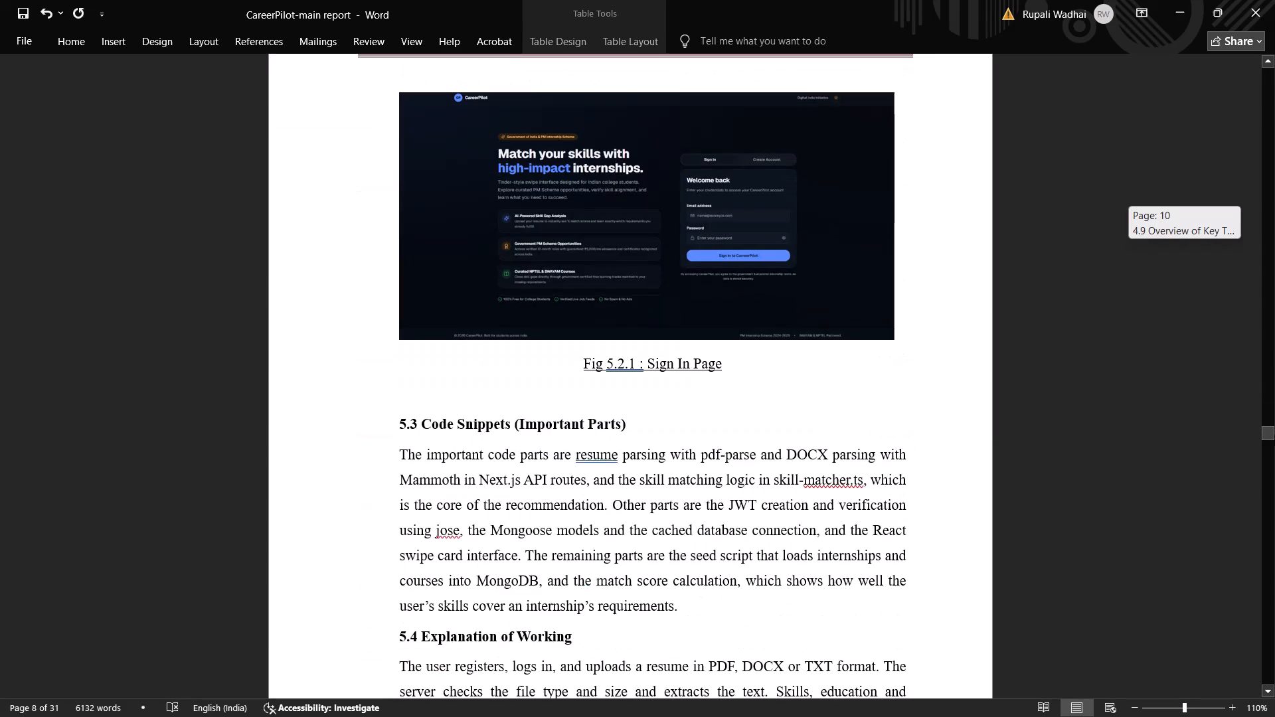
pyautogui.moveTo(1274, 435); pyautogui.dragTo(1274, 469)
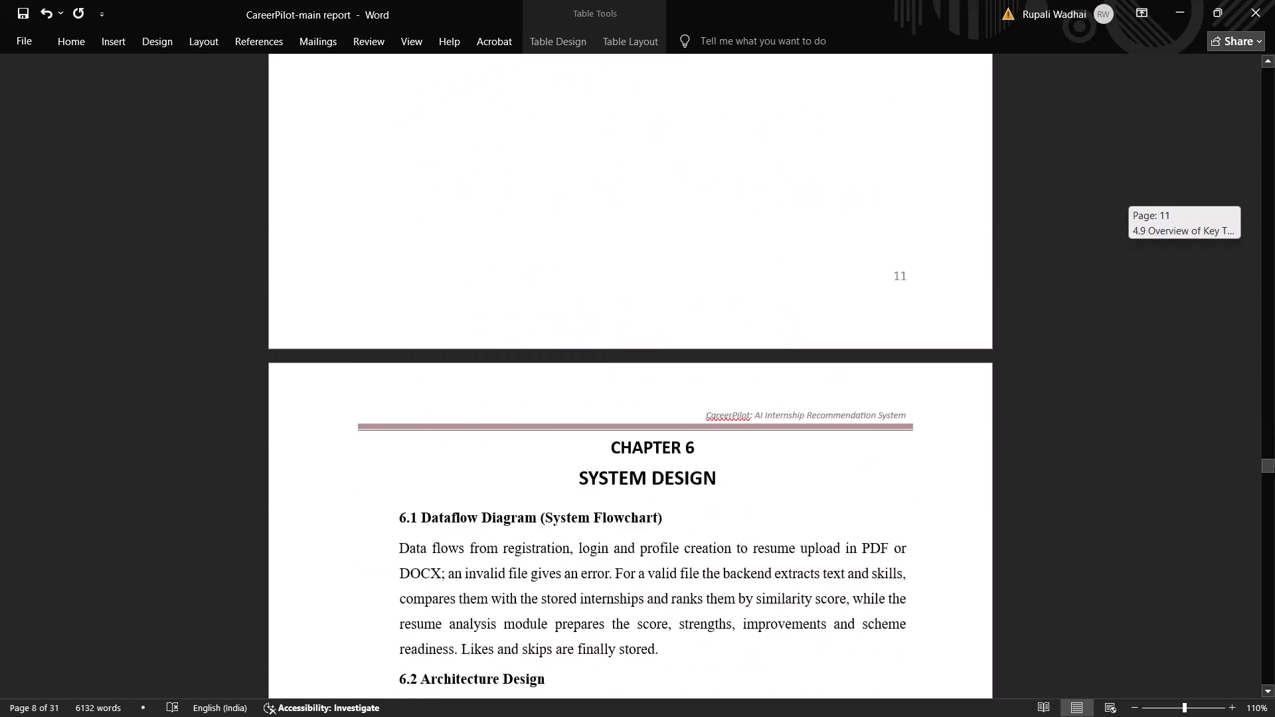
pyautogui.moveTo(1274, 469); pyautogui.dragTo(1274, 471)
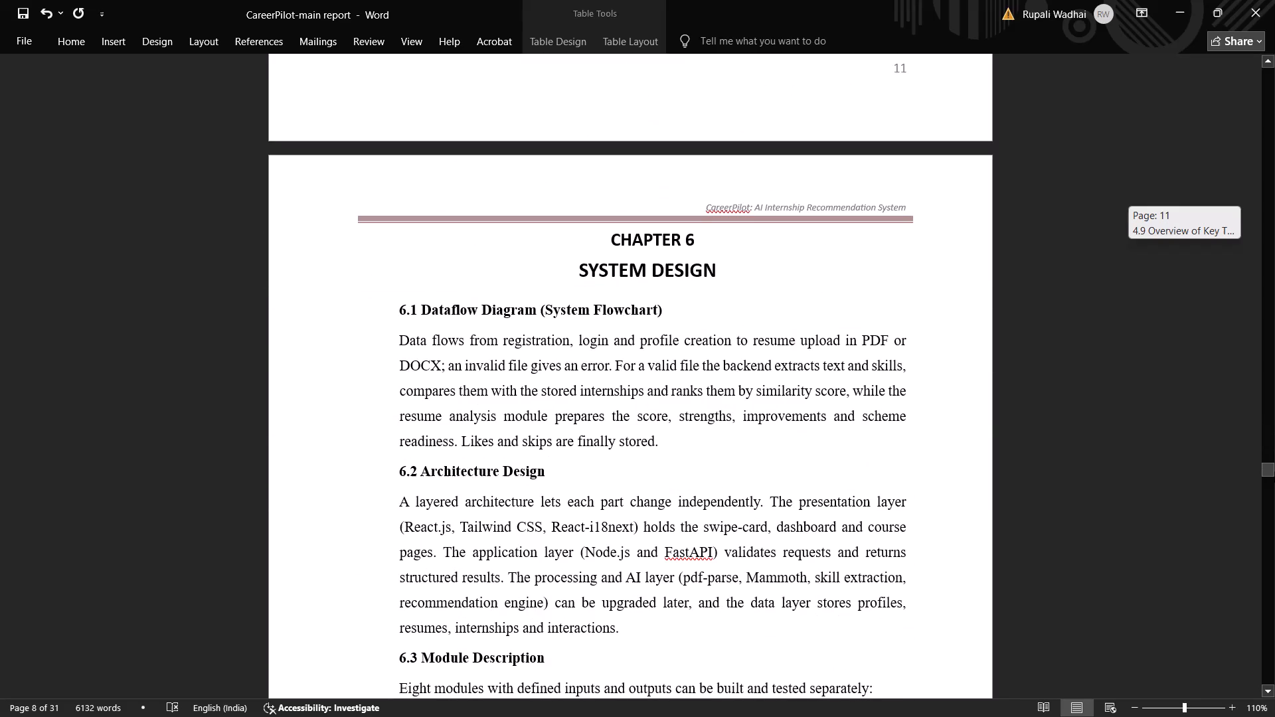
pyautogui.moveTo(1274, 471); pyautogui.dragTo(1242, 270)
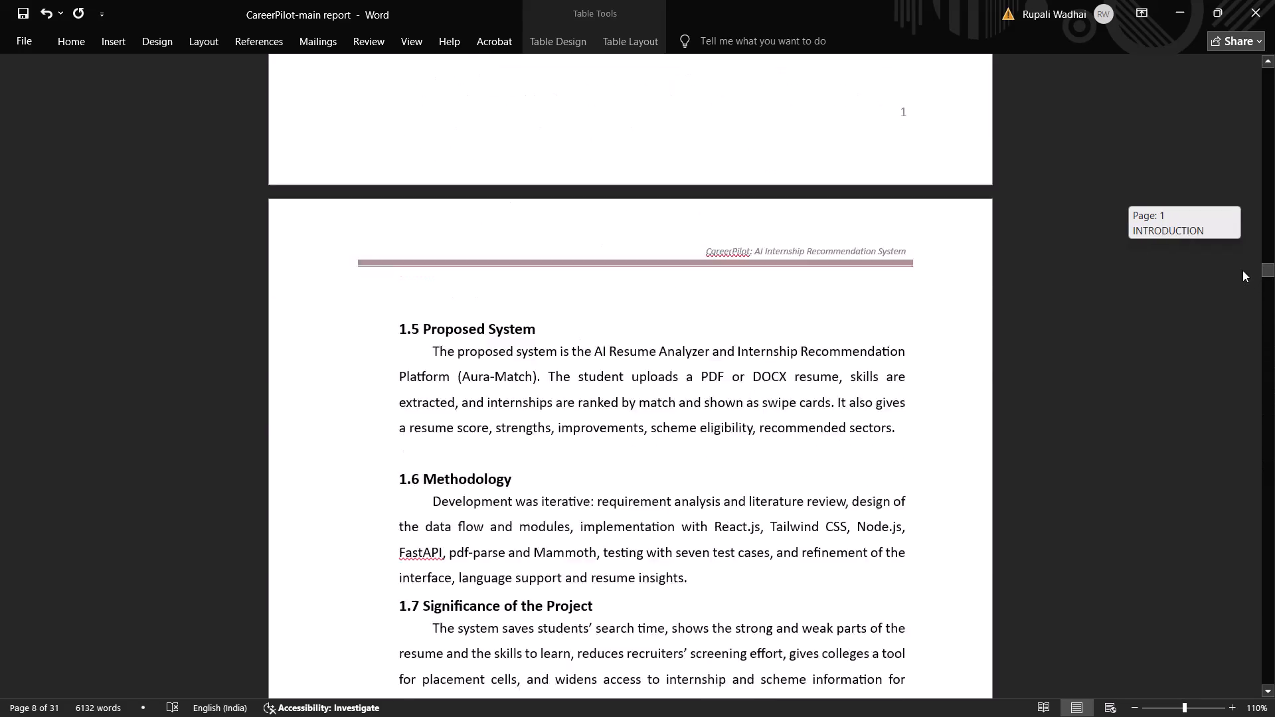
pyautogui.moveTo(1242, 270); pyautogui.dragTo(1227, 243)
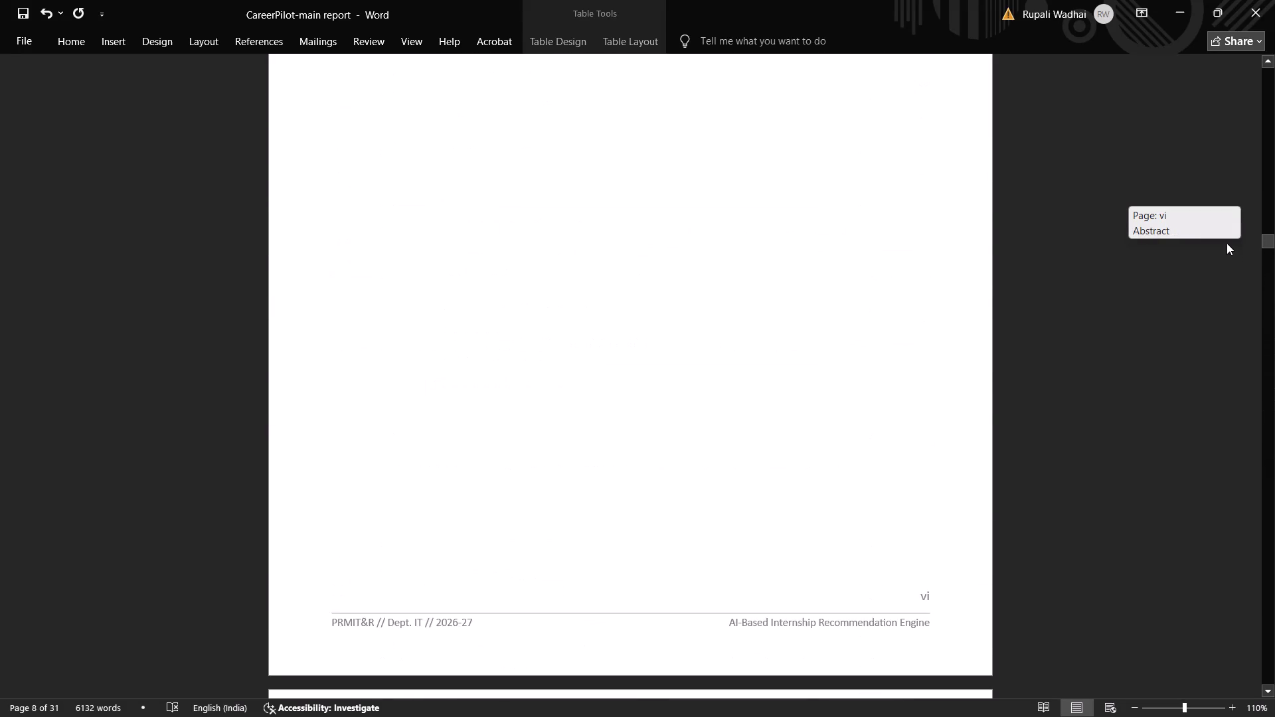
pyautogui.moveTo(1227, 243); pyautogui.dragTo(1225, 225)
pyautogui.click(548, 180)
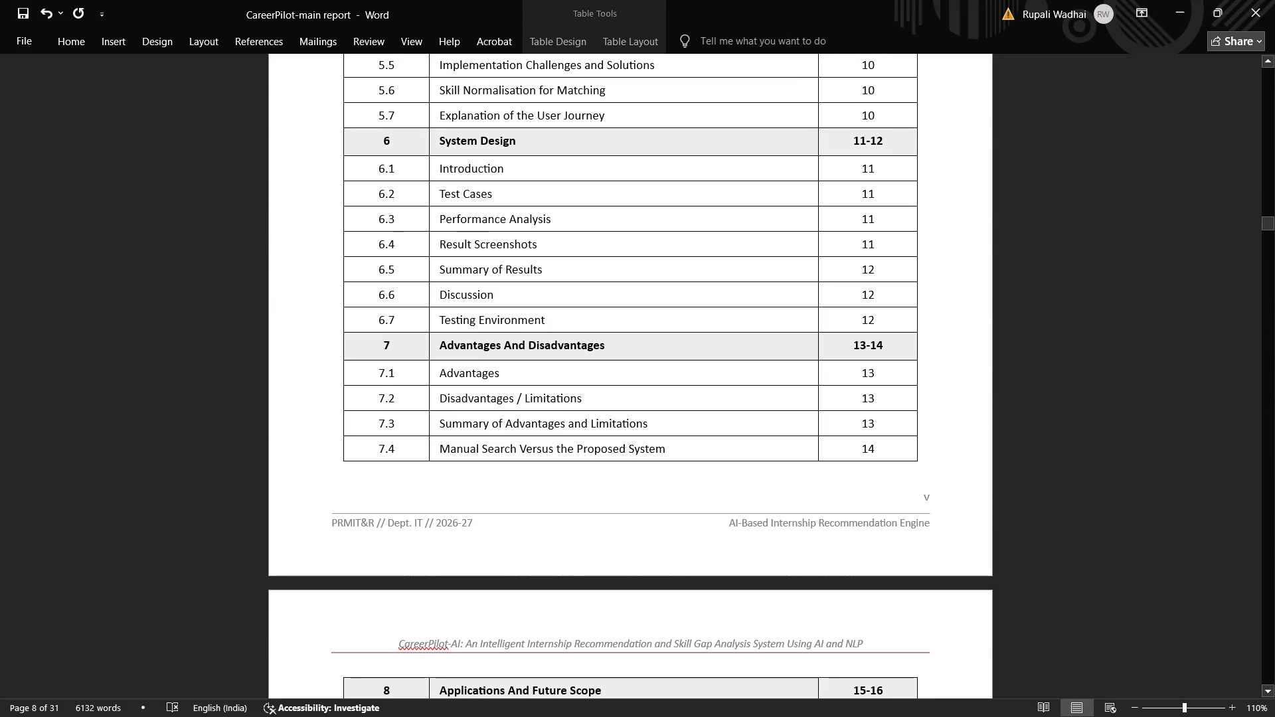
pyautogui.press('BackSpace')
pyautogui.press('BackSpace')
pyautogui.press('BackSpace')
pyautogui.press('BackSpace')
pyautogui.press('BackSpace')
pyautogui.press('BackSpace')
pyautogui.press('BackSpace')
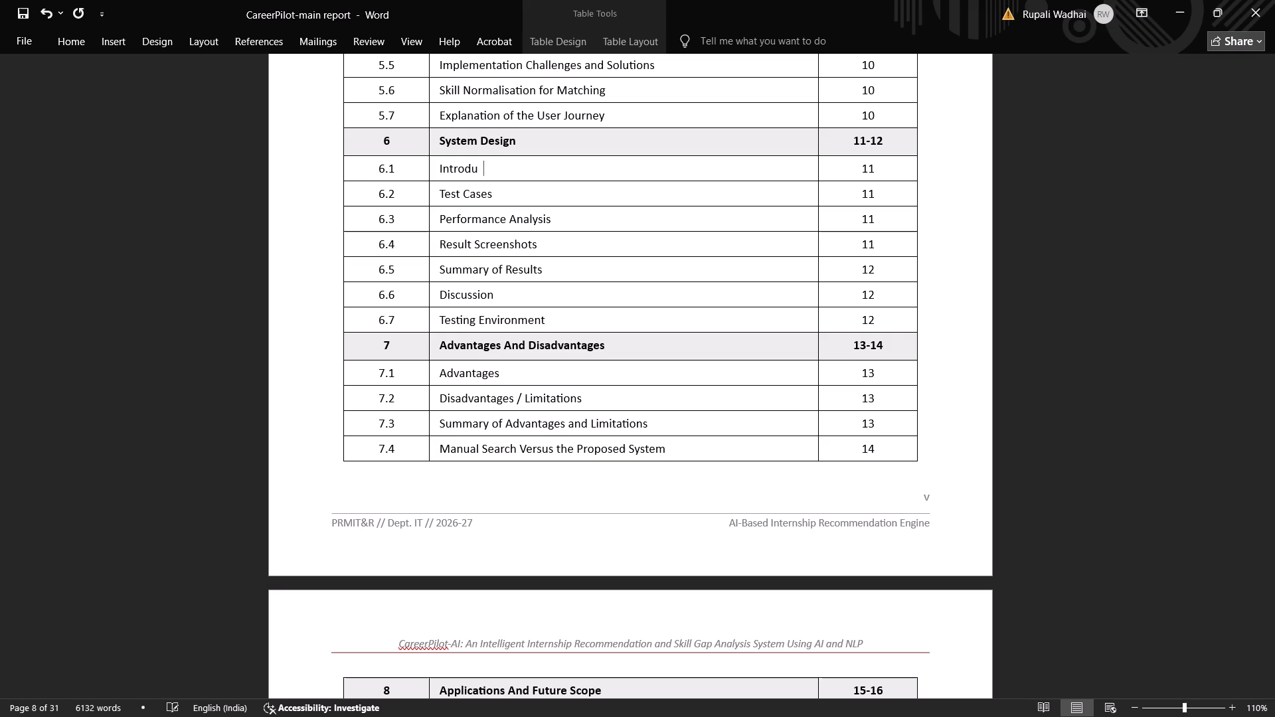
pyautogui.press('BackSpace')
pyautogui.press('BackSpace')
pyautogui.press('BackSpace')
pyautogui.press('BackSpace')
pyautogui.press('BackSpace')
pyautogui.hotkey('shift', 'd')
pyautogui.write('at')
pyautogui.press('BackSpace')
pyautogui.press('BackSpace')
pyautogui.hotkey('ctrl', 'z')
pyautogui.hotkey('ctrl', 'z')
pyautogui.hotkey('ctrl', 'z')
pyautogui.hotkey('ctrl', 'z')
pyautogui.write('Data FLow')
pyautogui.press('space')
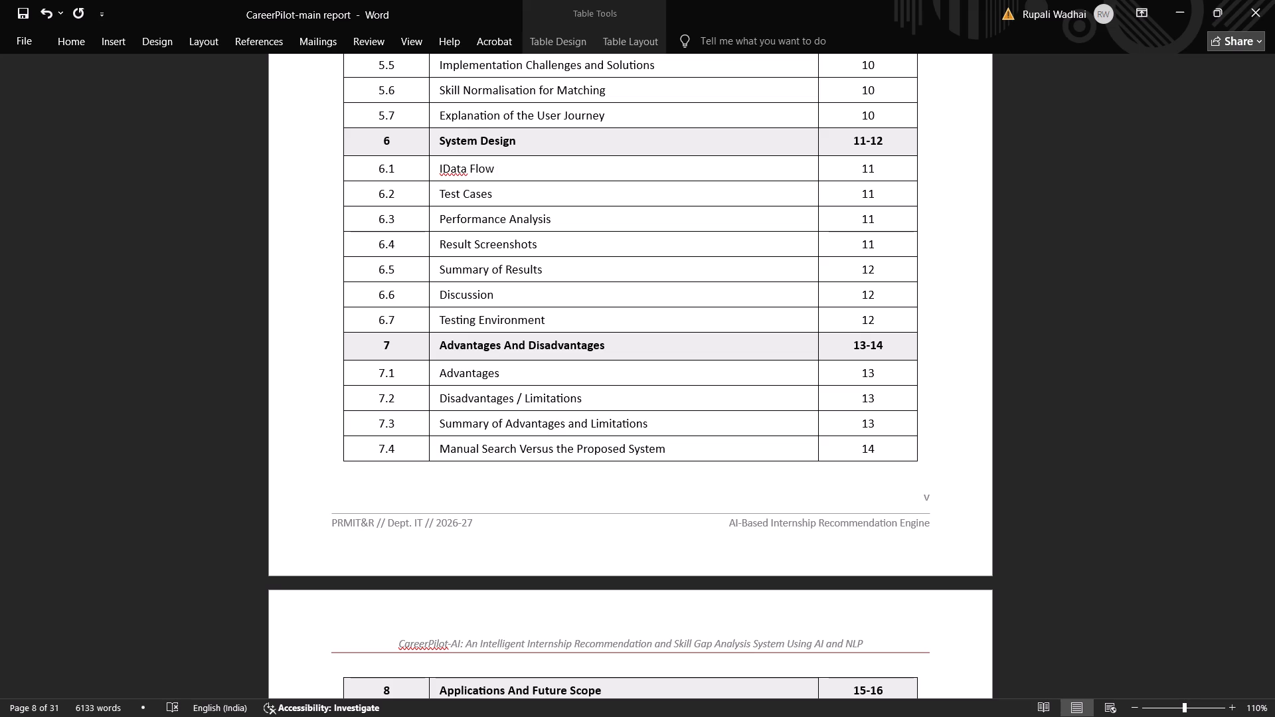
pyautogui.hotkey('shift', 'd')
pyautogui.write('aigram')
pyautogui.press('BackSpace')
pyautogui.press('BackSpace')
pyautogui.press('BackSpace')
pyautogui.press('BackSpace')
pyautogui.press('BackSpace')
pyautogui.press('BackSpace')
pyautogui.write('iagram')
pyautogui.press('space')
pyautogui.press('Left')
pyautogui.press('Left')
pyautogui.press('Left')
pyautogui.press('Left')
pyautogui.press('Left')
pyautogui.press('Left')
pyautogui.press('Left')
pyautogui.press('Left')
pyautogui.press('Left')
pyautogui.press('Left')
pyautogui.press('Left')
pyautogui.press('Left')
pyautogui.press('Left')
pyautogui.press('Left')
pyautogui.press('Left')
pyautogui.press('Left')
pyautogui.press('Left')
pyautogui.press('Left')
pyautogui.press('BackSpace')
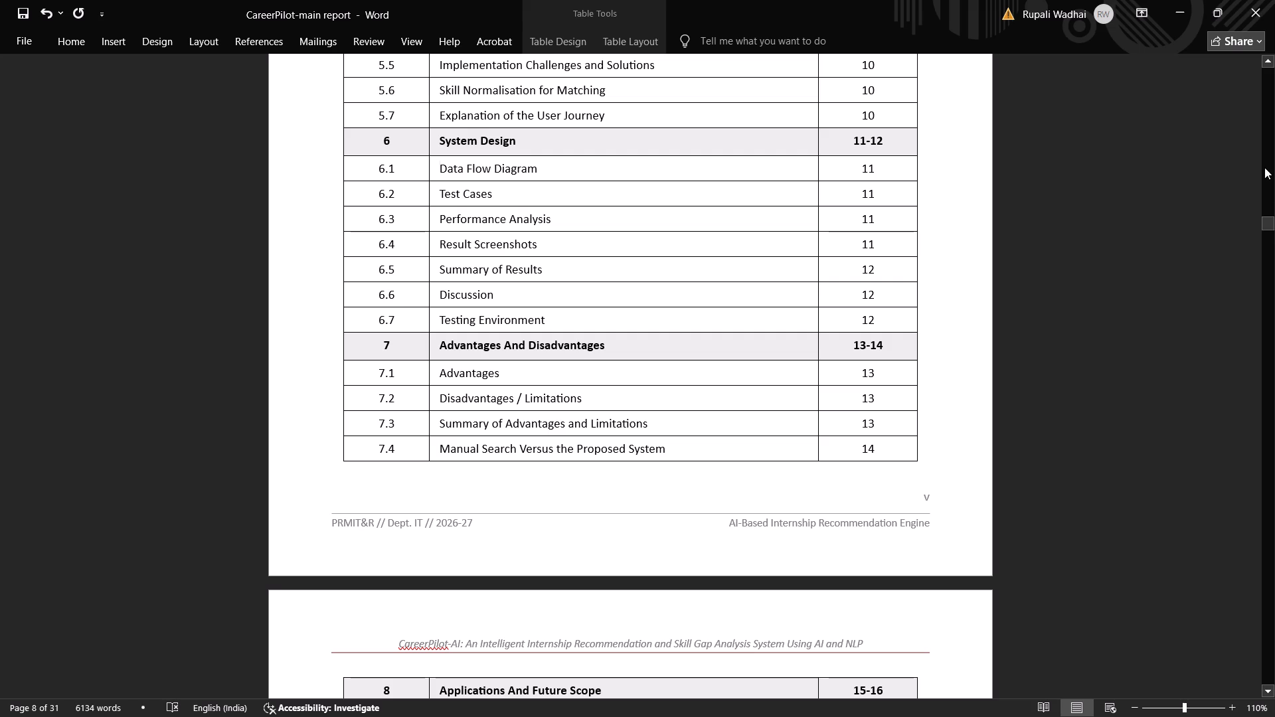
# Check the Section 6.2 heading in the body and change the 6.2 entry in the contents table to "Architectural Design".
pyautogui.moveTo(1268, 224); pyautogui.dragTo(1274, 412)
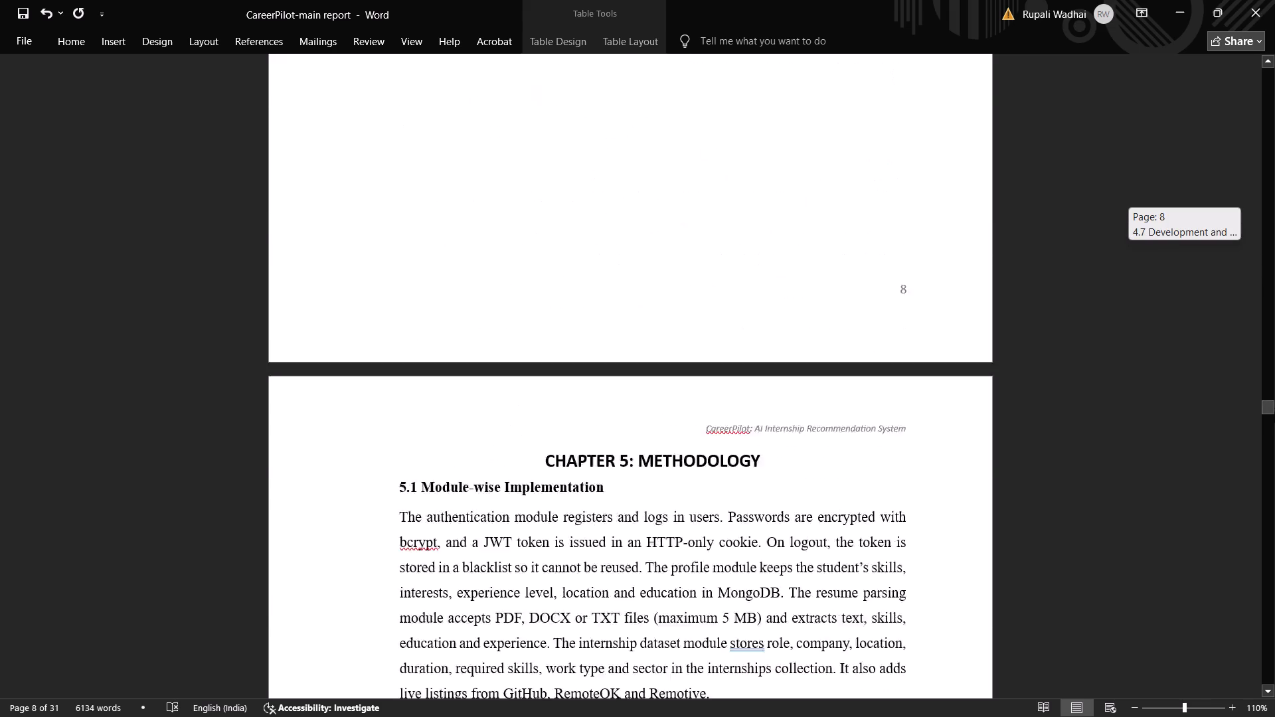
pyautogui.moveTo(1274, 412); pyautogui.dragTo(1274, 449)
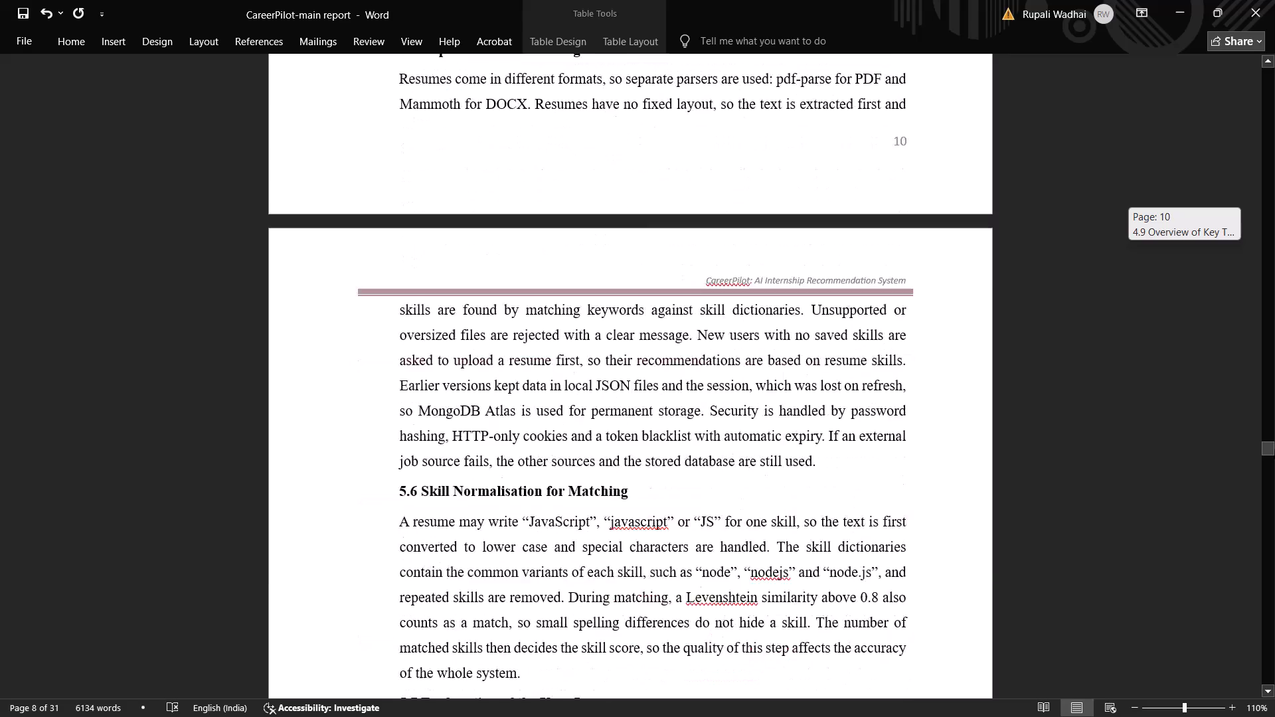
pyautogui.moveTo(1274, 449); pyautogui.dragTo(1274, 471)
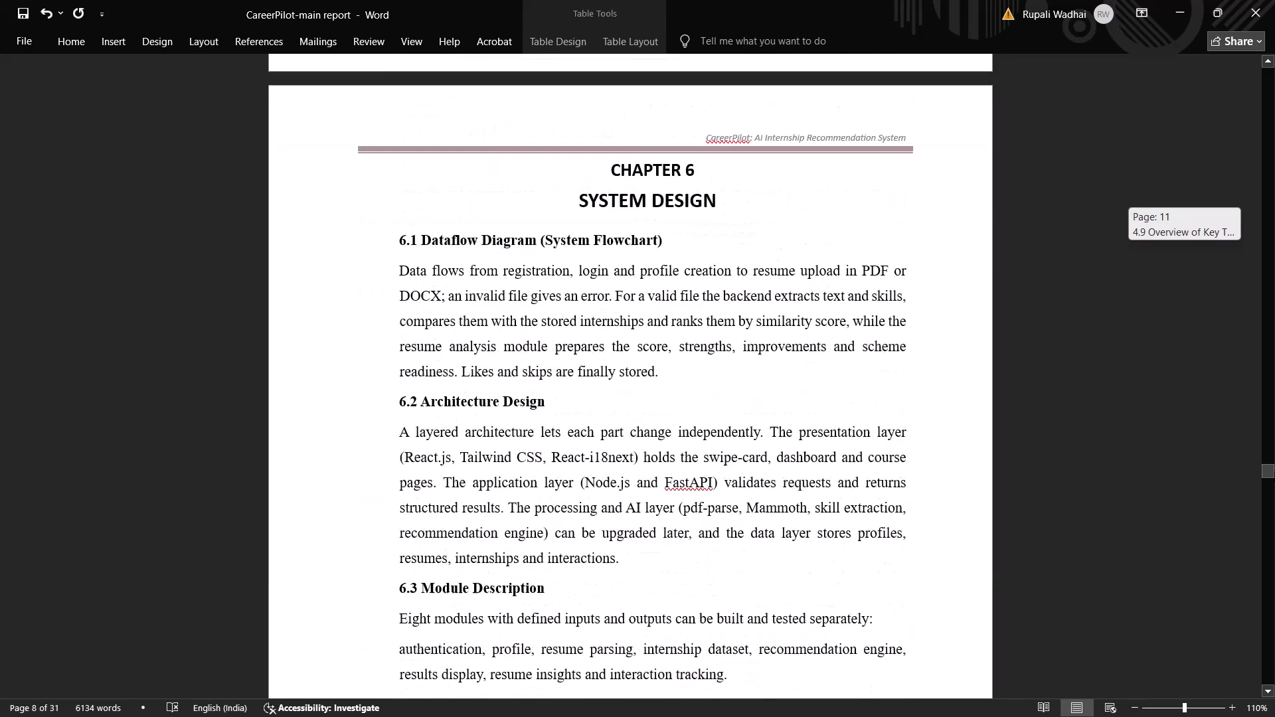
pyautogui.moveTo(1274, 471); pyautogui.dragTo(1274, 282)
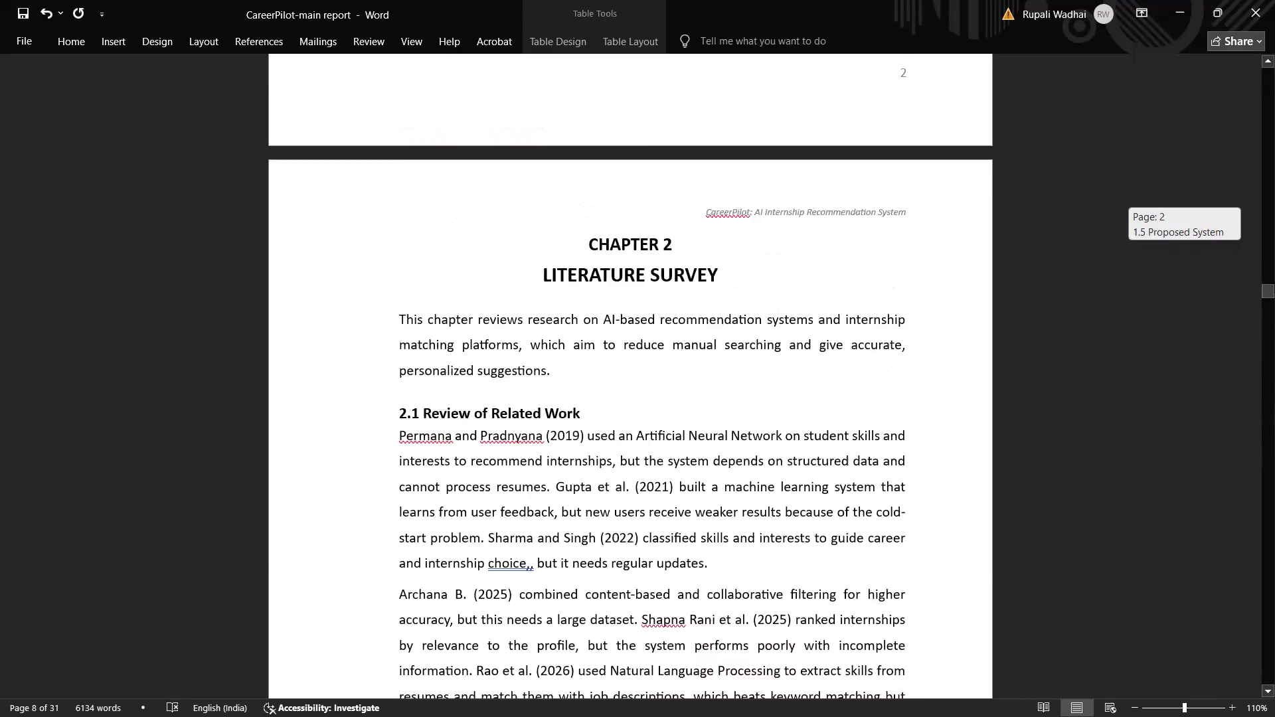
pyautogui.moveTo(1274, 282); pyautogui.dragTo(1274, 230)
pyautogui.scroll(6, 952, 248)
pyautogui.scroll(3, 622, 281)
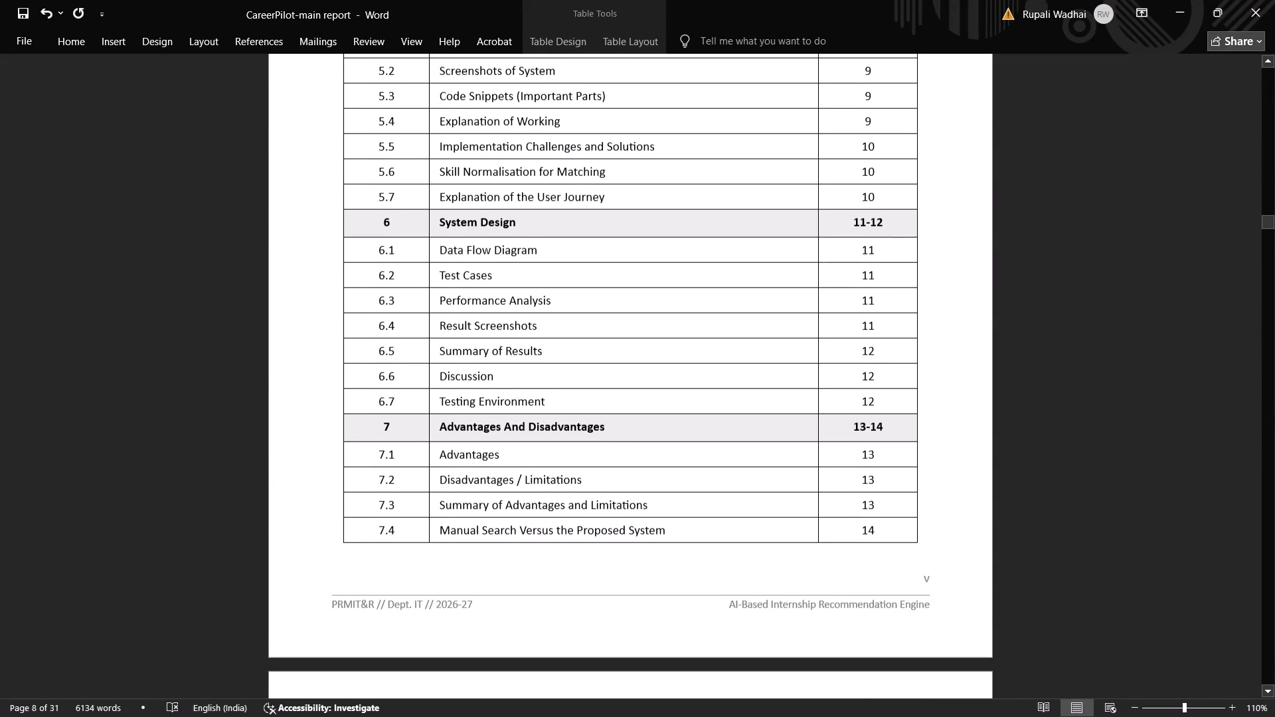
pyautogui.moveTo(493, 275); pyautogui.dragTo(450, 278)
pyautogui.click(452, 278)
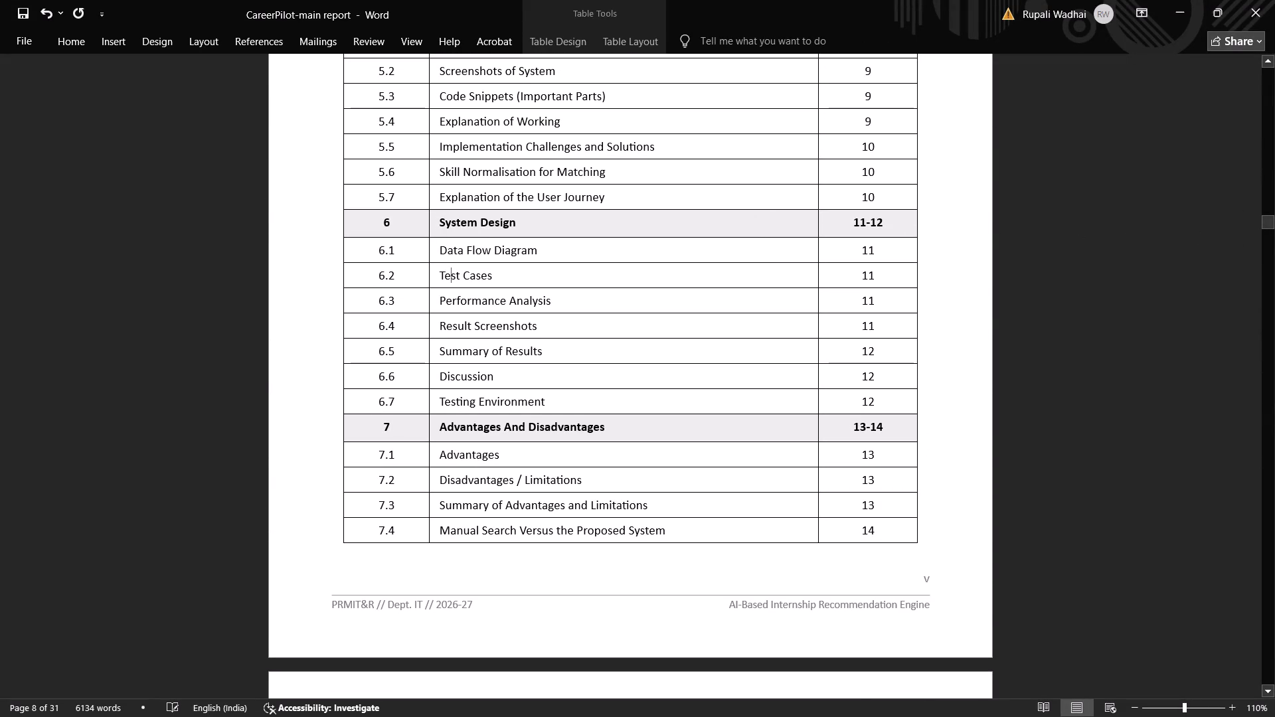
pyautogui.click(491, 279)
pyautogui.write('Archite')
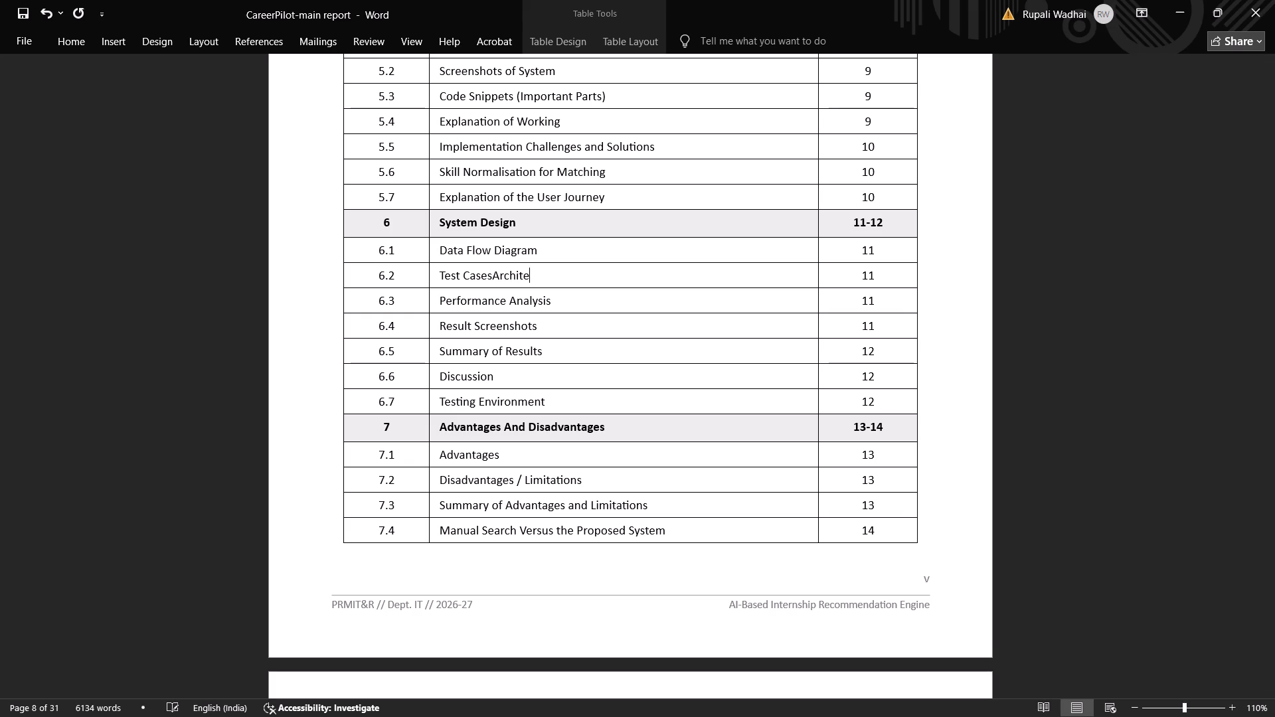
pyautogui.press('c')
pyautogui.write('tural Design')
pyautogui.hotkey('ctrl', 'Left')
pyautogui.hotkey('ctrl', 'Left')
pyautogui.hotkey('ctrl', 'Right')
pyautogui.hotkey('ctrl', 'Left')
pyautogui.press('Right')
pyautogui.press('Right')
pyautogui.press('Right')
pyautogui.press('Right')
pyautogui.press('Right')
pyautogui.press('Right')
pyautogui.press('Left')
pyautogui.press('BackSpace')
pyautogui.press('BackSpace')
pyautogui.press('BackSpace')
pyautogui.press('BackSpace')
pyautogui.press('BackSpace')
pyautogui.press('BackSpace')
pyautogui.press('BackSpace')
pyautogui.press('BackSpace')
pyautogui.press('BackSpace')
pyautogui.press('BackSpace')
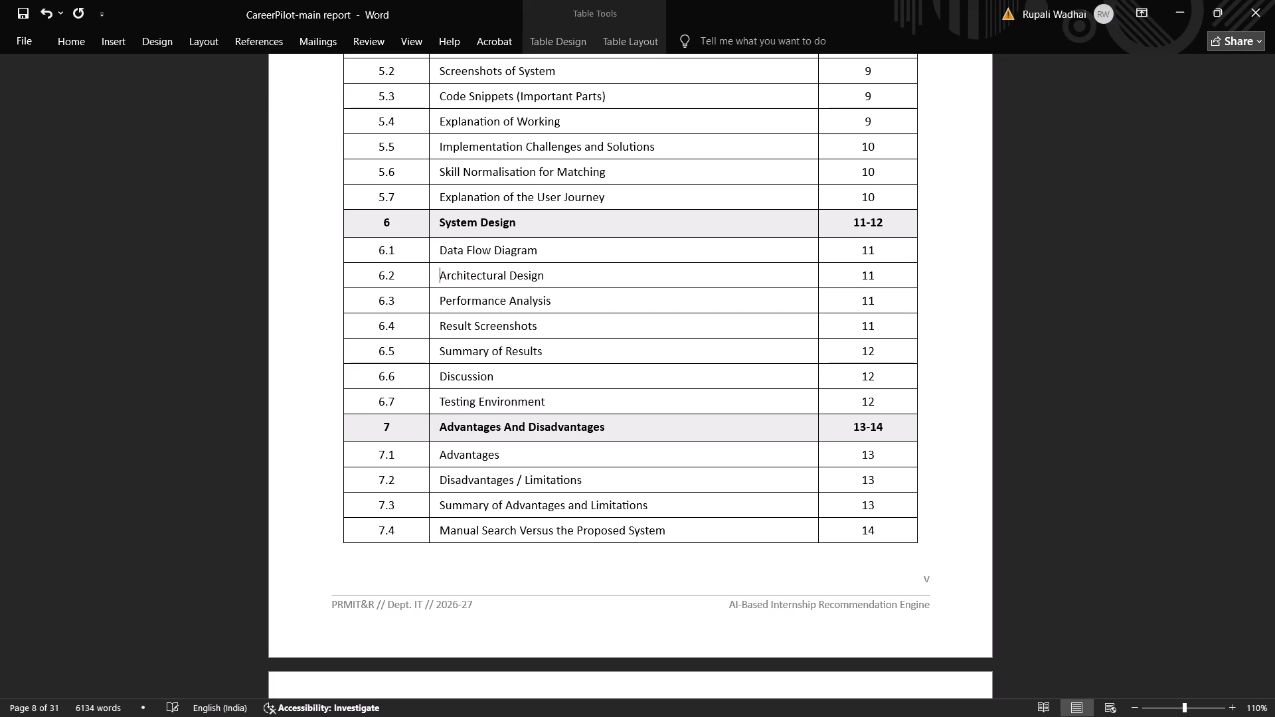
# Replace the 6.3 entry in the contents table with "Module Description".
pyautogui.click(580, 302)
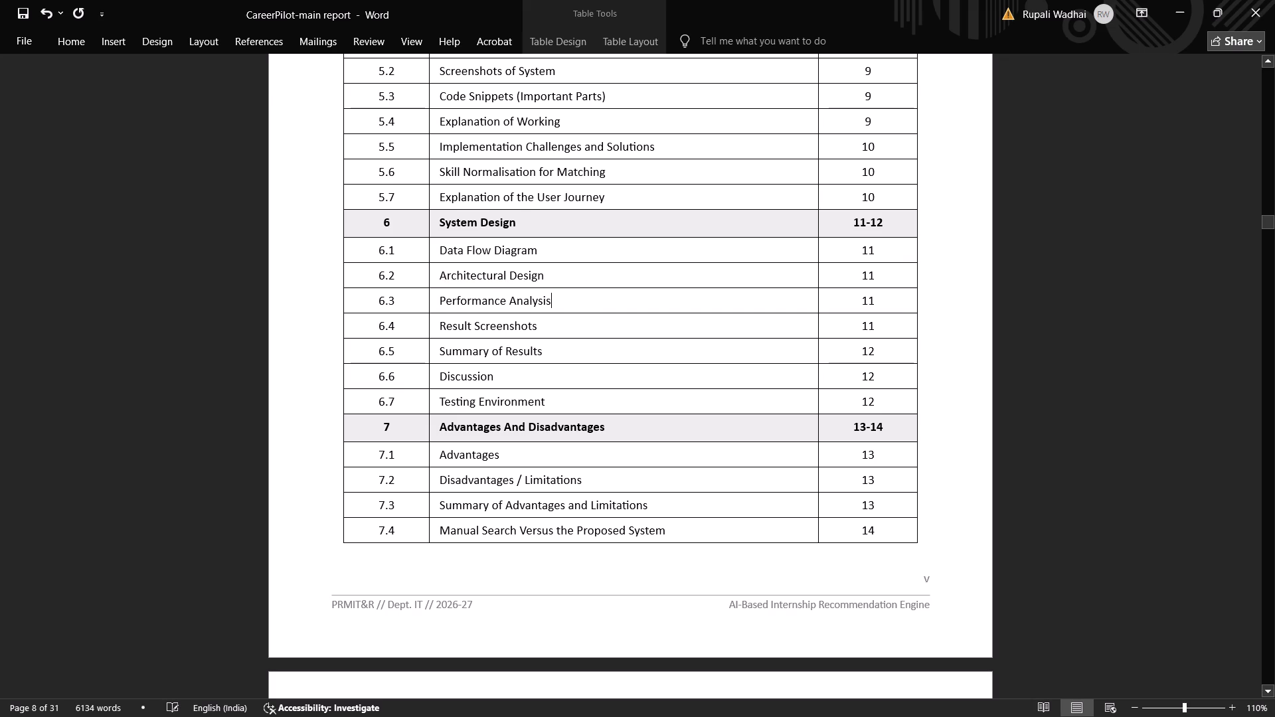
pyautogui.press('space')
pyautogui.write('Module Description')
pyautogui.hotkey('ctrl', 'Left')
pyautogui.hotkey('ctrl', 'Left')
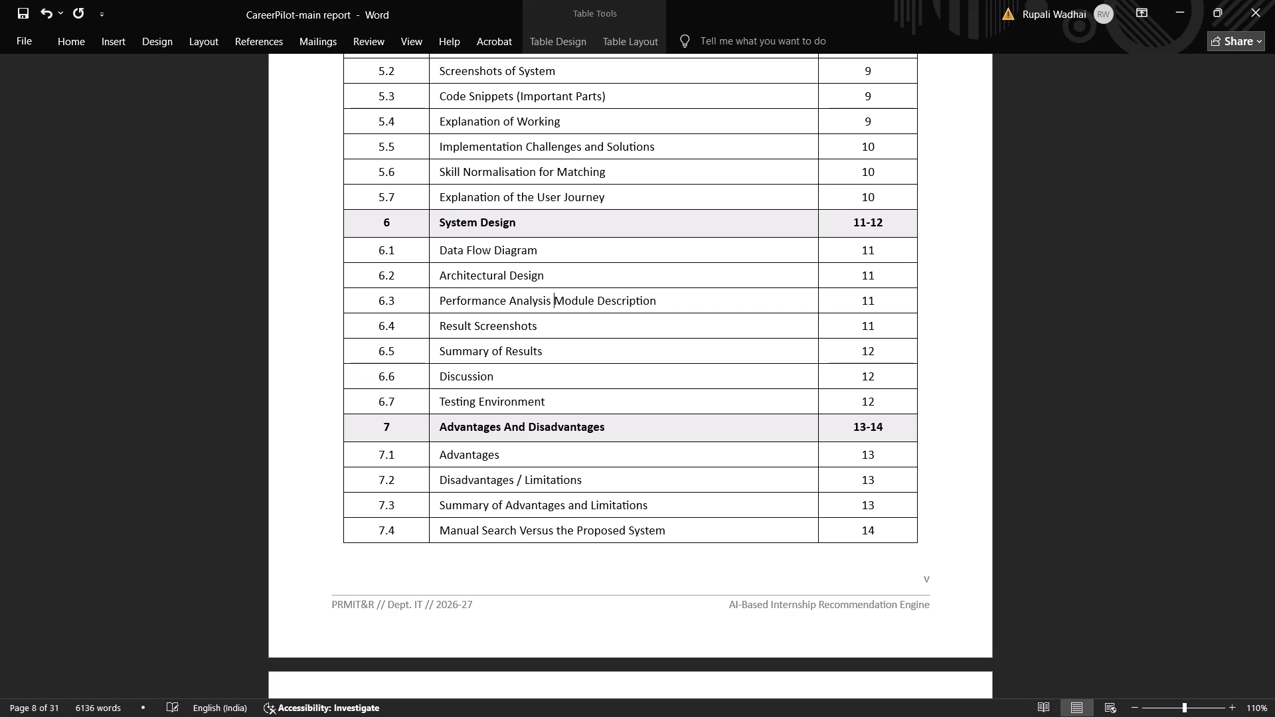
pyautogui.hotkey('ctrl', 'BackSpace')
pyautogui.hotkey('ctrl', 'BackSpace')
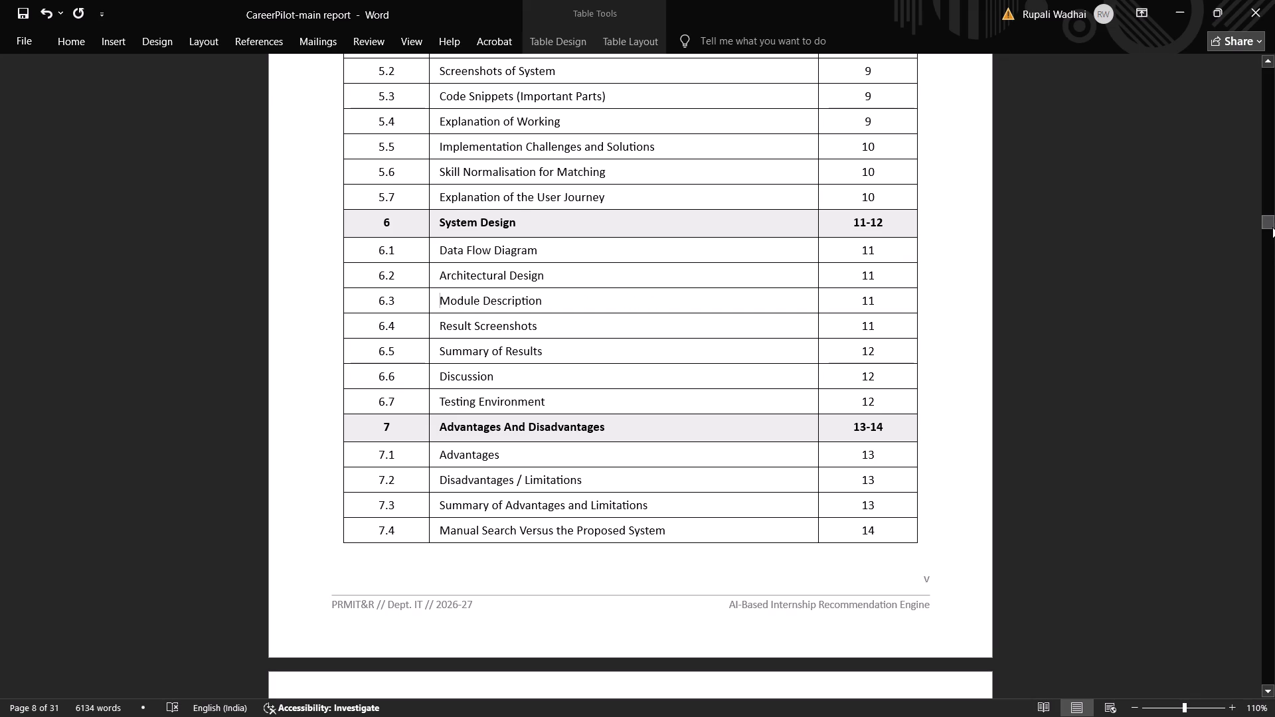
# Check the Section 6.4 heading in the body and change the 6.4 entry in the contents table to "Algorithm/Workflow".
pyautogui.moveTo(1272, 228); pyautogui.dragTo(1274, 455)
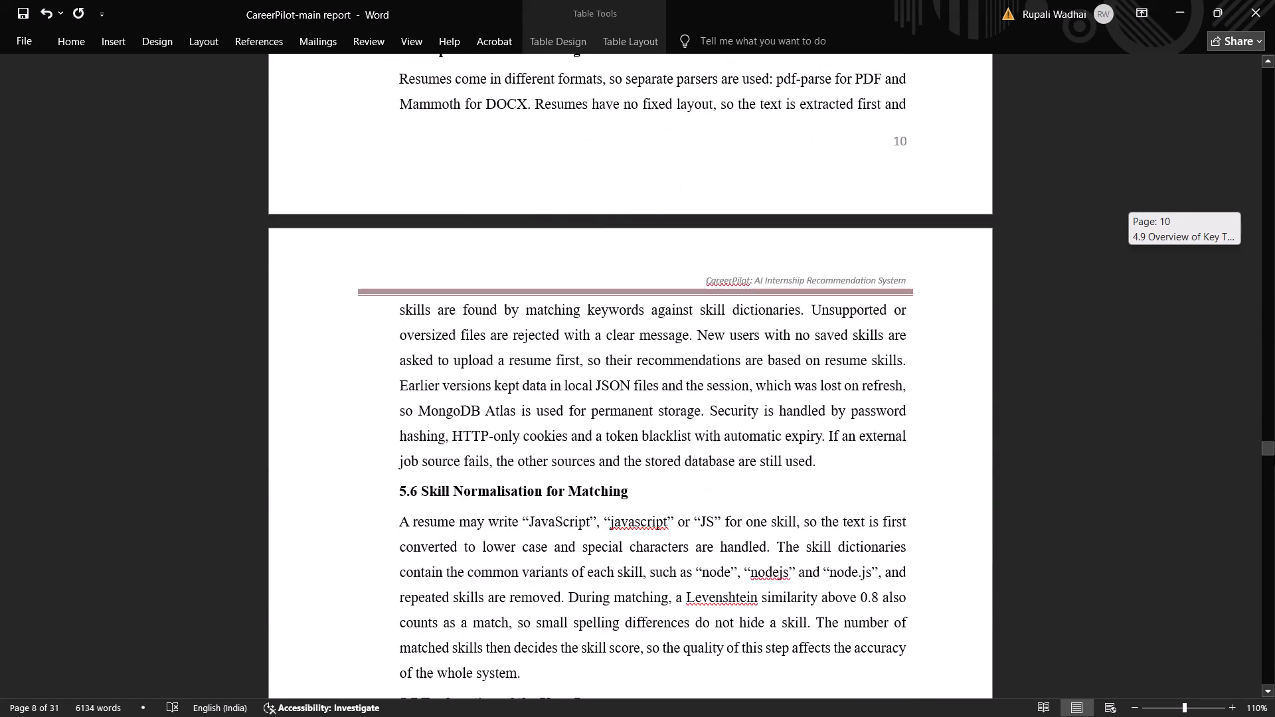
pyautogui.moveTo(1274, 455); pyautogui.dragTo(1274, 487)
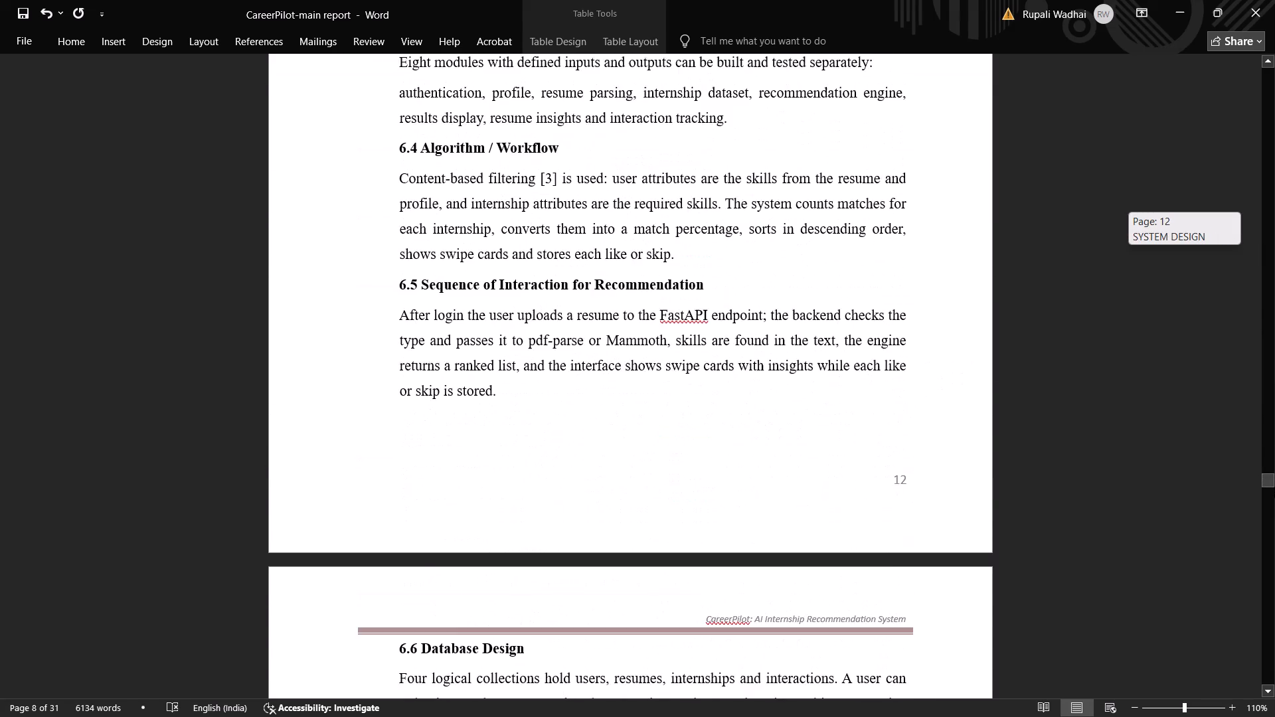
pyautogui.moveTo(1274, 487); pyautogui.dragTo(1274, 477)
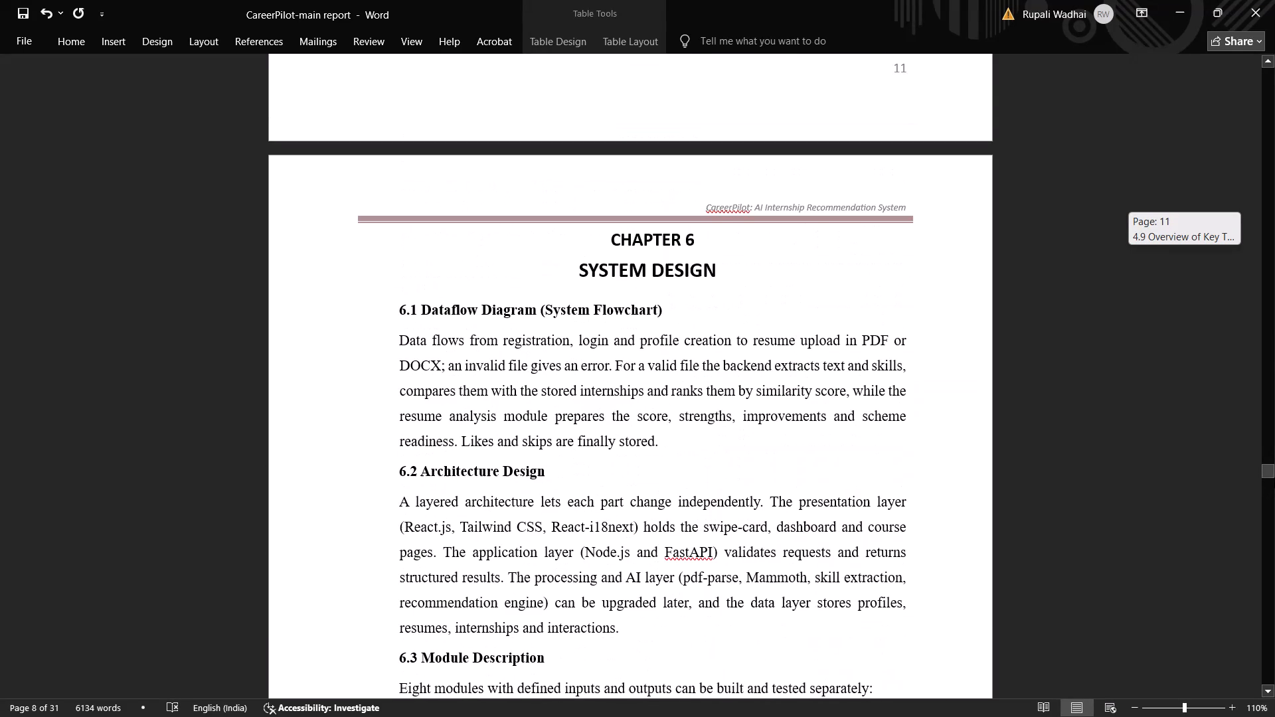
pyautogui.moveTo(1274, 477); pyautogui.dragTo(1274, 487)
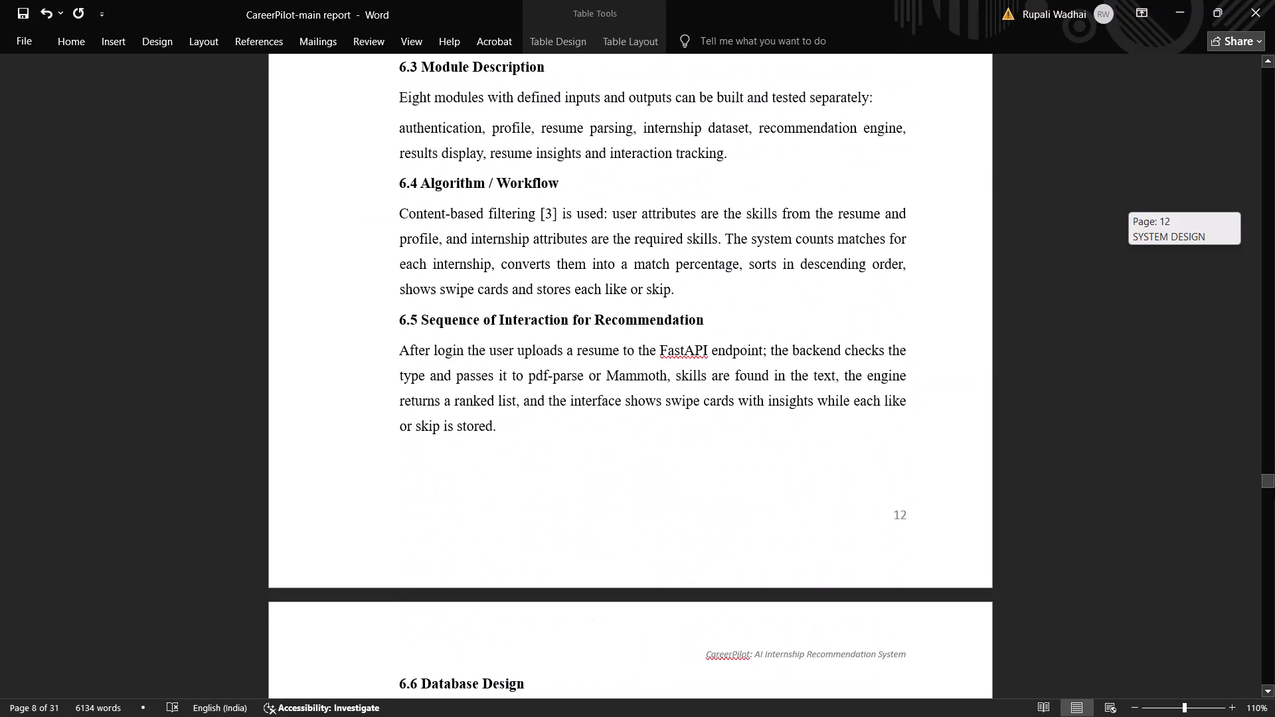
pyautogui.moveTo(1274, 487); pyautogui.dragTo(1261, 353)
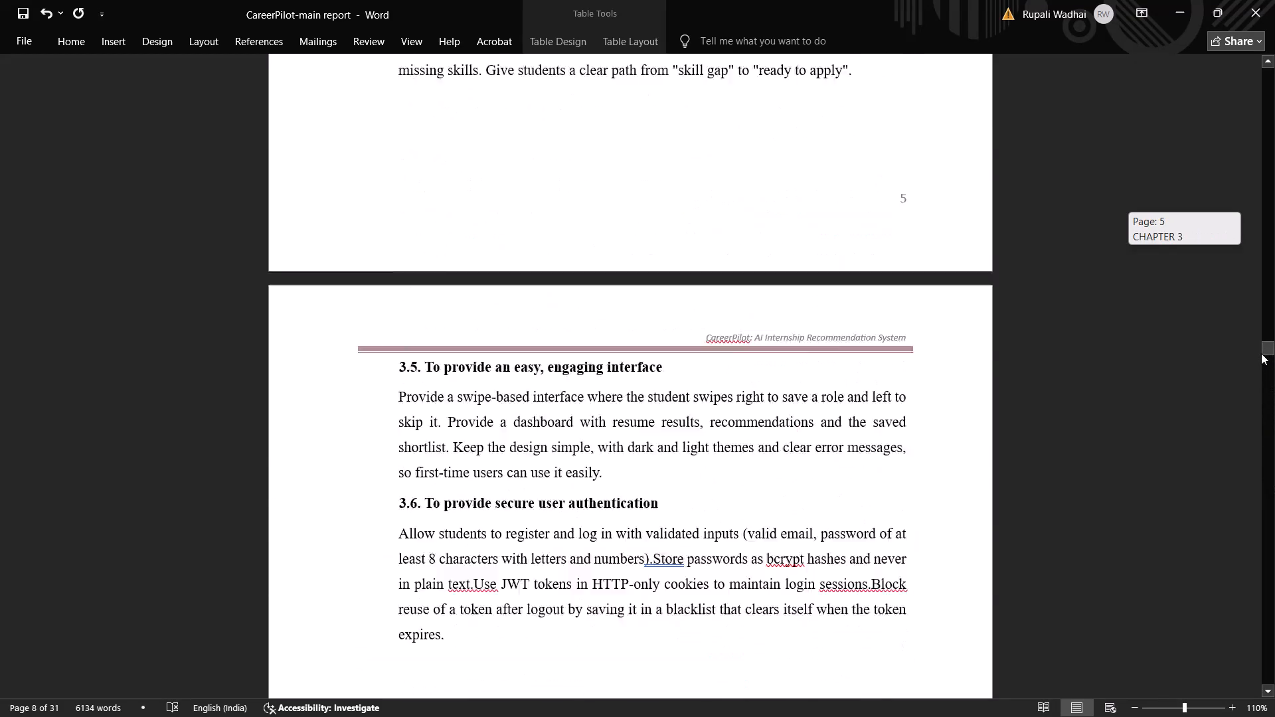
pyautogui.moveTo(1261, 353); pyautogui.dragTo(1254, 234)
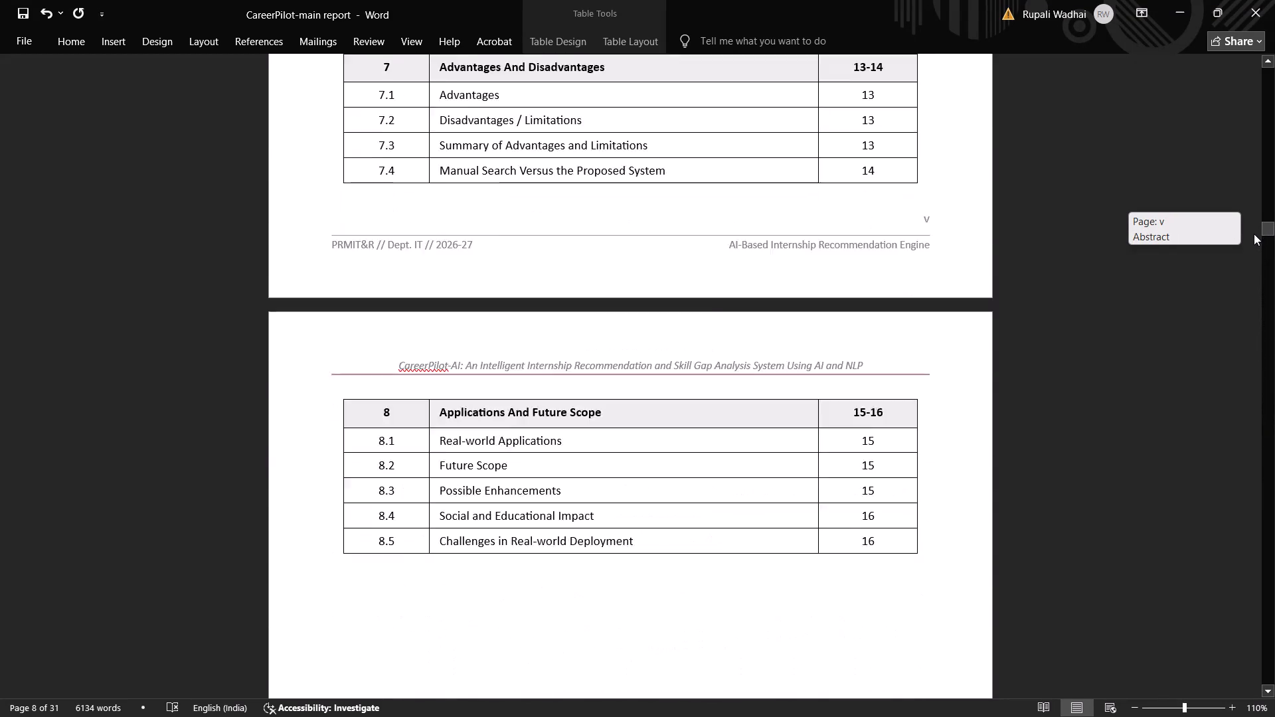
pyautogui.moveTo(1254, 234); pyautogui.dragTo(1254, 229)
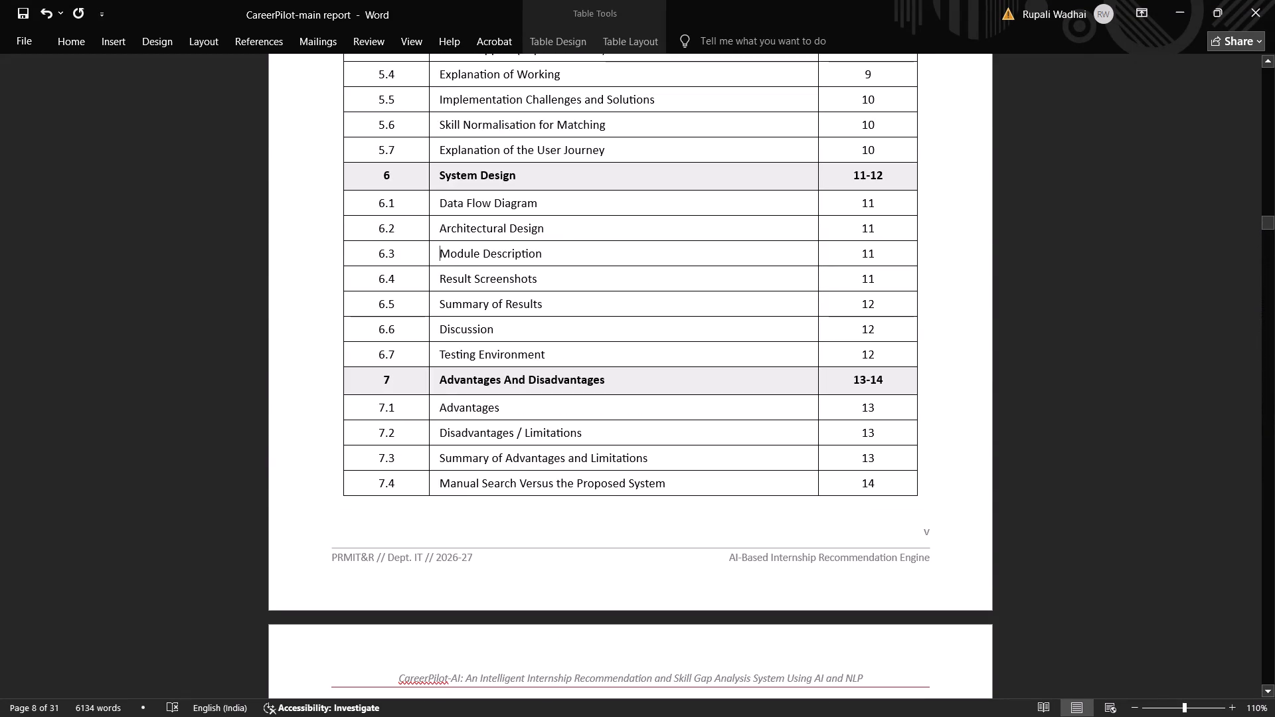
pyautogui.moveTo(542, 277); pyautogui.dragTo(467, 276)
pyautogui.click(467, 276)
pyautogui.click(549, 276)
pyautogui.press('space')
pyautogui.write('Algo')
pyautogui.write('rithm')
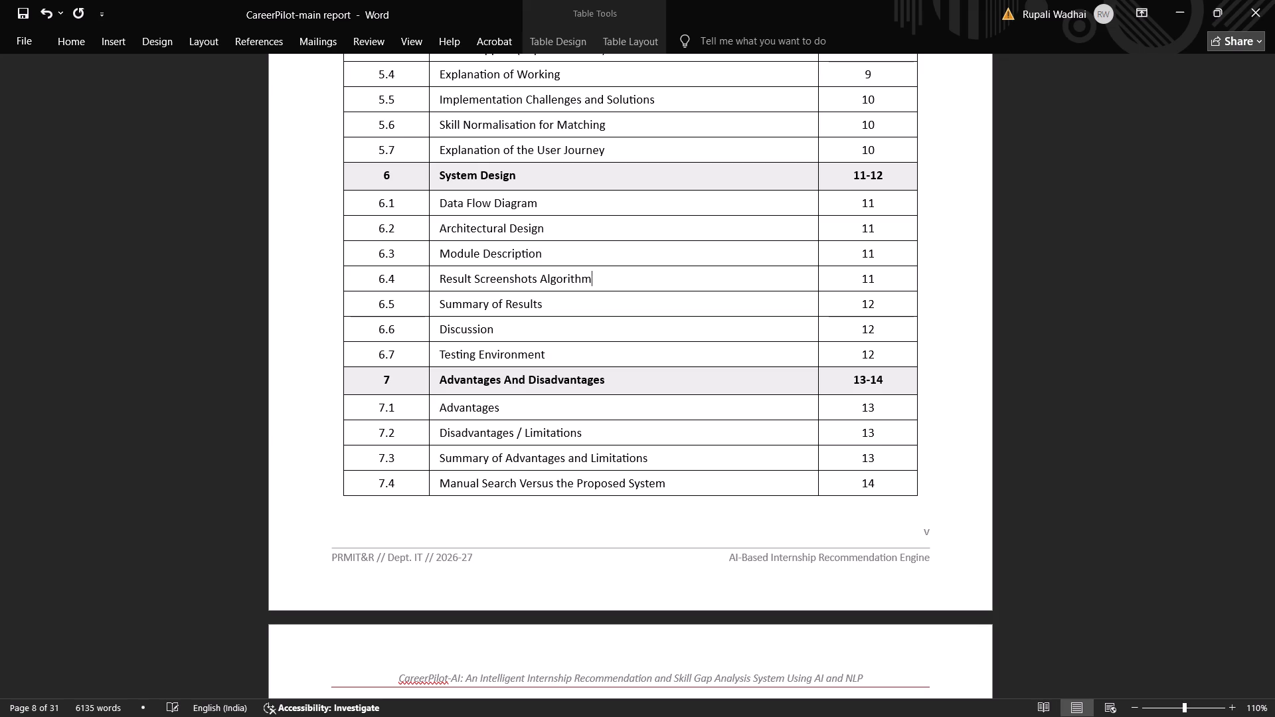
pyautogui.write('/Wrokflow')
pyautogui.press('Left')
pyautogui.press('Left')
pyautogui.press('Left')
pyautogui.press('Left')
pyautogui.press('Left')
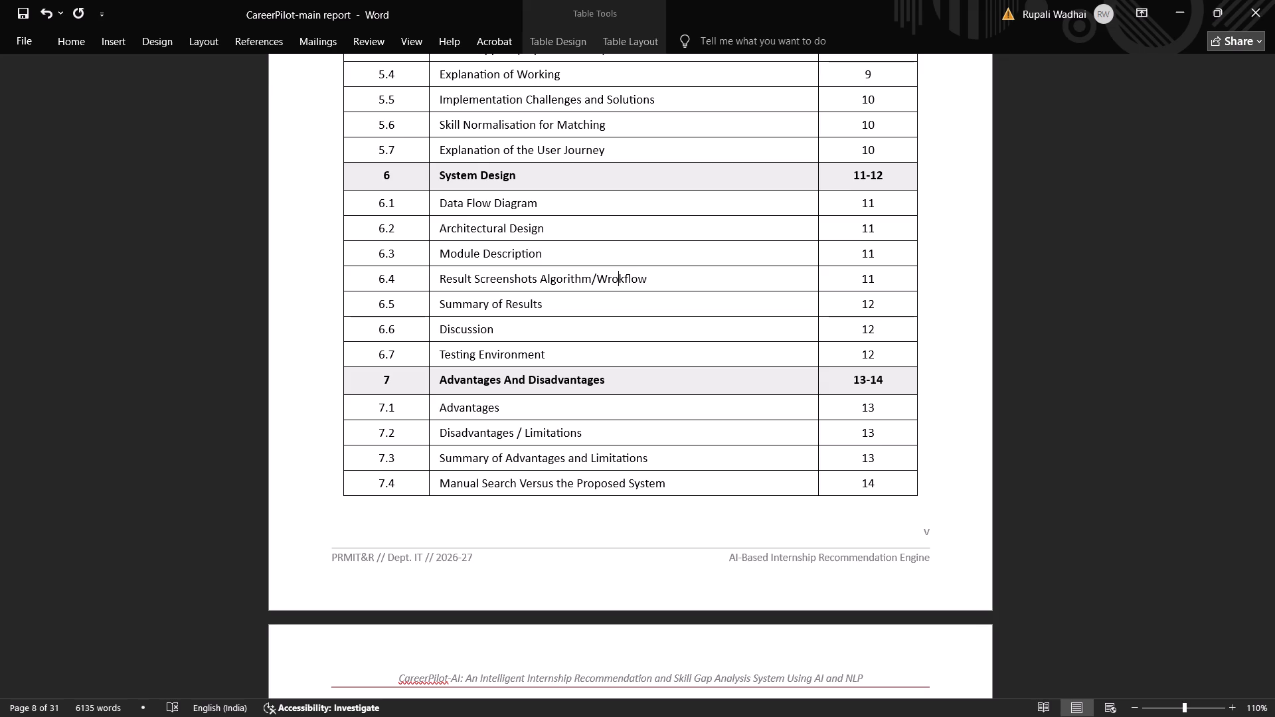
pyautogui.press('=')
pyautogui.press('BackSpace')
pyautogui.press('BackSpace')
pyautogui.press('BackSpace')
pyautogui.write('or')
pyautogui.click(538, 277)
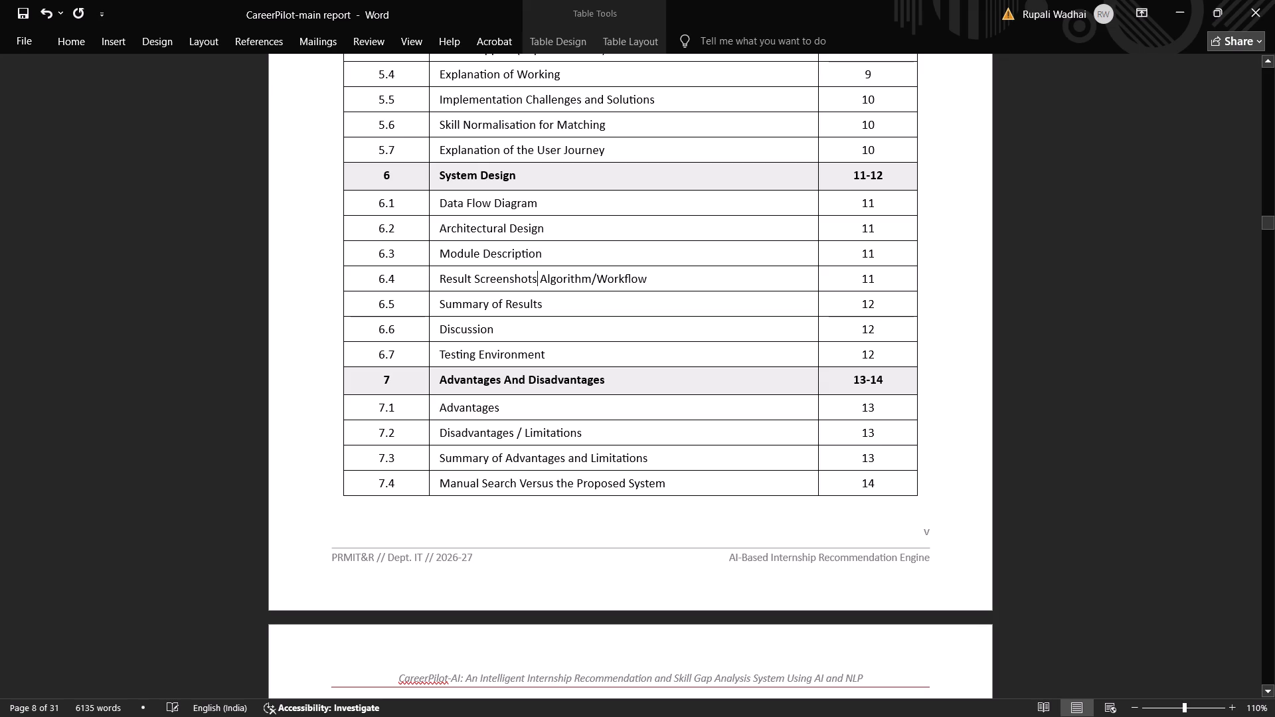
pyautogui.press('BackSpace')
pyautogui.press('BackSpace')
pyautogui.press('BackSpace')
pyautogui.press('BackSpace')
pyautogui.press('BackSpace')
pyautogui.press('BackSpace')
pyautogui.press('BackSpace')
pyautogui.press('BackSpace')
pyautogui.press('BackSpace')
pyautogui.press('BackSpace')
pyautogui.press('BackSpace')
pyautogui.press('BackSpace')
pyautogui.press('BackSpace')
pyautogui.press('BackSpace')
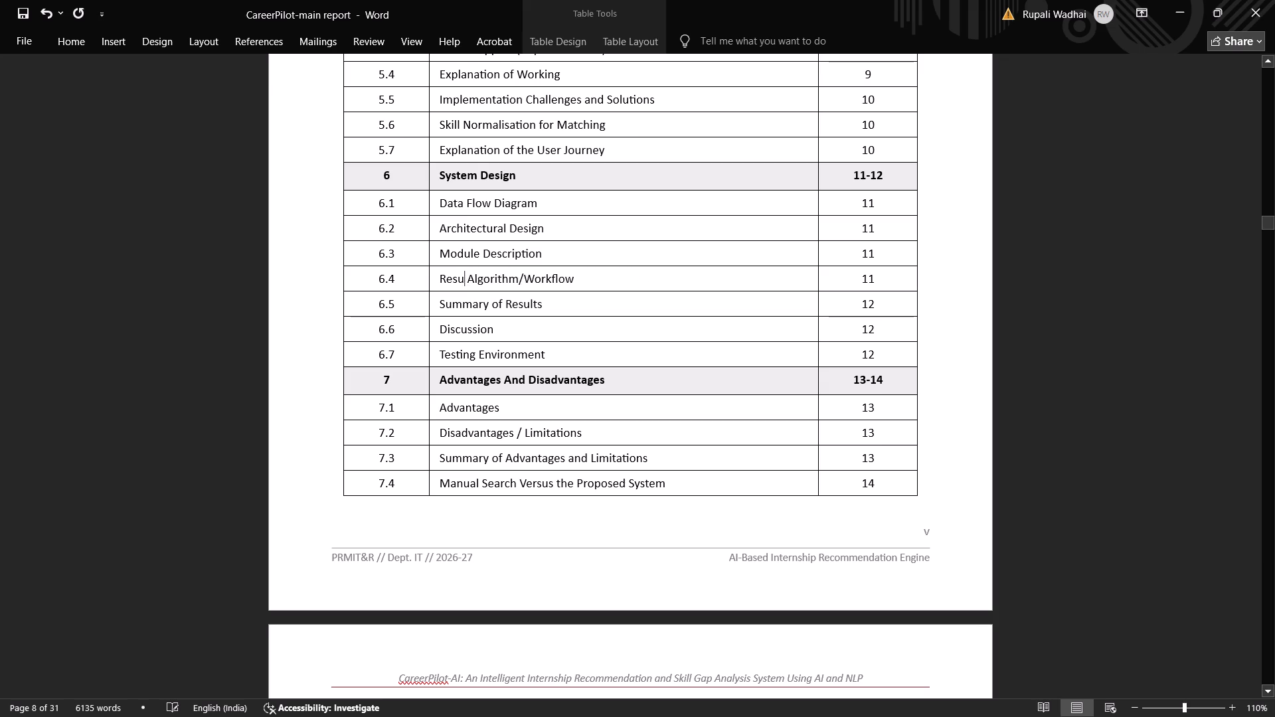
pyautogui.press('BackSpace')
pyautogui.press('BackSpace')
pyautogui.press('BackSpace')
pyautogui.press('BackSpace')
pyautogui.press('Right')
pyautogui.press('BackSpace')
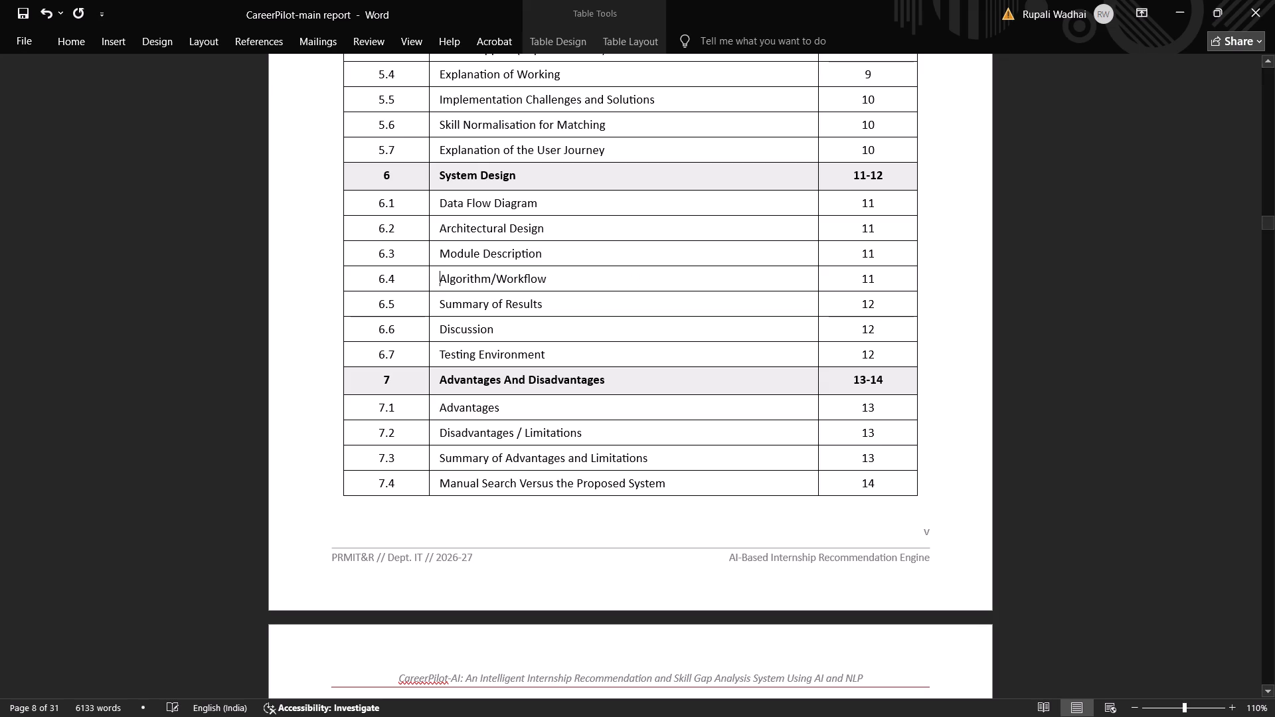
# Check the Section 6.5 heading in the body and change the 6.5 entry in the contents table to "Sequence Of Interaction".
pyautogui.moveTo(1274, 224); pyautogui.dragTo(1274, 273)
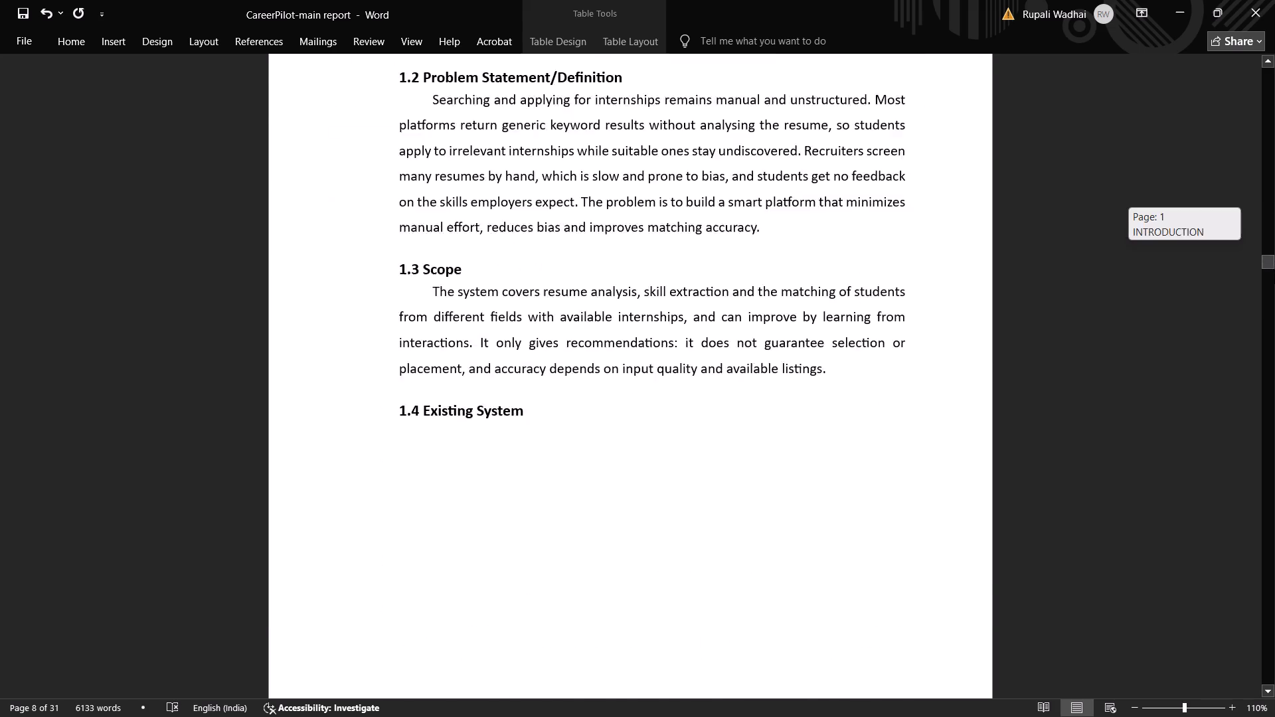
pyautogui.moveTo(1274, 273); pyautogui.dragTo(1274, 416)
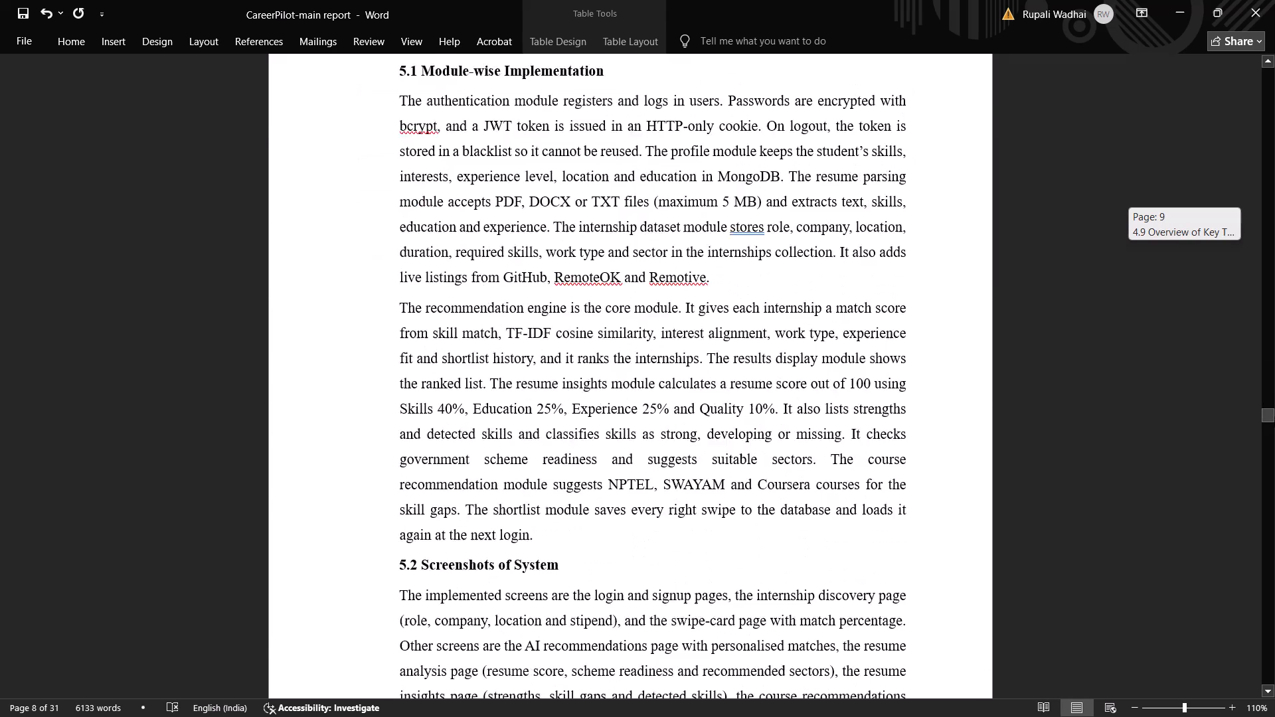
pyautogui.moveTo(1274, 416); pyautogui.dragTo(1274, 467)
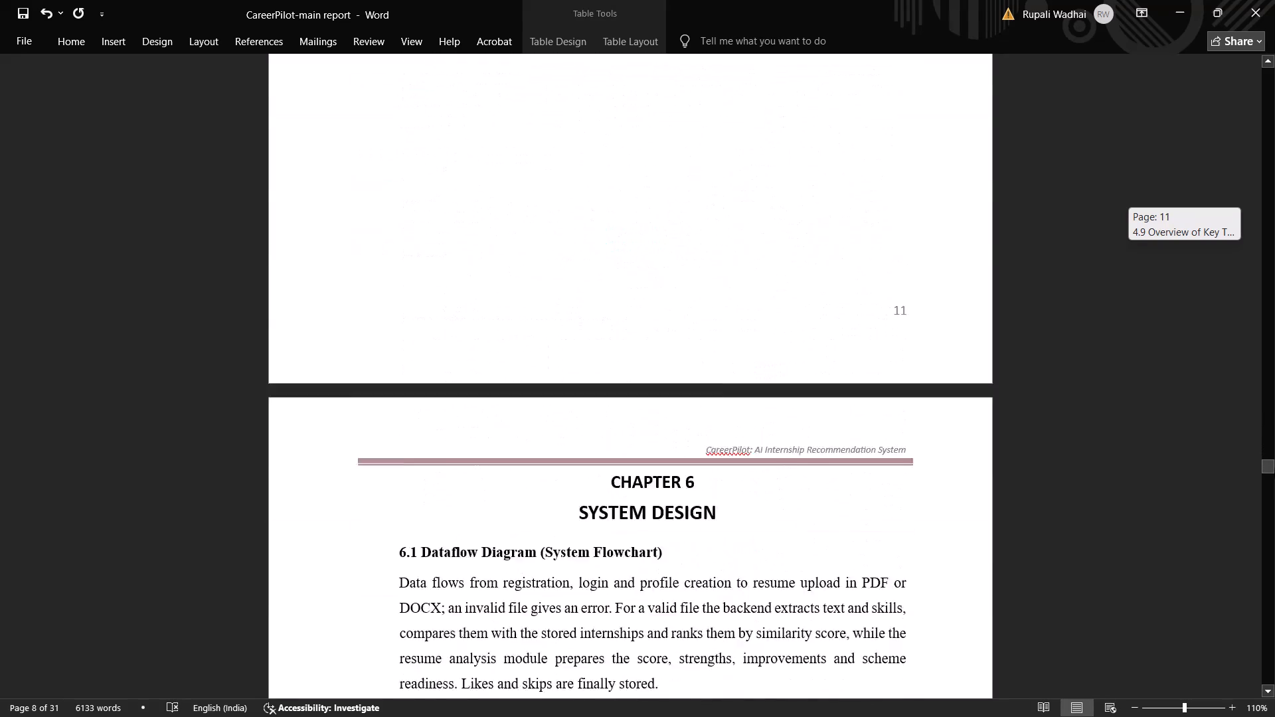
pyautogui.moveTo(1274, 467); pyautogui.dragTo(1274, 483)
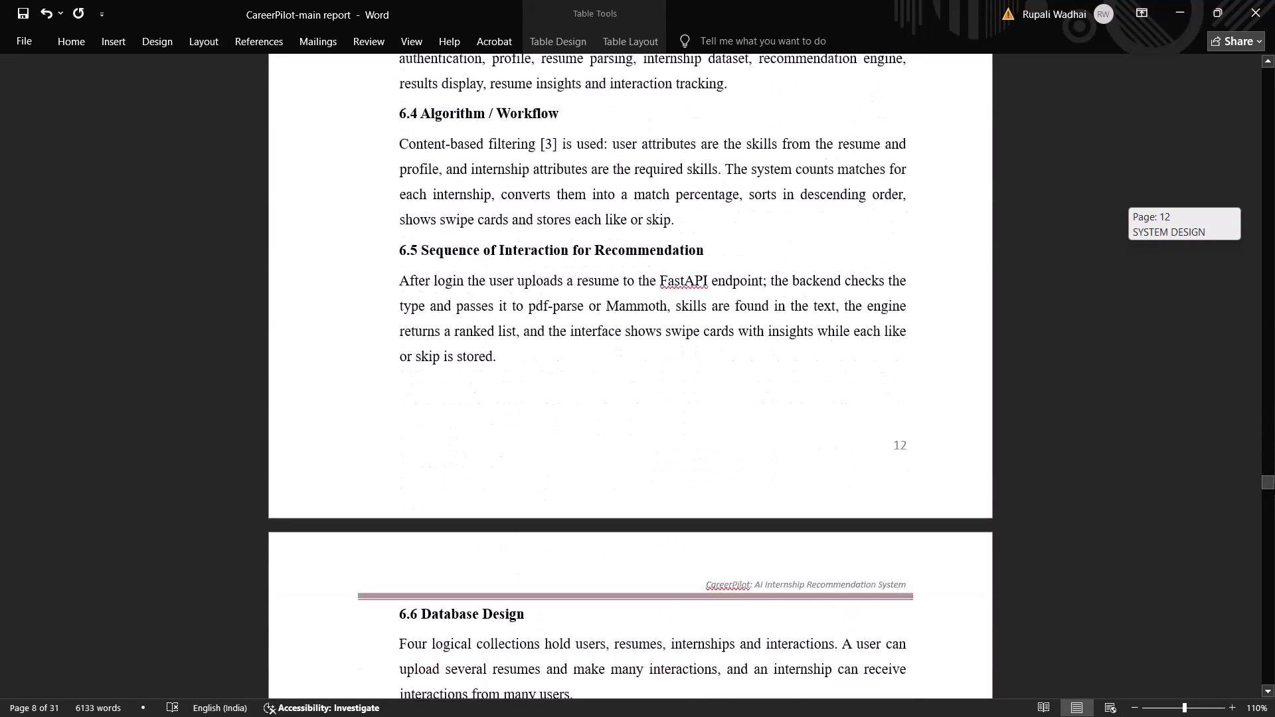
pyautogui.moveTo(1274, 483); pyautogui.dragTo(1245, 189)
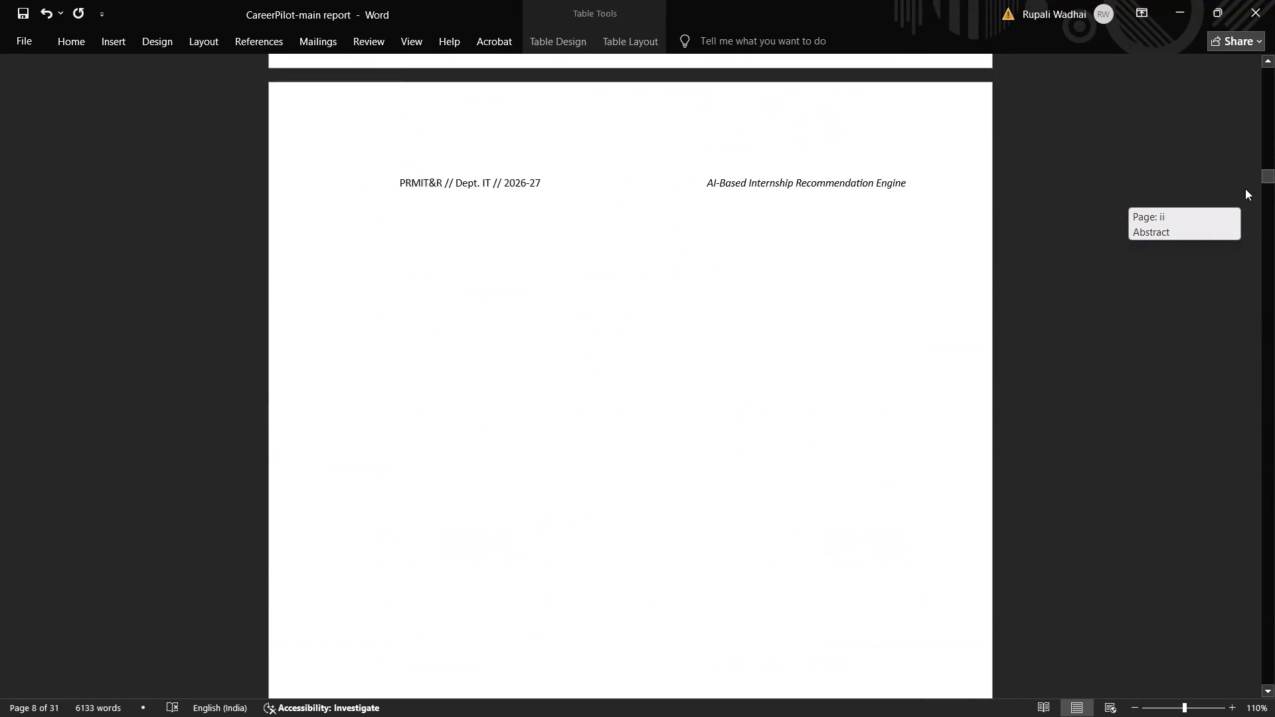
pyautogui.moveTo(1245, 189); pyautogui.dragTo(1247, 222)
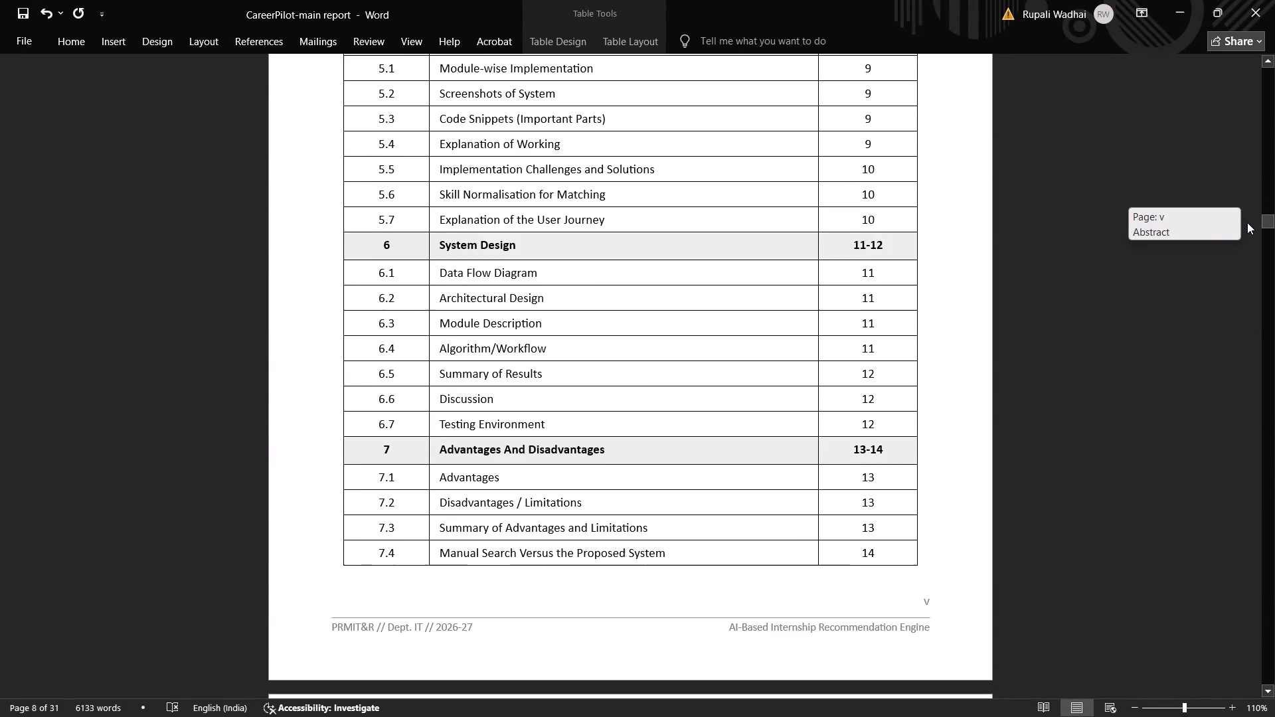
pyautogui.moveTo(1247, 222); pyautogui.dragTo(1250, 232)
pyautogui.scroll(3, 1165, 283)
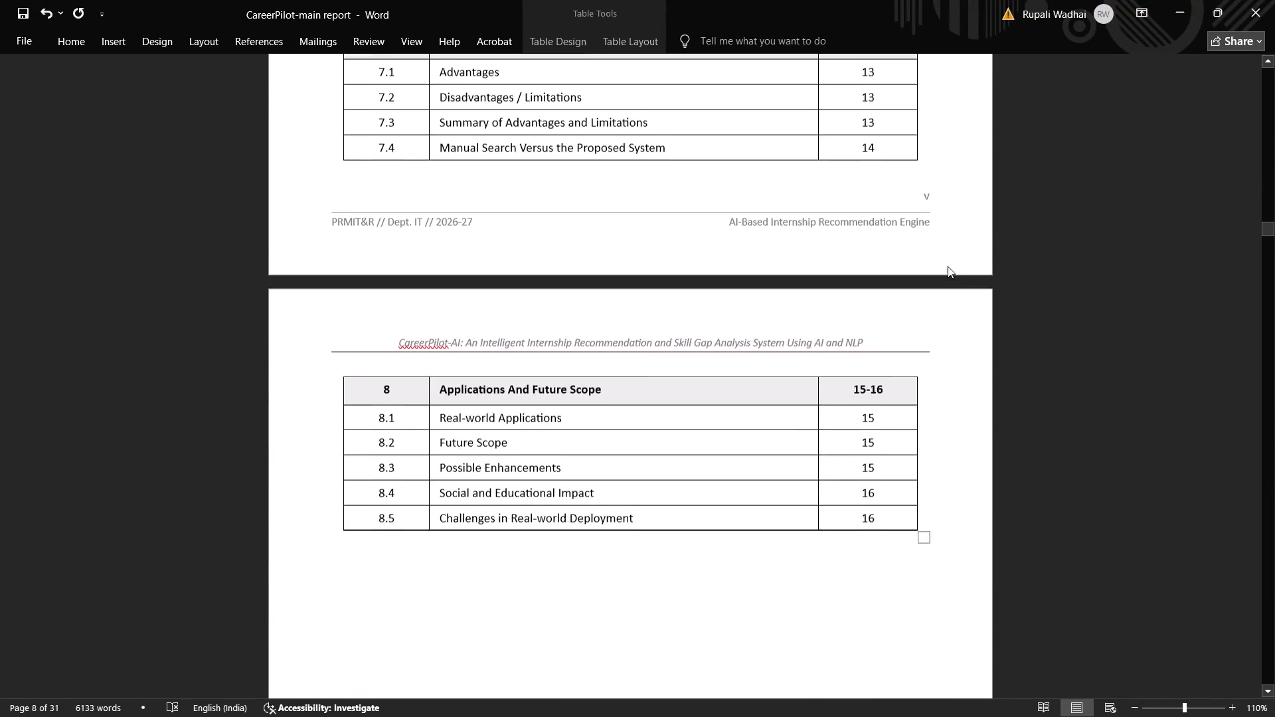
pyautogui.scroll(8, 948, 266)
pyautogui.click(576, 374)
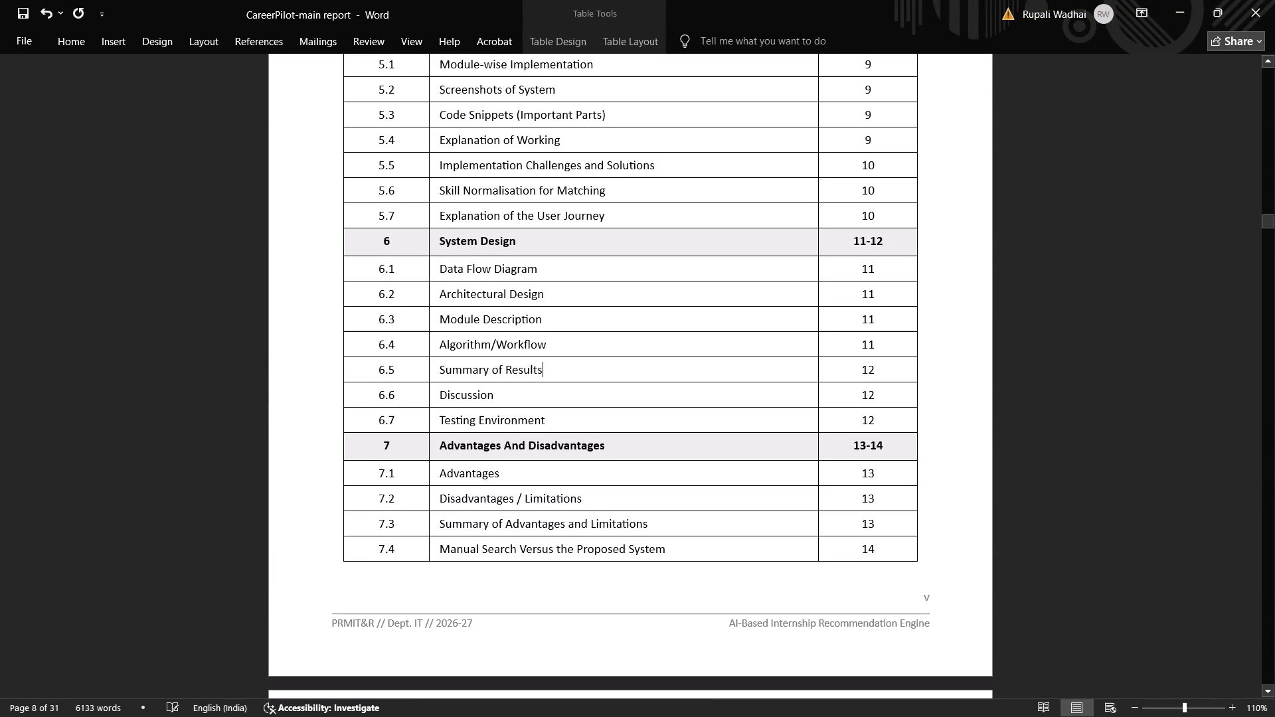
pyautogui.press('space')
pyautogui.write('Sequence Of')
pyautogui.press('space')
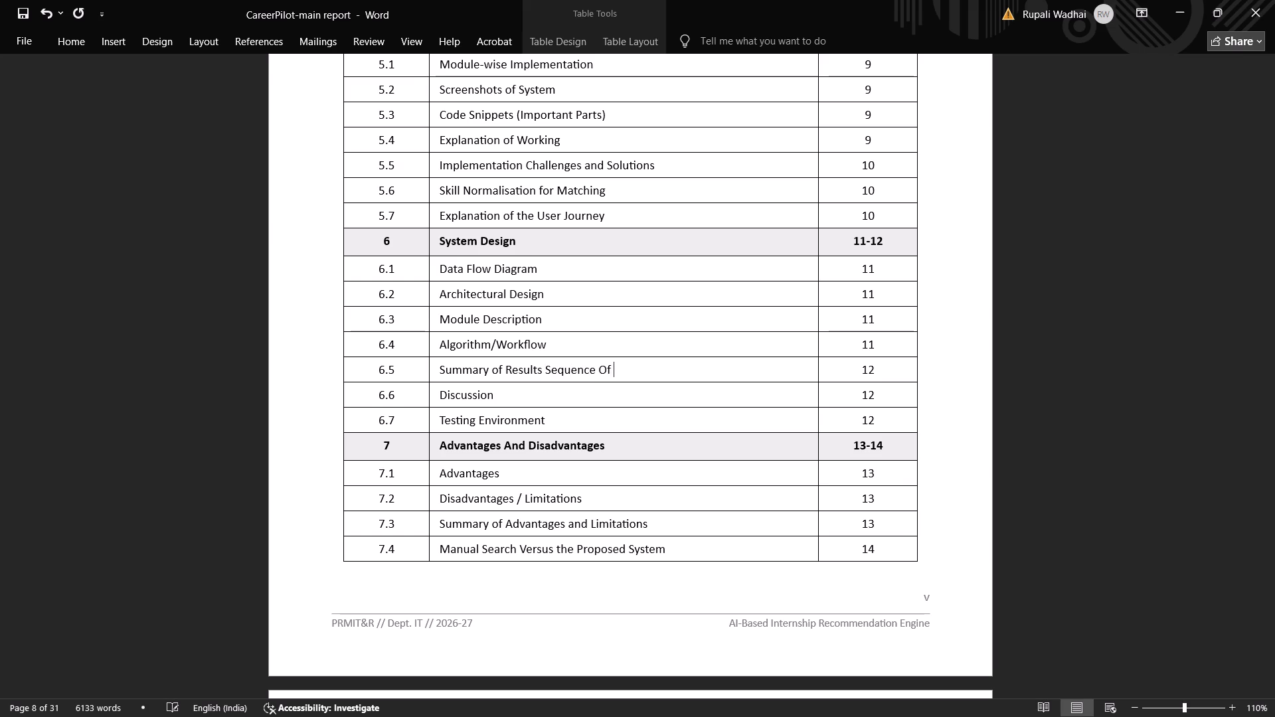
pyautogui.write('Inter')
pyautogui.press('e')
pyautogui.write('ract')
pyautogui.press('BackSpace')
pyautogui.press('BackSpace')
pyautogui.press('BackSpace')
pyautogui.press('BackSpace')
pyautogui.write('ac')
pyautogui.press('BackSpace')
pyautogui.press('BackSpace')
pyautogui.press('BackSpace')
pyautogui.write('action')
pyautogui.hotkey('ctrl', 'Left')
pyautogui.hotkey('ctrl', 'Left')
pyautogui.hotkey('ctrl', 'Left')
pyautogui.hotkey('ctrl', 'BackSpace')
pyautogui.hotkey('ctrl', 'BackSpace')
pyautogui.hotkey('ctrl', 'BackSpace')
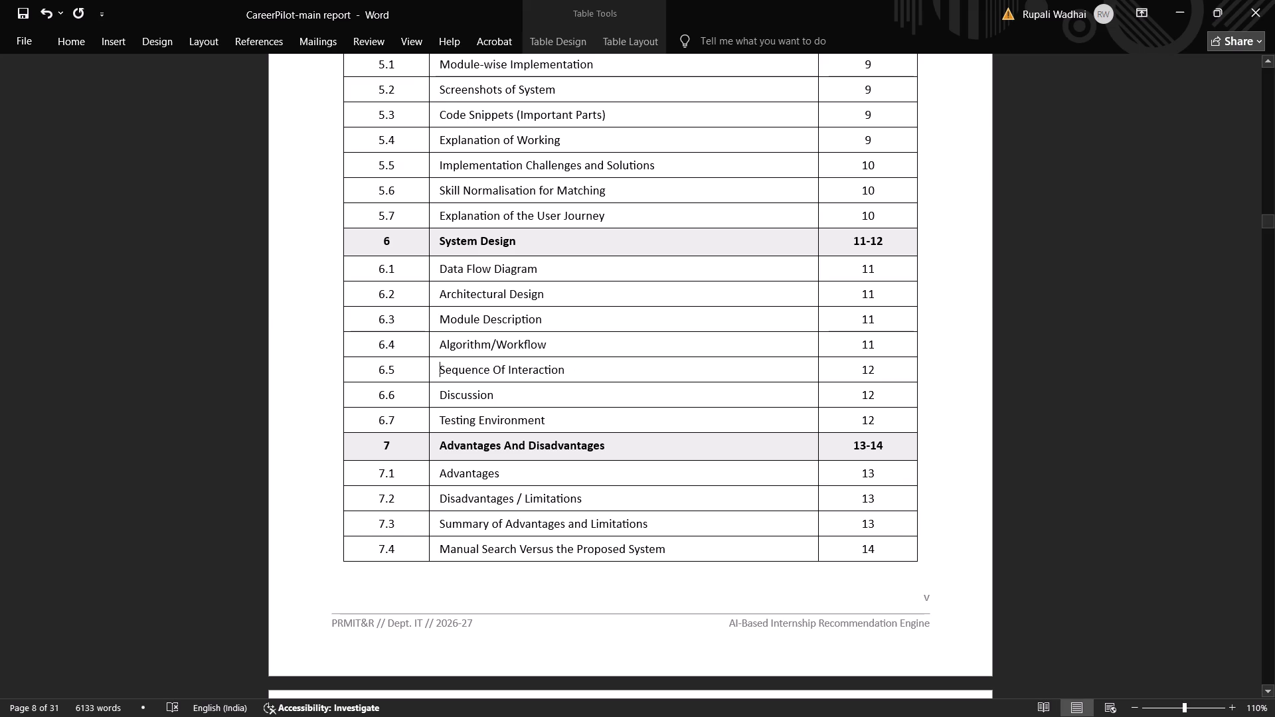
# Check the Section 6.6 heading in the body and change the 6.6 entry in the contents table to "DataBase Design".
pyautogui.moveTo(1264, 218); pyautogui.dragTo(1268, 263)
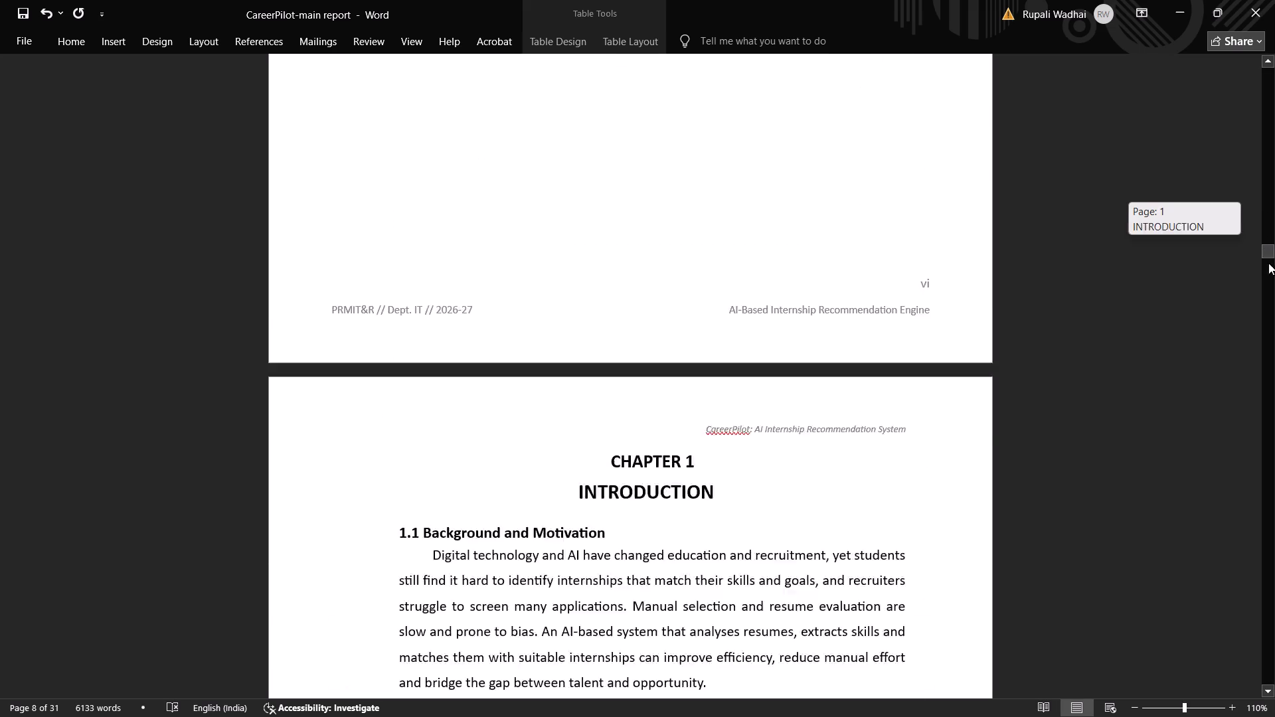
pyautogui.moveTo(1268, 263); pyautogui.dragTo(1274, 483)
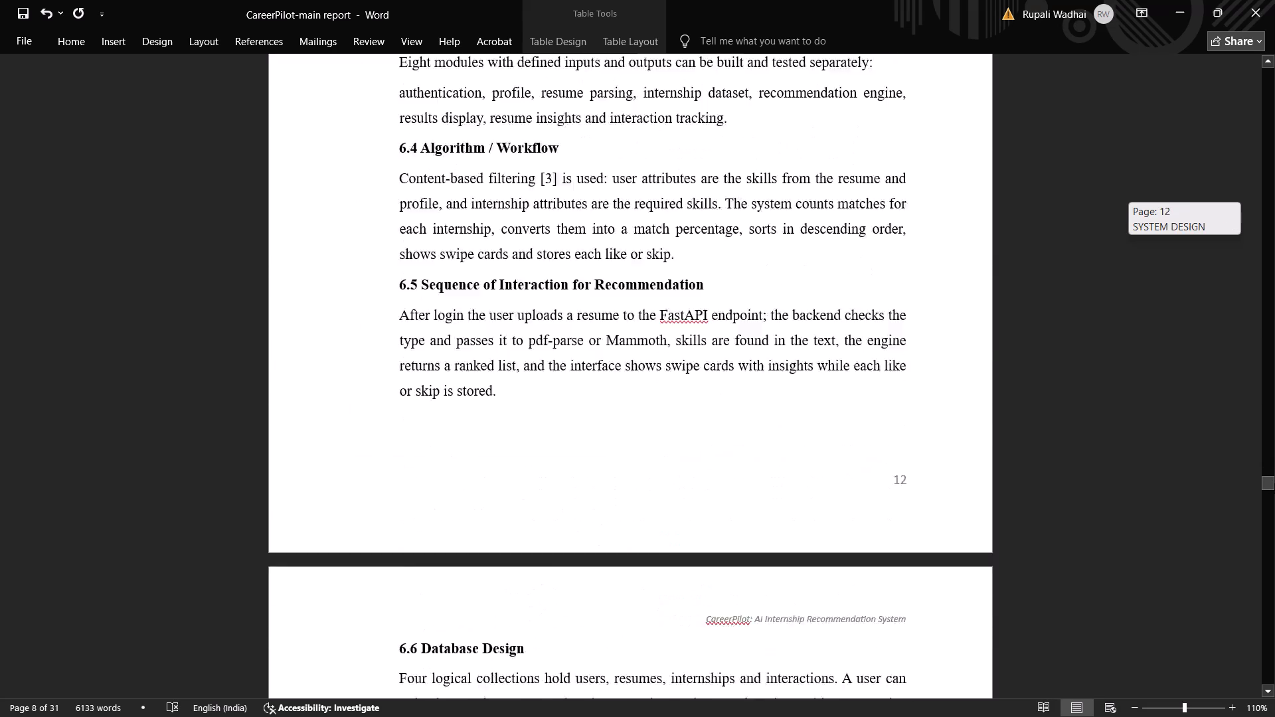
pyautogui.moveTo(1274, 483); pyautogui.dragTo(1264, 548)
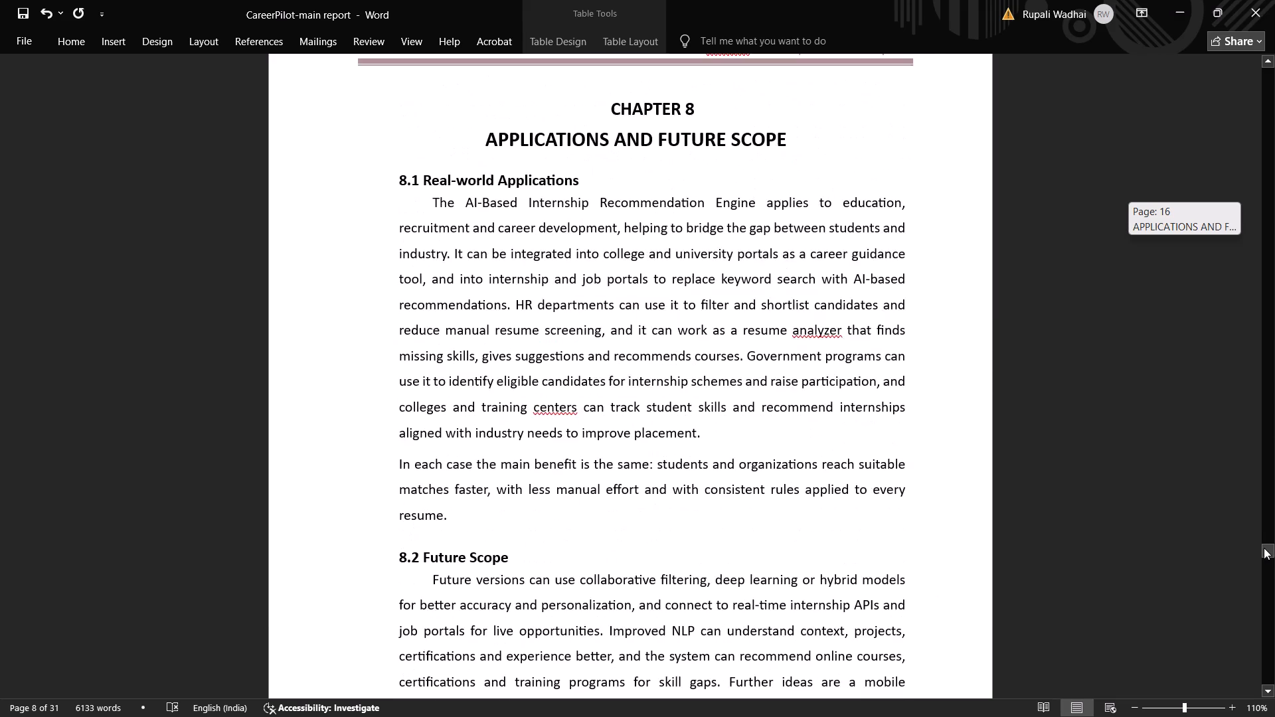
pyautogui.moveTo(1264, 548); pyautogui.dragTo(1258, 491)
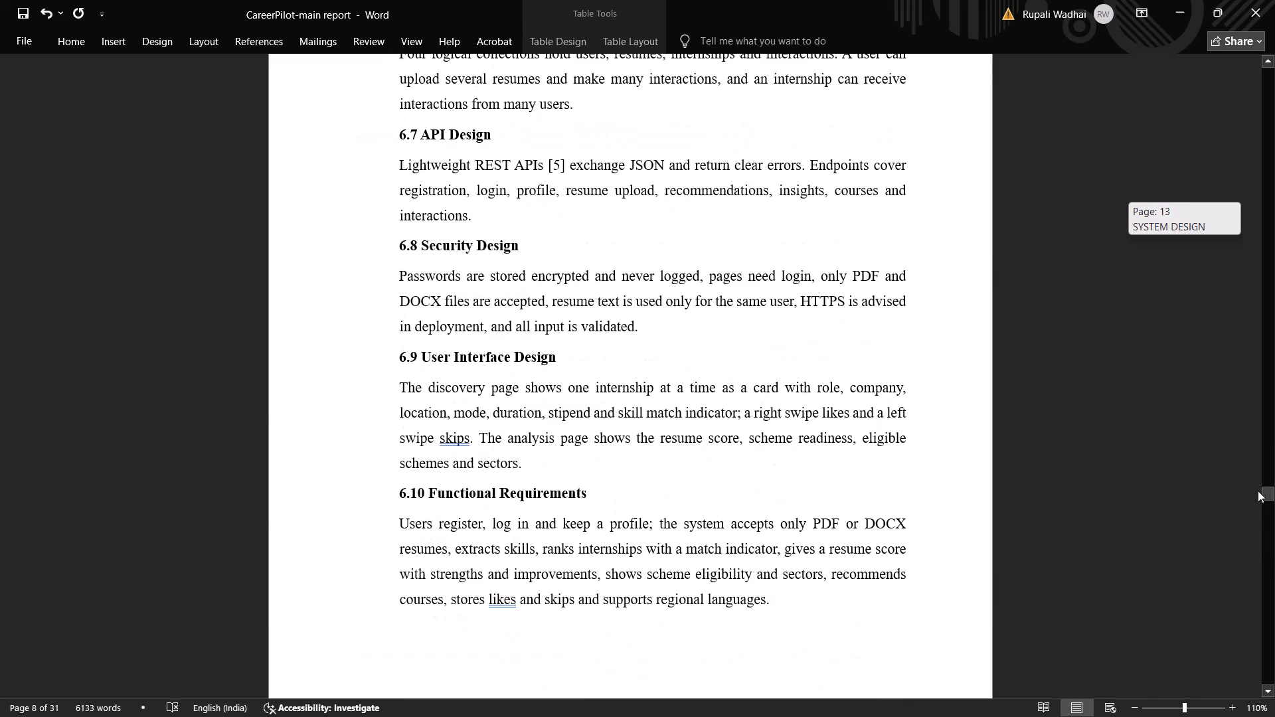
pyautogui.moveTo(1258, 491); pyautogui.dragTo(1258, 480)
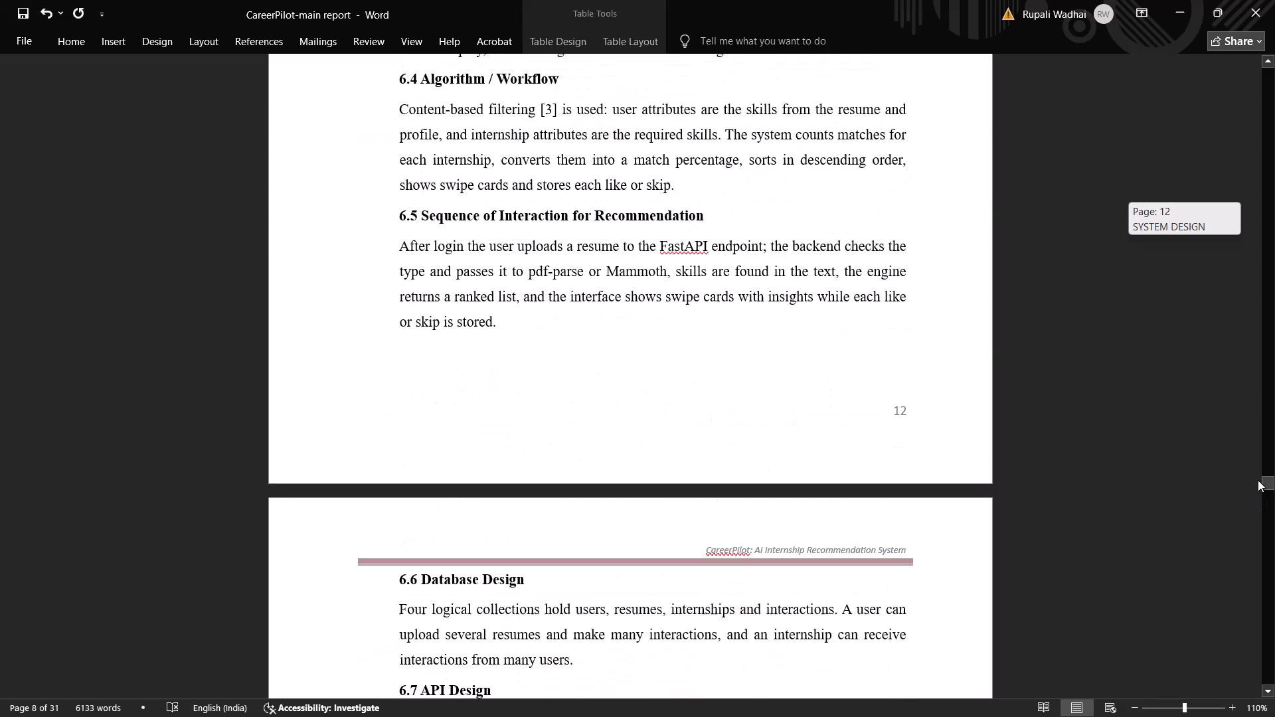
pyautogui.moveTo(1258, 480); pyautogui.dragTo(1258, 489)
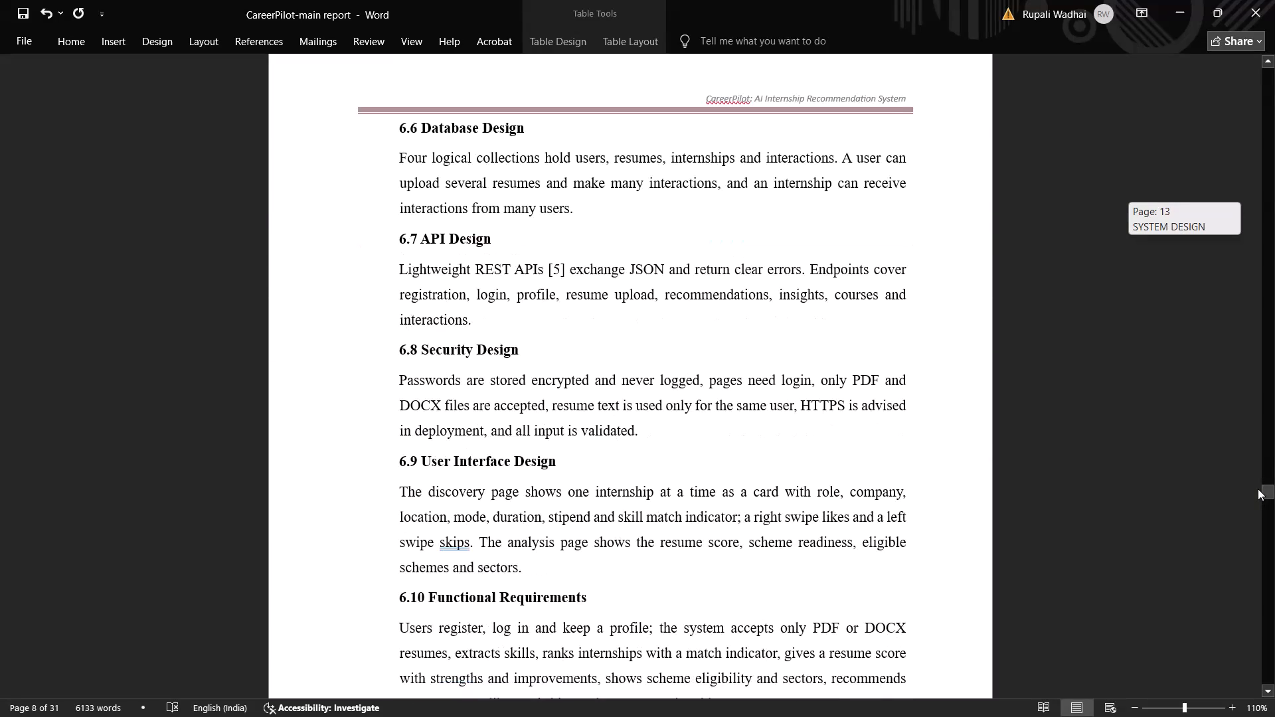
pyautogui.moveTo(1258, 489); pyautogui.dragTo(1253, 433)
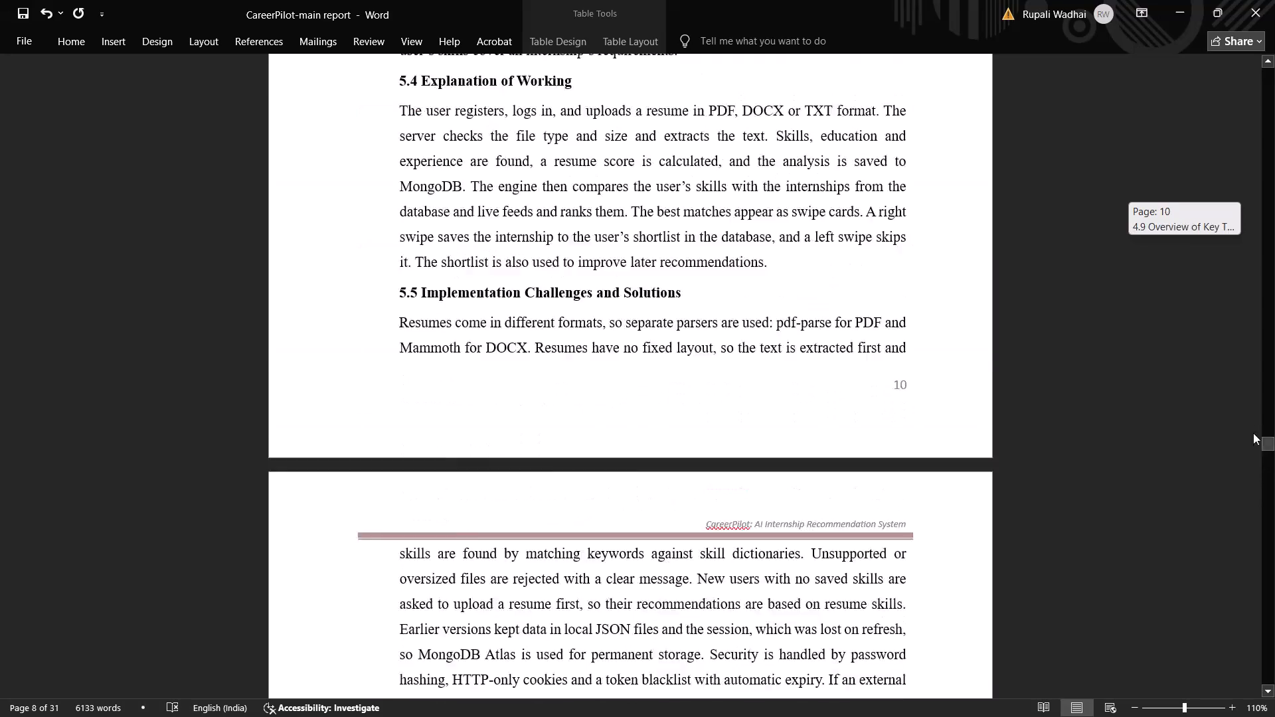
pyautogui.moveTo(1253, 433); pyautogui.dragTo(1231, 227)
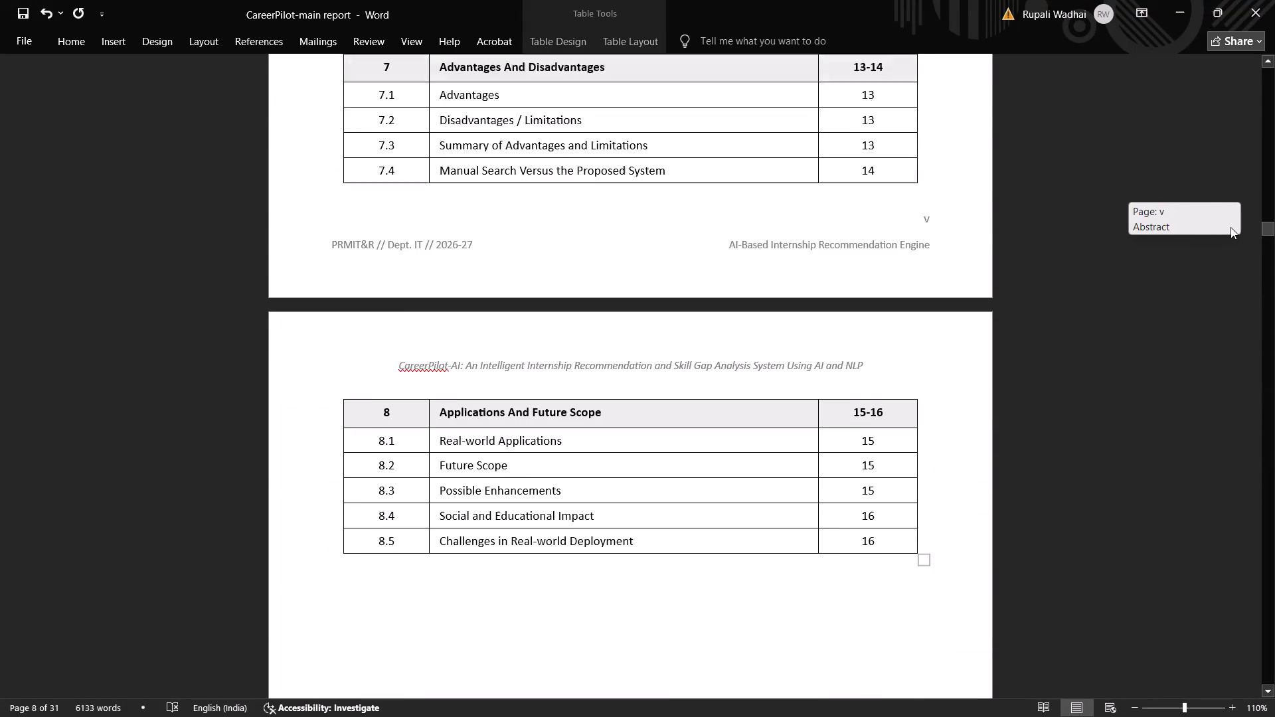
pyautogui.moveTo(1231, 227); pyautogui.dragTo(1231, 222)
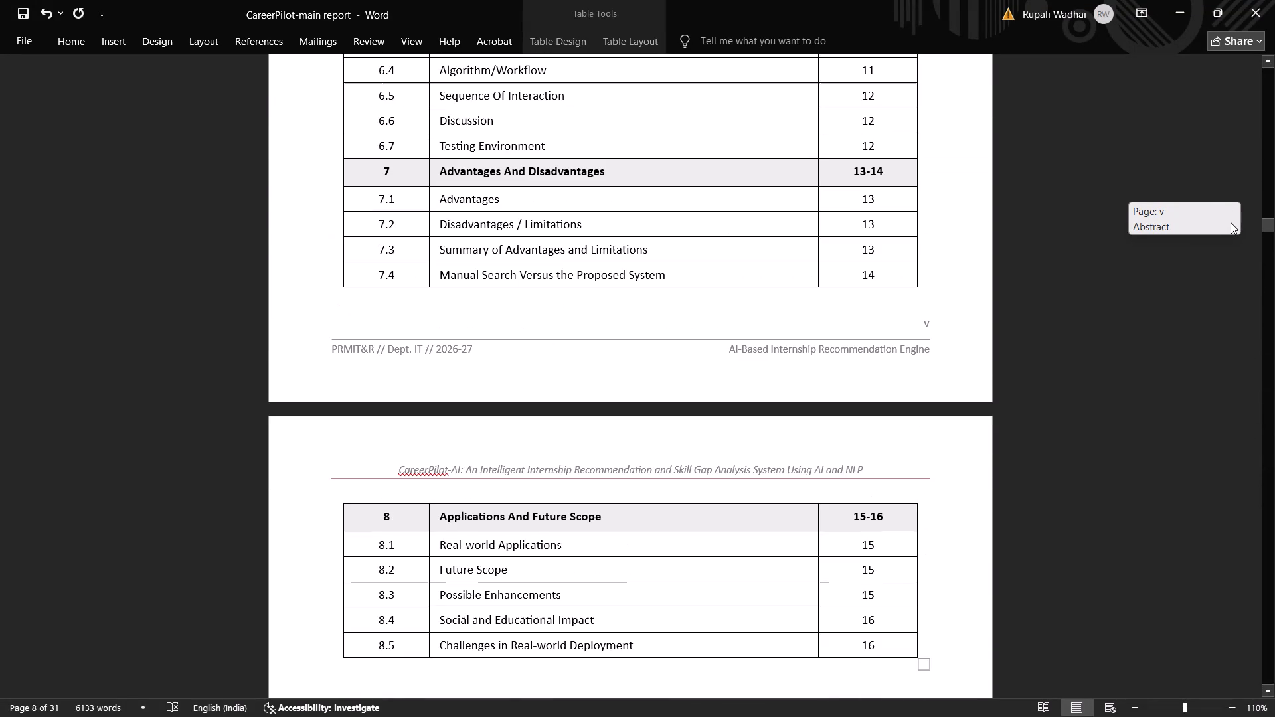
pyautogui.moveTo(1231, 222); pyautogui.dragTo(1231, 215)
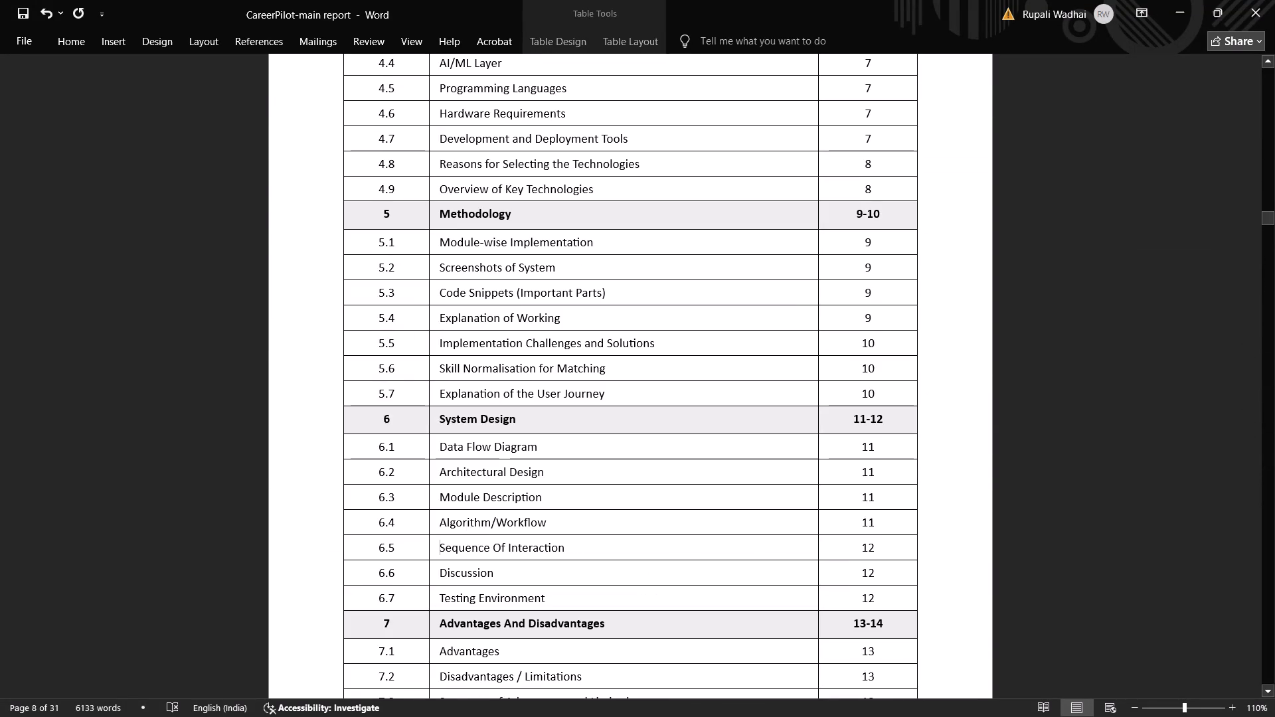
pyautogui.click(505, 567)
pyautogui.press('BackSpace')
pyautogui.press('BackSpace')
pyautogui.press('BackSpace')
pyautogui.press('BackSpace')
pyautogui.press('BackSpace')
pyautogui.press('BackSpace')
pyautogui.press('BackSpace')
pyautogui.press('BackSpace')
pyautogui.press('BackSpace')
pyautogui.press('BackSpace')
pyautogui.hotkey('shift', 'd')
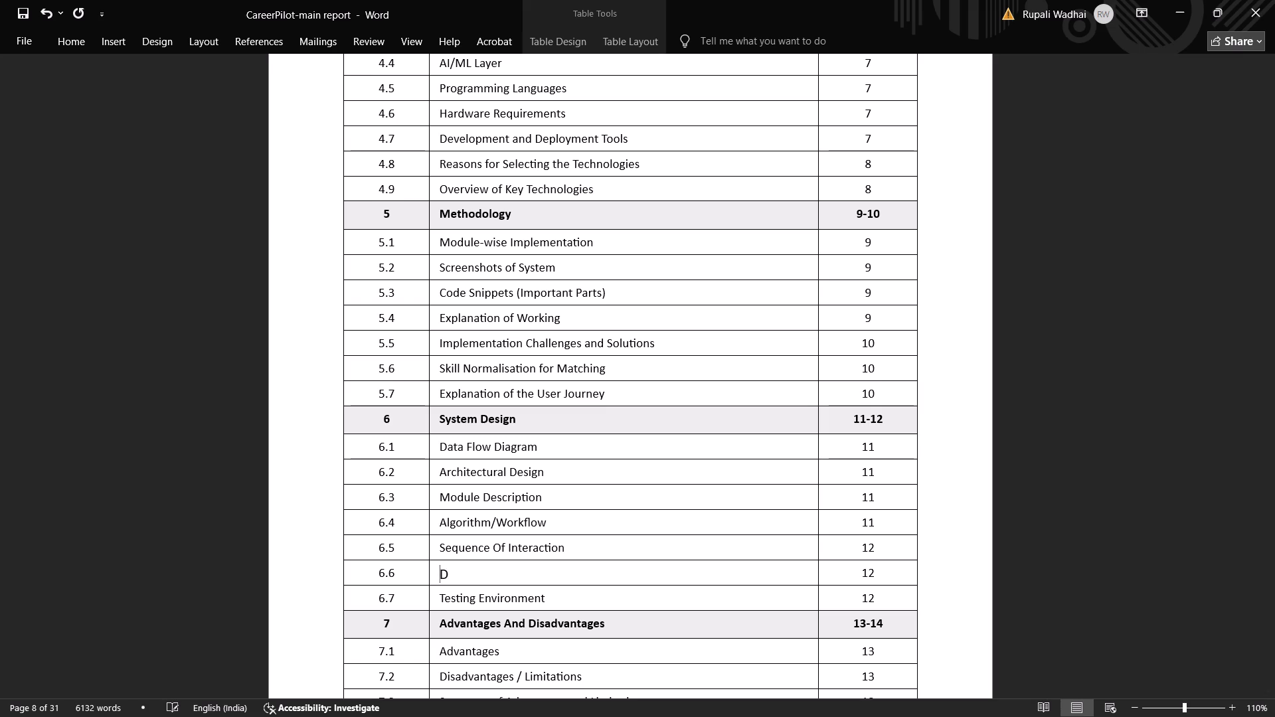
pyautogui.press('a')
pyautogui.hotkey('ctrl', 'z')
pyautogui.hotkey('ctrl', 'z')
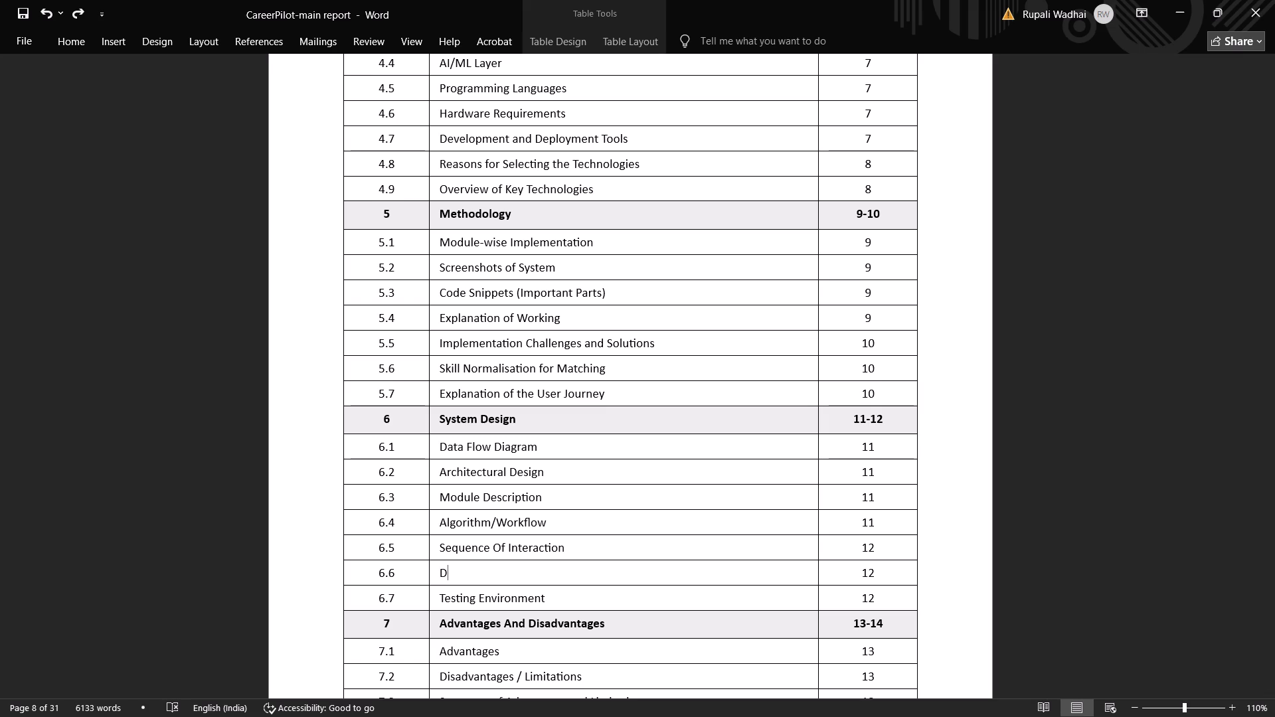
pyautogui.hotkey('shift', 'a')
pyautogui.press('BackSpace')
pyautogui.write('ata')
pyautogui.write('Base Design')
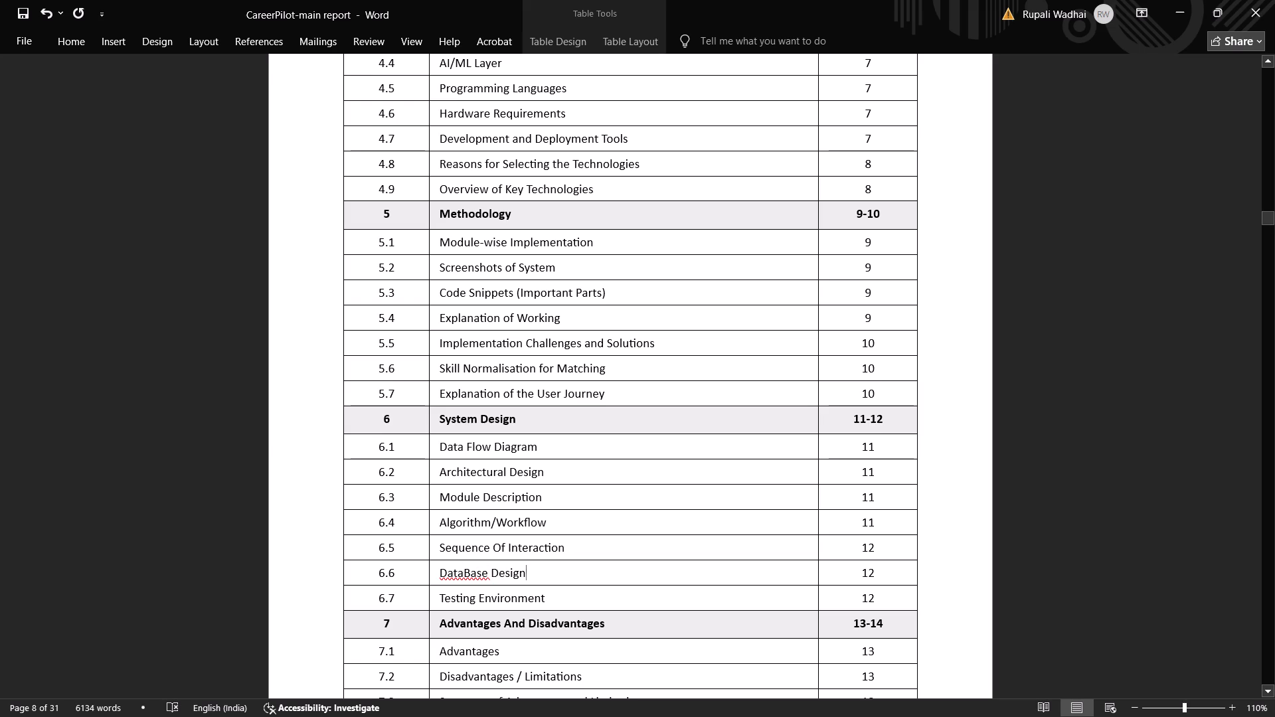
# Check the Section 6.7 heading in the body and replace the 6.7 entry in the contents table with "API Design".
pyautogui.click(547, 607)
pyautogui.moveTo(1270, 213); pyautogui.dragTo(1274, 493)
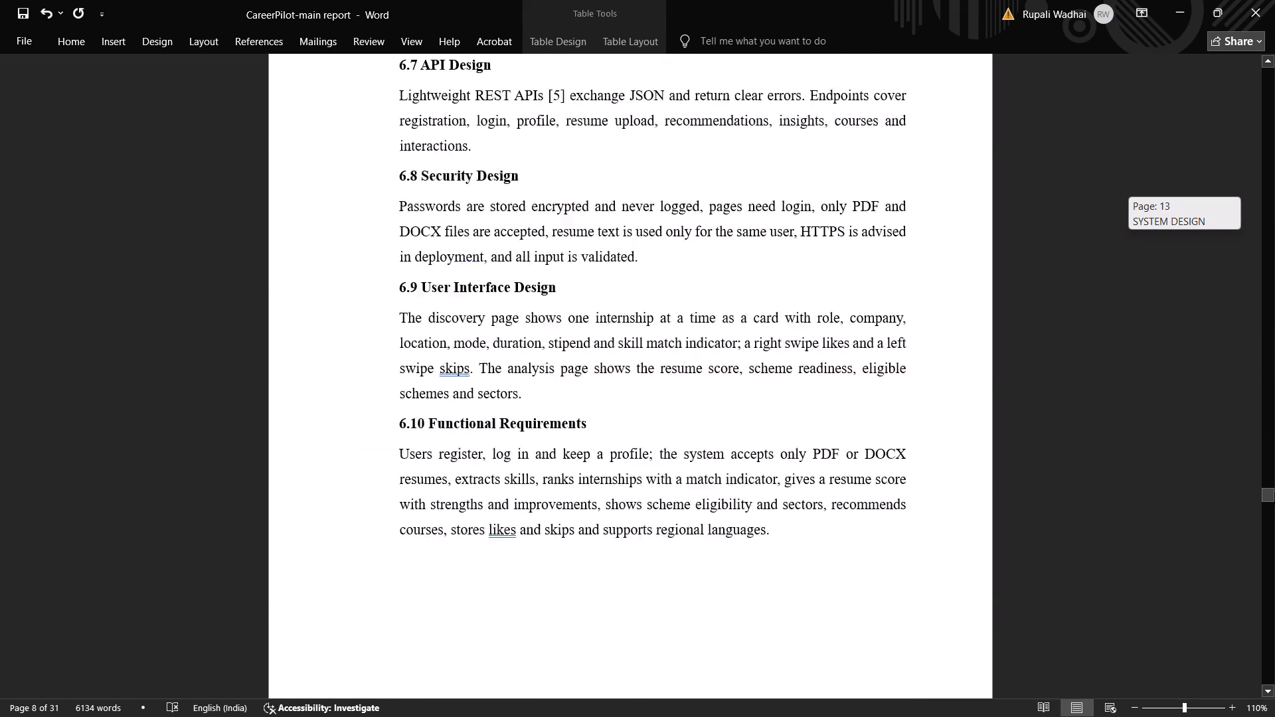
pyautogui.moveTo(1274, 493); pyautogui.dragTo(1274, 488)
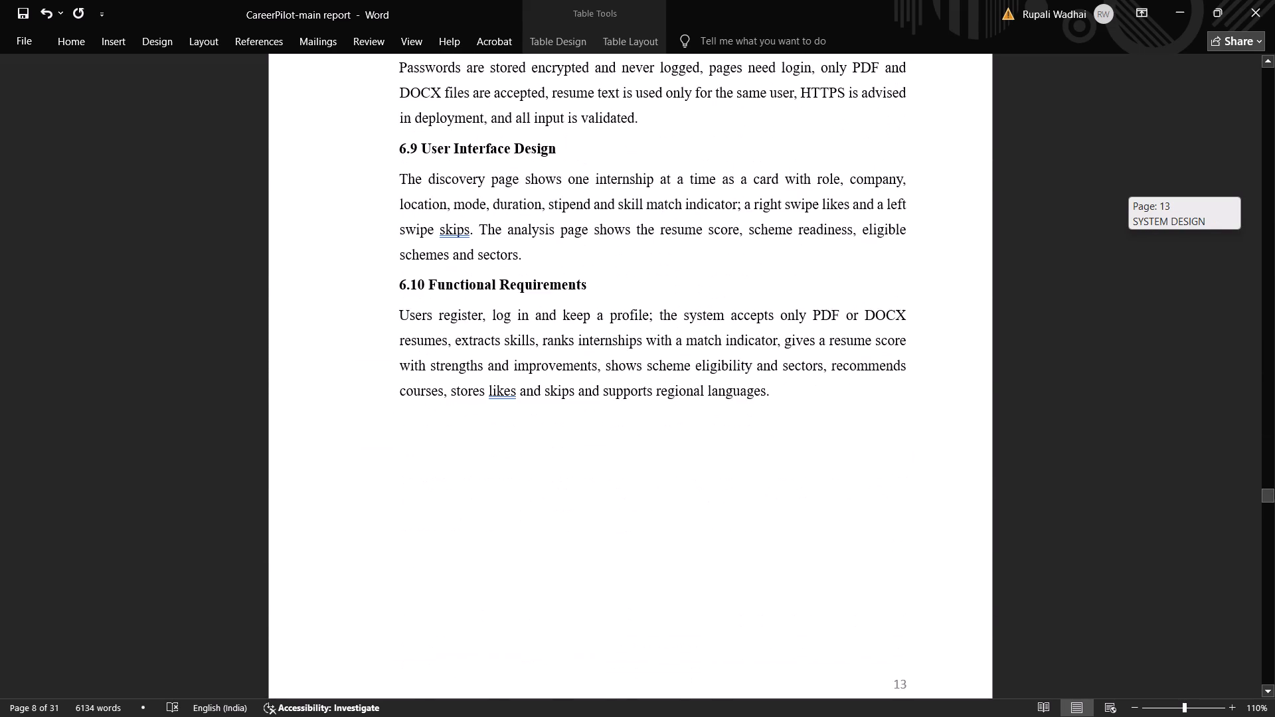
pyautogui.moveTo(1274, 488); pyautogui.dragTo(1274, 484)
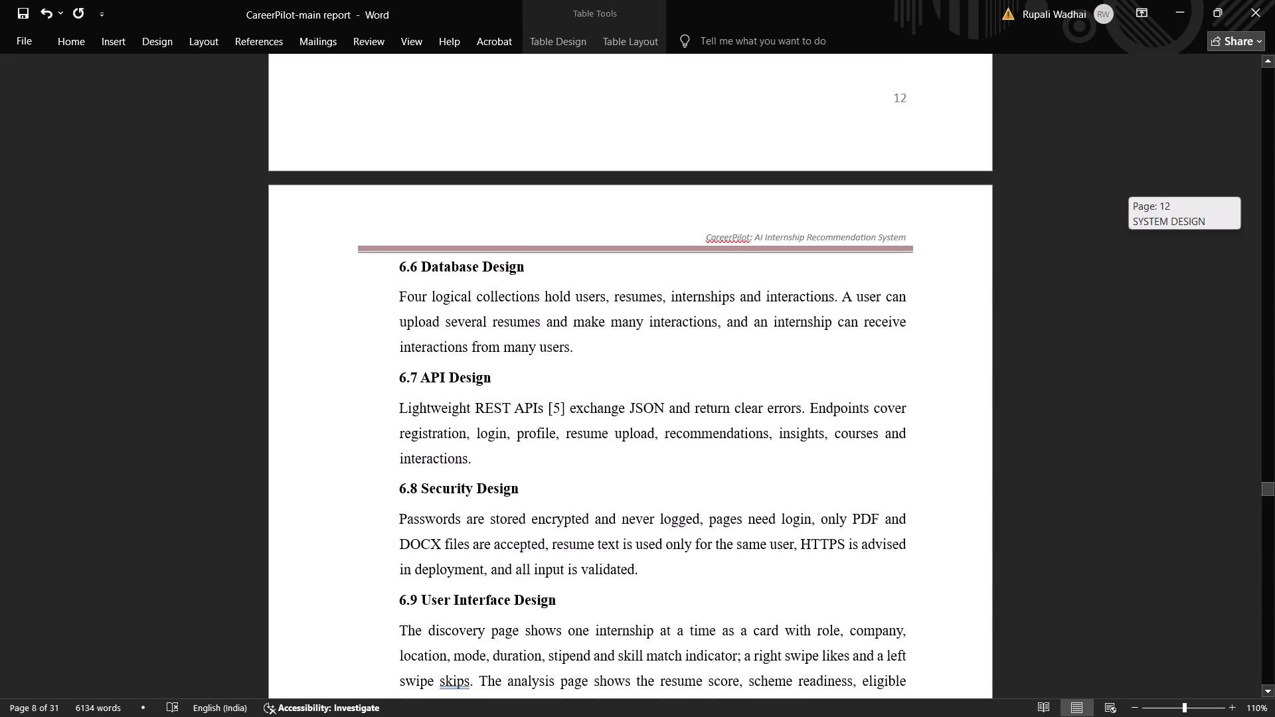
pyautogui.moveTo(1274, 484); pyautogui.dragTo(1240, 269)
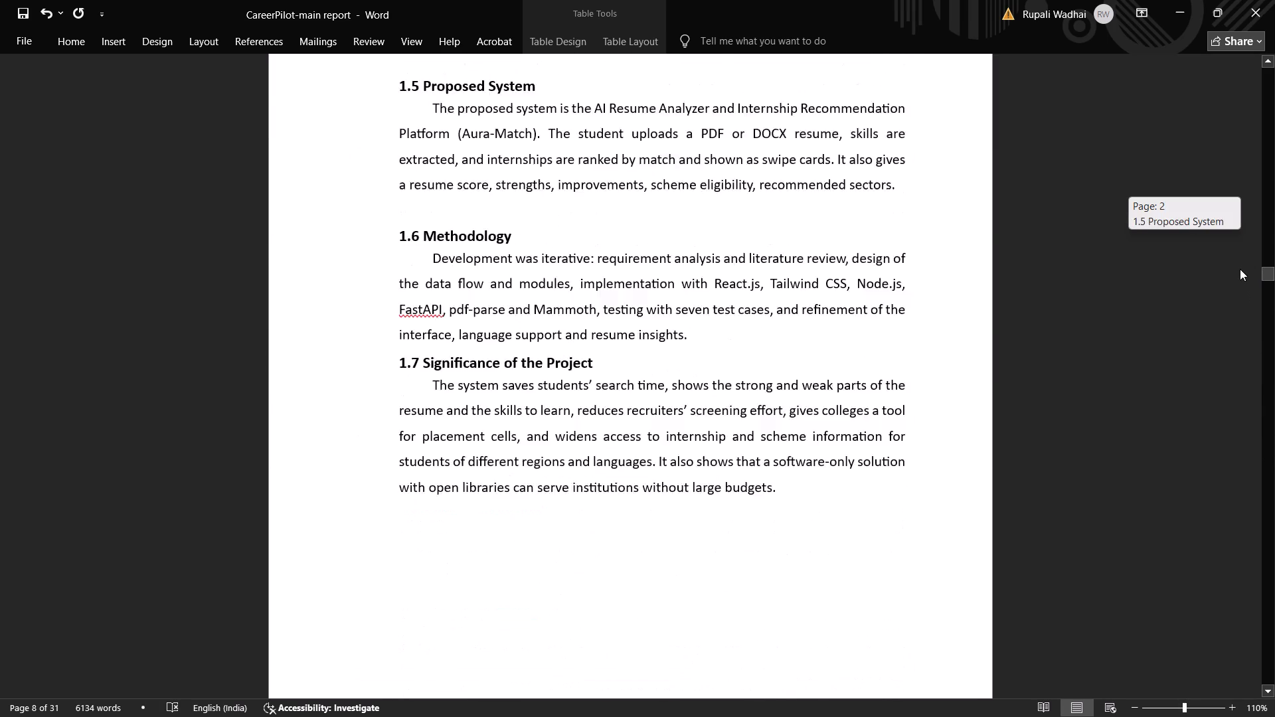
pyautogui.moveTo(1240, 269); pyautogui.dragTo(1232, 222)
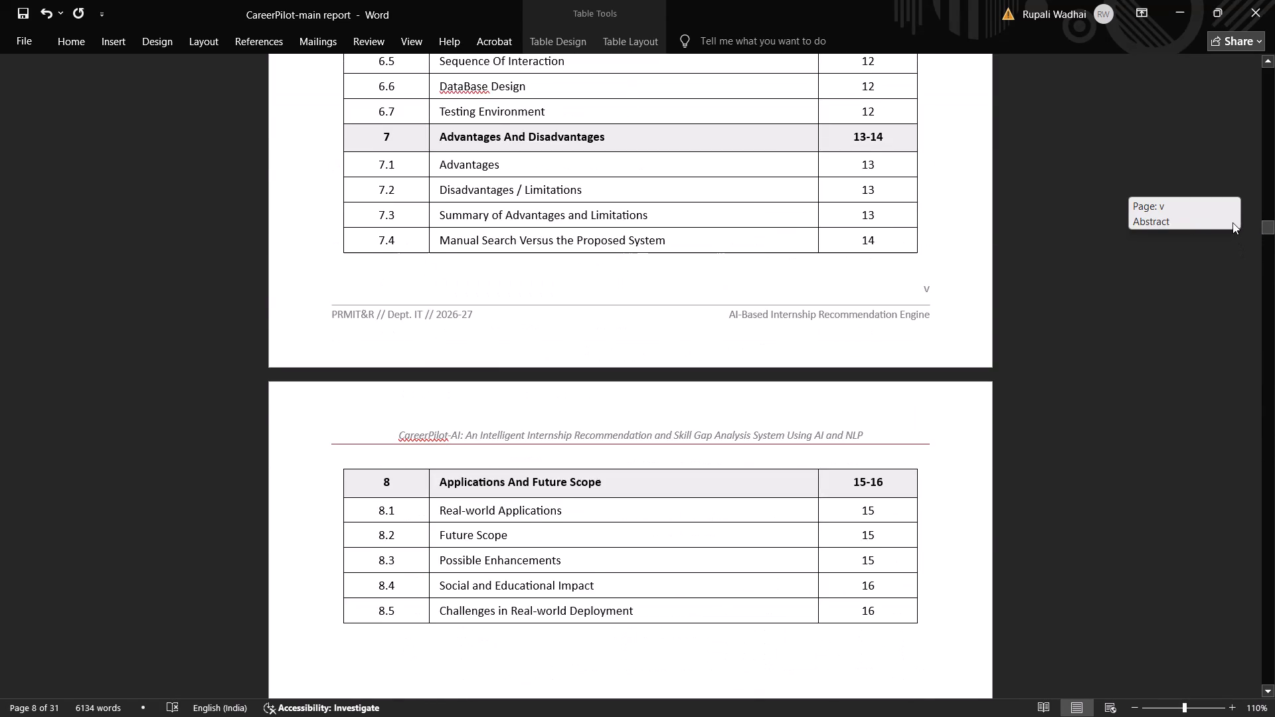
pyautogui.moveTo(1232, 222); pyautogui.dragTo(1232, 222)
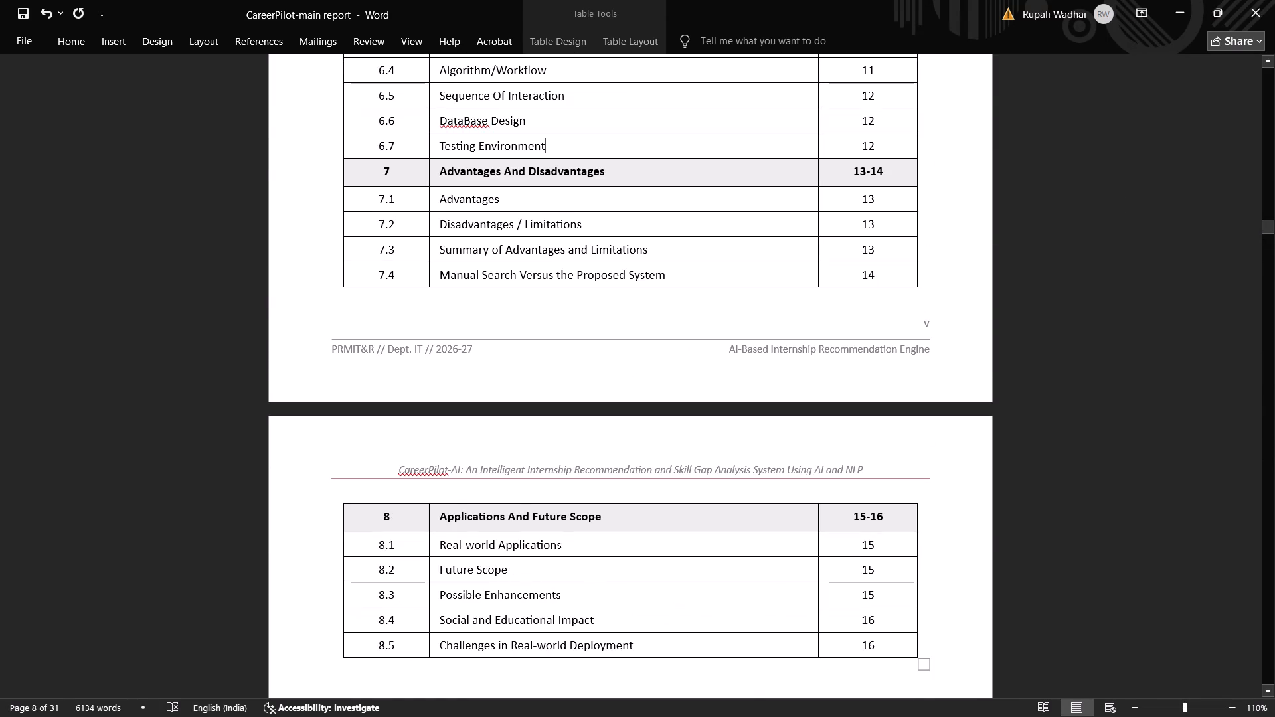
pyautogui.press('space')
pyautogui.write('API Design')
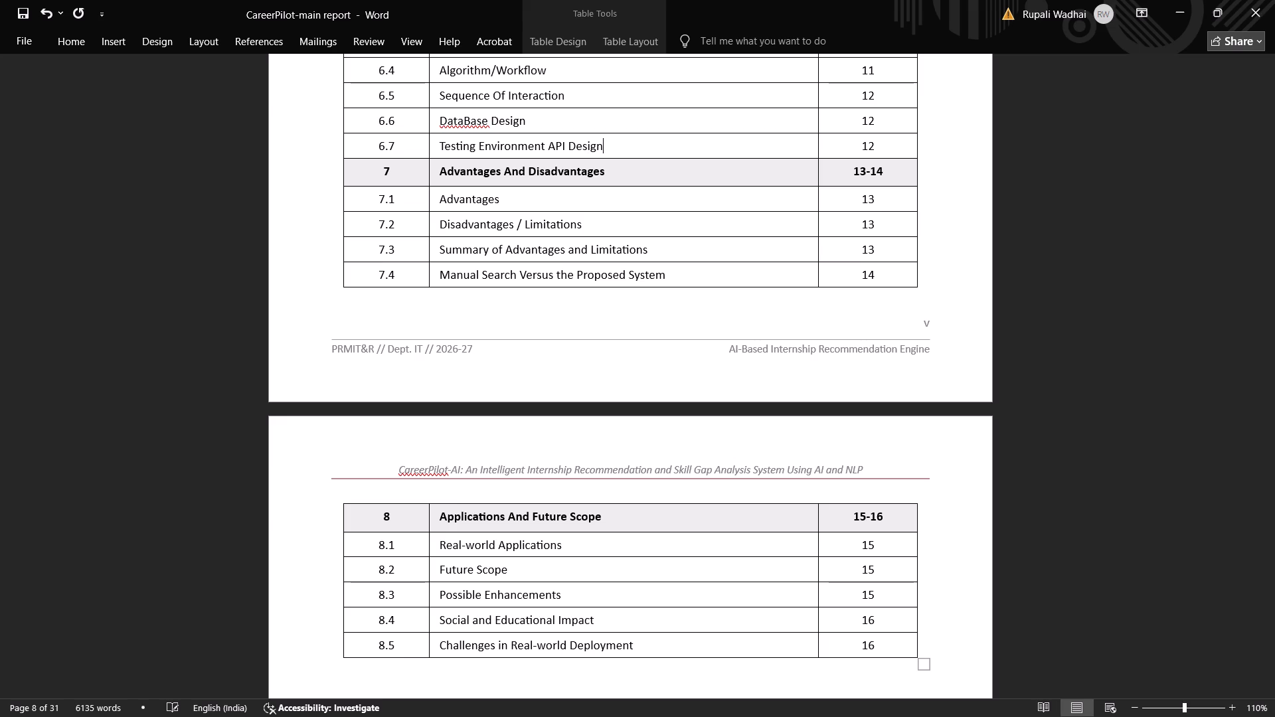
pyautogui.click(543, 151)
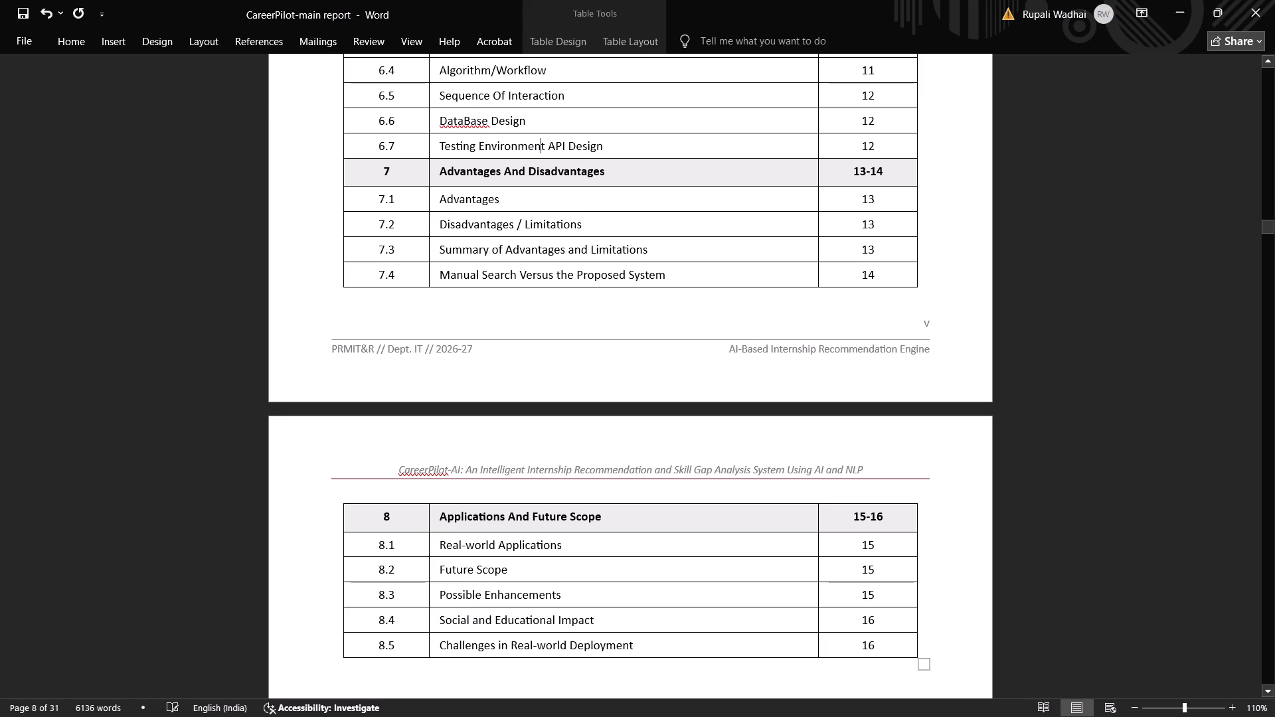
pyautogui.press('Right')
pyautogui.press('BackSpace')
pyautogui.press('BackSpace')
pyautogui.press('BackSpace')
pyautogui.press('BackSpace')
pyautogui.press('BackSpace')
pyautogui.press('BackSpace')
pyautogui.press('BackSpace')
pyautogui.press('BackSpace')
pyautogui.press('BackSpace')
pyautogui.press('BackSpace')
pyautogui.press('BackSpace')
pyautogui.press('BackSpace')
pyautogui.press('BackSpace')
pyautogui.press('BackSpace')
pyautogui.press('BackSpace')
pyautogui.press('BackSpace')
pyautogui.press('BackSpace')
pyautogui.press('BackSpace')
pyautogui.press('BackSpace')
pyautogui.press('BackSpace')
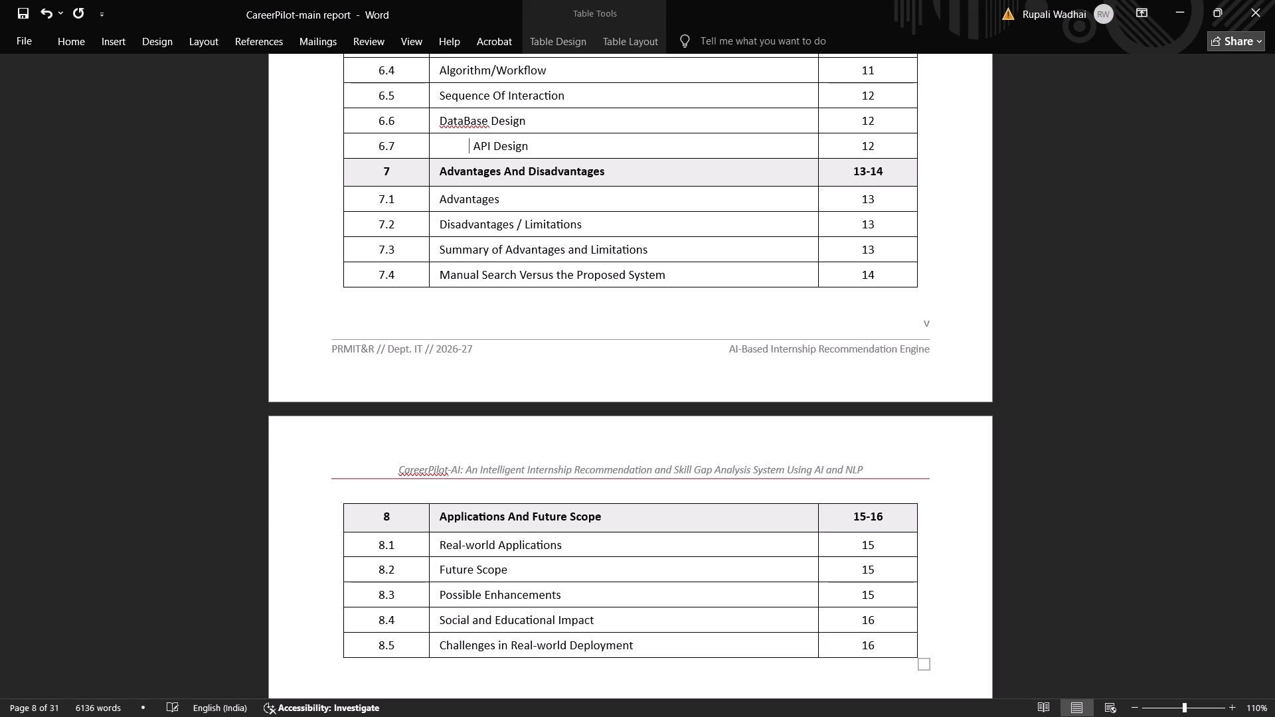
pyautogui.press('BackSpace')
pyautogui.click(609, 157)
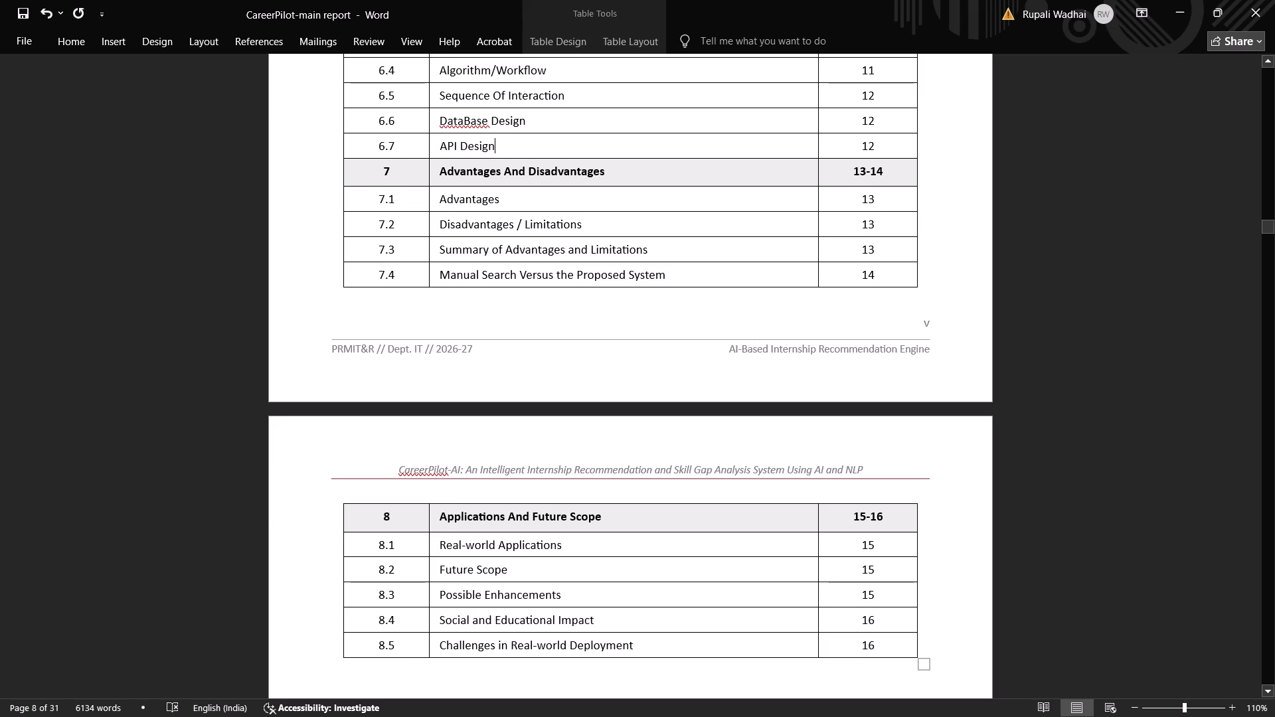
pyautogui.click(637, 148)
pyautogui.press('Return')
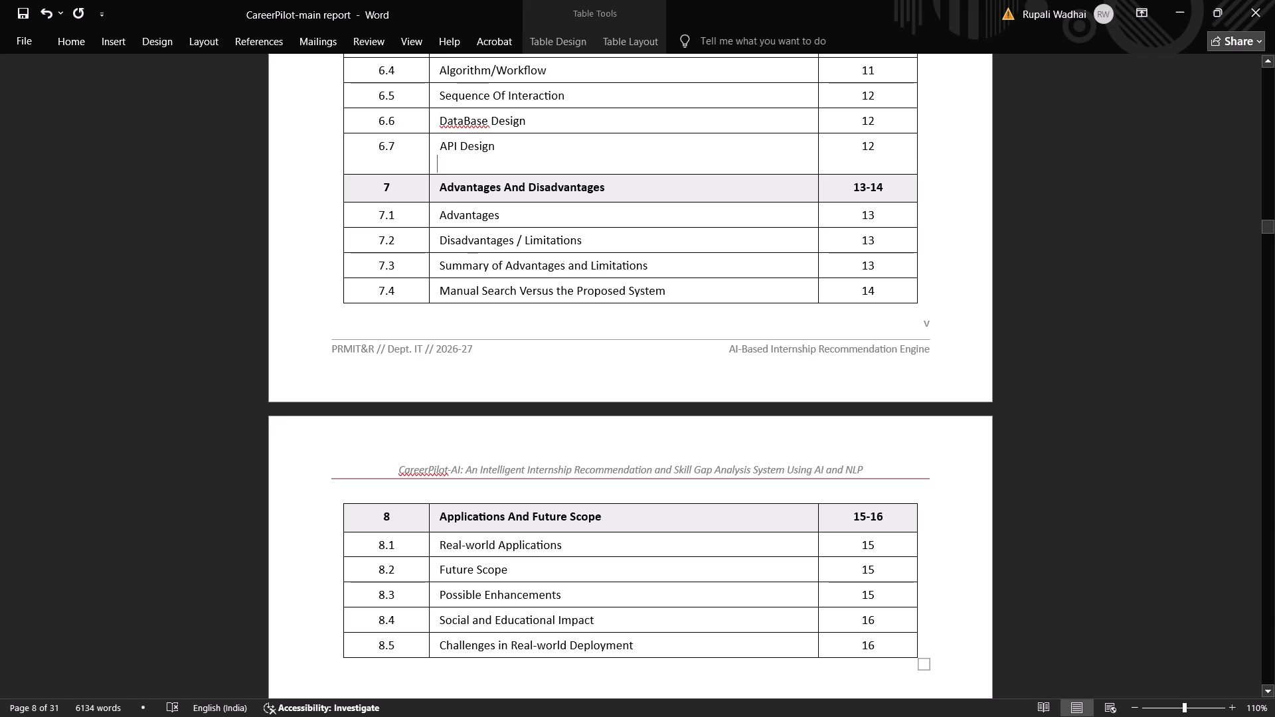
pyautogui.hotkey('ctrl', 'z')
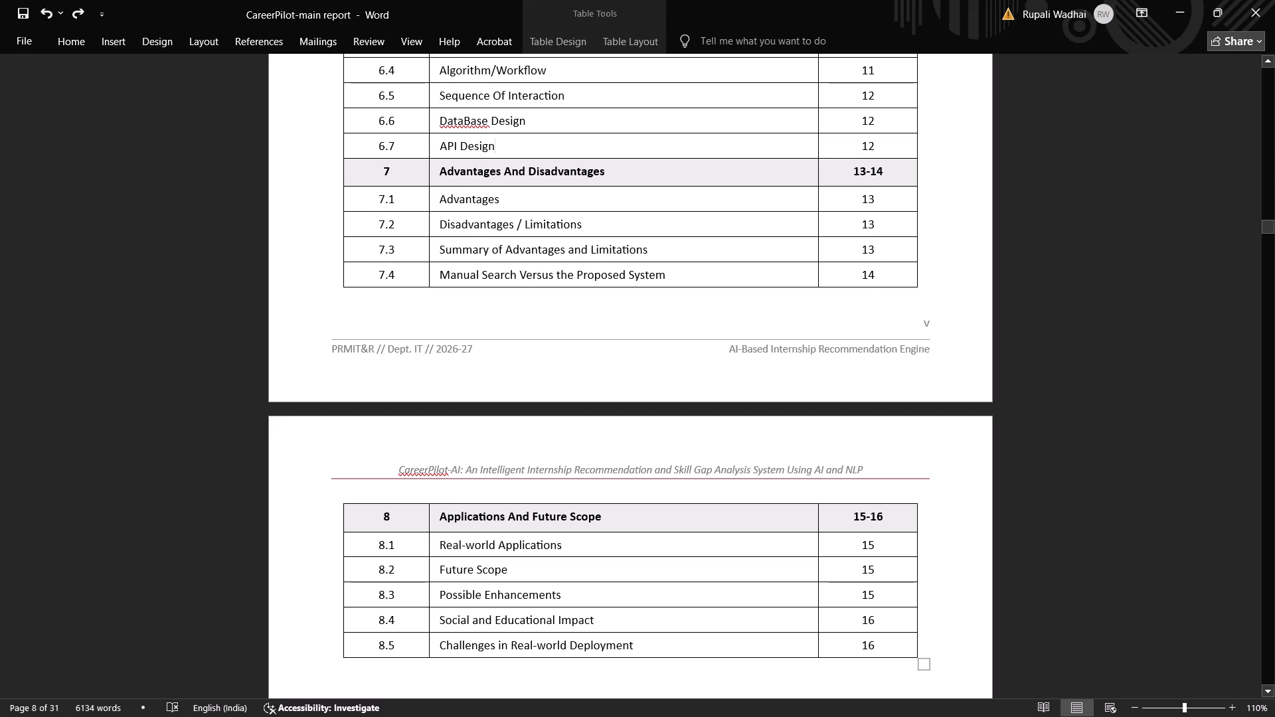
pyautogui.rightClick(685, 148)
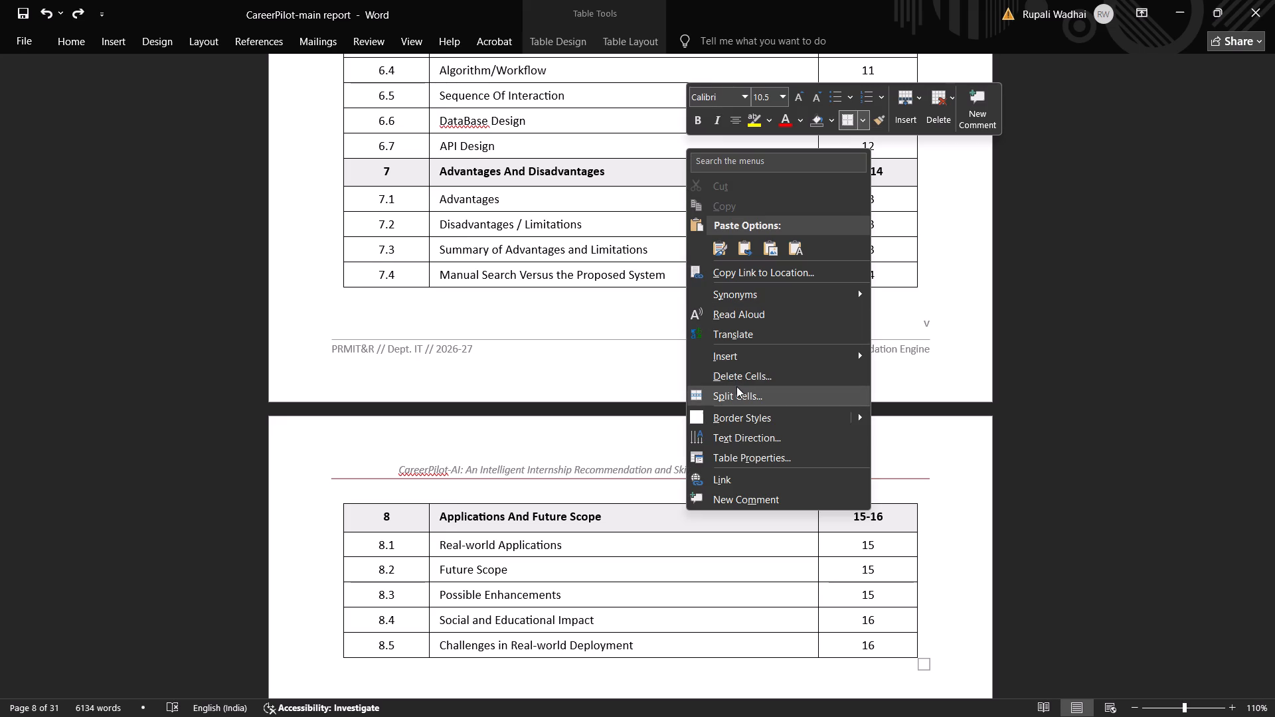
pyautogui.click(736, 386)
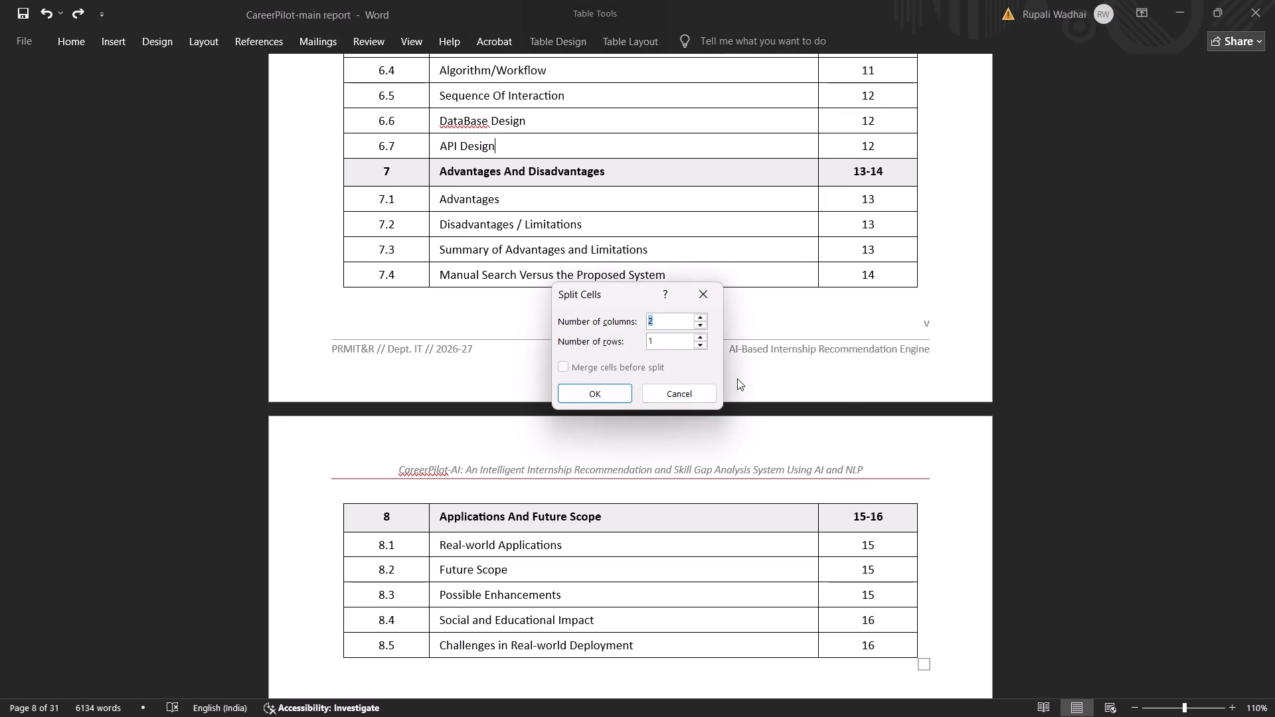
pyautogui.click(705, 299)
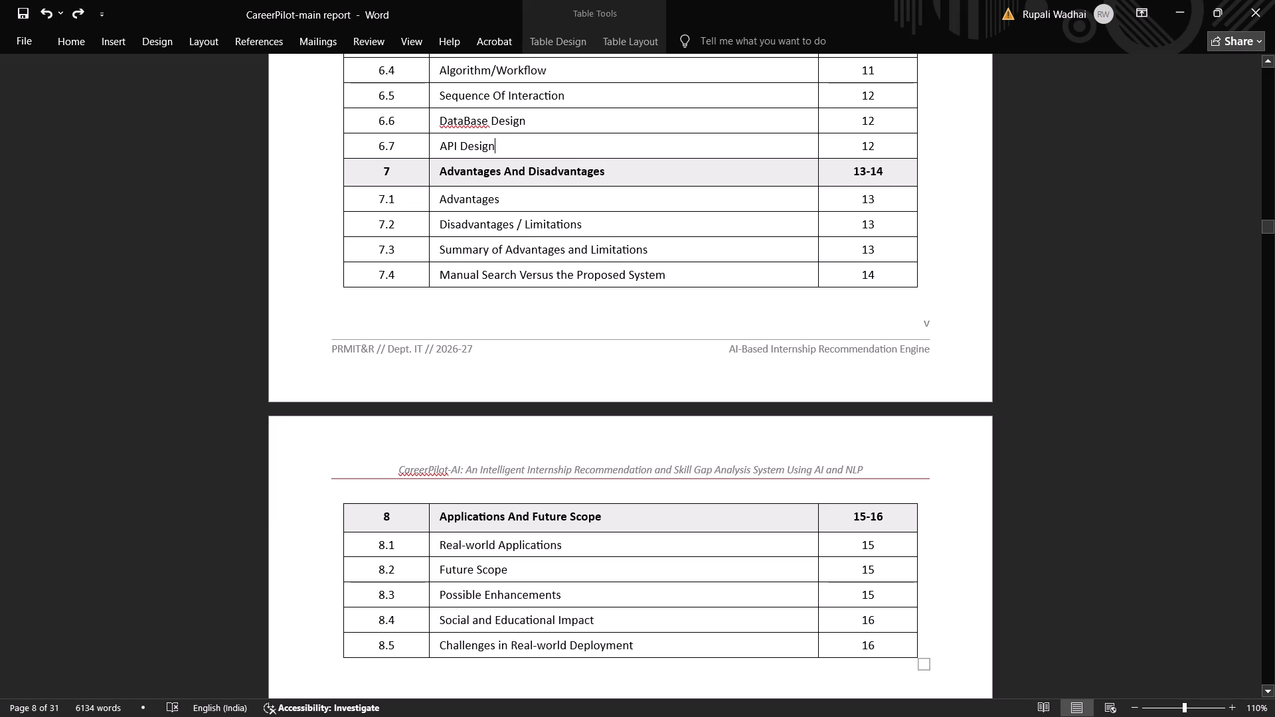
# Delete Sections 6.8 Security Design, 6.9 User Interface Design and 6.10 Functional Requirements, with their text, from the body of Chapter 6.
pyautogui.moveTo(1268, 230); pyautogui.dragTo(1274, 379)
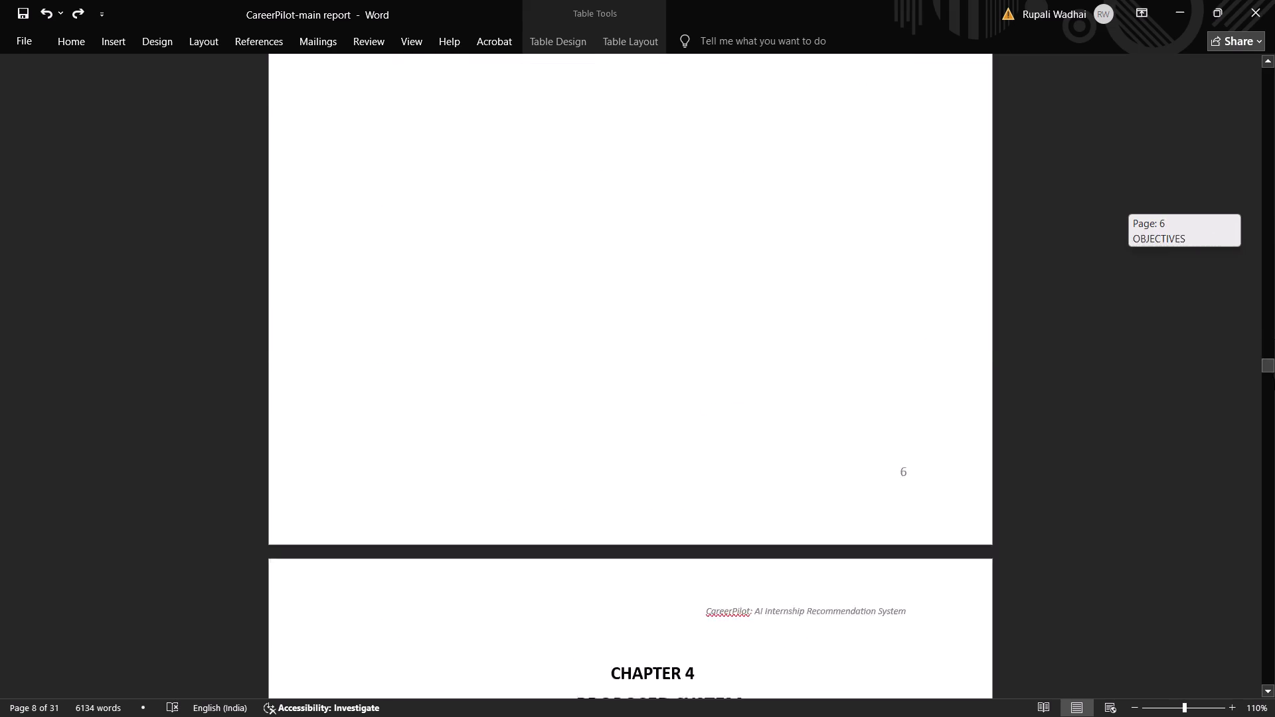
pyautogui.moveTo(1274, 379); pyautogui.dragTo(1274, 456)
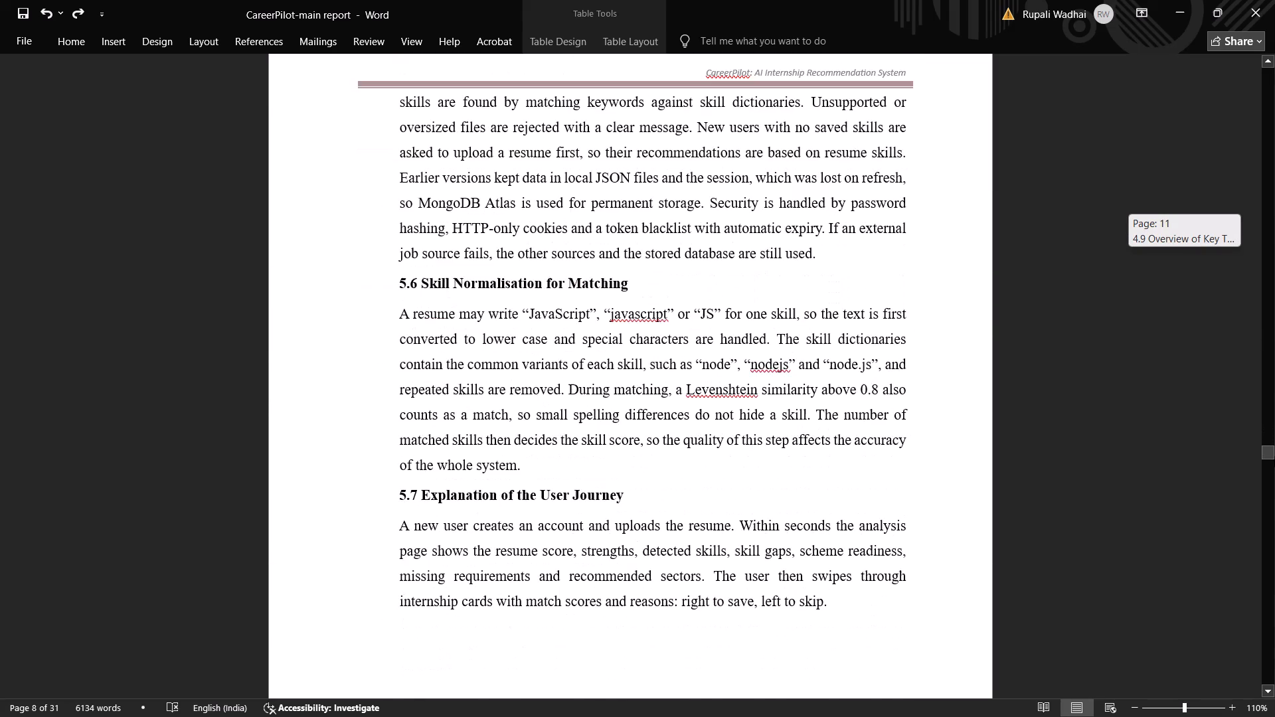
pyautogui.moveTo(1274, 456); pyautogui.dragTo(1274, 499)
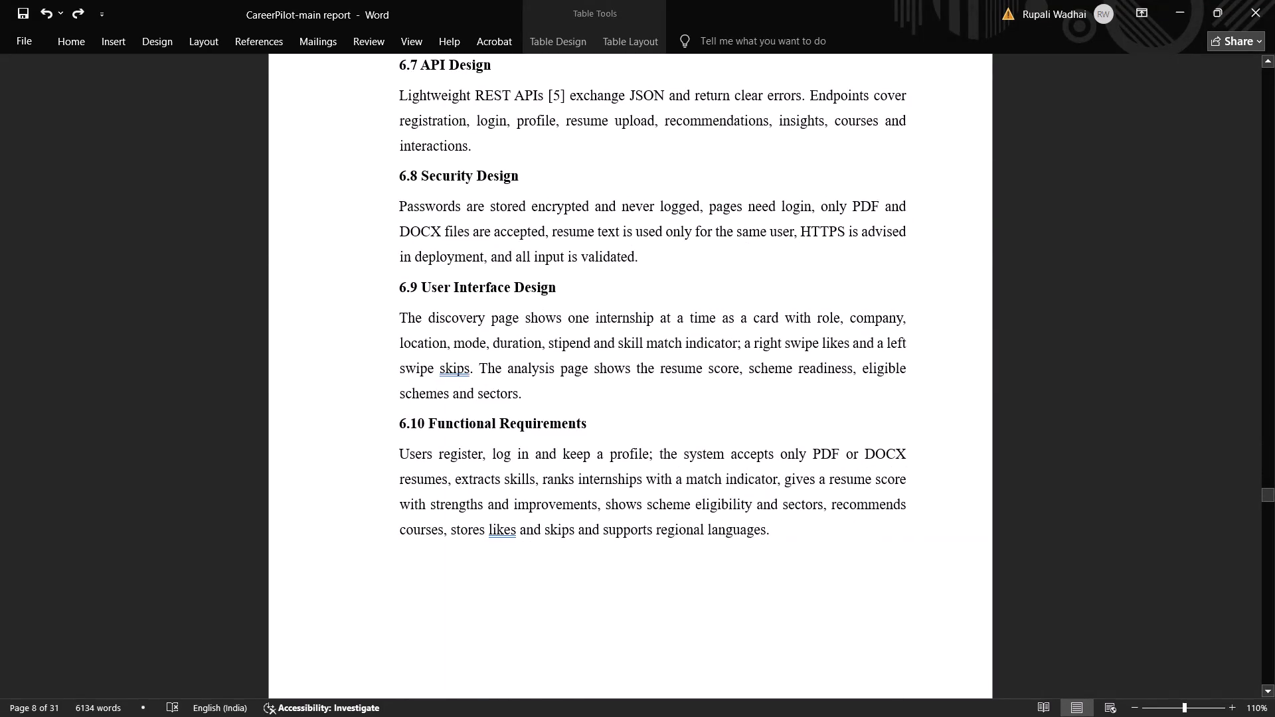
pyautogui.moveTo(793, 554); pyautogui.dragTo(381, 176)
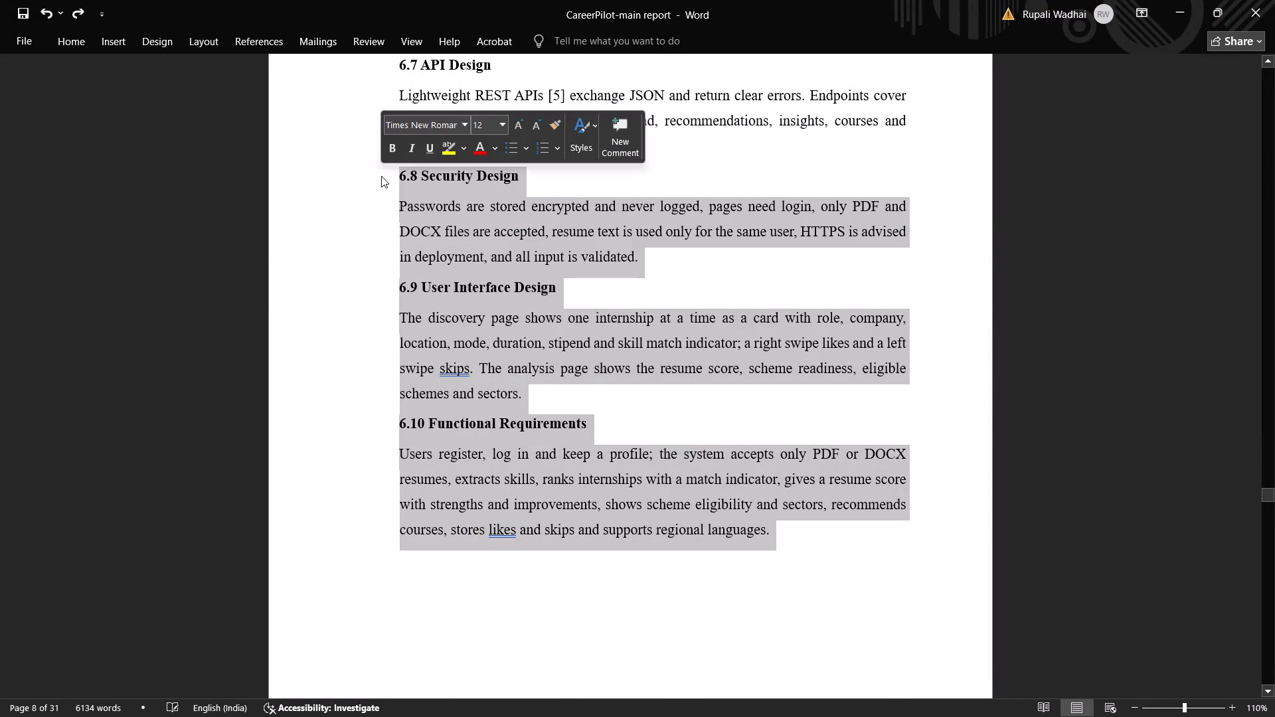
pyautogui.press('BackSpace')
# Check the Chapter 7 title in the body and replace the Chapter 7 entry in the contents table with "Experimental Result And Testing".
pyautogui.scroll(-15, 485, 343)
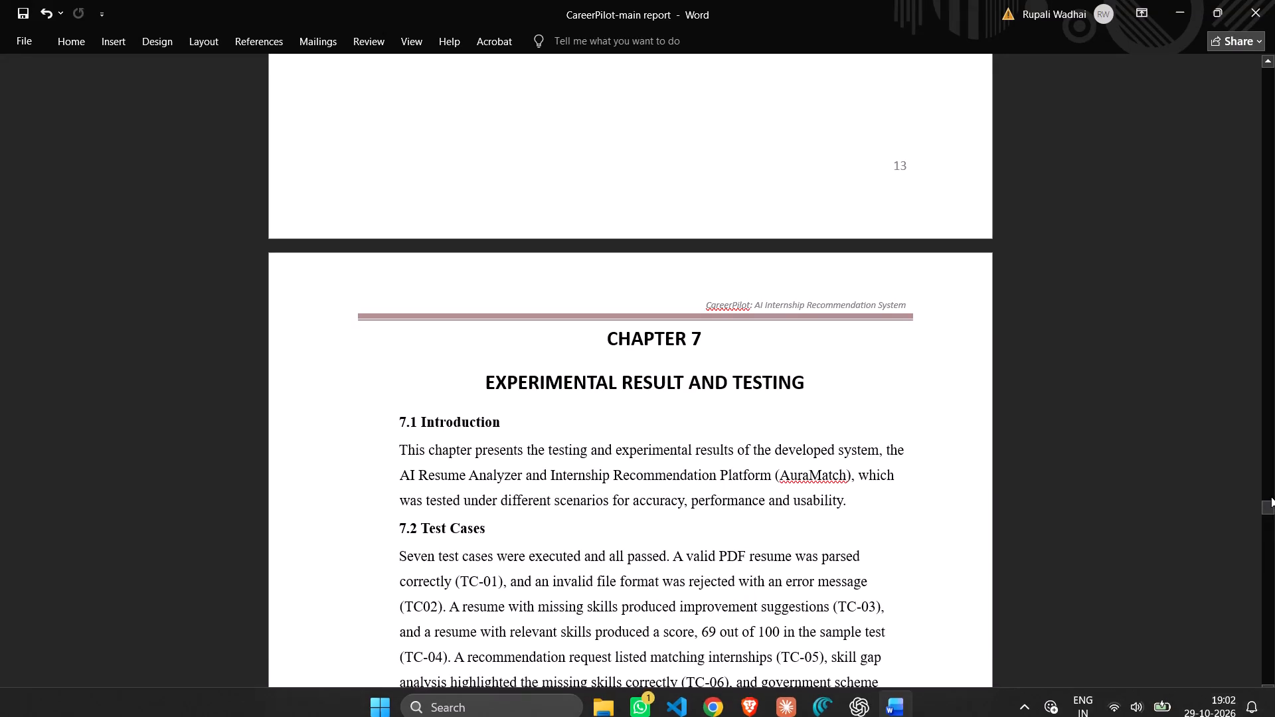
pyautogui.moveTo(1264, 500); pyautogui.dragTo(1260, 64)
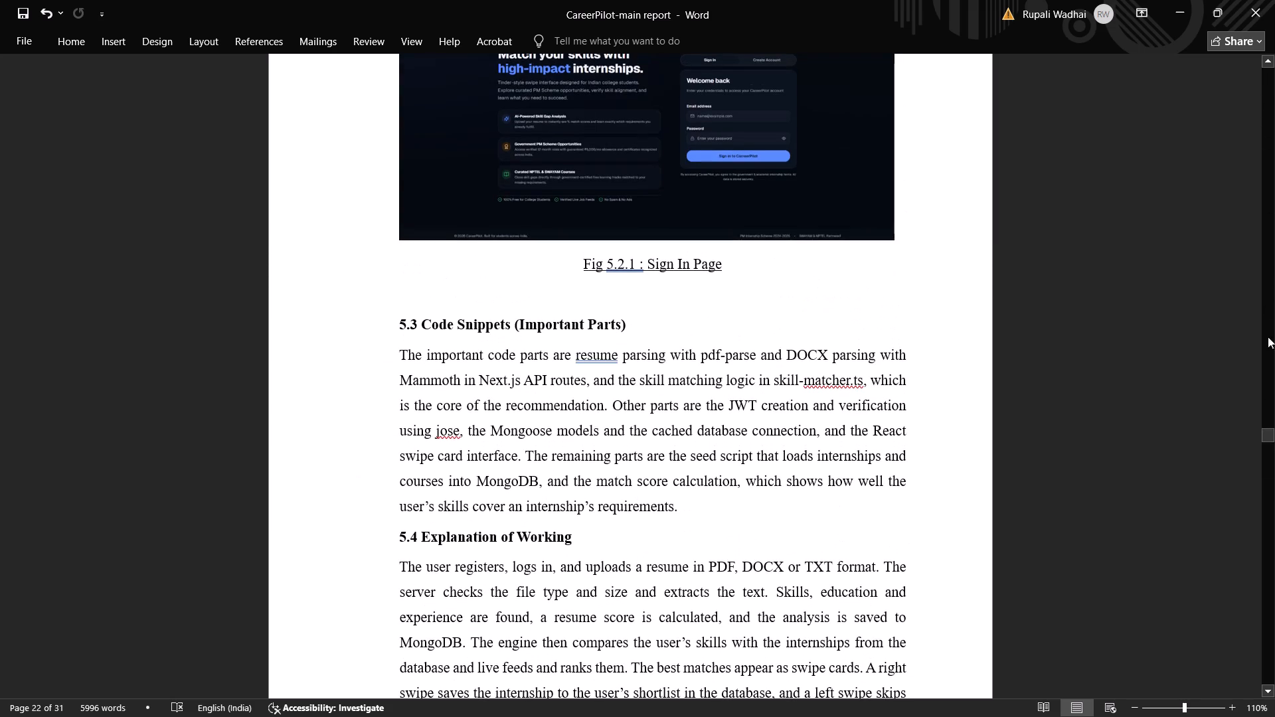
pyautogui.moveTo(1274, 430); pyautogui.dragTo(1267, 113)
pyautogui.scroll(-12, 532, 357)
pyautogui.scroll(1, 541, 350)
pyautogui.scroll(-12, 541, 350)
pyautogui.scroll(1, 550, 327)
pyautogui.scroll(-13, 550, 331)
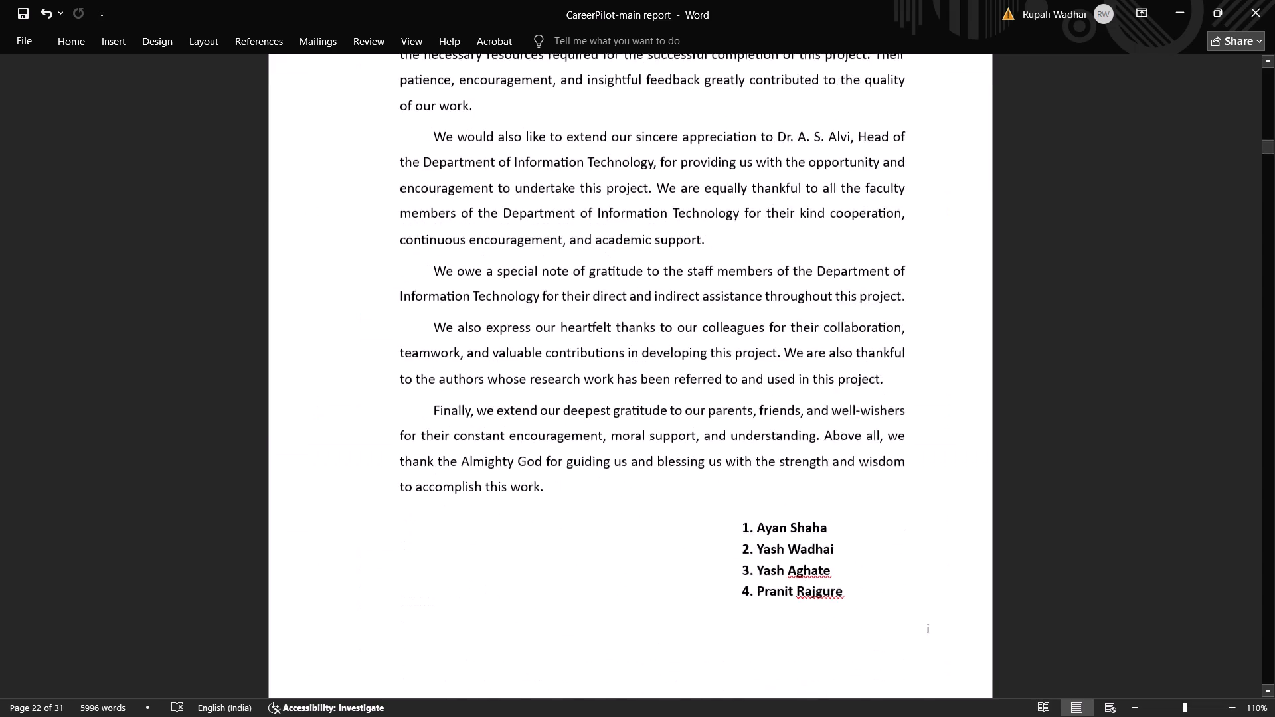
pyautogui.scroll(-20, 557, 316)
pyautogui.scroll(-12, 557, 316)
pyautogui.scroll(1, 560, 285)
pyautogui.scroll(-18, 560, 285)
pyautogui.scroll(1, 563, 279)
pyautogui.scroll(-3, 563, 279)
pyautogui.scroll(1, 563, 281)
pyautogui.scroll(-6, 563, 281)
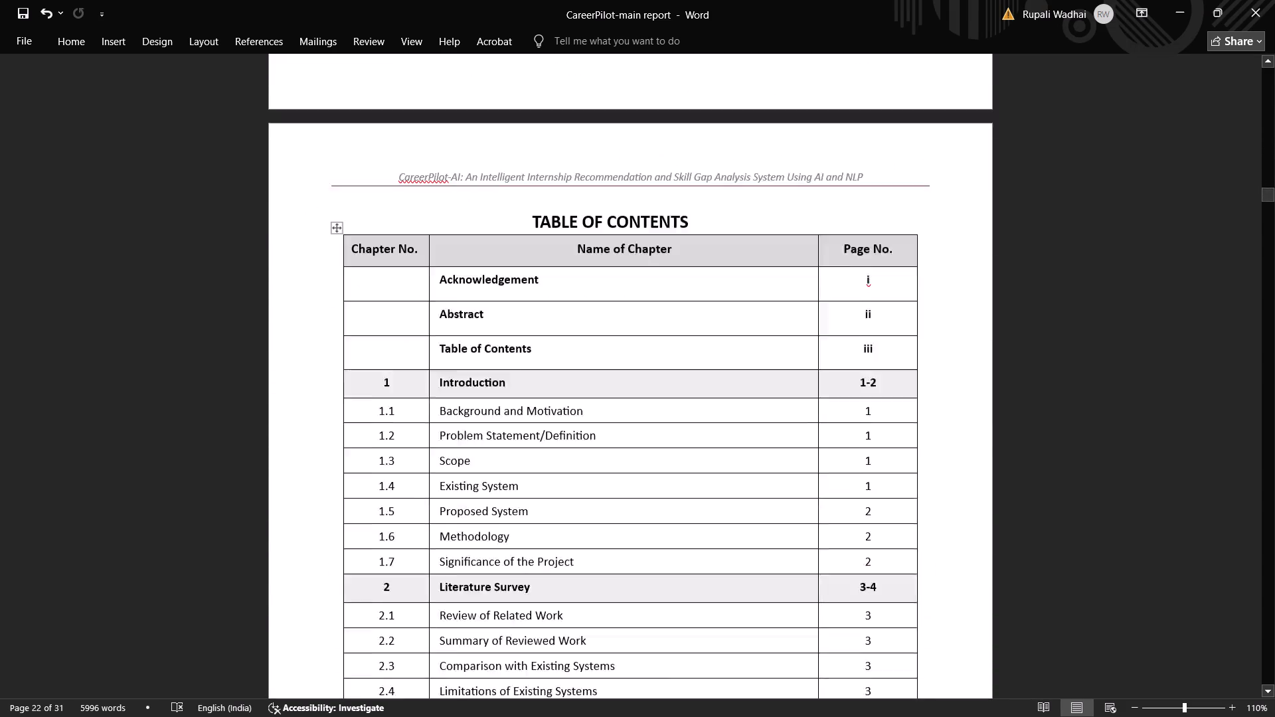
pyautogui.scroll(-20, 563, 280)
pyautogui.scroll(-5, 563, 282)
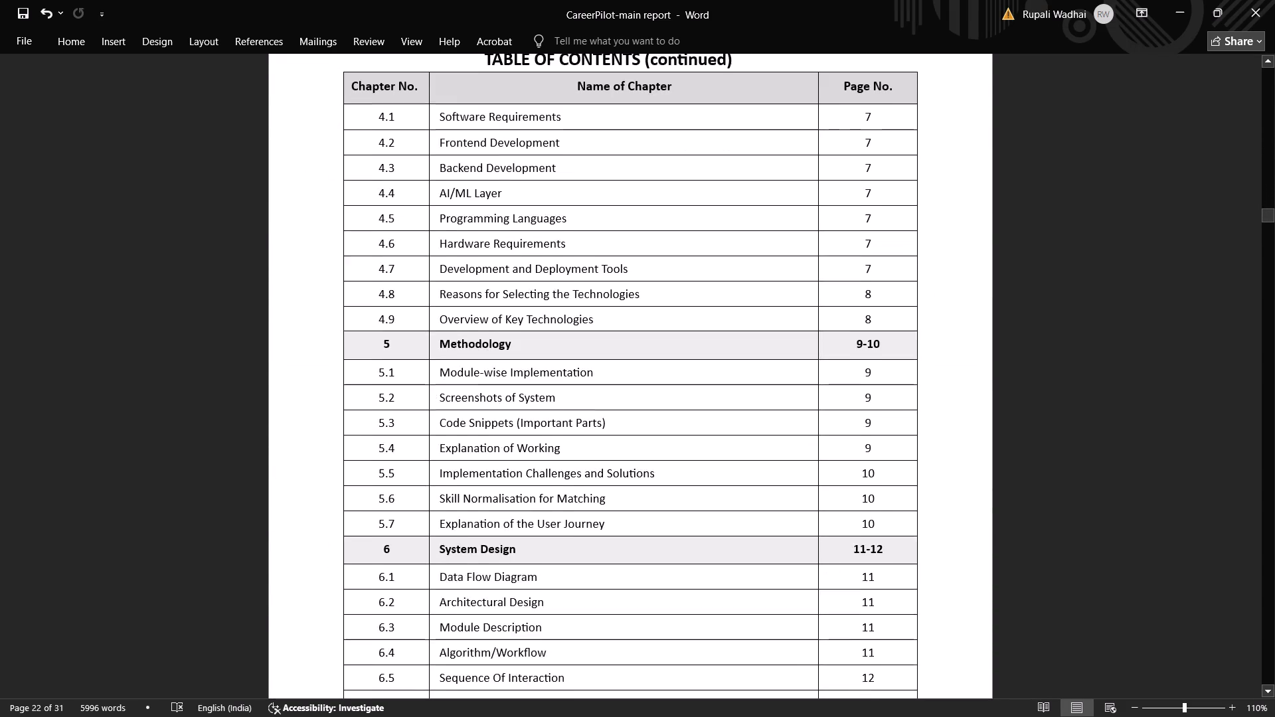
pyautogui.scroll(-4, 563, 282)
pyautogui.scroll(1, 563, 282)
pyautogui.scroll(-4, 563, 282)
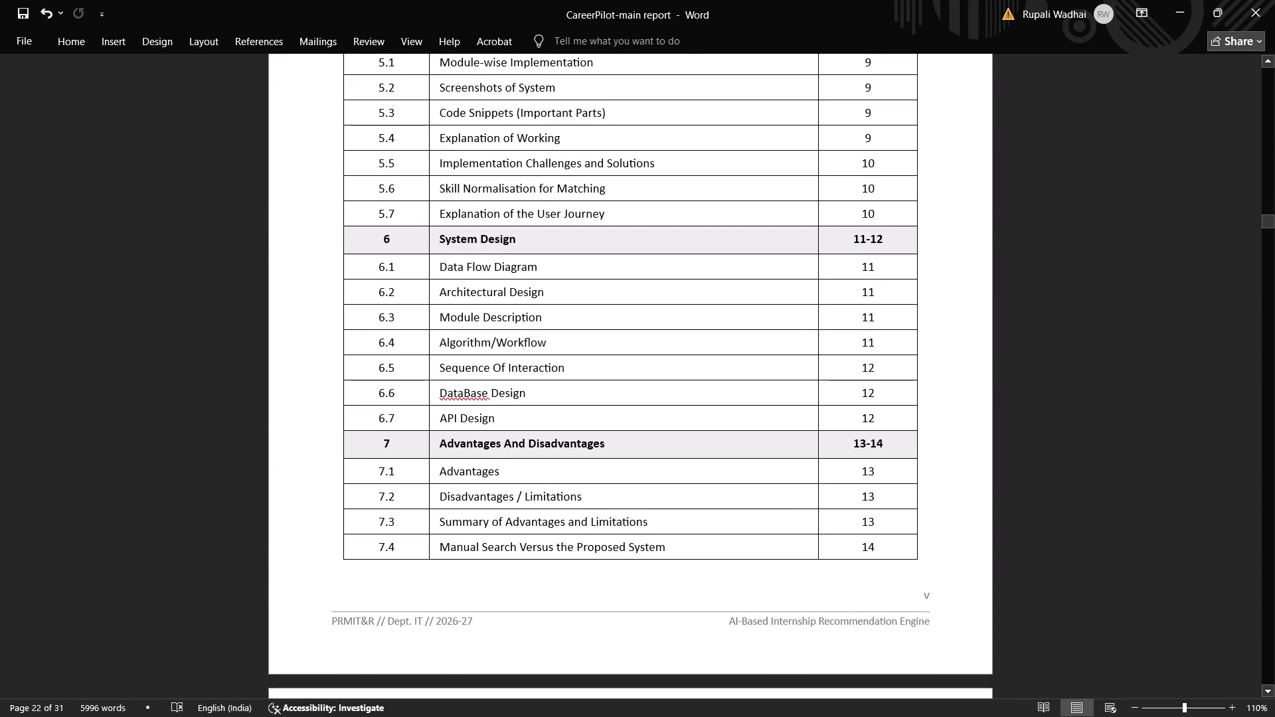
pyautogui.moveTo(618, 449); pyautogui.dragTo(477, 453)
pyautogui.scroll(-7, 652, 453)
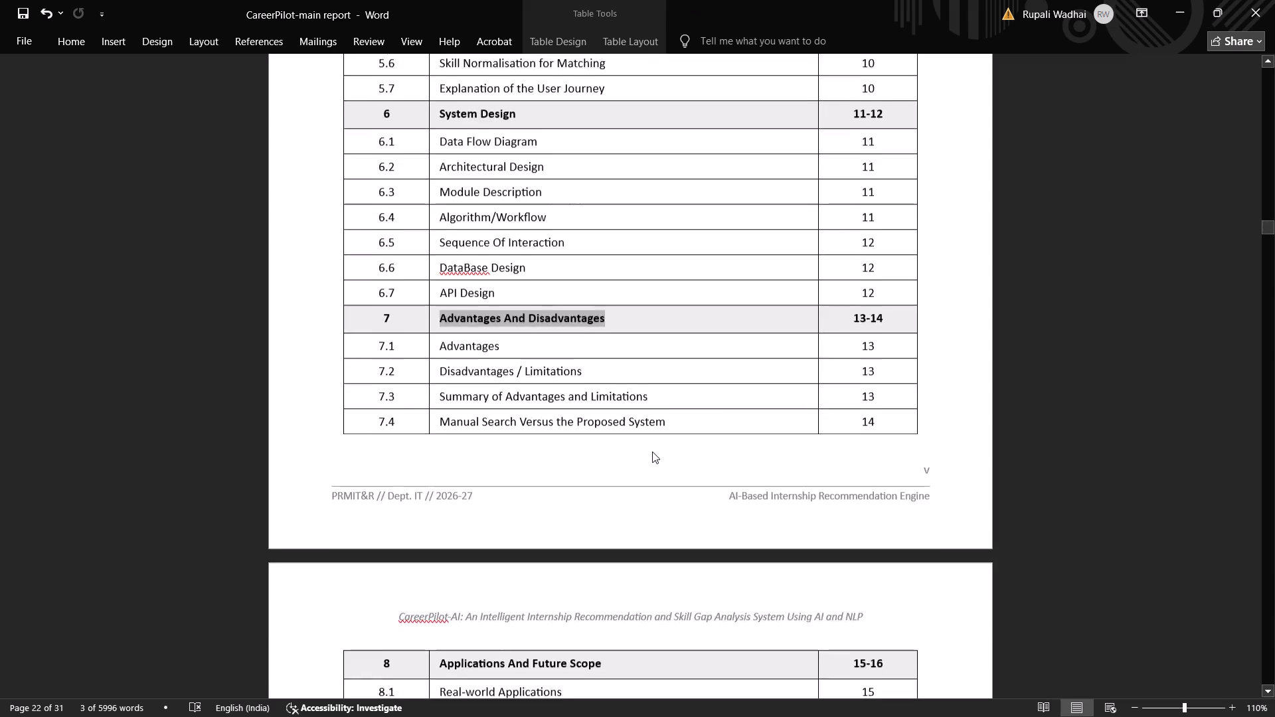
pyautogui.scroll(-4, 652, 451)
pyautogui.scroll(6, 652, 451)
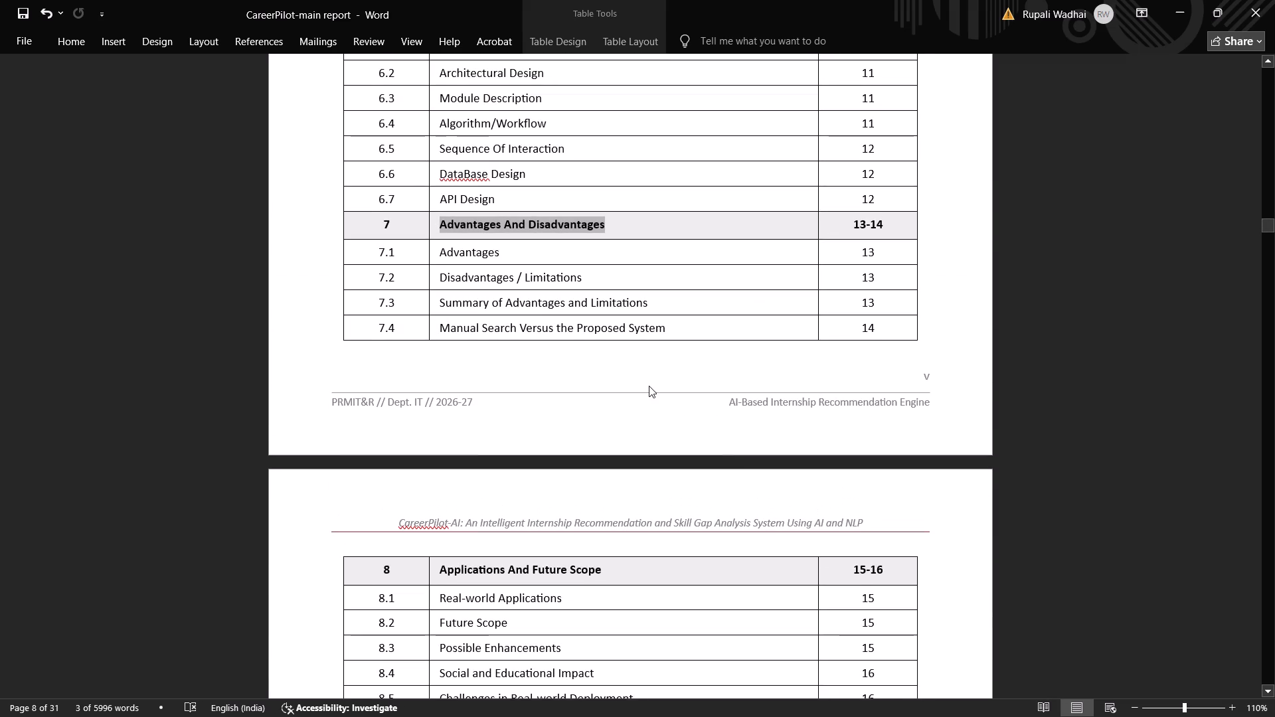
pyautogui.press('BackSpace')
pyautogui.write('Experimenatal')
pyautogui.press('BackSpace')
pyautogui.press('BackSpace')
pyautogui.press('BackSpace')
pyautogui.press('BackSpace')
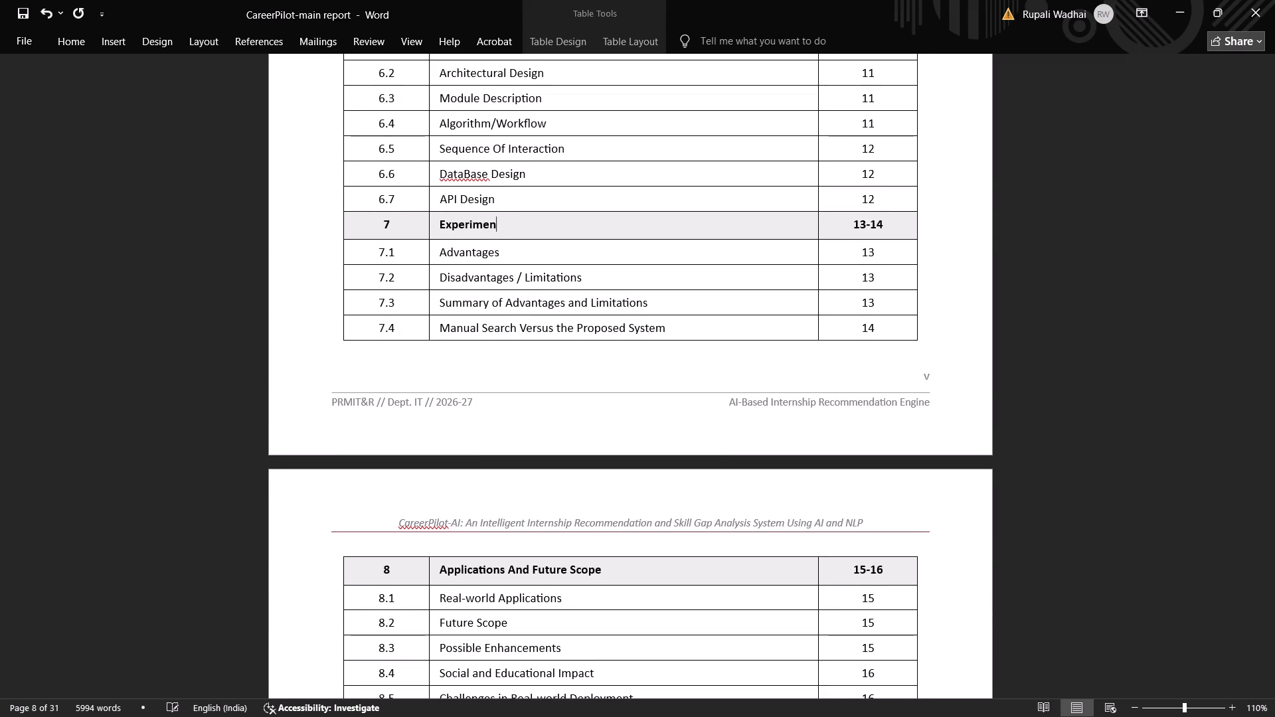
pyautogui.write('tal Resut')
pyautogui.press('BackSpace')
pyautogui.write('kt')
pyautogui.press('space')
pyautogui.press('BackSpace')
pyautogui.press('BackSpace')
pyautogui.press('BackSpace')
pyautogui.write('lt')
pyautogui.press('space')
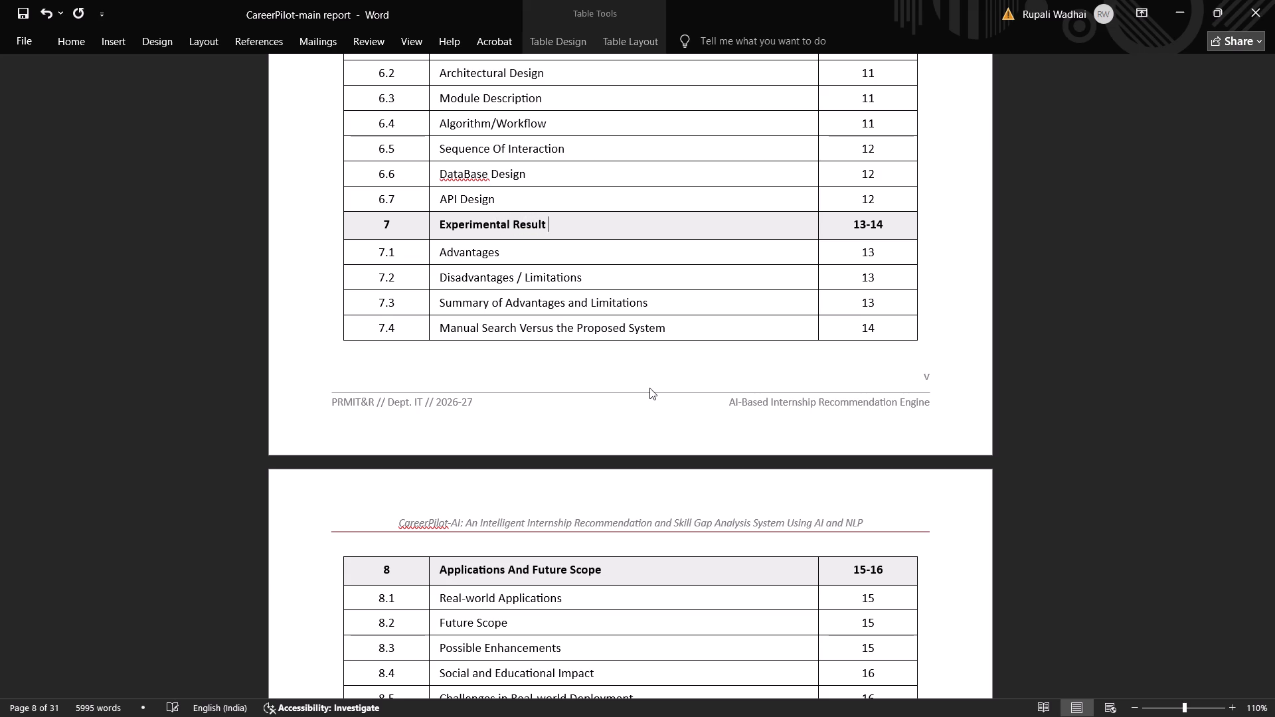
pyautogui.write('And Testing')
# Check the Section 7.1 and 7.2 headings in the body and append the introduction title to the 7.1 entry in the contents table.
pyautogui.scroll(-1, 674, 345)
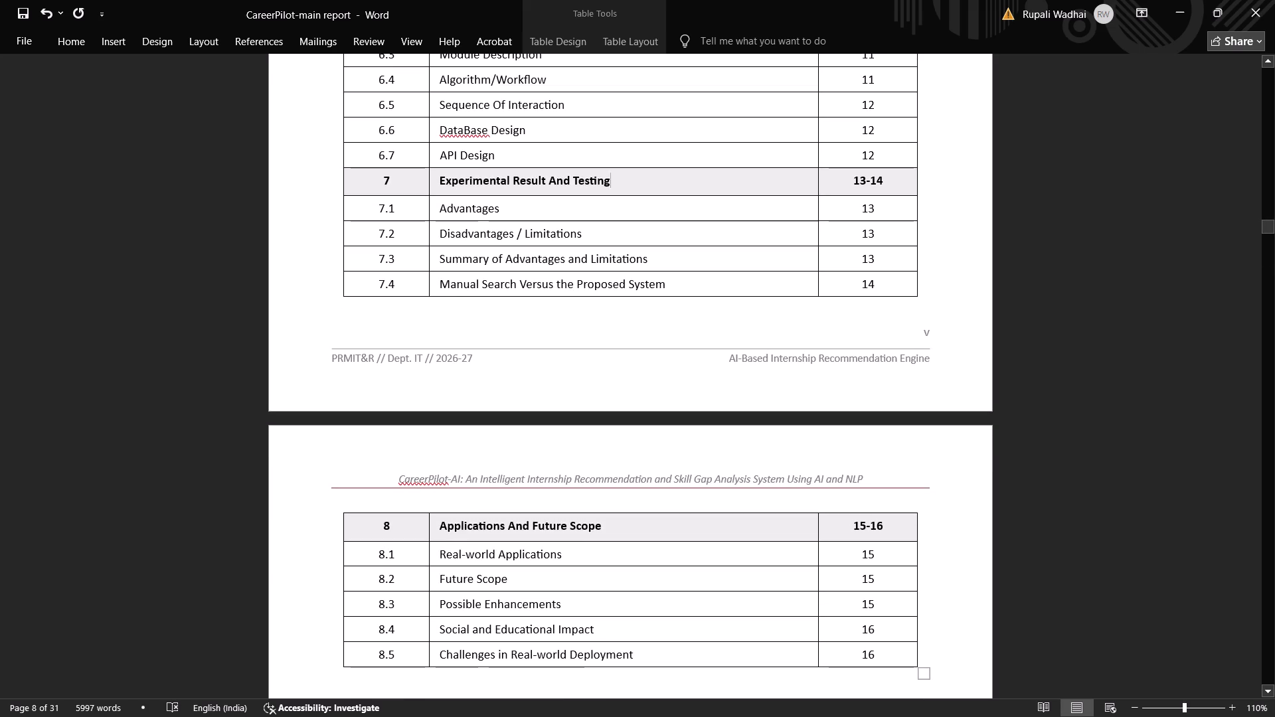
pyautogui.moveTo(1274, 228); pyautogui.dragTo(1274, 415)
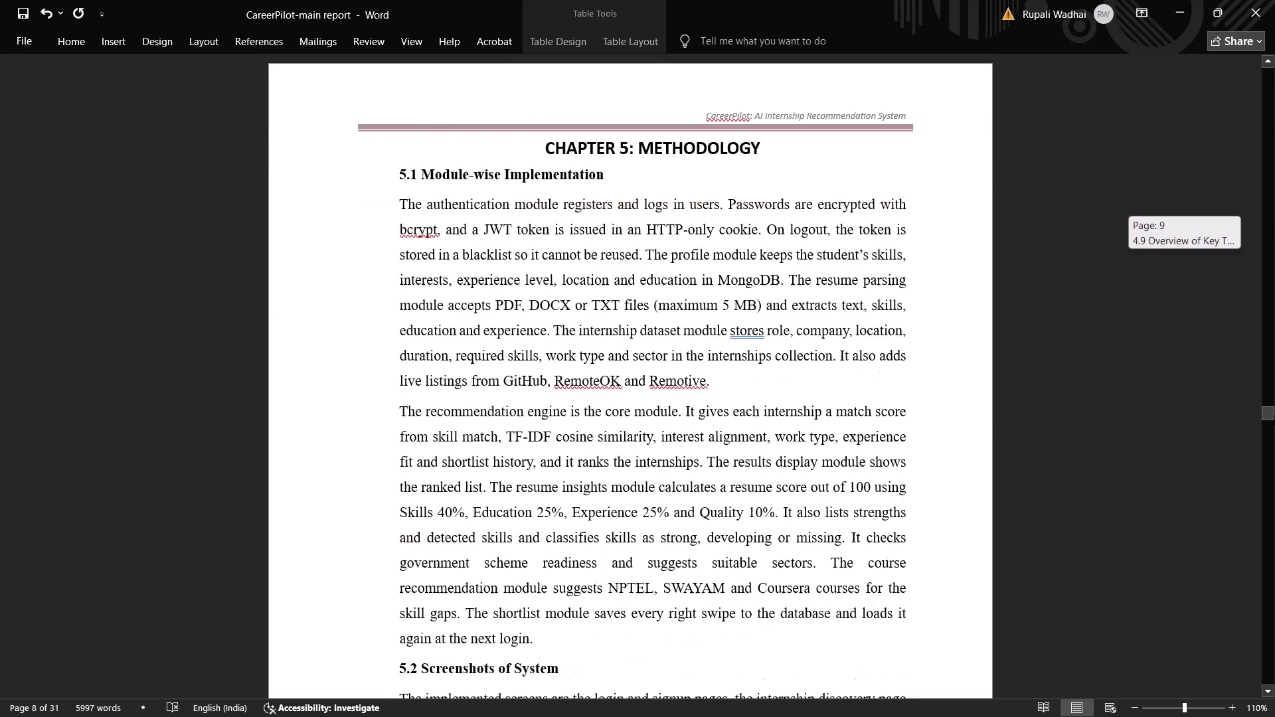
pyautogui.moveTo(1274, 415); pyautogui.dragTo(1274, 509)
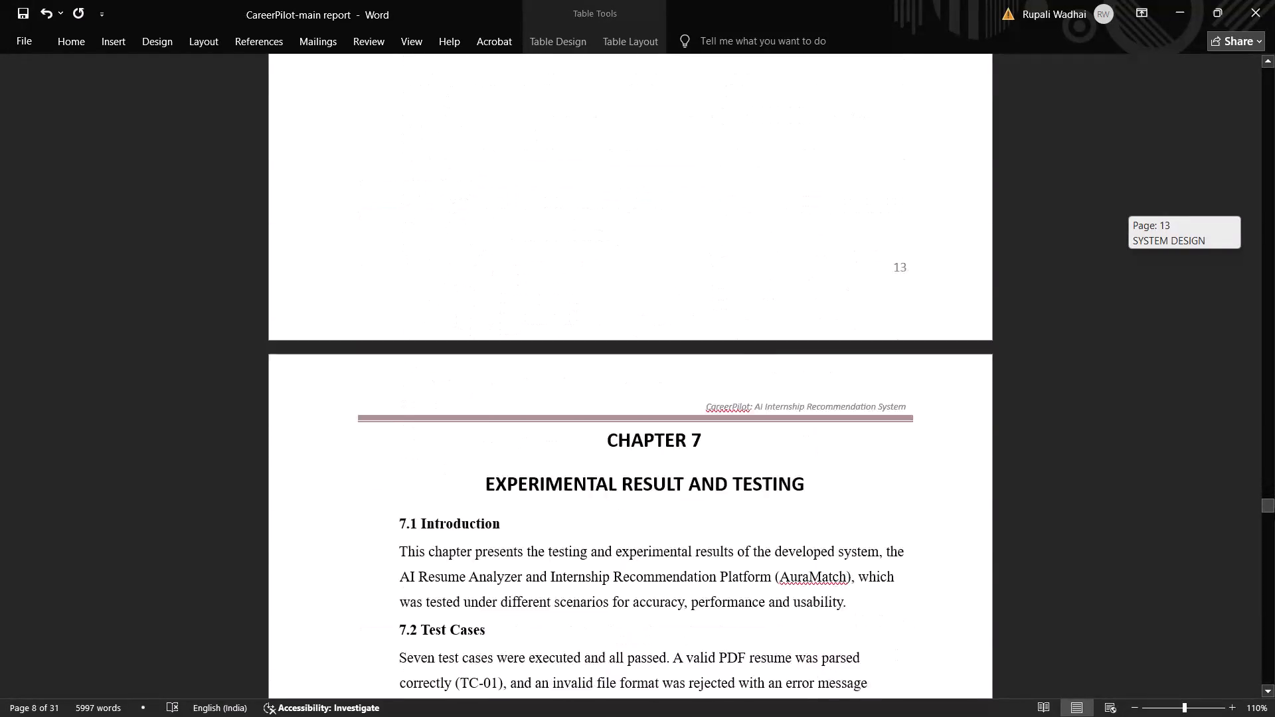
pyautogui.moveTo(1274, 509); pyautogui.dragTo(1274, 518)
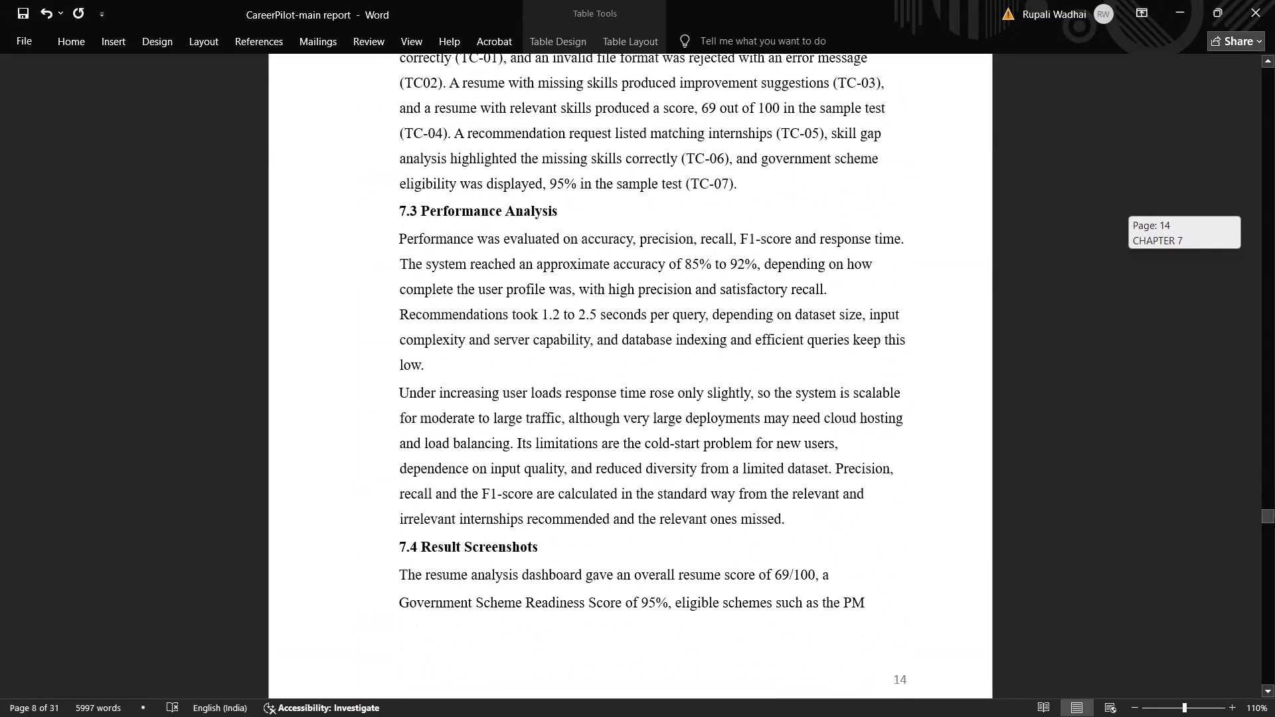
pyautogui.moveTo(1274, 518); pyautogui.dragTo(1274, 509)
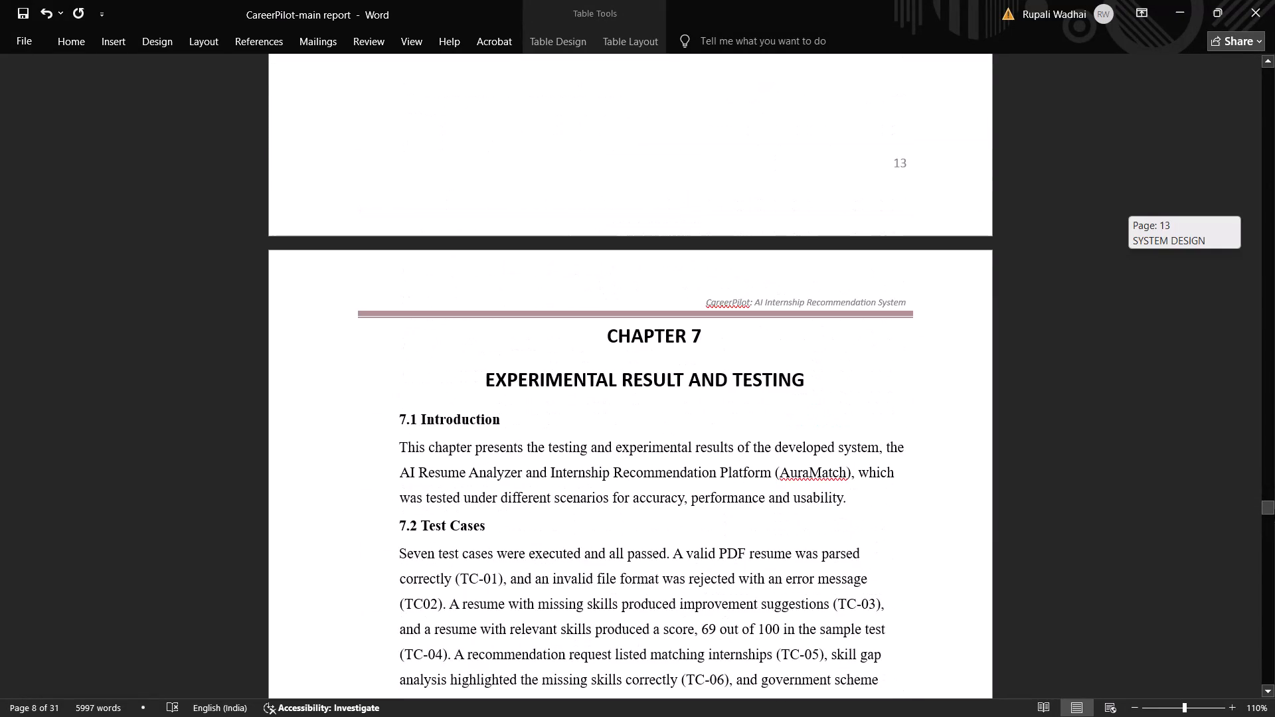
pyautogui.moveTo(1274, 509); pyautogui.dragTo(1221, 245)
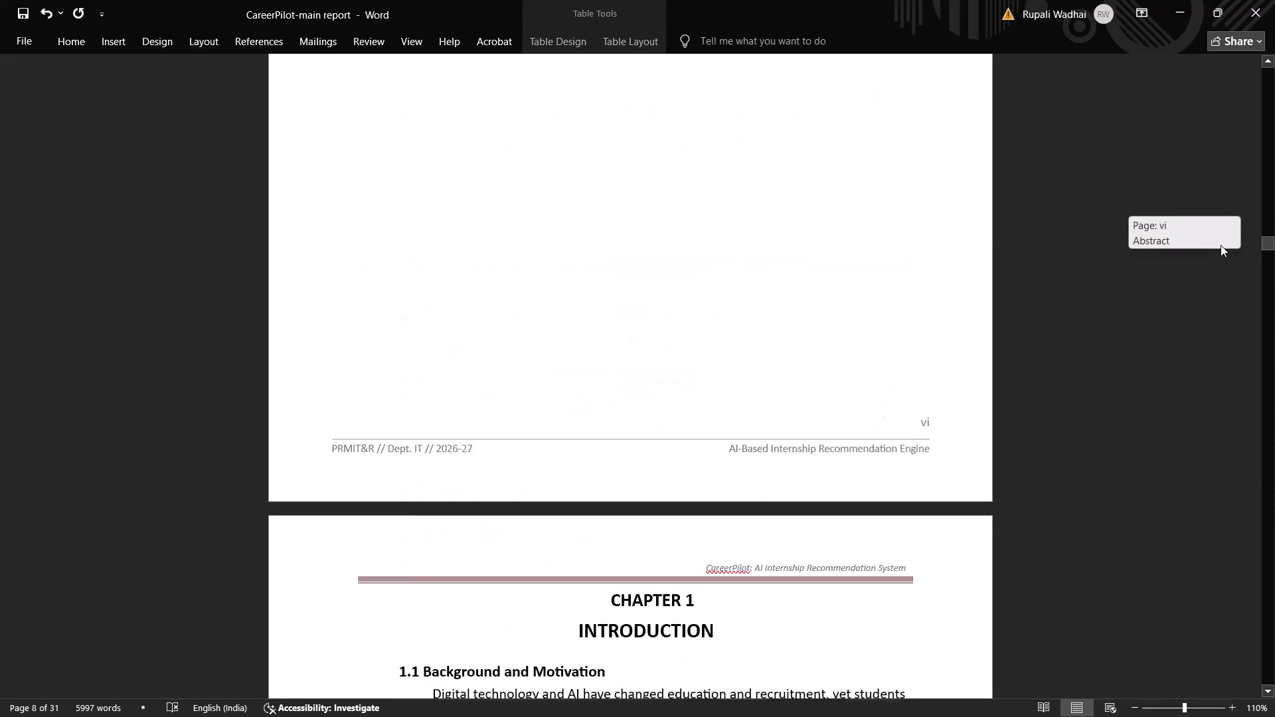
pyautogui.moveTo(1221, 245); pyautogui.dragTo(1221, 224)
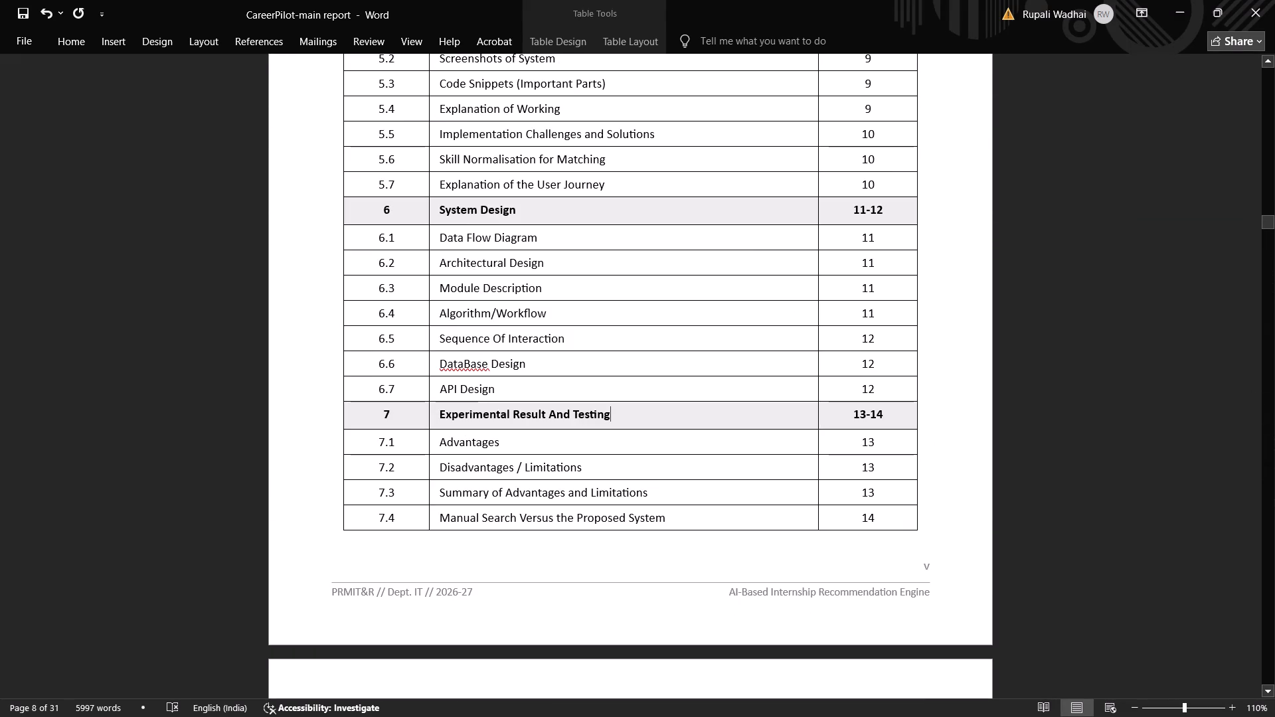
pyautogui.click(507, 441)
pyautogui.press('space')
pyautogui.write('Introudctu')
pyautogui.press('BackSpace')
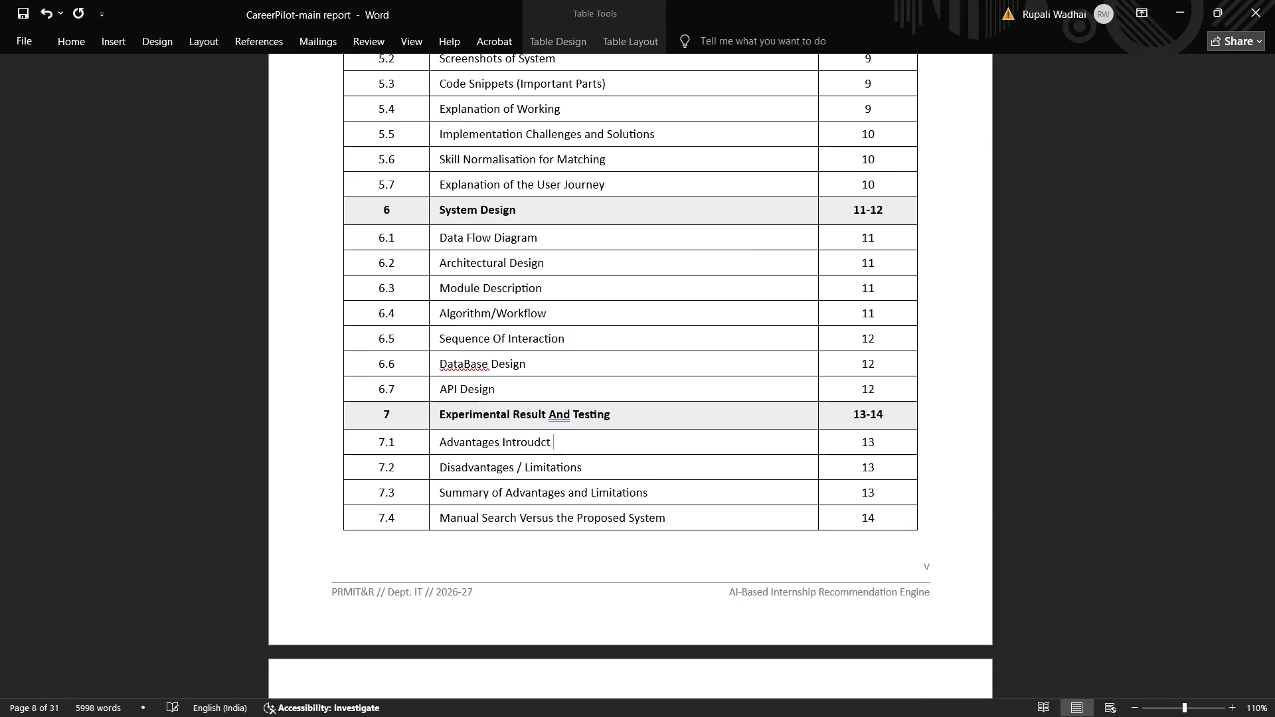
pyautogui.write('ion')
# Append "Test Cases" to the 7.2 entry in the contents table.
pyautogui.press('Down')
pyautogui.press('Up')
pyautogui.press('Down')
pyautogui.press('Right')
pyautogui.press('Right')
pyautogui.press('space')
pyautogui.write('Test Cases')
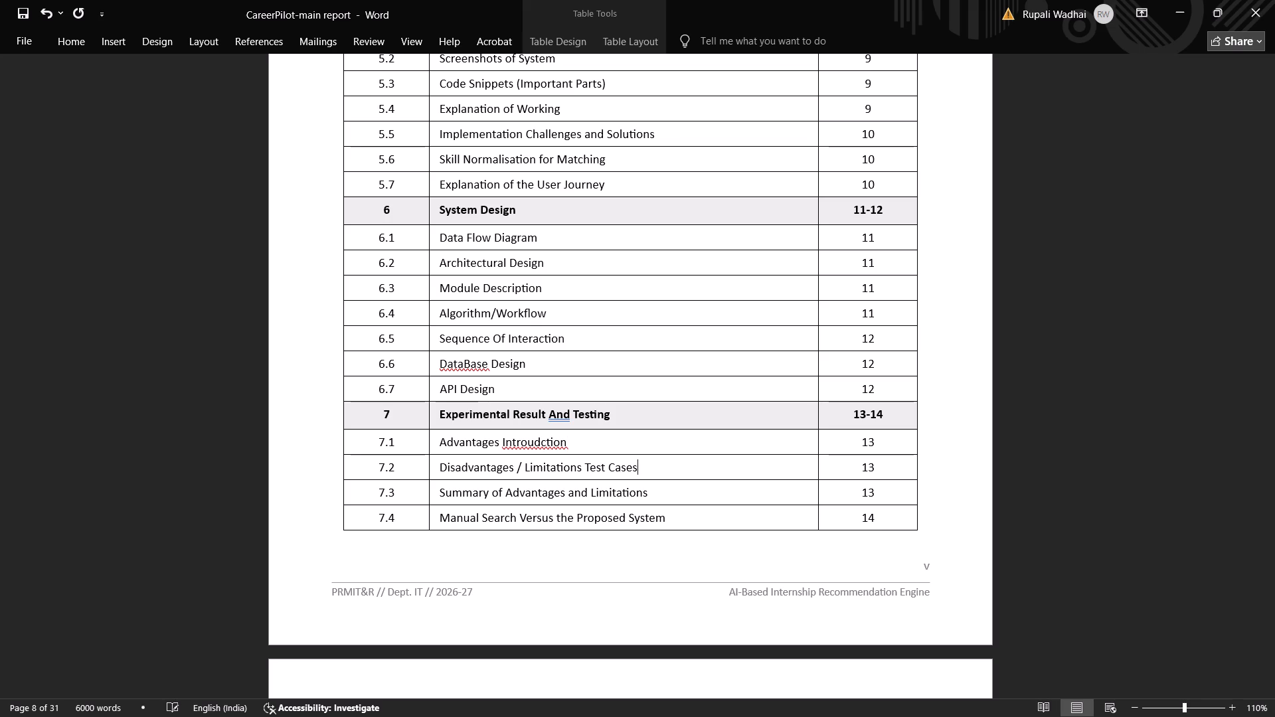
# Correct the spelling in the 7.1 contents entry and remove "Advantages" so that it reads only "Introduction".
pyautogui.click(536, 445)
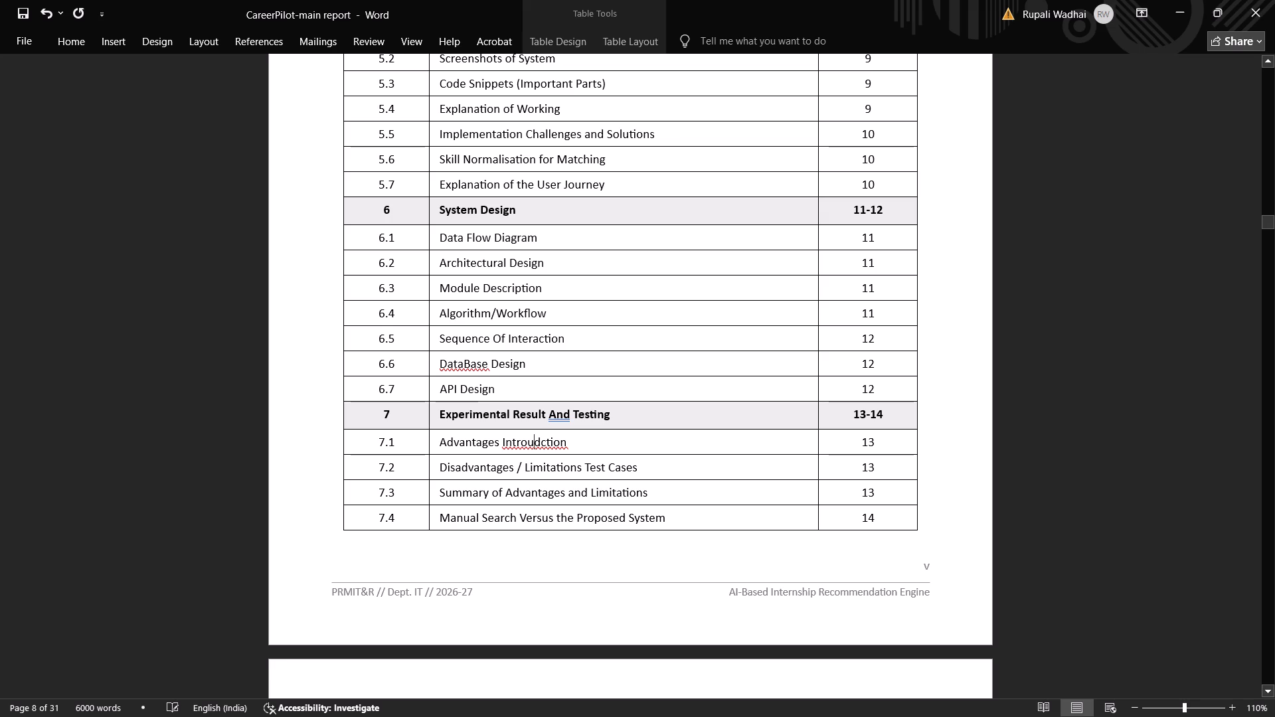
pyautogui.press('Right')
pyautogui.press('BackSpace')
pyautogui.press('BackSpace')
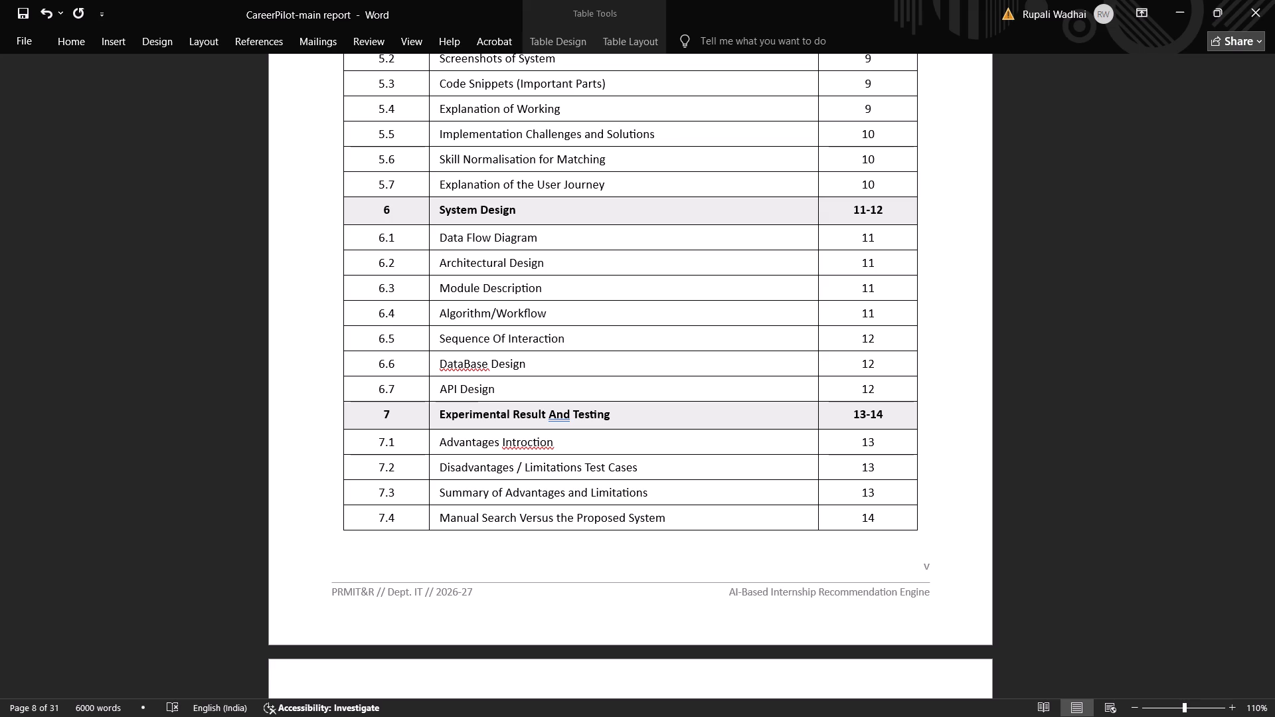
pyautogui.write('du')
pyautogui.hotkey('ctrl', 'Left')
pyautogui.hotkey('ctrl', 'BackSpace')
pyautogui.hotkey('ctrl', 'Down')
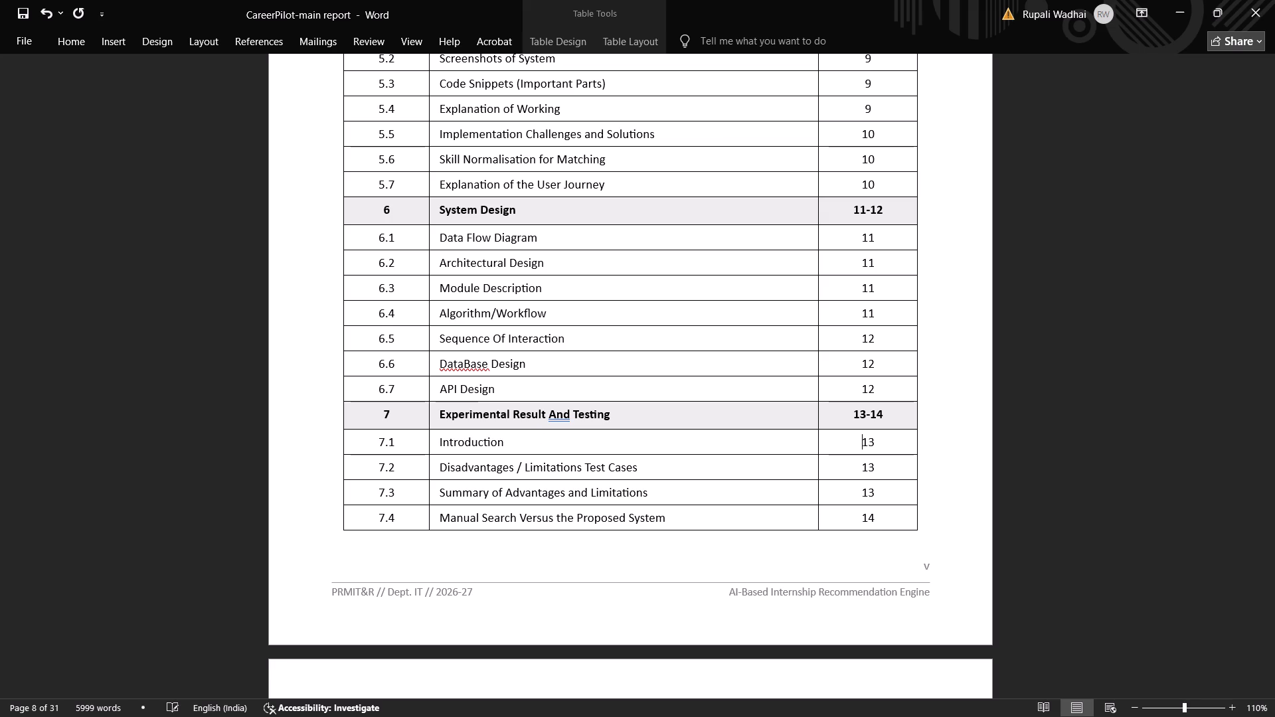
# Remove "Disadvantages / Limitations" from the 7.2 contents entry, keeping only "Test Cases".
pyautogui.click(589, 473)
pyautogui.press('Left')
pyautogui.hotkey('ctrl', 'BackSpace')
pyautogui.hotkey('ctrl', 'BackSpace')
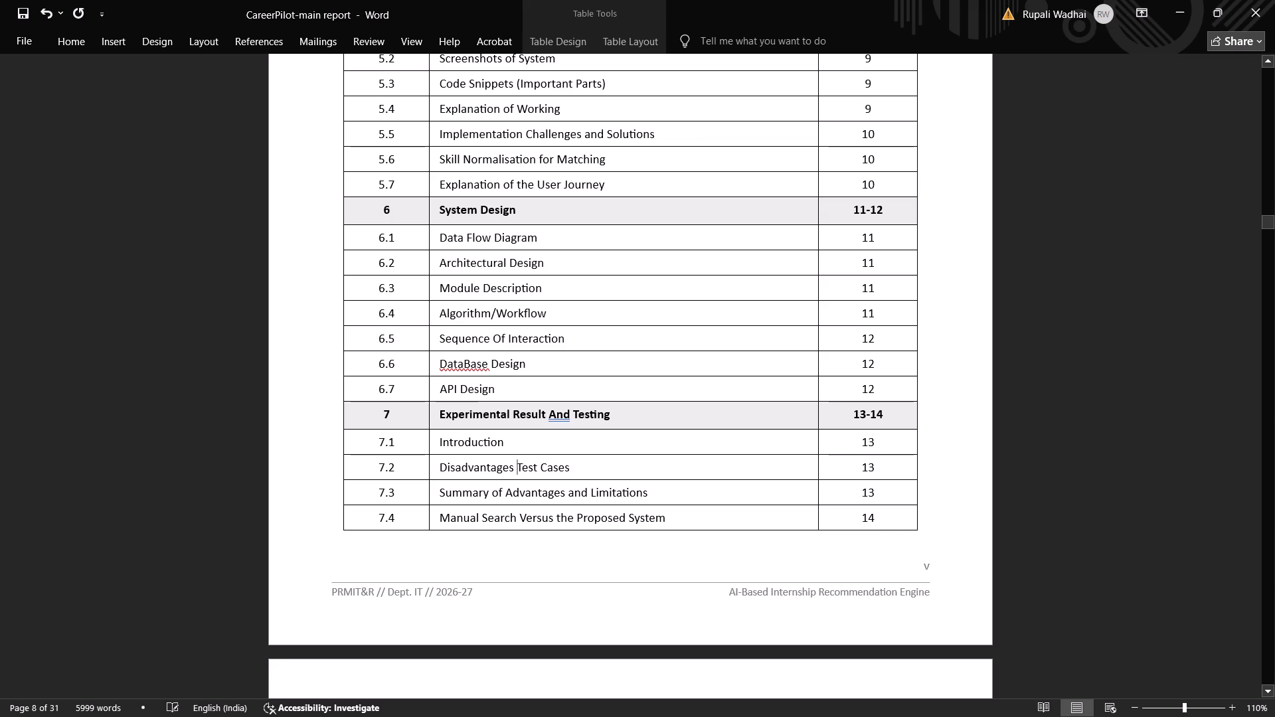
pyautogui.hotkey('ctrl', 'BackSpace')
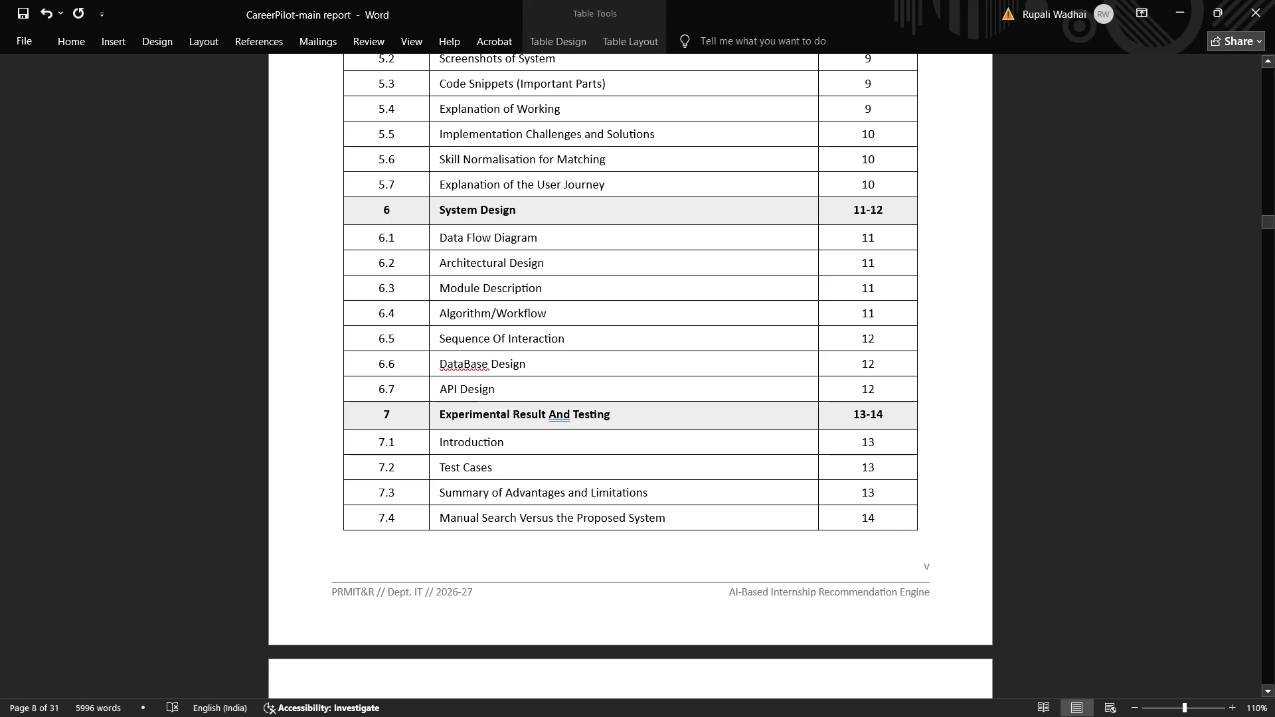
# Check the Section 7.3 heading in the body and replace "Advantages and Limitations" in the 7.3 contents entry with "Performace Analysis".
pyautogui.moveTo(1266, 222); pyautogui.dragTo(1271, 378)
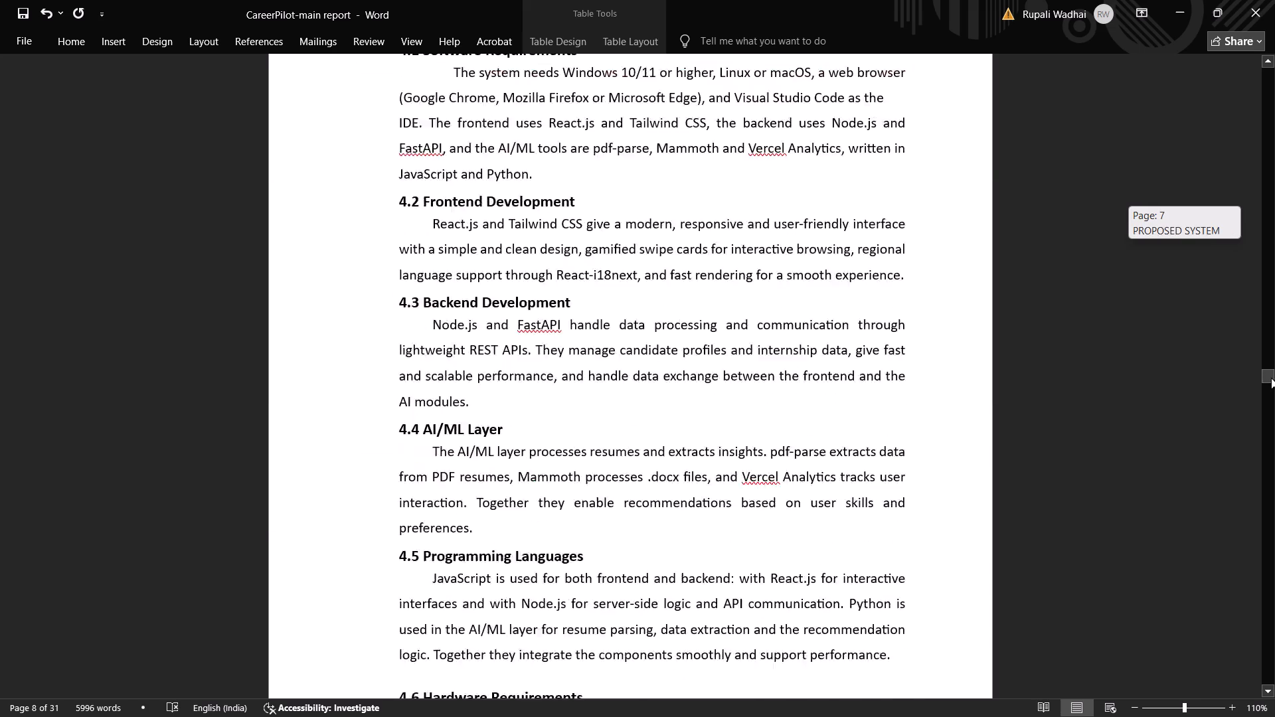
pyautogui.moveTo(1271, 378); pyautogui.dragTo(1270, 449)
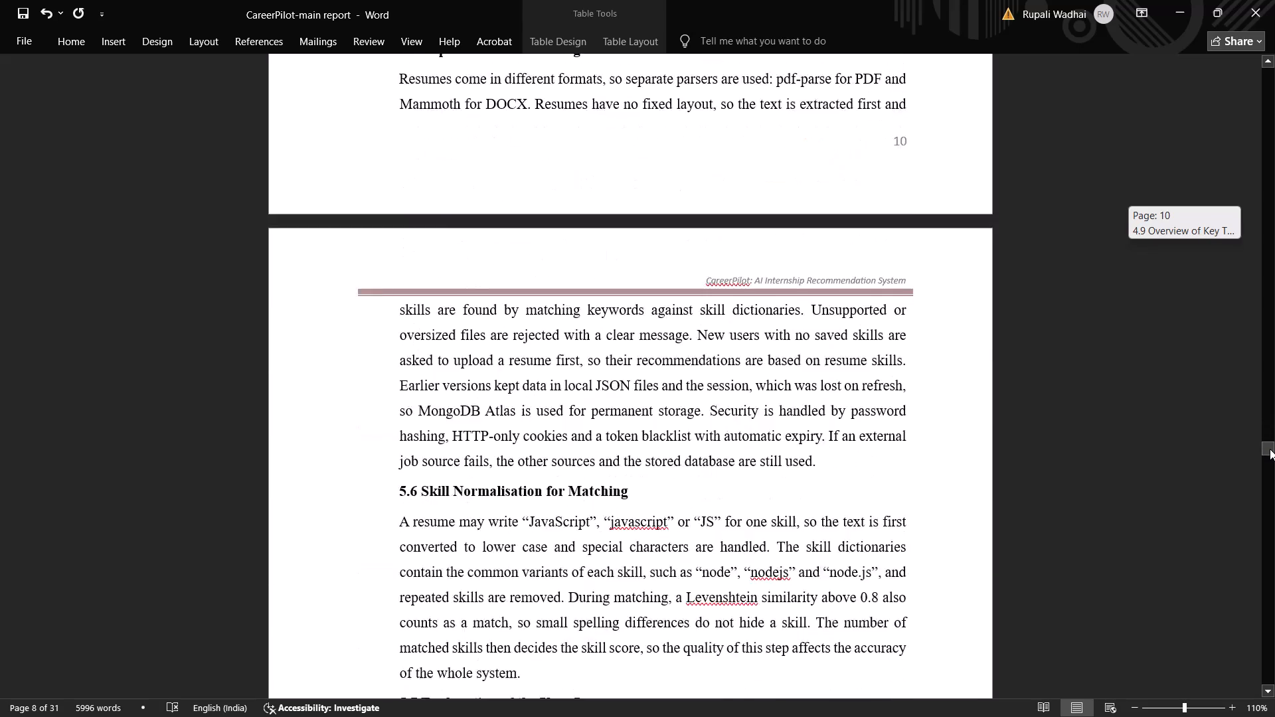
pyautogui.moveTo(1270, 449); pyautogui.dragTo(1256, 502)
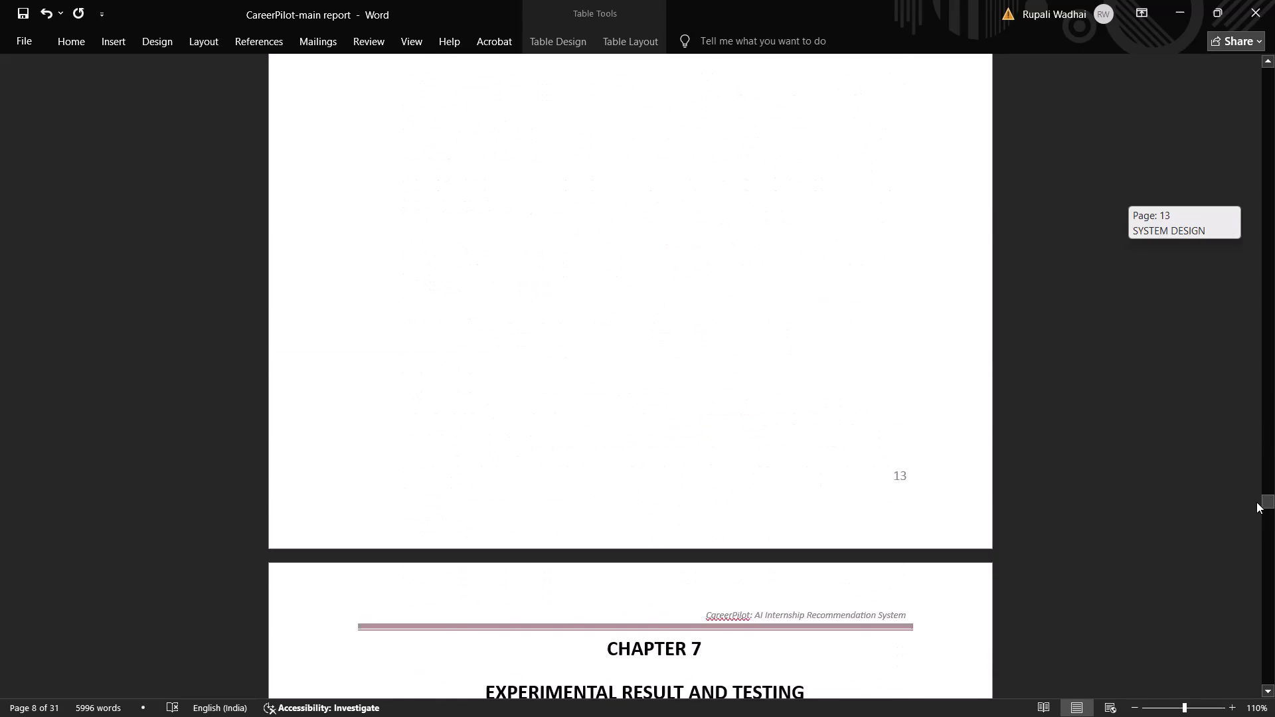
pyautogui.moveTo(1256, 502); pyautogui.dragTo(1256, 514)
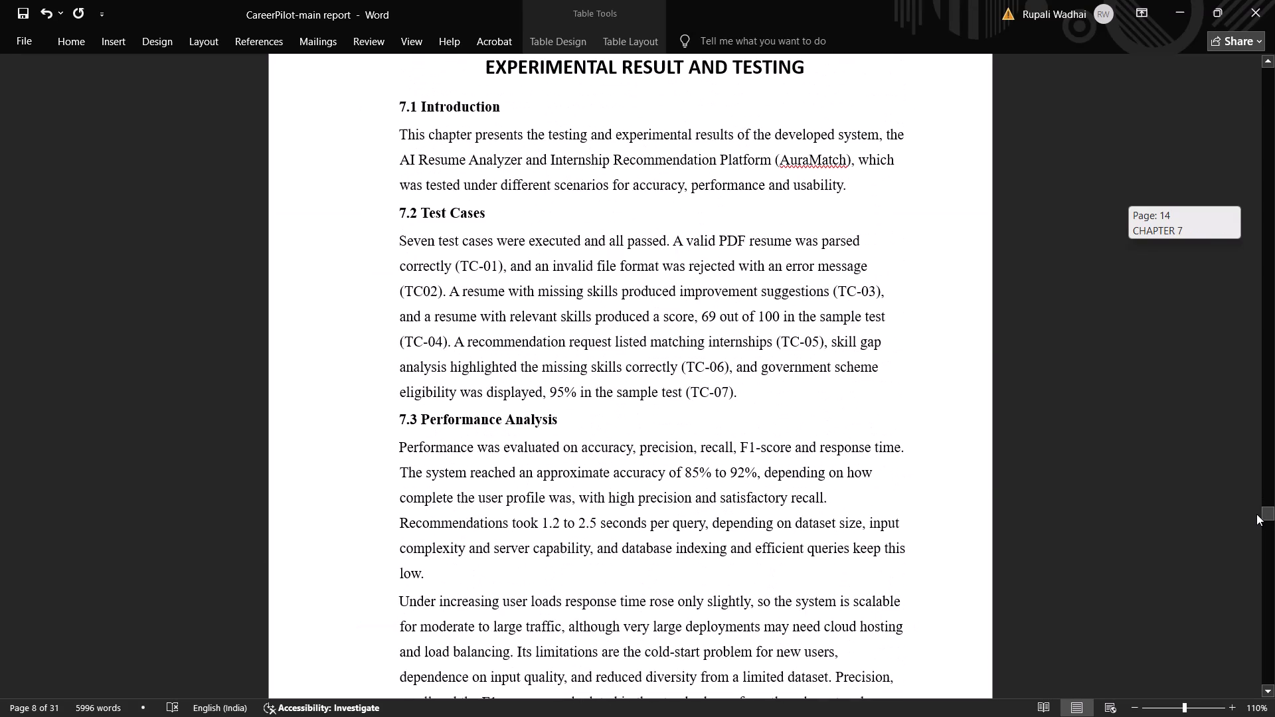
pyautogui.moveTo(1256, 514); pyautogui.dragTo(1252, 329)
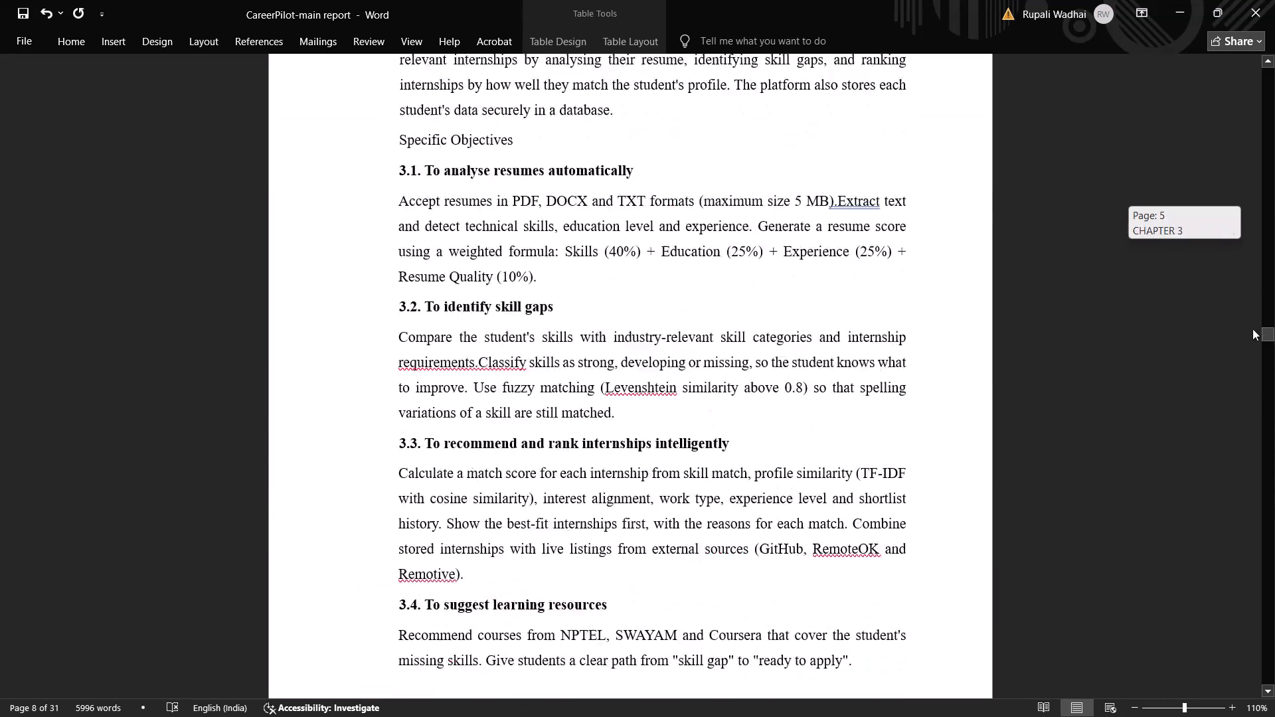
pyautogui.moveTo(1252, 329); pyautogui.dragTo(1224, 246)
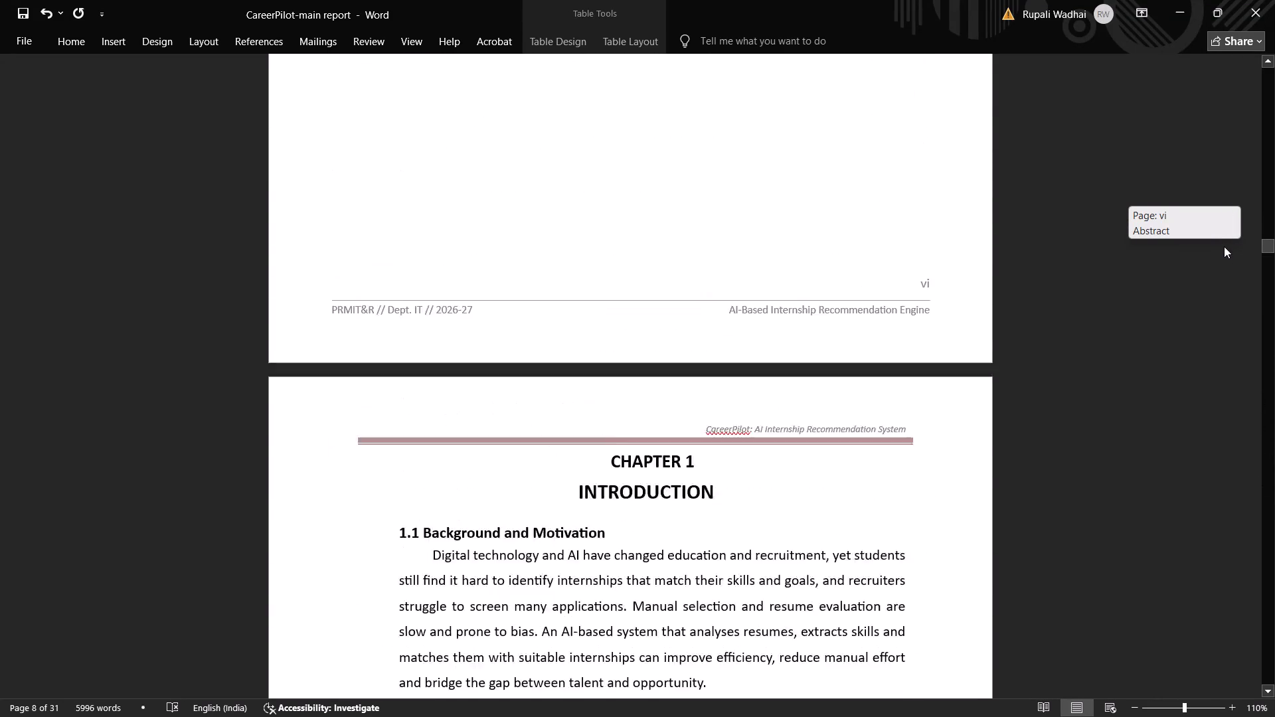
pyautogui.moveTo(1224, 246); pyautogui.dragTo(1223, 226)
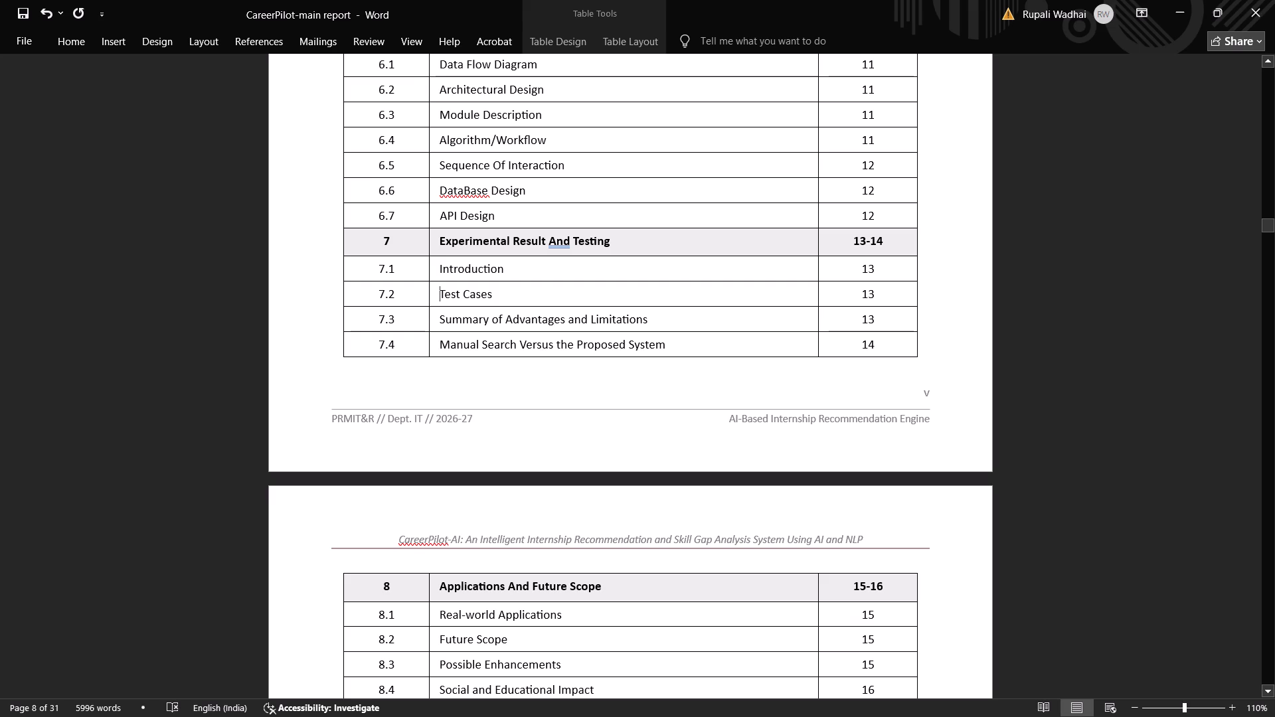
pyautogui.click(647, 323)
pyautogui.hotkey('ctrl', 'BackSpace')
pyautogui.hotkey('ctrl', 'BackSpace')
pyautogui.hotkey('ctrl', 'BackSpace')
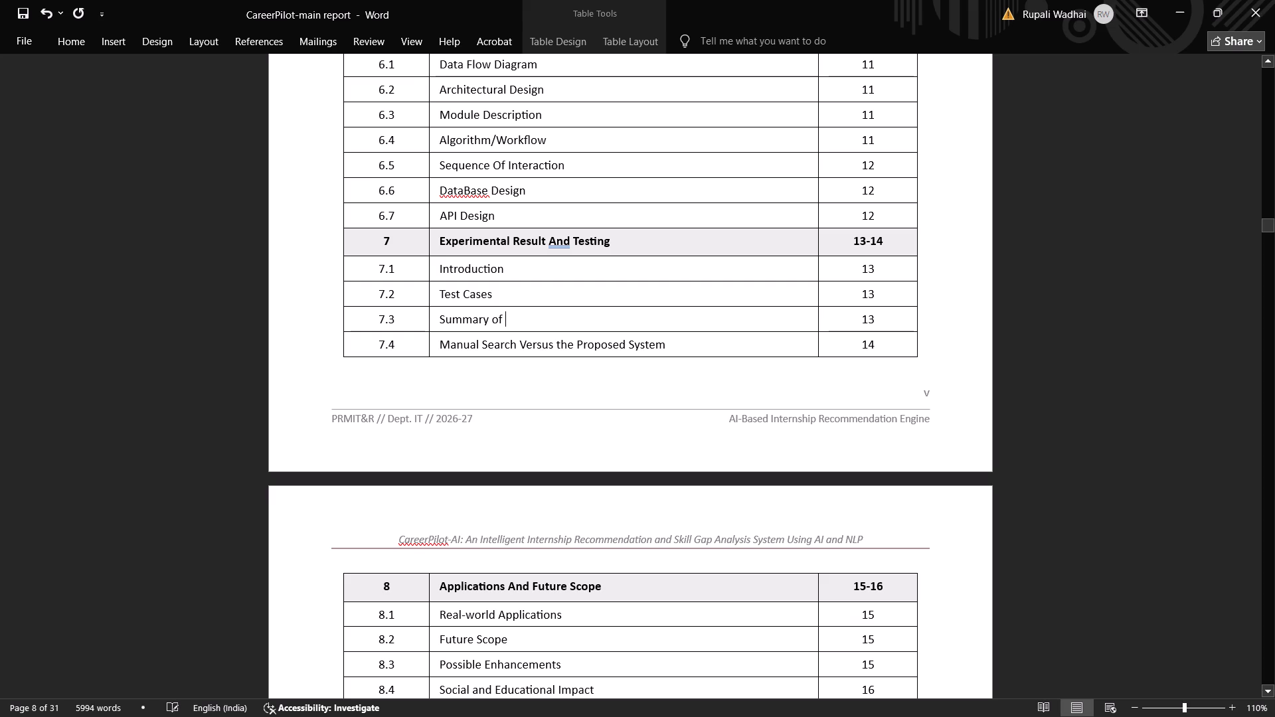
pyautogui.write('Perf')
pyautogui.write('ormace Analysis')
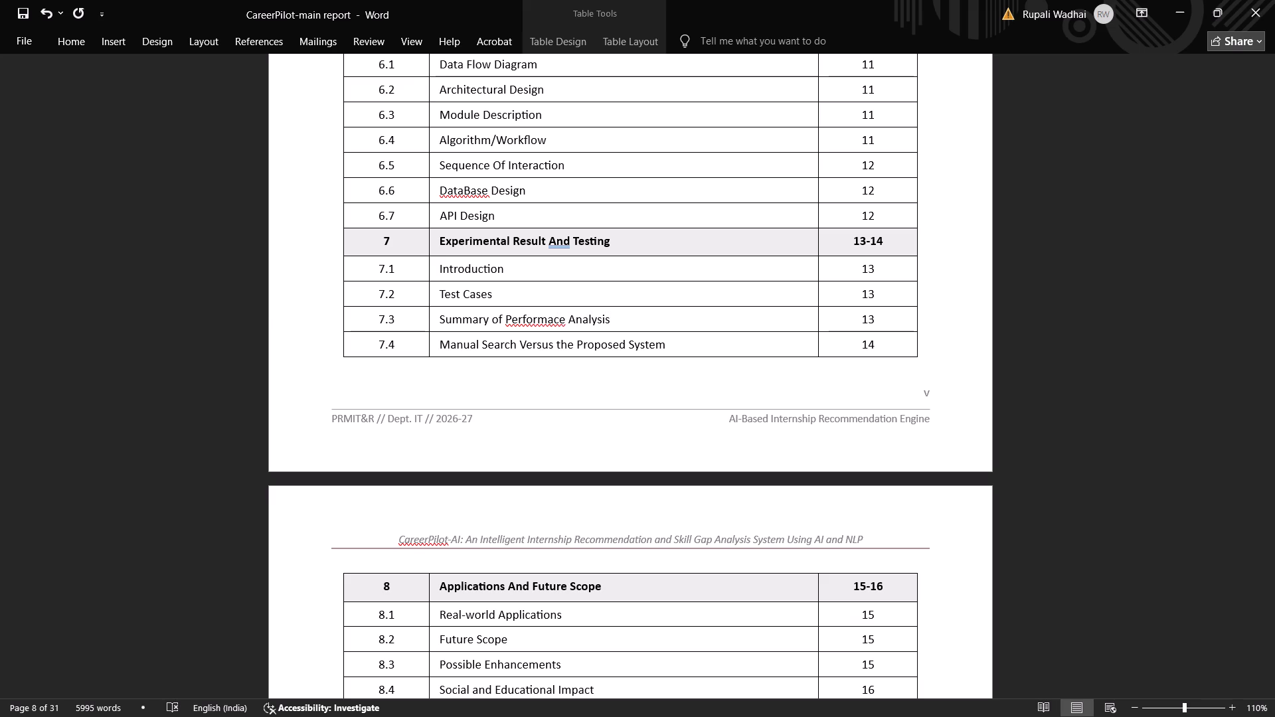
# Replace the title of the 7.4 contents entry with "Result Screenshot", removing all of "Manual Search Versus the Proposed System".
pyautogui.click(553, 373)
pyautogui.moveTo(680, 348); pyautogui.dragTo(668, 348)
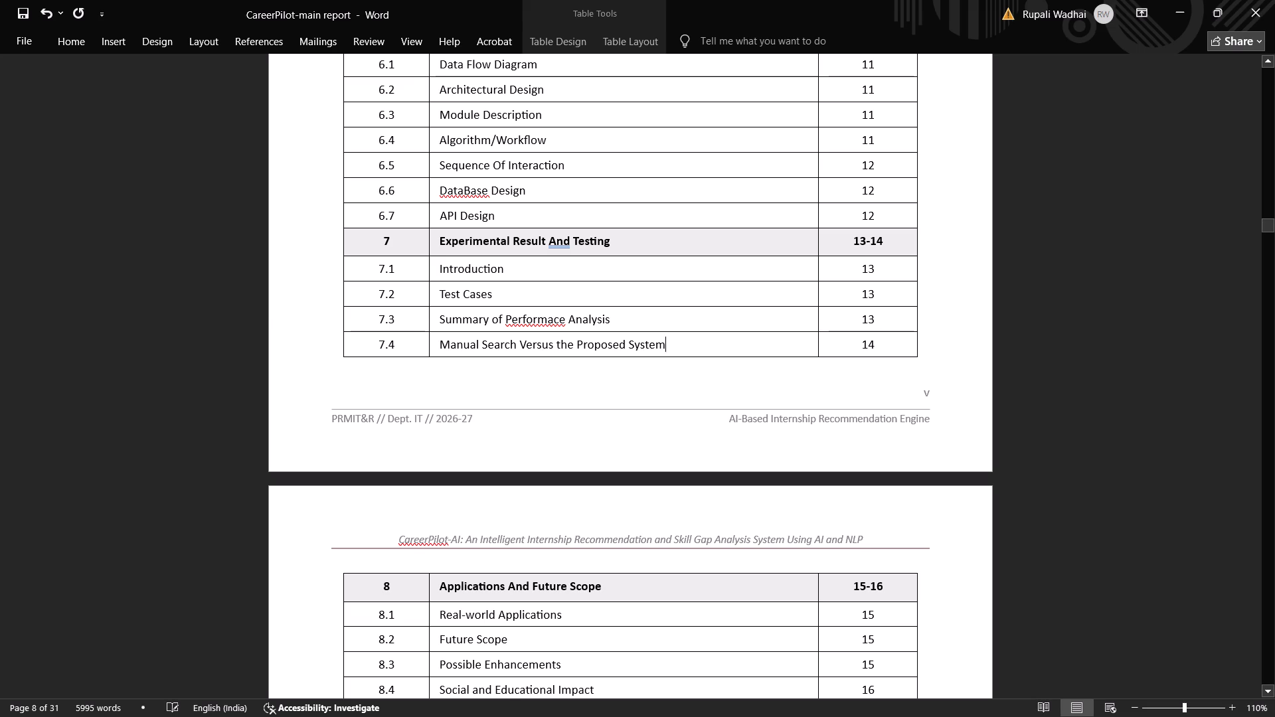
pyautogui.moveTo(668, 348); pyautogui.dragTo(528, 347)
pyautogui.press('BackSpace')
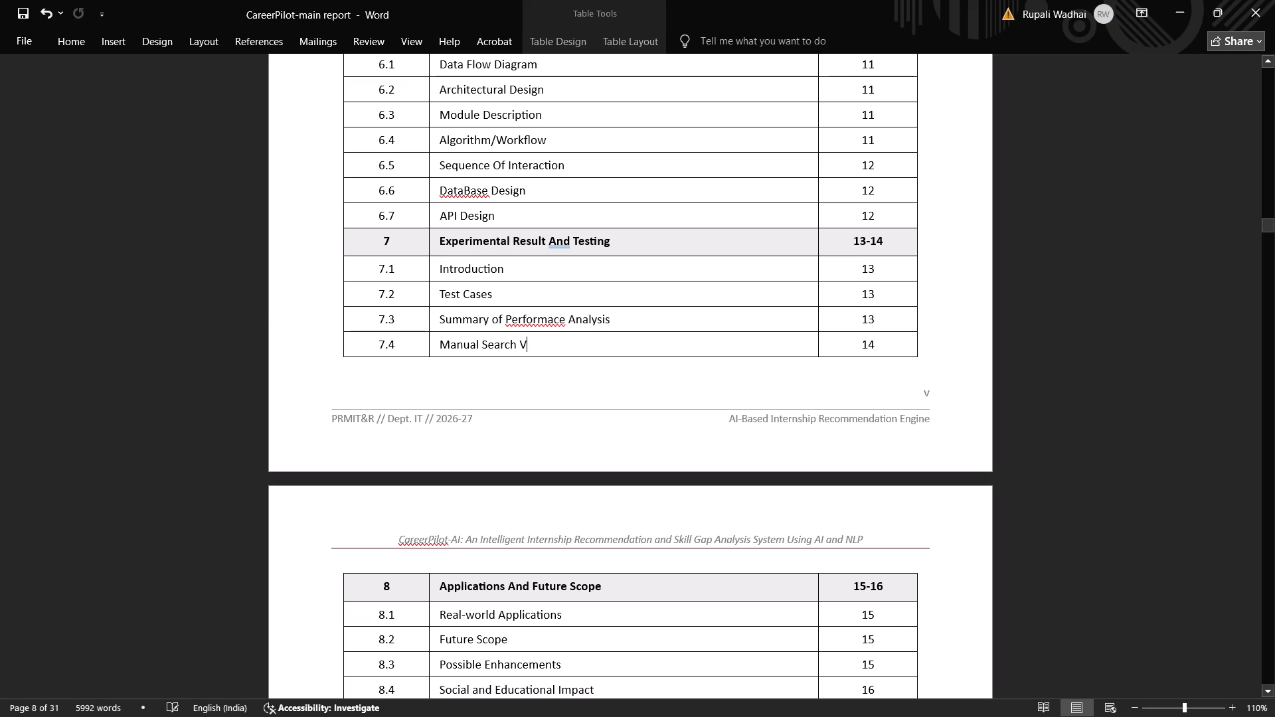
pyautogui.press('BackSpace')
pyautogui.write('Result Screenshot')
pyautogui.moveTo(516, 344); pyautogui.dragTo(449, 345)
pyautogui.press('BackSpace')
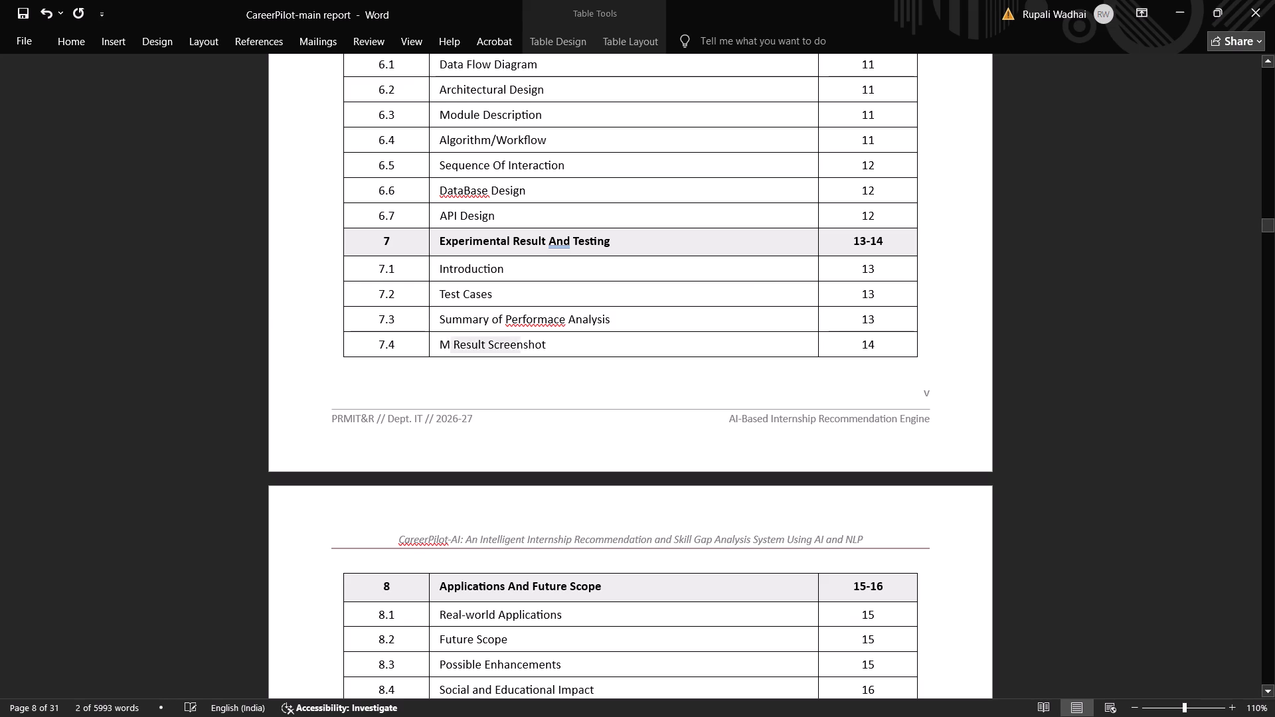
pyautogui.press('BackSpace')
pyautogui.press('BackSpace')
pyautogui.press('BackSpace')
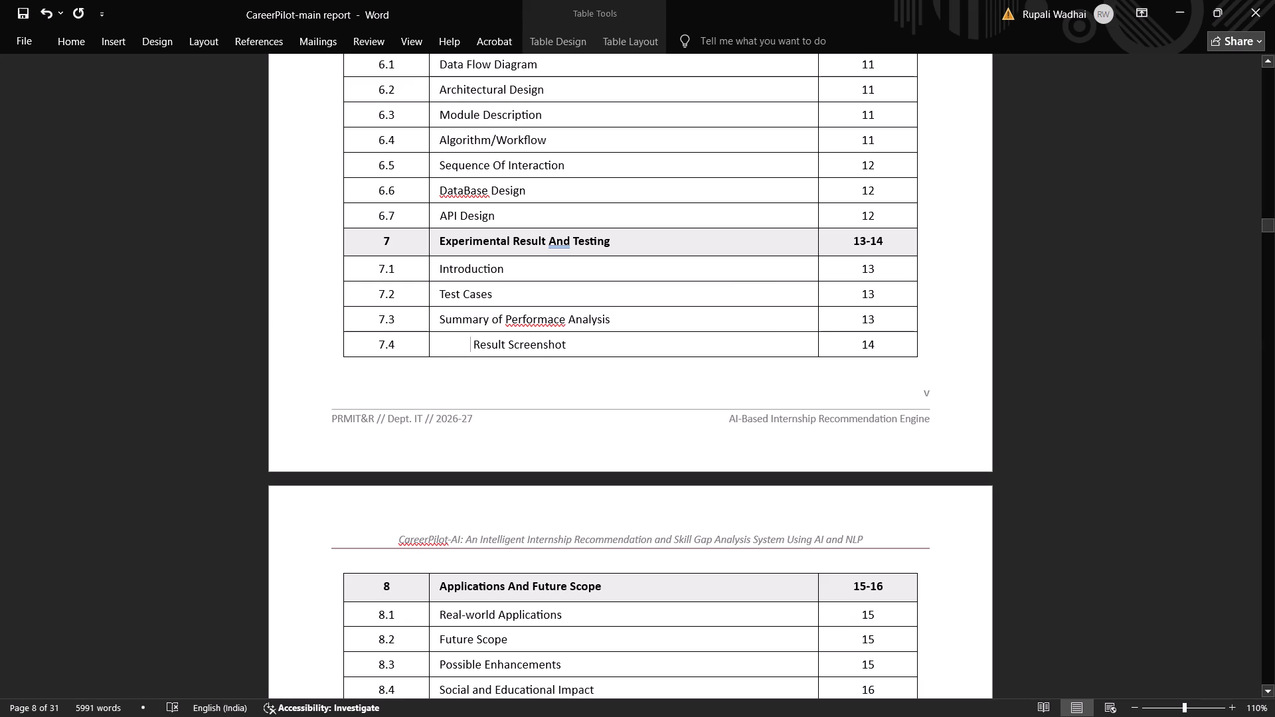
# Remove "Summary of" from the 7.3 contents entry.
pyautogui.moveTo(505, 321); pyautogui.dragTo(462, 321)
pyautogui.press('BackSpace')
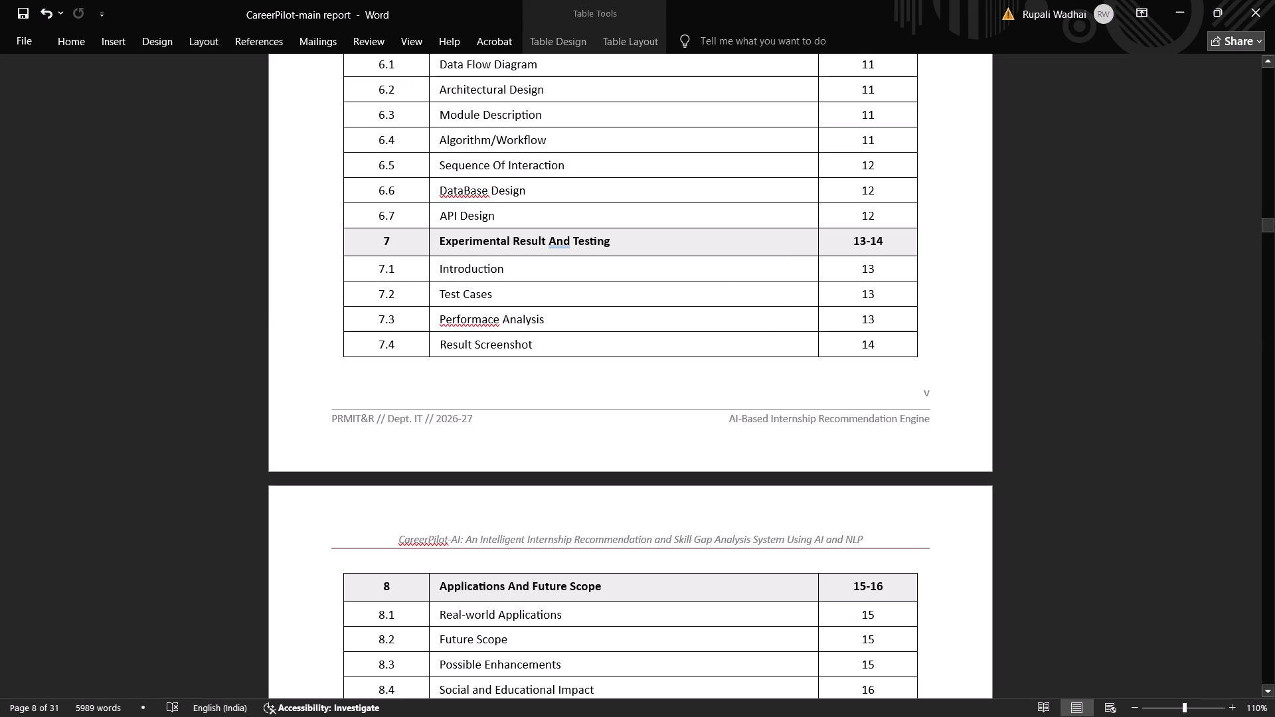
# Delete the Section 7.5 "Summary of Results" heading and its paragraph from the Chapter 7 body.
pyautogui.scroll(-4, 604, 335)
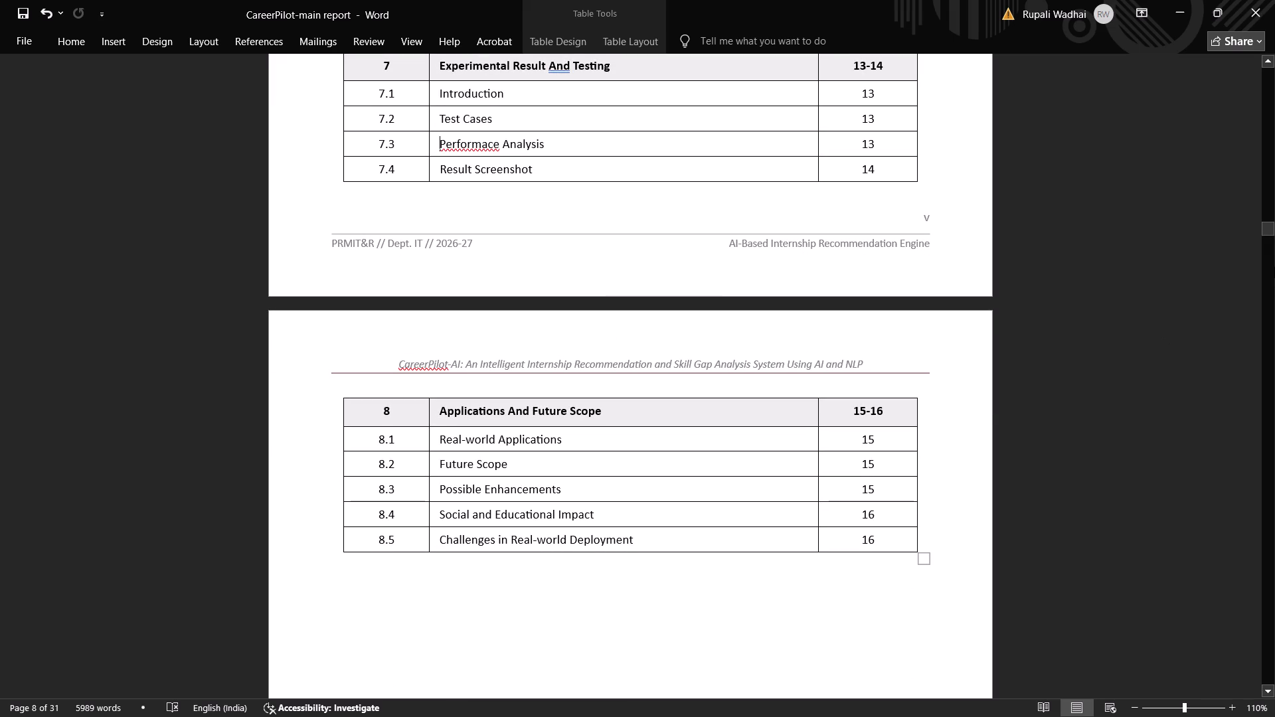
pyautogui.moveTo(1267, 229); pyautogui.dragTo(1263, 380)
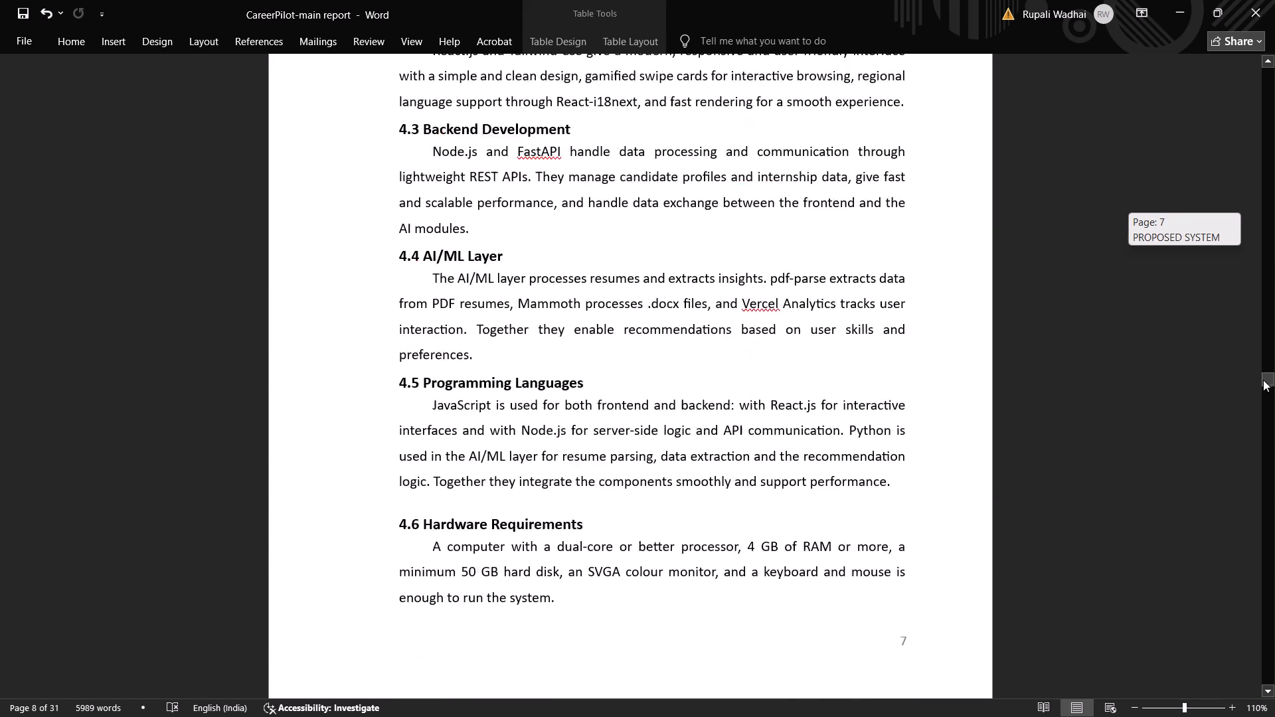
pyautogui.moveTo(1263, 380); pyautogui.dragTo(1264, 469)
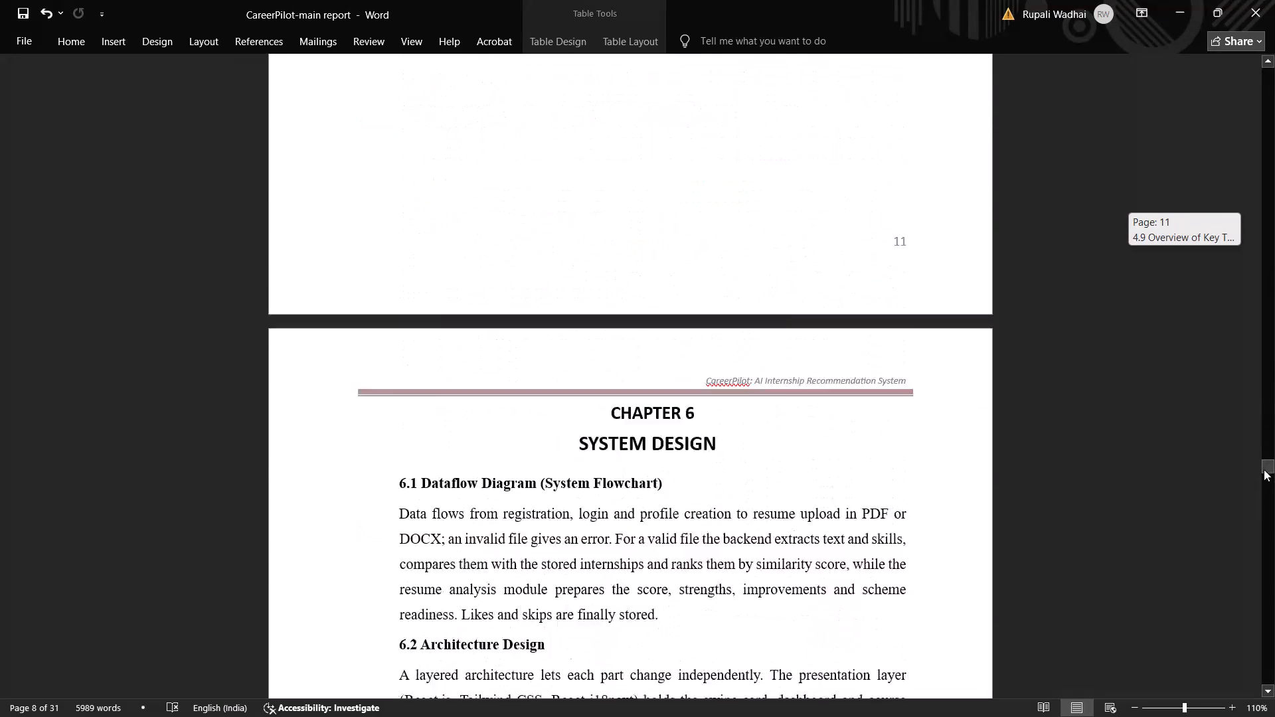
pyautogui.moveTo(1264, 469); pyautogui.dragTo(1264, 519)
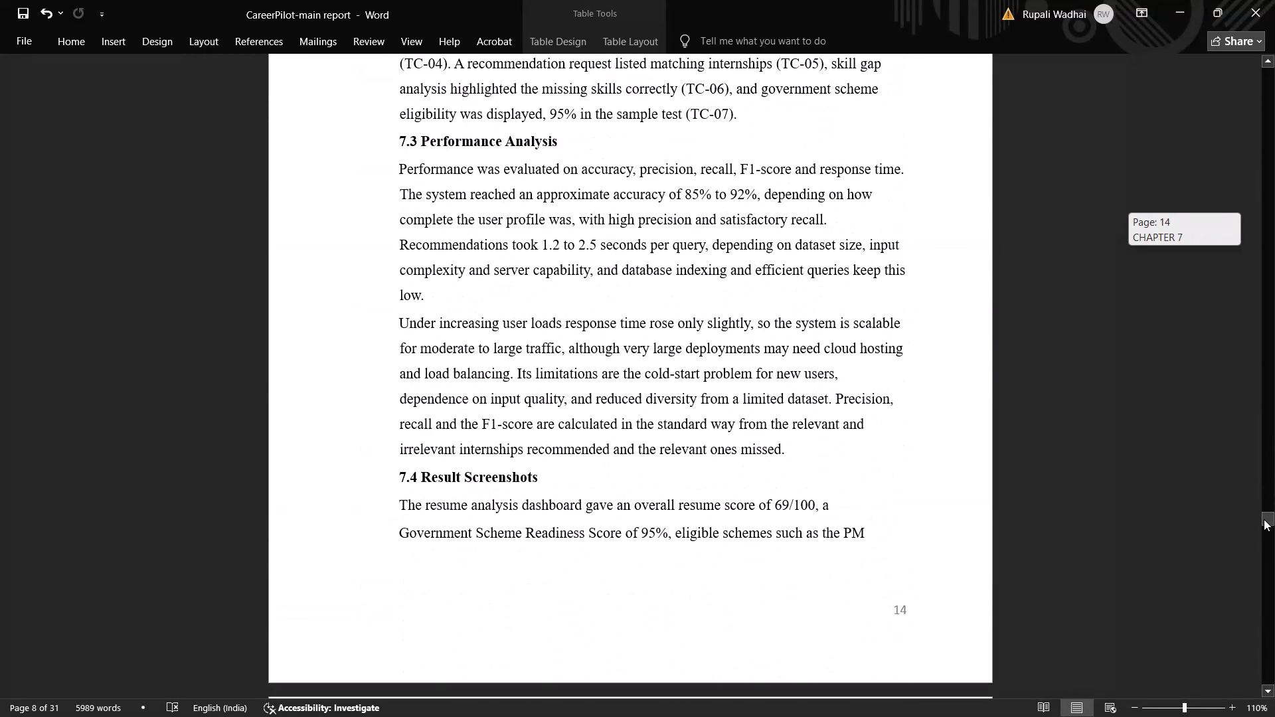
pyautogui.moveTo(1264, 519); pyautogui.dragTo(1266, 530)
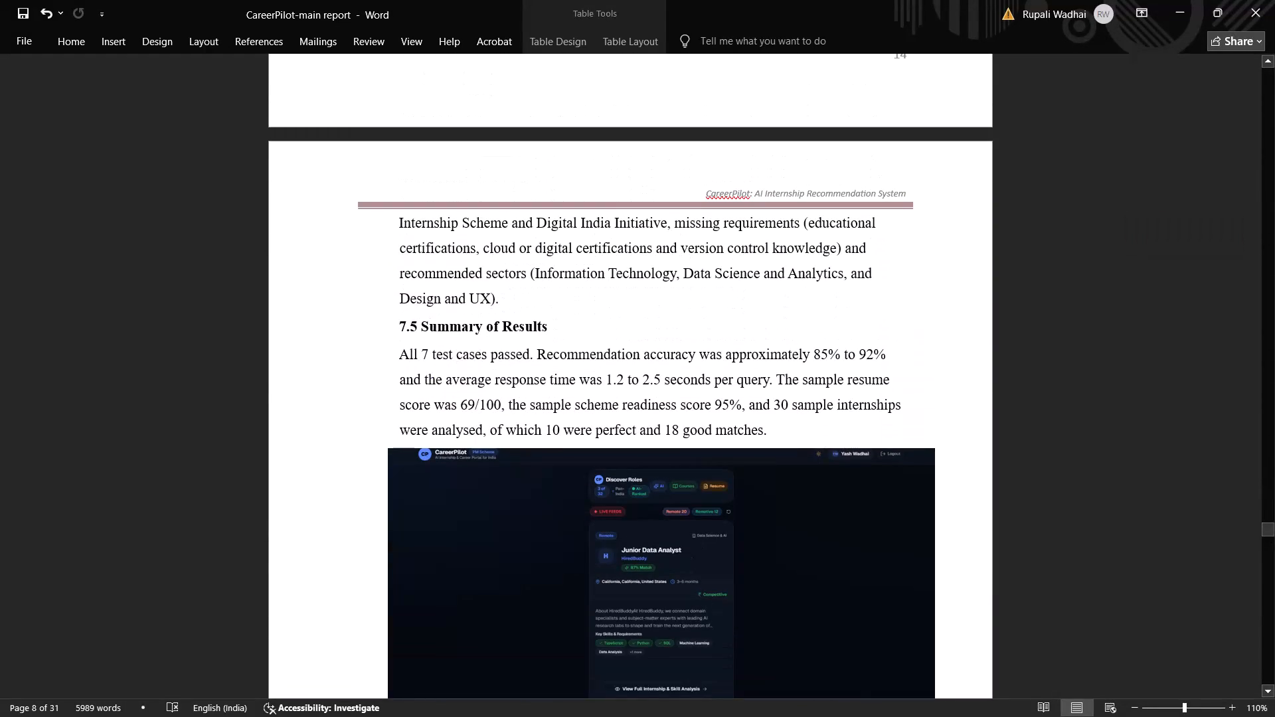
pyautogui.moveTo(787, 432); pyautogui.dragTo(387, 335)
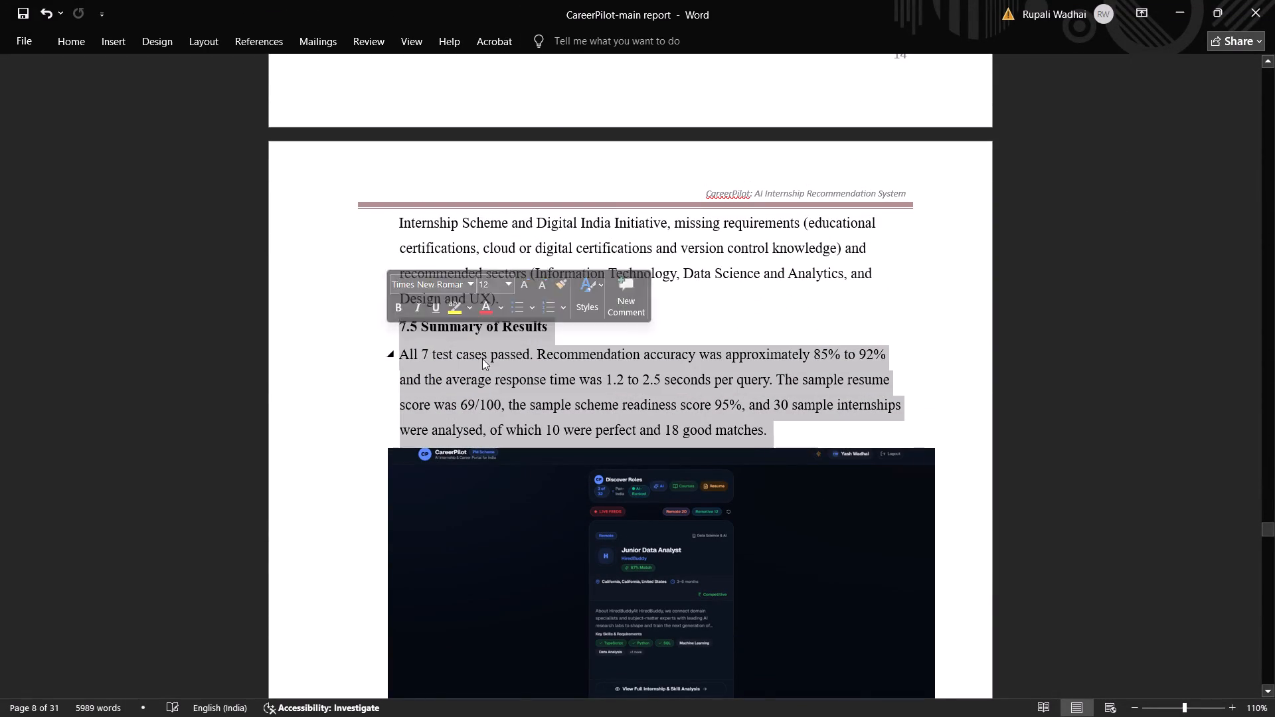
pyautogui.press('BackSpace')
# Insert blank lines below the second result screenshot to move the Chapter 8 heading onto the next page.
pyautogui.scroll(-16, 576, 371)
pyautogui.scroll(1, 579, 370)
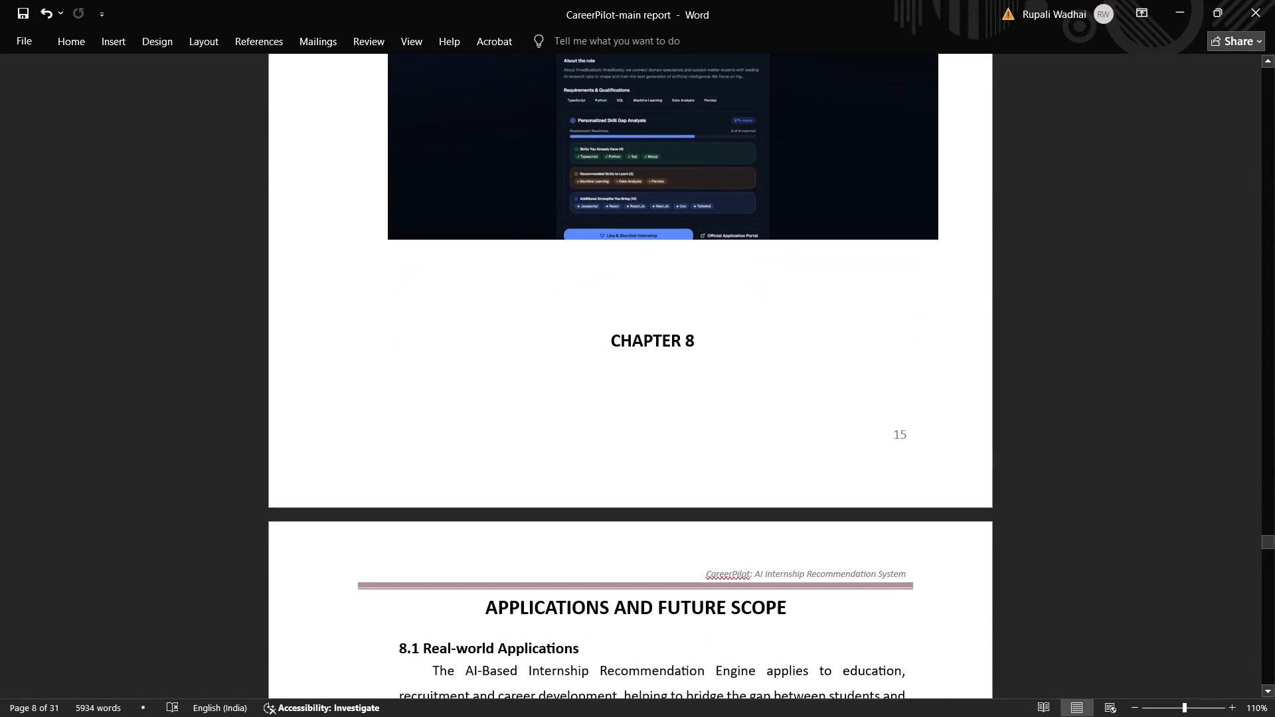
pyautogui.click(624, 301)
pyautogui.press('Return')
pyautogui.press('Return')
pyautogui.press('Return')
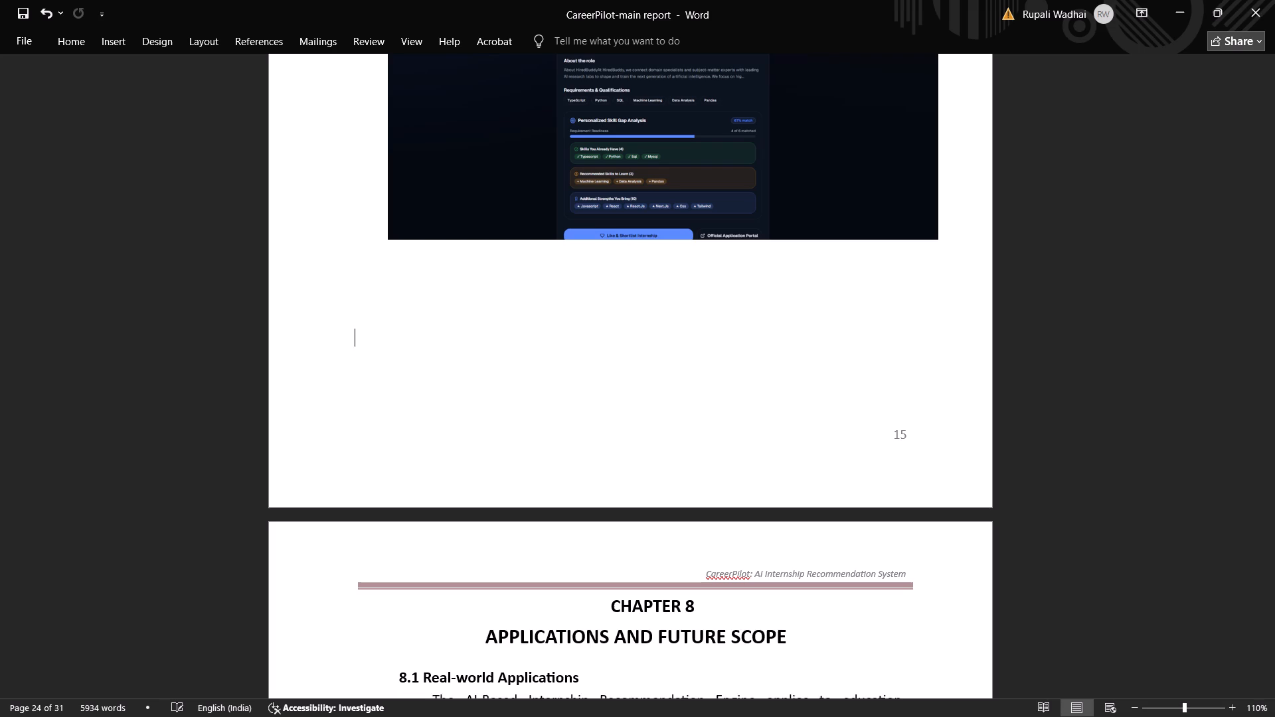
pyautogui.press('Return')
# Add the caption "Fig 7.4.1 : Recommended Insternship" on a new line below the first screenshot in Section 7.4.
pyautogui.scroll(10, 681, 448)
pyautogui.click(942, 366)
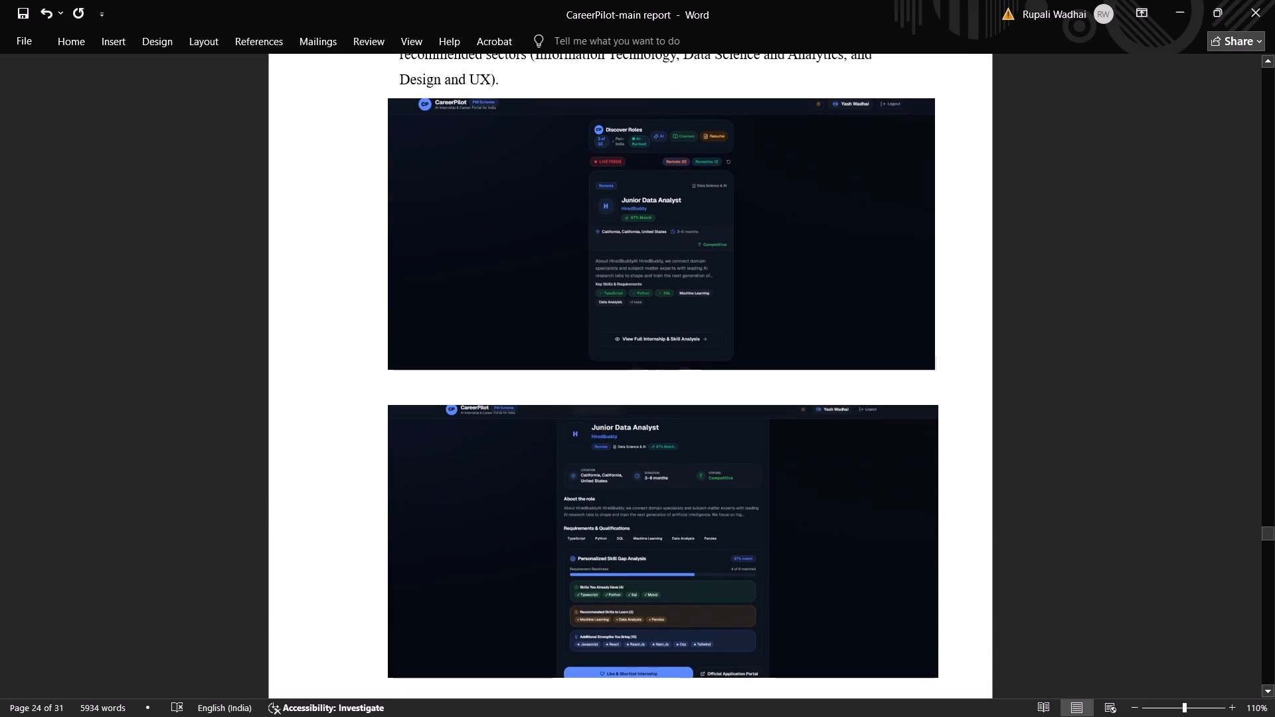
pyautogui.press('Return')
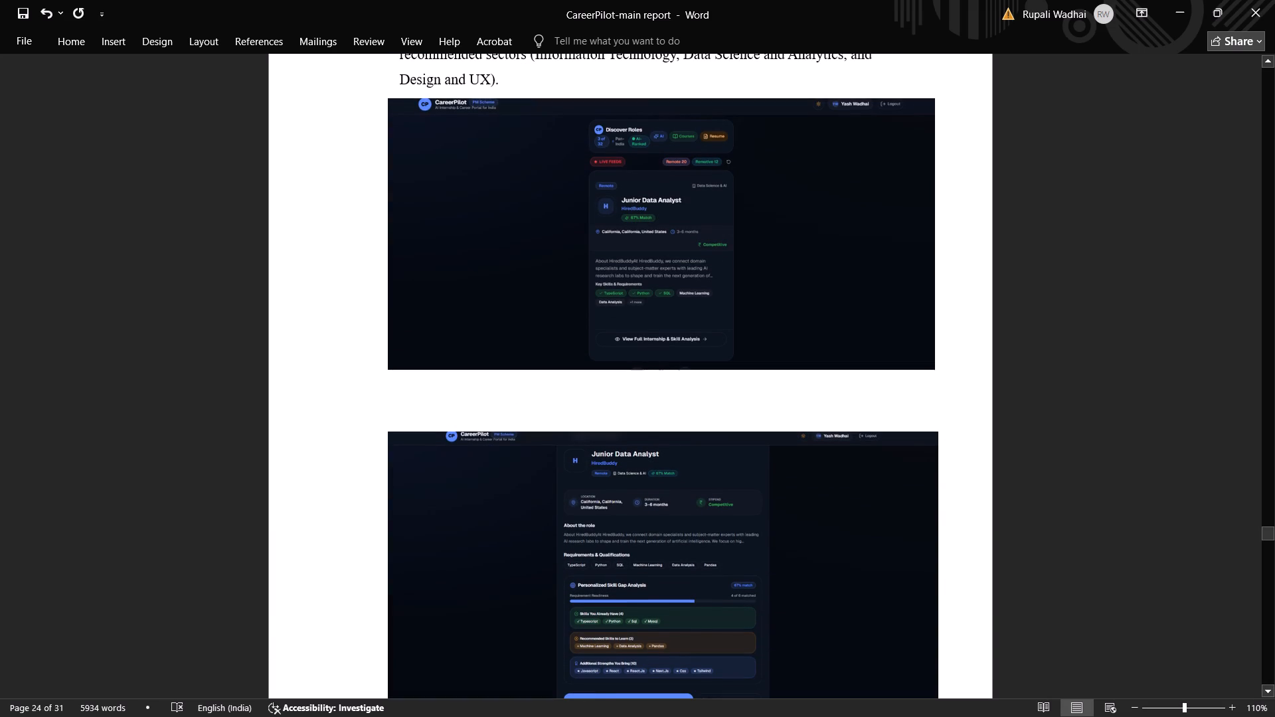
pyautogui.write('Fig')
pyautogui.press('space')
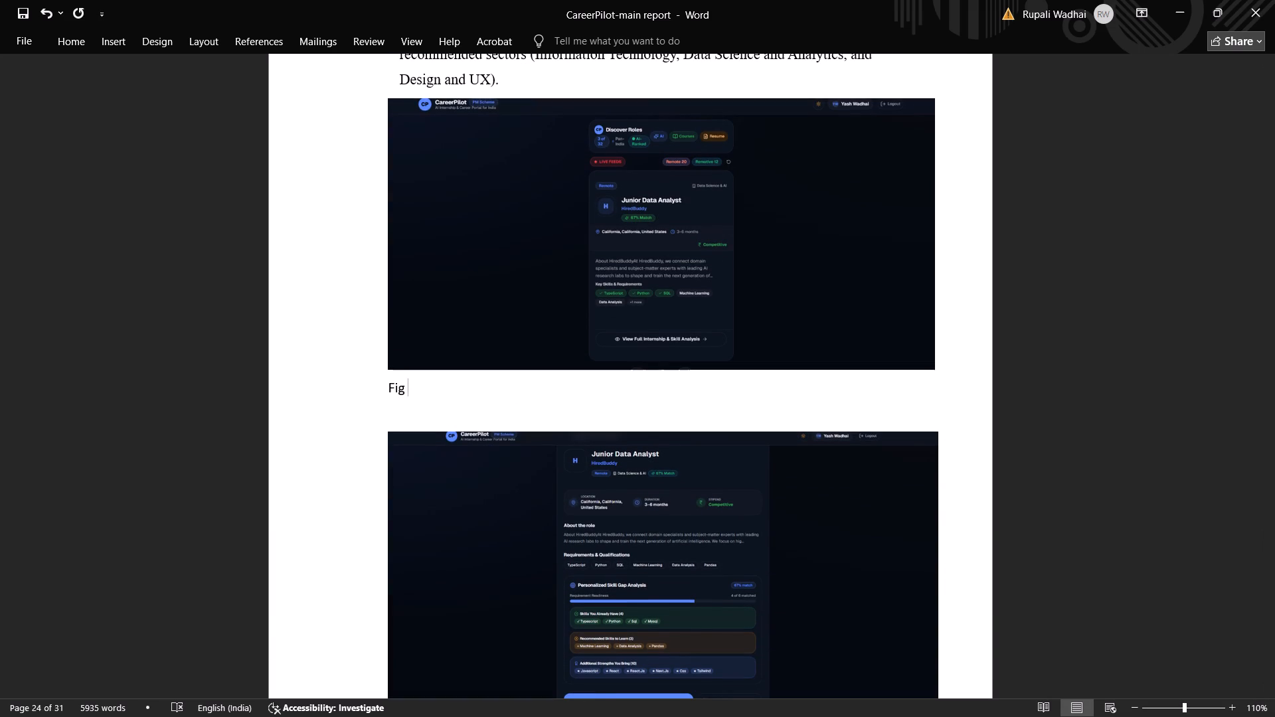
pyautogui.scroll(11, 717, 417)
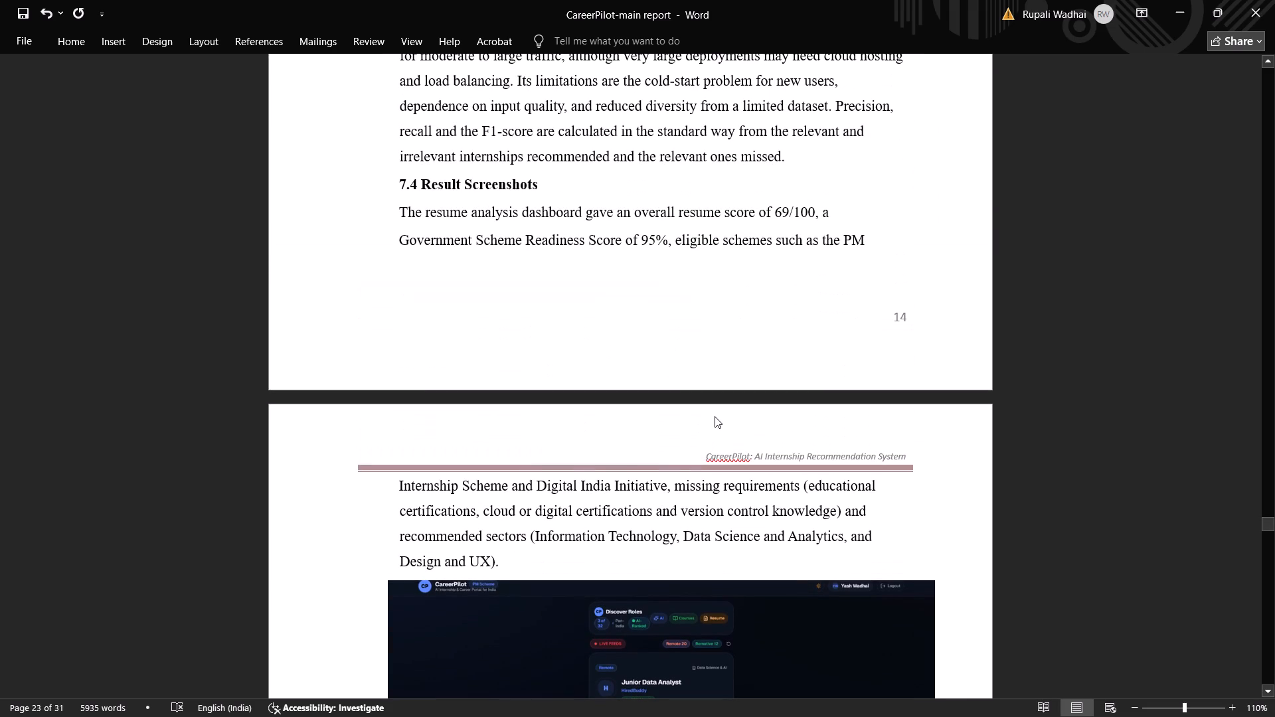
pyautogui.scroll(-2, 719, 399)
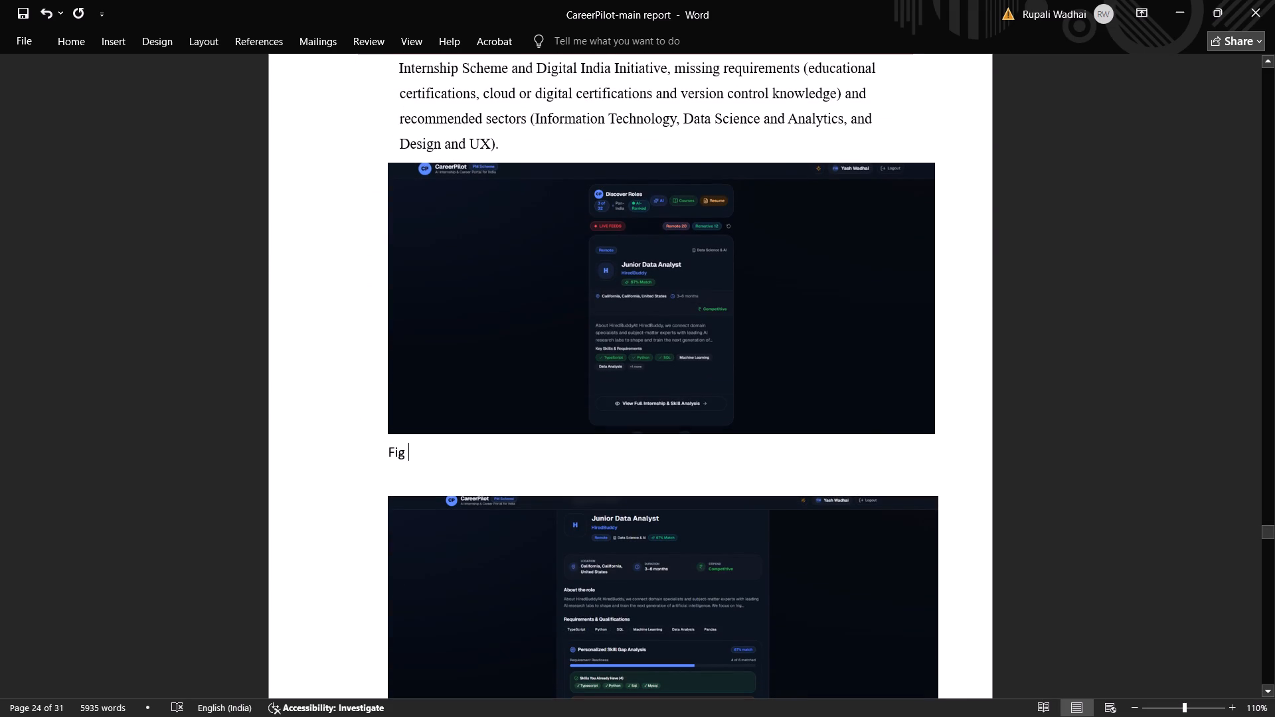
pyautogui.write('7,')
pyautogui.scroll(-1, 672, 412)
pyautogui.write('51')
pyautogui.press('BackSpace')
pyautogui.press('BackSpace')
pyautogui.press('BackSpace')
pyautogui.write('.5')
pyautogui.press('BackSpace')
pyautogui.write('4.1 :')
pyautogui.press('space')
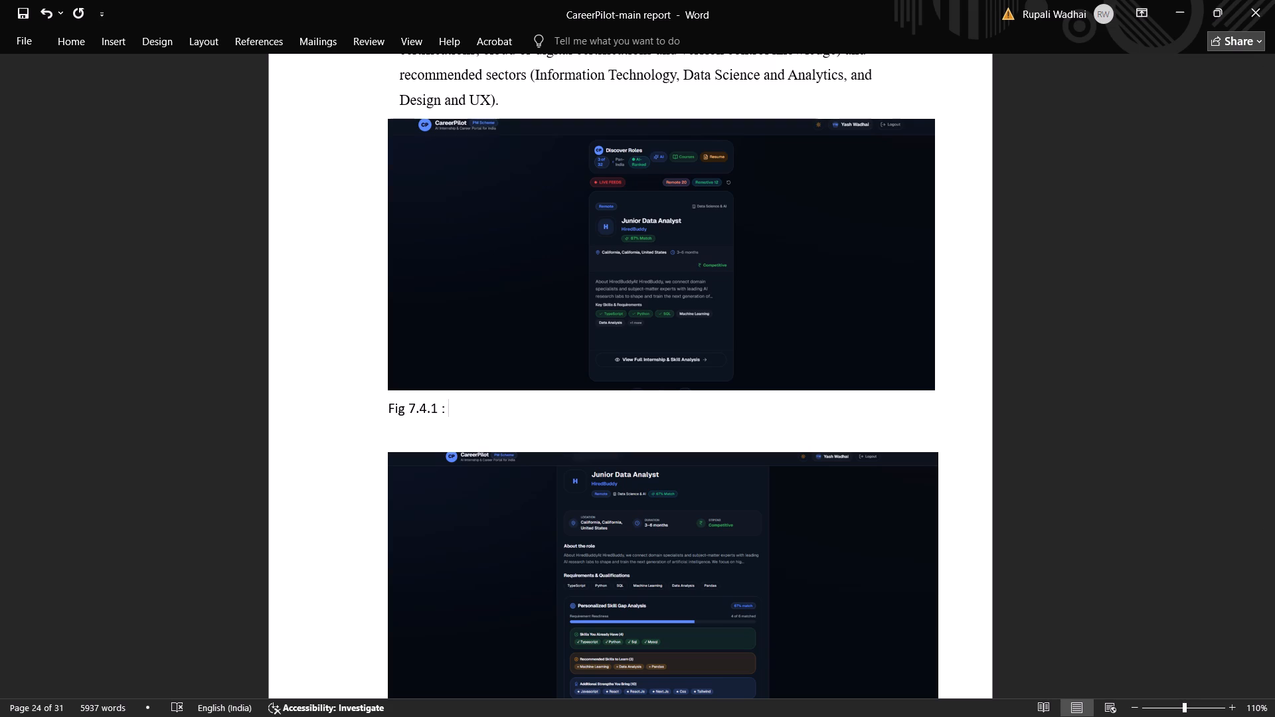
pyautogui.write('Recom')
pyautogui.write('mended Insternship')
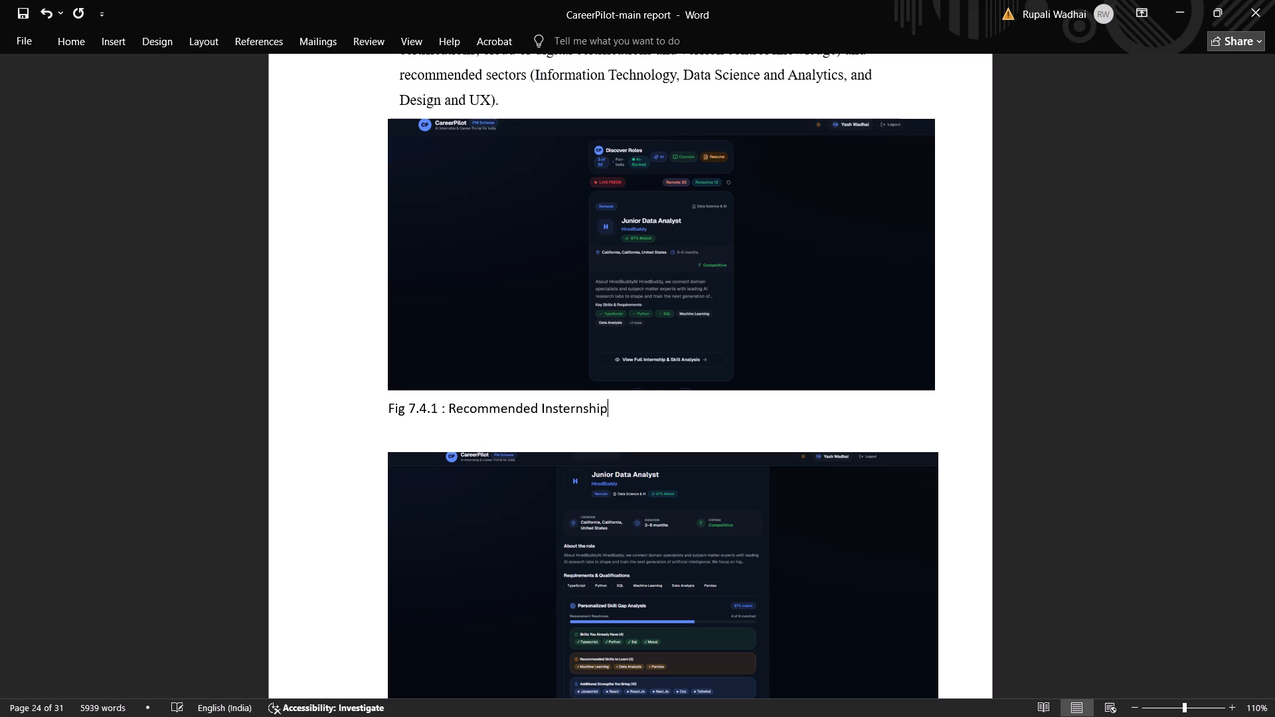
# Centre the caption "Fig 7.4.1 : Recommended Insternship" below the first screenshot in Section 7.4.
pyautogui.scroll(-3, 0, 100)
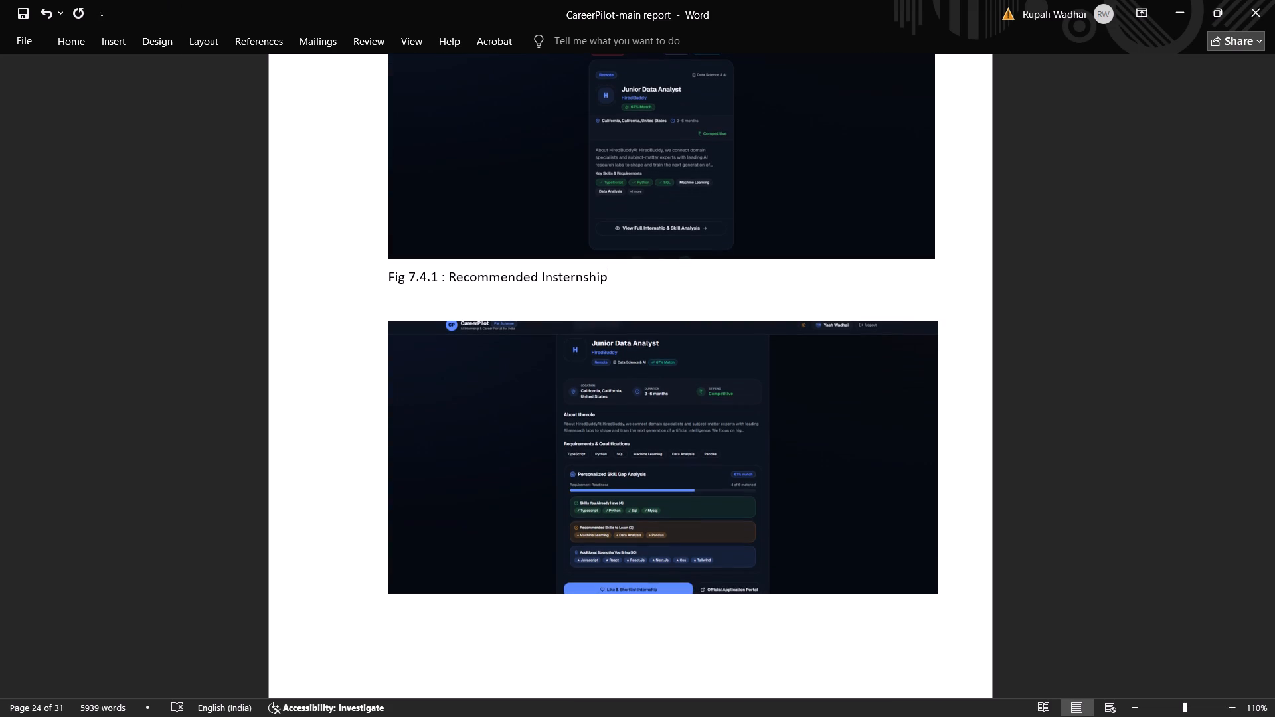
pyautogui.moveTo(613, 277); pyautogui.dragTo(417, 277)
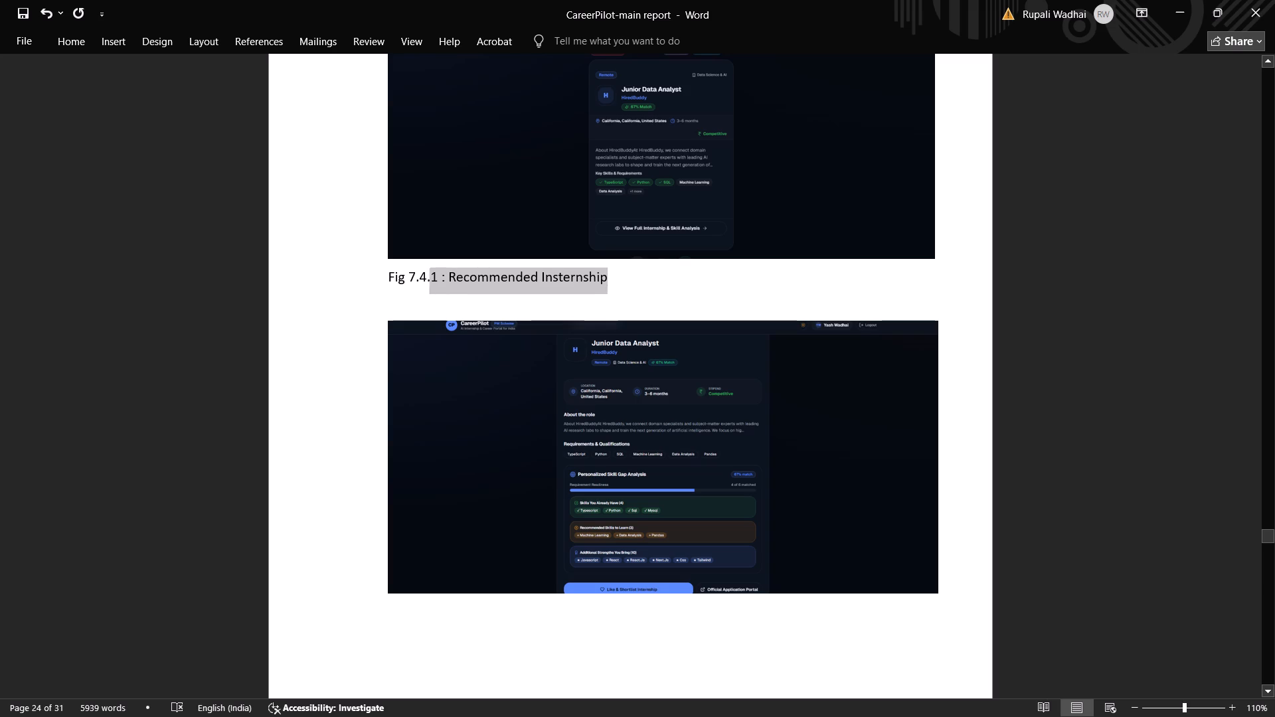
pyautogui.moveTo(417, 277); pyautogui.dragTo(402, 277)
pyautogui.hotkey('ctrl', 'c')
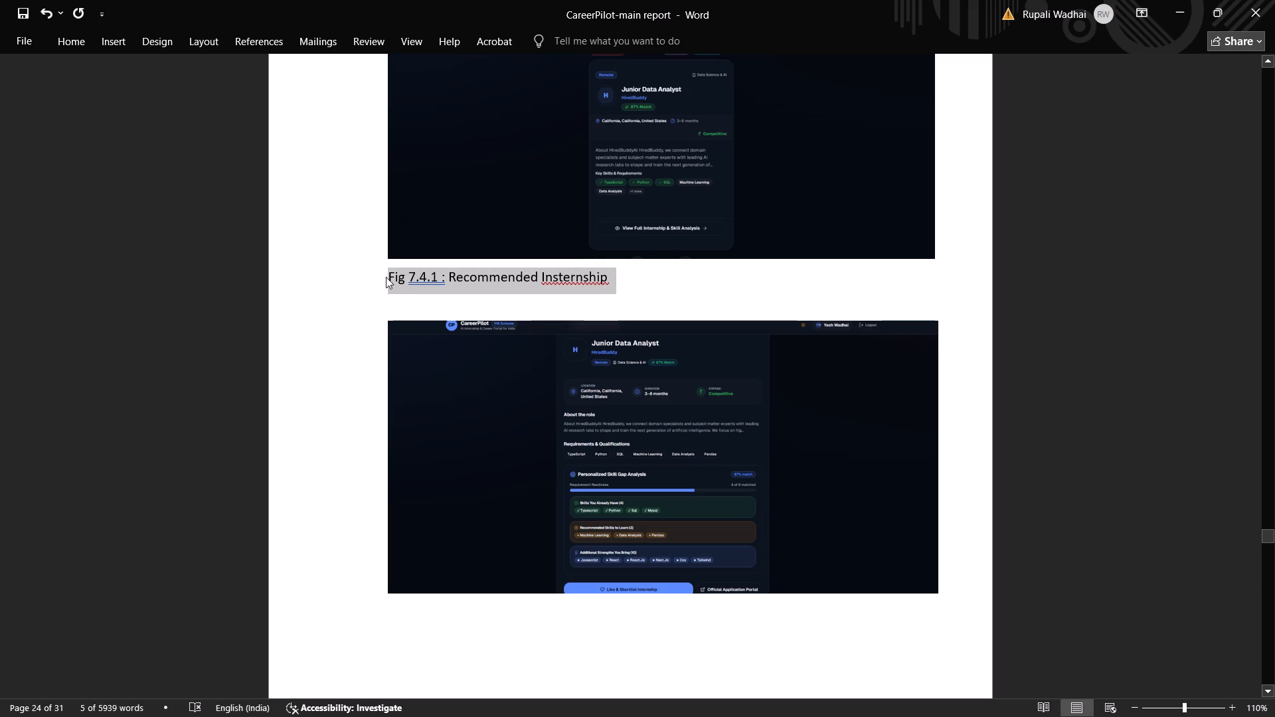
pyautogui.click(66, 40)
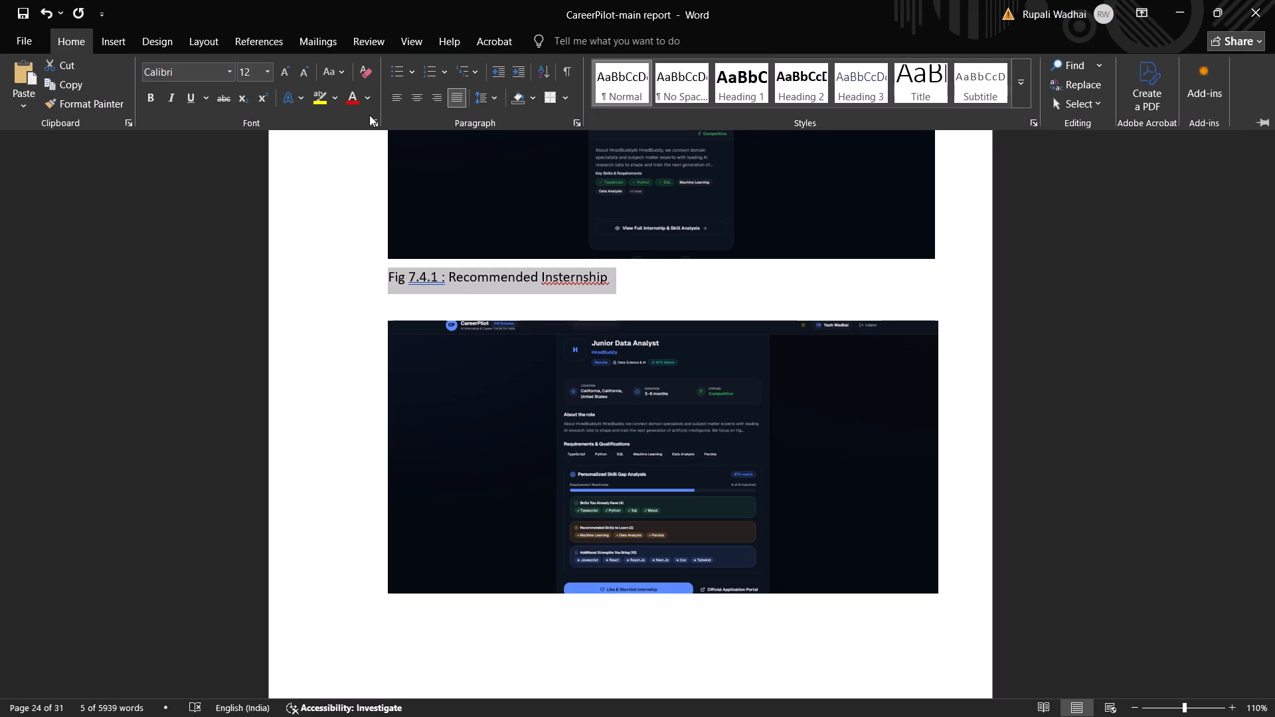
pyautogui.click(414, 96)
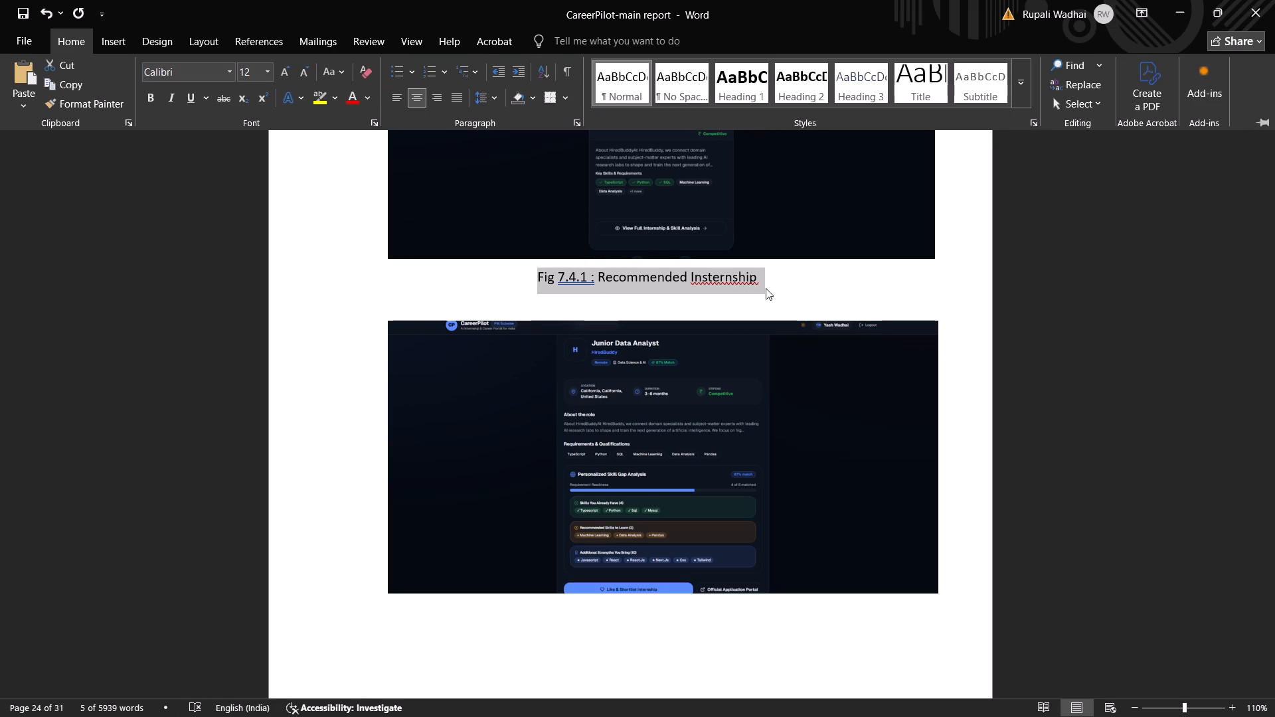
# Copy the centred caption to directly below the second Section 7.4 screenshot, removing the blank line between them.
pyautogui.hotkey('ctrl', 'c')
pyautogui.click(576, 631)
pyautogui.click(515, 631)
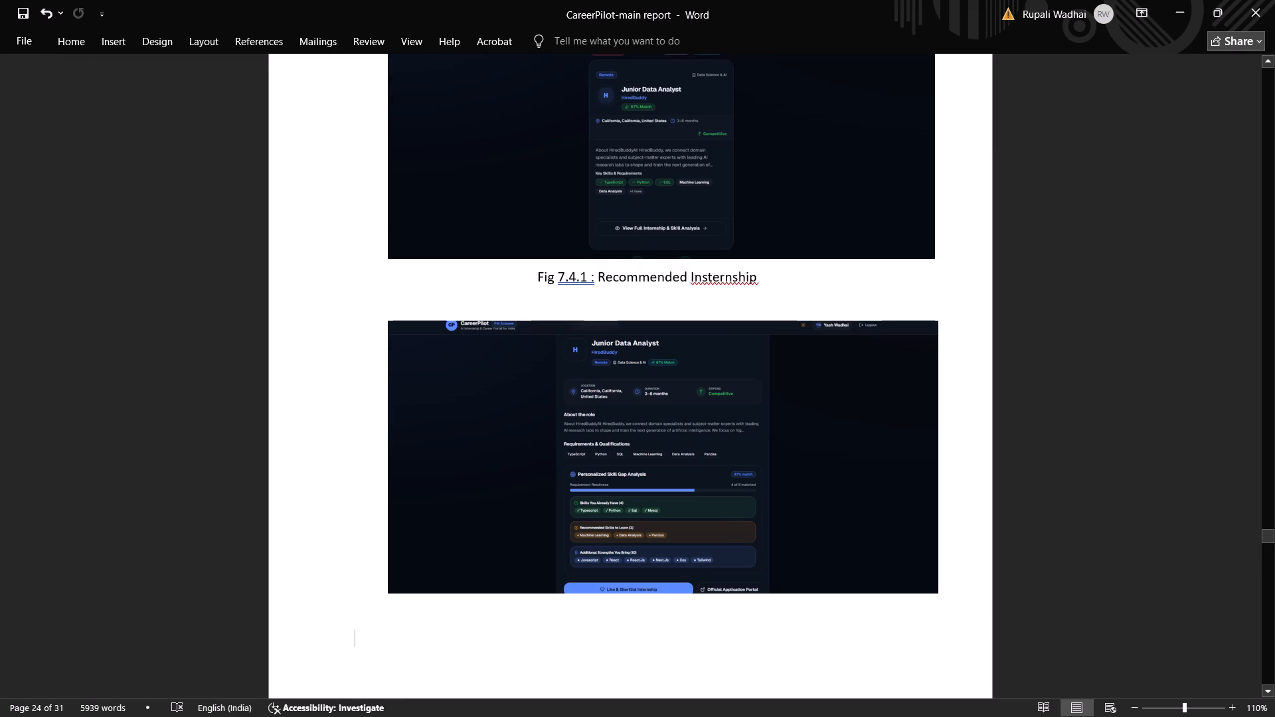
pyautogui.hotkey('ctrl', 'v')
pyautogui.click(488, 620)
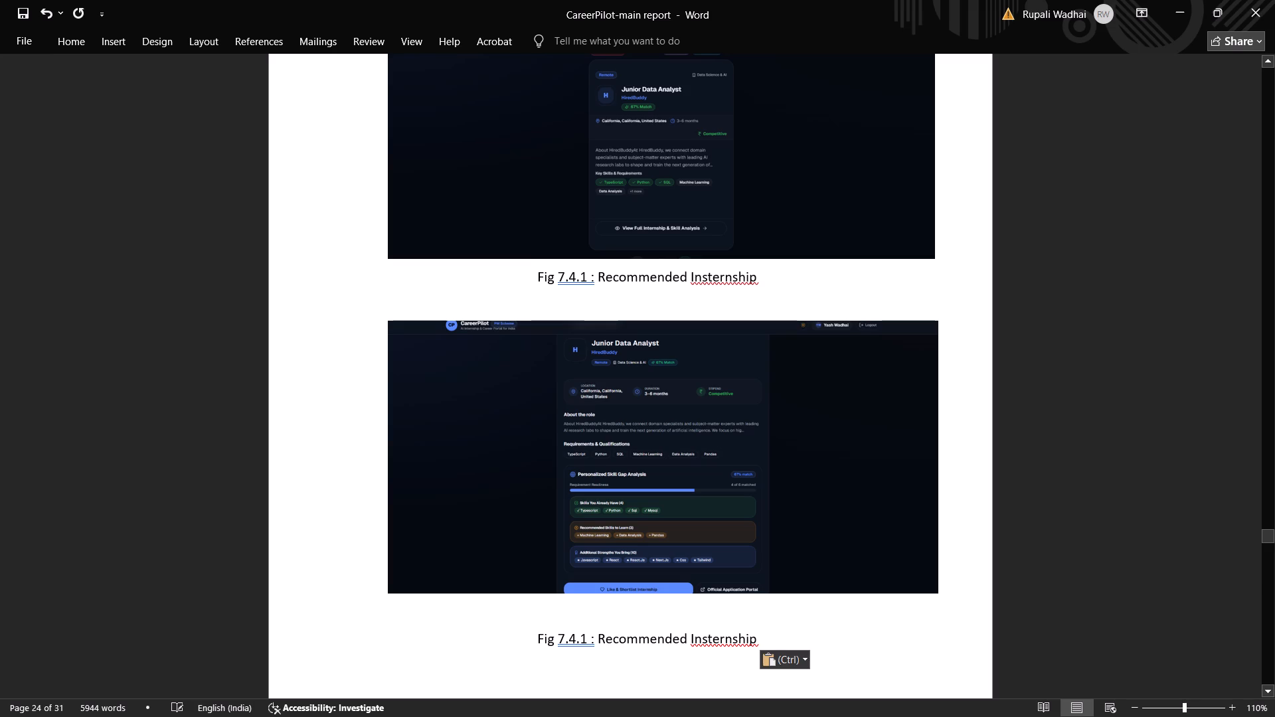
pyautogui.press('BackSpace')
pyautogui.press('BackSpace')
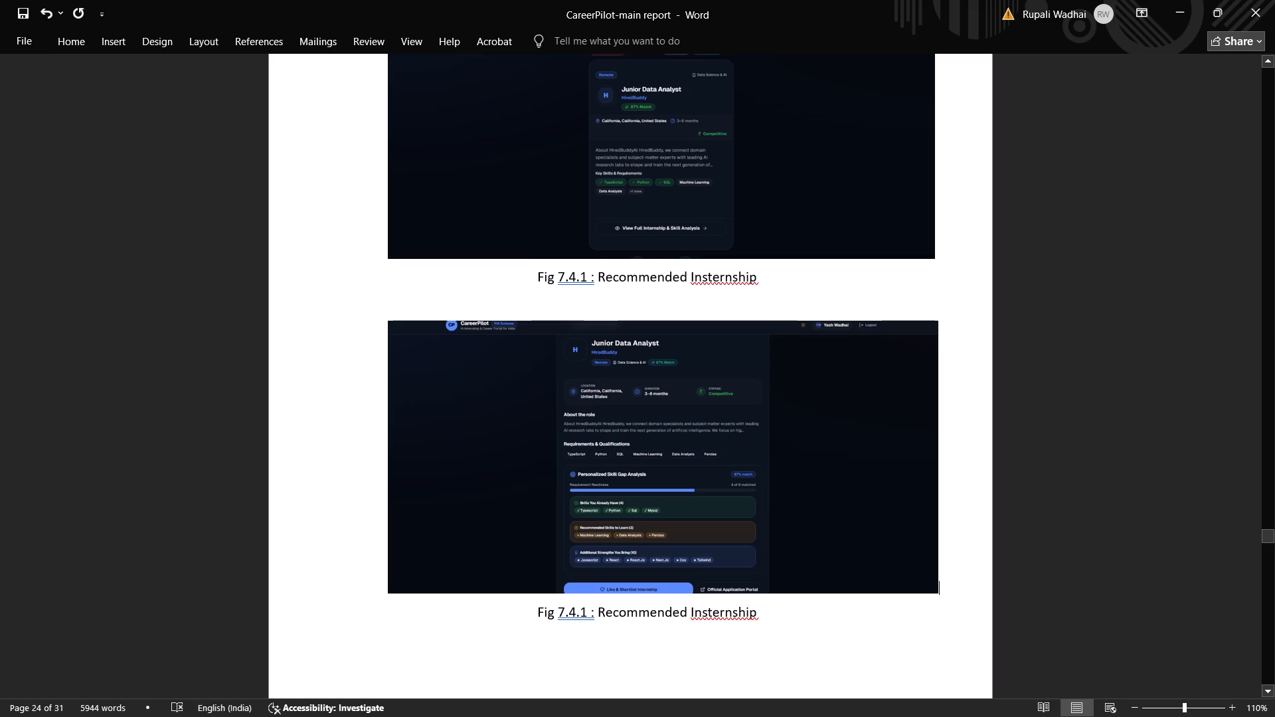
# Underline the captions below both Section 7.4 screenshots.
pyautogui.moveTo(767, 609); pyautogui.dragTo(508, 607)
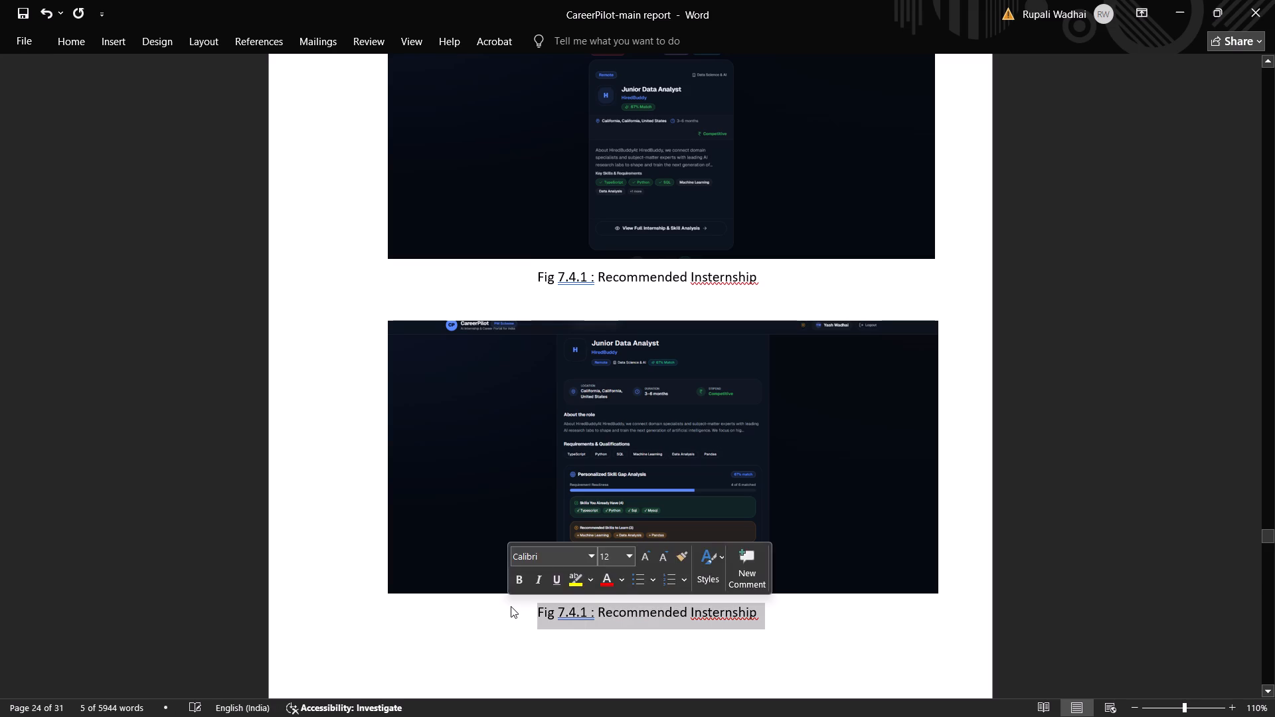
pyautogui.hotkey('ctrl', 'u')
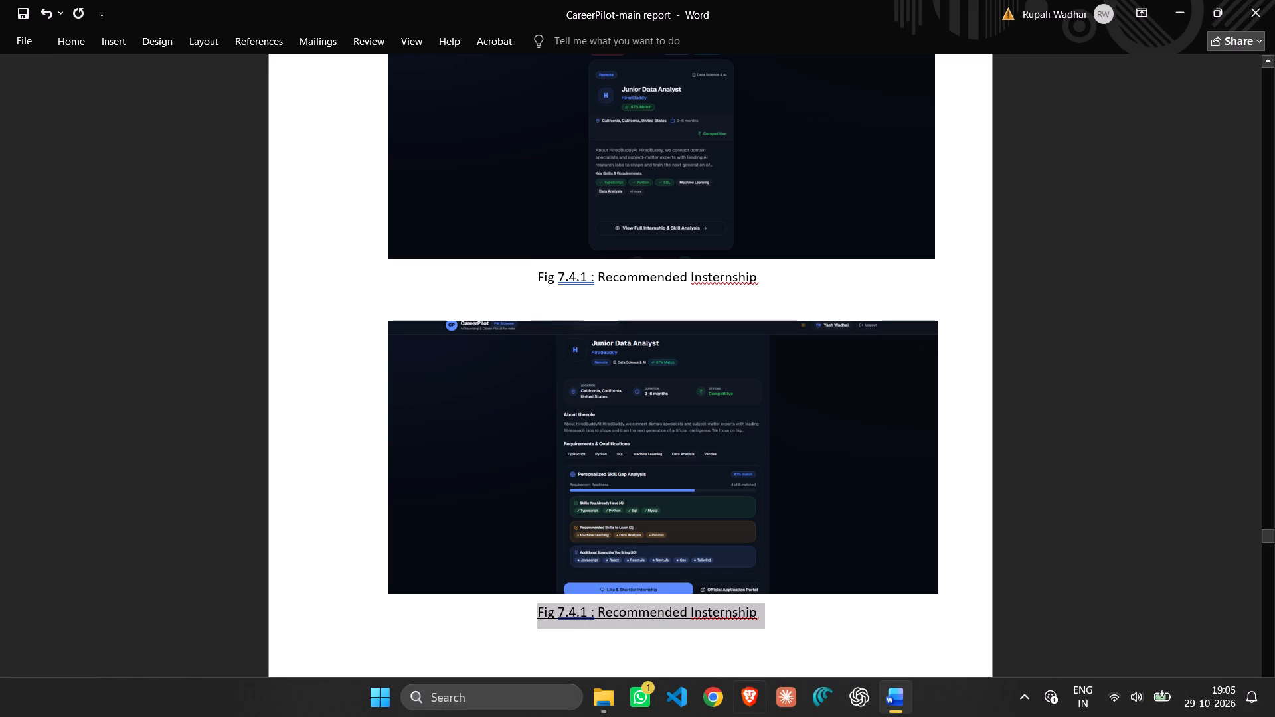
pyautogui.moveTo(765, 277); pyautogui.dragTo(460, 281)
pyautogui.hotkey('ctrl', 'u')
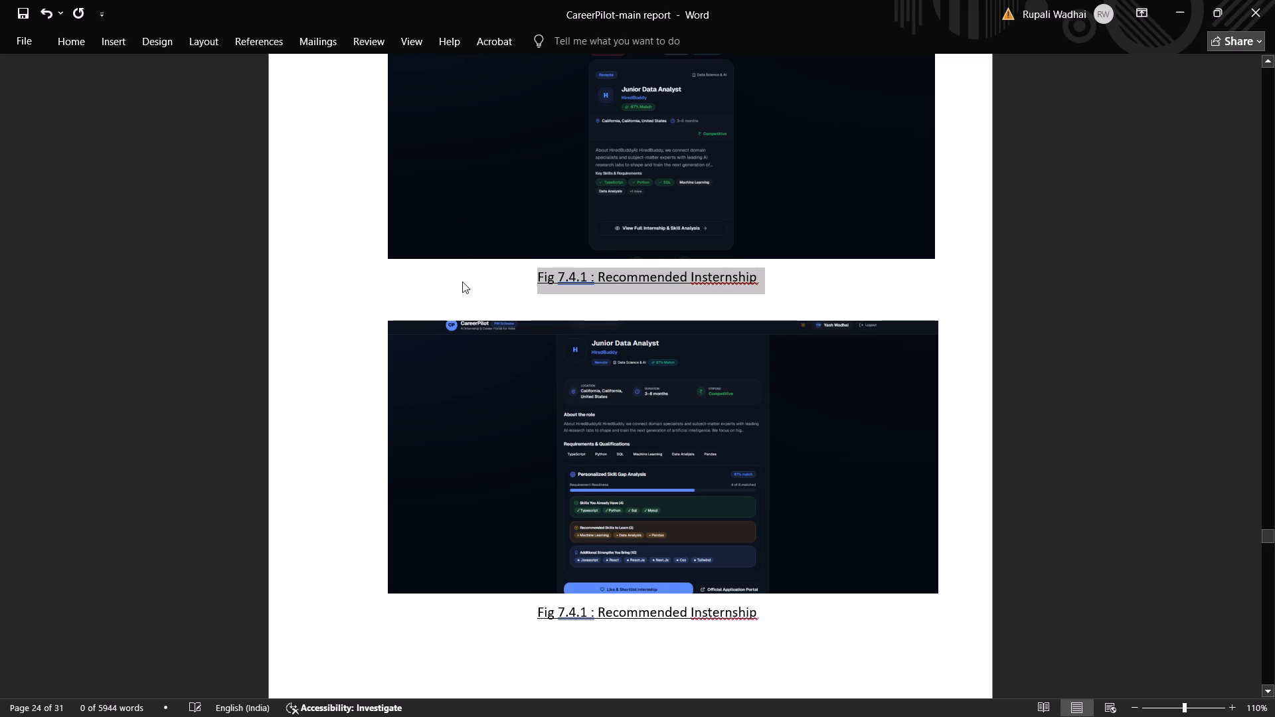
# Replace "Recommended Insternship" with "Skill Gap Analysis" in the caption below the second screenshot.
pyautogui.click(684, 615)
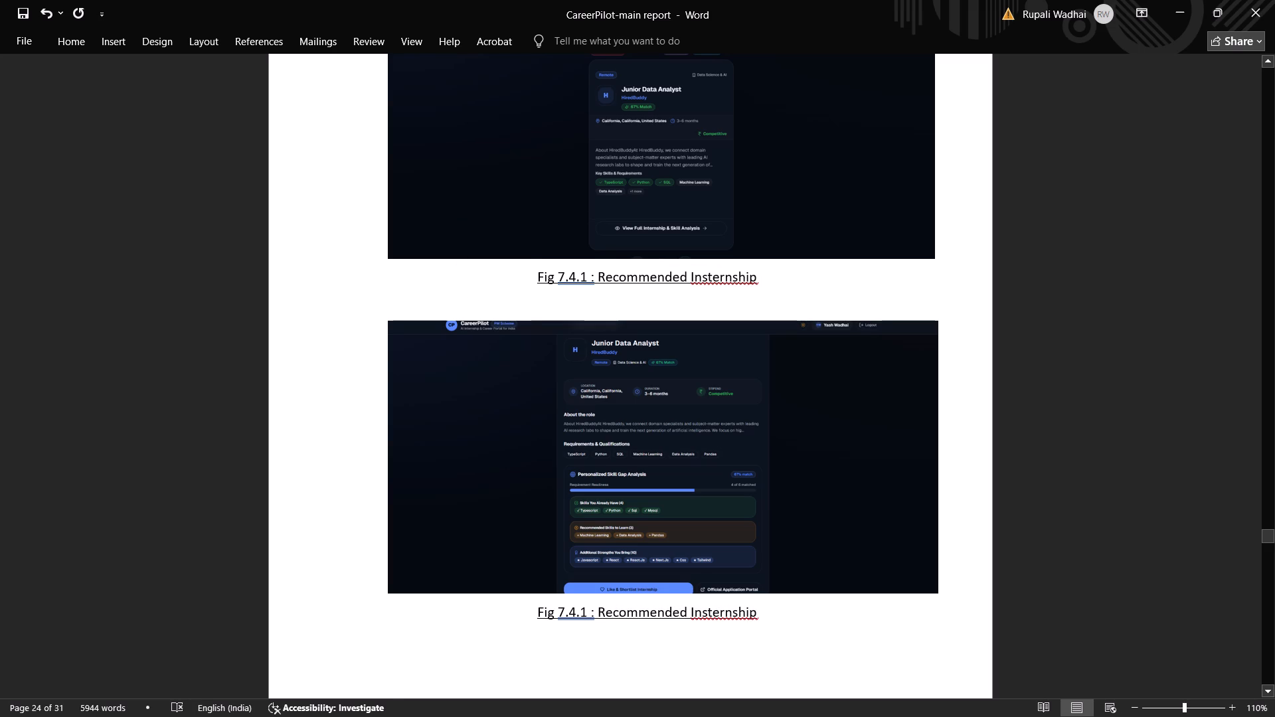
pyautogui.moveTo(747, 611); pyautogui.dragTo(639, 609)
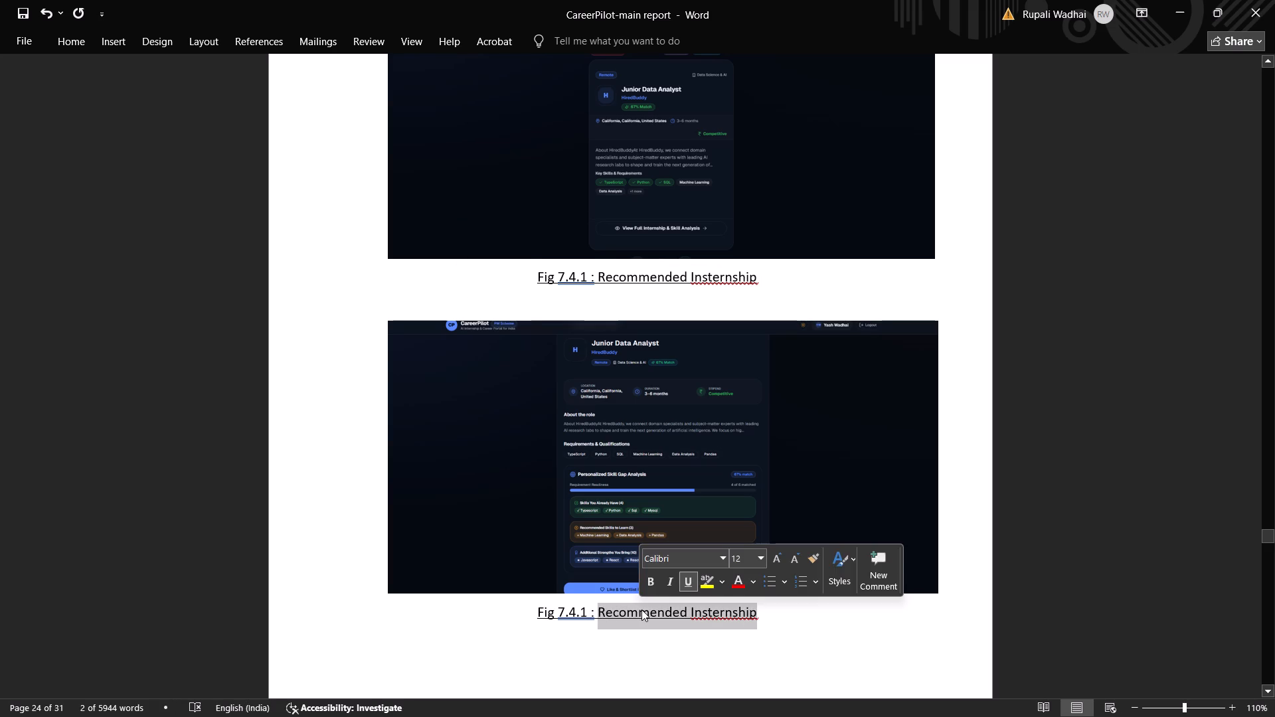
pyautogui.press('BackSpace')
pyautogui.hotkey('shift', 's')
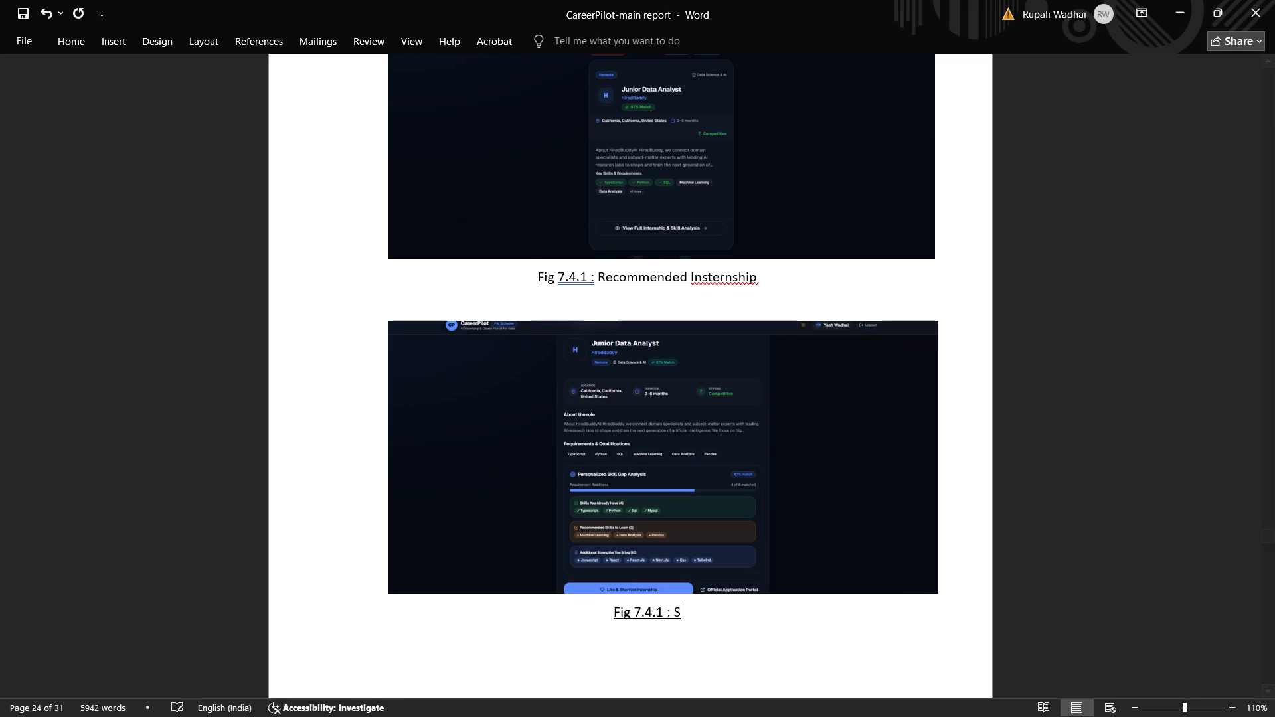
pyautogui.write('kill Gap')
pyautogui.press('space')
pyautogui.press('BackSpace')
pyautogui.hotkey('shift', 'a')
pyautogui.hotkey('shift', 'BackSpace')
pyautogui.write('Analysis')
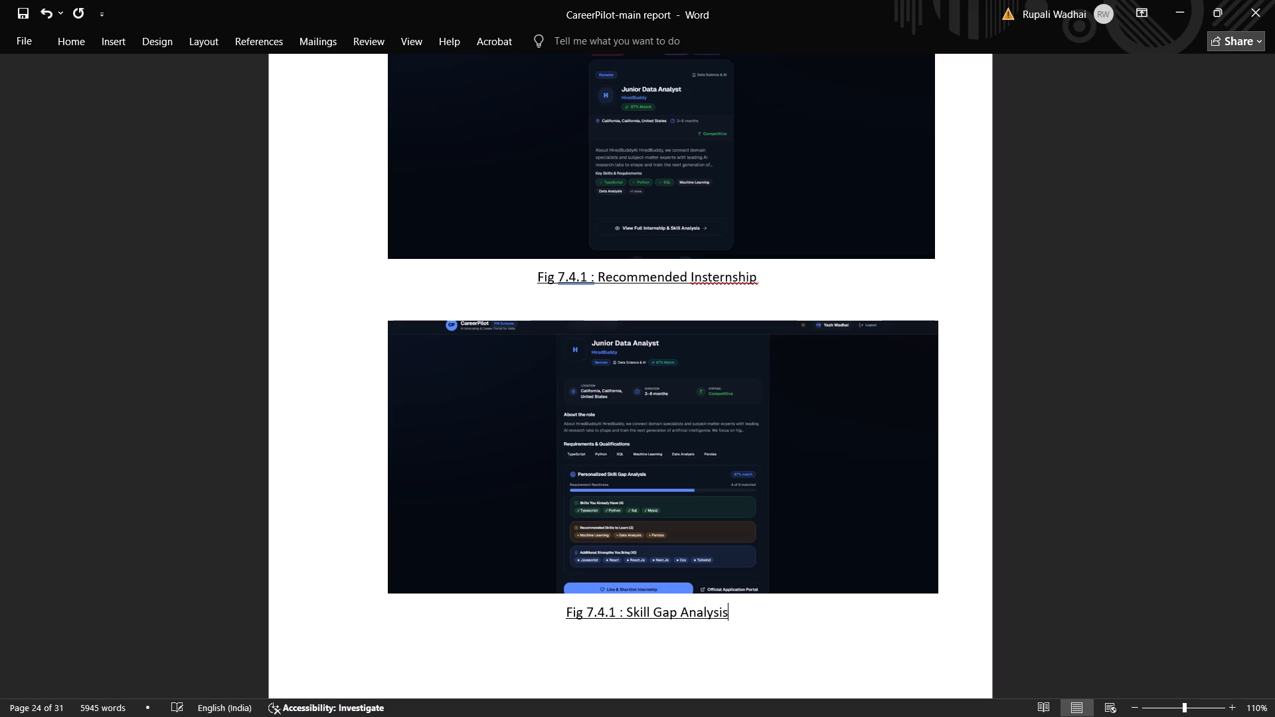
# Compare the Chapter 8 contents entries and page numbers with the later chapters in the report body.
pyautogui.scroll(-14, 643, 609)
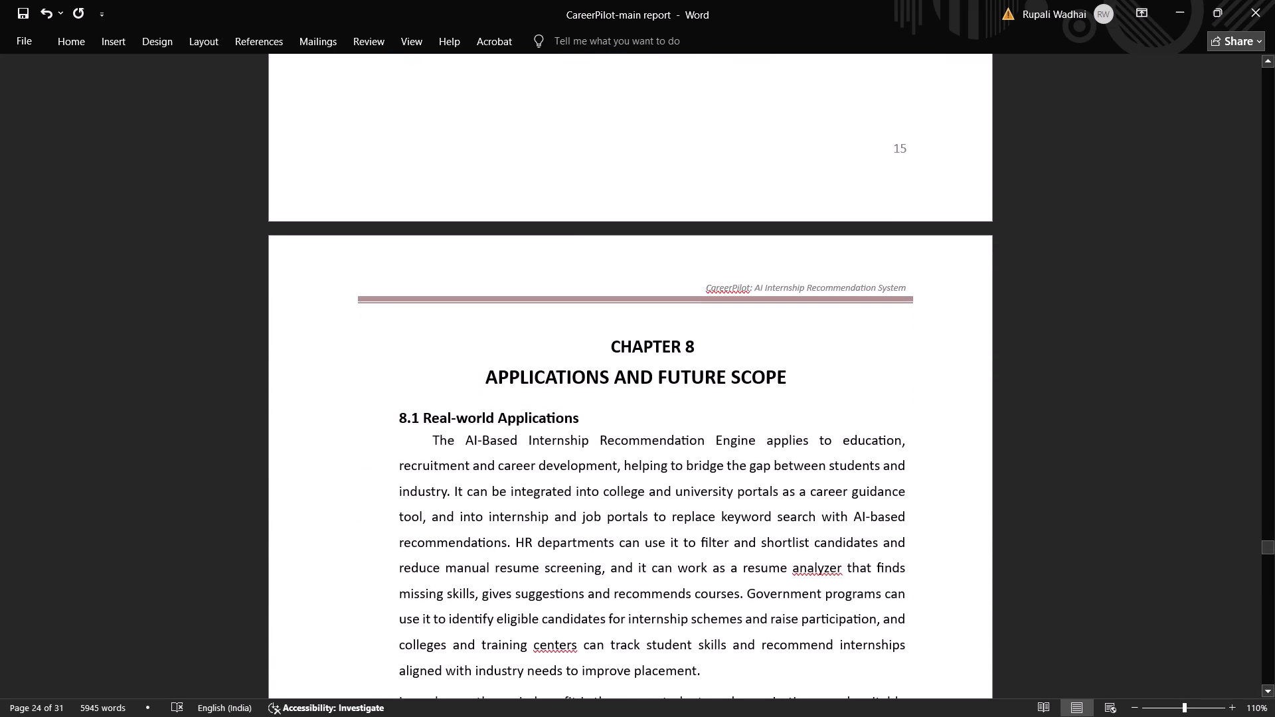
pyautogui.moveTo(1268, 551); pyautogui.dragTo(1252, 407)
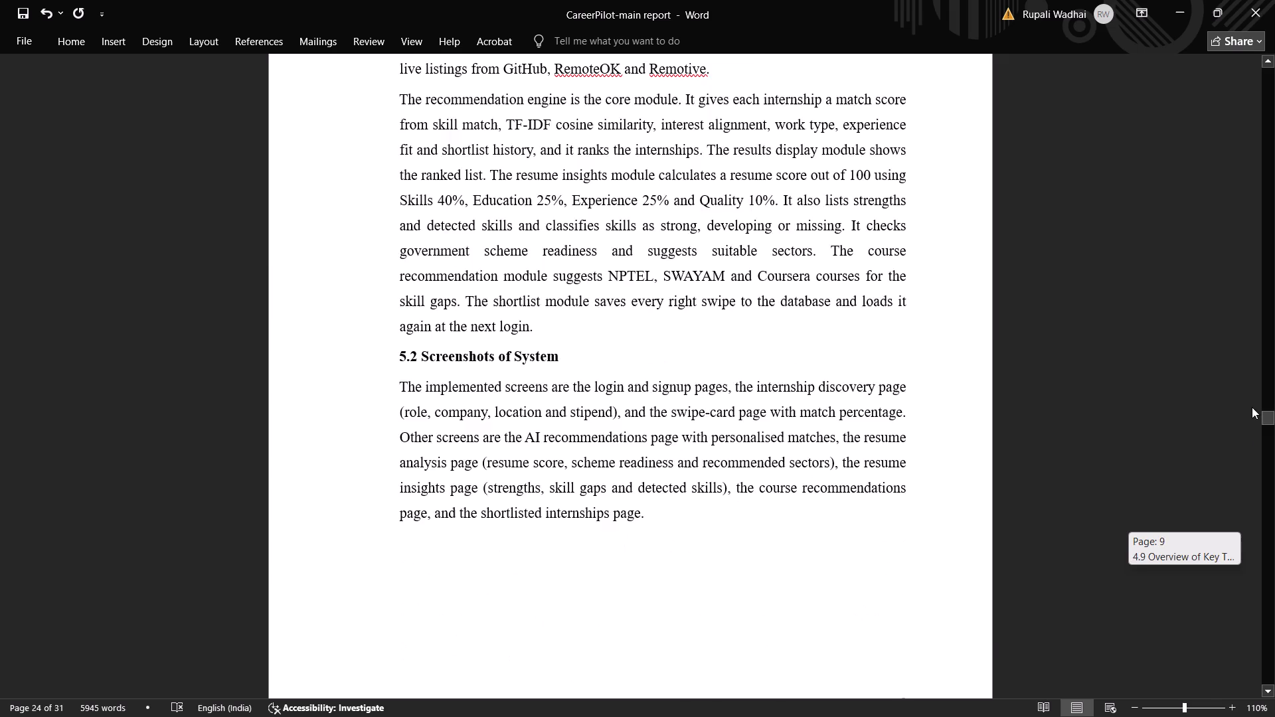
pyautogui.moveTo(1252, 407); pyautogui.dragTo(1244, 230)
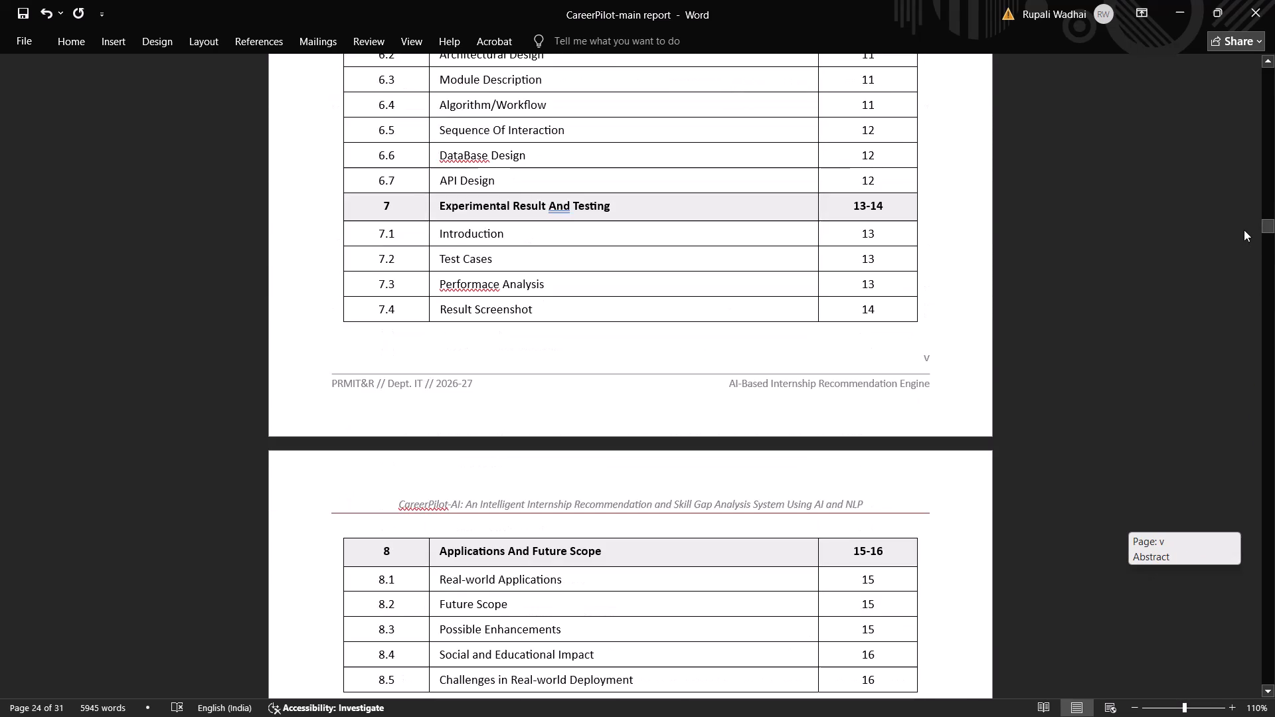
pyautogui.moveTo(1244, 230); pyautogui.dragTo(1244, 256)
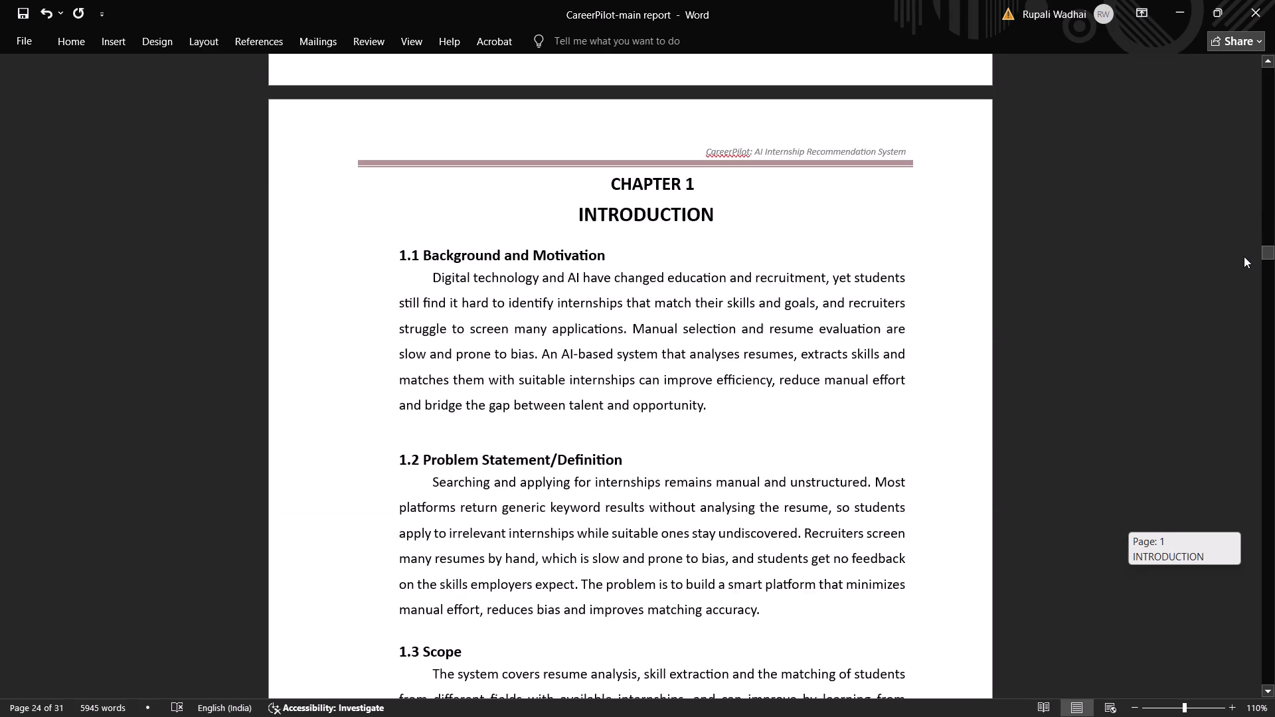
pyautogui.moveTo(1244, 256); pyautogui.dragTo(1242, 234)
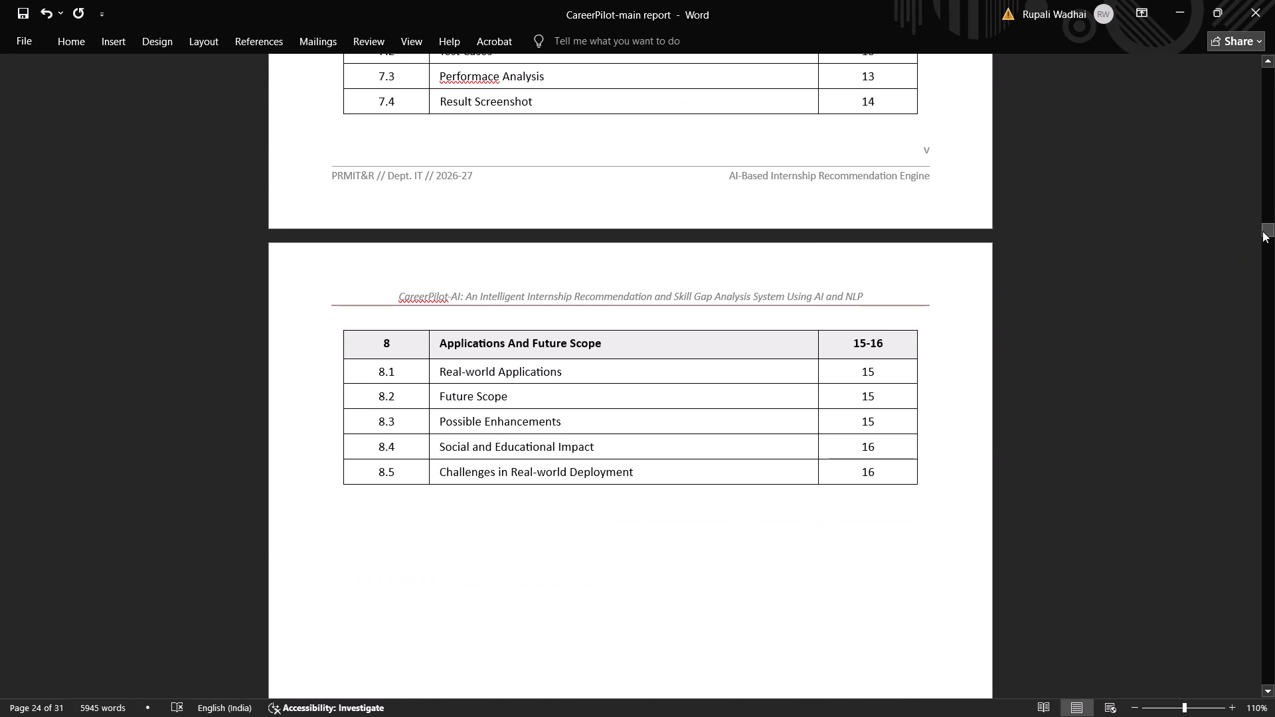
pyautogui.moveTo(1264, 231); pyautogui.dragTo(1274, 594)
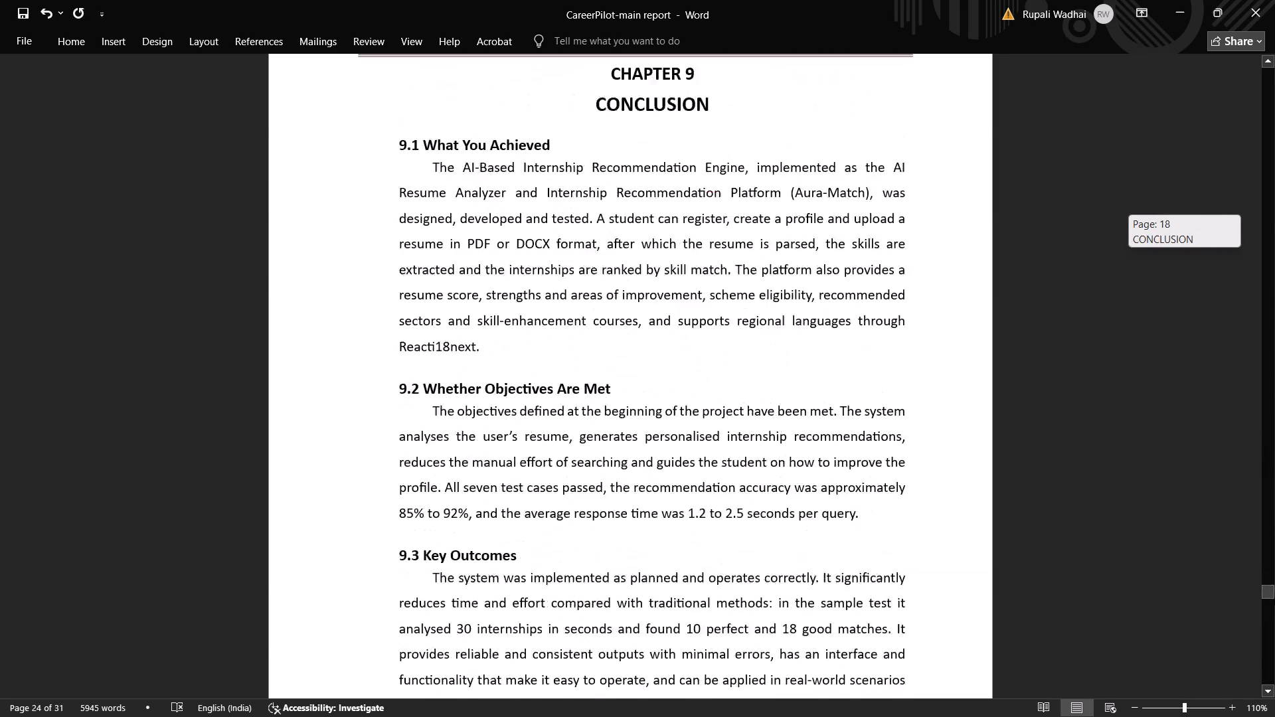
pyautogui.moveTo(1274, 594); pyautogui.dragTo(1269, 642)
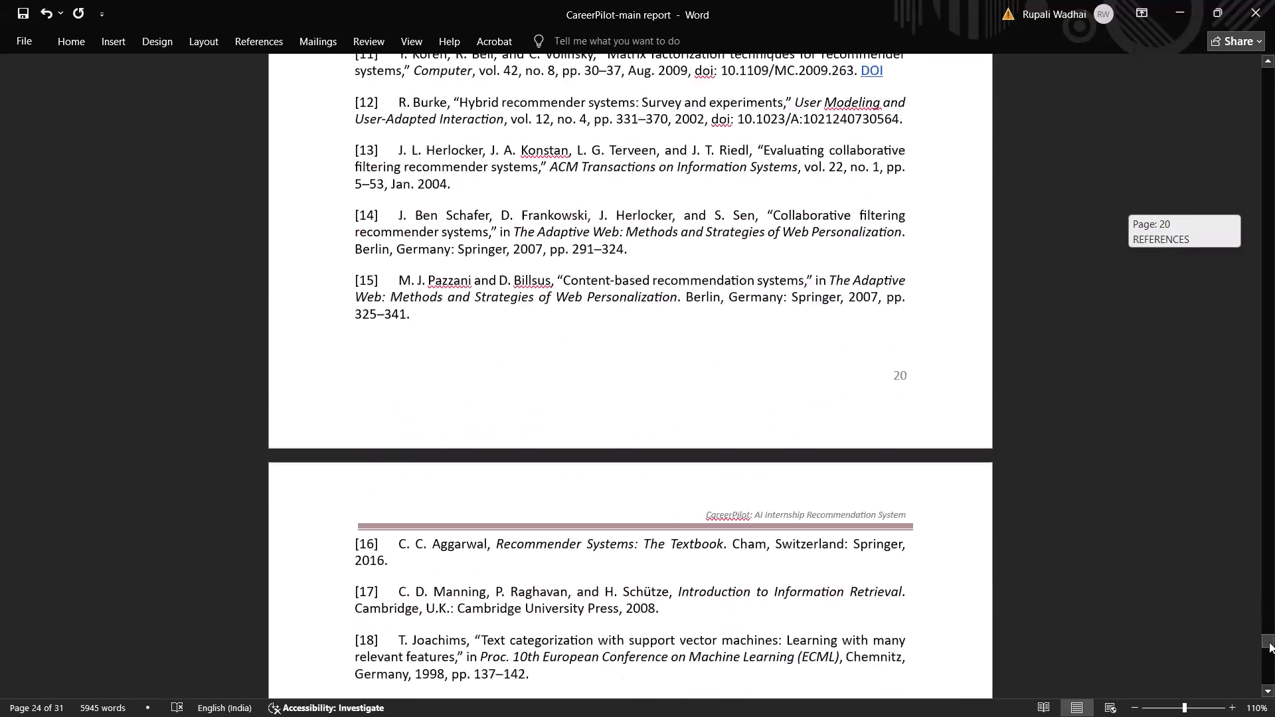
pyautogui.moveTo(1269, 642); pyautogui.dragTo(1258, 584)
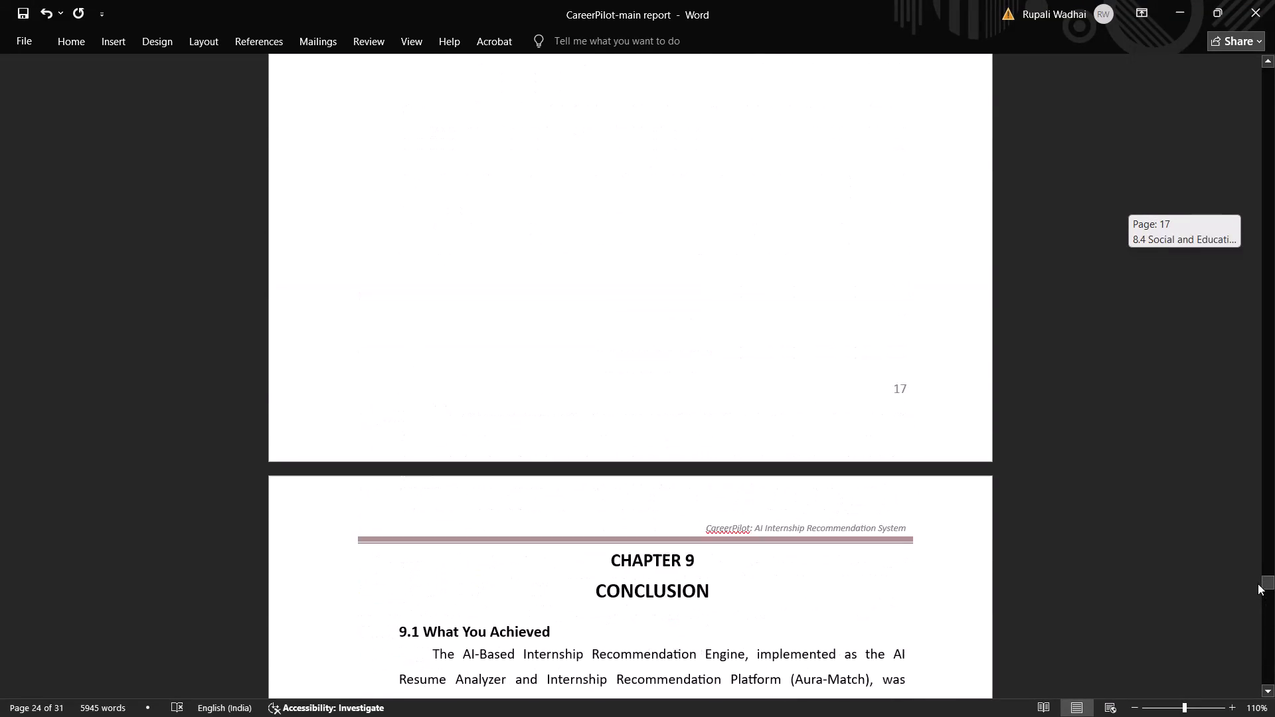
pyautogui.moveTo(1258, 584); pyautogui.dragTo(1253, 592)
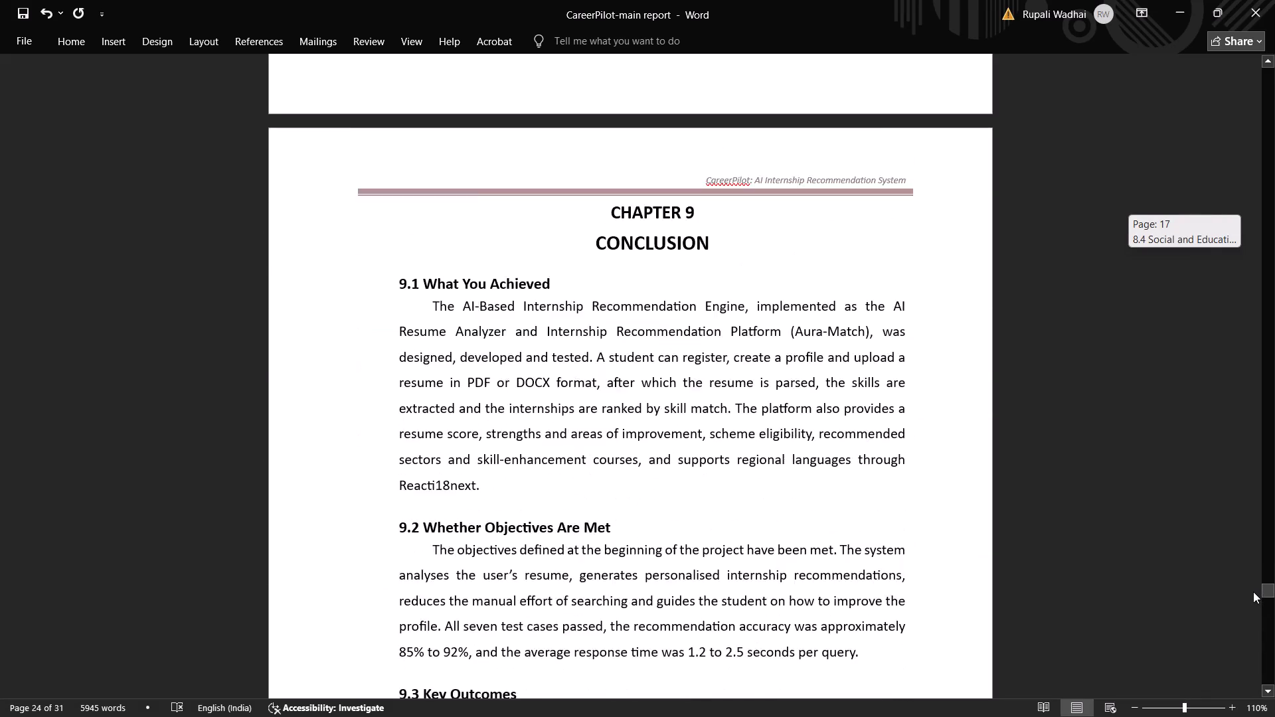
pyautogui.moveTo(1253, 592); pyautogui.dragTo(1243, 558)
# Review the report from Chapter 8 through the Conclusion, References and List of Publications to the last page.
pyautogui.scroll(1, 565, 475)
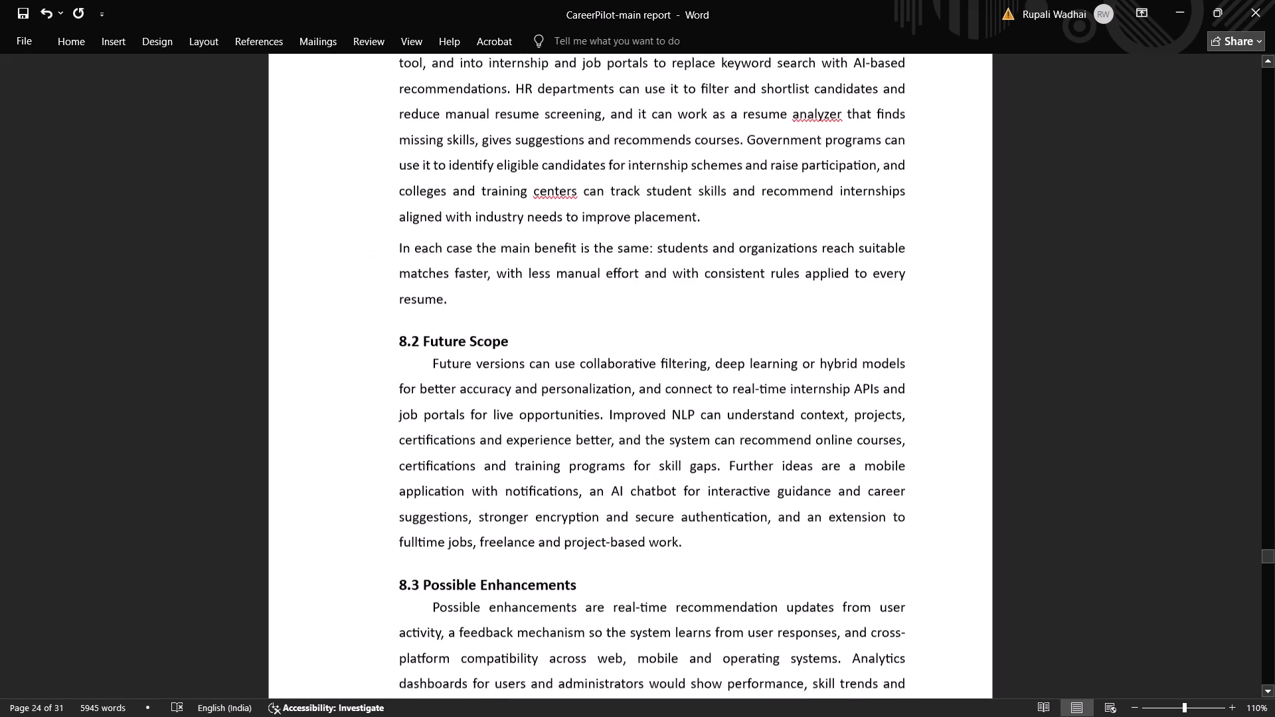
pyautogui.scroll(-18, 565, 473)
pyautogui.scroll(1, 576, 434)
pyautogui.scroll(-7, 576, 434)
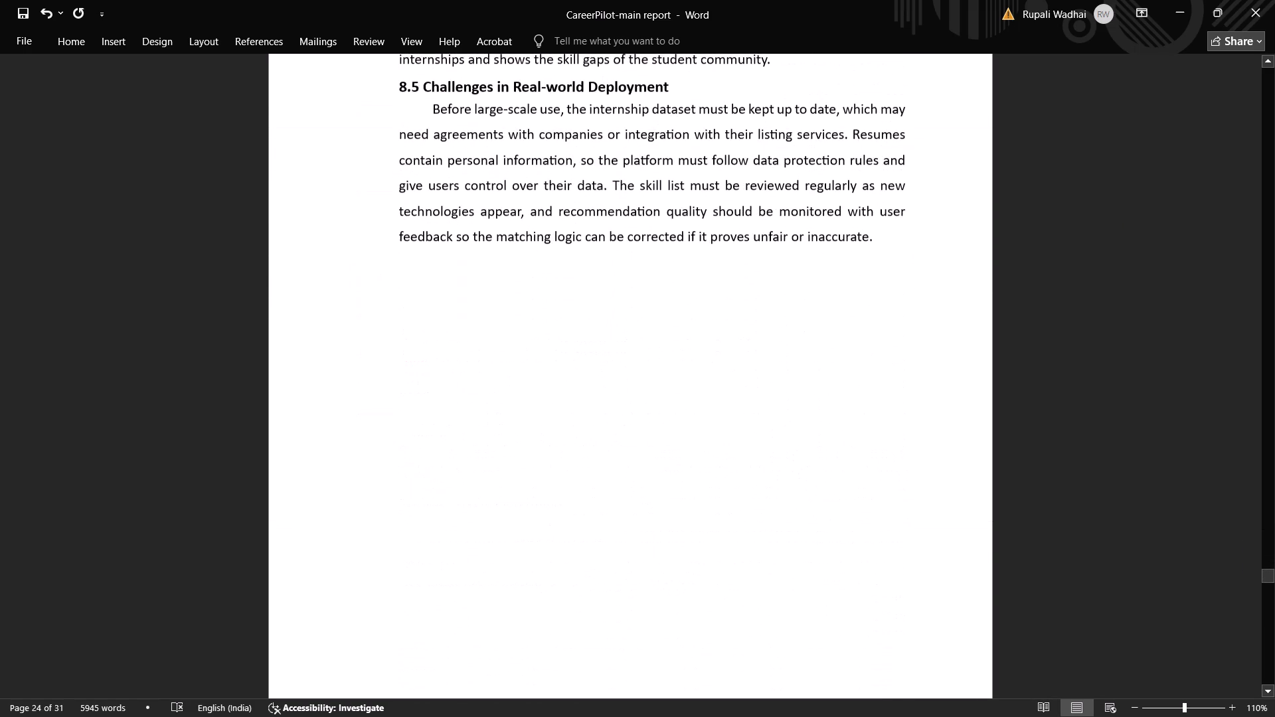
pyautogui.scroll(-19, 577, 433)
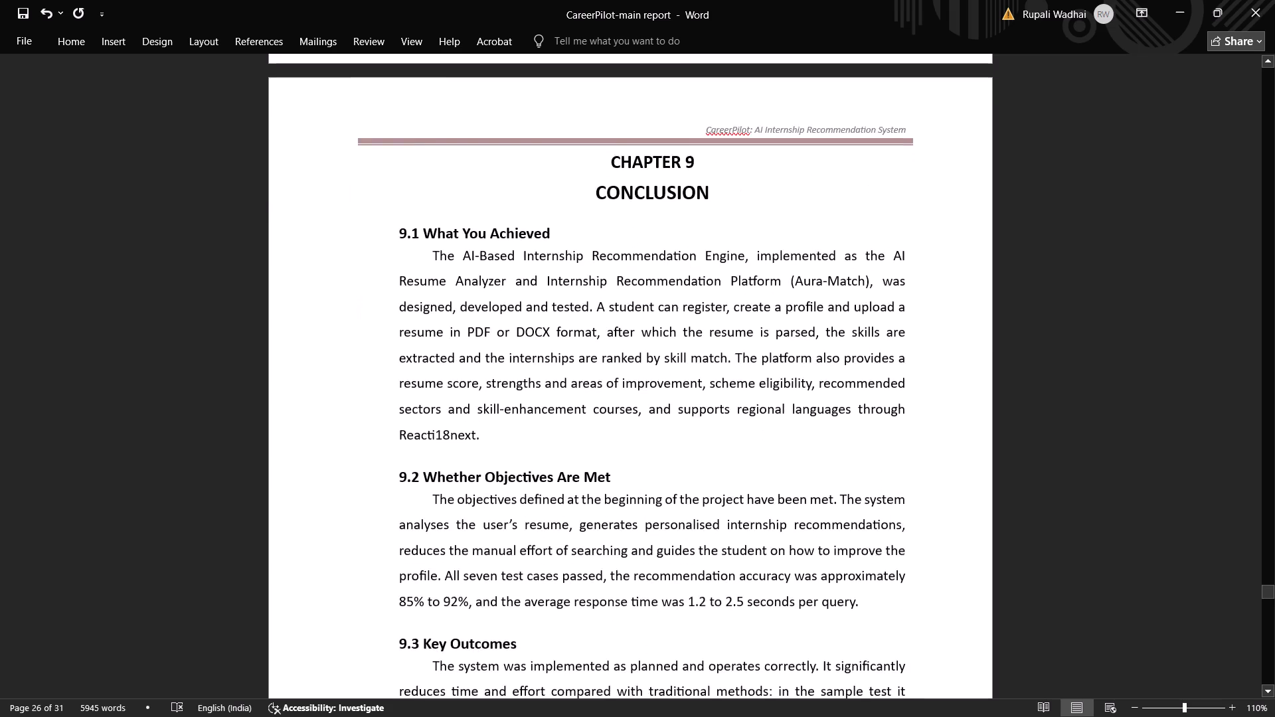
pyautogui.scroll(-20, 577, 432)
pyautogui.scroll(-11, 577, 432)
pyautogui.scroll(1, 577, 432)
pyautogui.scroll(-10, 577, 432)
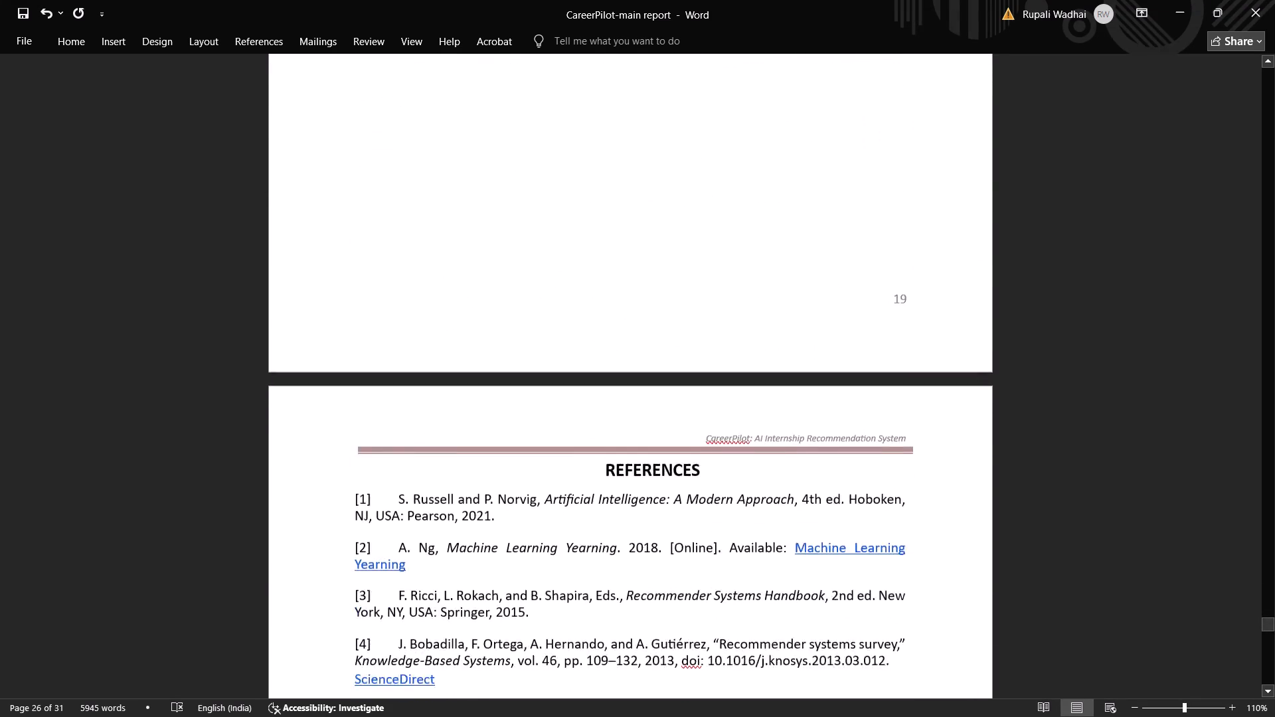
pyautogui.scroll(-11, 577, 427)
pyautogui.scroll(-10, 577, 426)
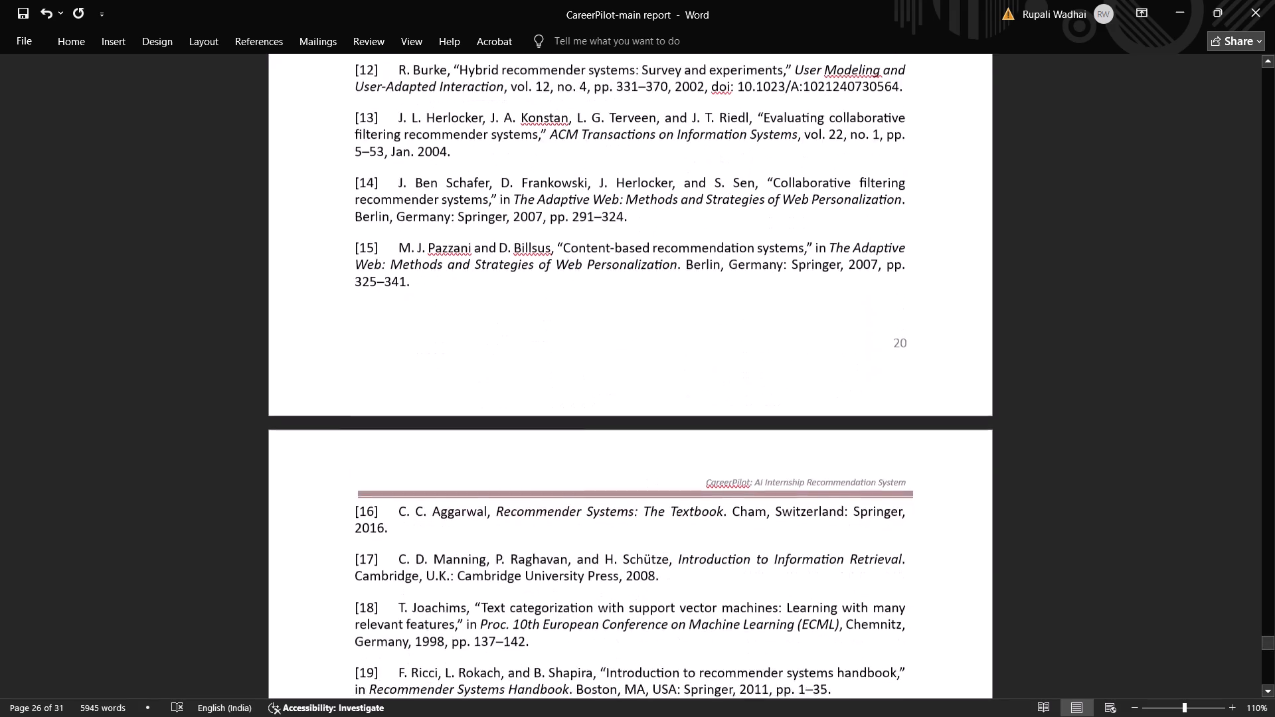
pyautogui.scroll(-10, 577, 426)
pyautogui.scroll(-17, 577, 426)
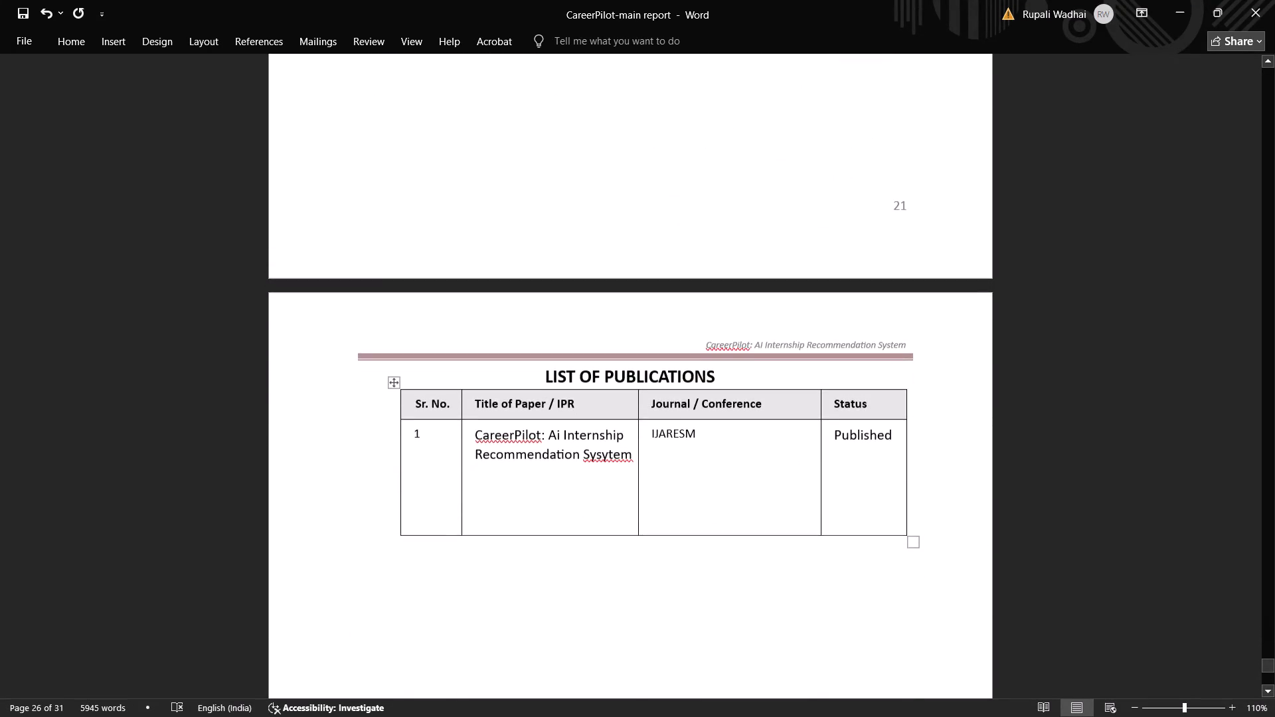
pyautogui.scroll(-7, 577, 426)
pyautogui.scroll(-14, 577, 426)
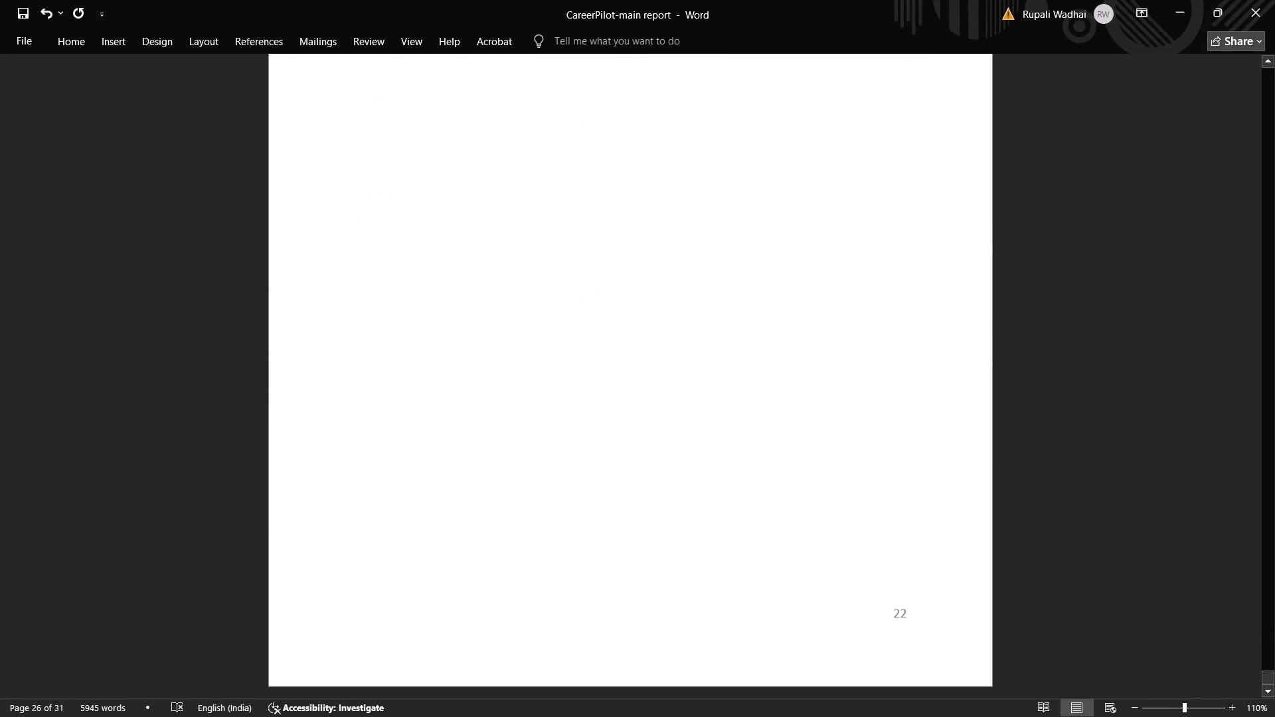
pyautogui.scroll(-6, 577, 426)
# Save the CareerPilot main report and close the document.
pyautogui.hotkey('ctrl', 's')
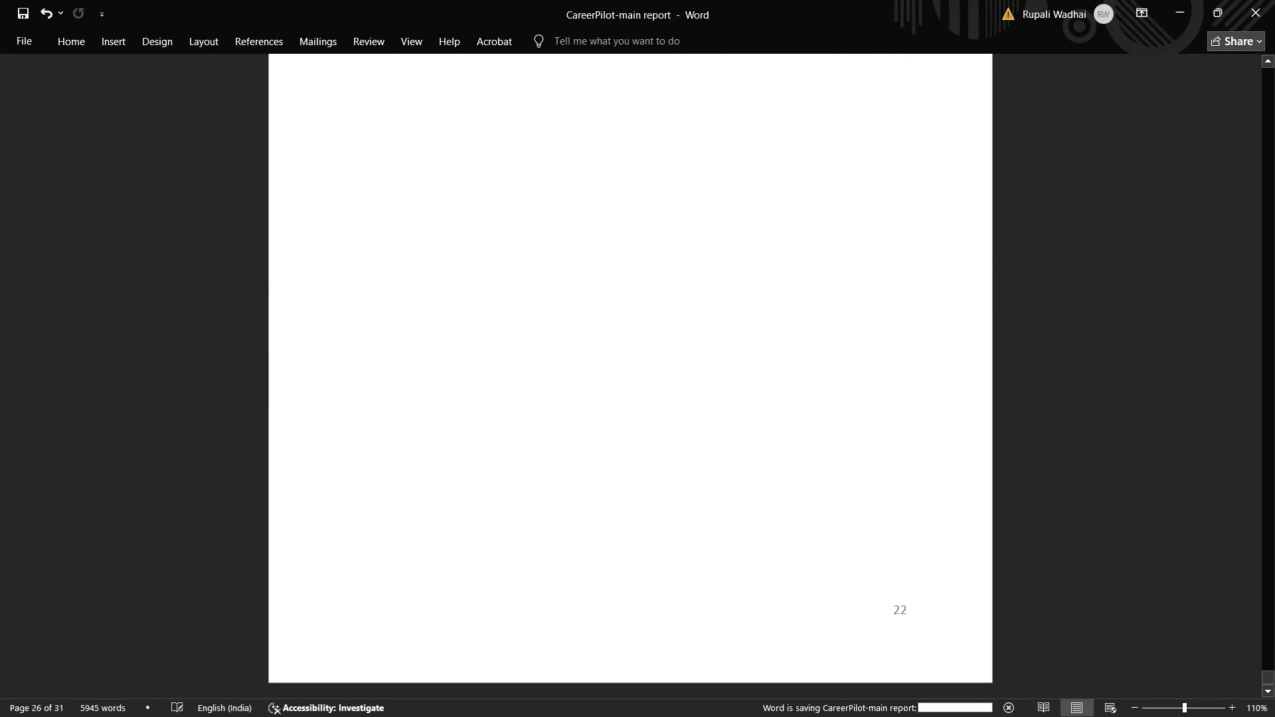
pyautogui.hotkey('ctrl', 's')
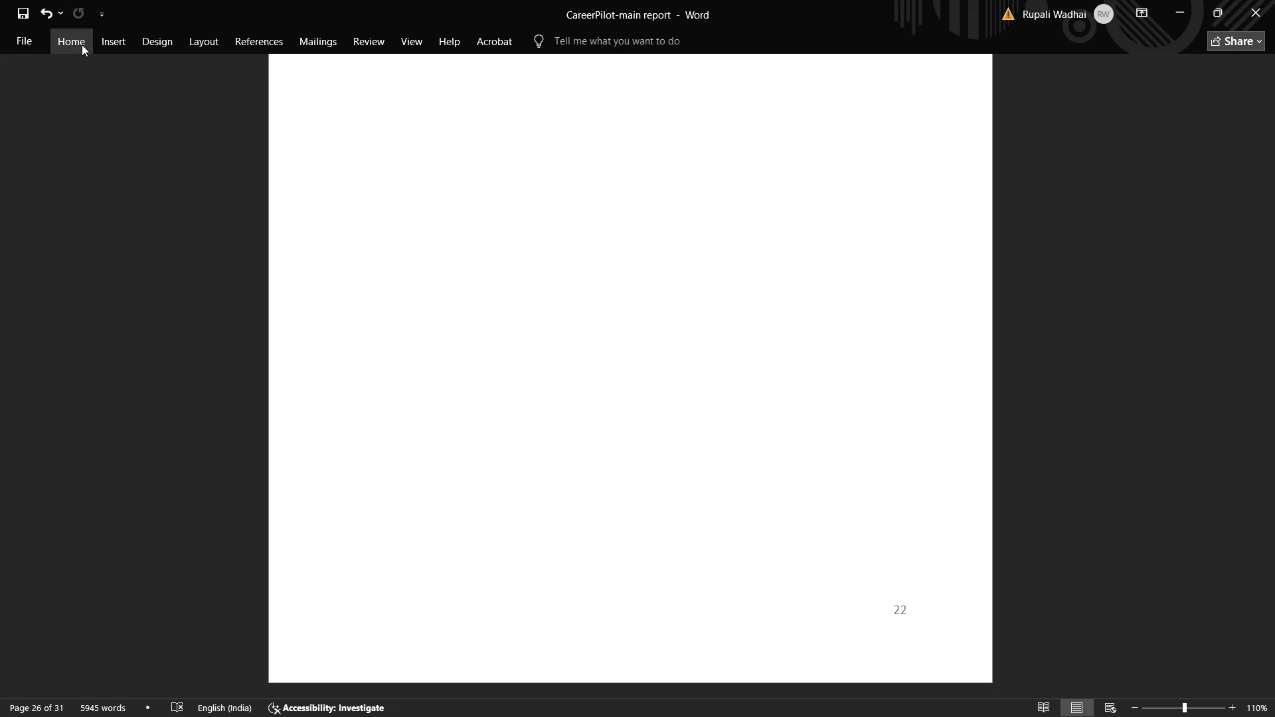
pyautogui.click(1274, 0)
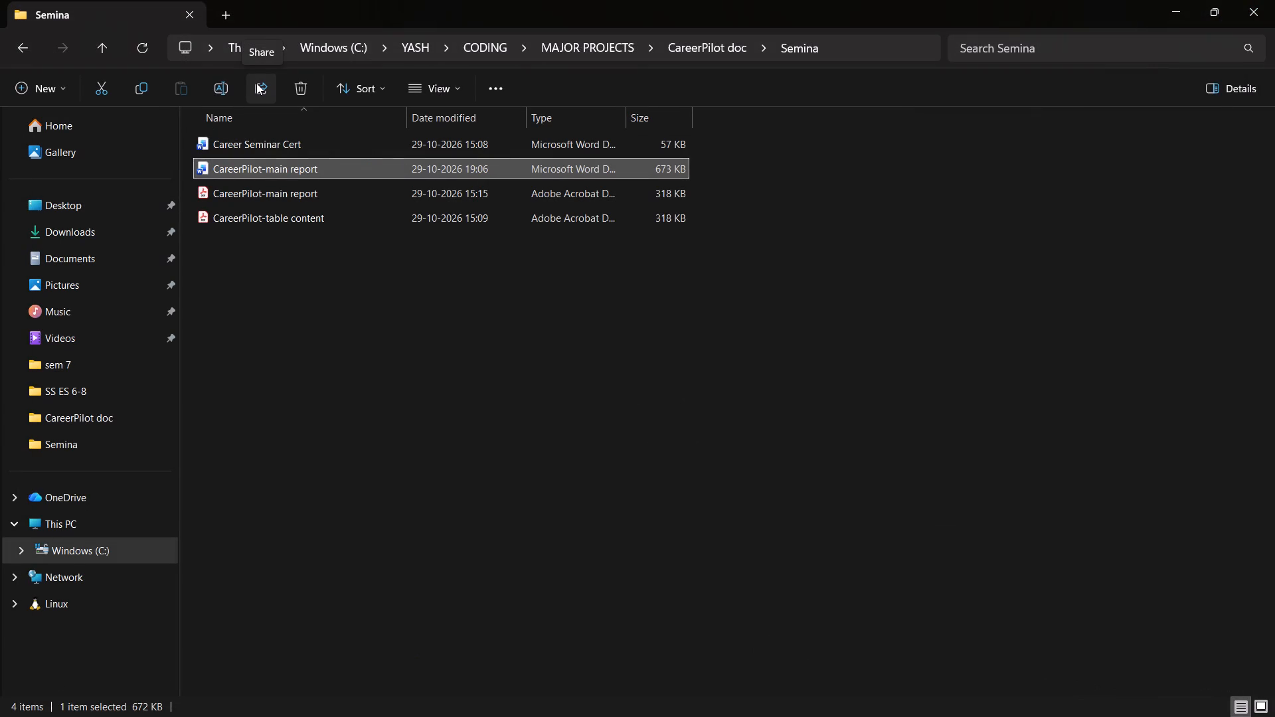
# Open the sharing options for the CareerPilot-main report Word file in the Semina folder.
pyautogui.click(256, 83)
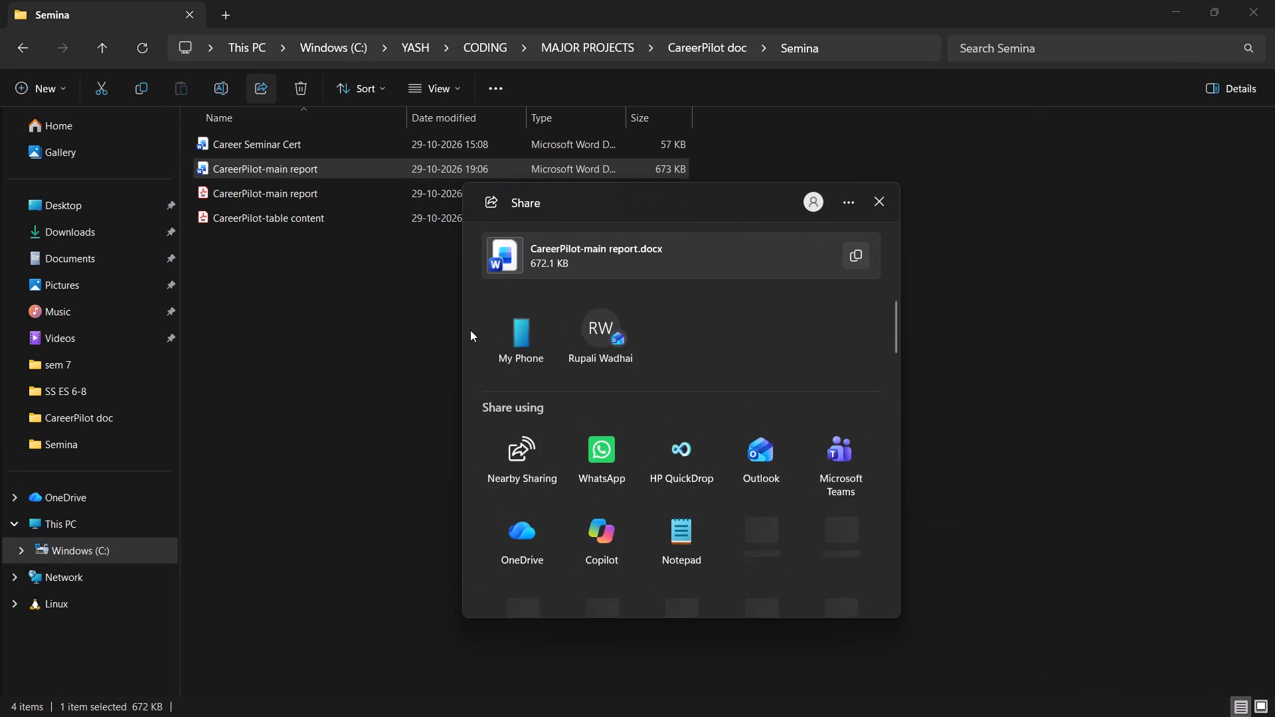
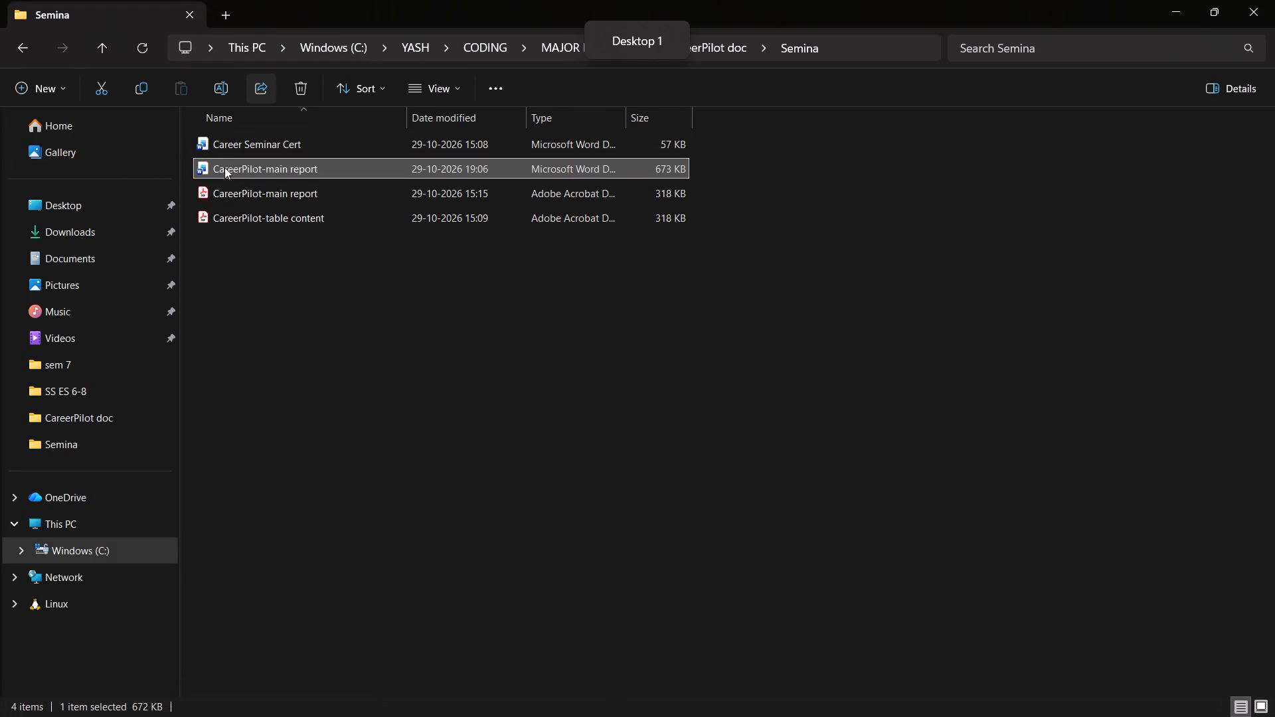
# Open the CareerPilot-main report Word document from the Semina folder.
pyautogui.doubleClick(224, 167)
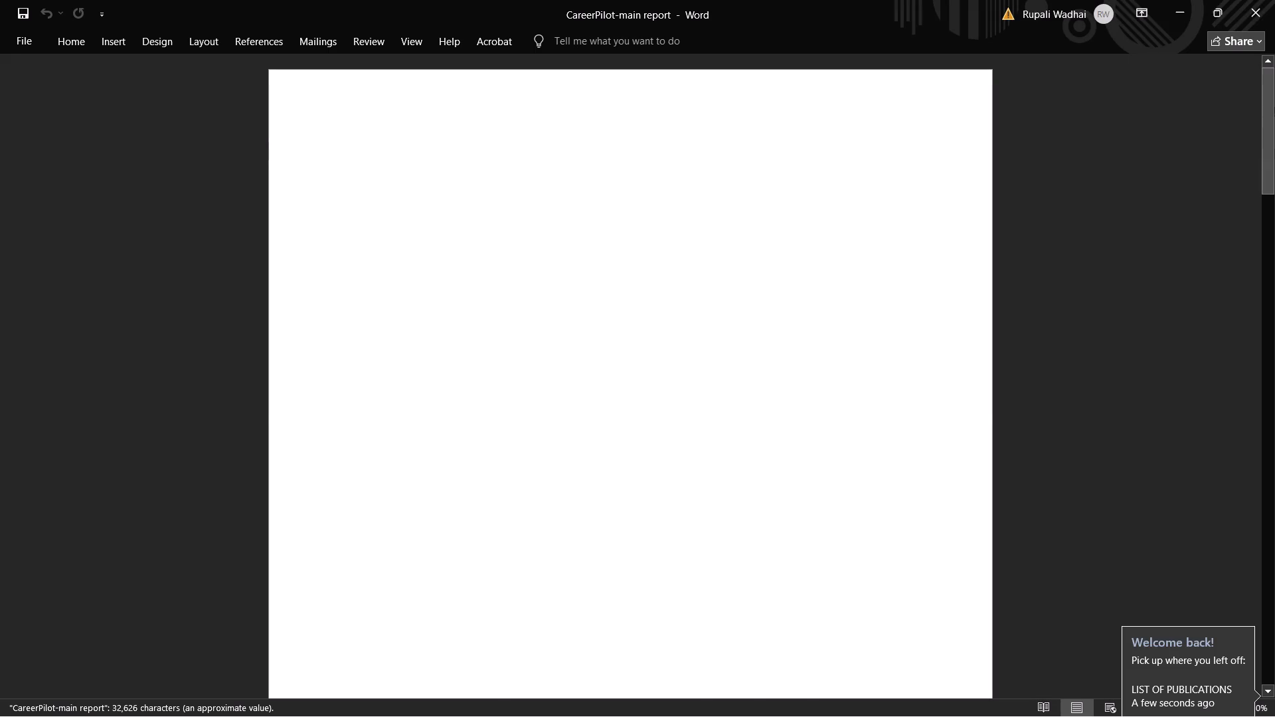
# Look through the report's front pages, including the acknowledgement and abstract, up to the table of contents.
pyautogui.moveTo(1274, 103); pyautogui.dragTo(1274, 144)
pyautogui.scroll(-15, 709, 222)
pyautogui.scroll(1, 741, 216)
pyautogui.scroll(-12, 746, 216)
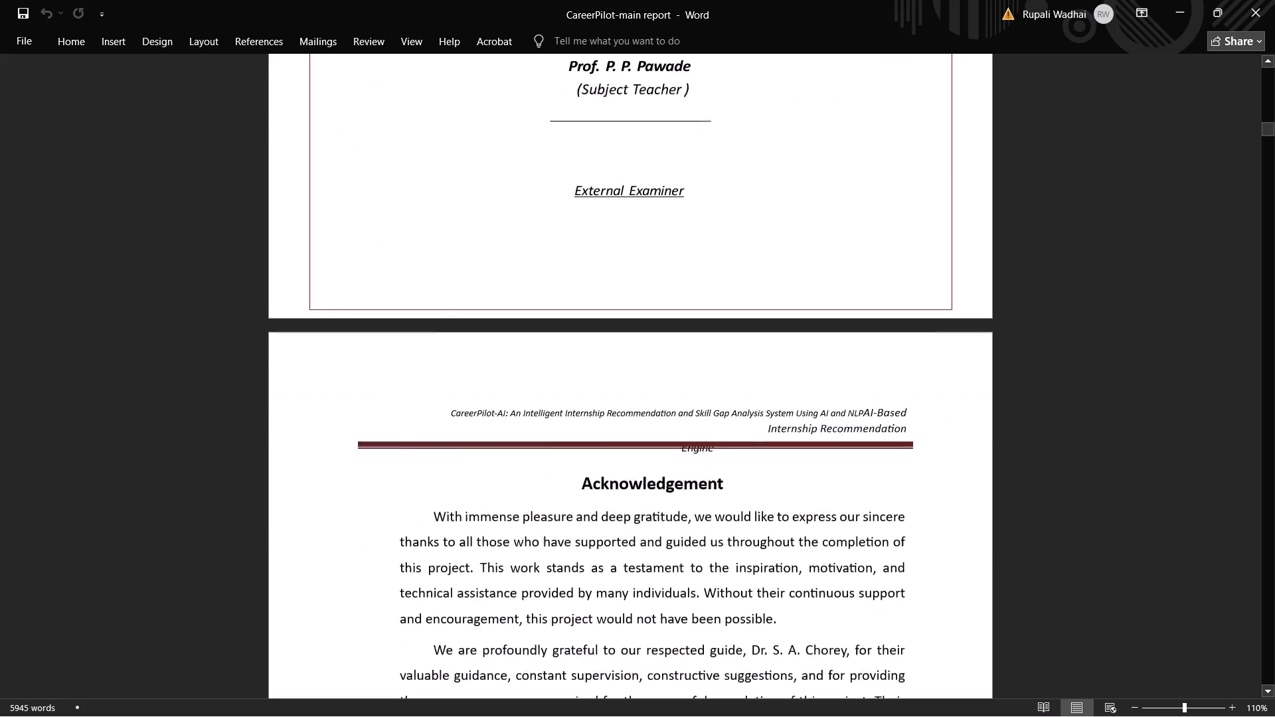
pyautogui.scroll(-5, 755, 226)
pyautogui.scroll(1, 787, 247)
pyautogui.scroll(-19, 787, 247)
pyautogui.scroll(-4, 795, 240)
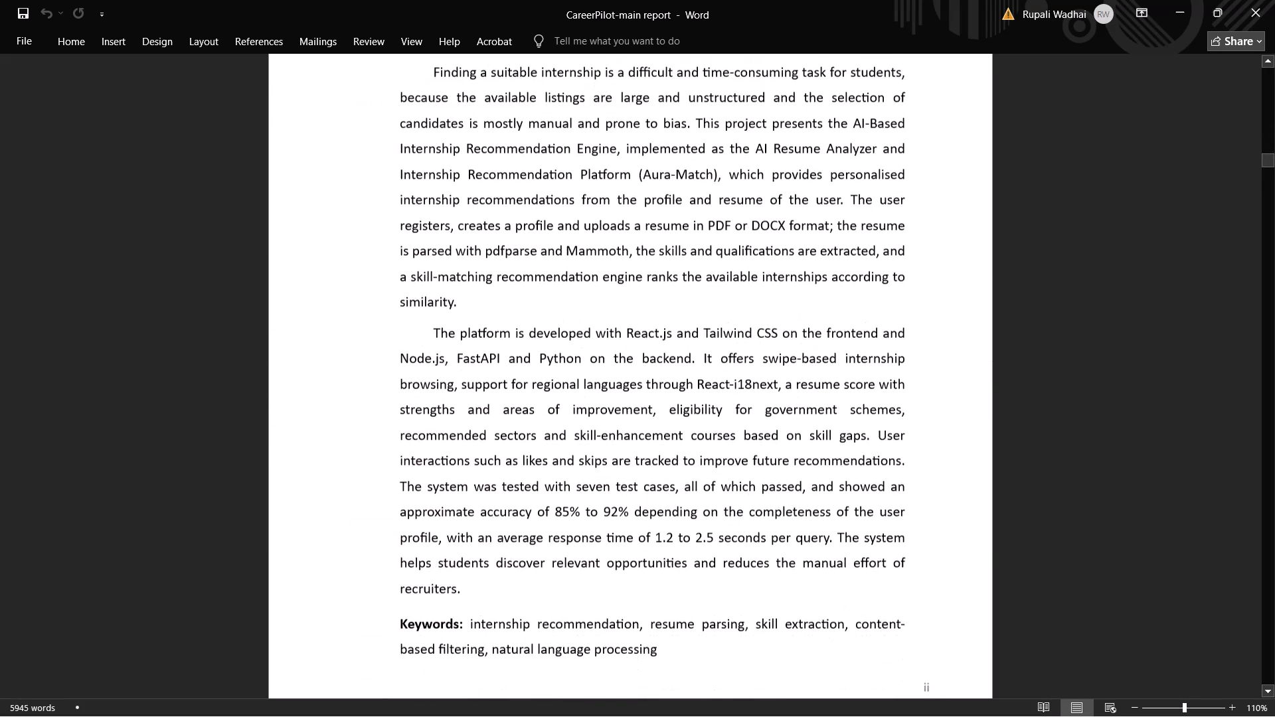
pyautogui.scroll(10, 795, 240)
pyautogui.scroll(-17, 795, 240)
pyautogui.scroll(-9, 795, 240)
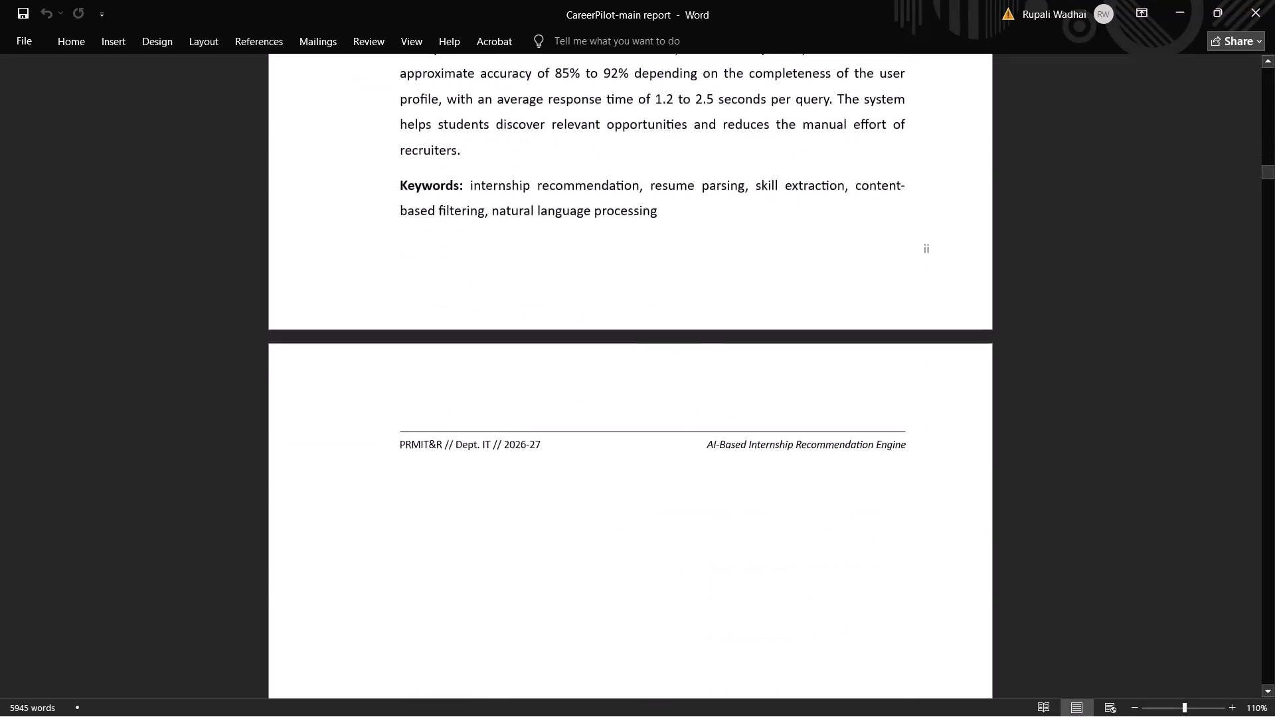
pyautogui.scroll(-9, 795, 240)
pyautogui.scroll(-12, 795, 240)
pyautogui.scroll(-2, 702, 360)
pyautogui.scroll(1, 702, 360)
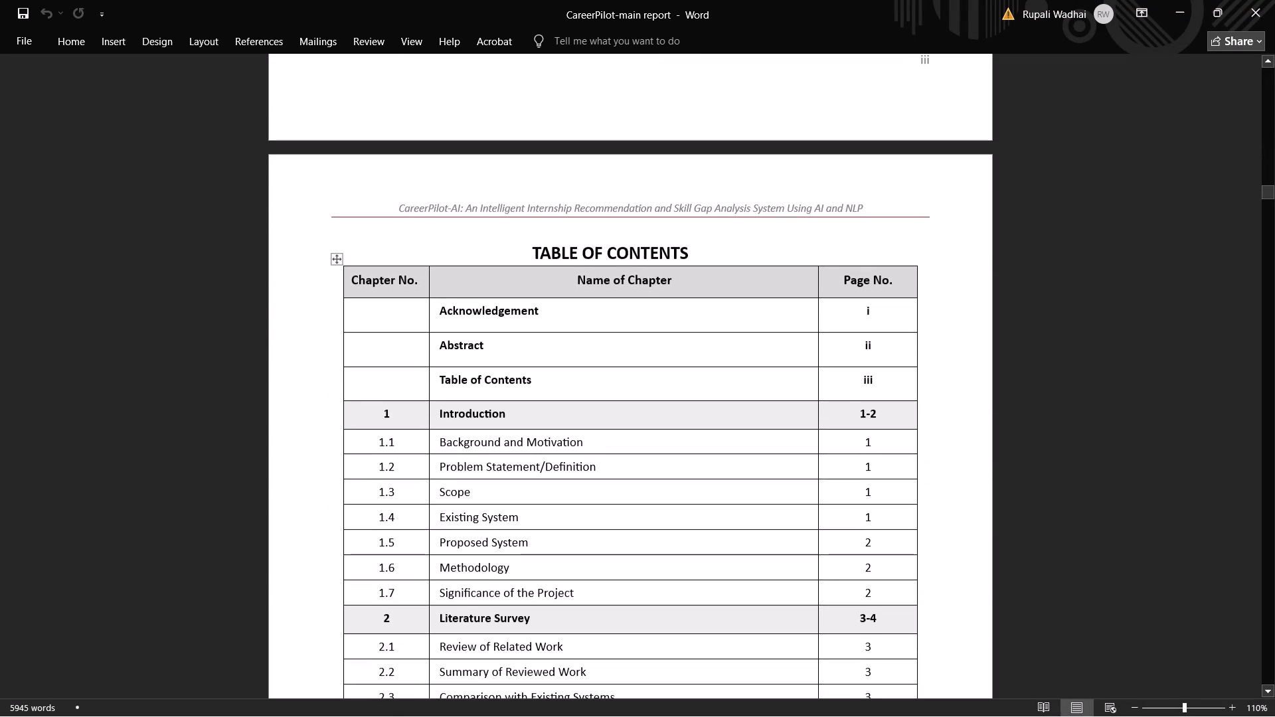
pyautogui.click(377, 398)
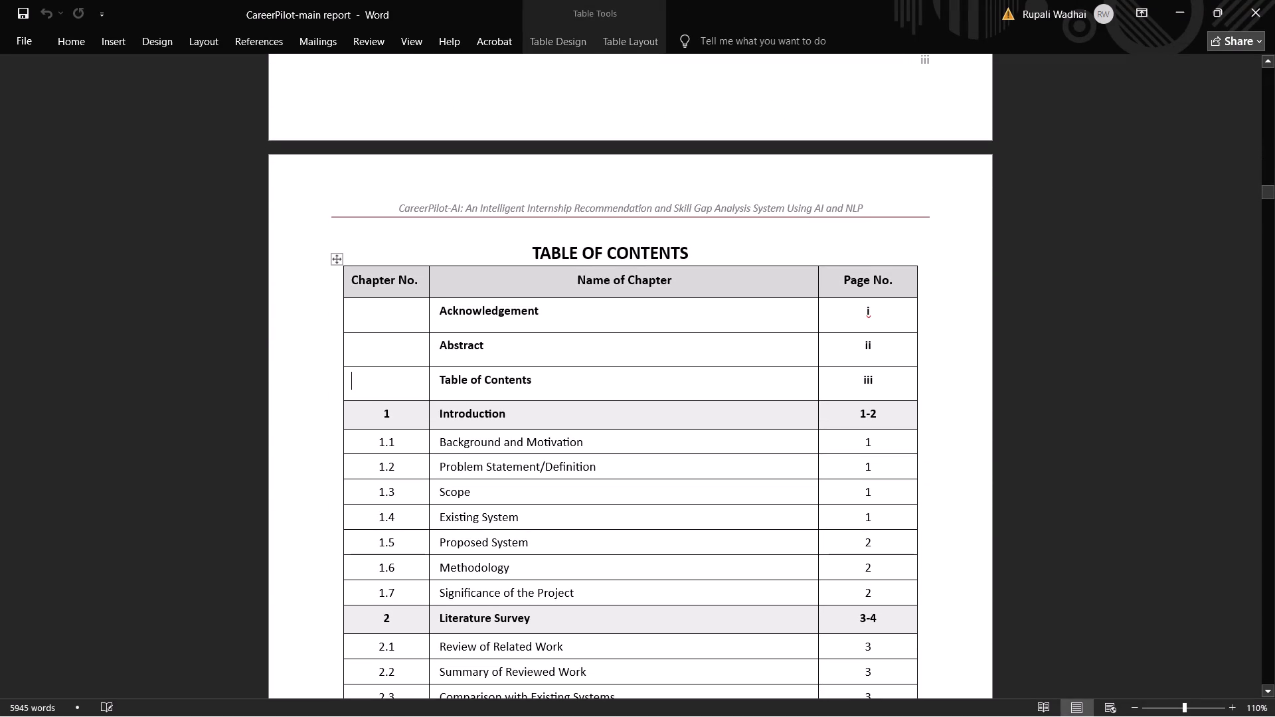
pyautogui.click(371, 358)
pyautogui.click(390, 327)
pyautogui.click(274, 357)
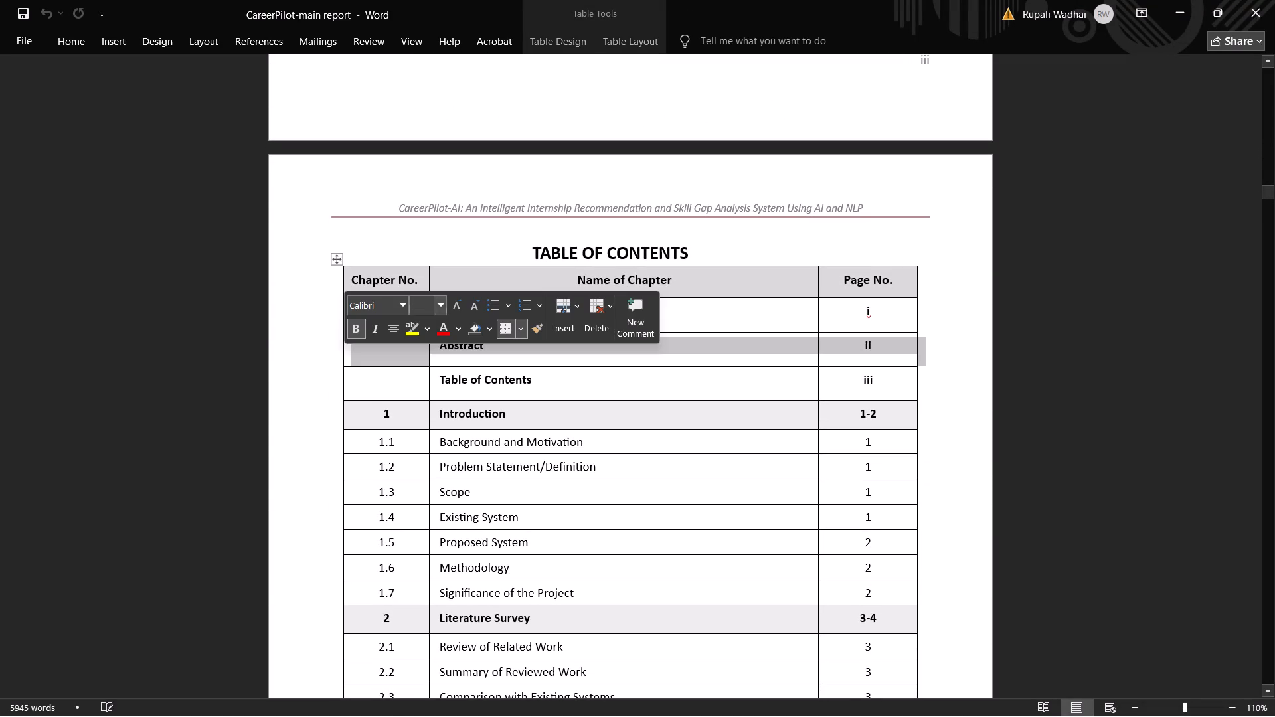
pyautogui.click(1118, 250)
# Review the table of contents and compare its Chapter 8 entries with the page numbers printed in the report body.
pyautogui.scroll(-4, 1118, 257)
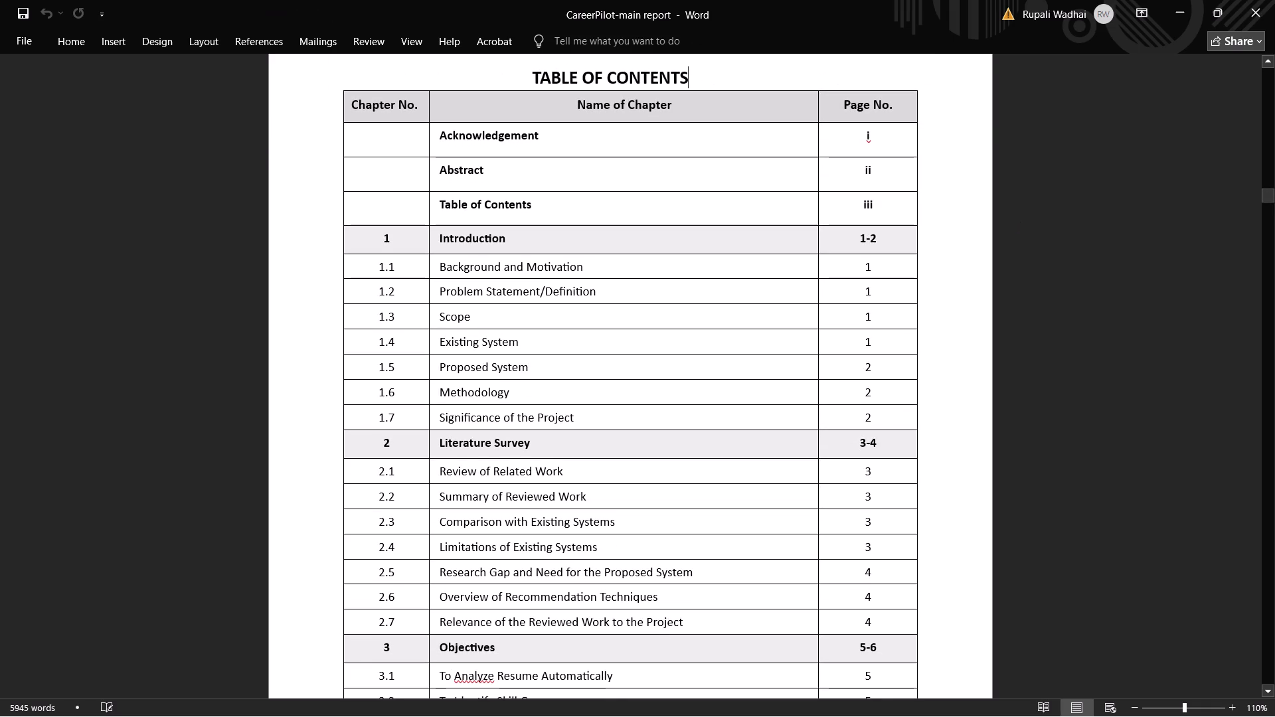
pyautogui.scroll(-1, 1118, 257)
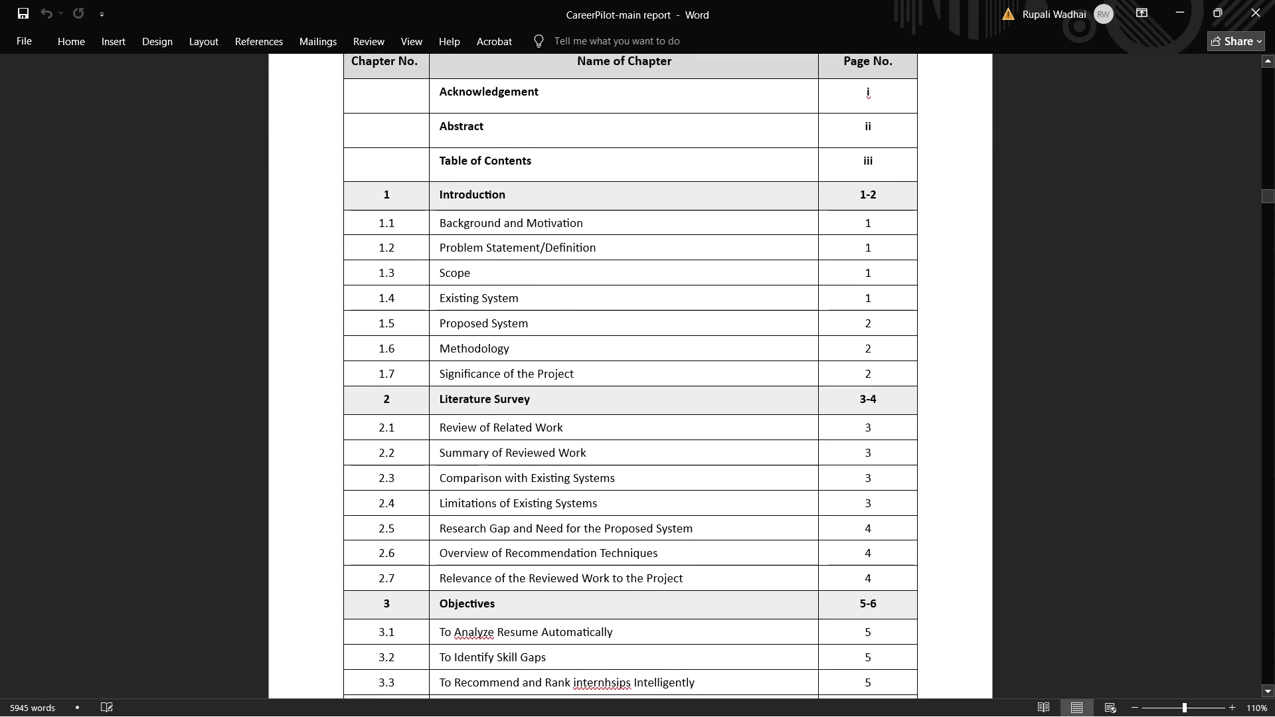
pyautogui.scroll(2, 1118, 257)
pyautogui.scroll(-1, 1118, 257)
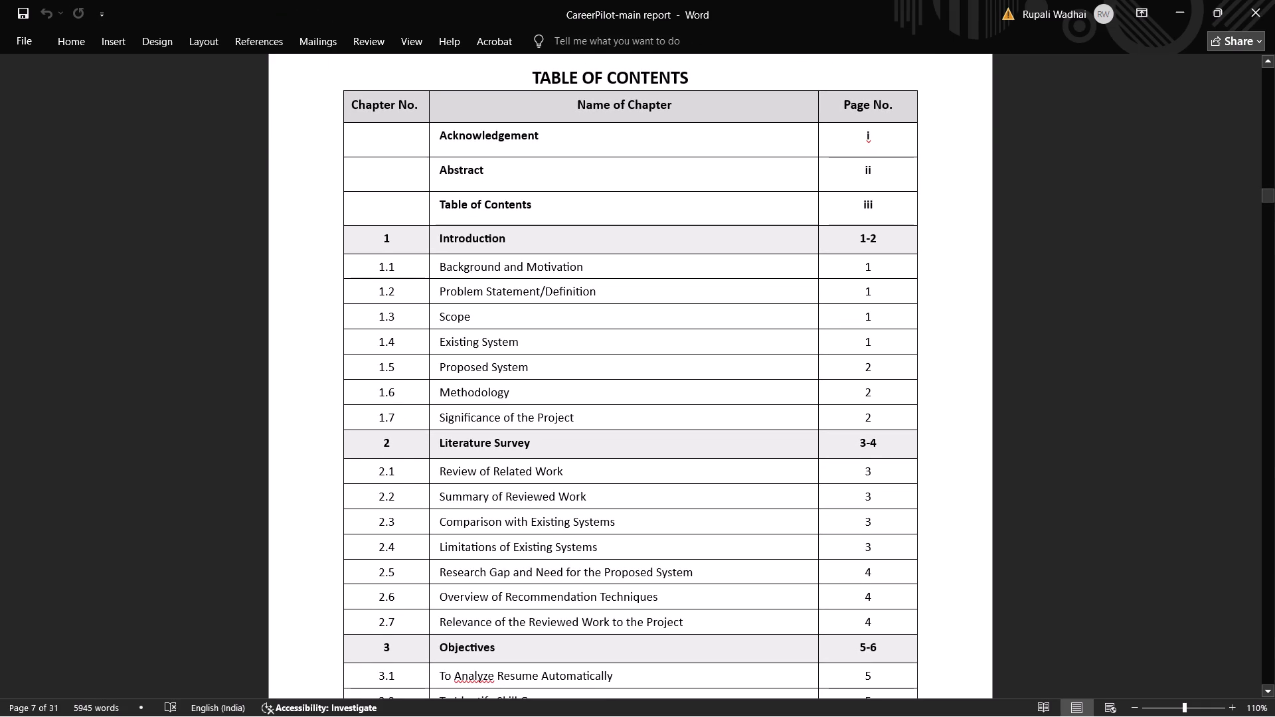
pyautogui.scroll(-17, 1118, 257)
pyautogui.scroll(1, 1118, 257)
pyautogui.scroll(-8, 1147, 248)
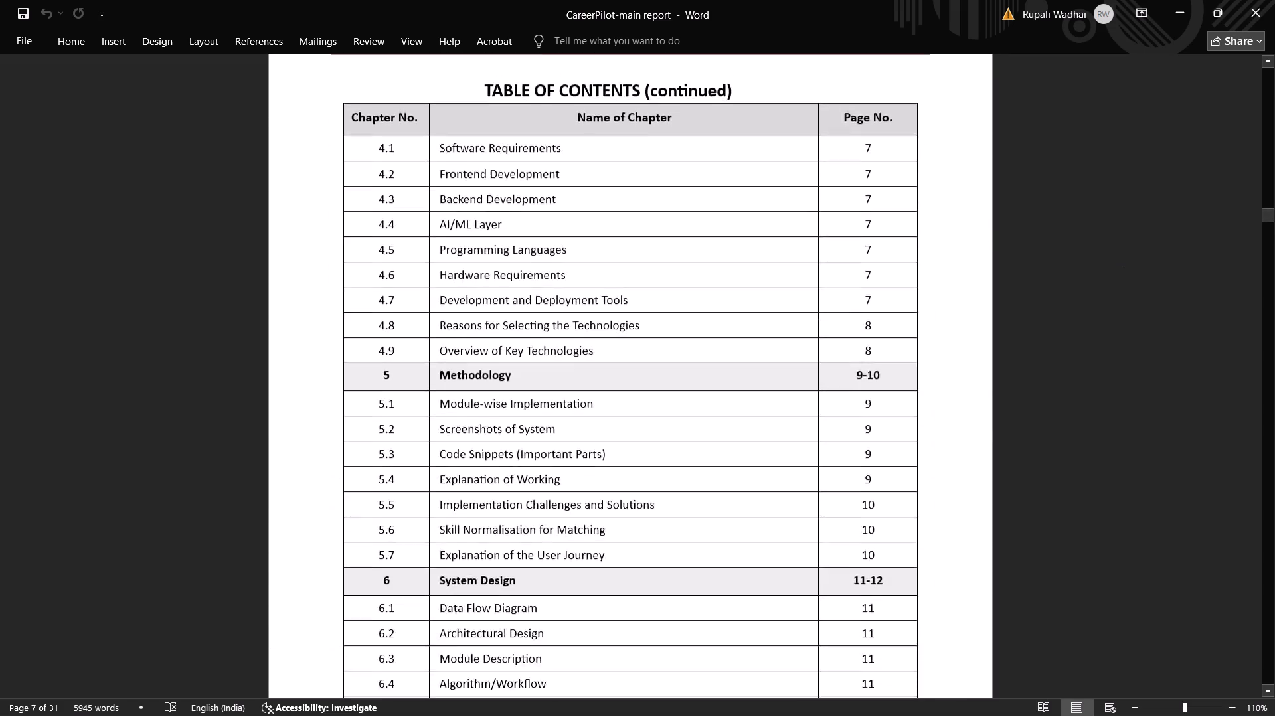
pyautogui.scroll(-18, 1147, 248)
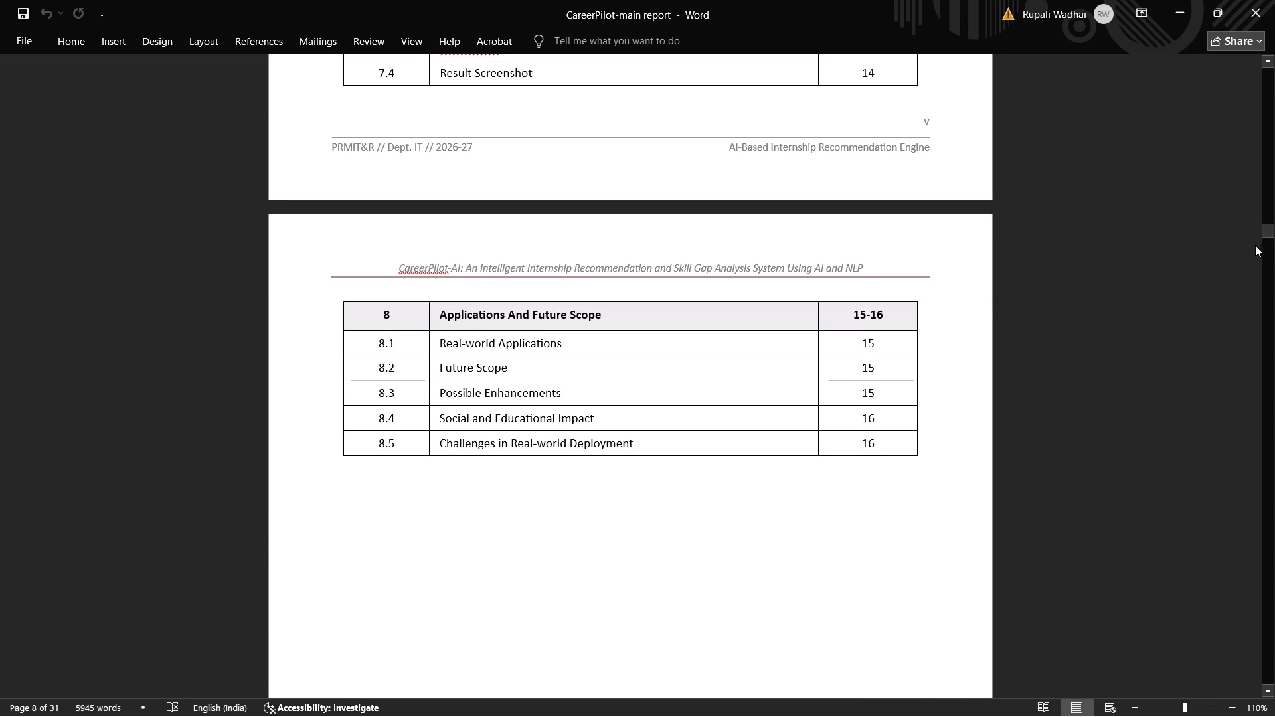
pyautogui.moveTo(1268, 236); pyautogui.dragTo(1274, 582)
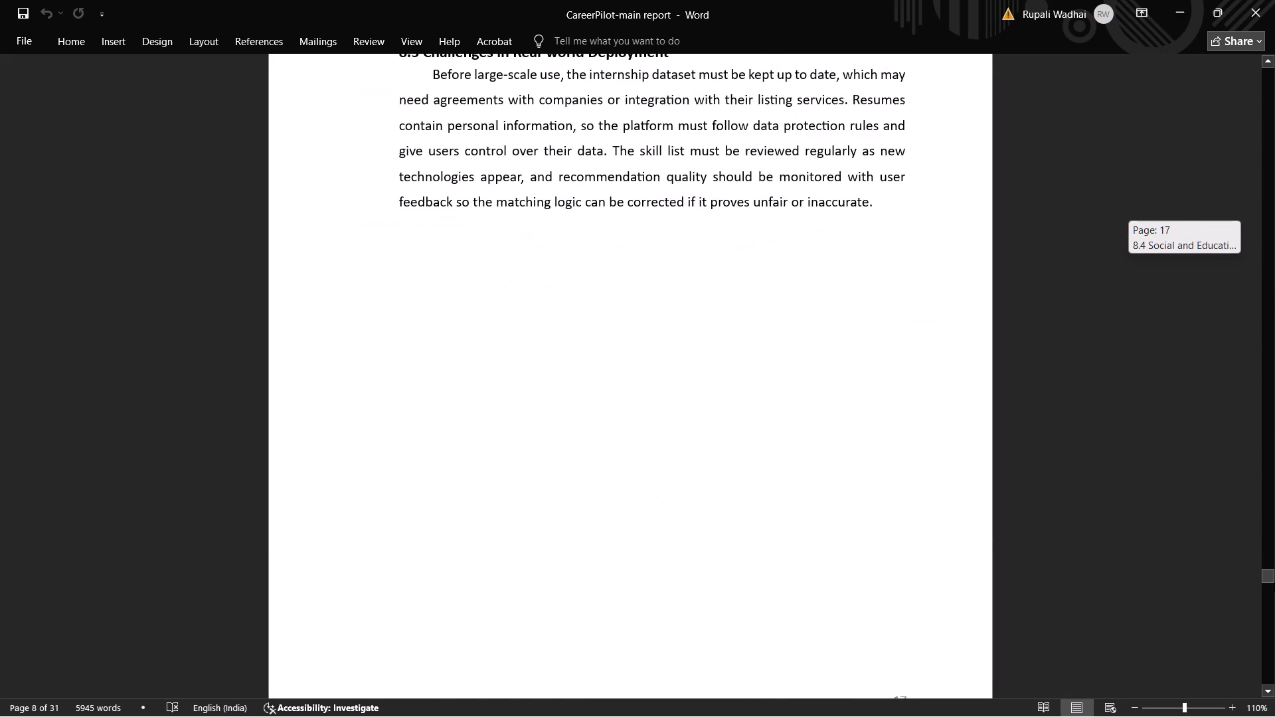
pyautogui.moveTo(1274, 582); pyautogui.dragTo(1271, 549)
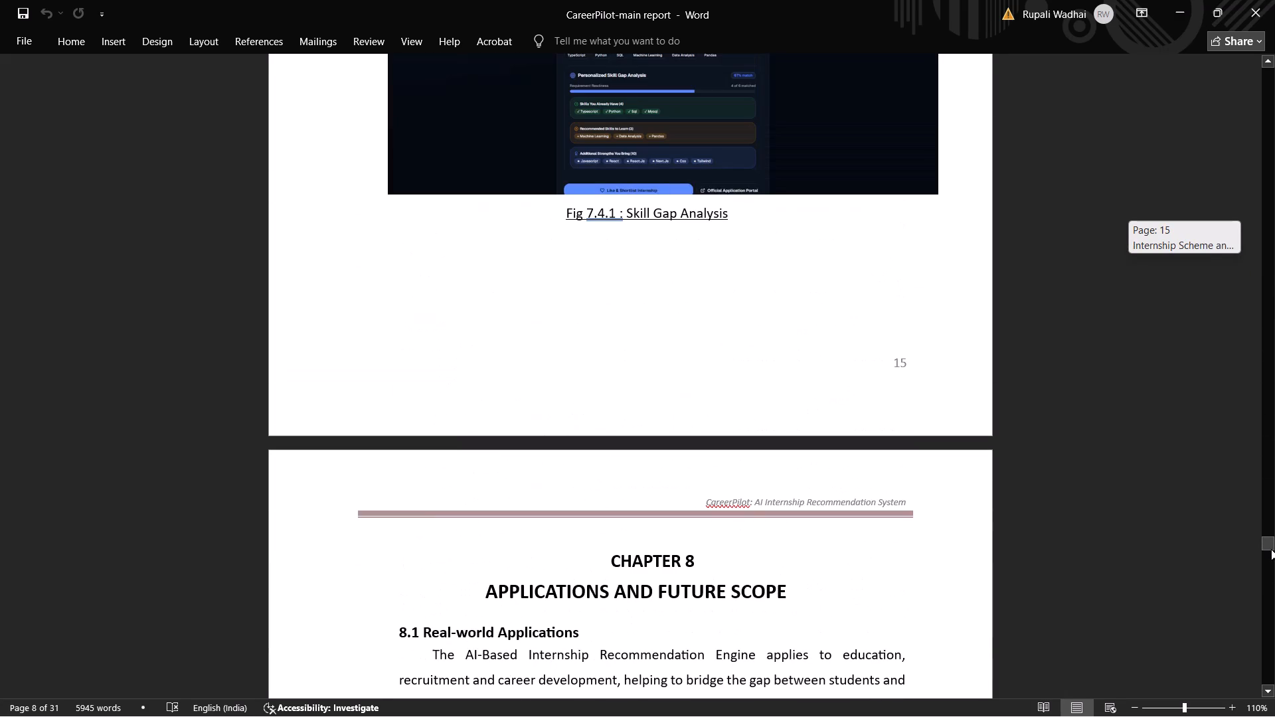
pyautogui.moveTo(1271, 549); pyautogui.dragTo(1258, 581)
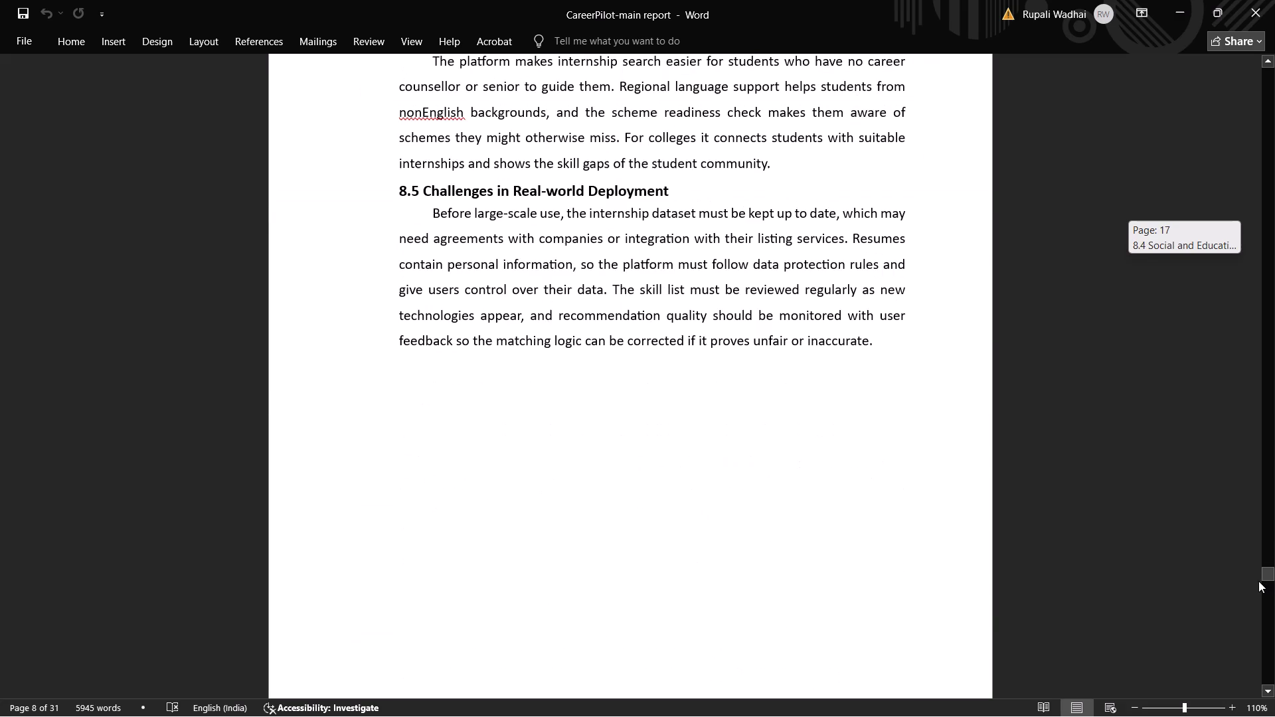
pyautogui.moveTo(1258, 581); pyautogui.dragTo(1230, 360)
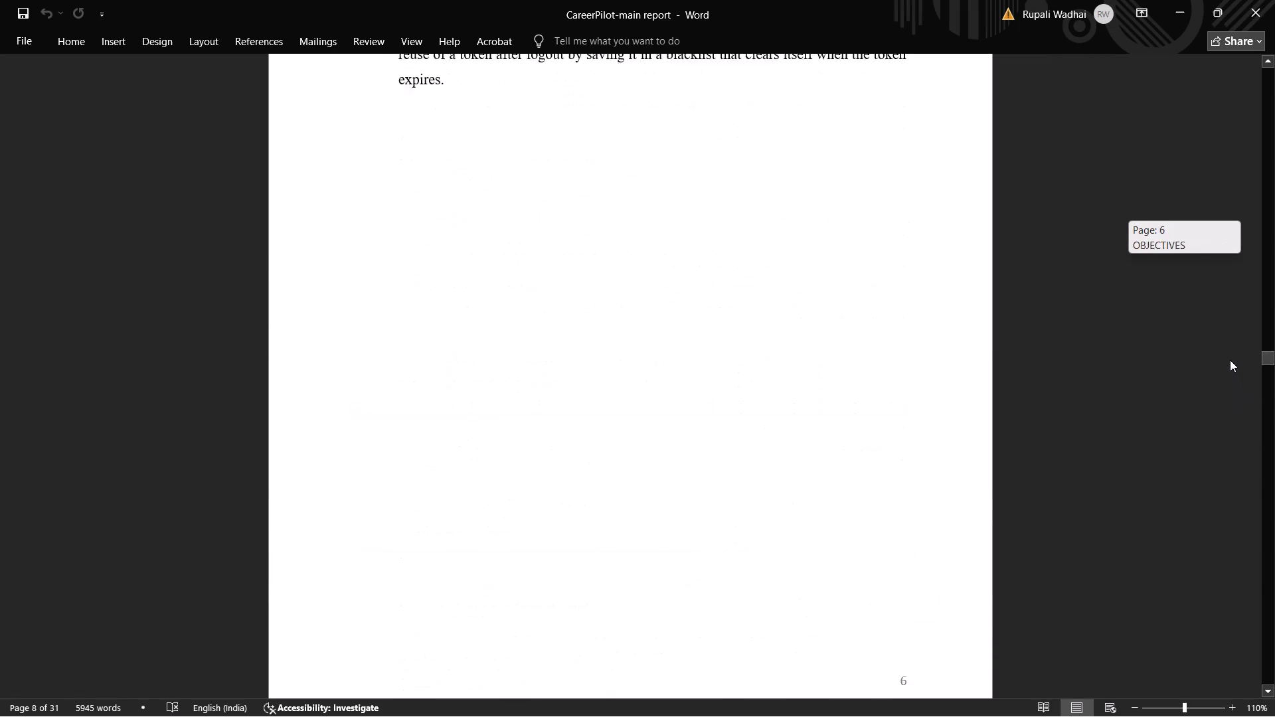
pyautogui.moveTo(1230, 360); pyautogui.dragTo(1207, 222)
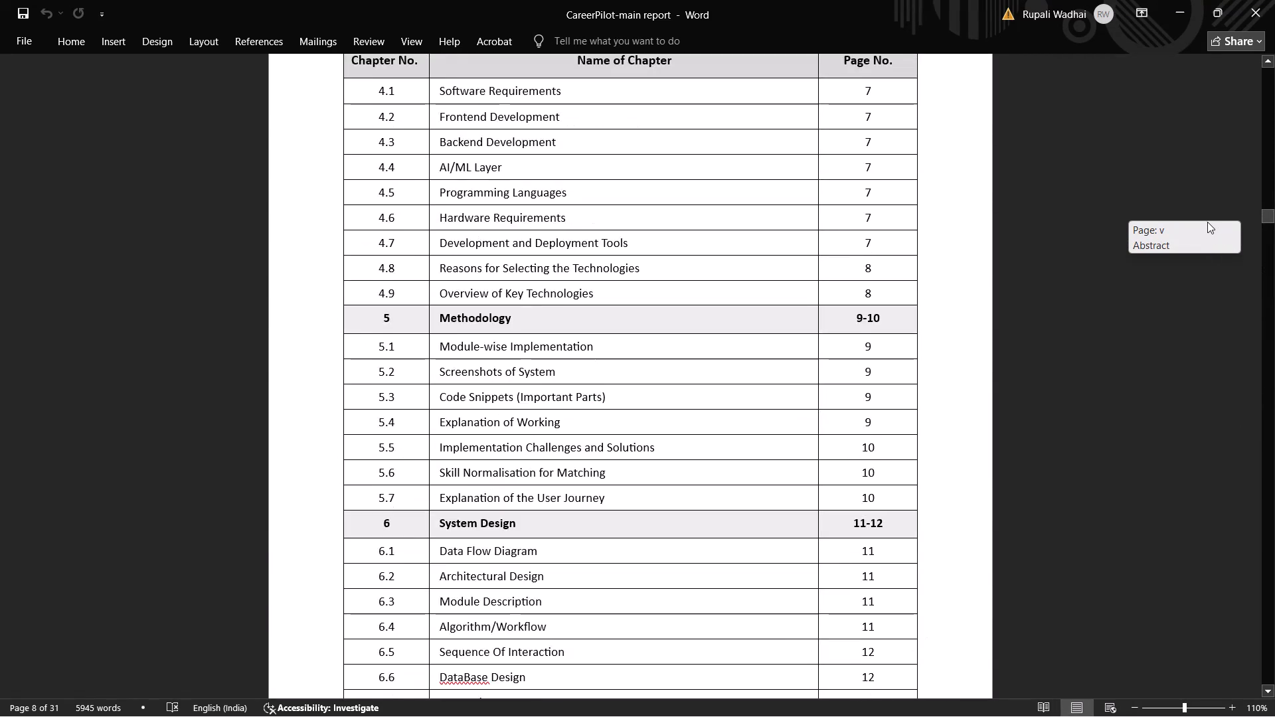
pyautogui.moveTo(1207, 222); pyautogui.dragTo(1207, 236)
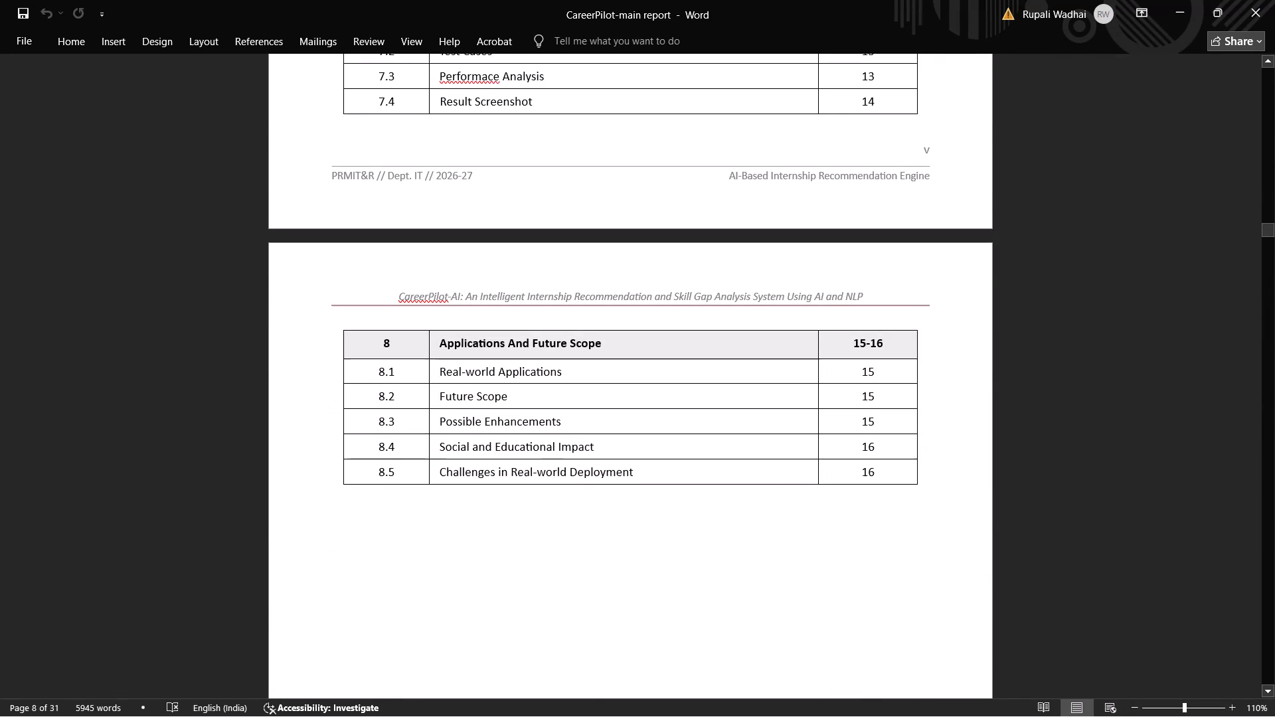
# In the table of contents, set the Chapter 8 page range to 15-17, section 8.3 to 16, and sections 8.4 and 8.5 to 17.
pyautogui.click(900, 347)
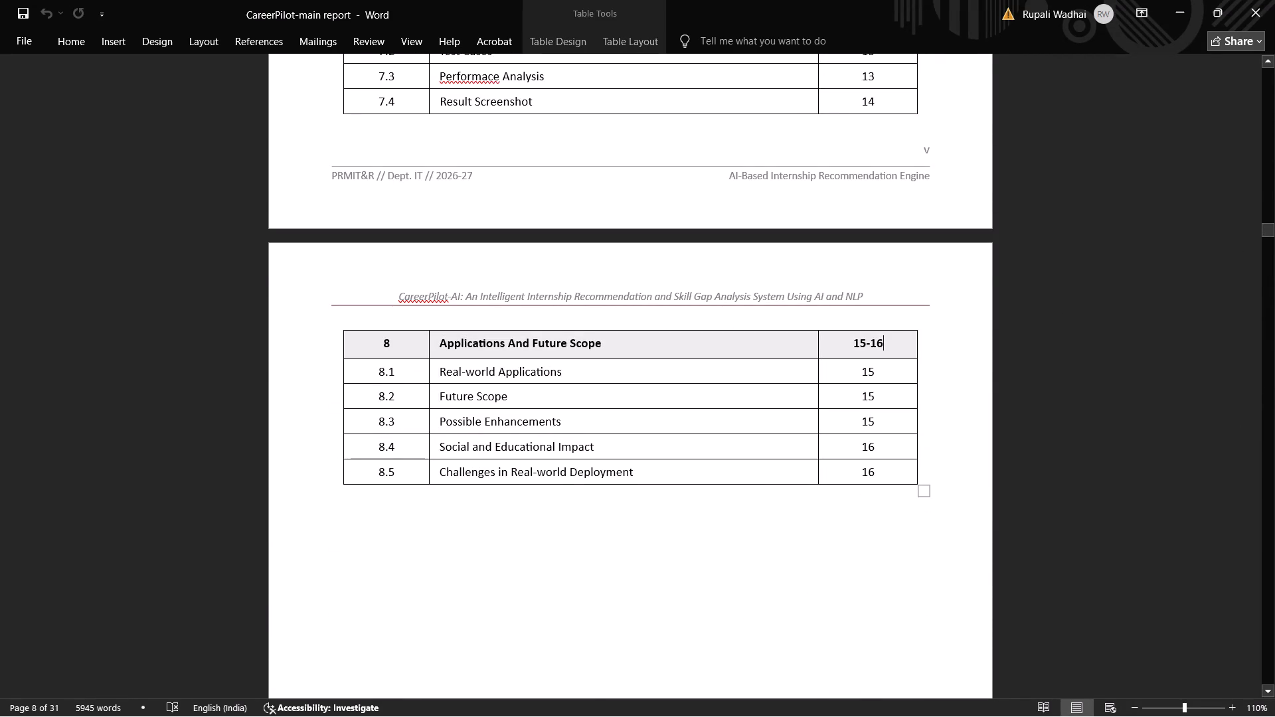
pyautogui.press('BackSpace')
pyautogui.press('7')
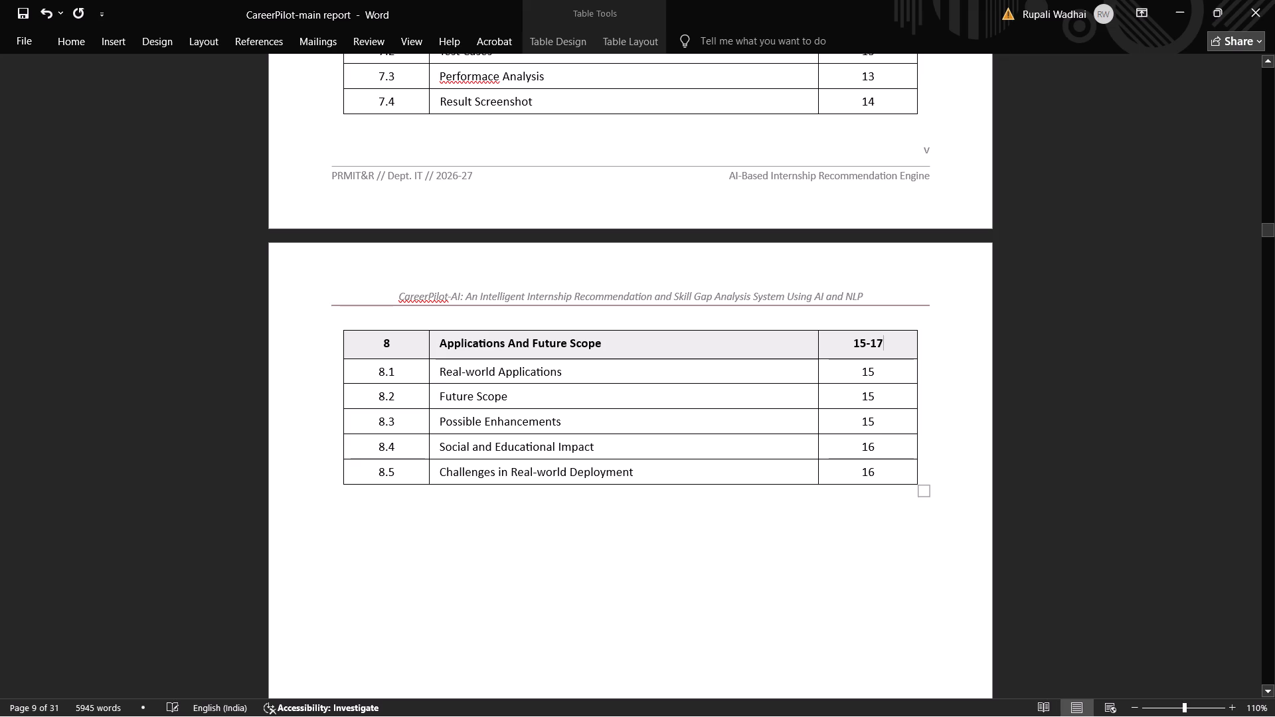
pyautogui.click(884, 474)
pyautogui.press('BackSpace')
pyautogui.press('7')
pyautogui.click(889, 415)
pyautogui.press('BackSpace')
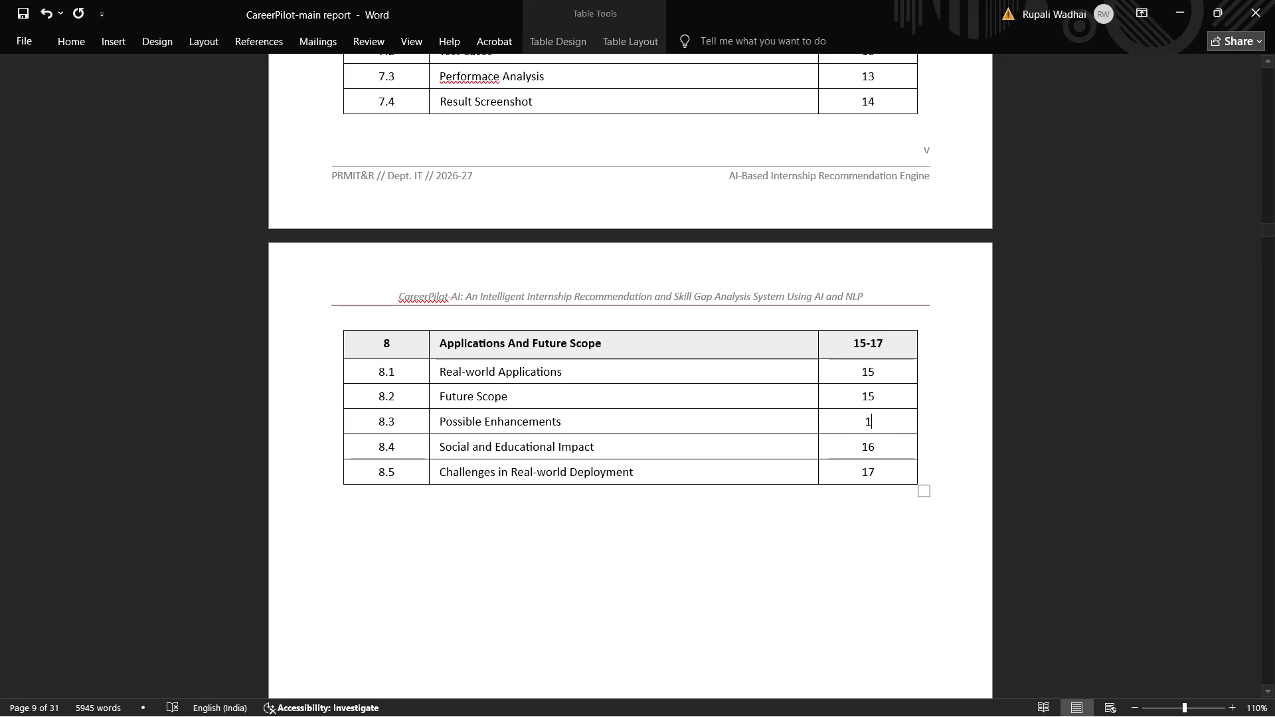
pyautogui.press('6')
pyautogui.click(889, 446)
pyautogui.press('BackSpace')
pyautogui.press('7')
# Check the printed page numbers of Chapters 7 and 8 in the report body against their table of contents entries.
pyautogui.moveTo(1270, 226); pyautogui.dragTo(1274, 408)
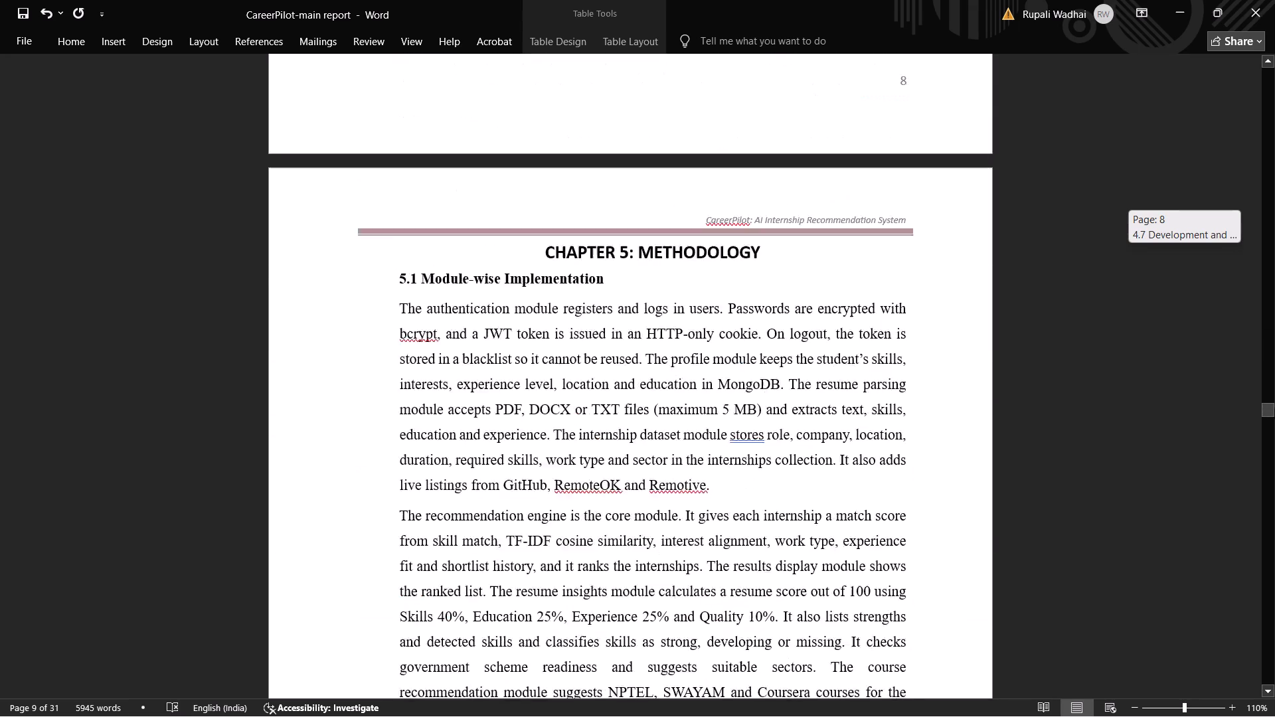
pyautogui.moveTo(1274, 408); pyautogui.dragTo(1274, 511)
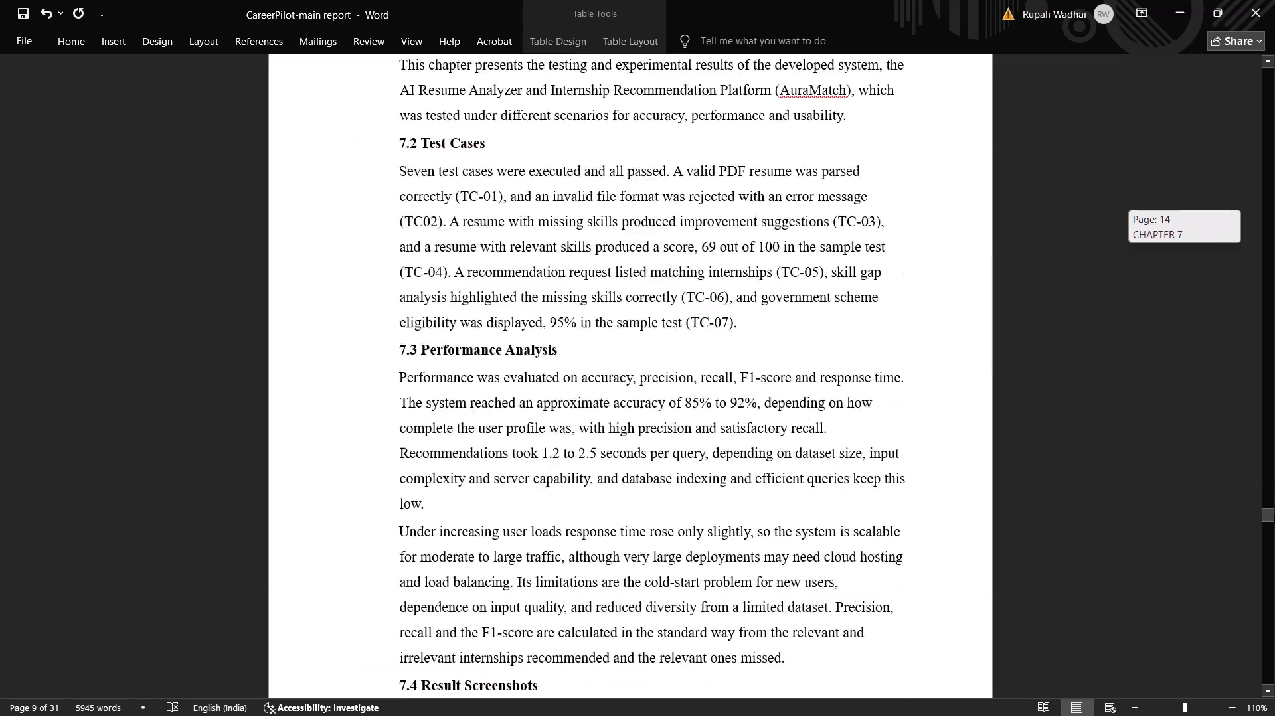
pyautogui.moveTo(1274, 511); pyautogui.dragTo(1274, 550)
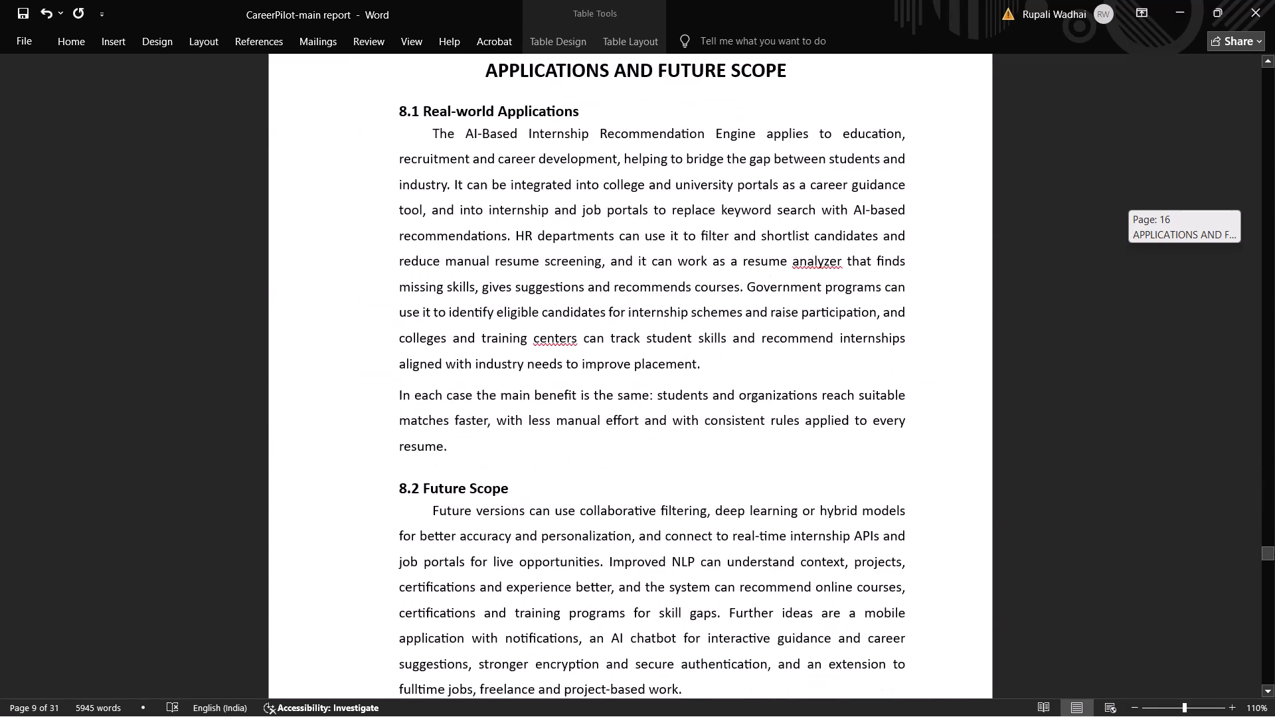
pyautogui.moveTo(1274, 550); pyautogui.dragTo(1274, 558)
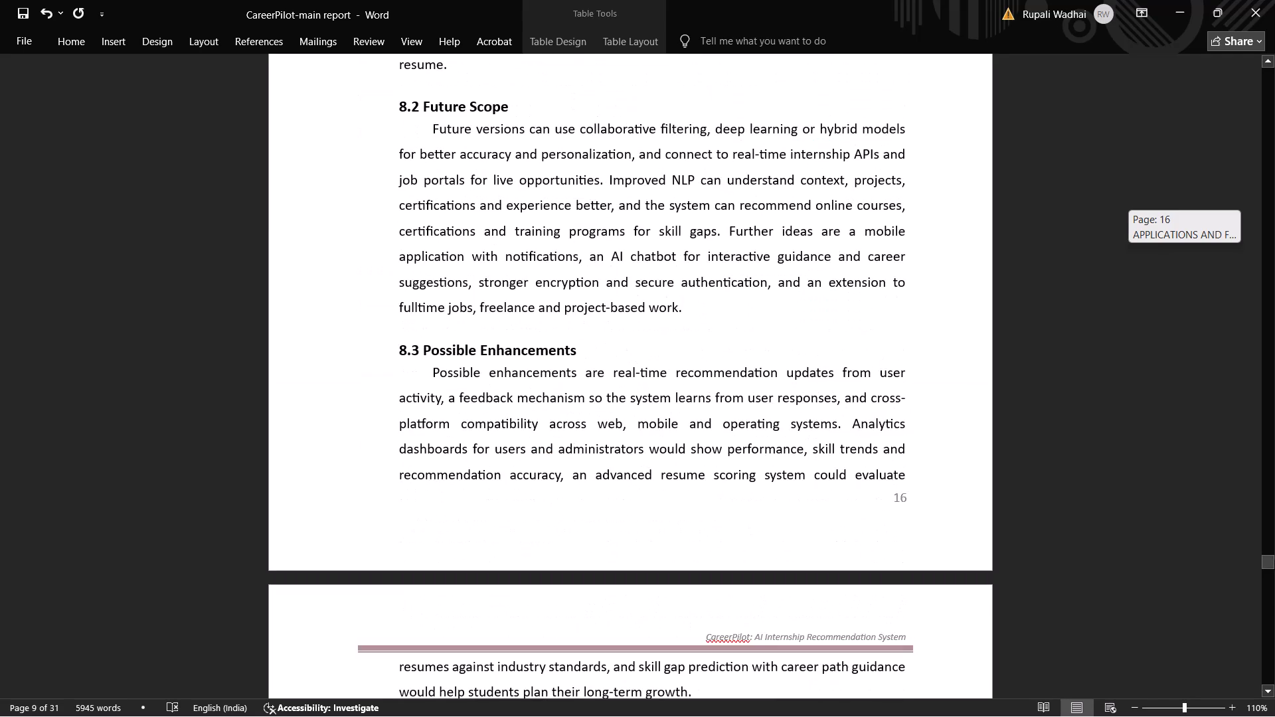
pyautogui.moveTo(1274, 558); pyautogui.dragTo(1271, 539)
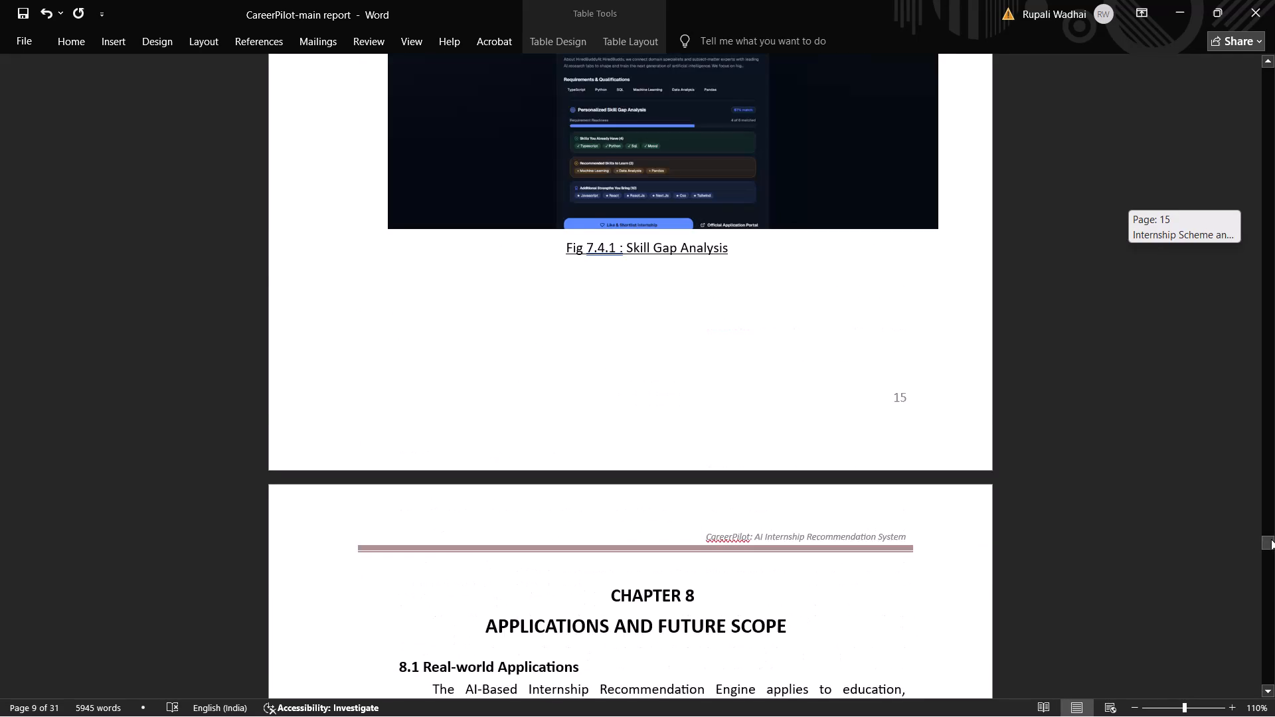
pyautogui.moveTo(1271, 539); pyautogui.dragTo(1266, 506)
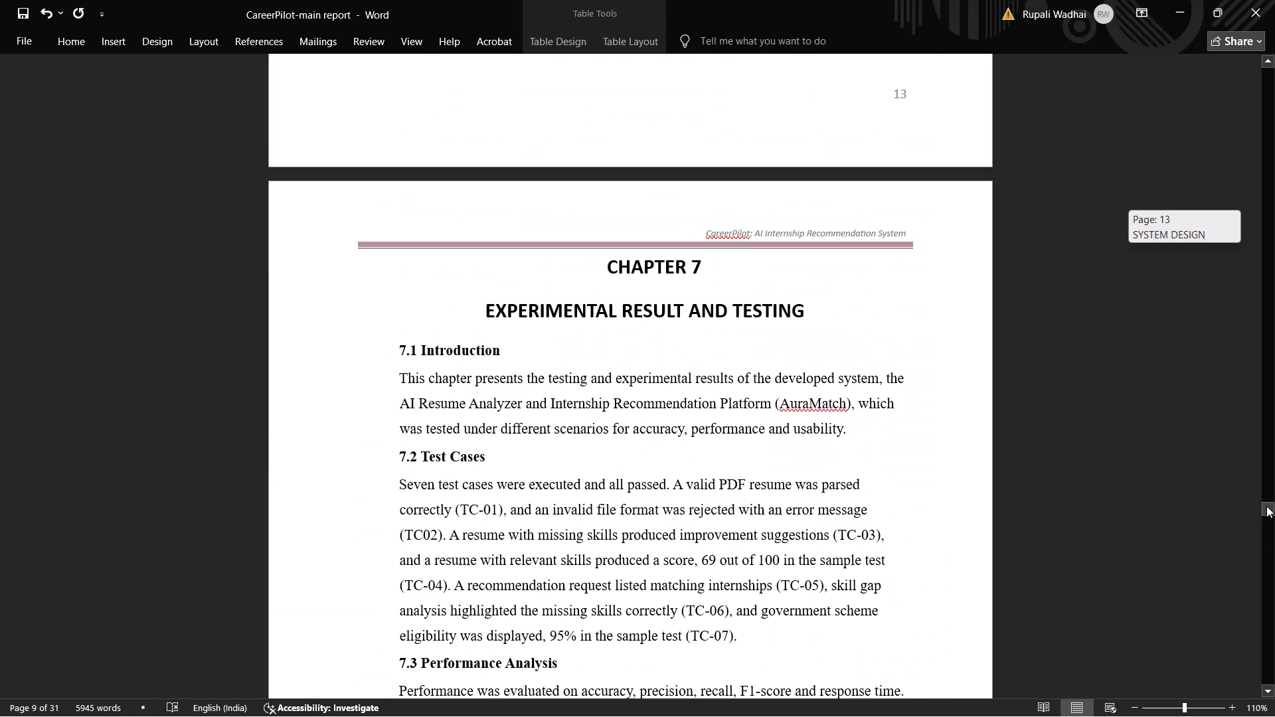
pyautogui.moveTo(1266, 506); pyautogui.dragTo(1264, 387)
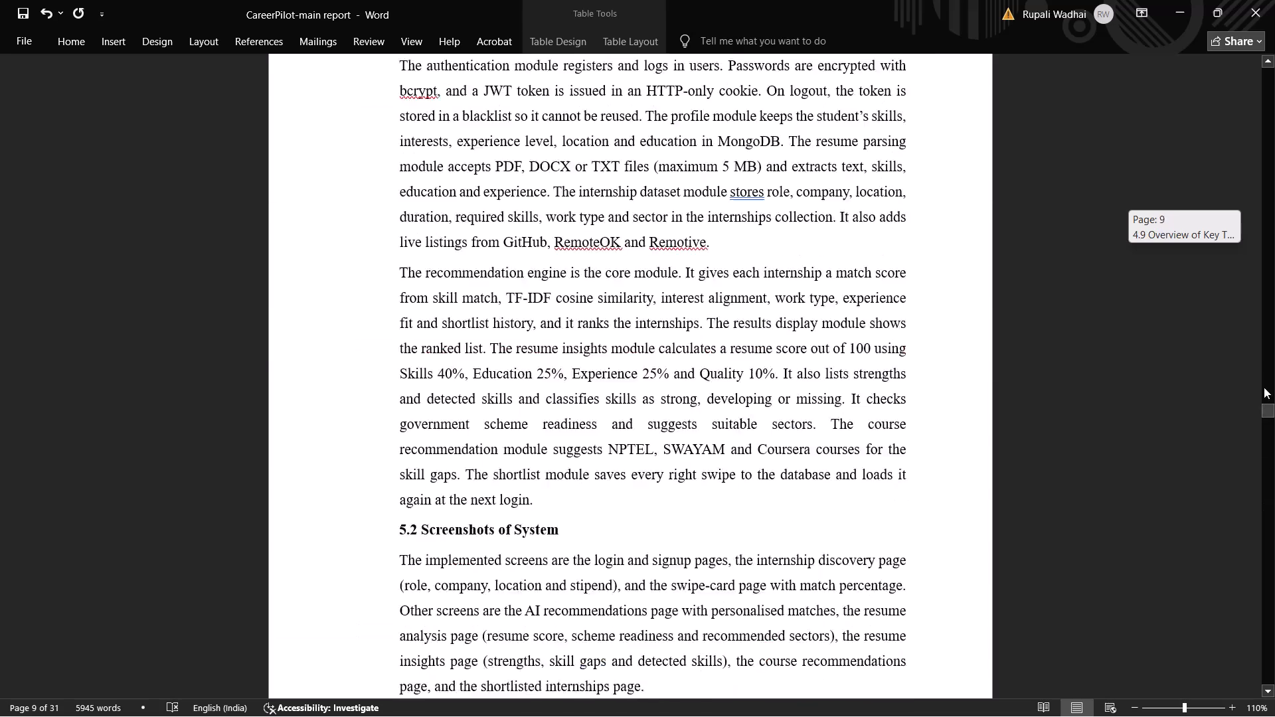
pyautogui.moveTo(1264, 387); pyautogui.dragTo(1264, 39)
pyautogui.scroll(-6, 843, 334)
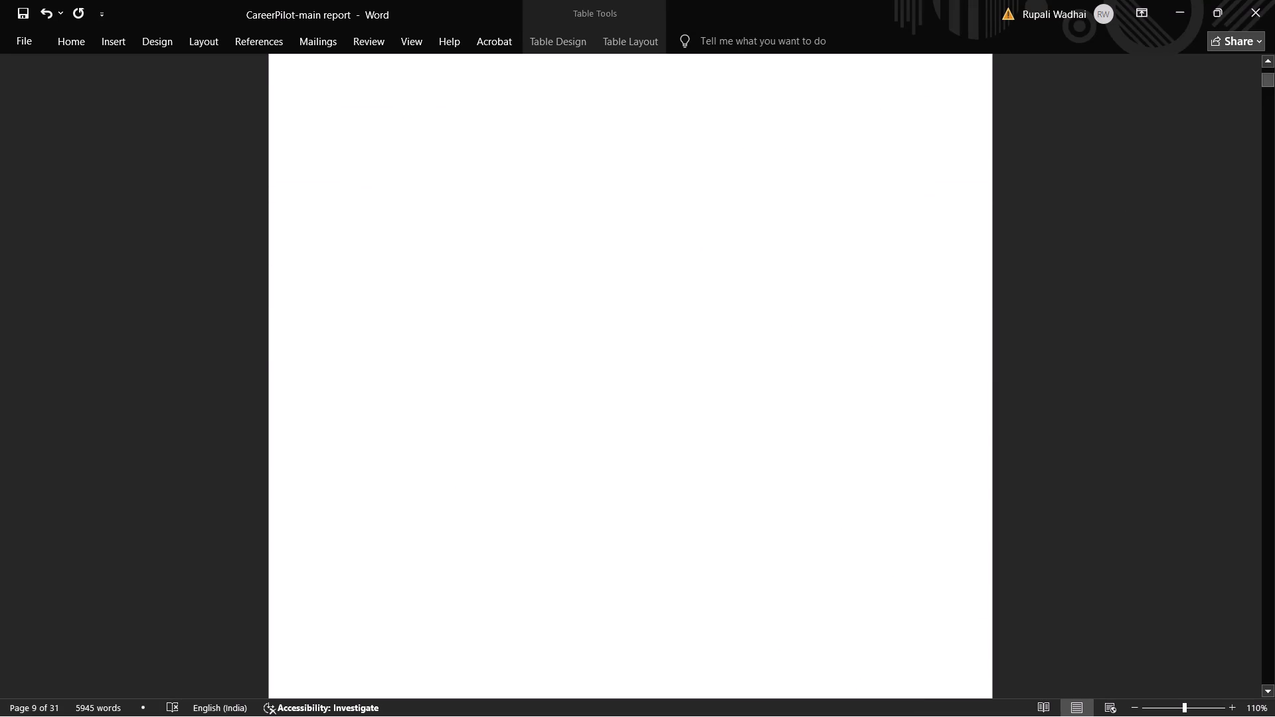
# Review the table of contents entries for Chapters 1 to 5 and check them against the opening pages of Chapter 1.
pyautogui.moveTo(1270, 87); pyautogui.dragTo(1272, 129)
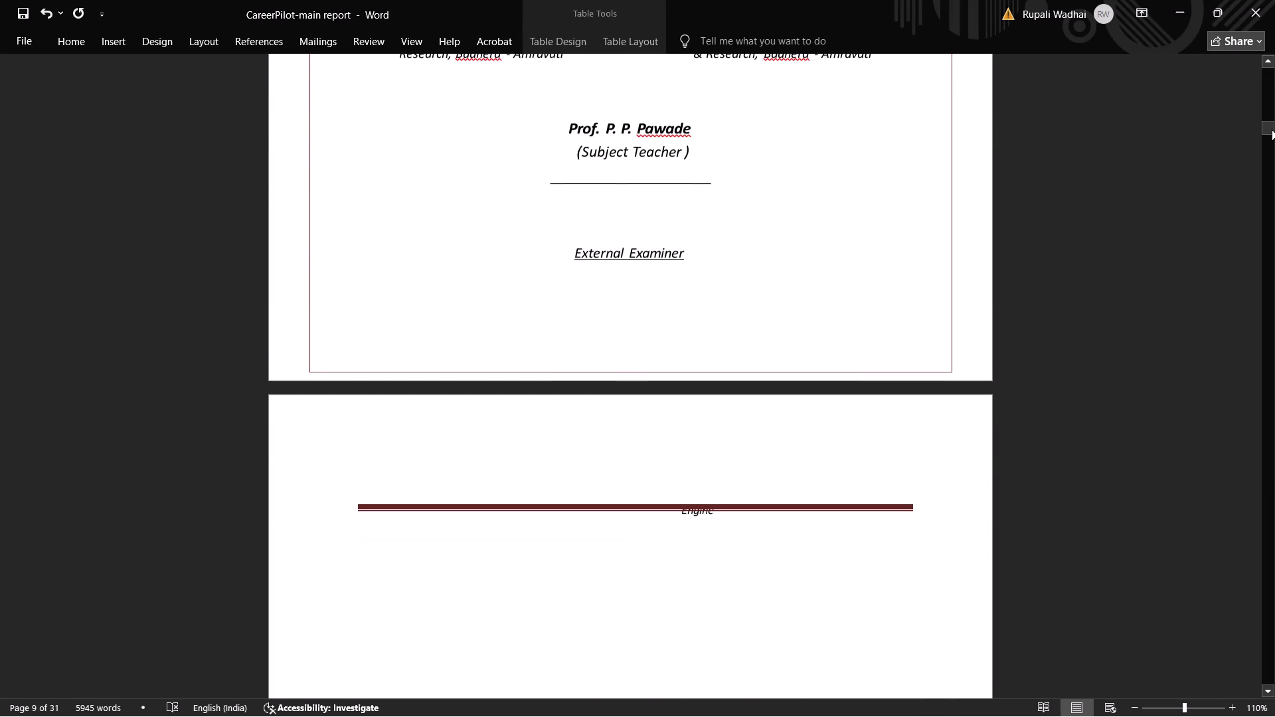
pyautogui.moveTo(1272, 129); pyautogui.dragTo(1273, 205)
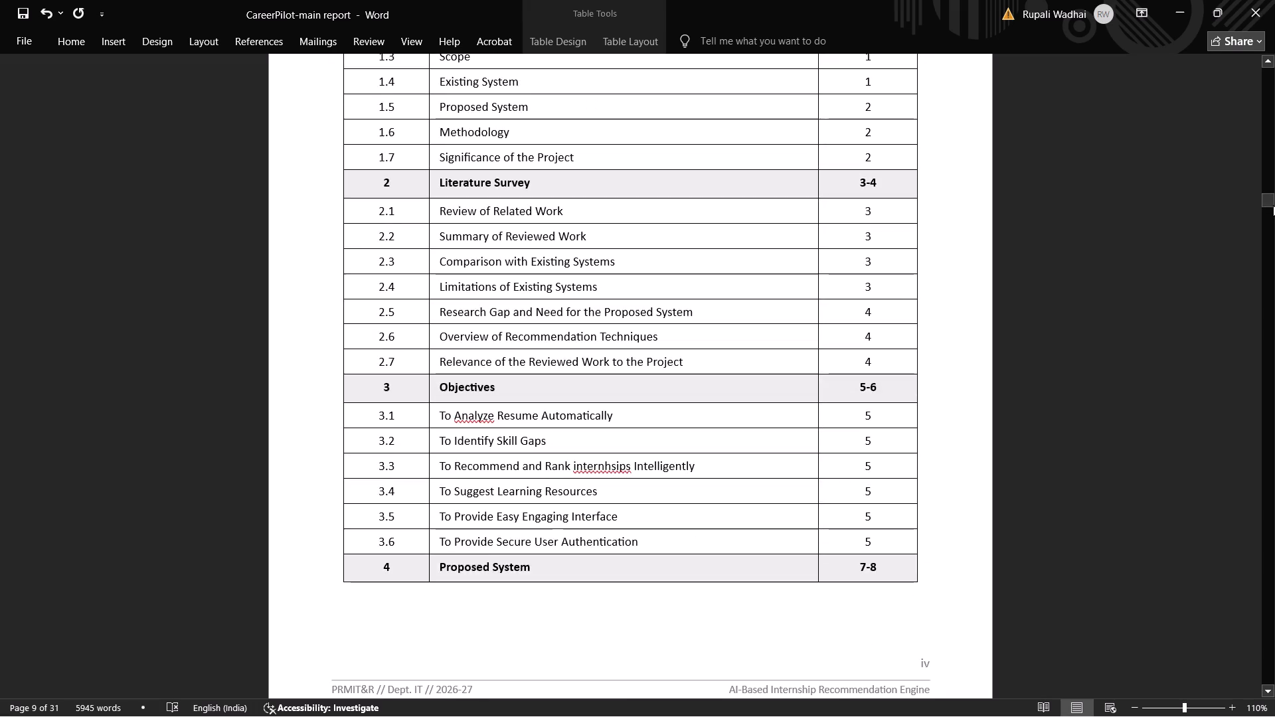
pyautogui.moveTo(1273, 205); pyautogui.dragTo(1274, 266)
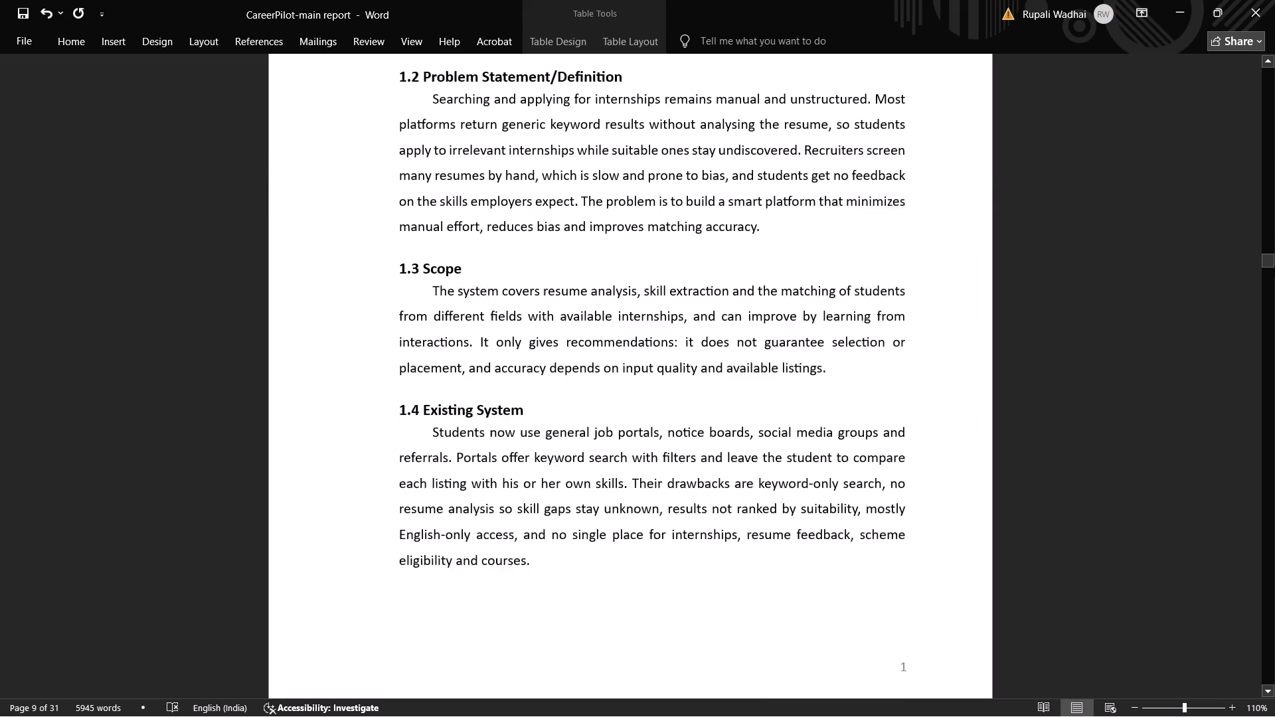
pyautogui.moveTo(1274, 266); pyautogui.dragTo(1268, 198)
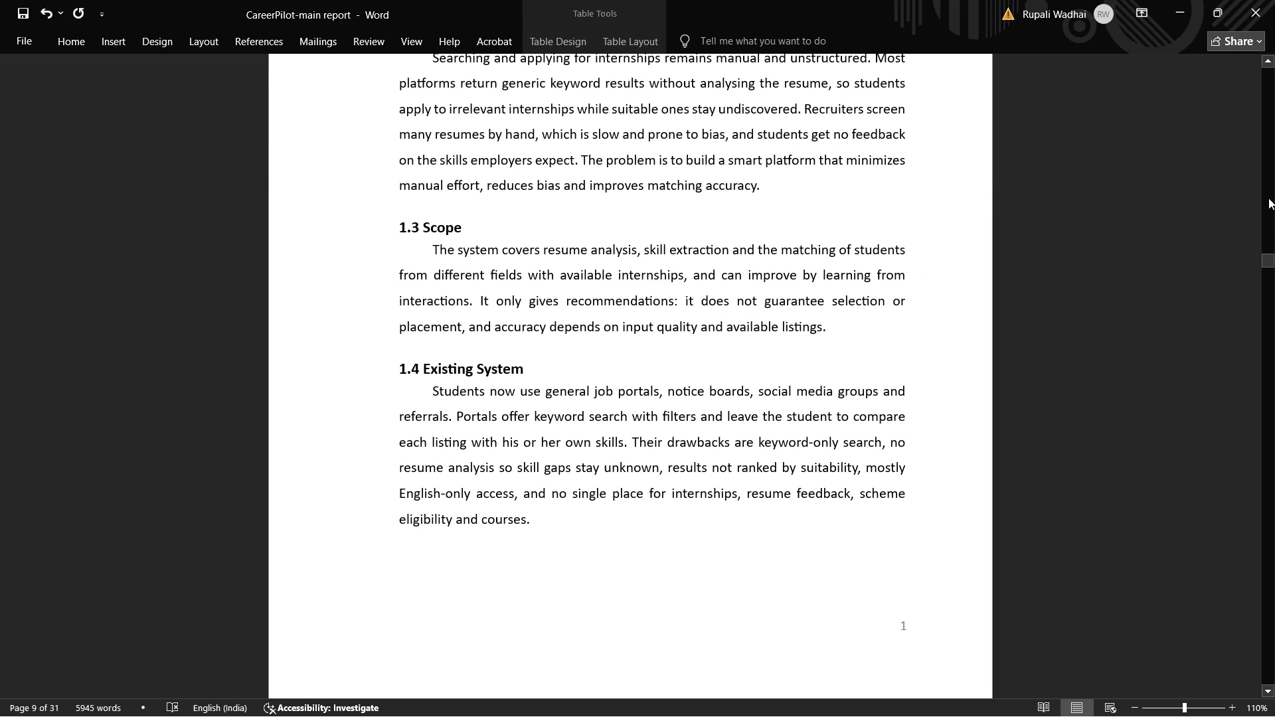
pyautogui.moveTo(1268, 198); pyautogui.dragTo(1264, 185)
pyautogui.scroll(-7, 916, 366)
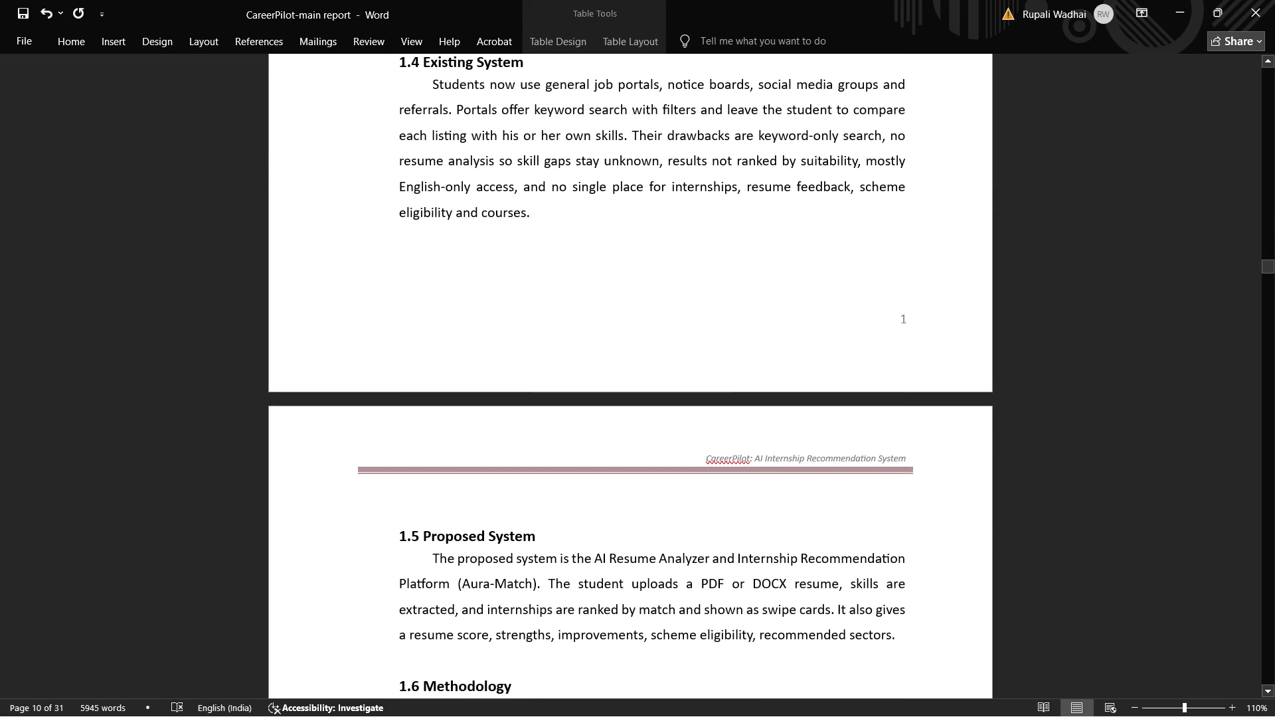
pyautogui.scroll(20, 853, 331)
pyautogui.scroll(15, 853, 331)
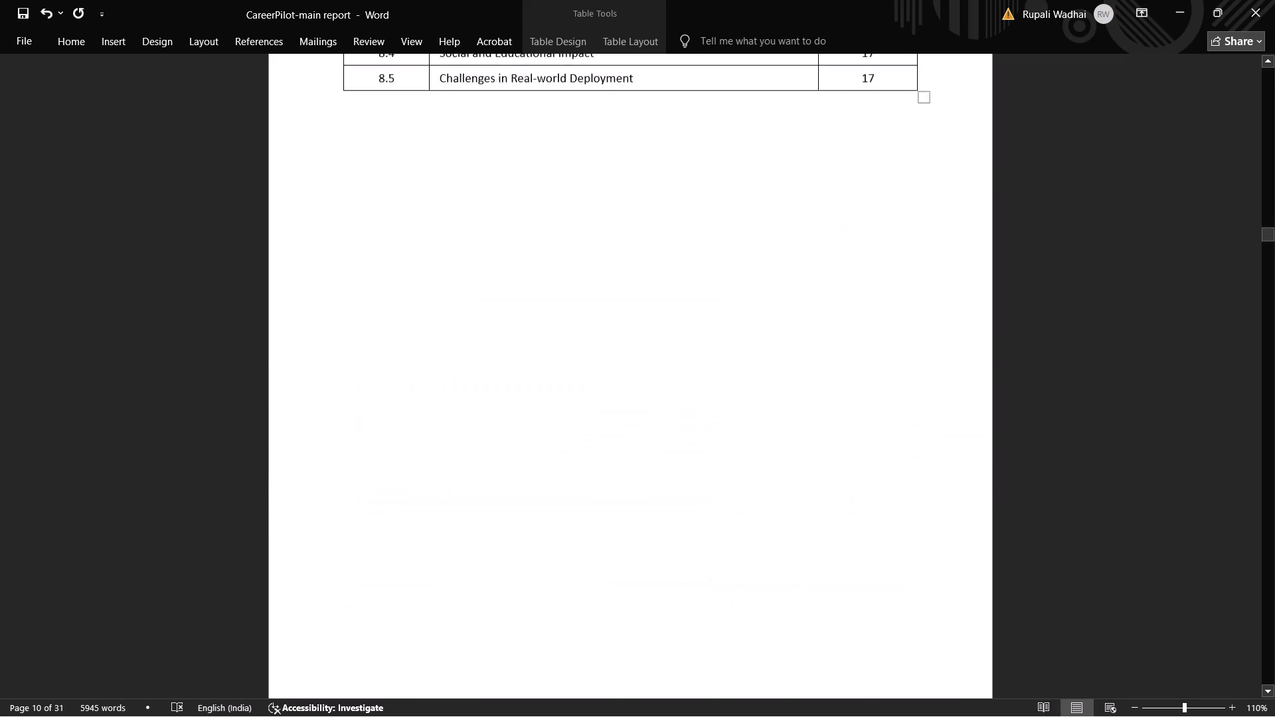
pyautogui.scroll(20, 888, 378)
pyautogui.scroll(8, 888, 378)
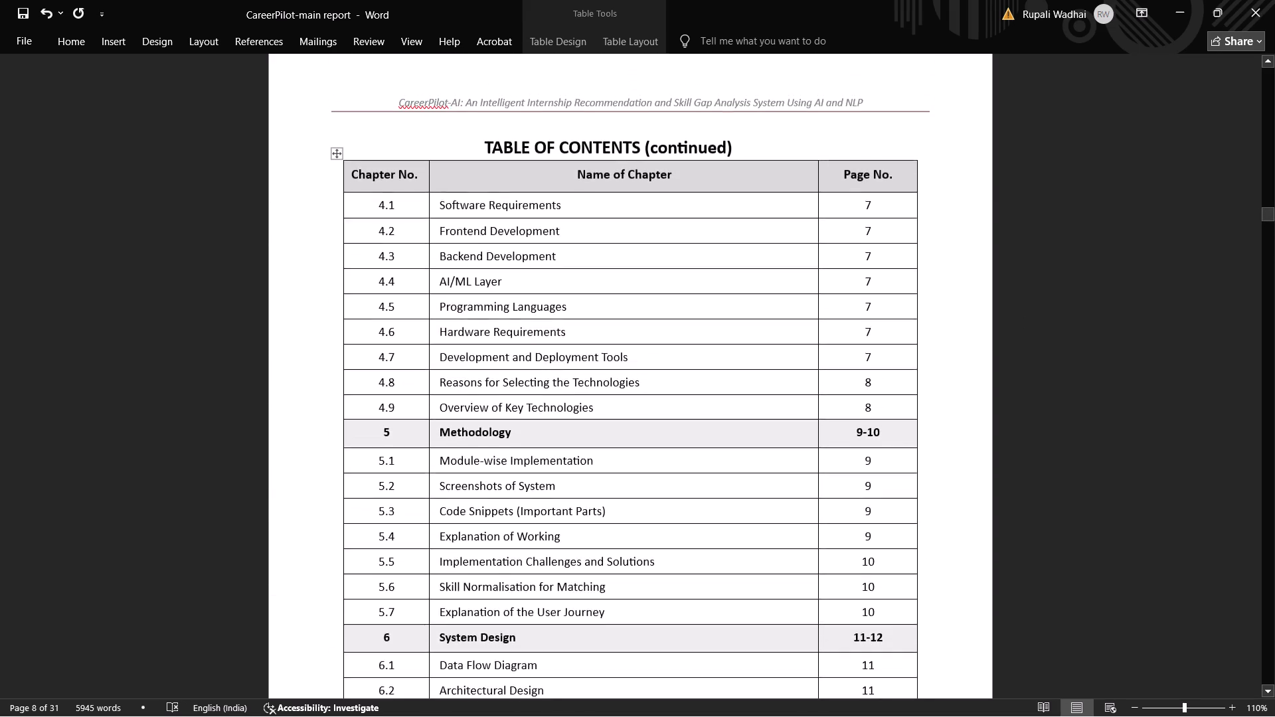
pyautogui.scroll(19, 884, 379)
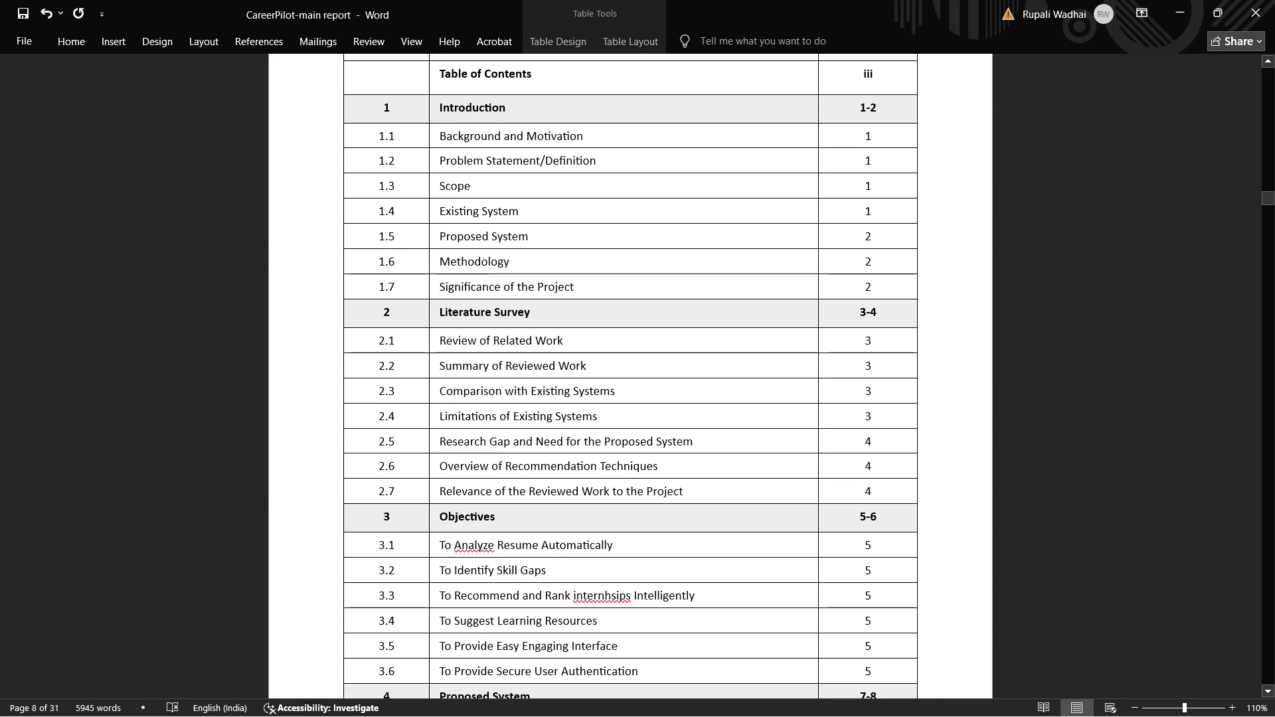
# Compare the Chapter 1 and Chapter 2 section entries with the page numbers printed in the report body.
pyautogui.scroll(-5, 899, 268)
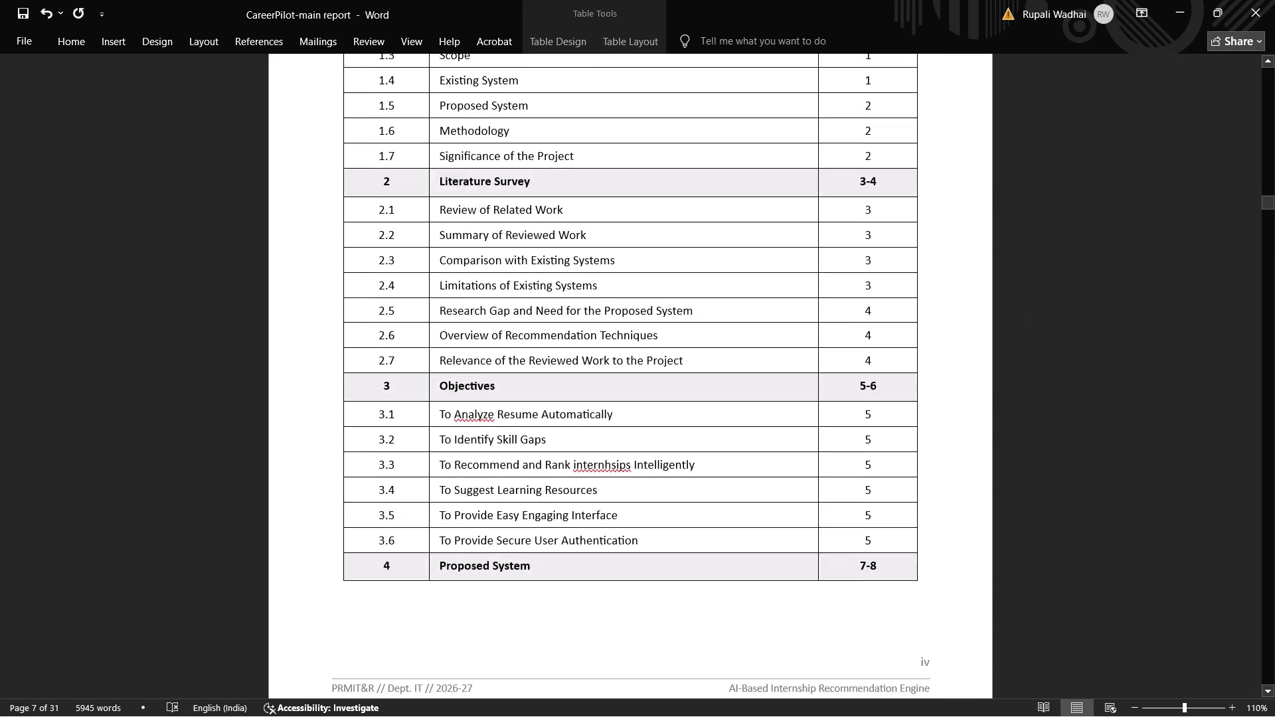
pyautogui.scroll(-20, 919, 317)
pyautogui.scroll(-20, 919, 317)
pyautogui.scroll(-20, 919, 317)
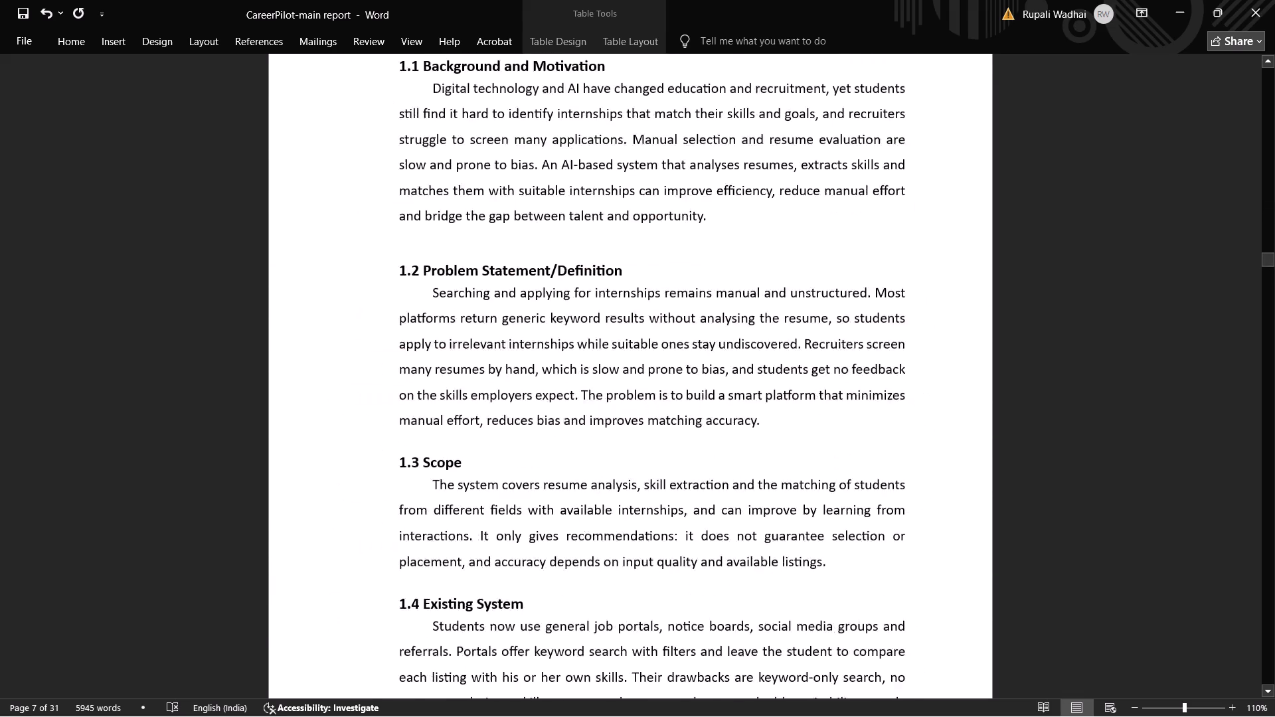
pyautogui.scroll(-17, 867, 384)
pyautogui.scroll(-20, 867, 382)
pyautogui.scroll(-7, 867, 382)
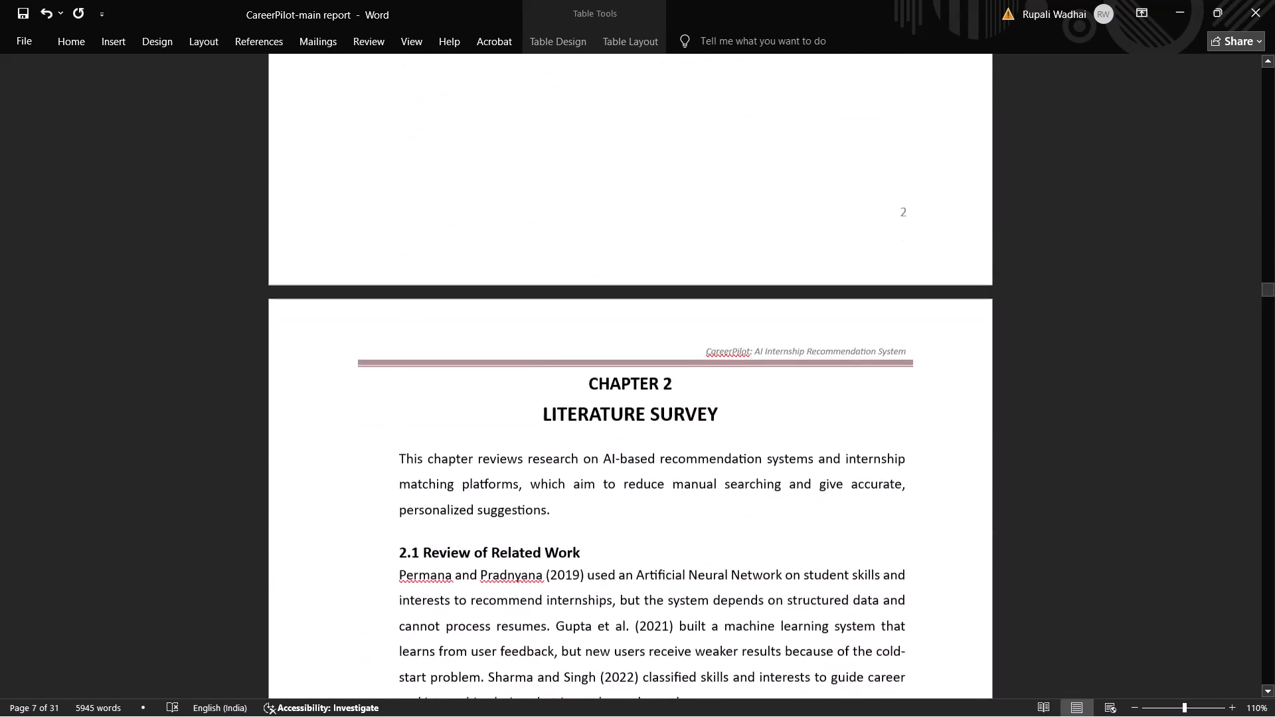
pyautogui.scroll(-12, 867, 382)
pyautogui.scroll(1, 867, 382)
pyautogui.scroll(-19, 867, 382)
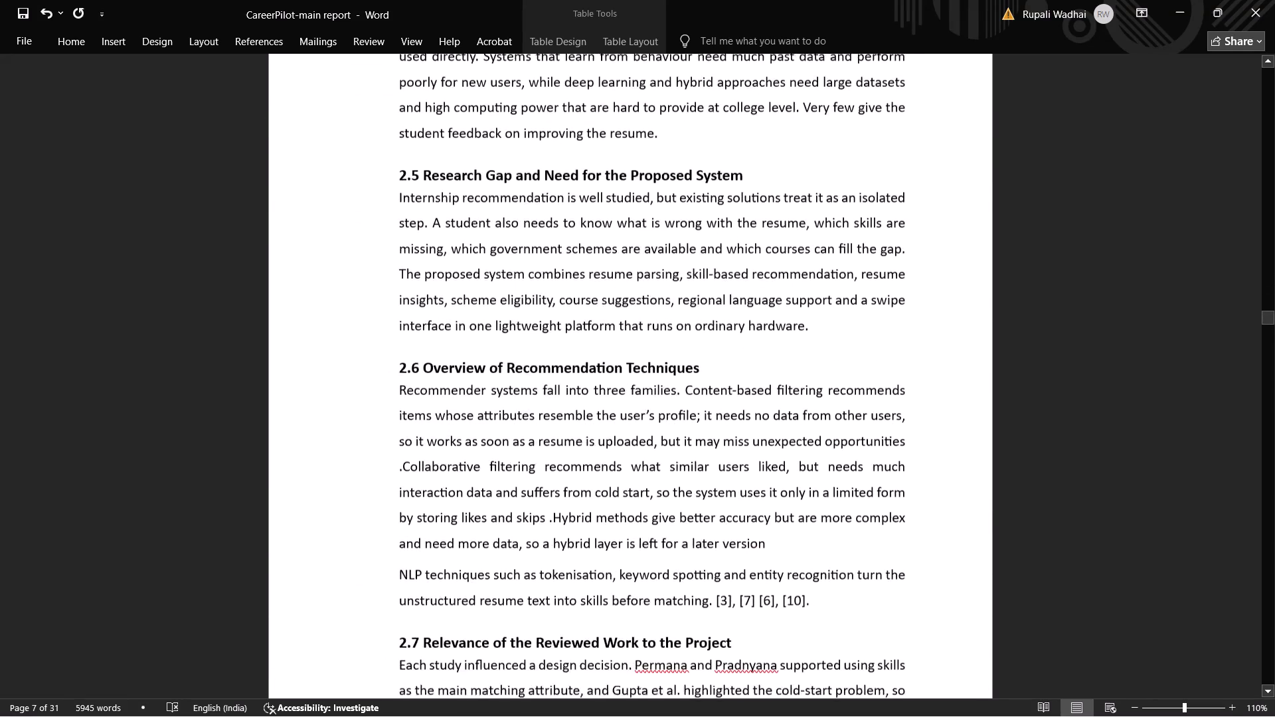
pyautogui.scroll(-4, 863, 382)
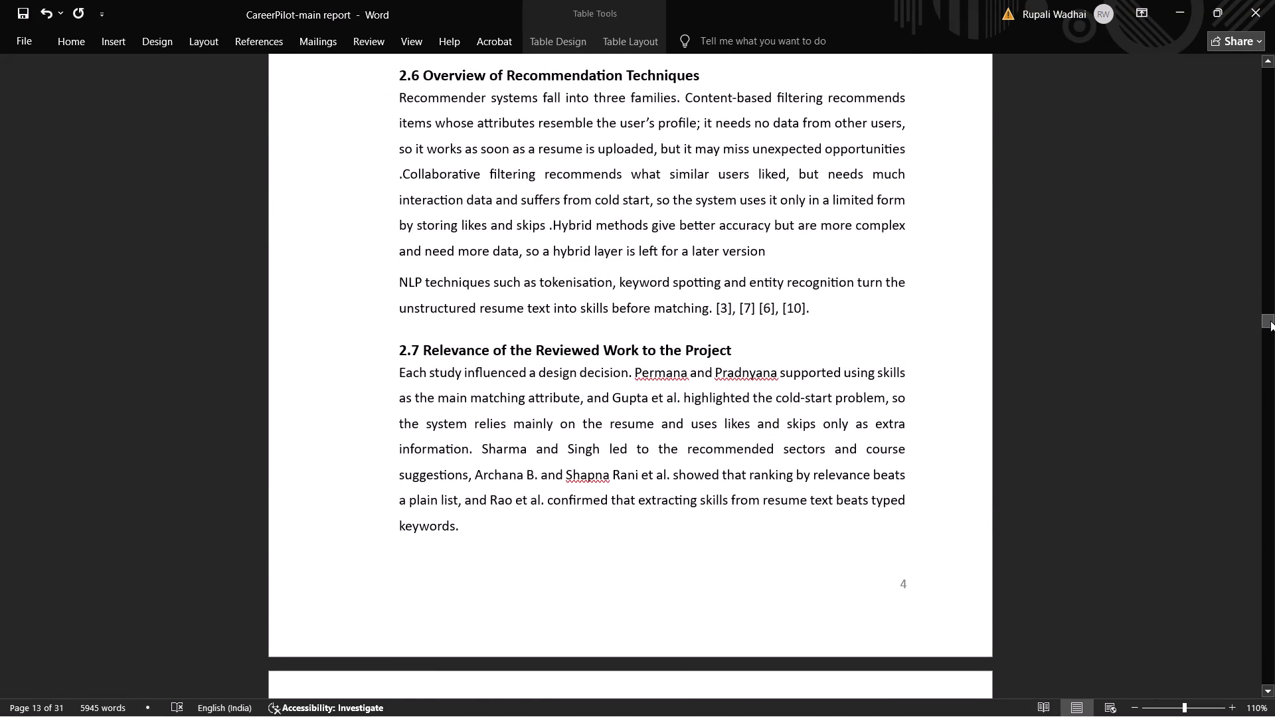
# In the table of contents, set the page number of section 2.4, Limitations of Existing Systems, to 4.
pyautogui.moveTo(1270, 321); pyautogui.dragTo(1270, 213)
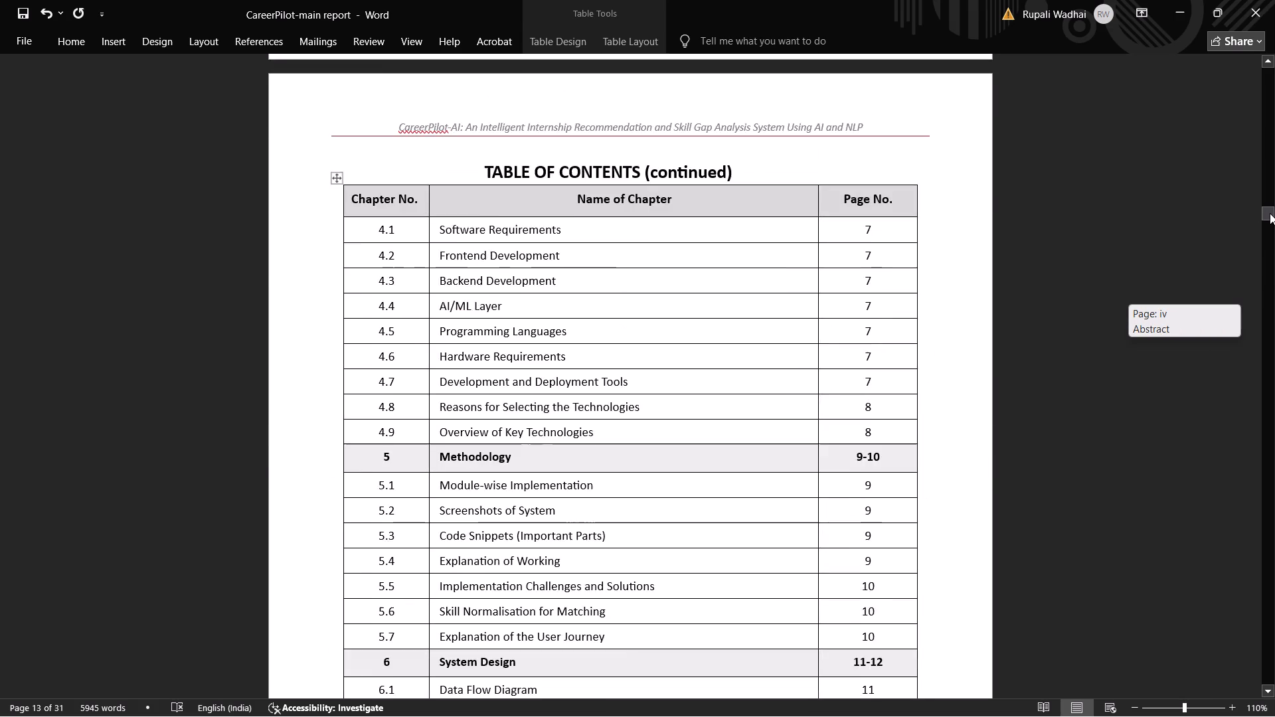
pyautogui.moveTo(1270, 213); pyautogui.dragTo(1270, 212)
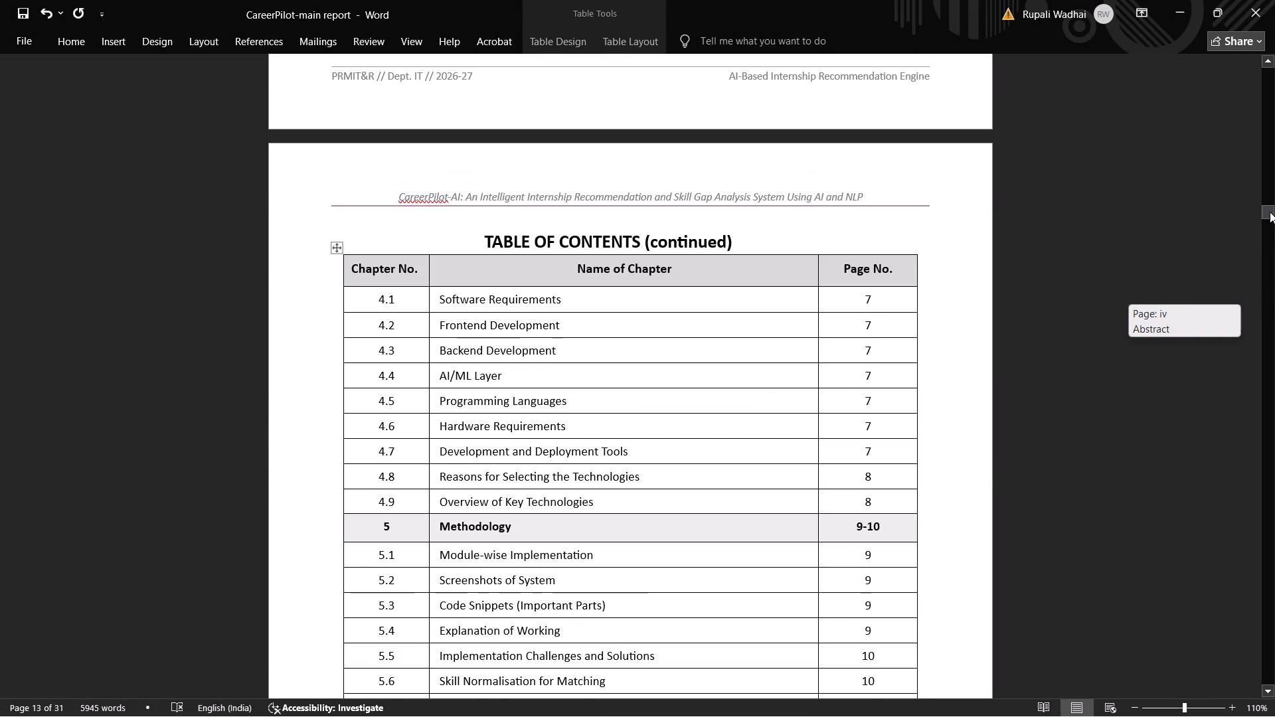
pyautogui.moveTo(1270, 212); pyautogui.dragTo(1266, 195)
pyautogui.scroll(-5, 398, 443)
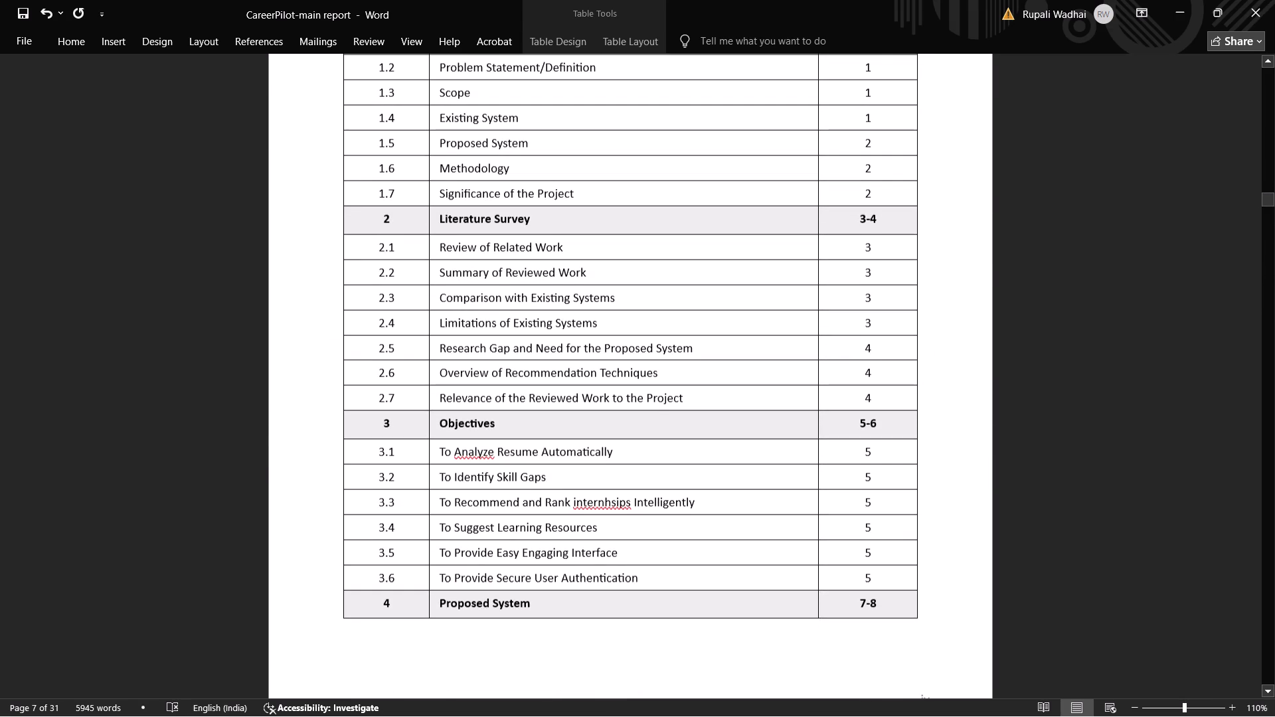
pyautogui.click(876, 329)
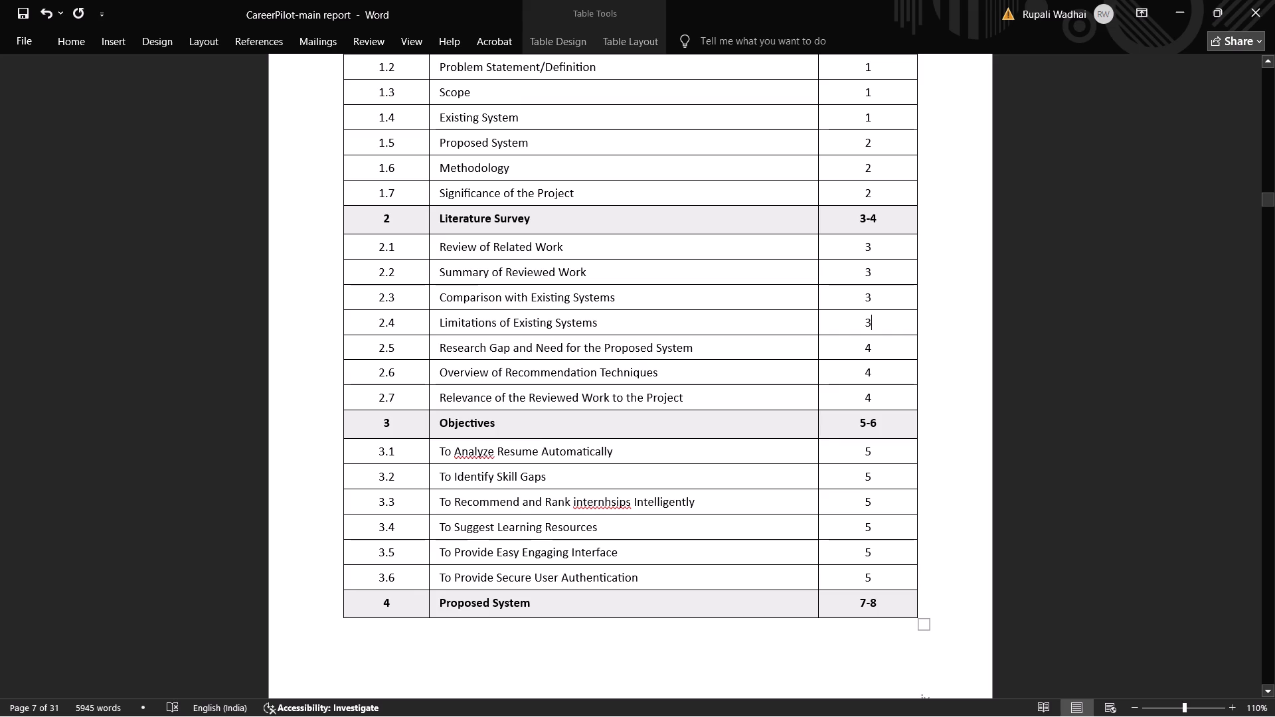
pyautogui.press('BackSpace')
pyautogui.press('4')
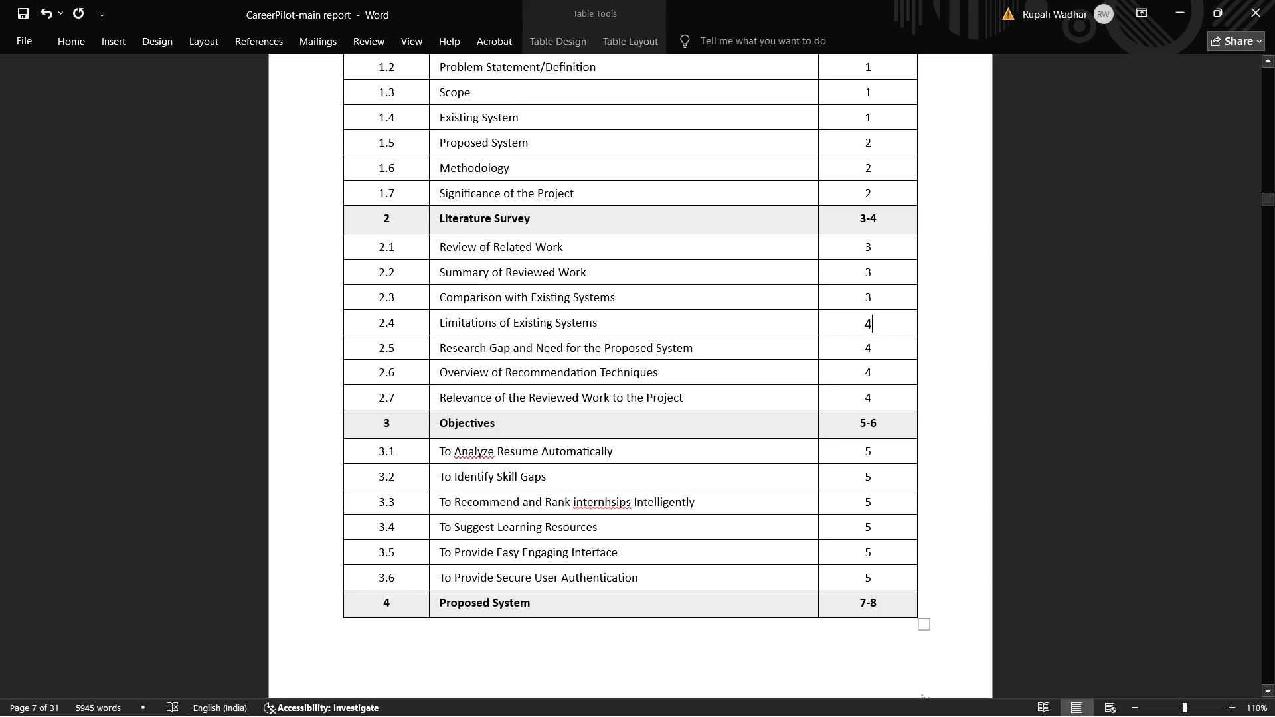
pyautogui.hotkey('ctrl', 'z')
pyautogui.hotkey('ctrl', 'z')
pyautogui.press('4')
pyautogui.press('Left')
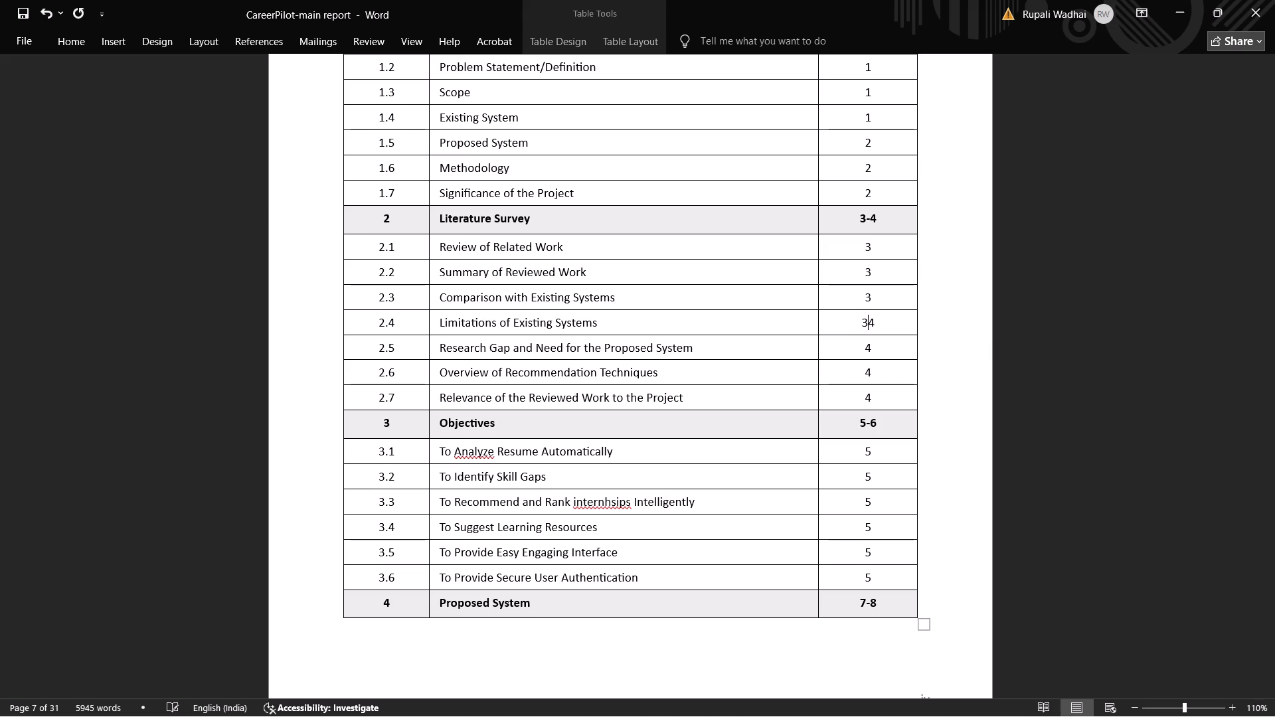
pyautogui.press('BackSpace')
# Check the printed page numbers of the Chapter 3 sections in the report body against their table of contents entries.
pyautogui.scroll(-3, 955, 355)
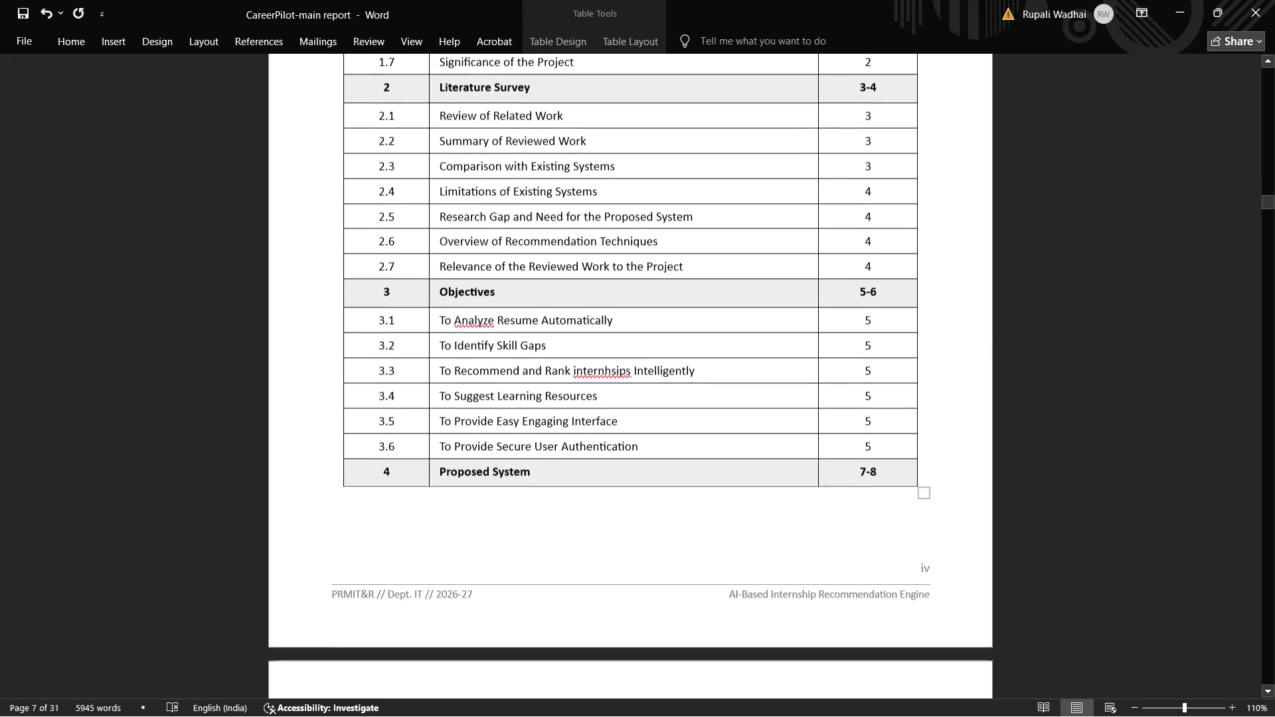
pyautogui.moveTo(1266, 195); pyautogui.dragTo(1269, 232)
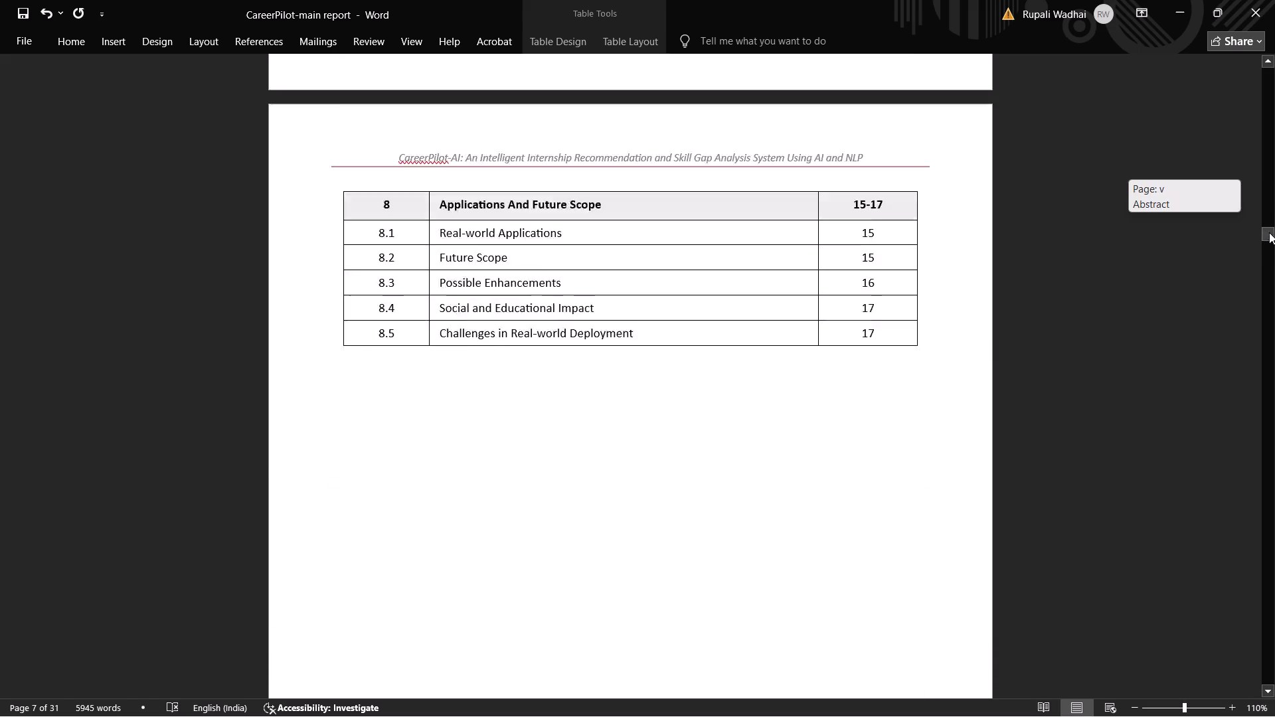
pyautogui.moveTo(1269, 232); pyautogui.dragTo(1274, 329)
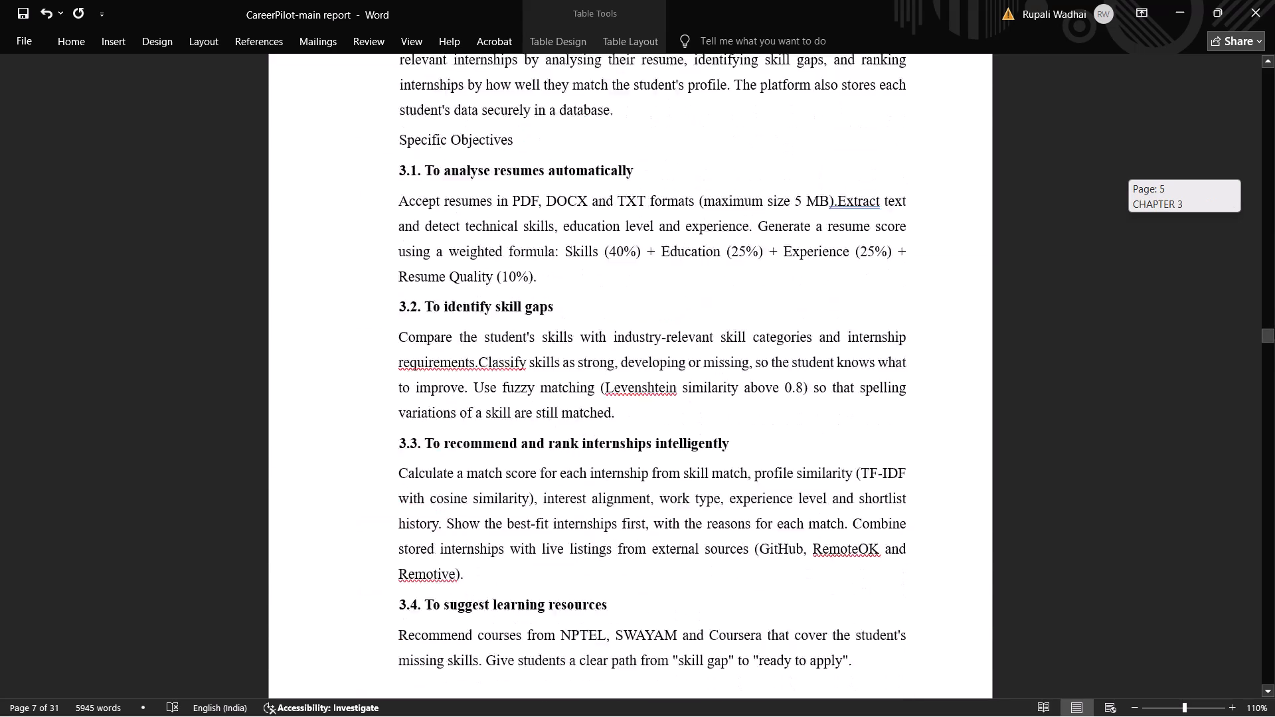
pyautogui.moveTo(1274, 329); pyautogui.dragTo(1274, 329)
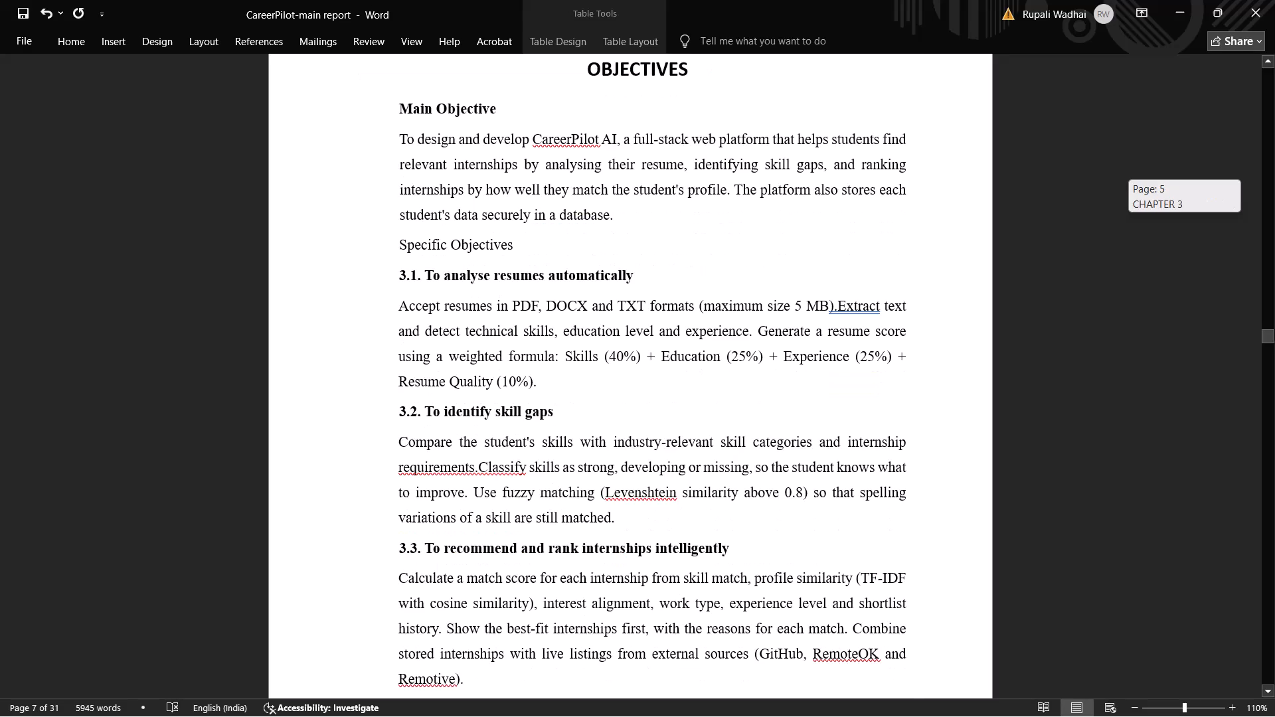
pyautogui.moveTo(1274, 329); pyautogui.dragTo(1274, 339)
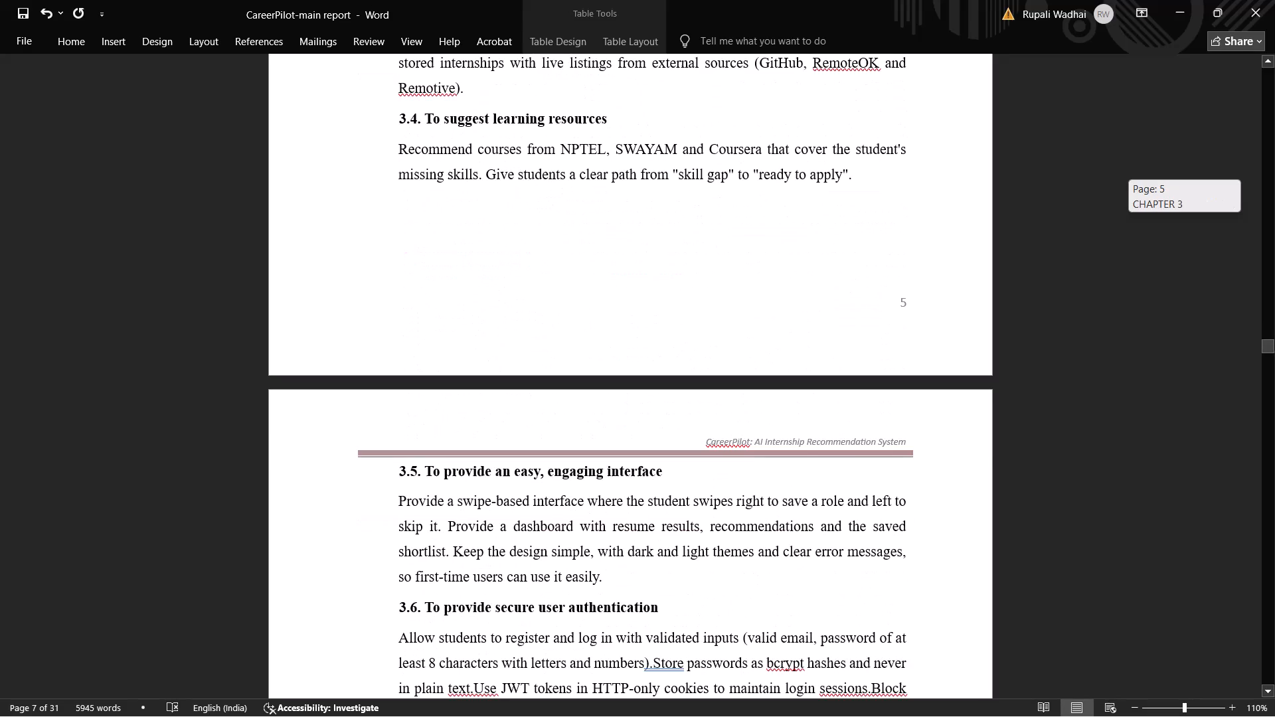
pyautogui.moveTo(1274, 339); pyautogui.dragTo(1274, 339)
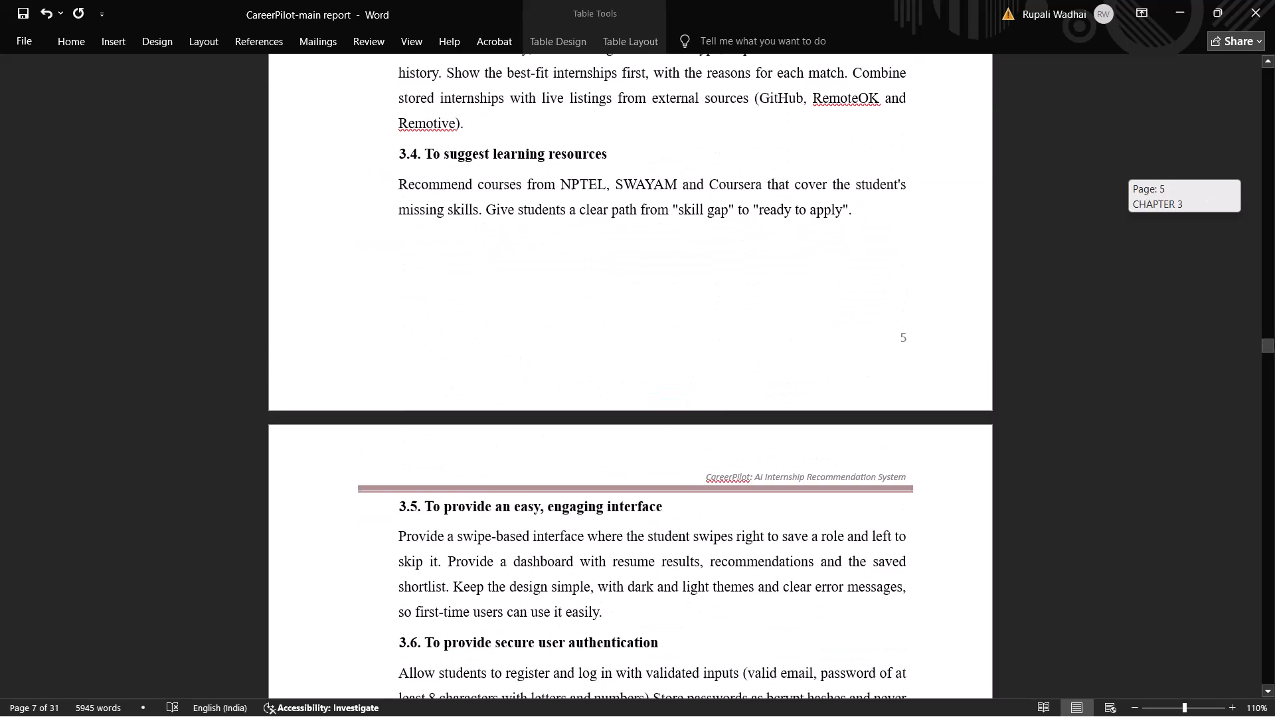
pyautogui.moveTo(1274, 339); pyautogui.dragTo(1274, 335)
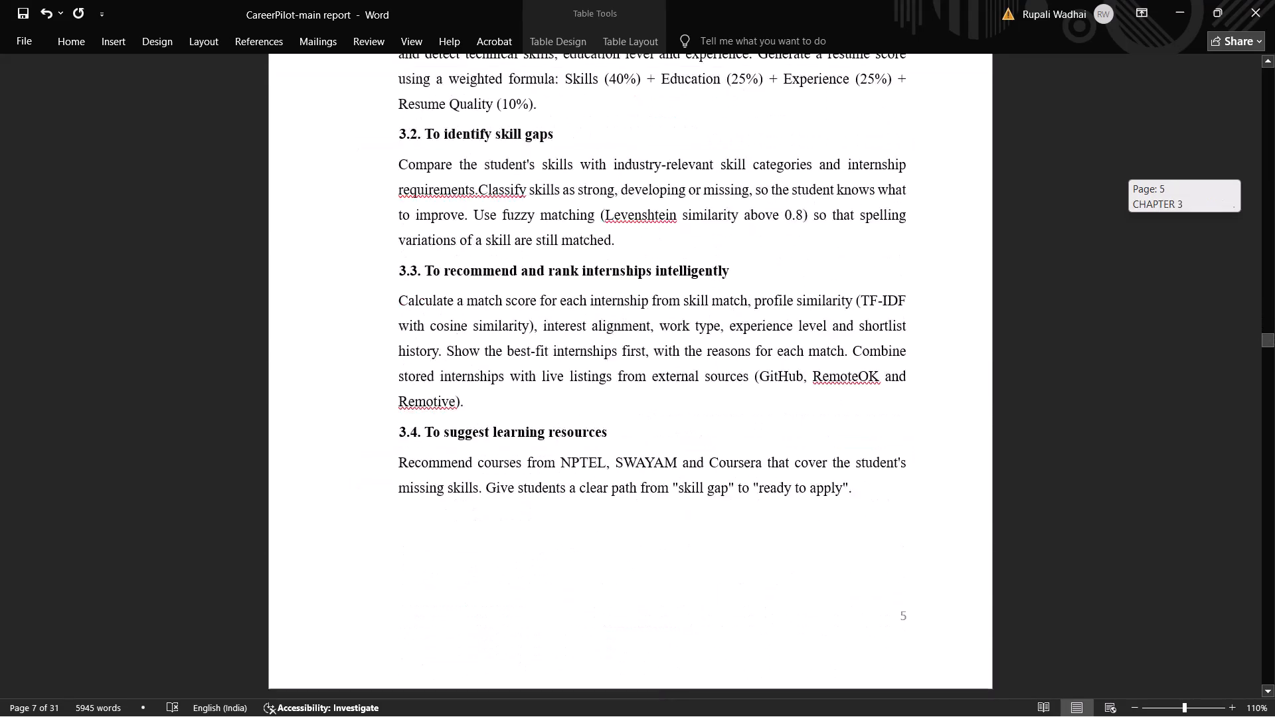
pyautogui.moveTo(1274, 335); pyautogui.dragTo(1274, 365)
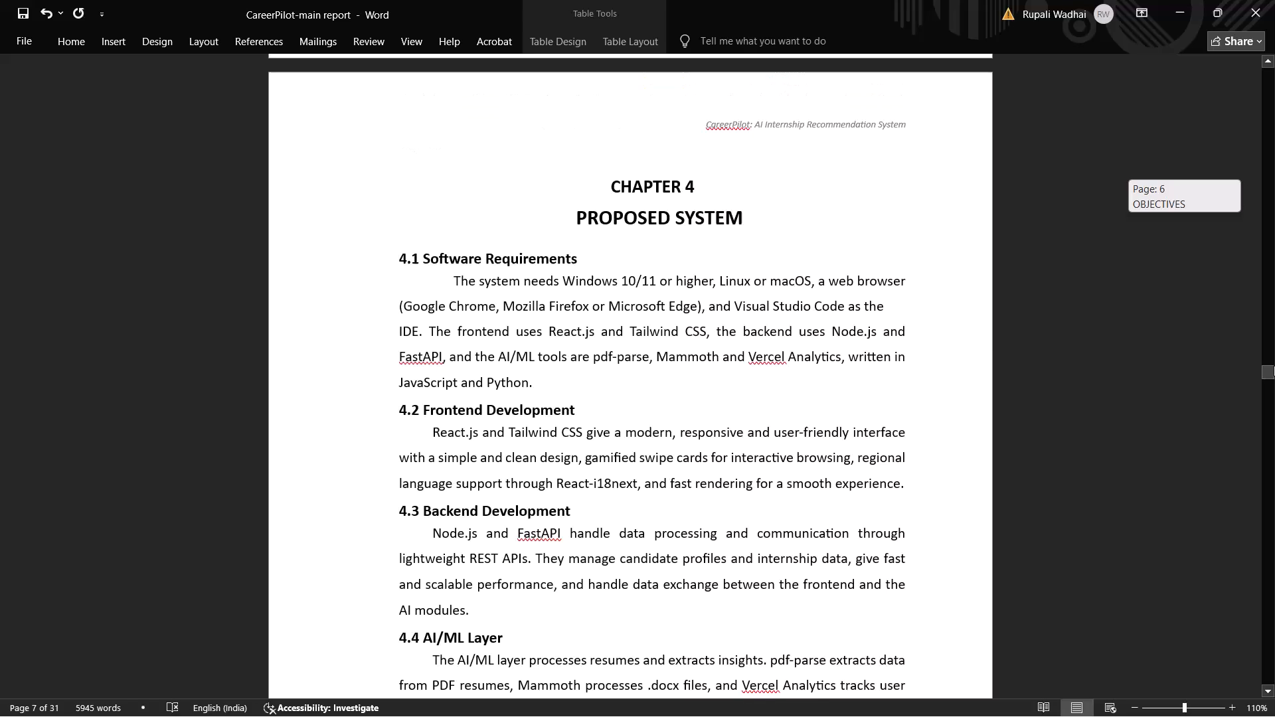
pyautogui.moveTo(1274, 365); pyautogui.dragTo(1274, 200)
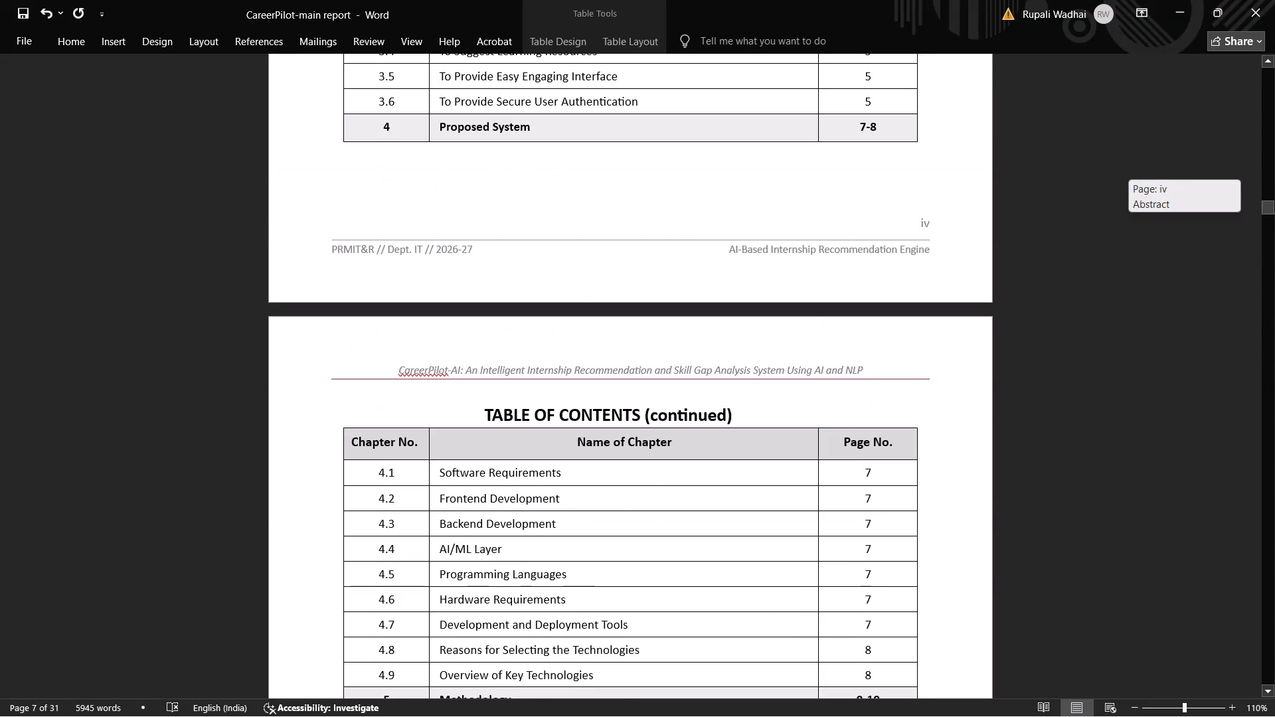
pyautogui.moveTo(1274, 200); pyautogui.dragTo(1274, 199)
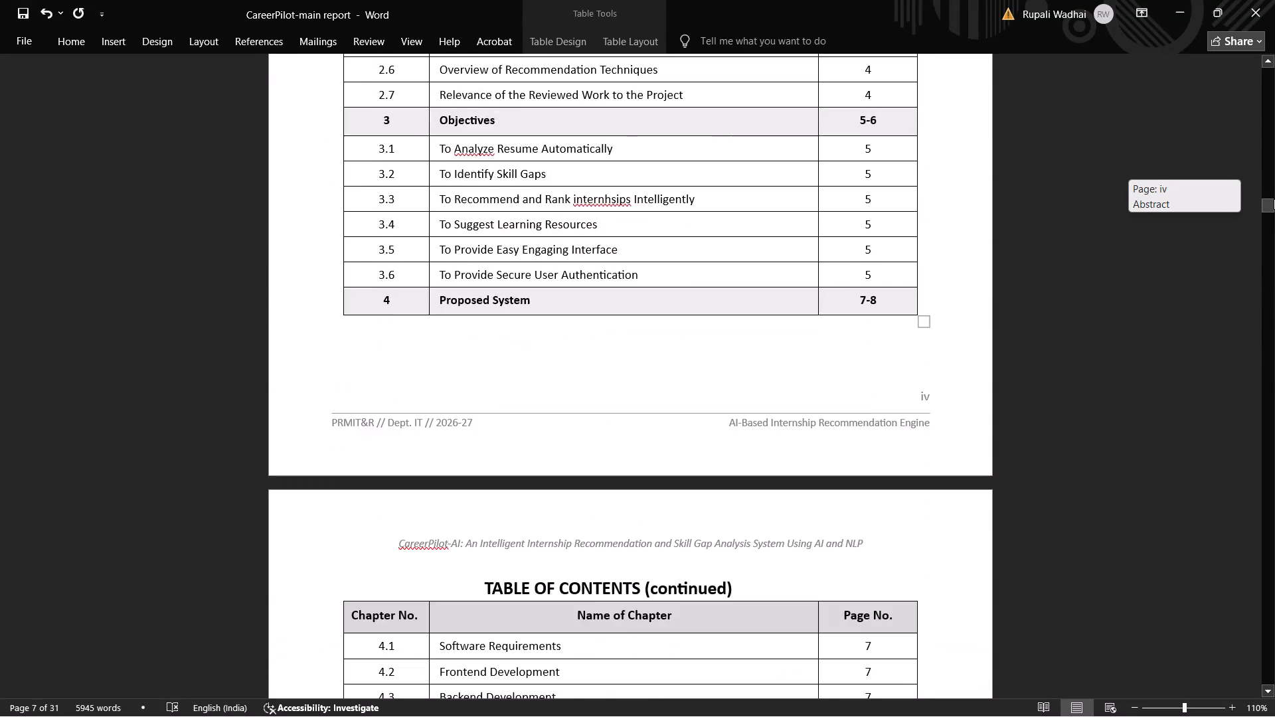
pyautogui.moveTo(1274, 199); pyautogui.dragTo(1274, 195)
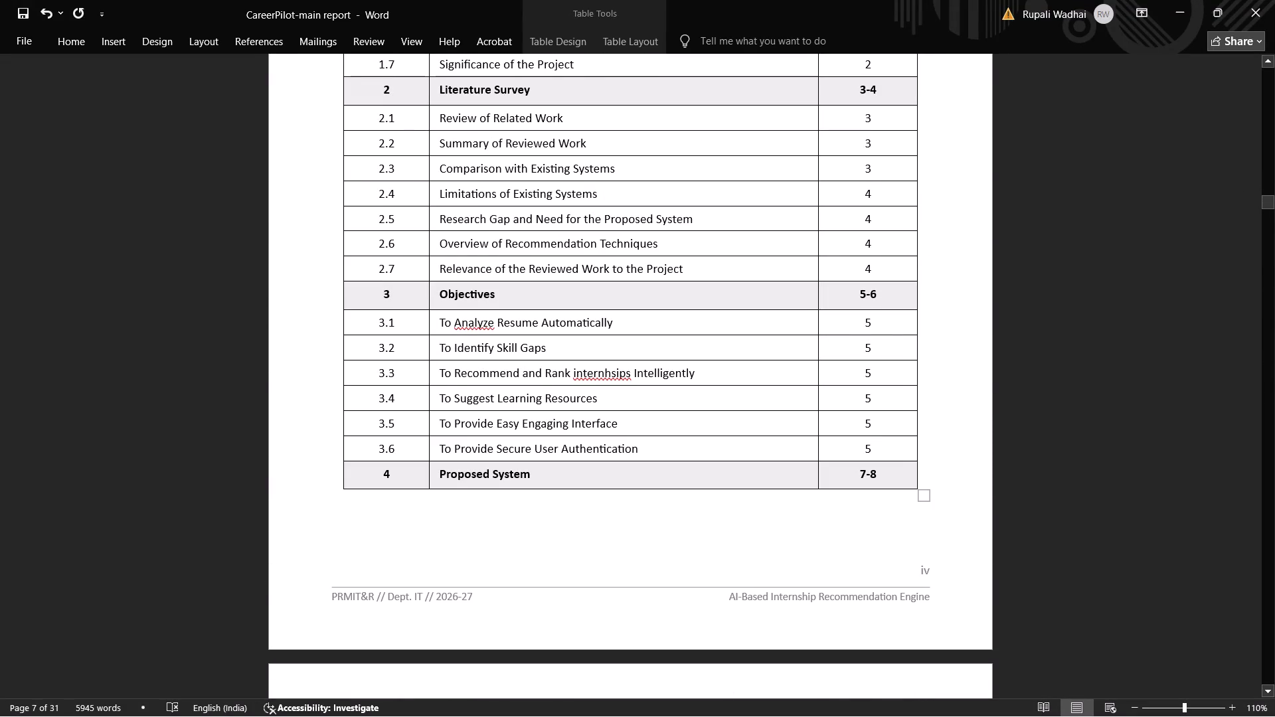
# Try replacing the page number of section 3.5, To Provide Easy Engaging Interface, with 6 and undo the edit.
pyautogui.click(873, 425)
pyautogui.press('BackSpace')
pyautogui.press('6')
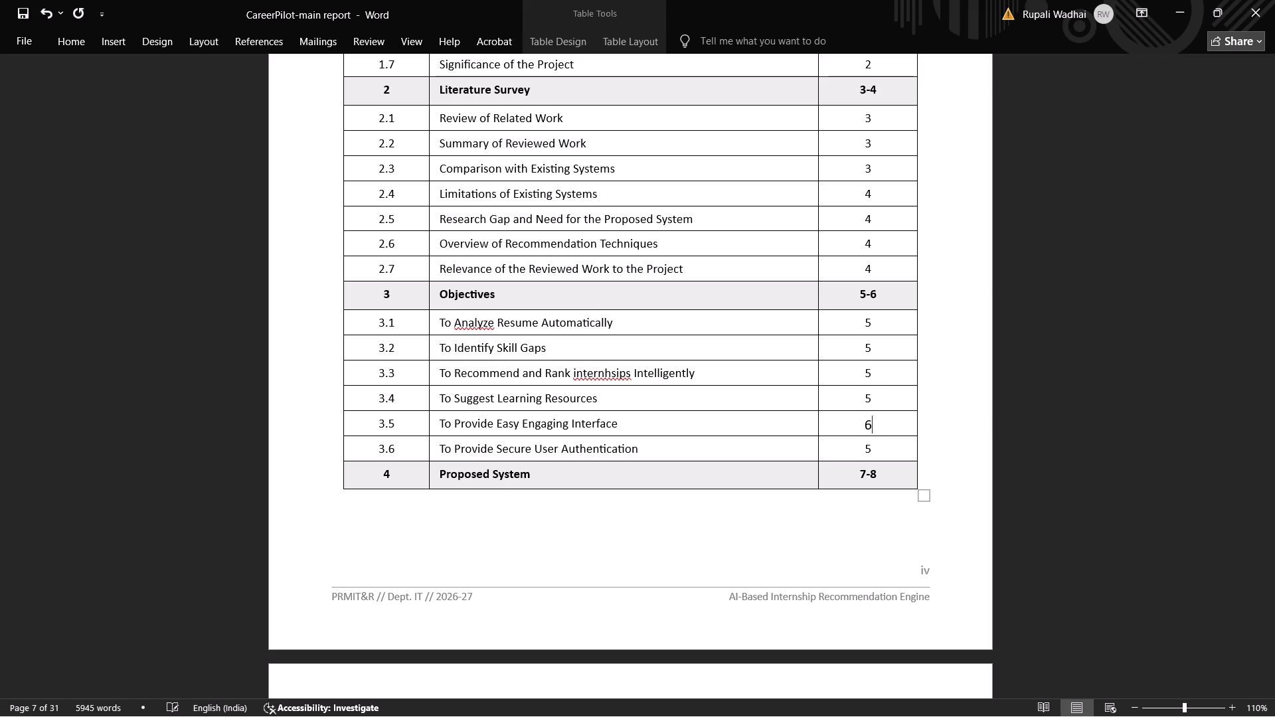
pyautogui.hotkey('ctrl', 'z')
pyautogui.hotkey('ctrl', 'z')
# Set the table of contents page numbers of sections 3.5 and 3.6 to 6, keeping the existing text formatting.
pyautogui.press('6')
pyautogui.press('Left')
pyautogui.press('BackSpace')
pyautogui.press('Down')
pyautogui.press('Right')
pyautogui.press('6')
pyautogui.press('Left')
pyautogui.press('BackSpace')
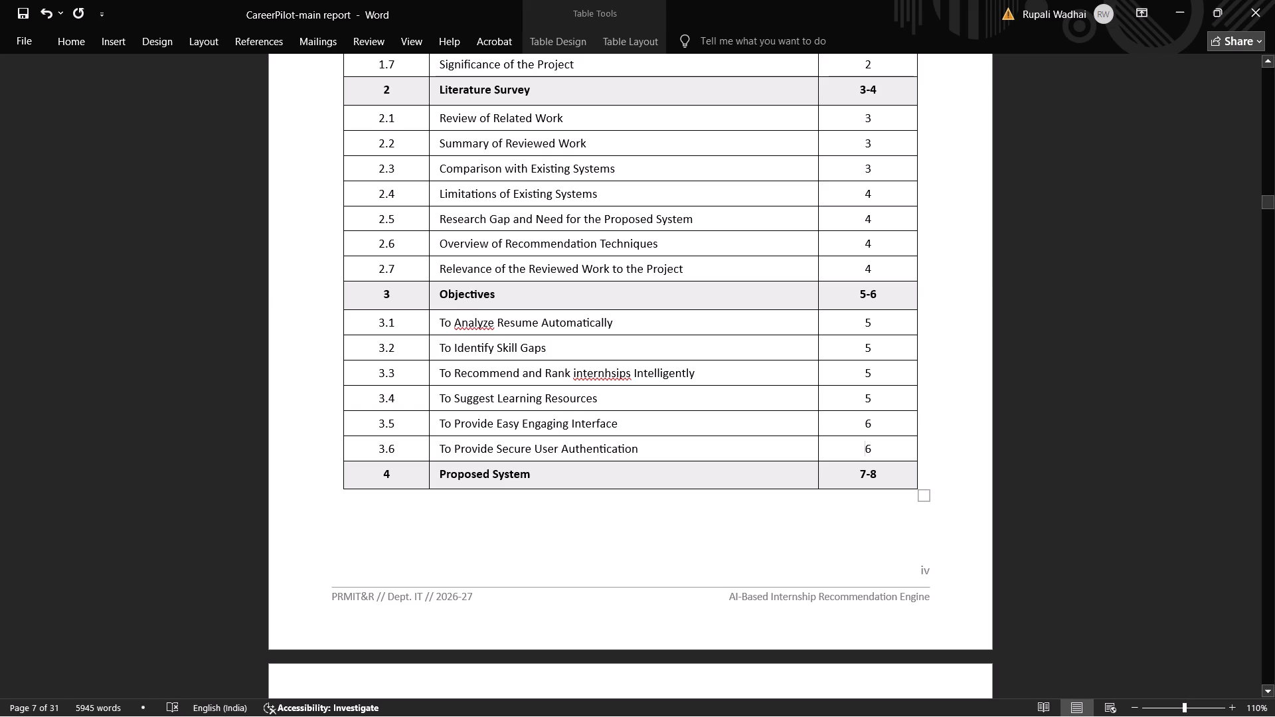
# Check on which printed pages the Chapter 4 sections, 4.1 to 4.9, appear in the report body.
pyautogui.scroll(-7, 869, 445)
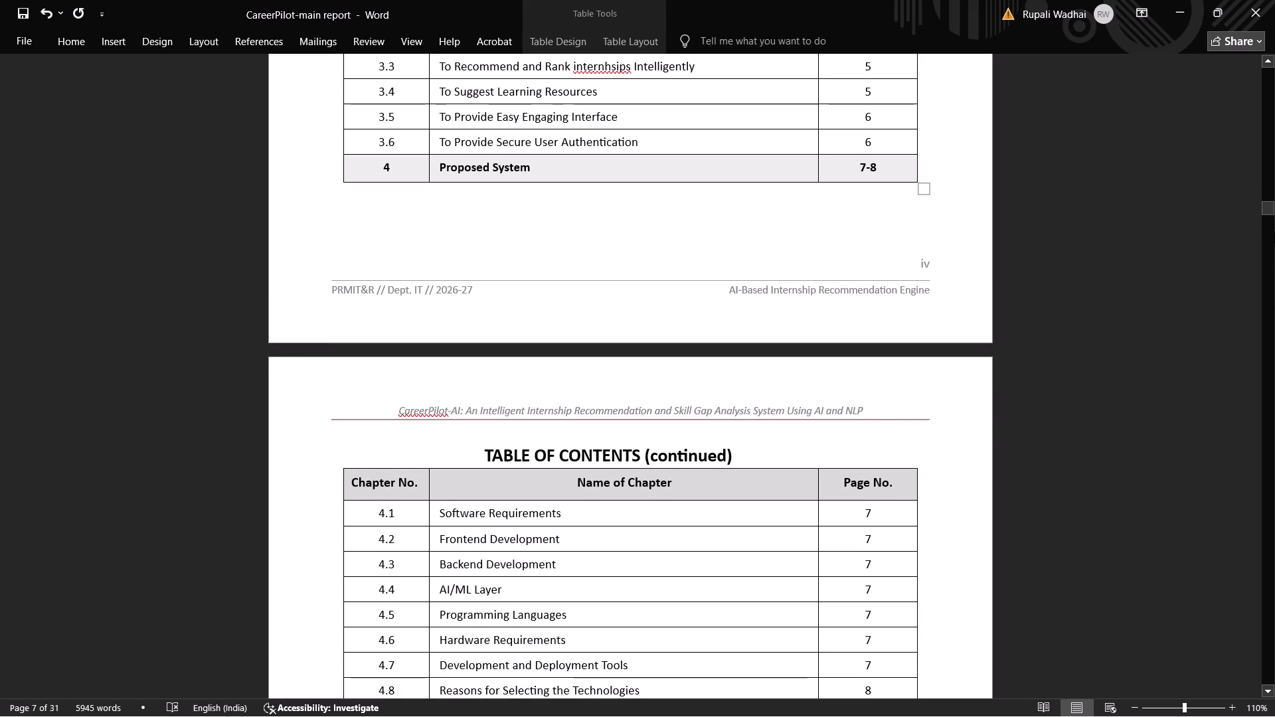
pyautogui.moveTo(1269, 212); pyautogui.dragTo(1274, 360)
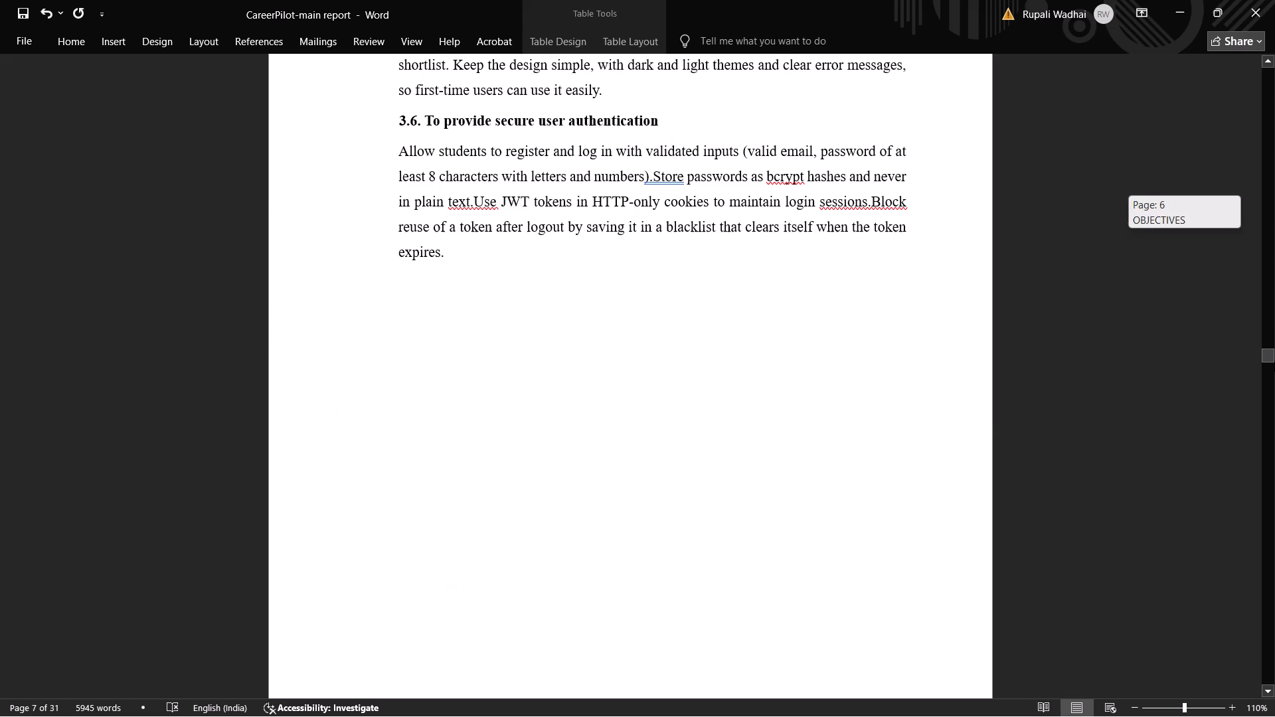
pyautogui.moveTo(1274, 360); pyautogui.dragTo(1274, 375)
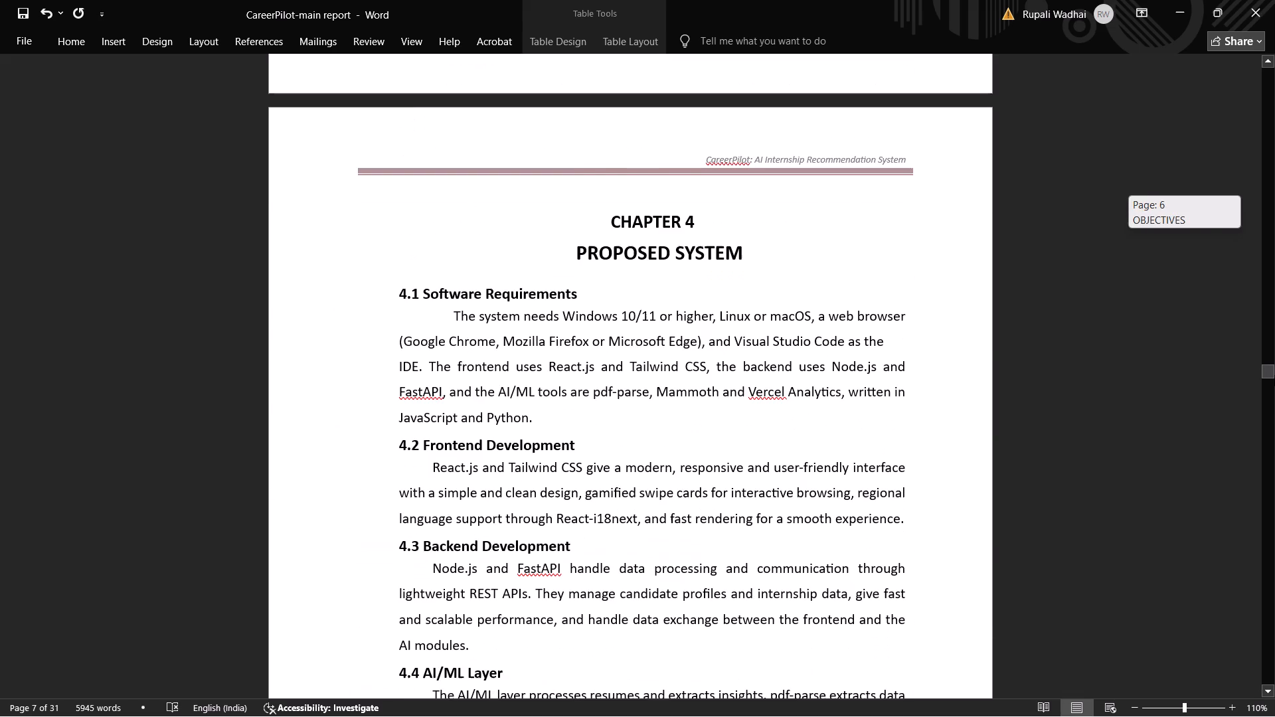
pyautogui.moveTo(1274, 375); pyautogui.dragTo(1274, 386)
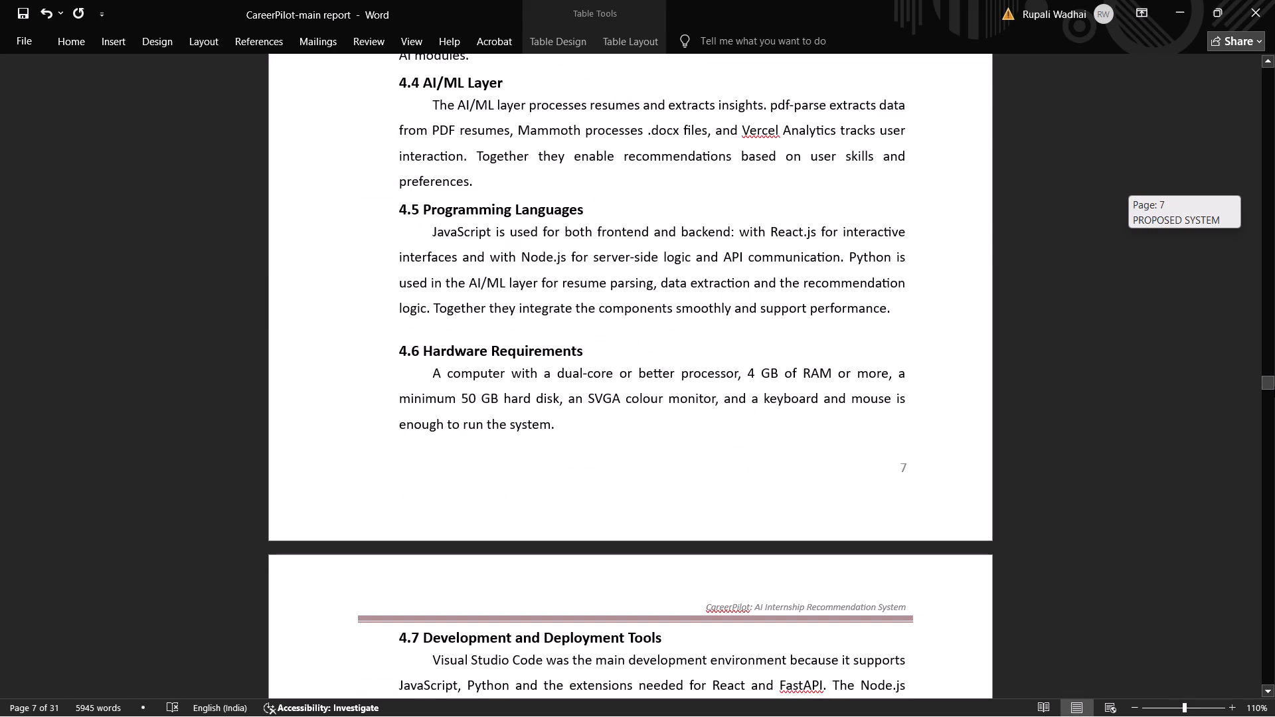
pyautogui.moveTo(1274, 386); pyautogui.dragTo(1274, 400)
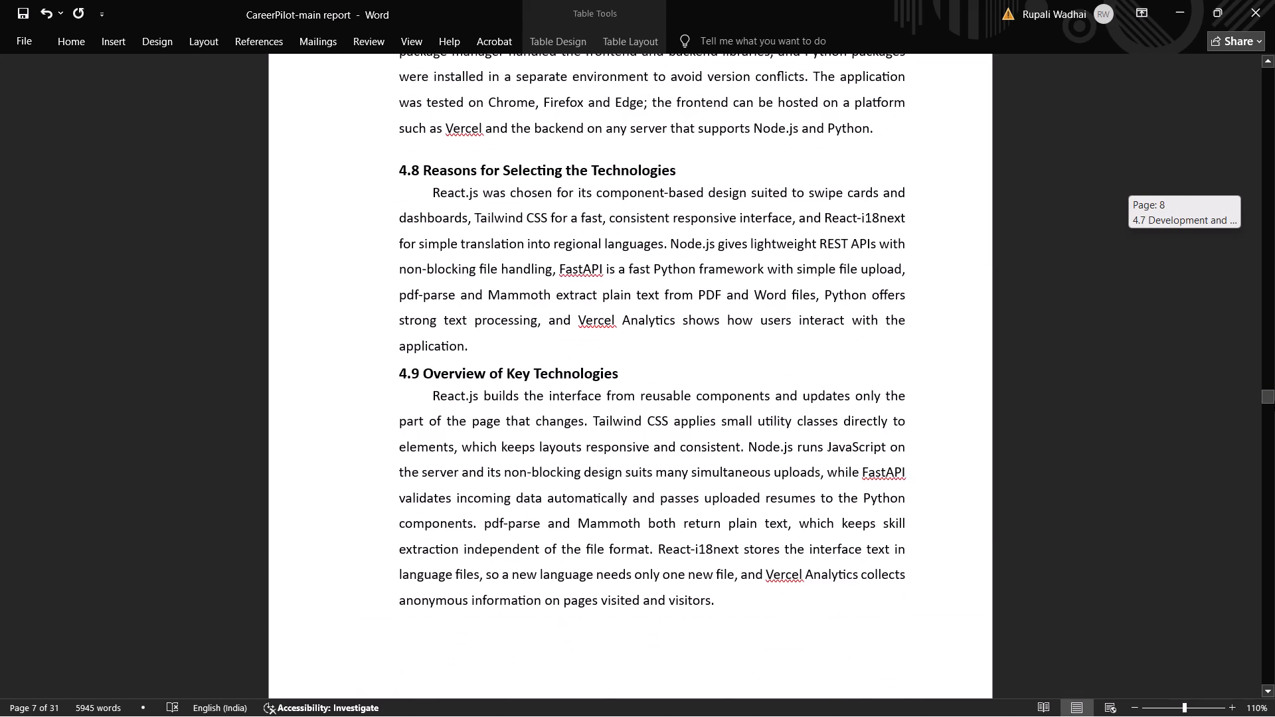
pyautogui.moveTo(1274, 400); pyautogui.dragTo(1274, 354)
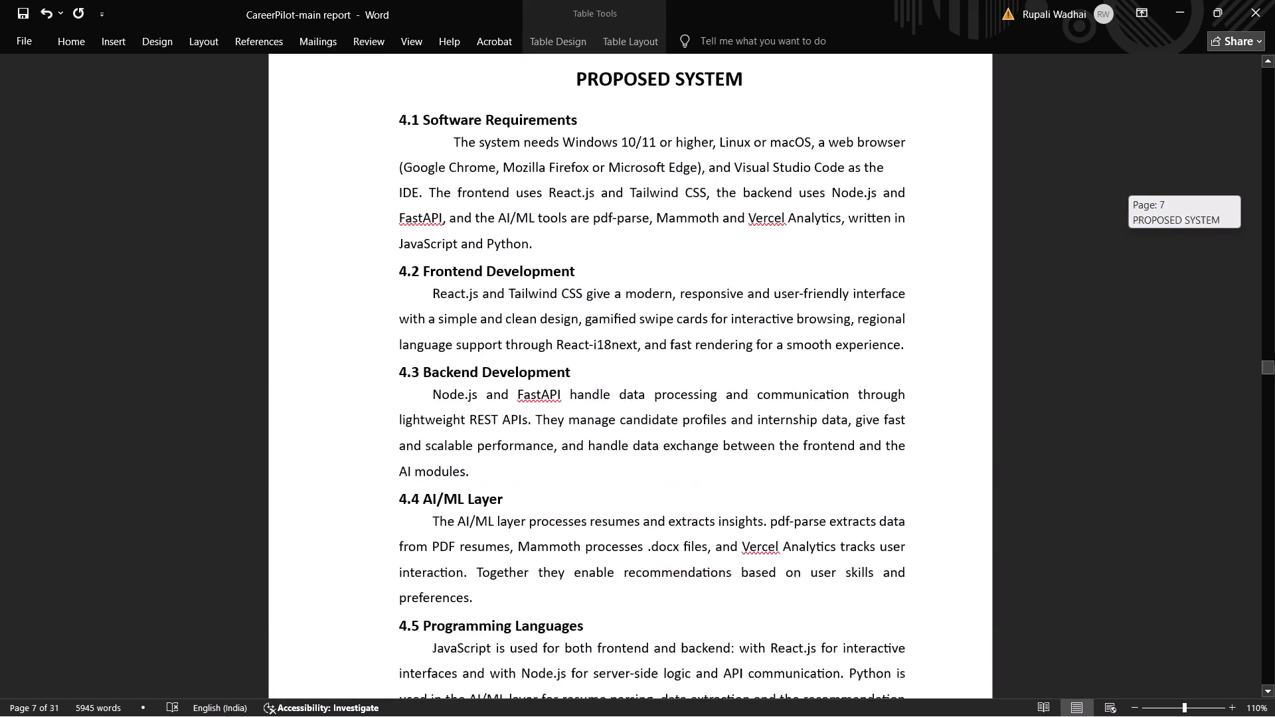
# In the table of contents, set the page number of section 4.7, Development and Deployment Tools, to 8.
pyautogui.moveTo(1274, 354); pyautogui.dragTo(1270, 143)
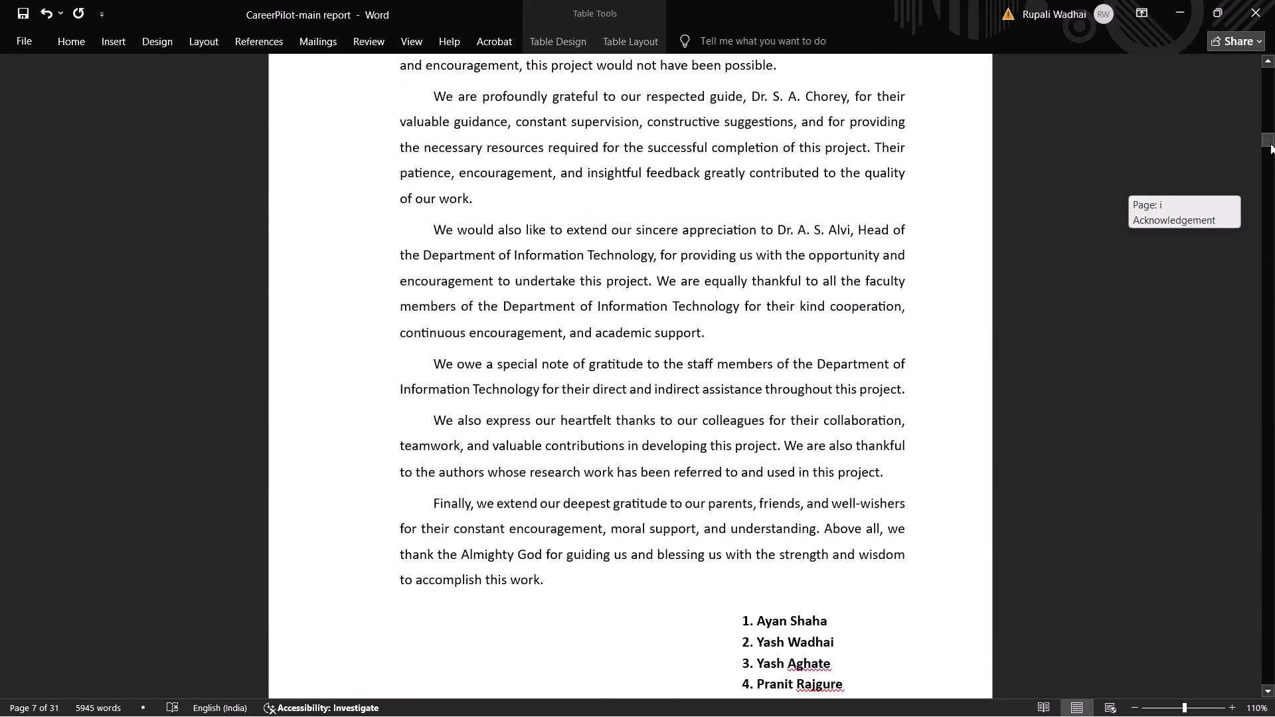
pyautogui.moveTo(1270, 143); pyautogui.dragTo(1264, 127)
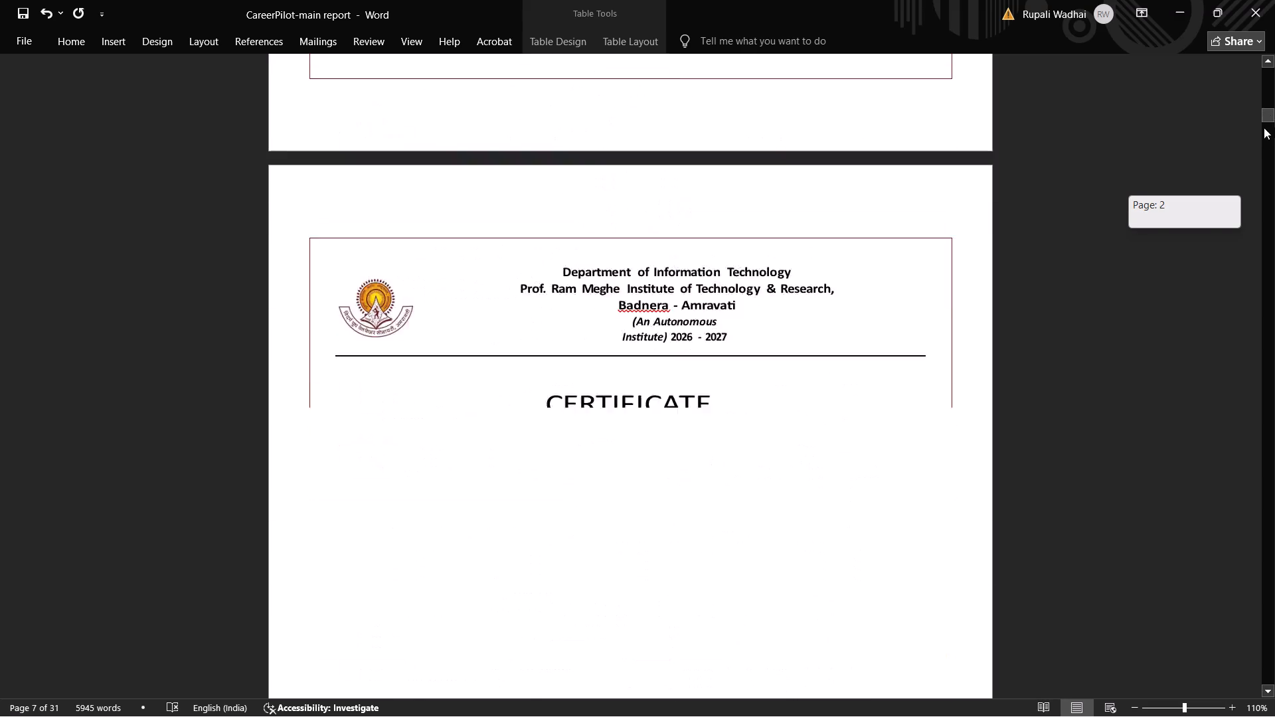
pyautogui.moveTo(1264, 127); pyautogui.dragTo(1267, 200)
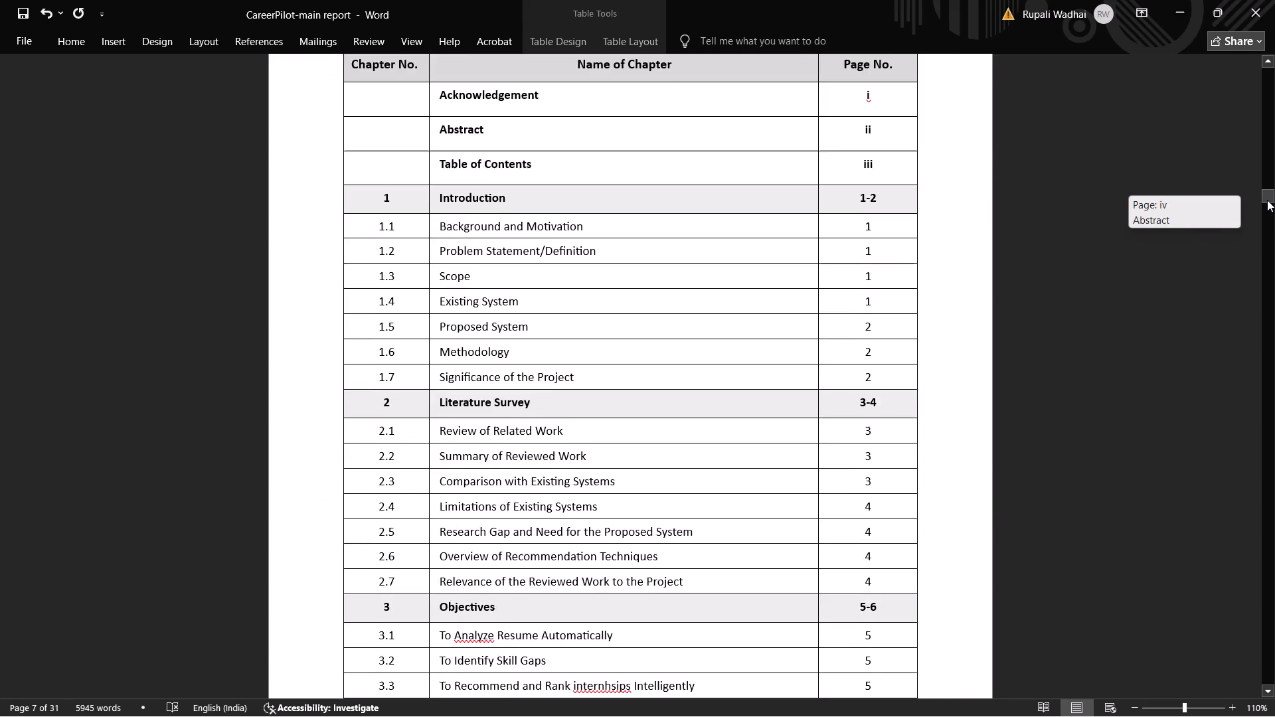
pyautogui.moveTo(1267, 200); pyautogui.dragTo(1268, 218)
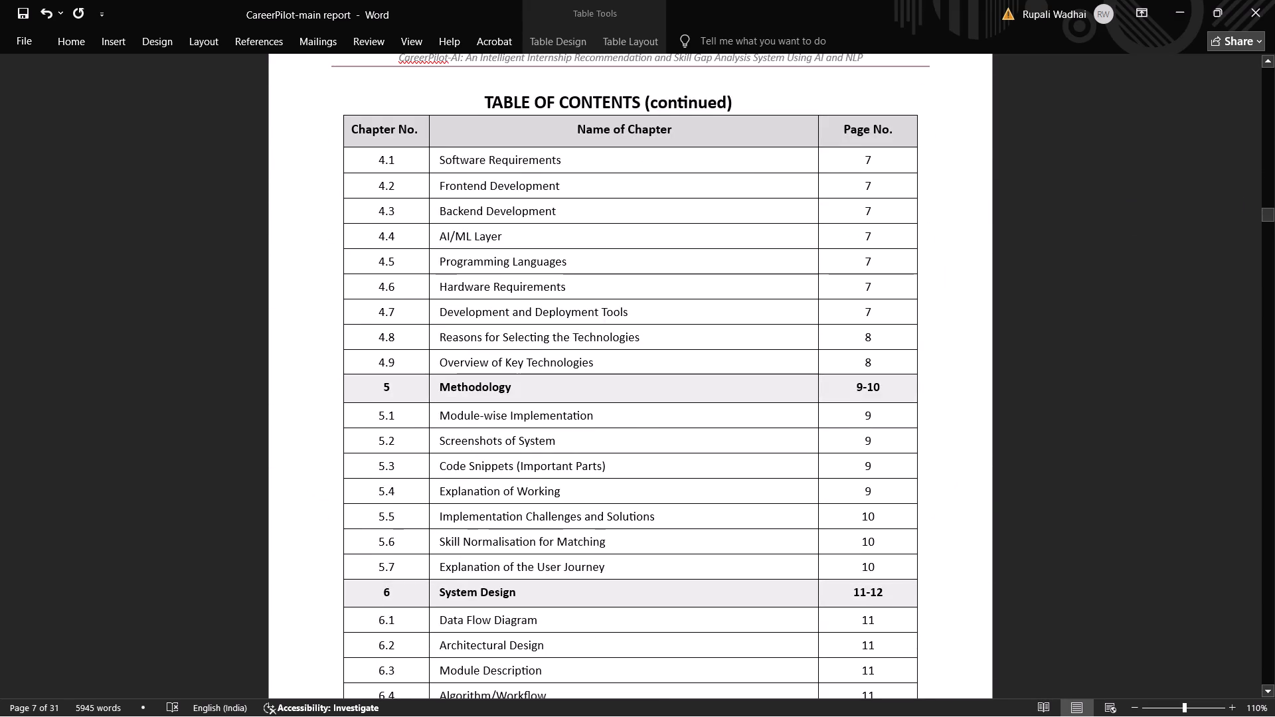
pyautogui.click(878, 325)
pyautogui.click(891, 314)
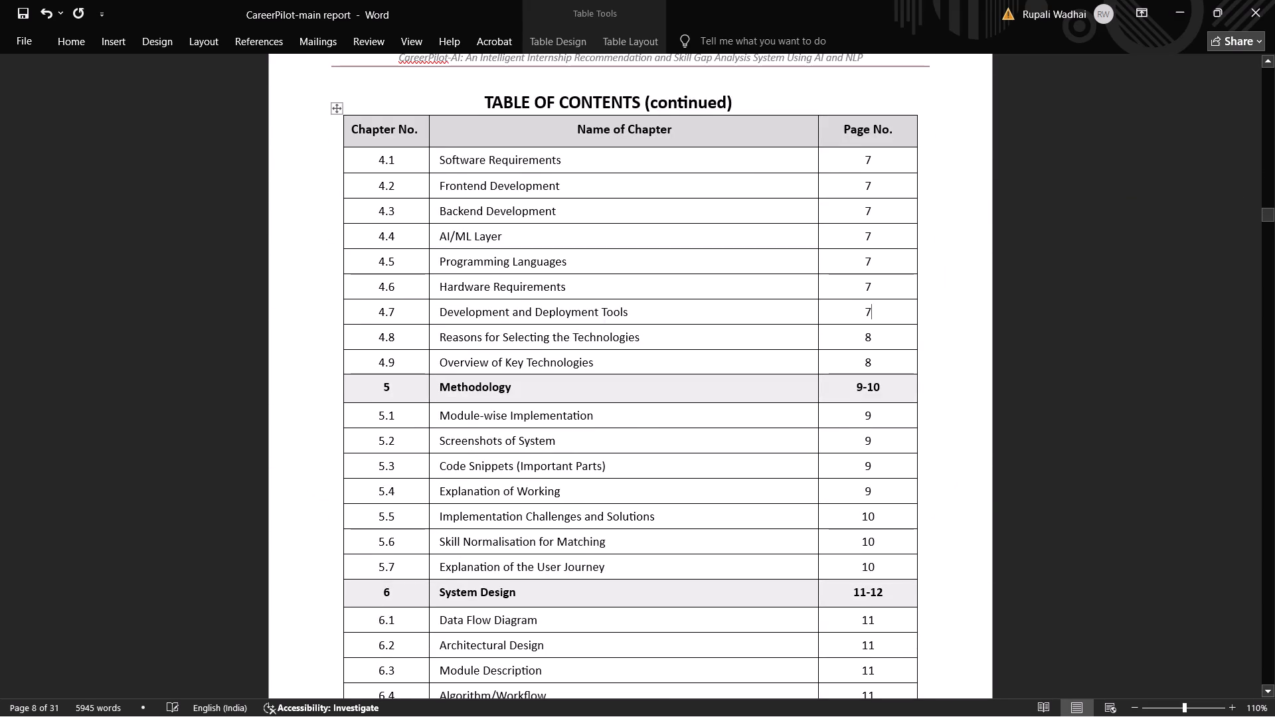
pyautogui.press('BackSpace')
pyautogui.press('8')
# Check the printed page numbers of the Chapter 5 sections in the report body against their table of contents entries.
pyautogui.moveTo(1265, 216); pyautogui.dragTo(1274, 497)
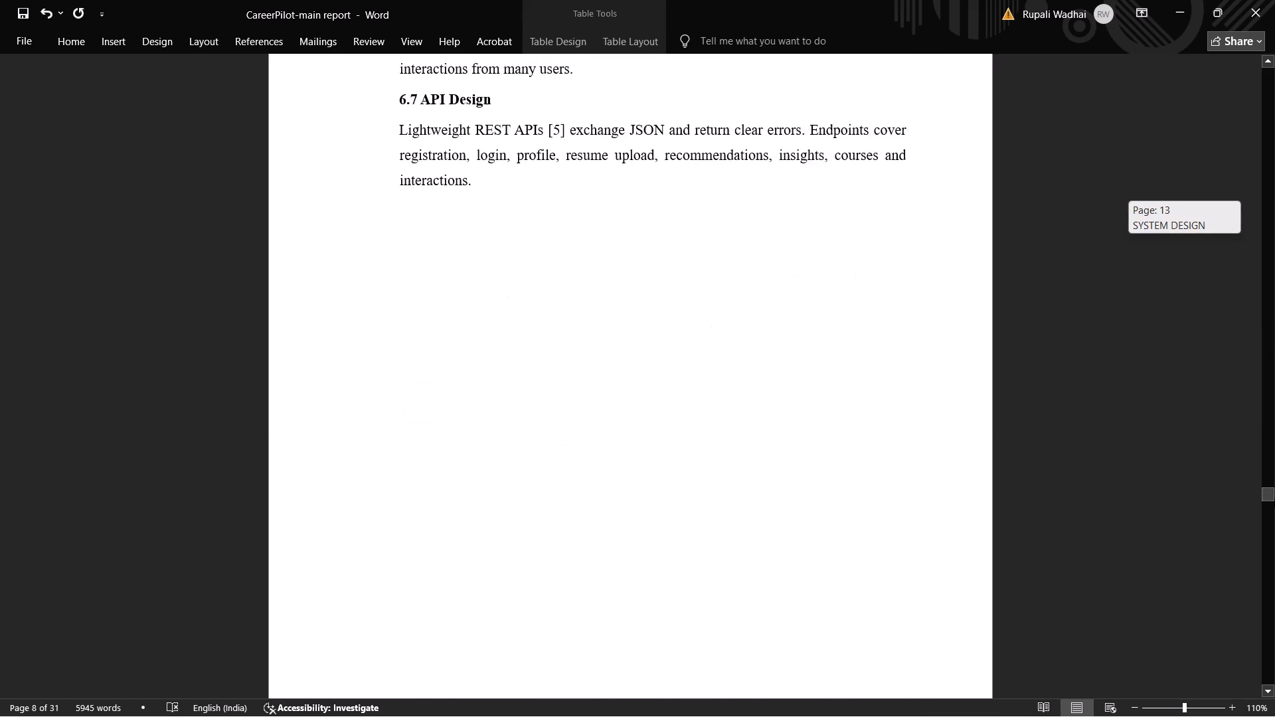
pyautogui.moveTo(1274, 497); pyautogui.dragTo(1274, 457)
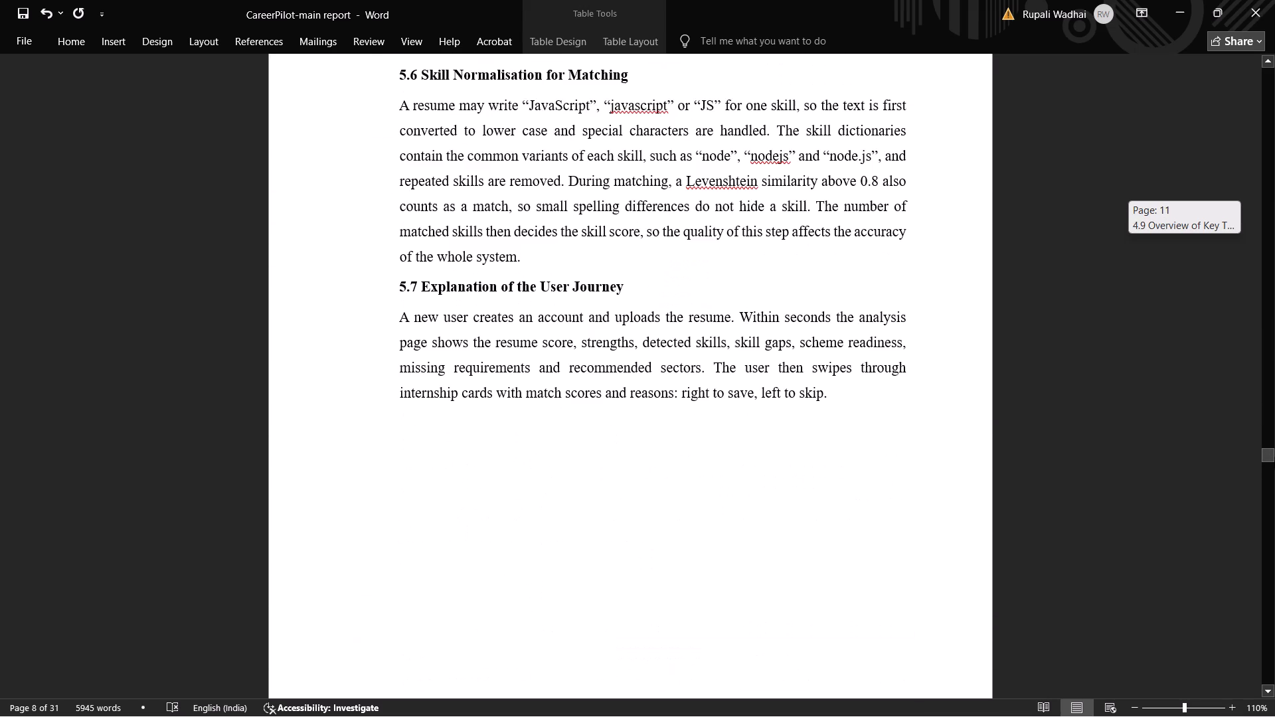
pyautogui.moveTo(1274, 457); pyautogui.dragTo(1274, 438)
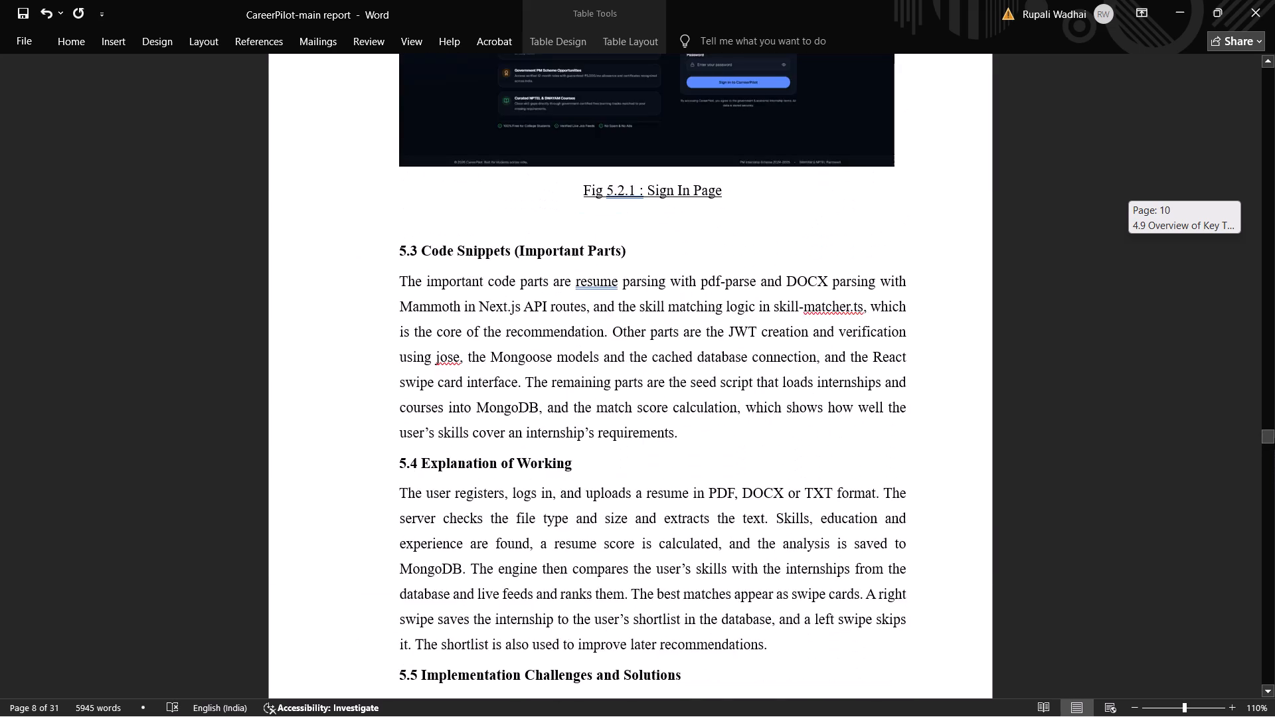
pyautogui.moveTo(1274, 438); pyautogui.dragTo(1269, 419)
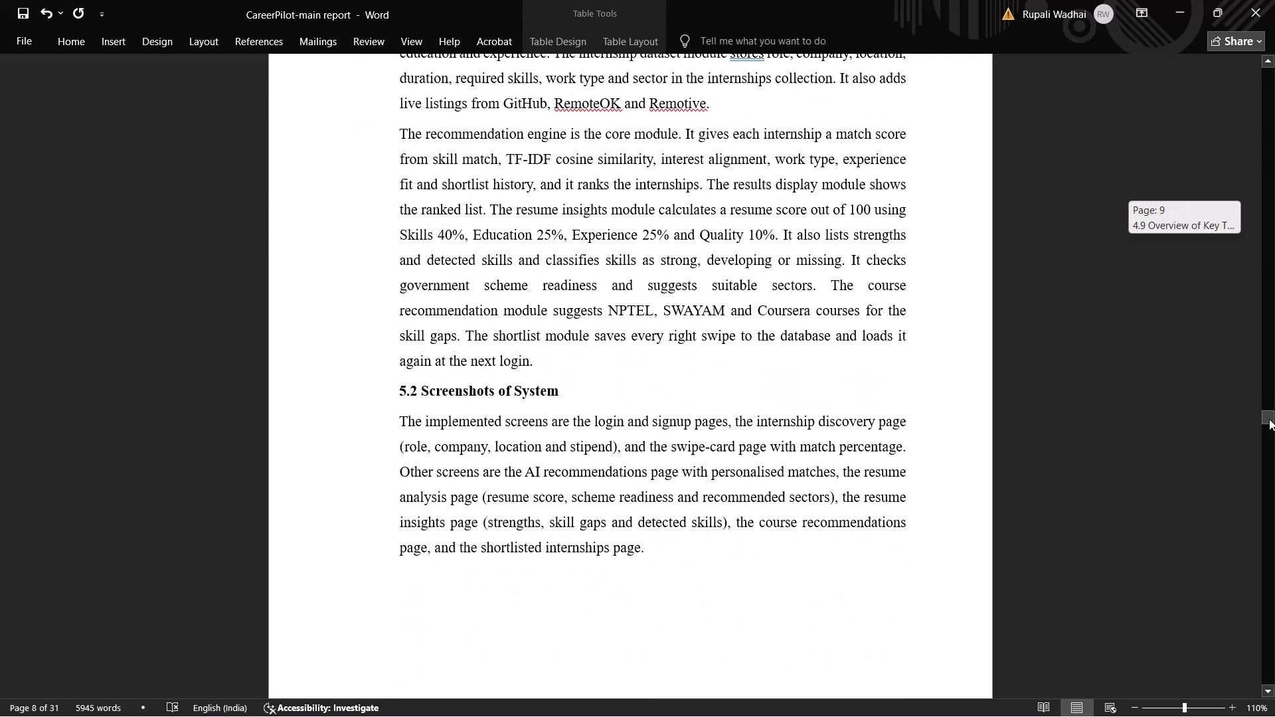
pyautogui.moveTo(1269, 419); pyautogui.dragTo(1269, 425)
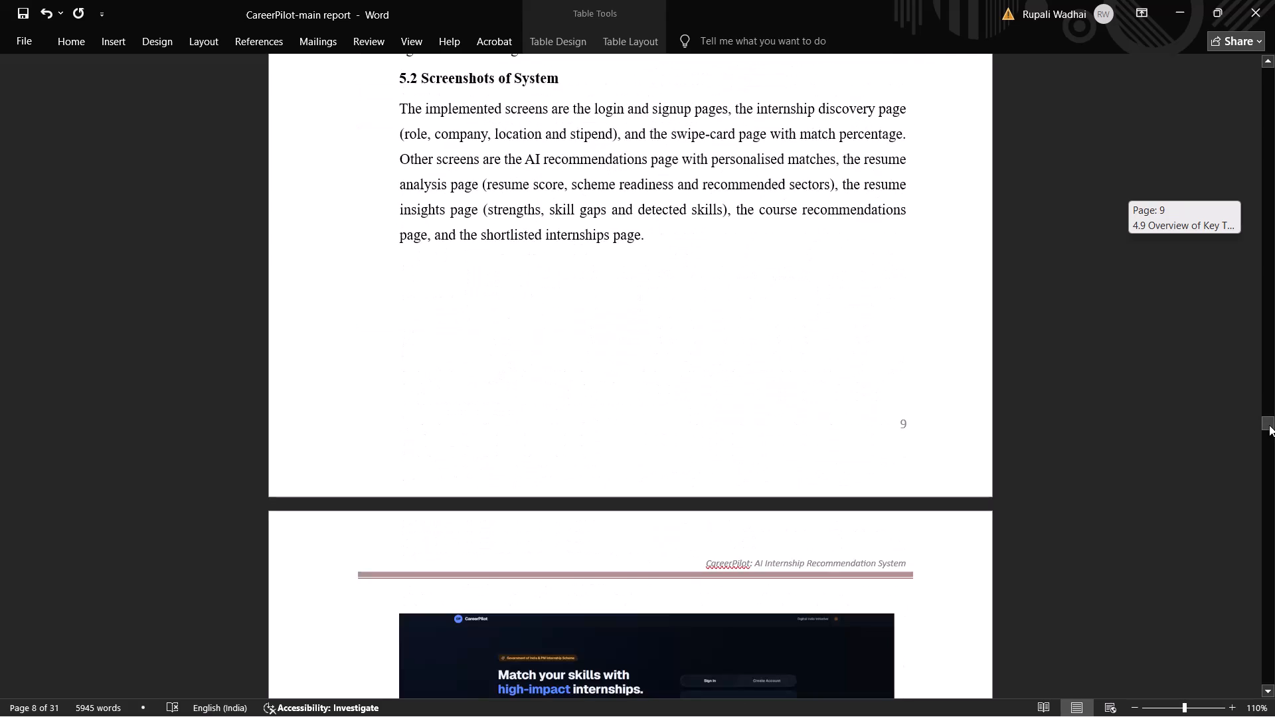
pyautogui.moveTo(1269, 425); pyautogui.dragTo(1244, 164)
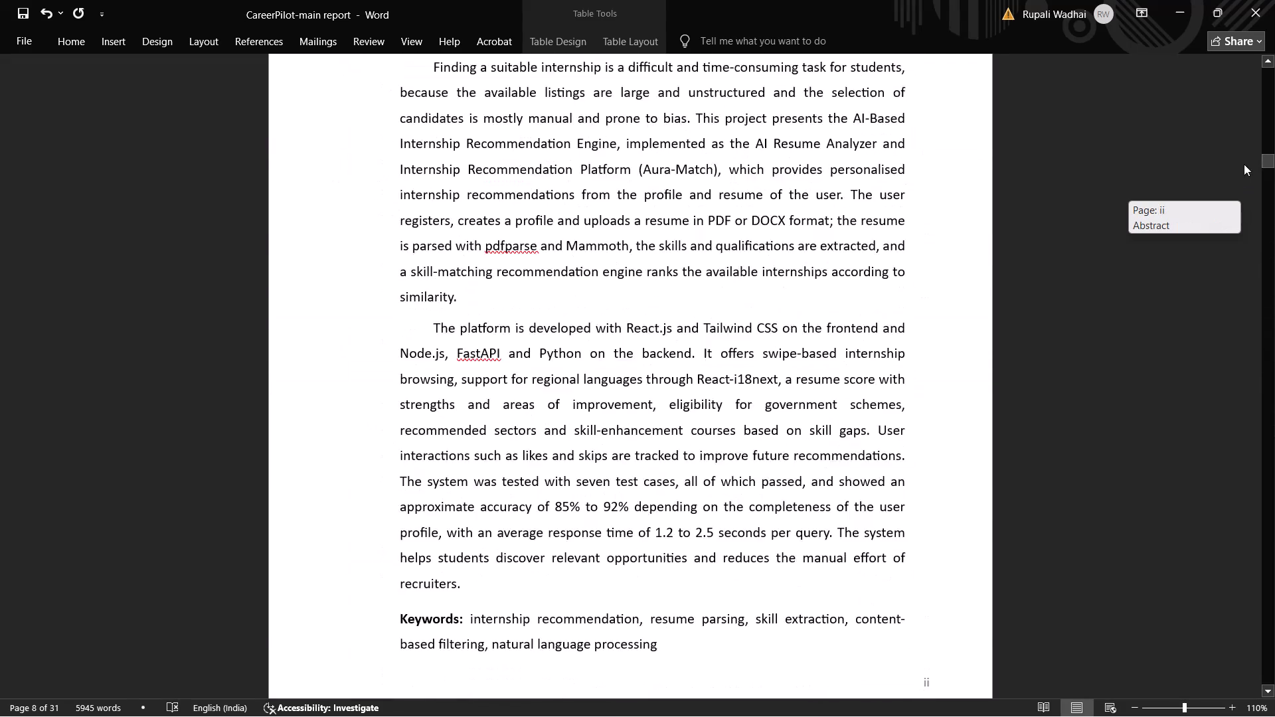
pyautogui.moveTo(1244, 164); pyautogui.dragTo(1242, 215)
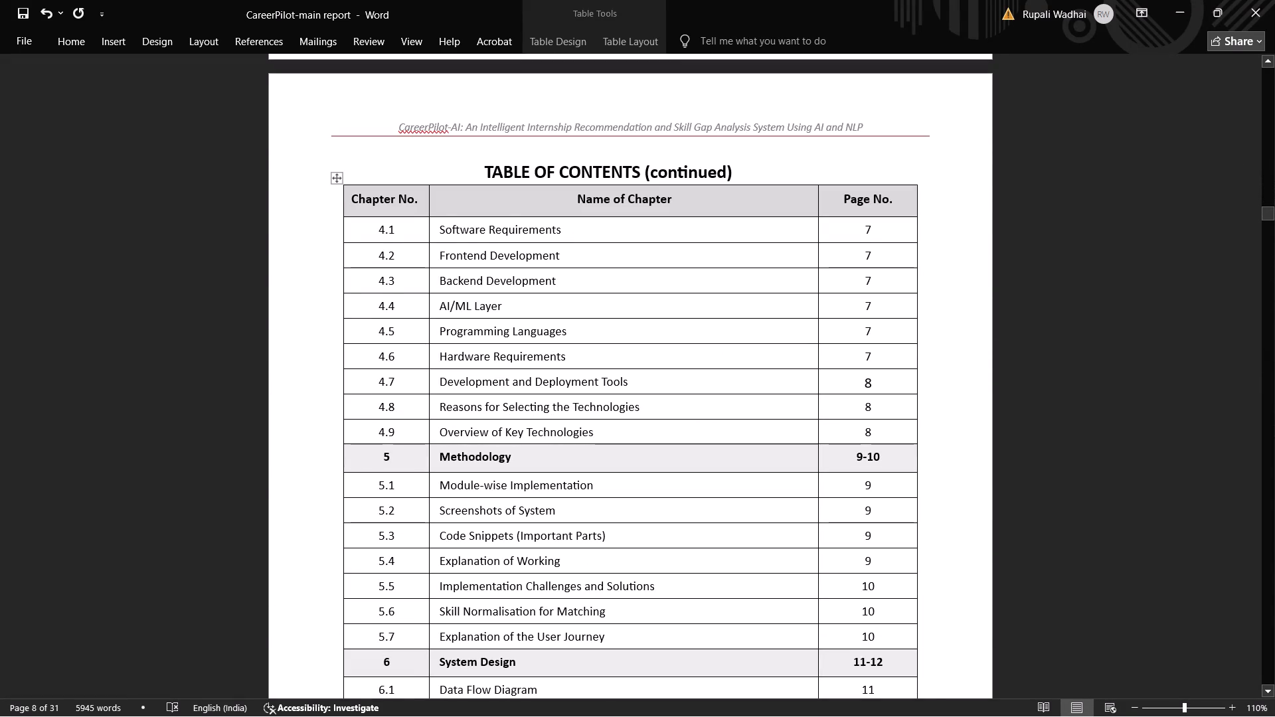
# In the table of contents, set the page numbers of sections 5.3 and 5.4 to 10.
pyautogui.scroll(-1, 698, 467)
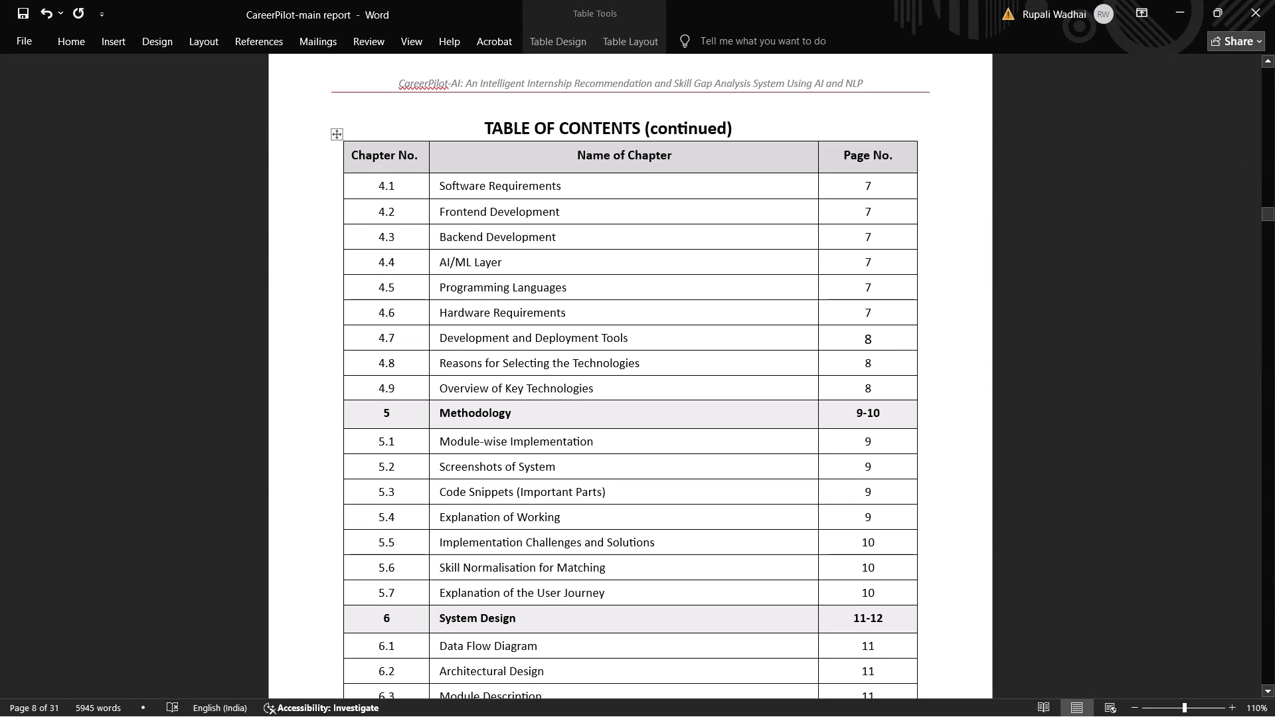
pyautogui.click(881, 492)
pyautogui.write('10')
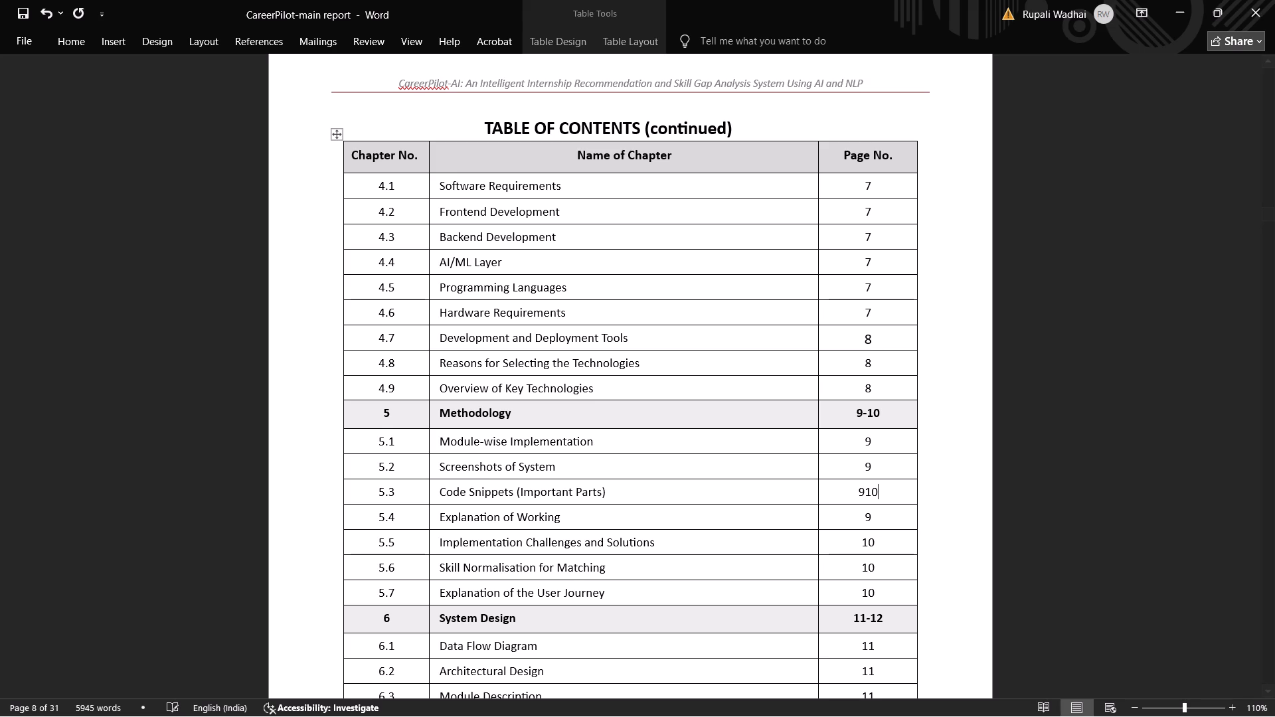
pyautogui.press('Left')
pyautogui.press('Left')
pyautogui.press('BackSpace')
pyautogui.press('Down')
pyautogui.write('10')
pyautogui.press('Right')
pyautogui.press('BackSpace')
# In the table of contents, set the page numbers of sections 5.5, 5.6 and 5.7 to 11.
pyautogui.click(888, 546)
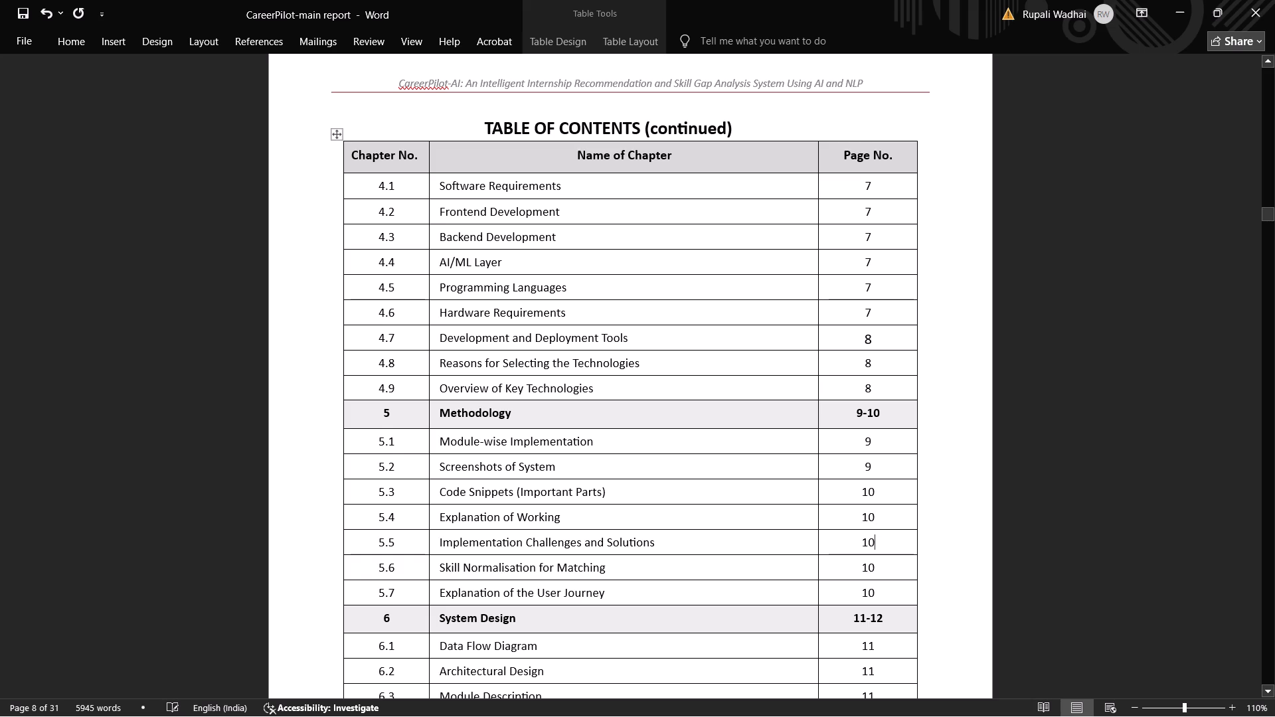
pyautogui.press('BackSpace')
pyautogui.press('1')
pyautogui.press('Down')
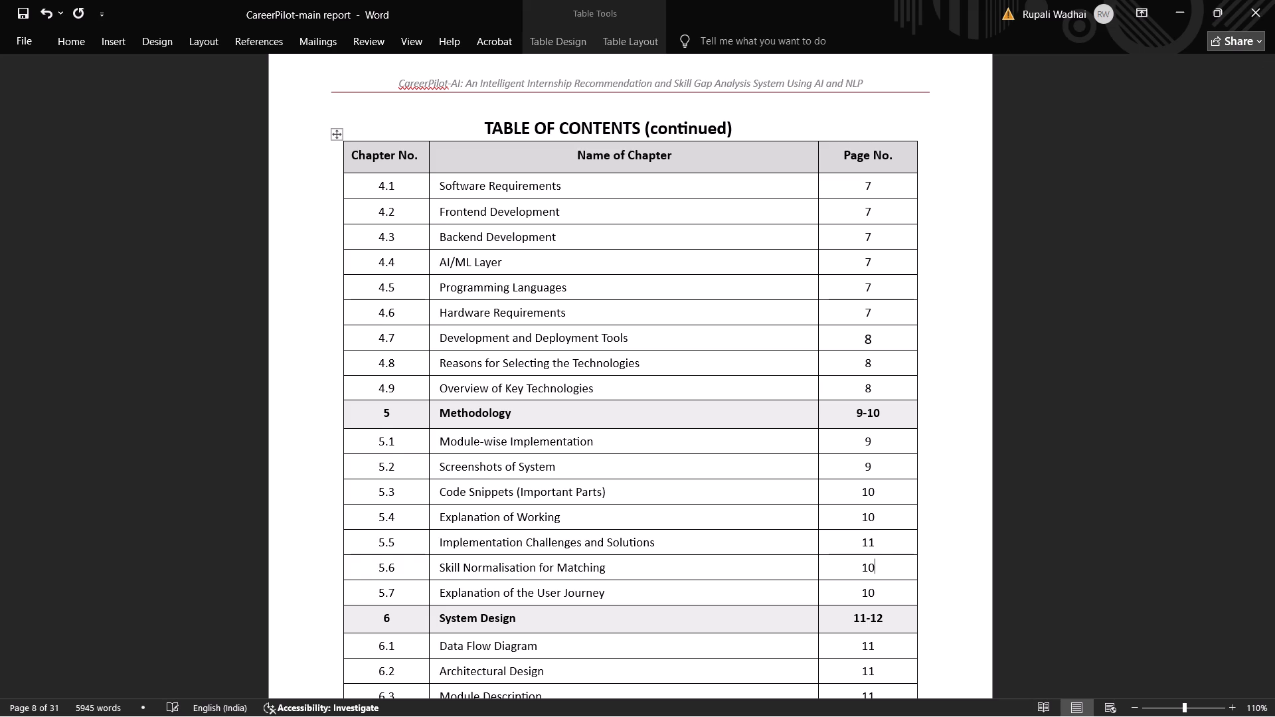
pyautogui.press('BackSpace')
pyautogui.press('1')
pyautogui.press('Down')
pyautogui.press('\\')
pyautogui.press('BackSpace')
pyautogui.press('BackSpace')
pyautogui.press('1')
# Set the page range of Chapter 5, Methodology, to 9-11 in the table of contents.
pyautogui.click(893, 414)
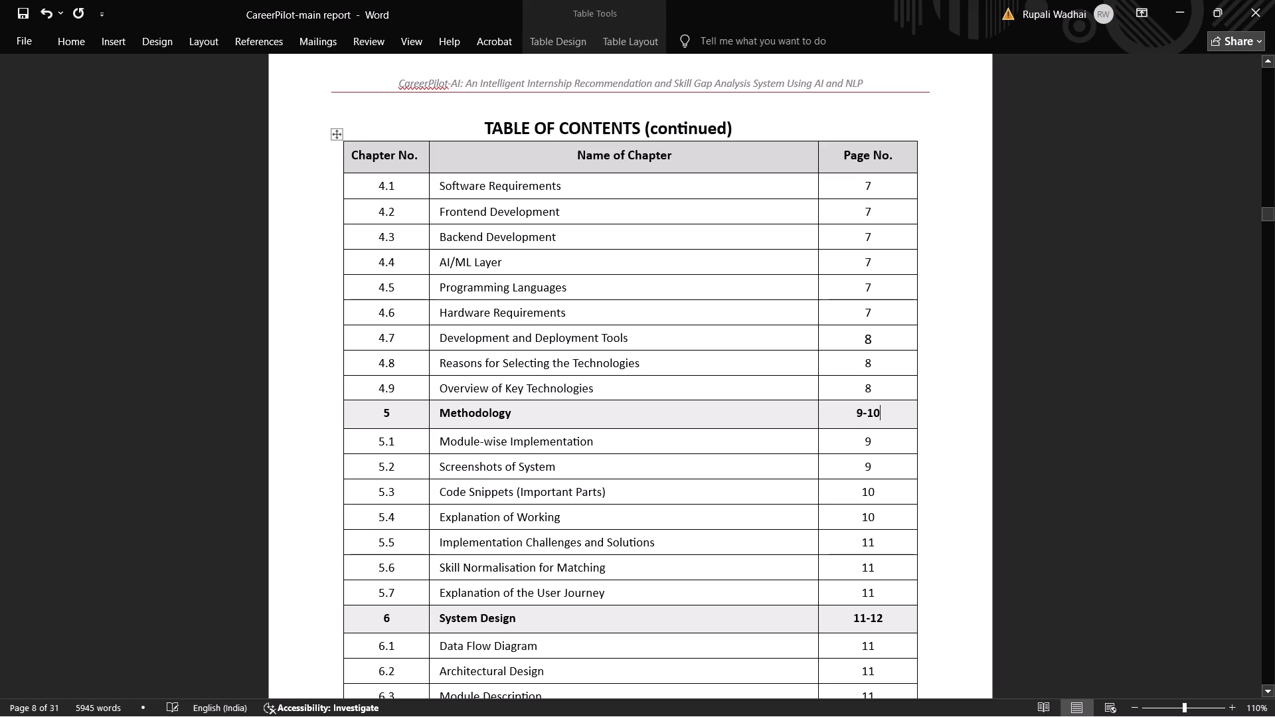
pyautogui.press('BackSpace')
pyautogui.press('1')
# Check where Chapter 5 ends and on which page the Chapter 6 System Design sections begin in the report body.
pyautogui.moveTo(1270, 215); pyautogui.dragTo(1270, 216)
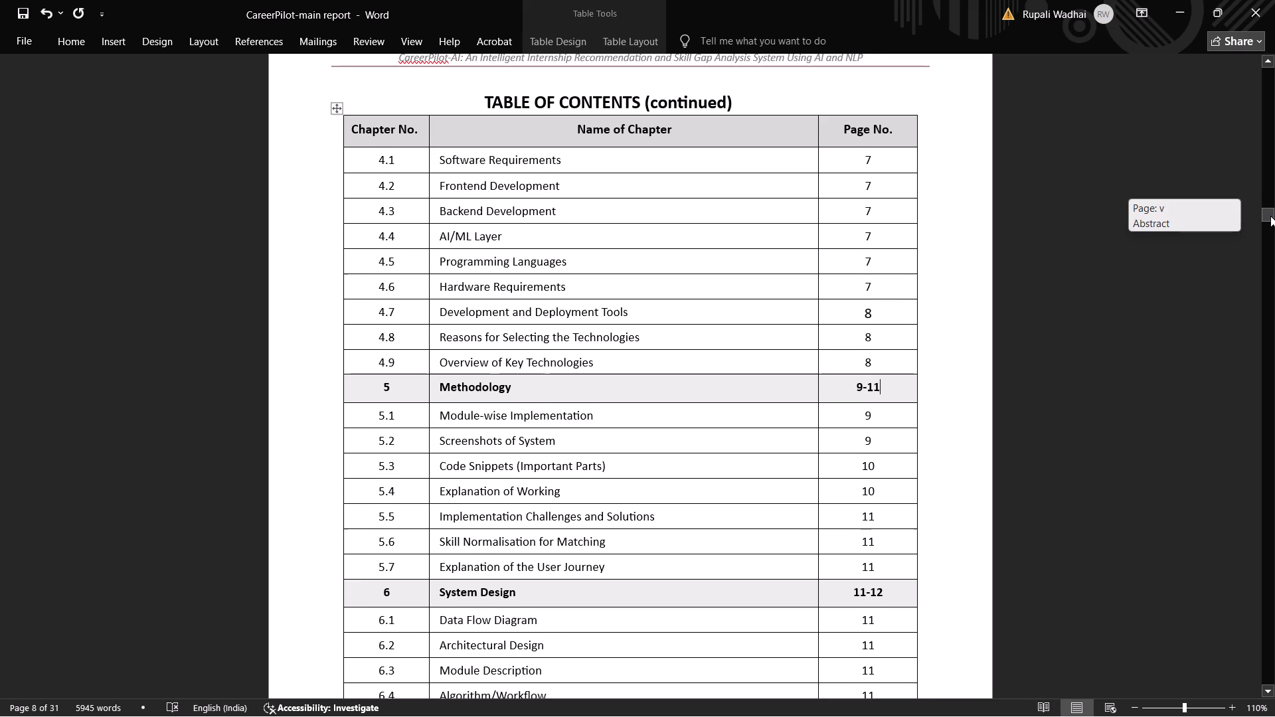
pyautogui.moveTo(1270, 216); pyautogui.dragTo(1267, 372)
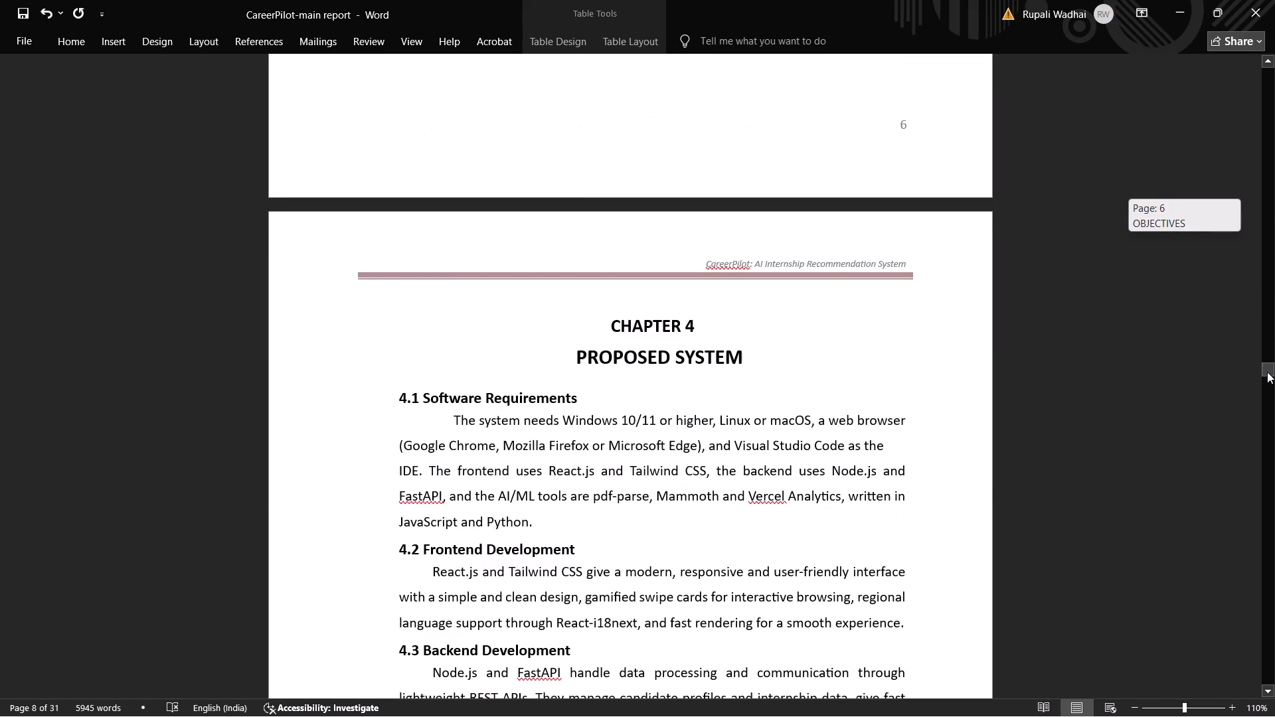
pyautogui.moveTo(1267, 372); pyautogui.dragTo(1267, 440)
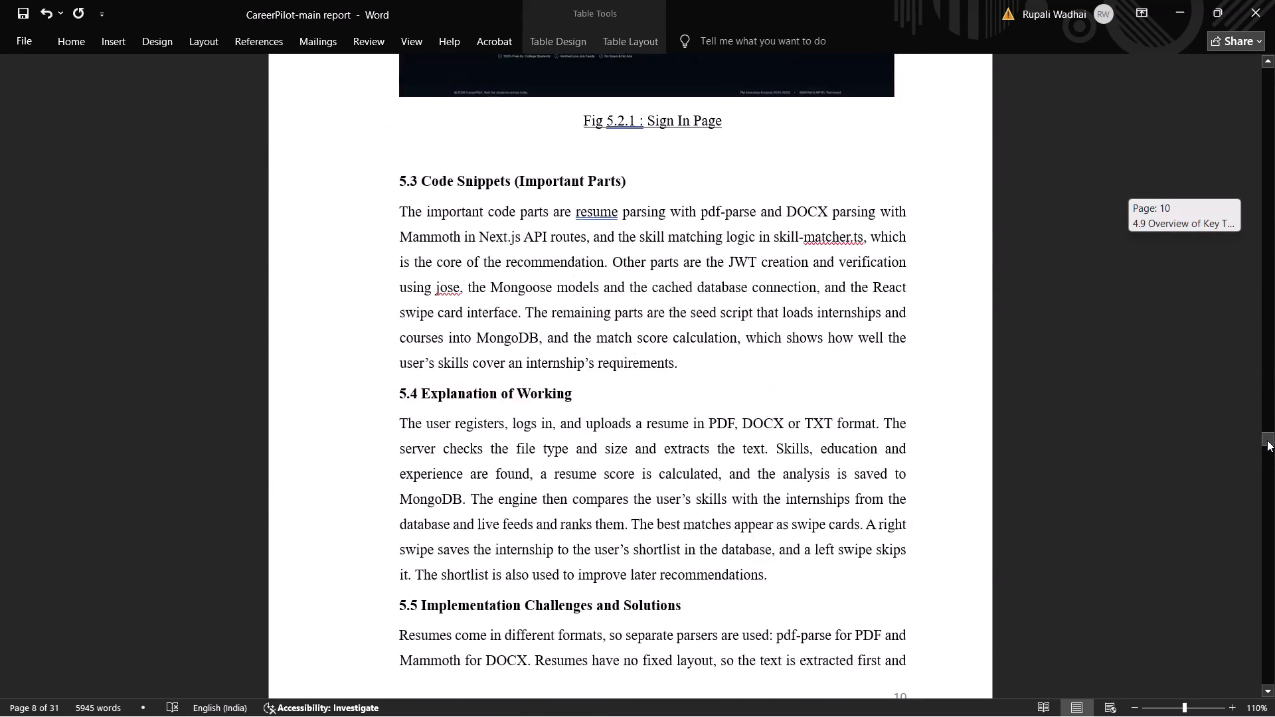
pyautogui.moveTo(1267, 440); pyautogui.dragTo(1267, 456)
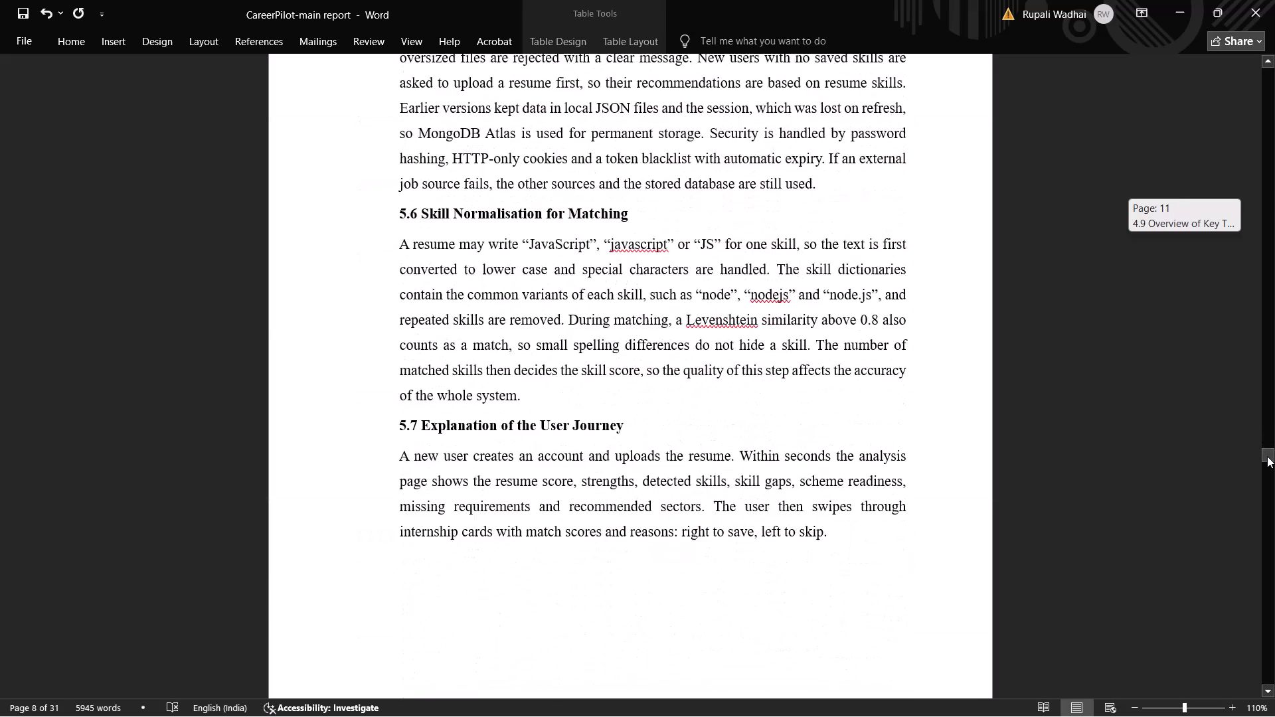
pyautogui.moveTo(1267, 456); pyautogui.dragTo(1267, 471)
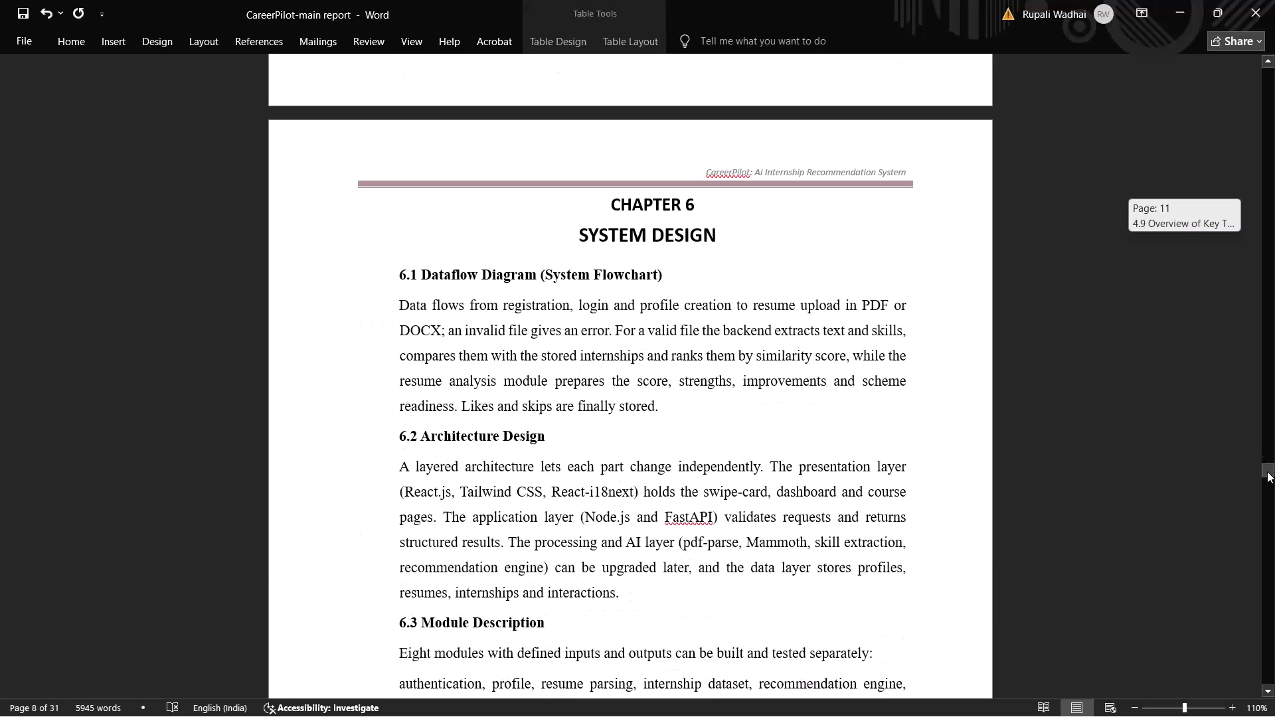
pyautogui.moveTo(1267, 471); pyautogui.dragTo(1267, 325)
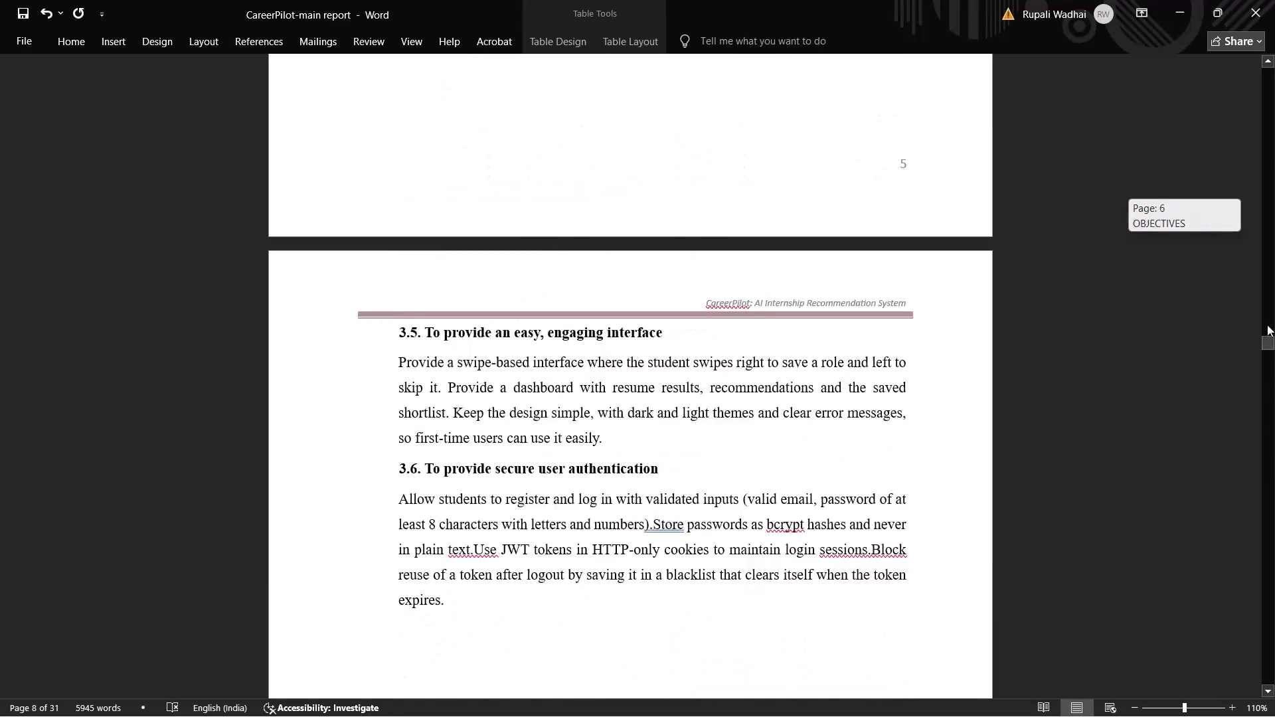
pyautogui.moveTo(1267, 325); pyautogui.dragTo(1252, 214)
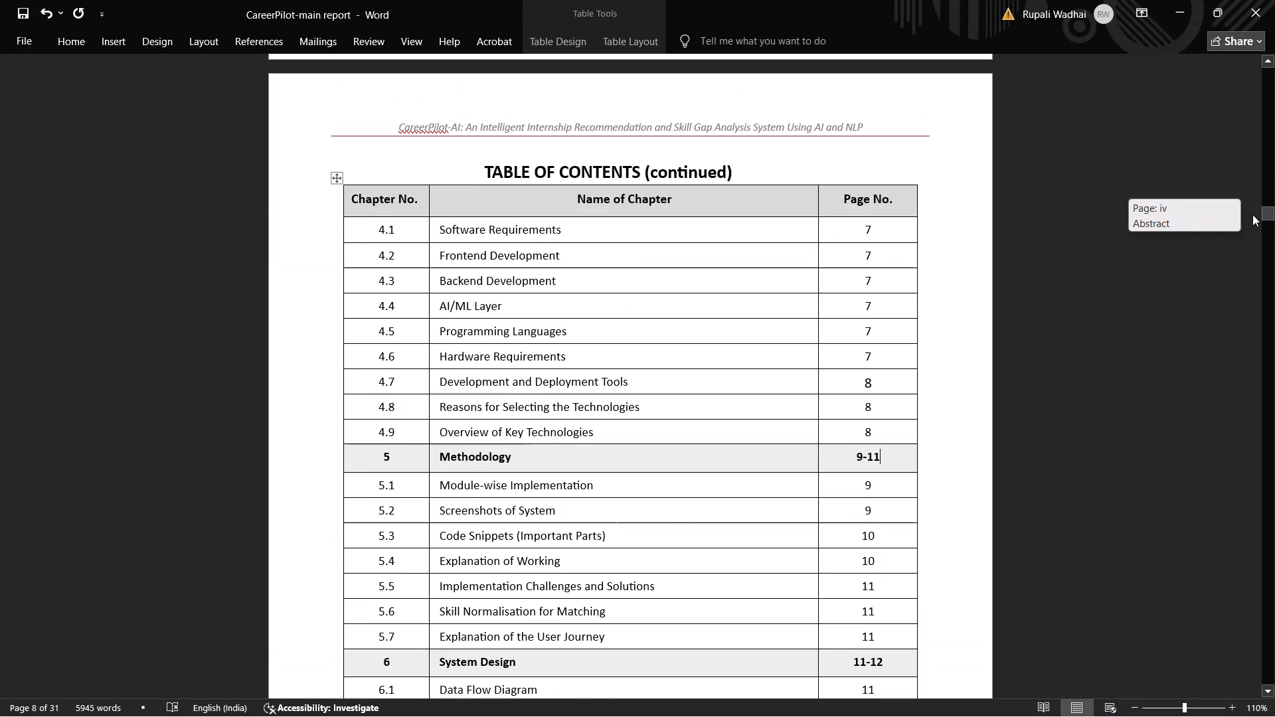
# In the table of contents, set the page numbers of sections 6.4, 6.3 and 6.2 to 12 and of section 6.1 to 13.
pyautogui.moveTo(1252, 214); pyautogui.dragTo(1252, 225)
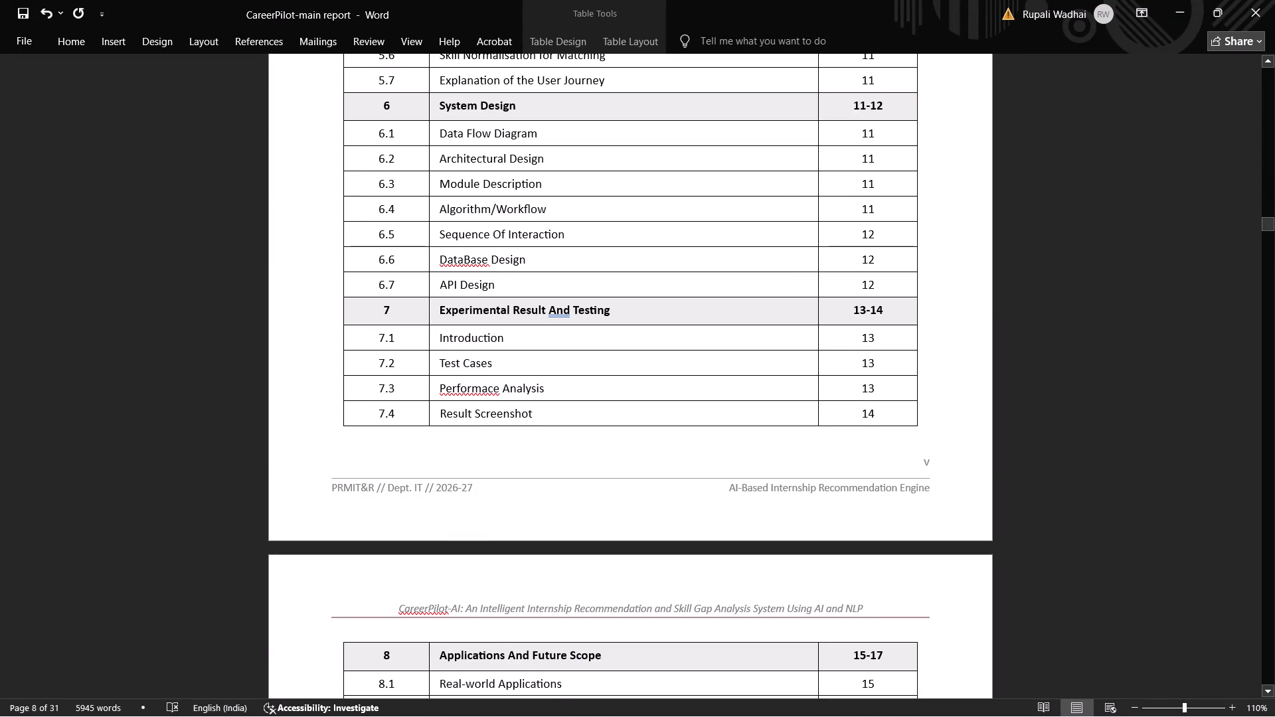
pyautogui.click(876, 212)
pyautogui.press('BackSpace')
pyautogui.press('2')
pyautogui.press('Up')
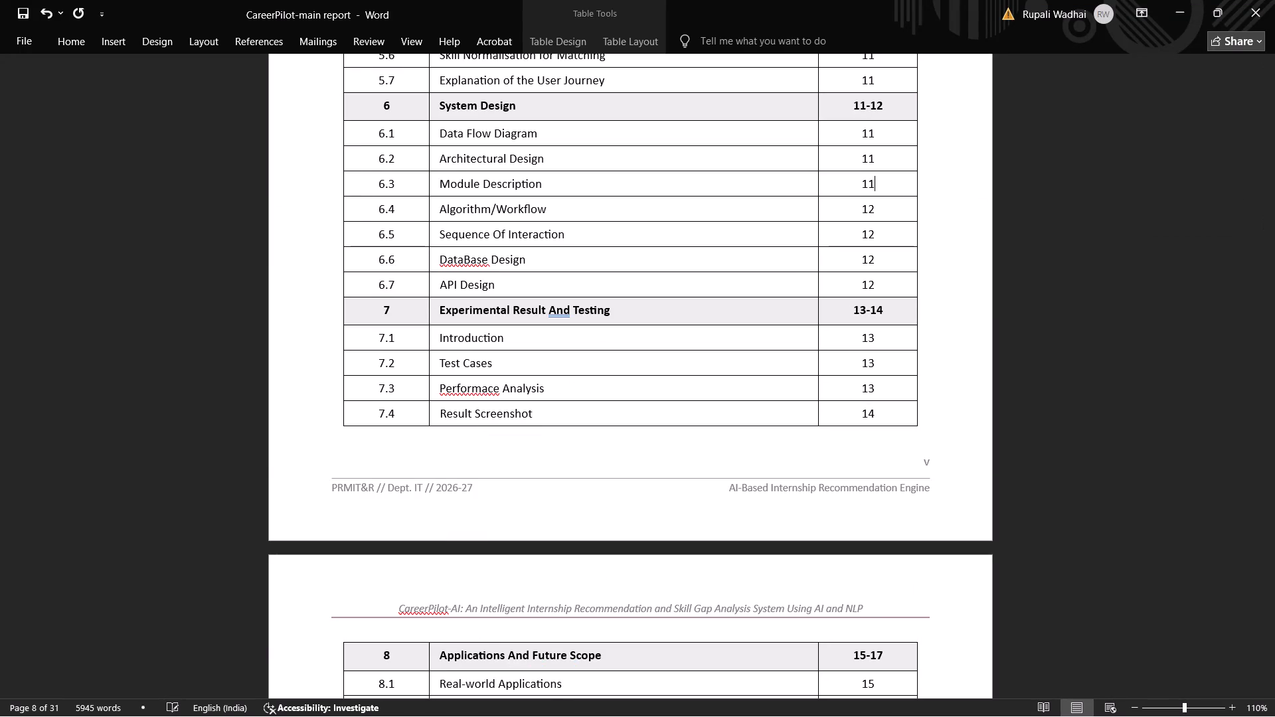
pyautogui.press('BackSpace')
pyautogui.press('2')
pyautogui.press('Up')
pyautogui.press('BackSpace')
pyautogui.press('2')
pyautogui.press('Up')
pyautogui.press('BackSpace')
pyautogui.press('3')
# Set the page numbers of sections 6.6, DataBase Design, and 6.7, API Design, to 13 in the table of contents.
pyautogui.press('Down')
pyautogui.press('Down')
pyautogui.press('Down')
pyautogui.press('Down')
pyautogui.press('Down')
pyautogui.press('Down')
pyautogui.press('Down')
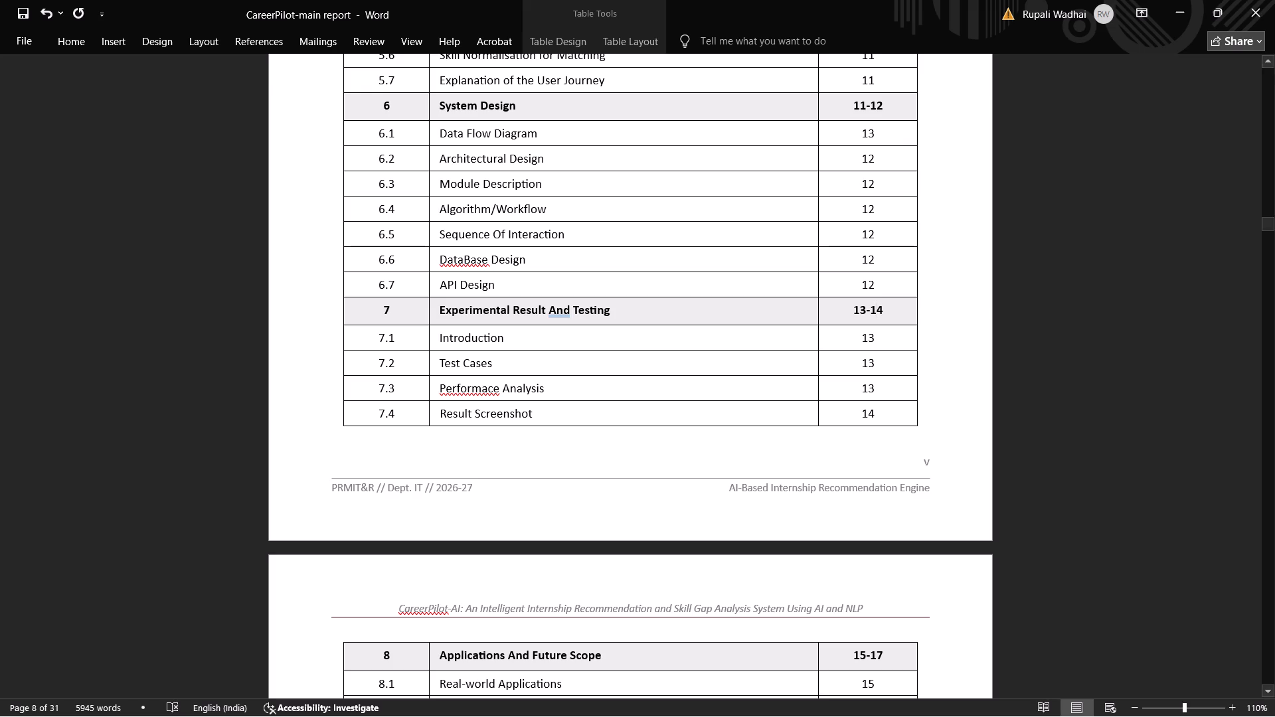
pyautogui.click(885, 256)
pyautogui.press('BackSpace')
pyautogui.press('3')
pyautogui.press('Down')
pyautogui.press('BackSpace')
pyautogui.press('3')
# Set the page range of Chapter 7, Experimental Result And Testing, to 14-16 in the table of contents.
pyautogui.press('Down')
pyautogui.press('Left')
pyautogui.press('Left')
pyautogui.press('BackSpace')
pyautogui.press('4')
pyautogui.press('Right')
pyautogui.press('Right')
pyautogui.press('Right')
pyautogui.press('BackSpace')
pyautogui.press('5')
pyautogui.press('BackSpace')
pyautogui.press('6')
# Check on which pages Chapter 7, Experimental Result And Testing, and its sections begin and end in the report body.
pyautogui.scroll(-2, 883, 256)
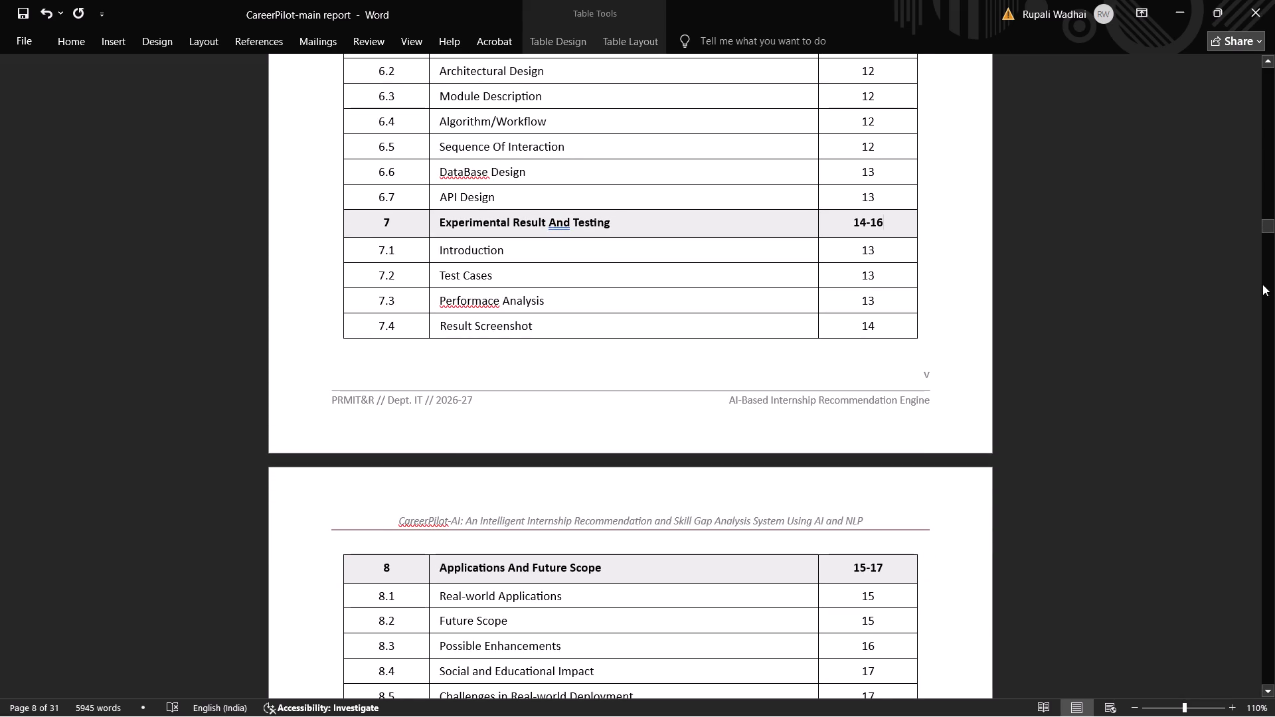
pyautogui.moveTo(1271, 222); pyautogui.dragTo(1248, 289)
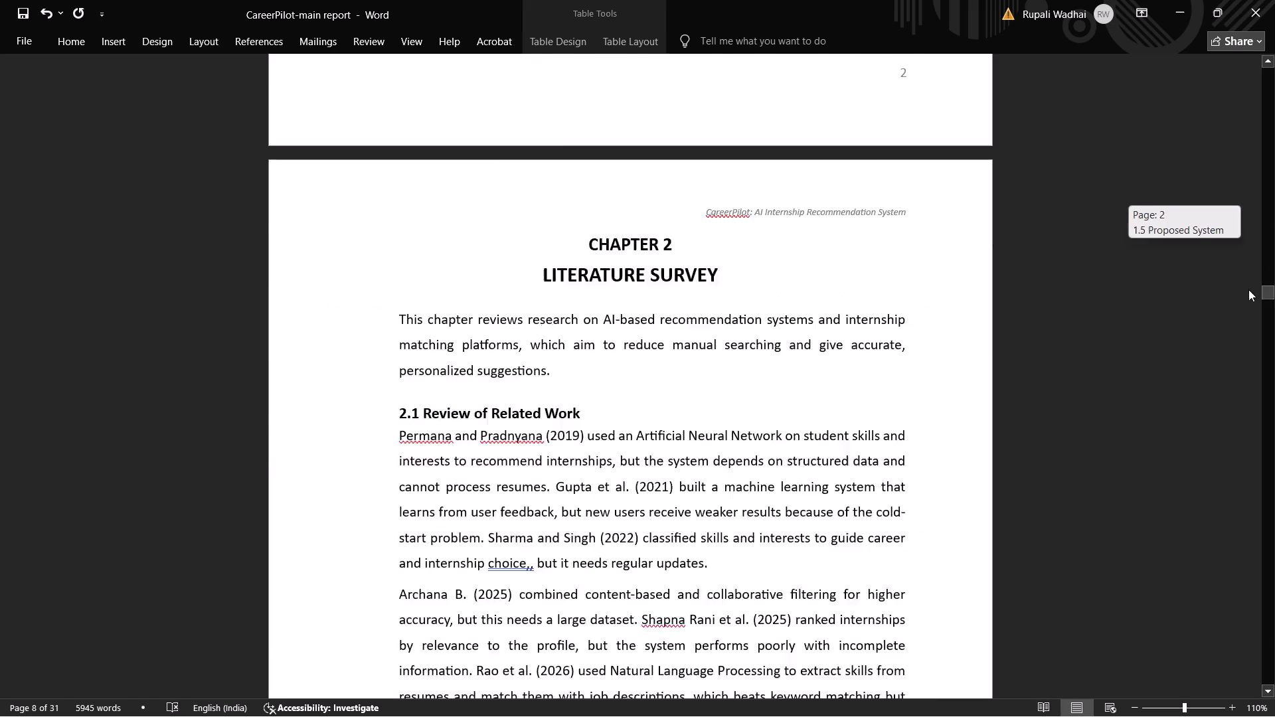
pyautogui.moveTo(1248, 289); pyautogui.dragTo(1246, 419)
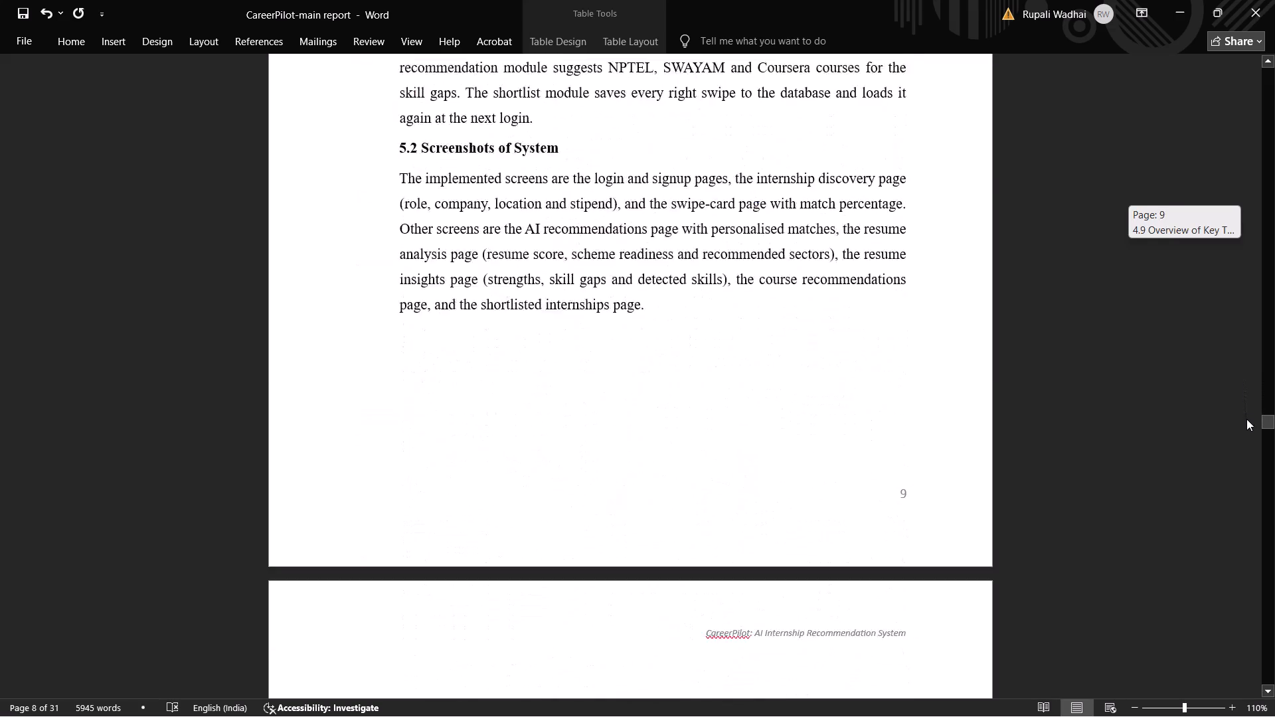
pyautogui.moveTo(1246, 419); pyautogui.dragTo(1252, 467)
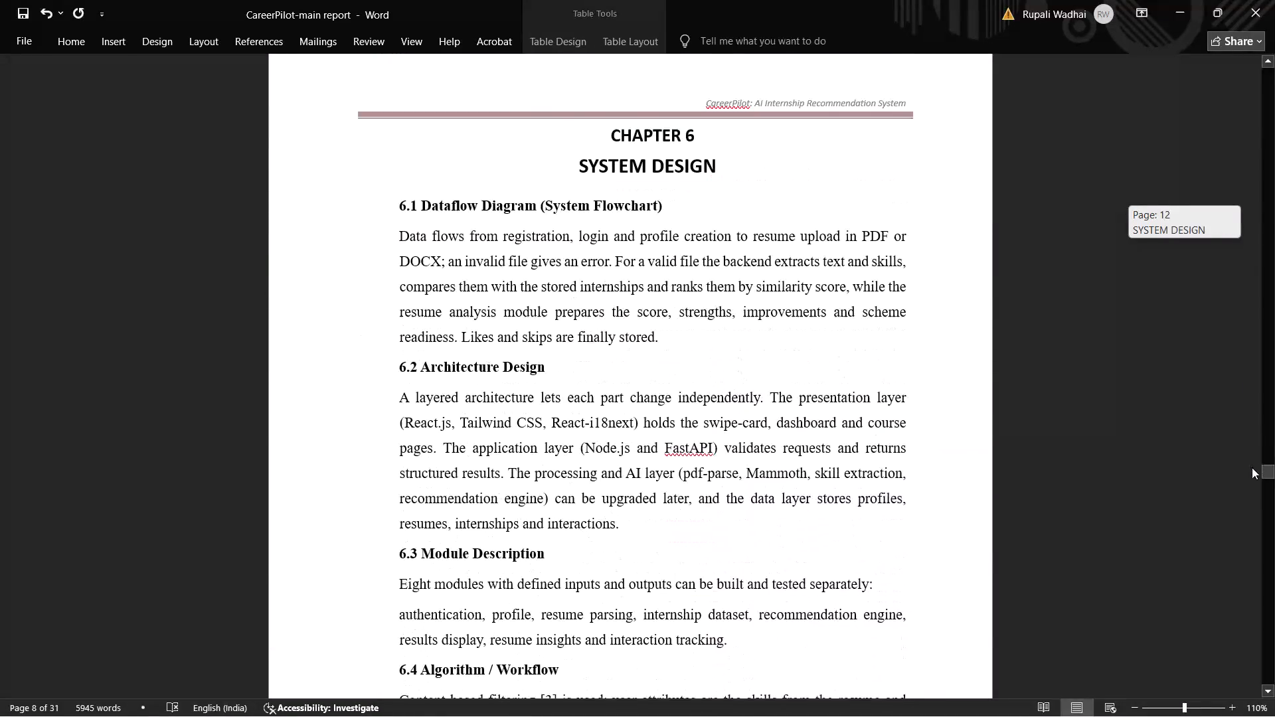
pyautogui.moveTo(1252, 467); pyautogui.dragTo(1256, 509)
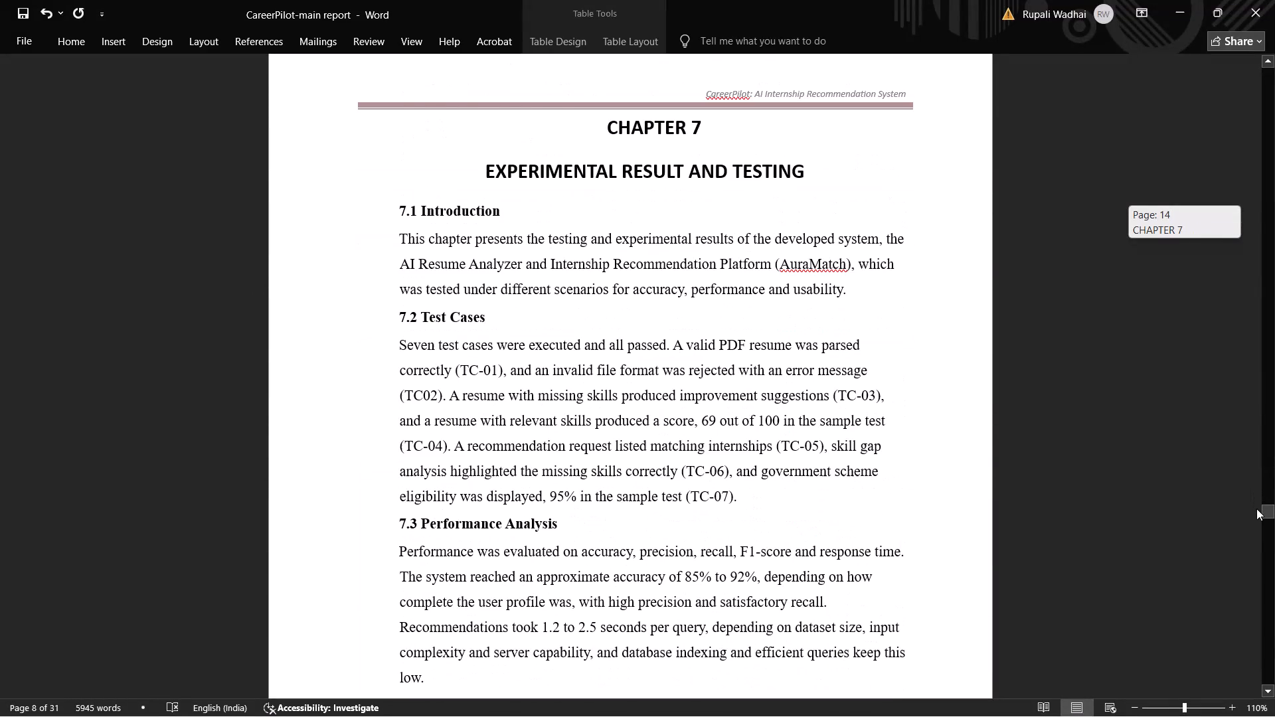
pyautogui.moveTo(1256, 509); pyautogui.dragTo(1256, 527)
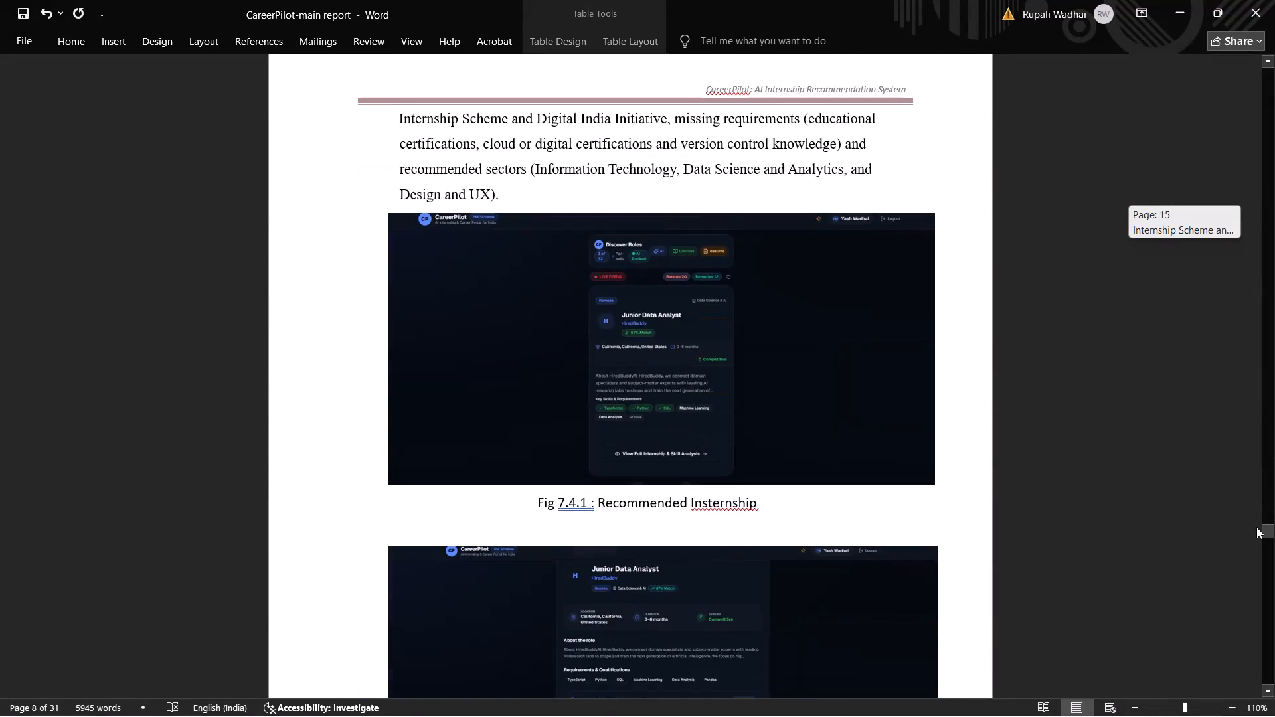
pyautogui.moveTo(1256, 527); pyautogui.dragTo(1263, 536)
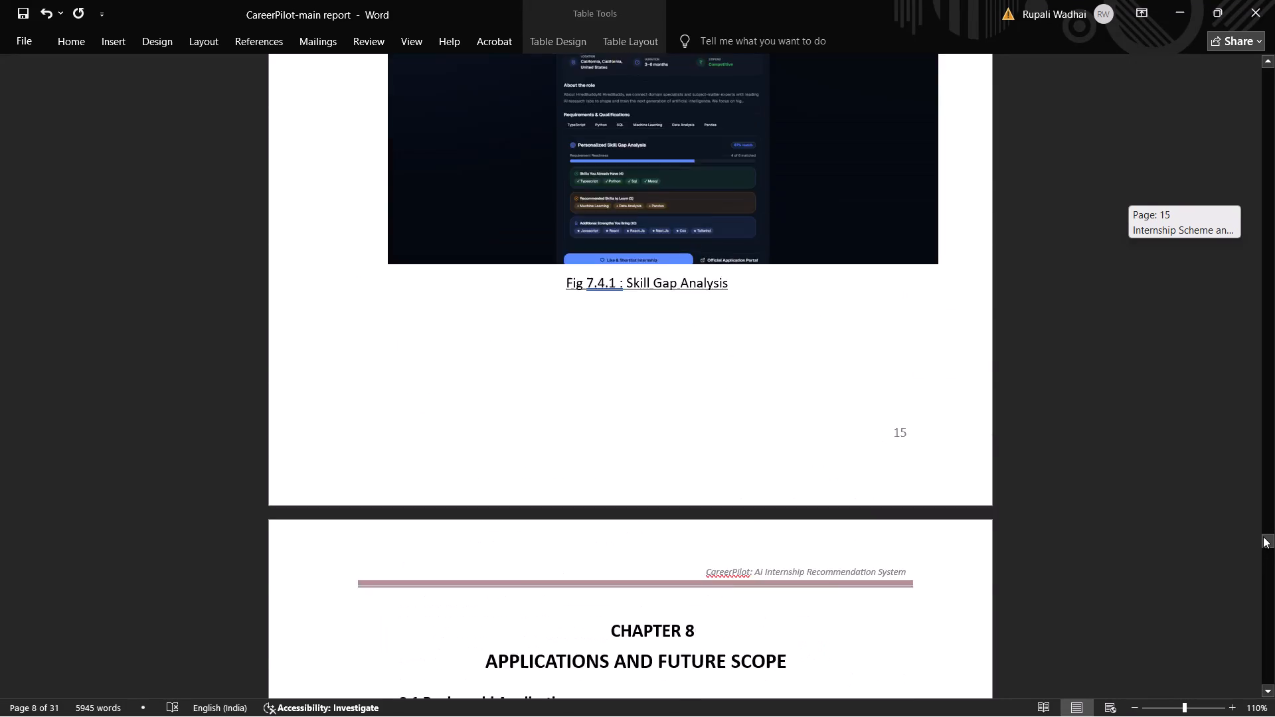
pyautogui.moveTo(1263, 536); pyautogui.dragTo(1268, 525)
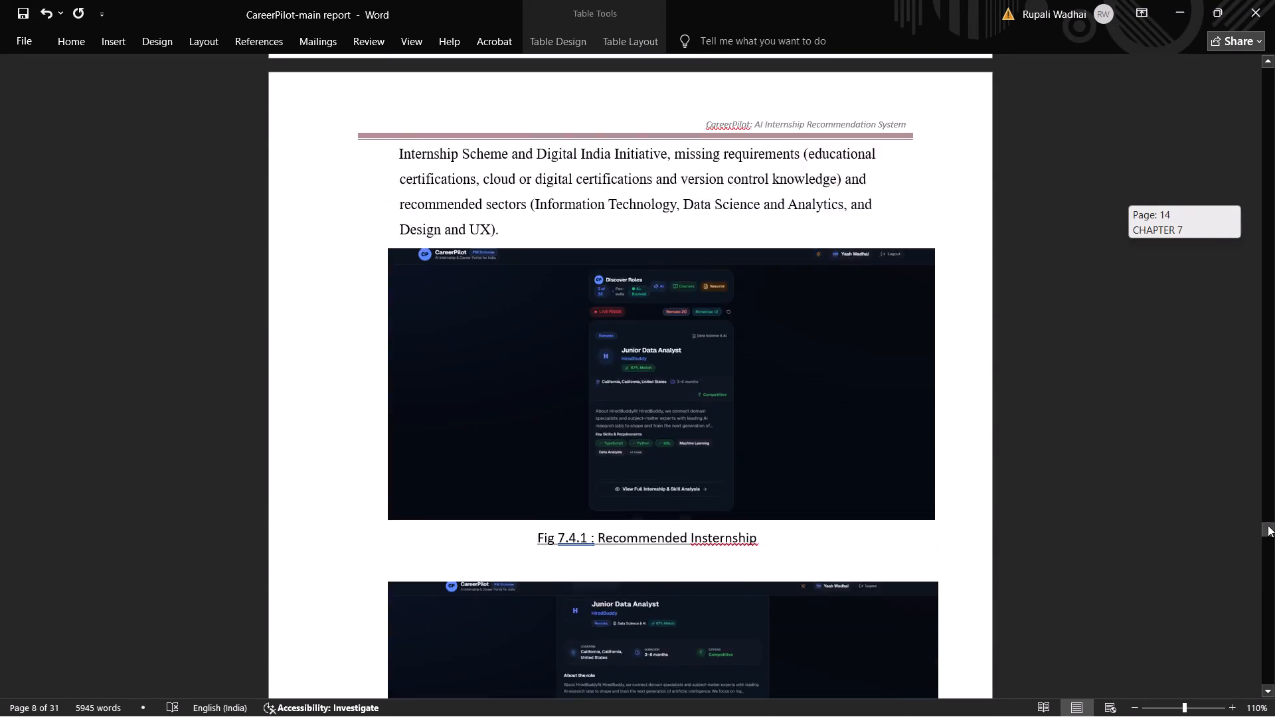
# Set the page range of Chapter 7, Experimental Result And Testing, to 14-15 in the table of contents.
pyautogui.moveTo(1268, 525); pyautogui.dragTo(1248, 431)
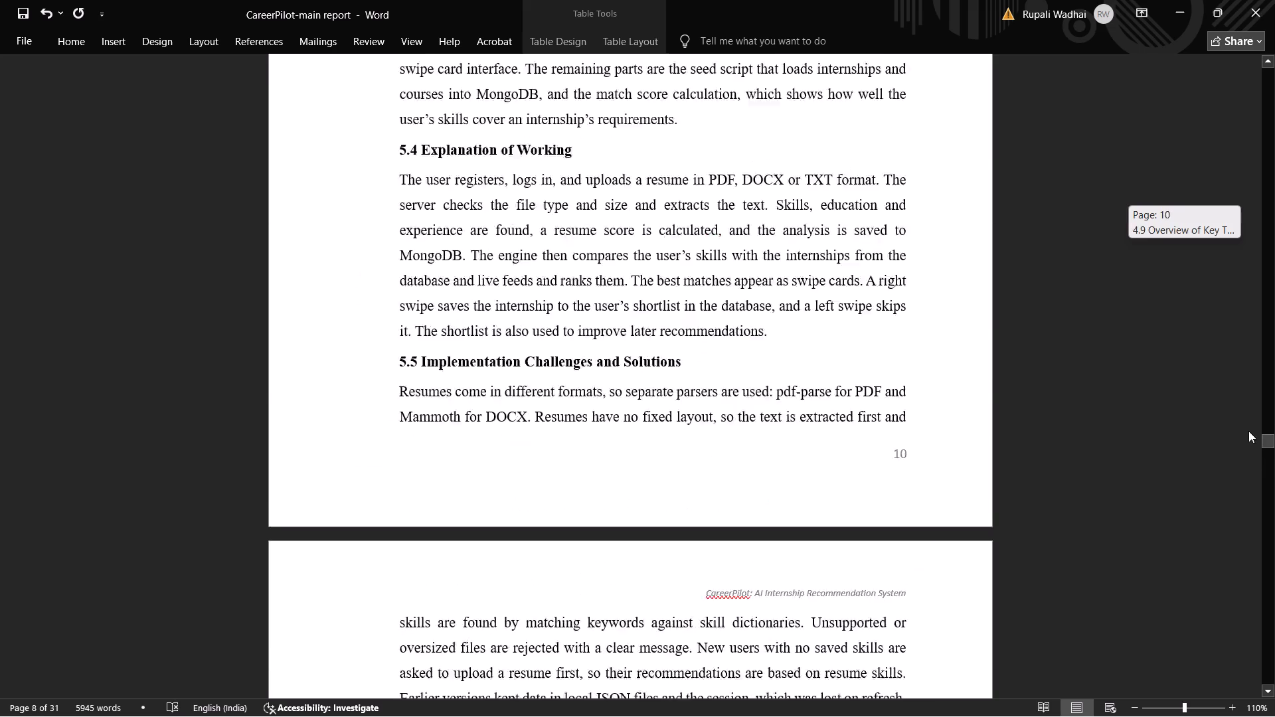
pyautogui.moveTo(1248, 431); pyautogui.dragTo(1221, 216)
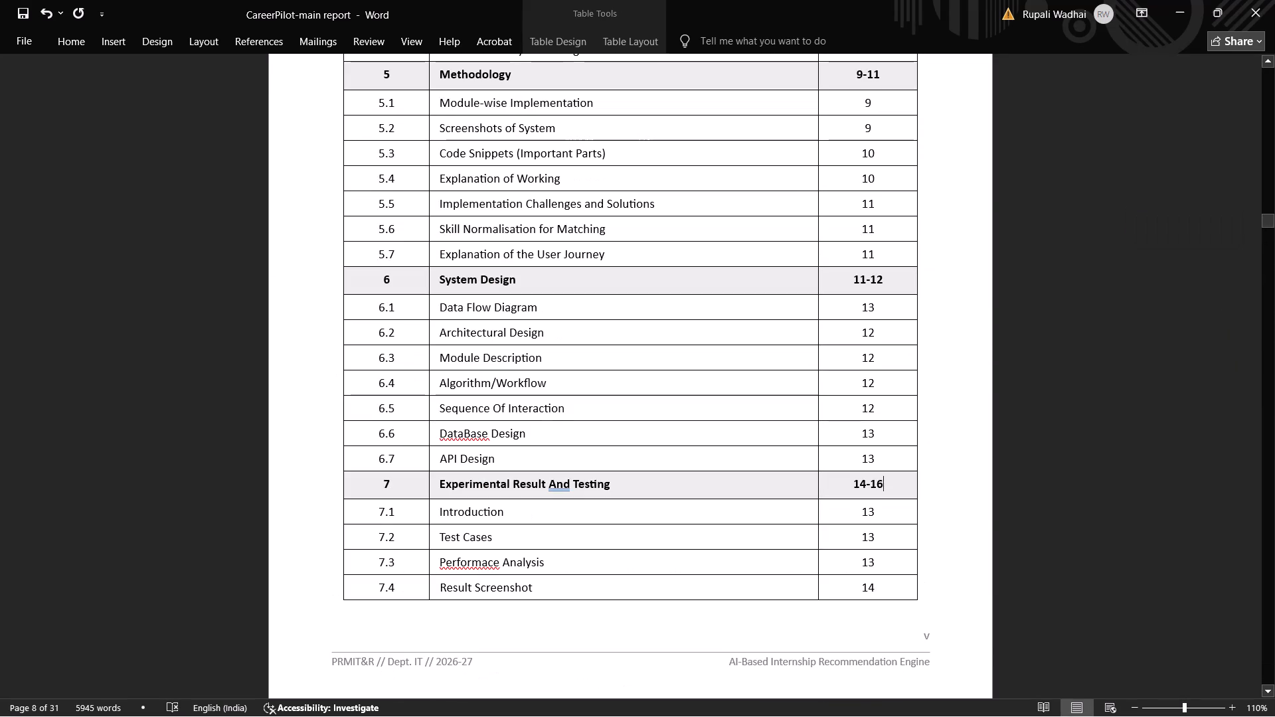
pyautogui.press('BackSpace')
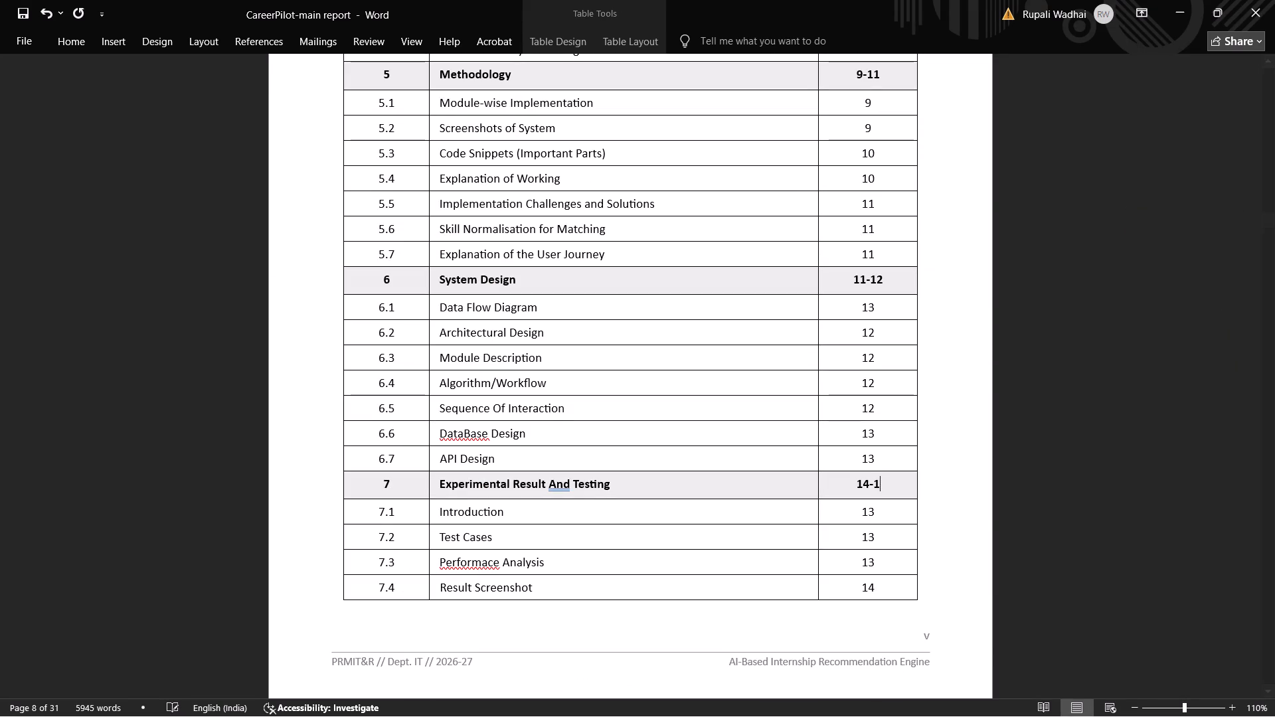
pyautogui.press('5')
# Set the page numbers of sections 7.1 Introduction, 7.2 Test Cases and 7.3 Performace Analysis to 14 in the table of contents.
pyautogui.press('Down')
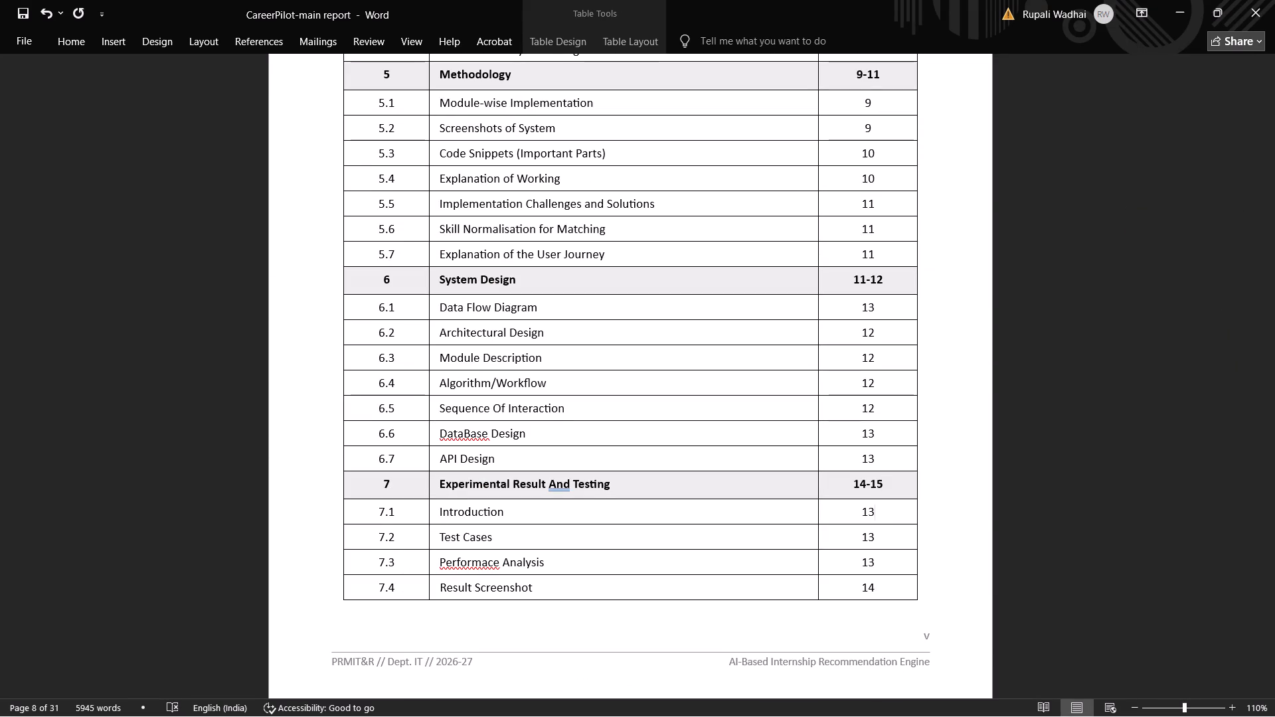
pyautogui.press('BackSpace')
pyautogui.press('4')
pyautogui.press('Down')
pyautogui.press('BackSpace')
pyautogui.press('4')
pyautogui.press('Down')
pyautogui.press('BackSpace')
pyautogui.press('4')
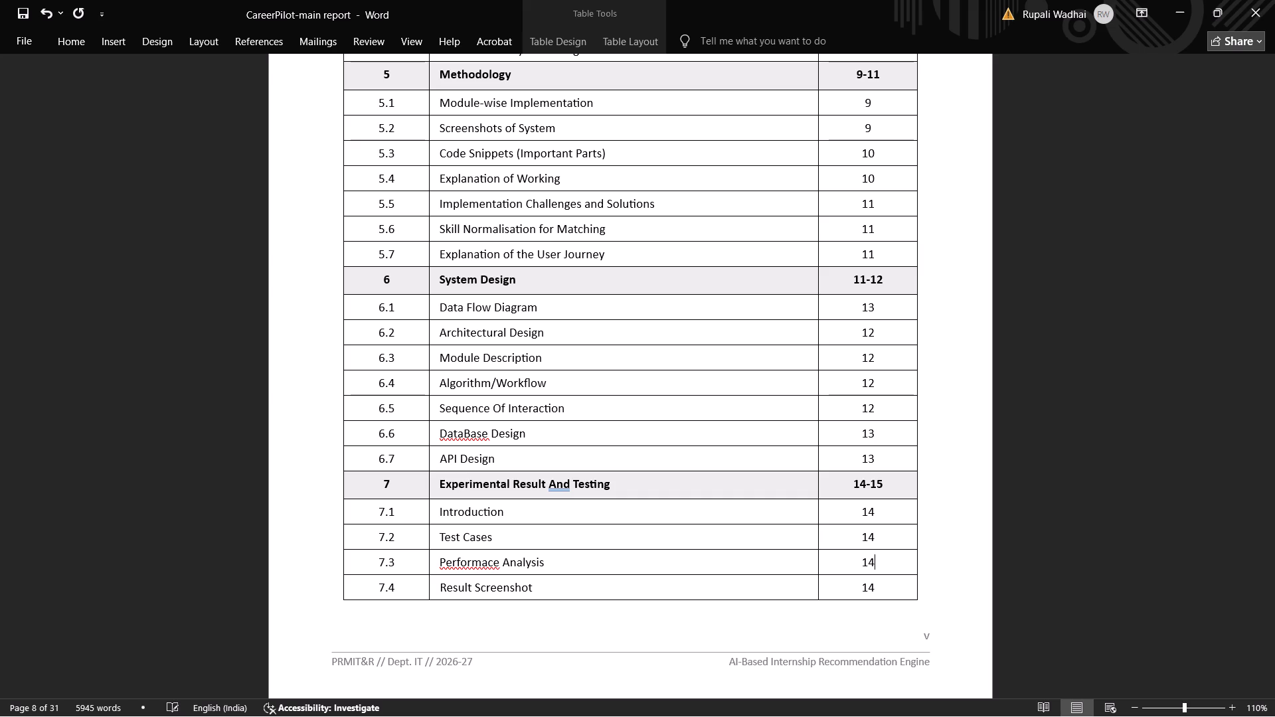
# Set the page number of section 7.4, Result Screenshot, to 15 in the table of contents.
pyautogui.press('Down')
pyautogui.press('BackSpace')
pyautogui.press('4')
pyautogui.scroll(-5, 774, 490)
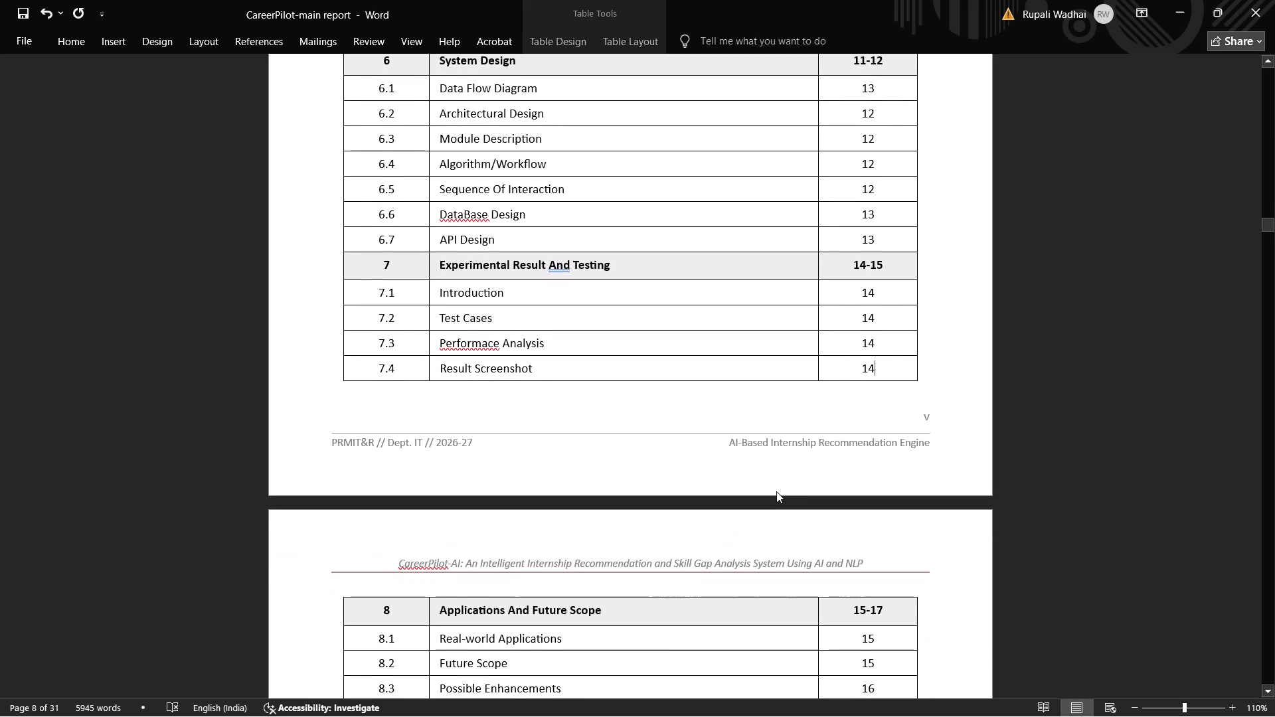
pyautogui.press('BackSpace')
pyautogui.press('5')
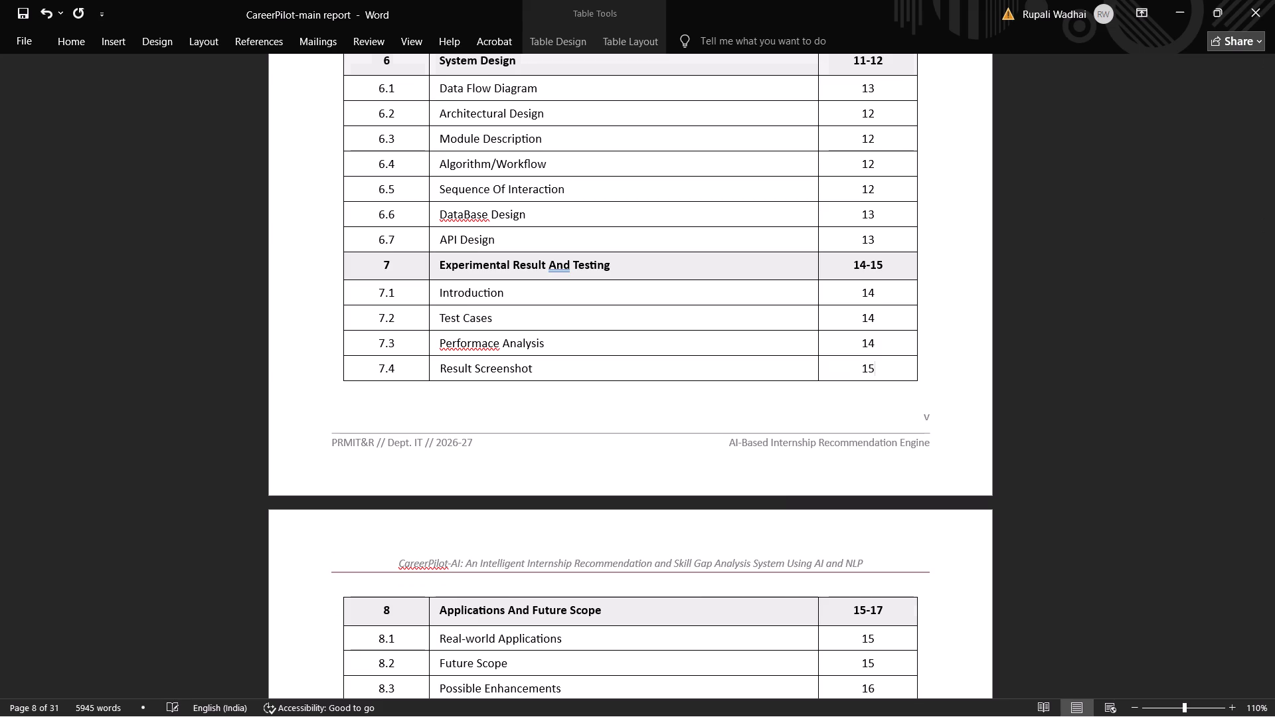
# Change the starting page of Chapter 8, Applications And Future Scope, to 16 in the table of contents, giving the range 16-17.
pyautogui.scroll(-5, 776, 491)
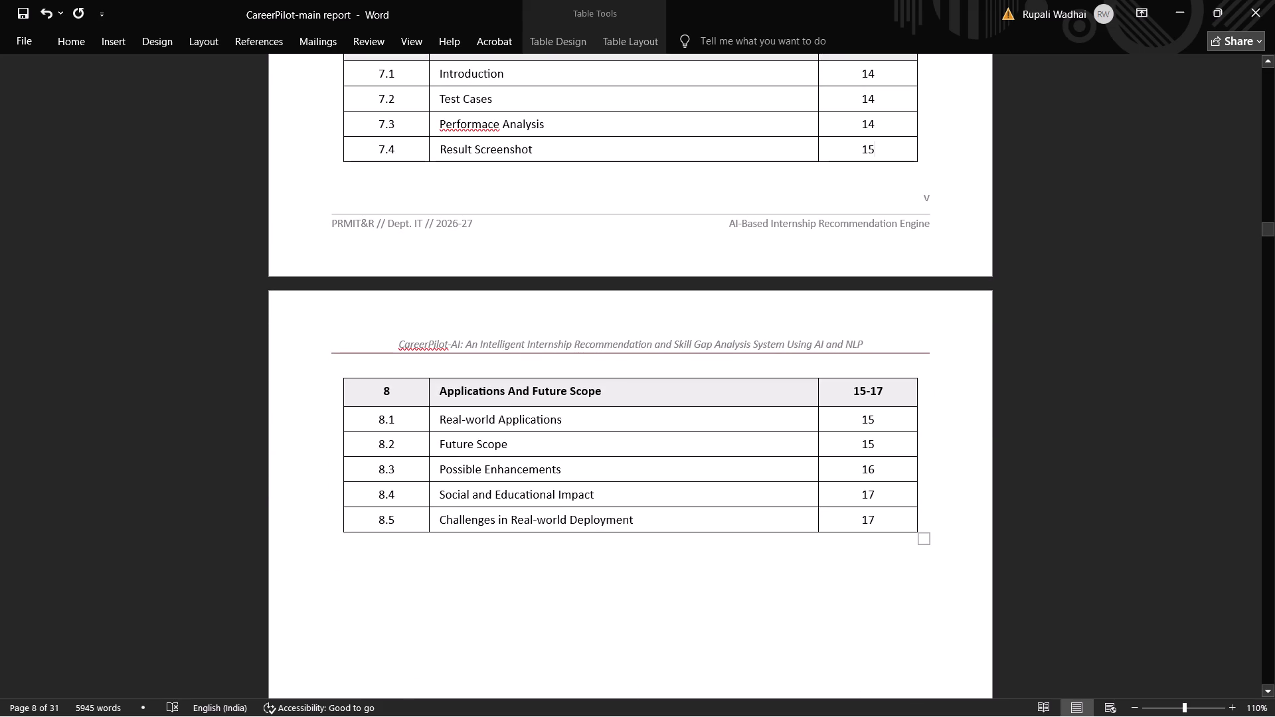
pyautogui.click(853, 394)
pyautogui.press('Right')
pyautogui.press('Right')
pyautogui.press('BackSpace')
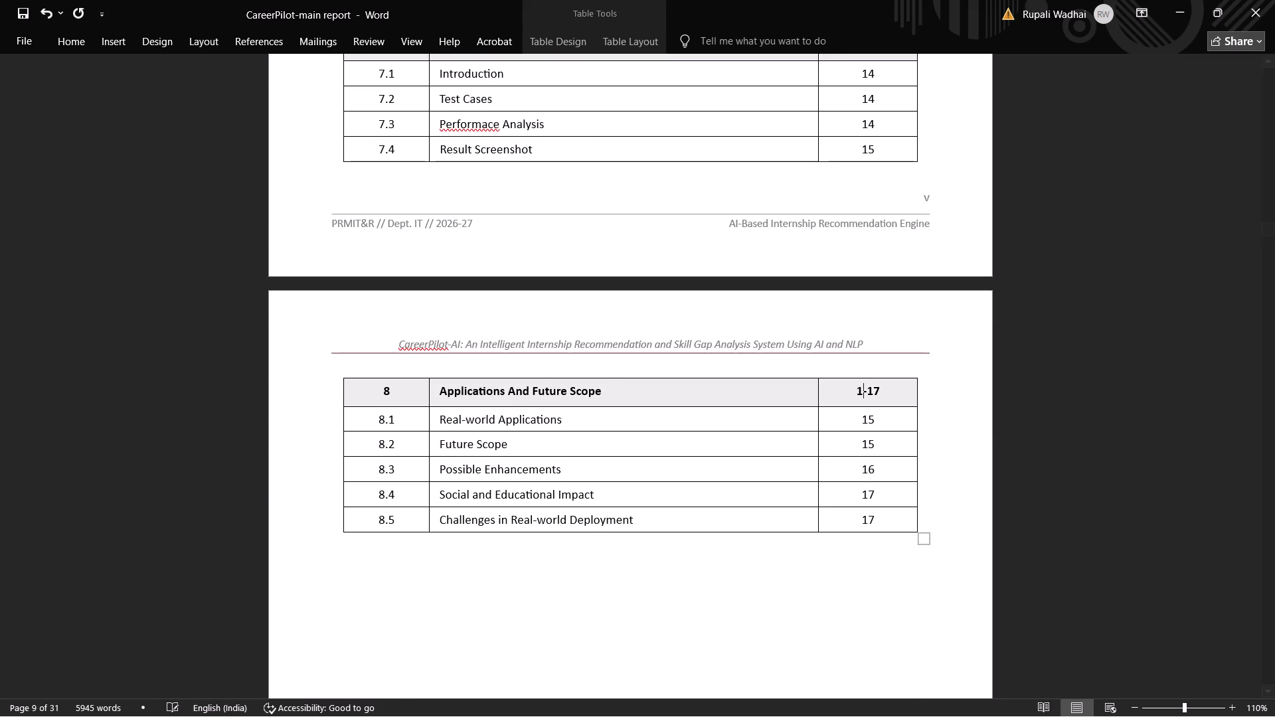
pyautogui.press('6')
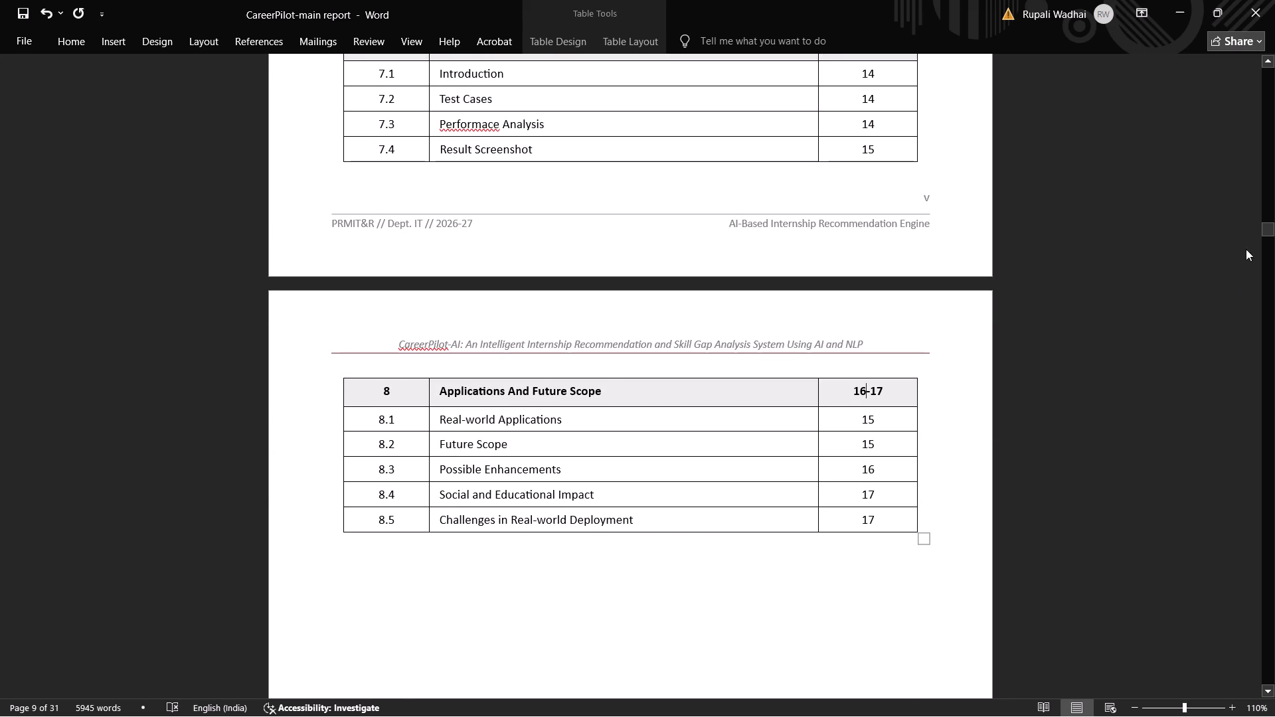
# Check on which pages the Chapter 8 sections 8.1 to 8.5 appear in the report body.
pyautogui.moveTo(1264, 232); pyautogui.dragTo(1266, 418)
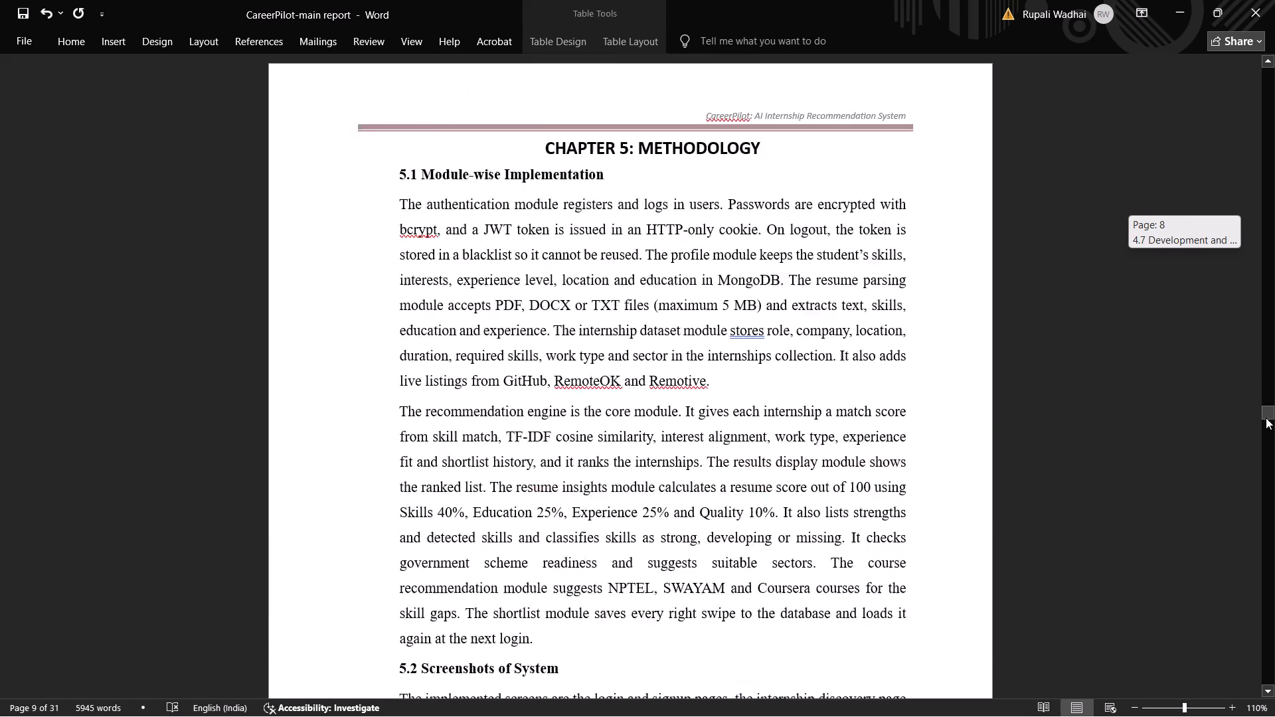
pyautogui.moveTo(1266, 418); pyautogui.dragTo(1274, 484)
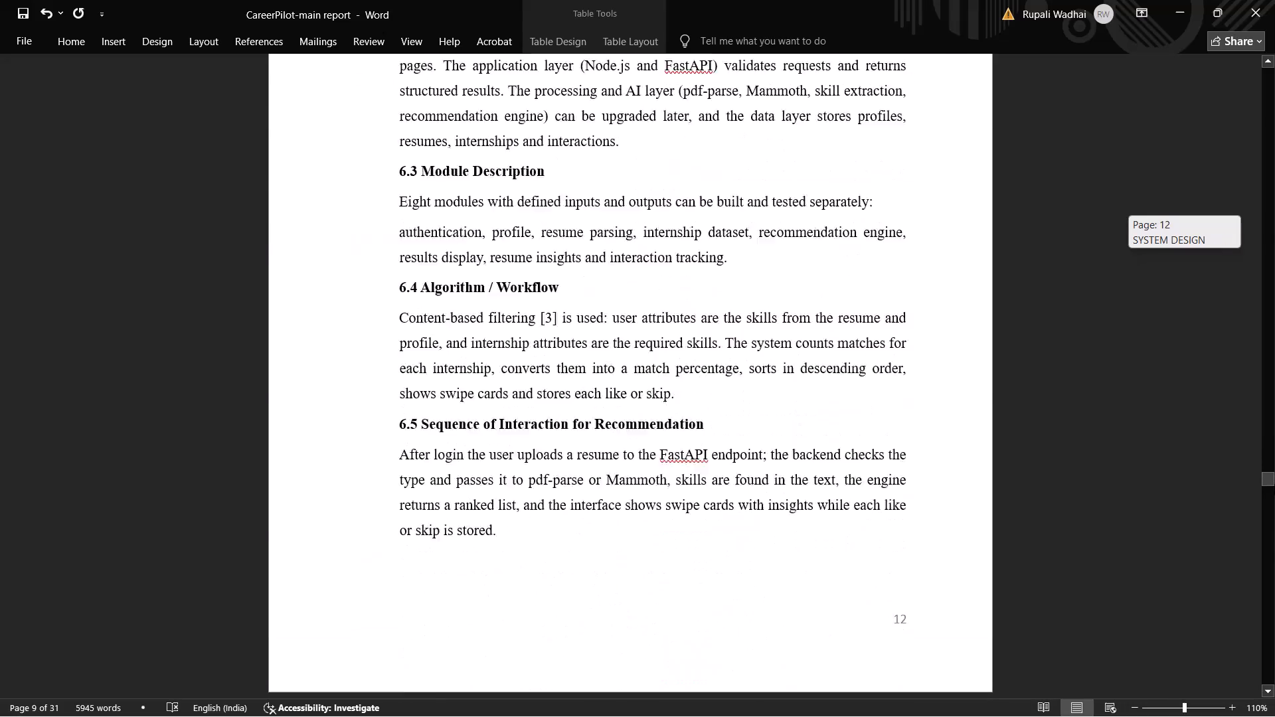
pyautogui.moveTo(1274, 484); pyautogui.dragTo(1274, 550)
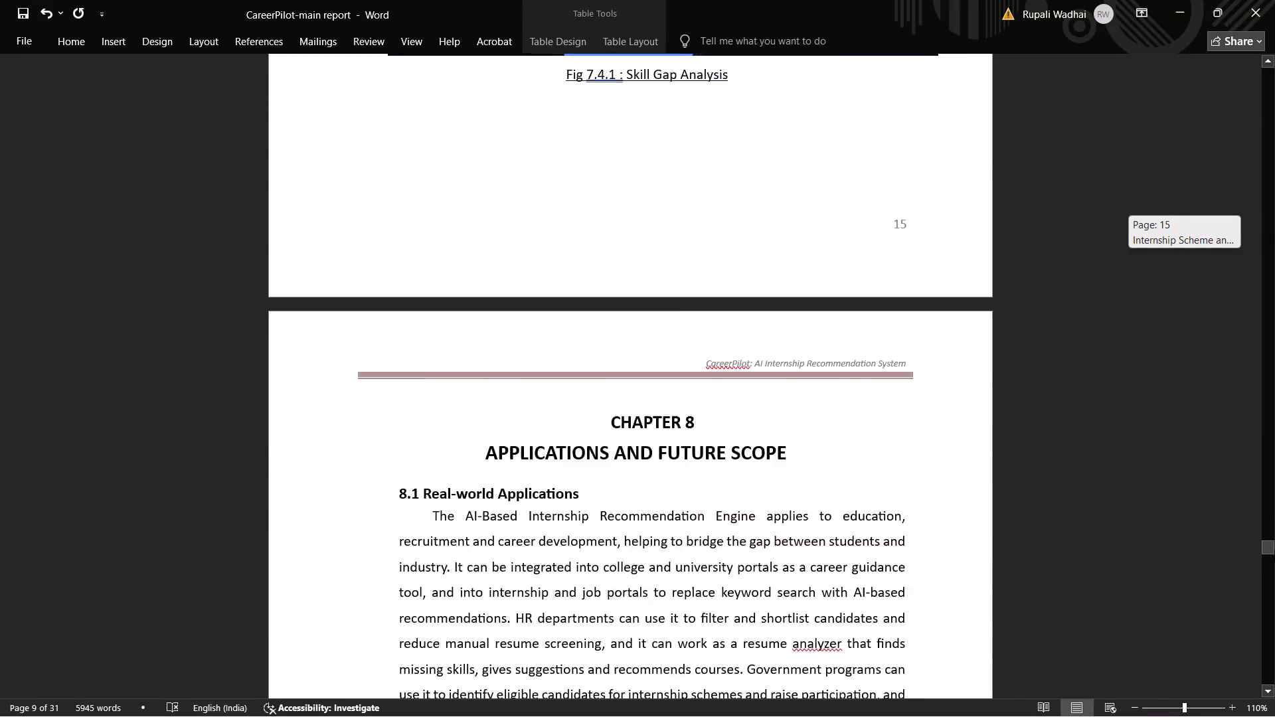
pyautogui.moveTo(1274, 550); pyautogui.dragTo(1274, 576)
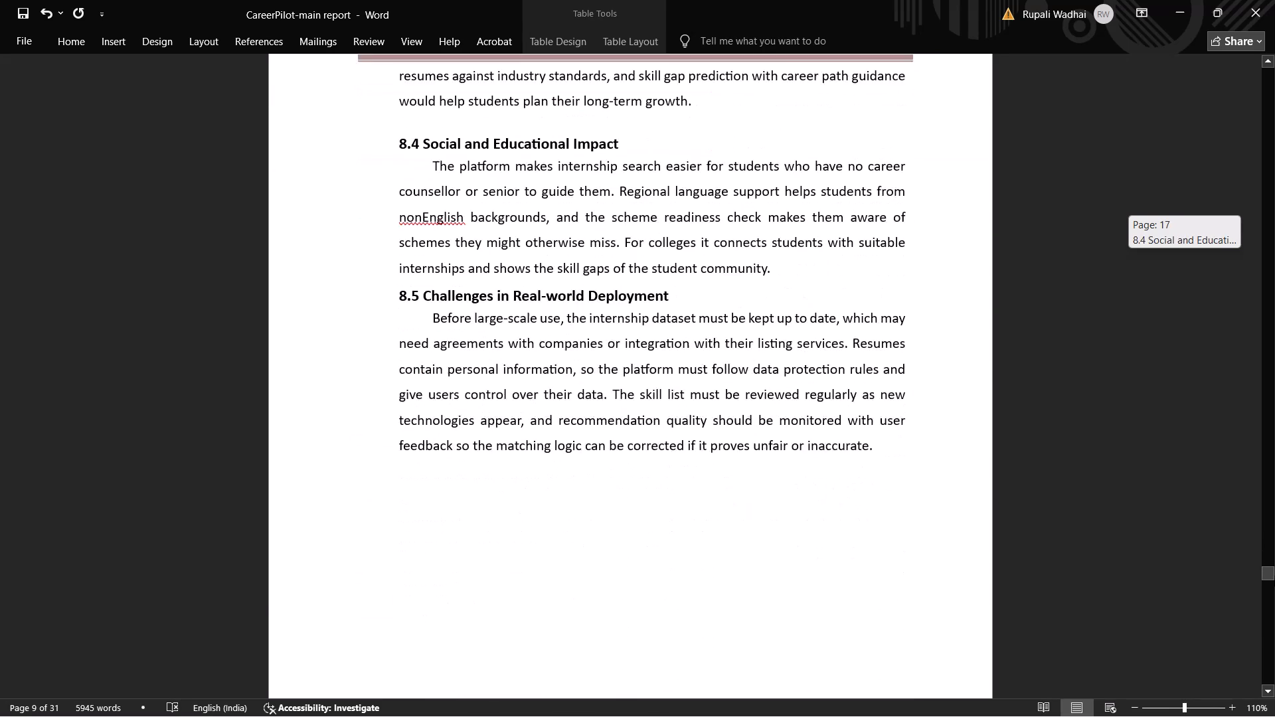
pyautogui.moveTo(1274, 576); pyautogui.dragTo(1274, 406)
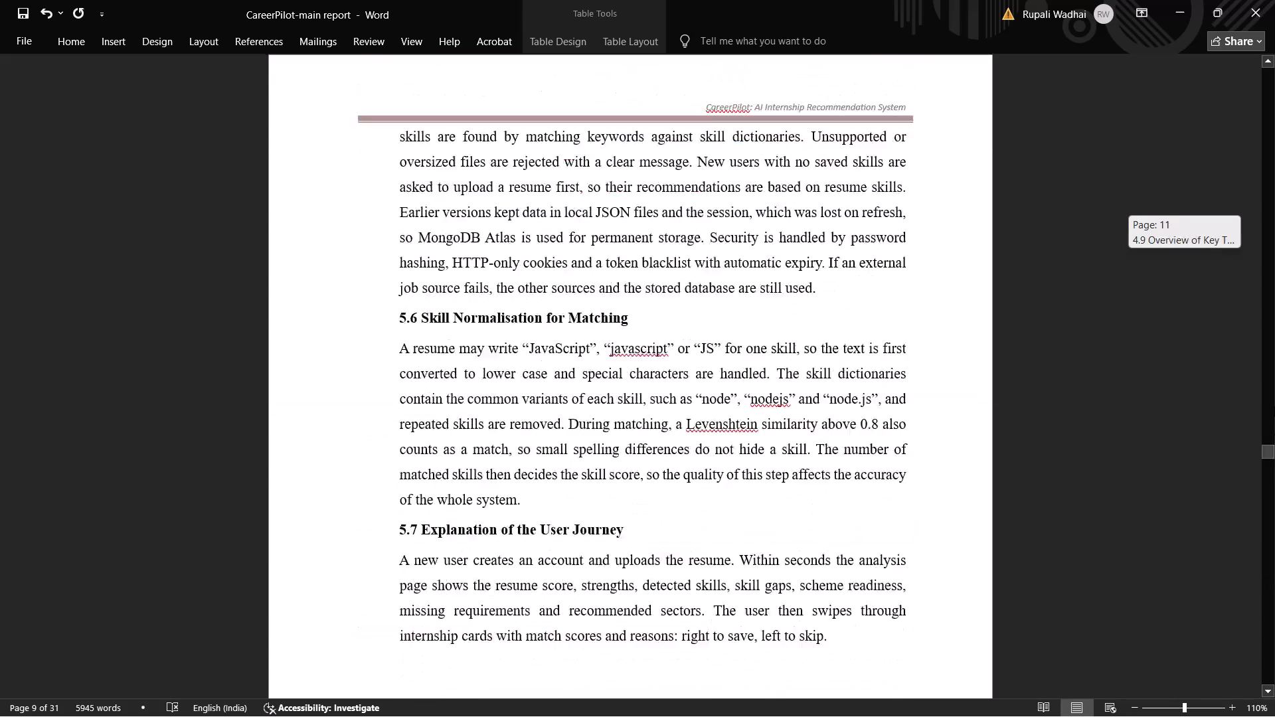
pyautogui.moveTo(1274, 406); pyautogui.dragTo(1274, 486)
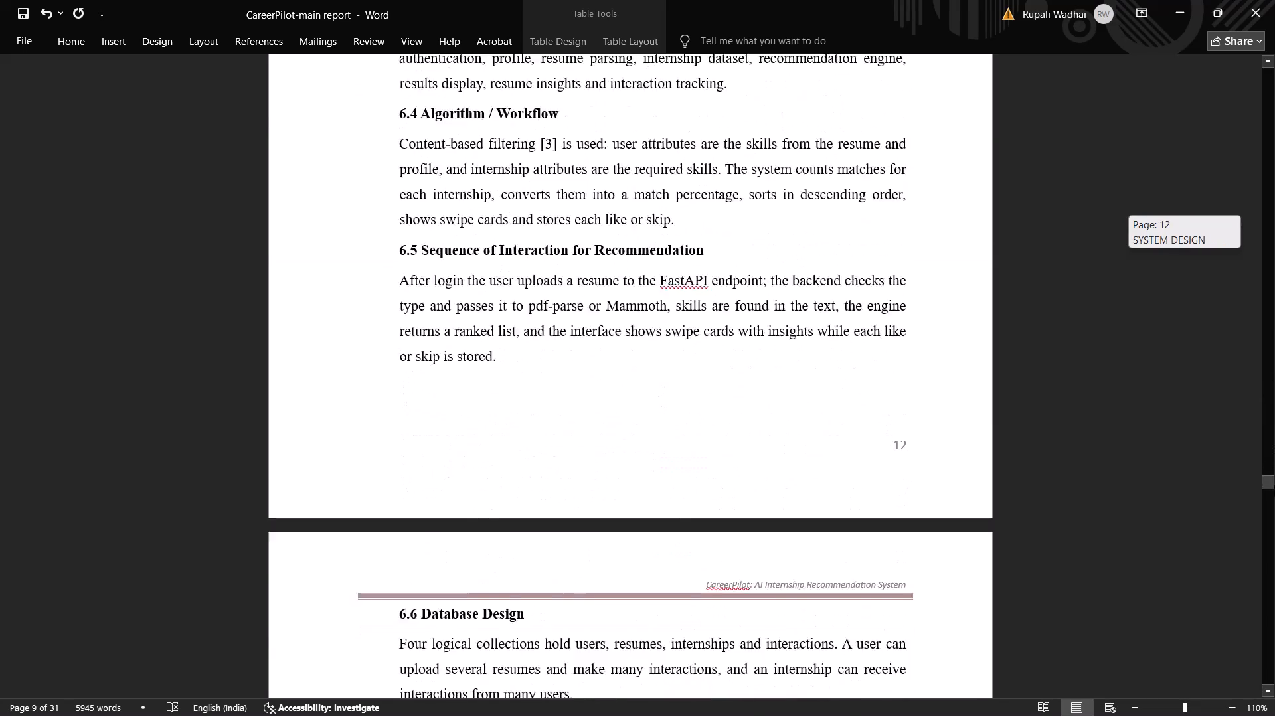
pyautogui.moveTo(1274, 486); pyautogui.dragTo(1274, 561)
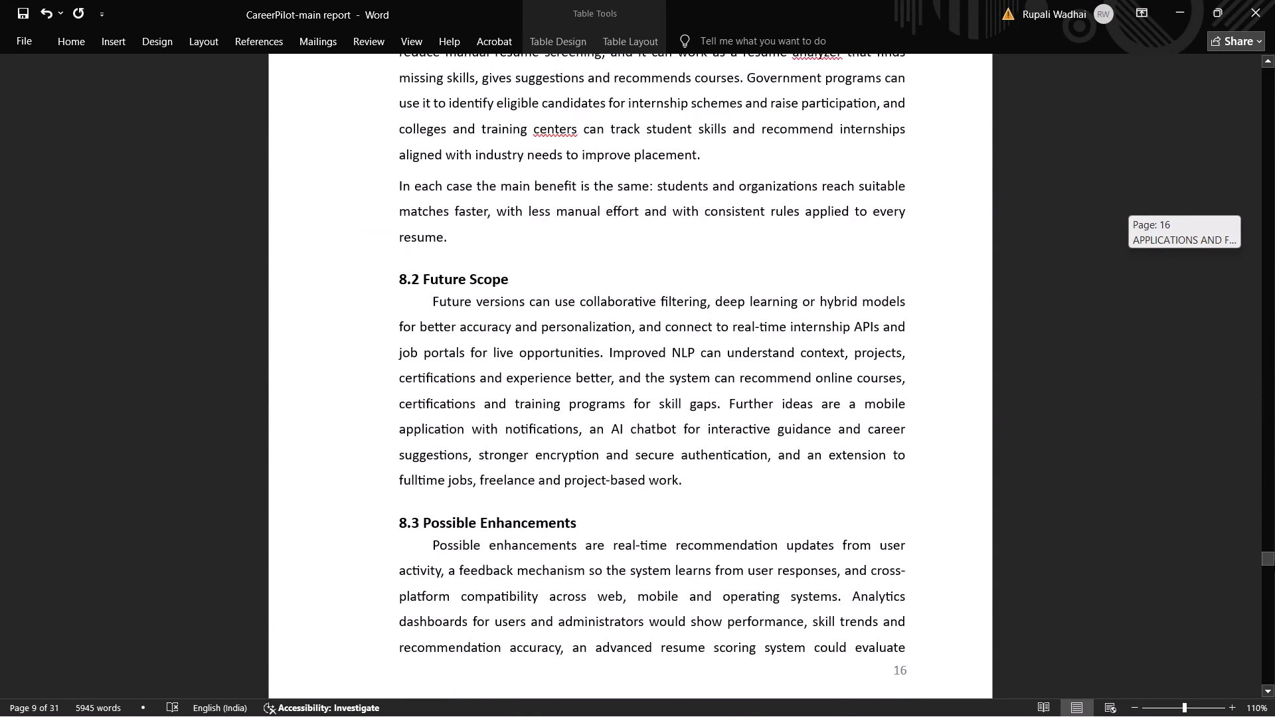
pyautogui.moveTo(1274, 561); pyautogui.dragTo(1274, 563)
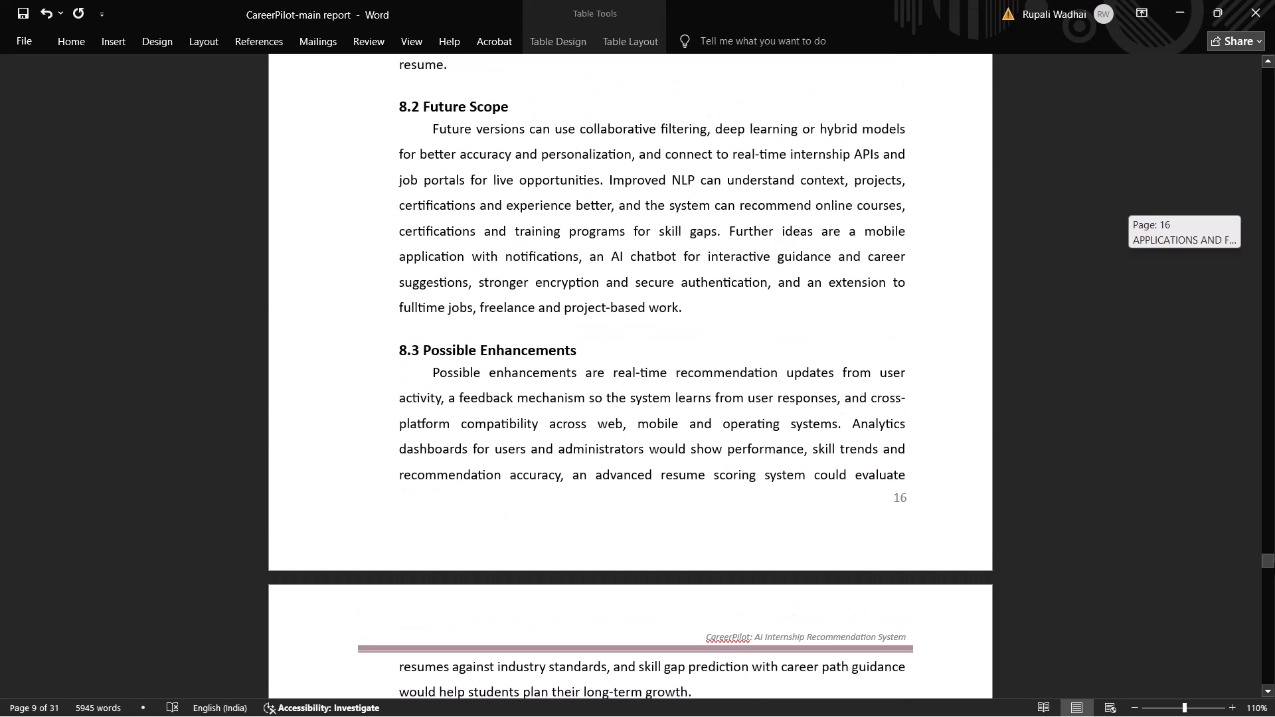
pyautogui.moveTo(1274, 563); pyautogui.dragTo(1274, 568)
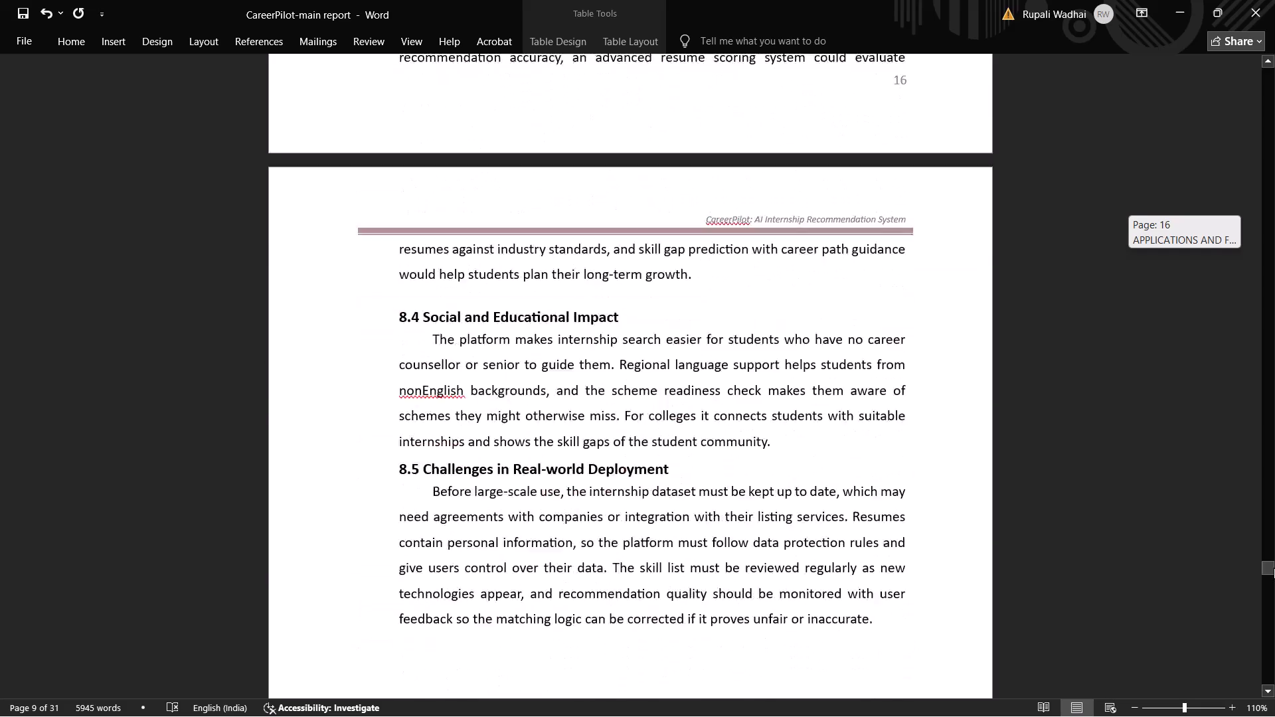
# Set the page number of section 8.2, Future Scope, to 16 in the table of contents.
pyautogui.moveTo(1274, 568); pyautogui.dragTo(1234, 226)
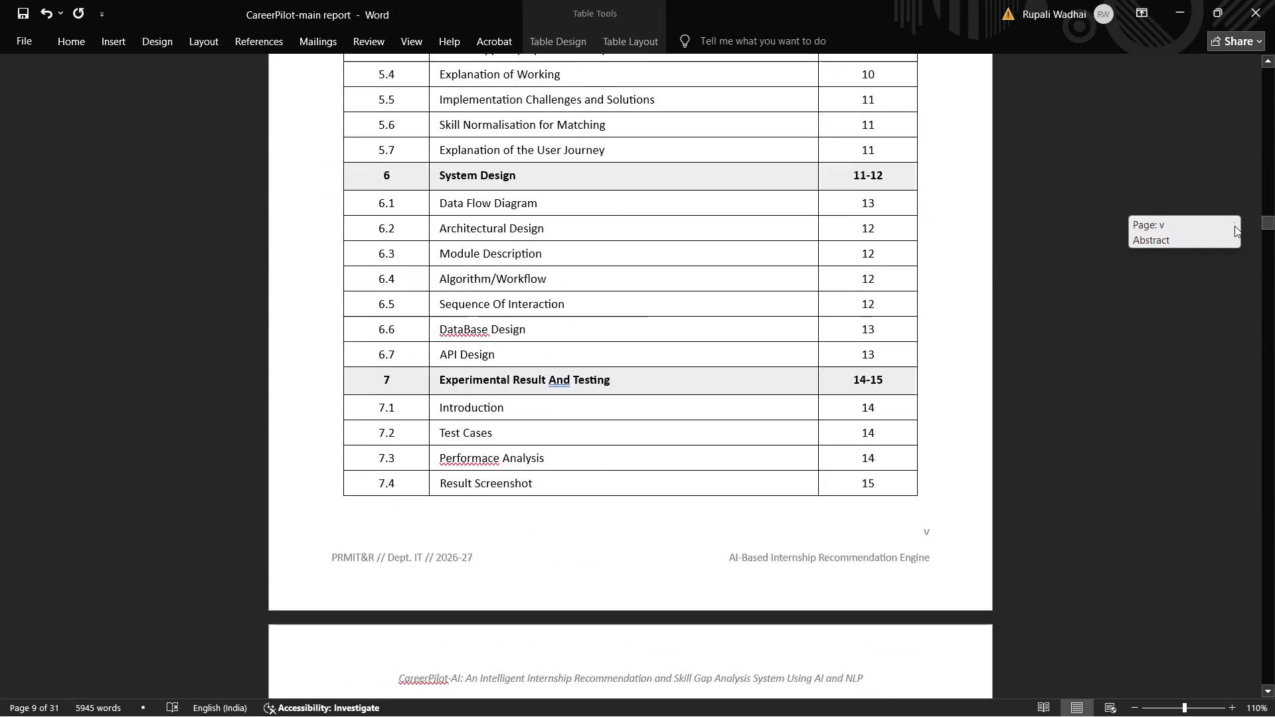
pyautogui.moveTo(1234, 226); pyautogui.dragTo(1234, 239)
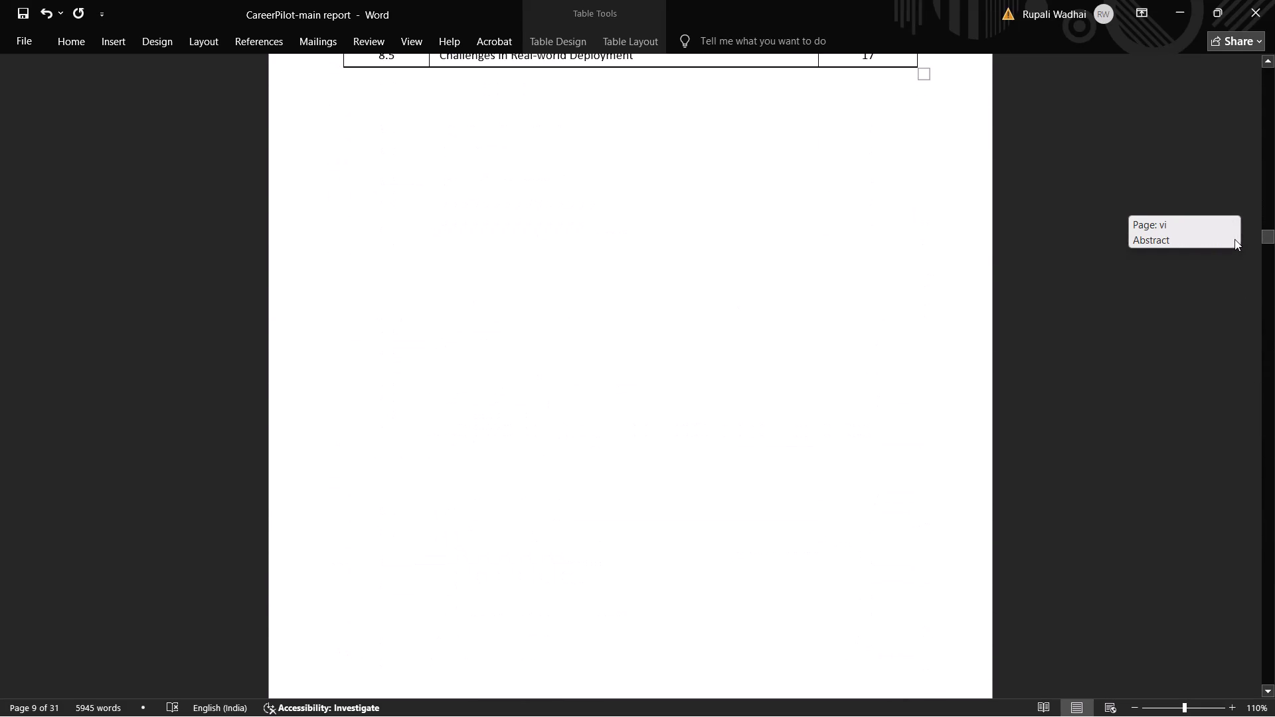
pyautogui.moveTo(1234, 239); pyautogui.dragTo(1234, 229)
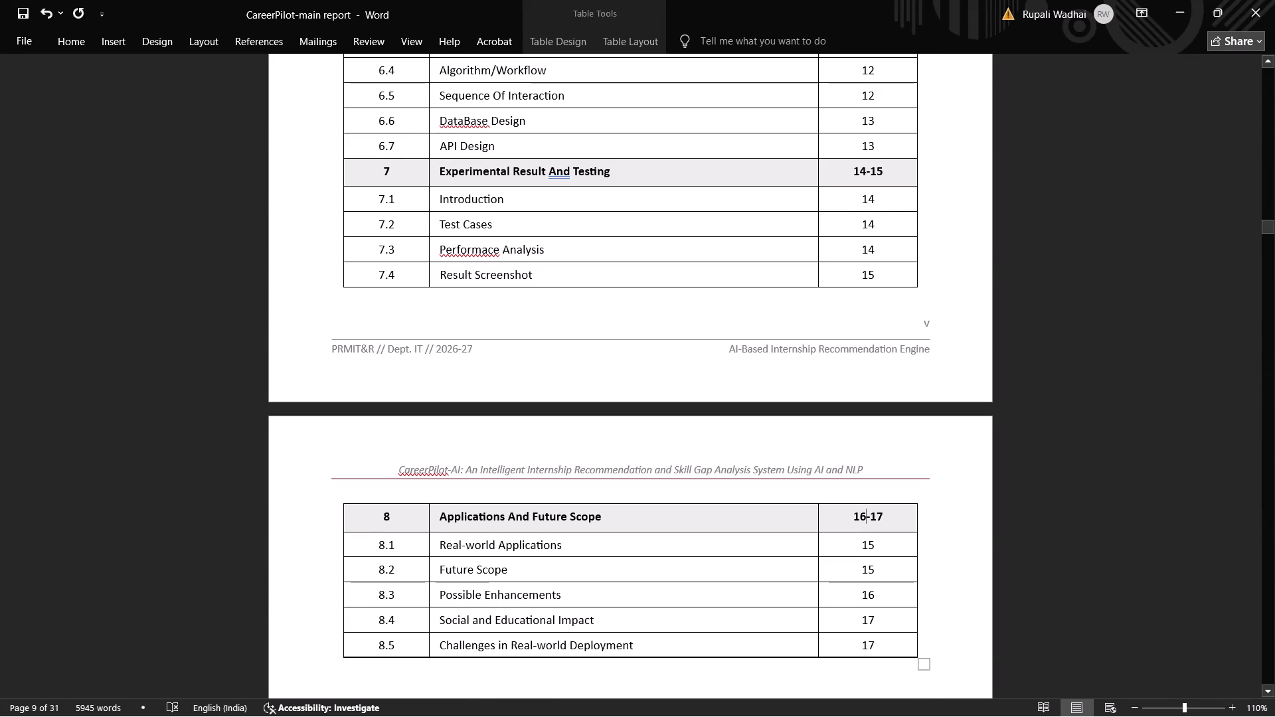
pyautogui.click(888, 562)
pyautogui.press('BackSpace')
pyautogui.press('6')
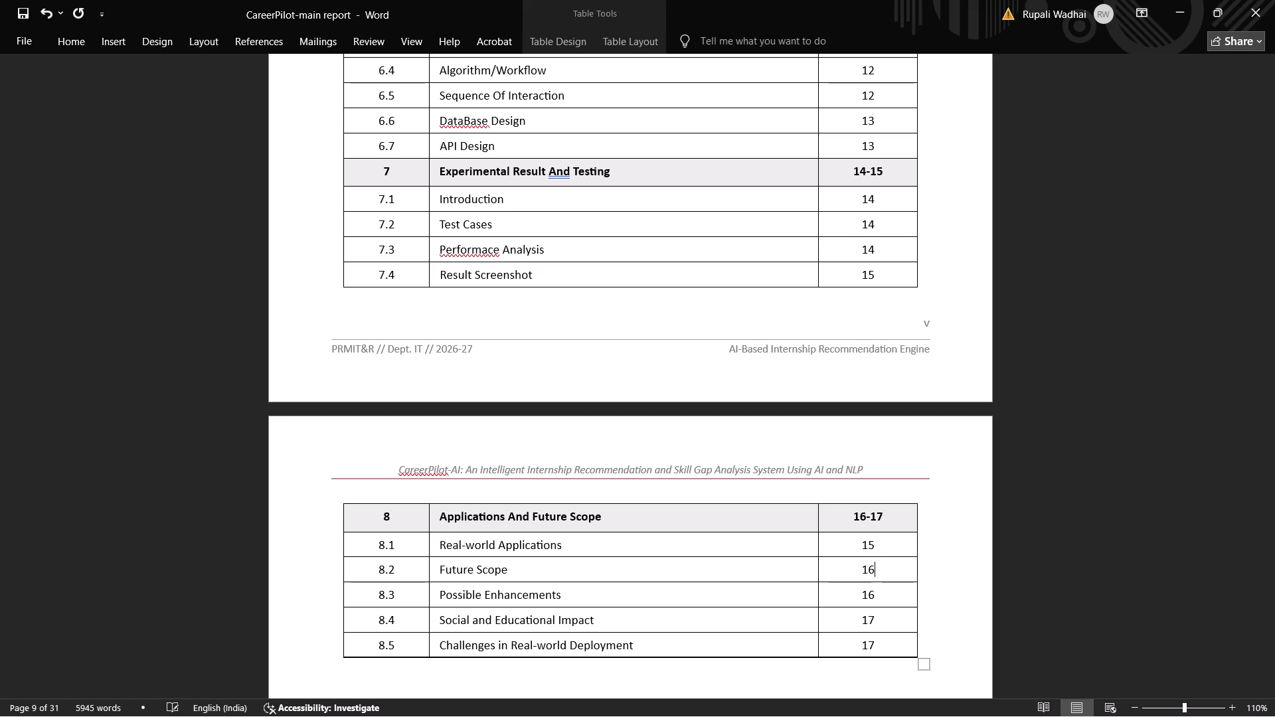
# Set the page number of section 8.1, Real-world Applications, to 16 in the table of contents.
pyautogui.press('Up')
pyautogui.press('BackSpace')
pyautogui.press('6')
# Save the corrected CareerPilot main report and close the document.
pyautogui.scroll(-15, 377, 553)
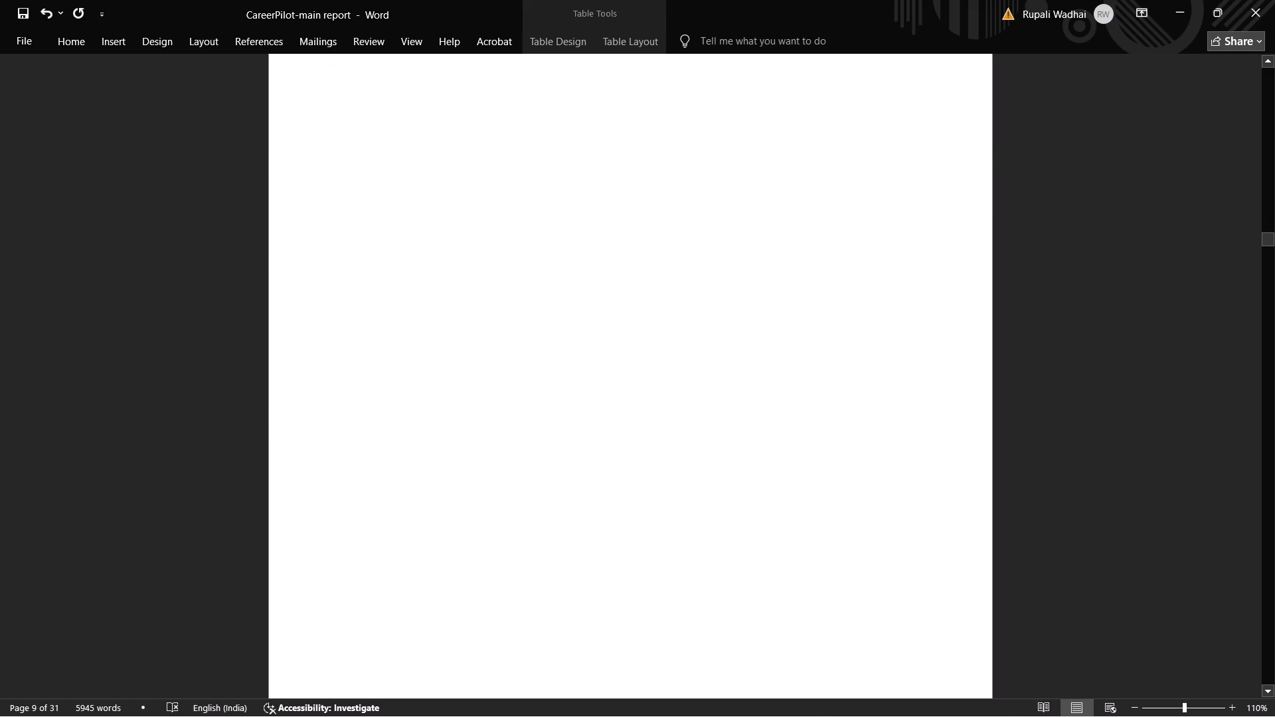
pyautogui.hotkey('ctrl', 's')
pyautogui.keyDown('ctrl'); pyautogui.scroll(-6, 552, 369); pyautogui.keyUp('ctrl')
pyautogui.scroll(-1, 552, 369)
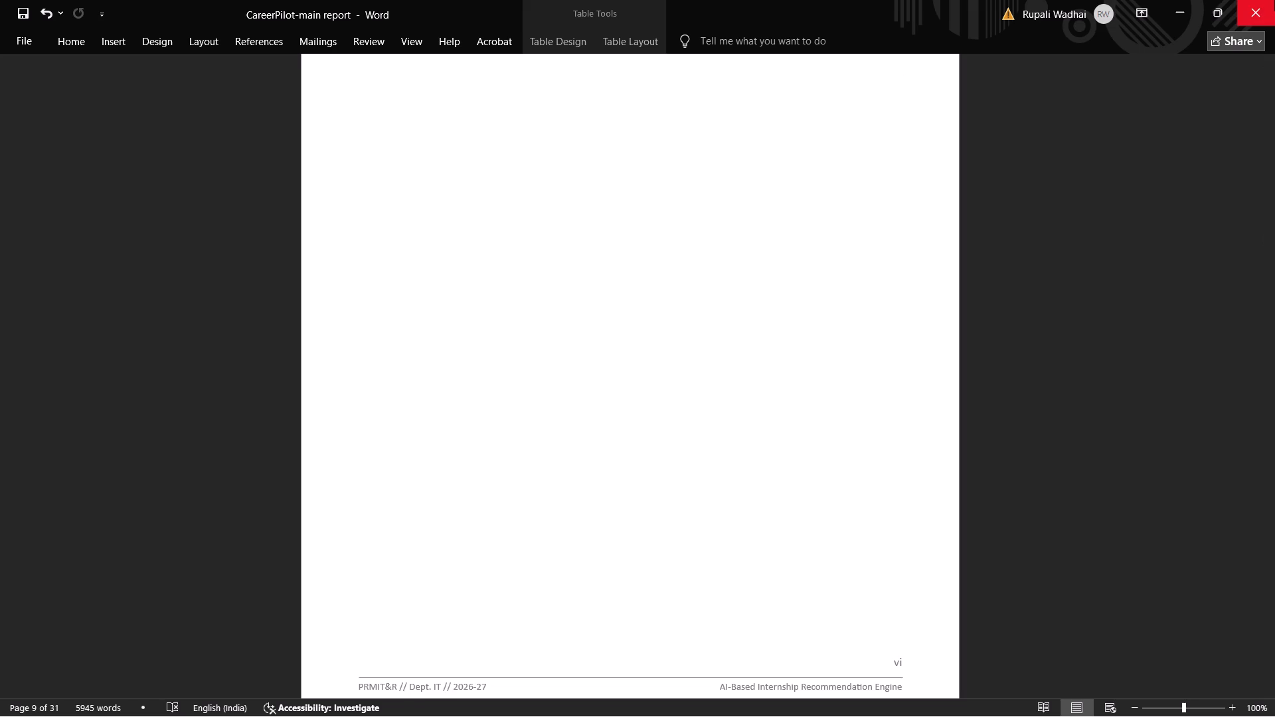
pyautogui.scroll(-11, 531, 289)
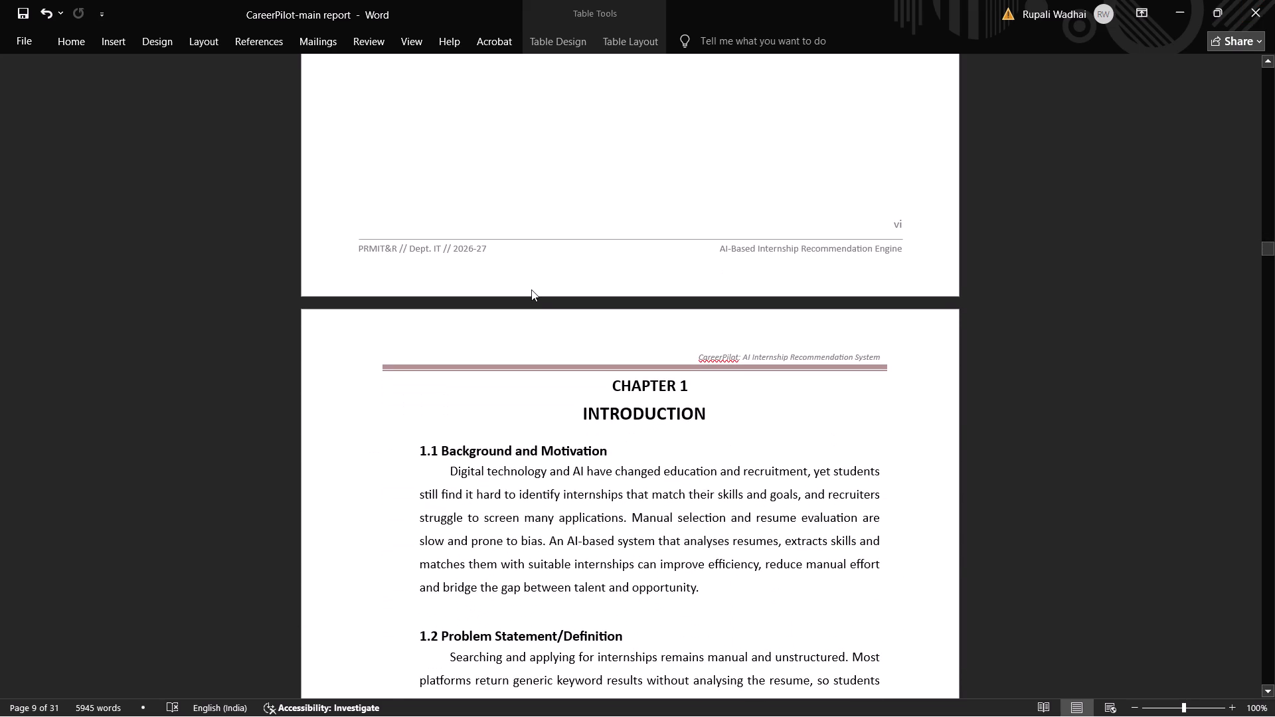
pyautogui.hotkey('ctrl', 's')
pyautogui.click(1274, 0)
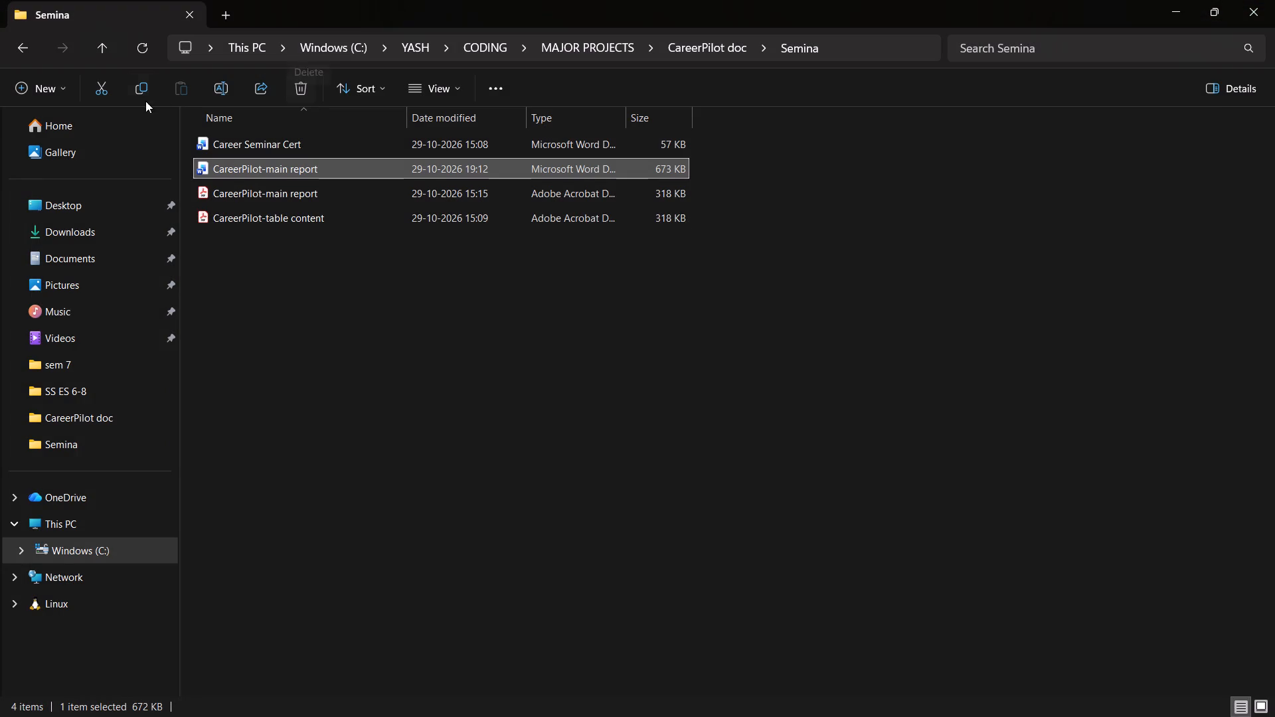
# In File Explorer, open the sharing options for the CareerPilot-main report Word document in the Semina folder.
pyautogui.click(254, 91)
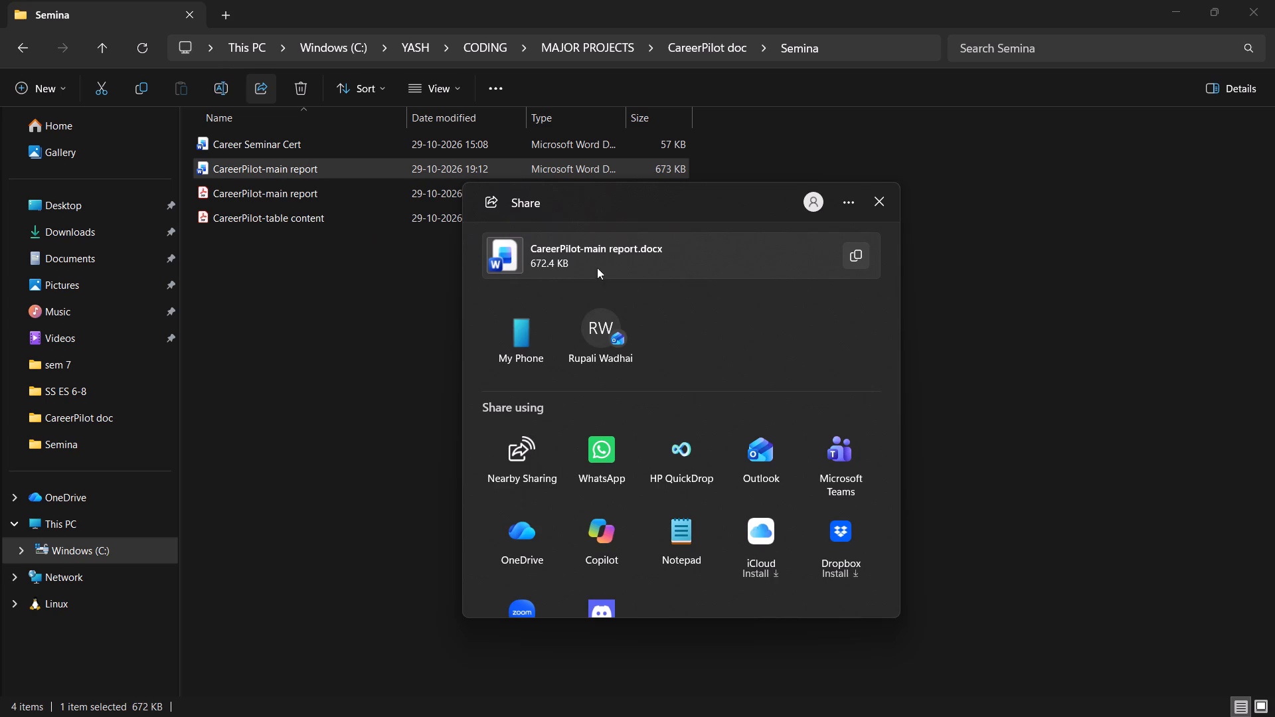
pyautogui.moveTo(697, 394); pyautogui.dragTo(1083, 0)
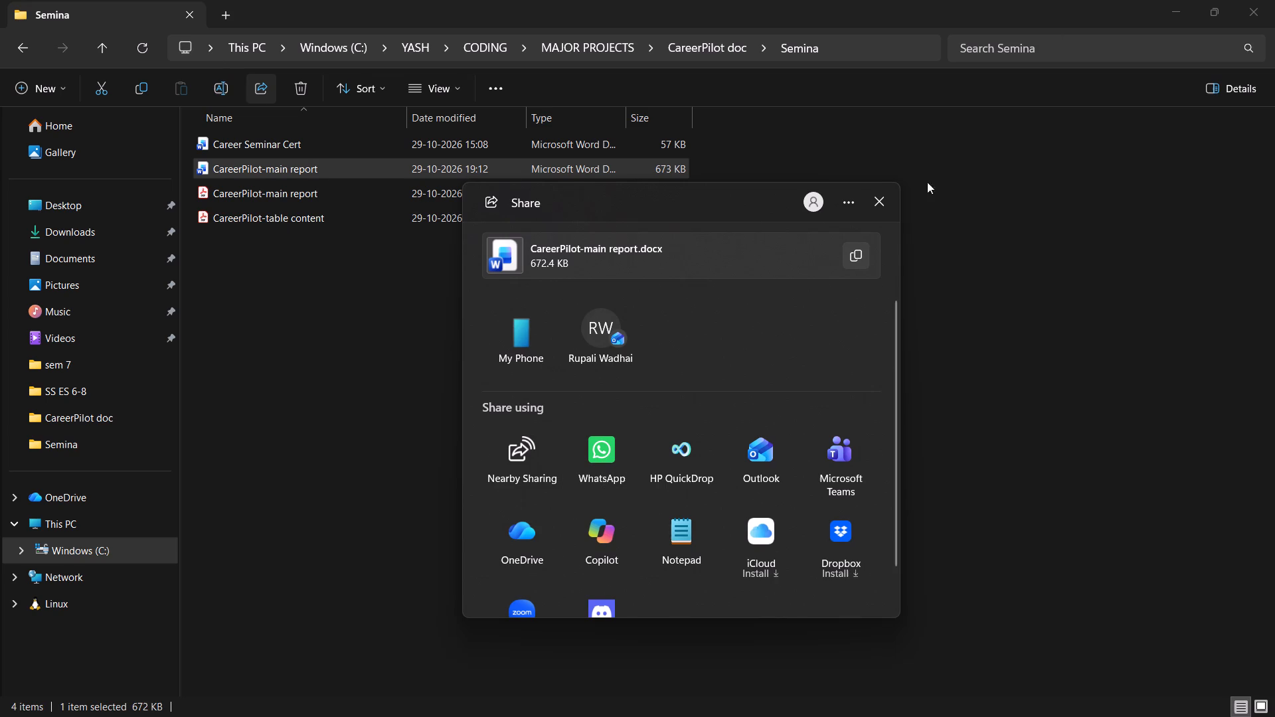
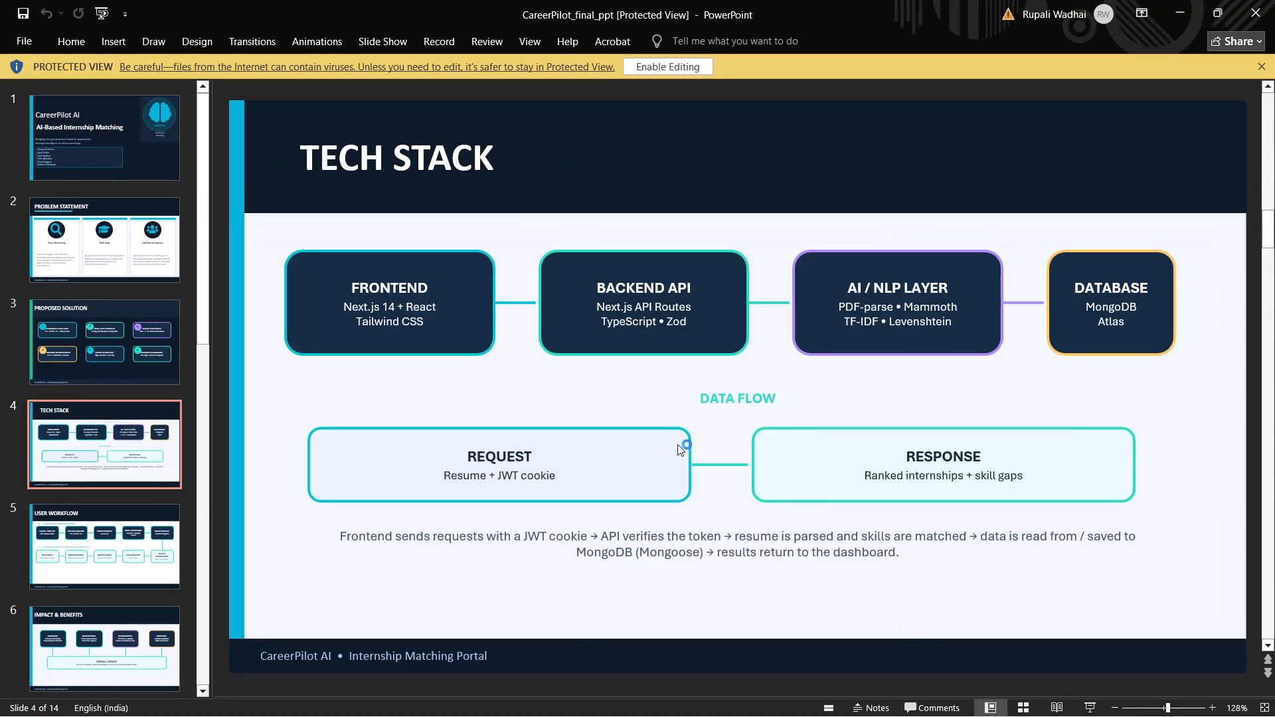
# Review the CareerPilot_final_ppt slides from Tech Stack through Results & Conclusion.
pyautogui.scroll(-9, 677, 444)
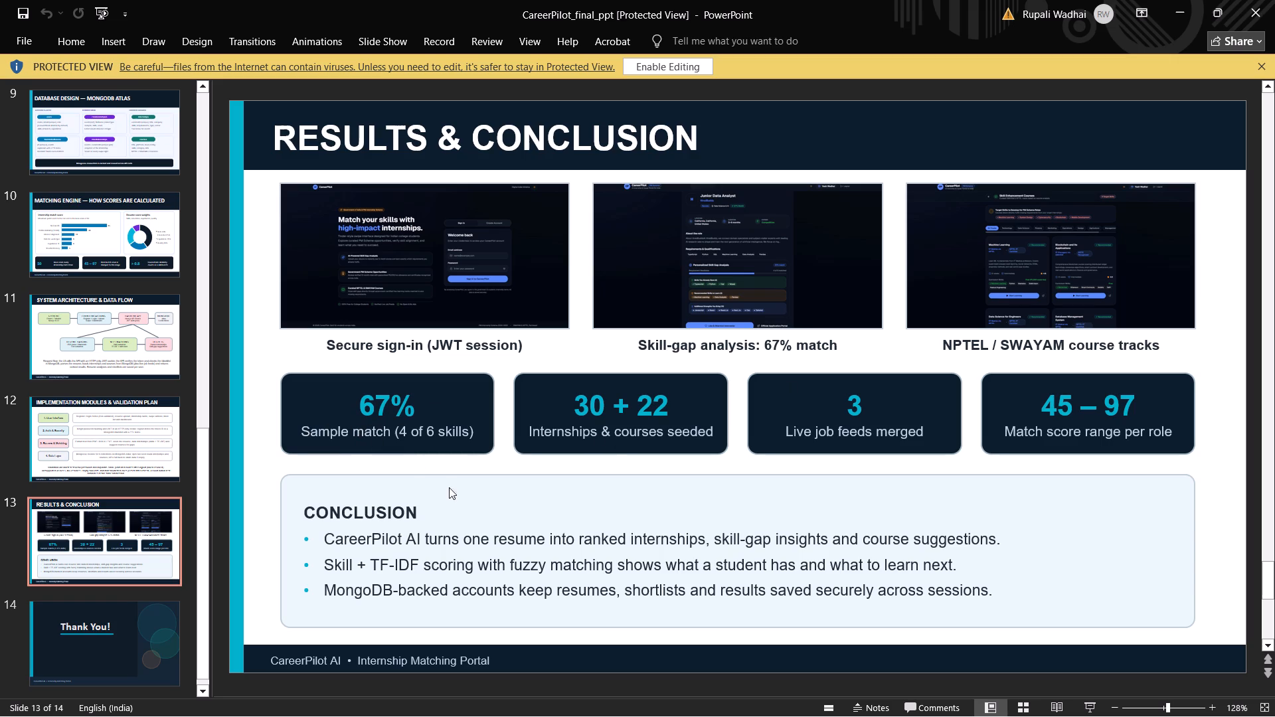
# Recheck the presentation's closing slides, from Matching Engine to Thank You, ending on Results & Conclusion.
pyautogui.click(96, 532)
pyautogui.click(102, 617)
pyautogui.click(96, 535)
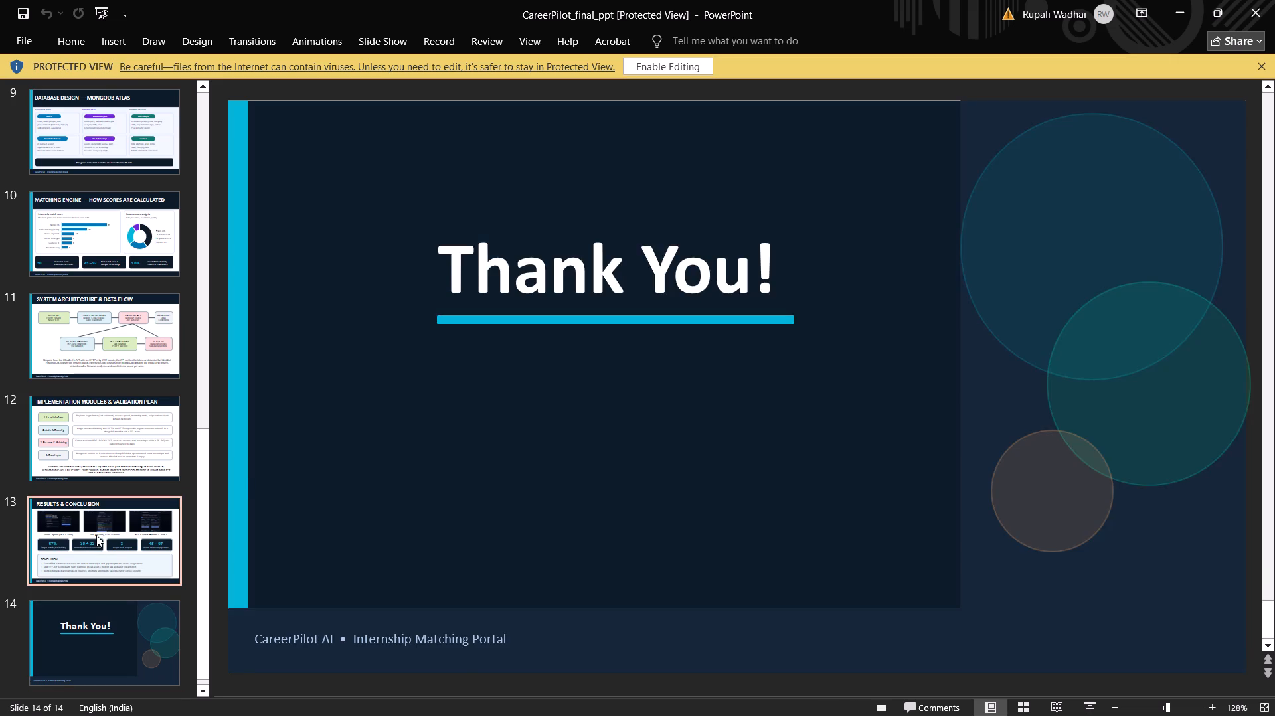
pyautogui.click(124, 481)
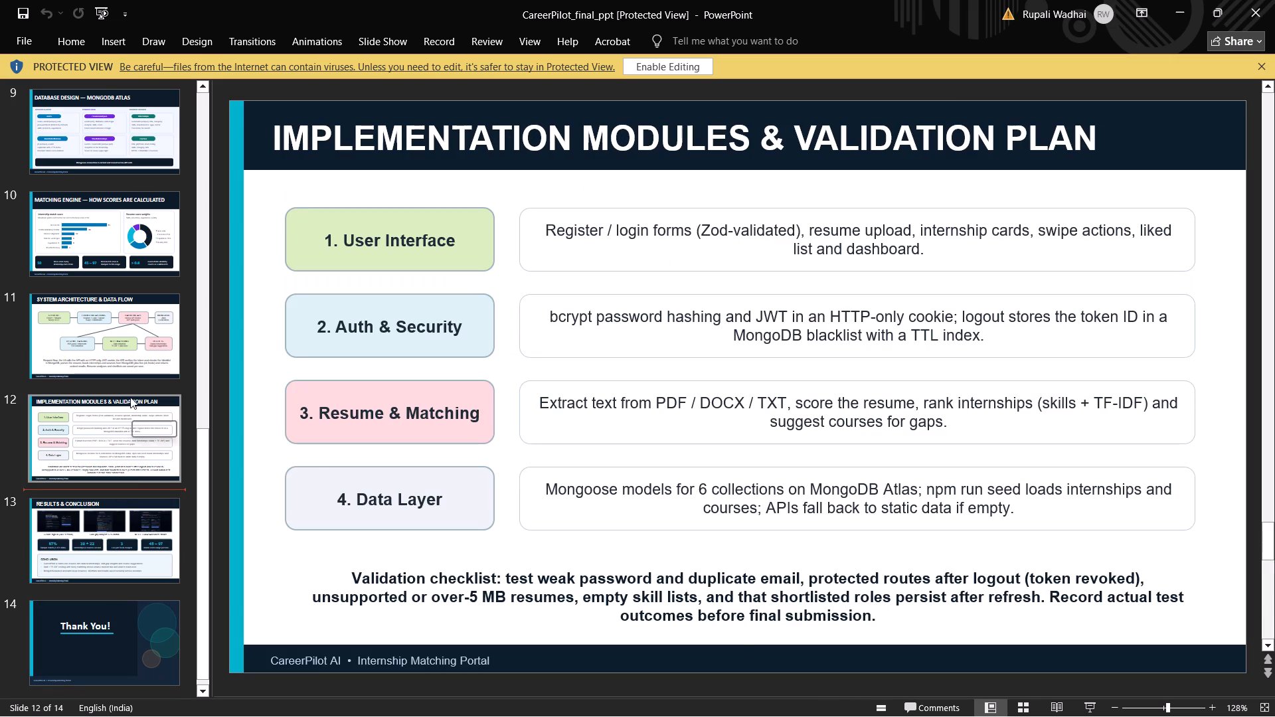
pyautogui.click(130, 397)
pyautogui.click(141, 367)
pyautogui.click(121, 260)
pyautogui.click(90, 408)
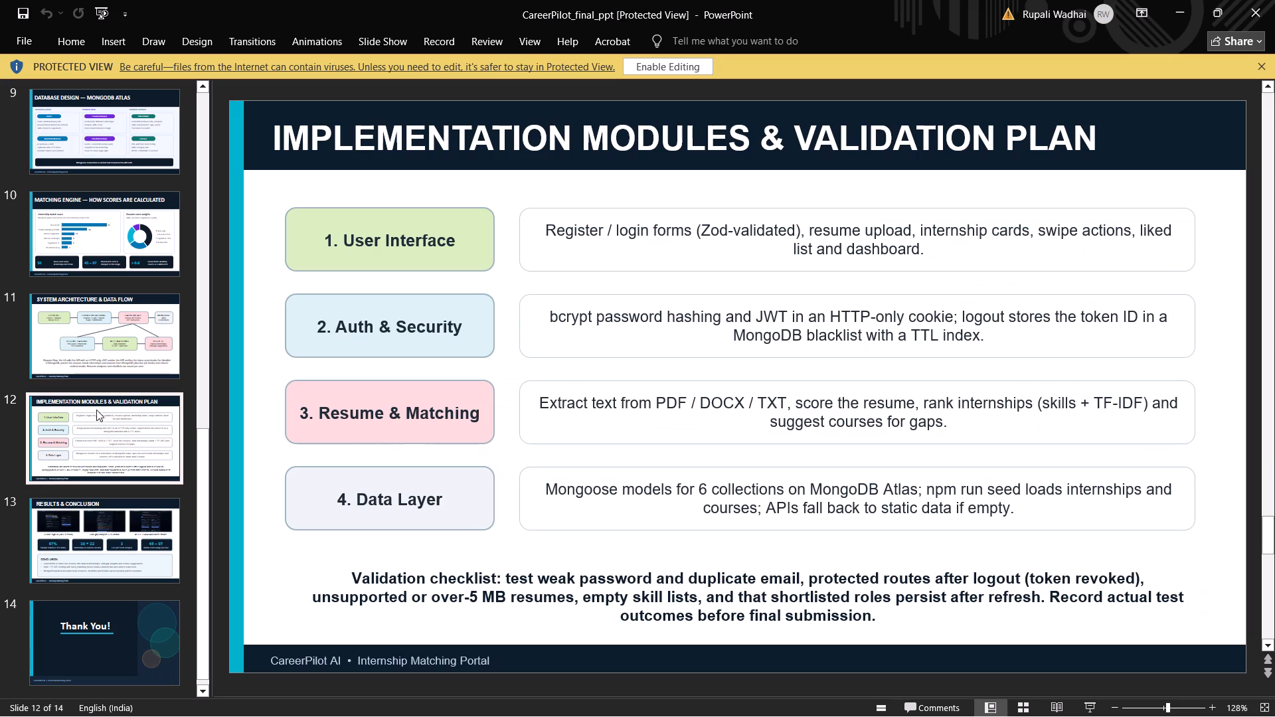
pyautogui.click(88, 497)
pyautogui.click(88, 508)
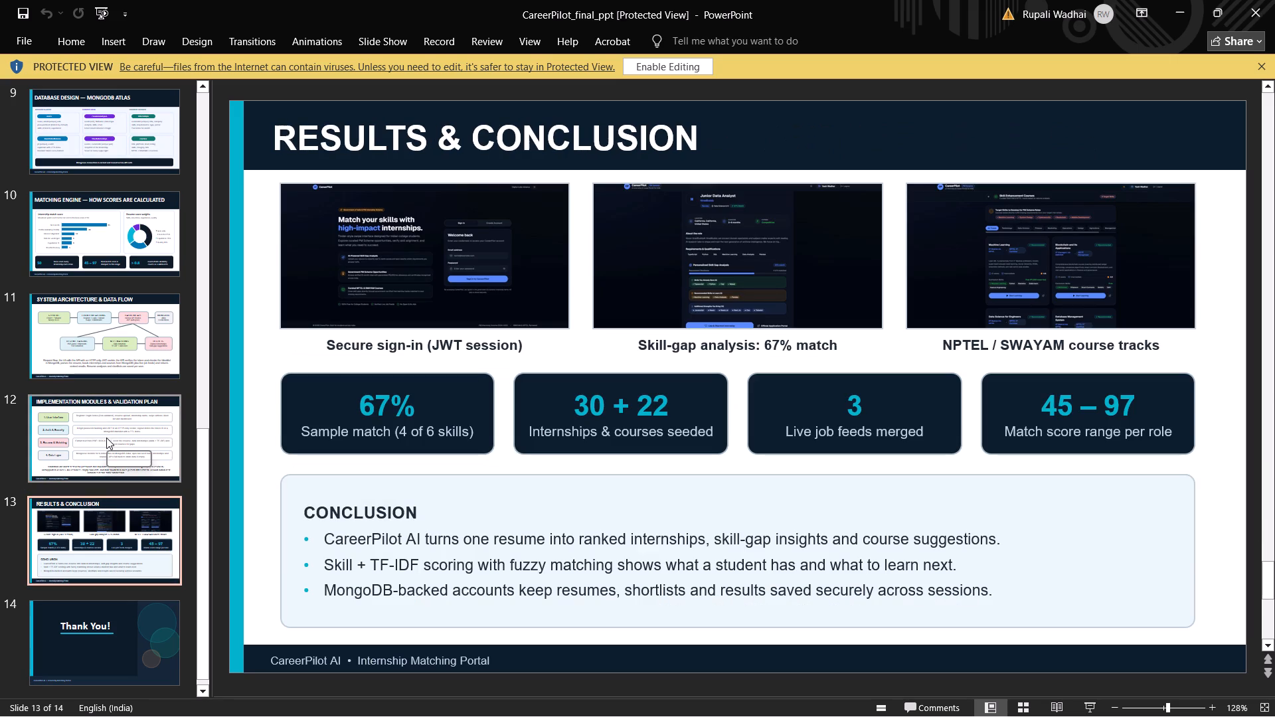